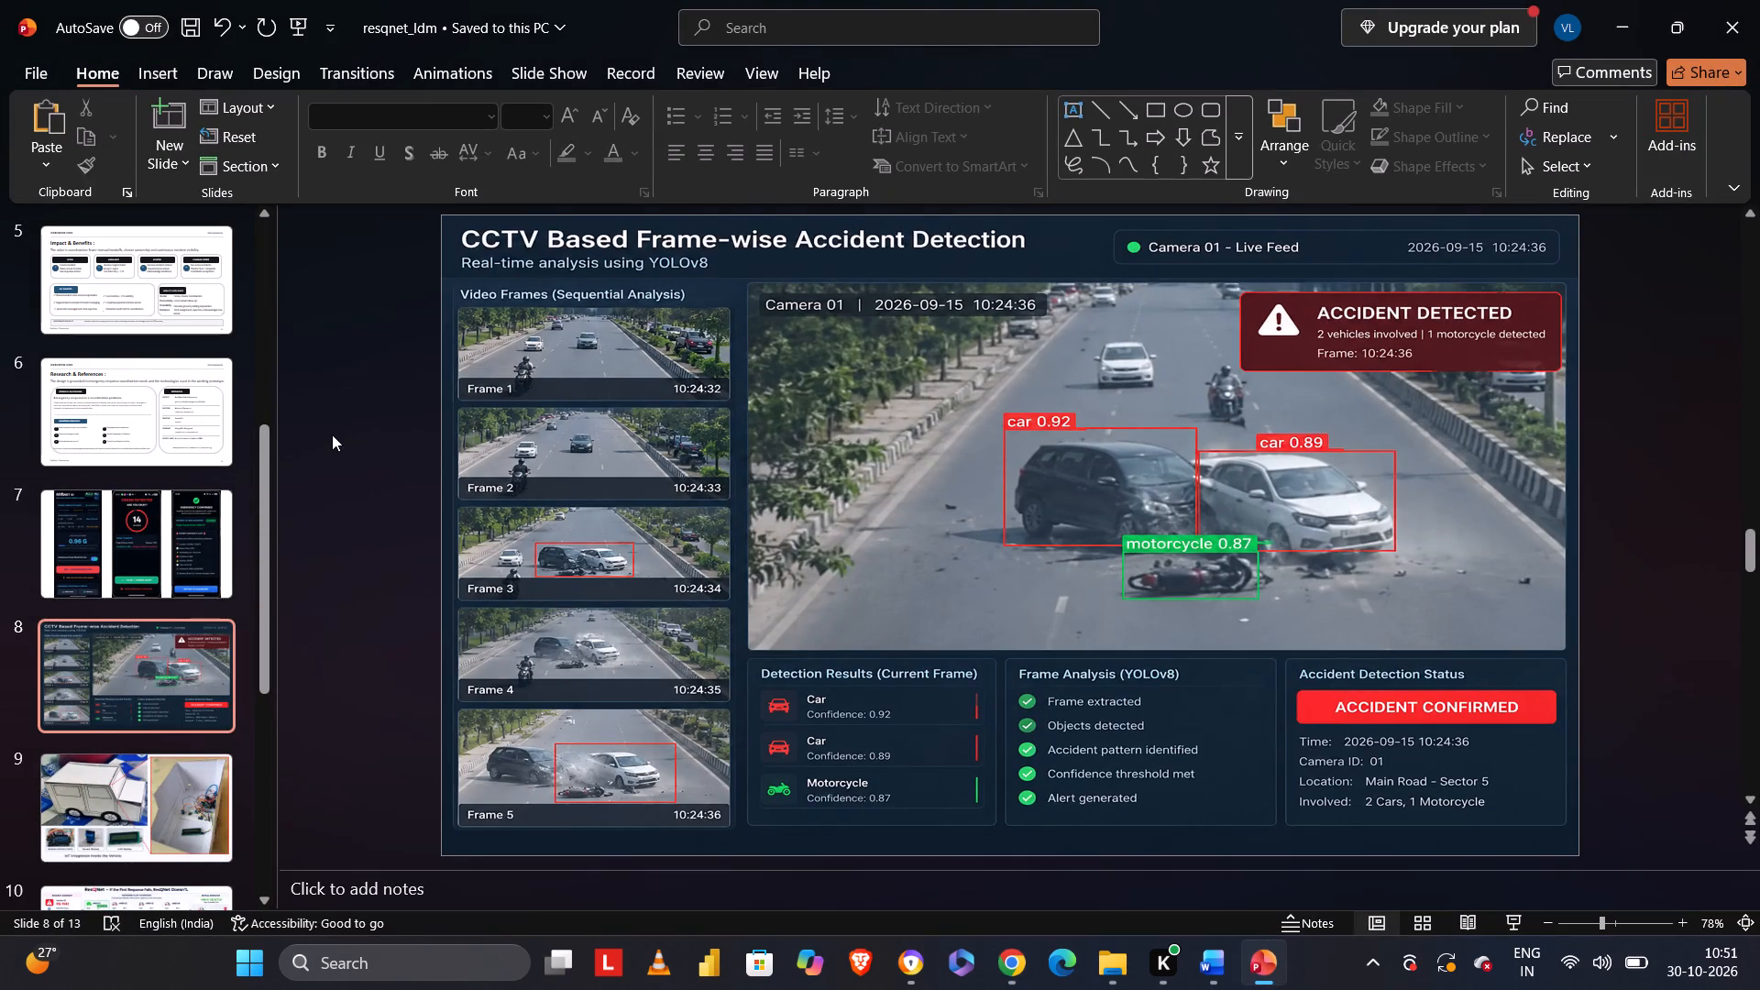
pyautogui.press('Left')
pyautogui.press('Left')
pyautogui.press('Left')
pyautogui.press('Left')
pyautogui.press('Left')
pyautogui.press('Left')
pyautogui.press('Left')
pyautogui.press('Left')
pyautogui.press('Left')
pyautogui.press('Left')
pyautogui.press('Left')
pyautogui.press('Left')
pyautogui.press('Left')
pyautogui.press('Left')
pyautogui.press('Left')
pyautogui.press('Left')
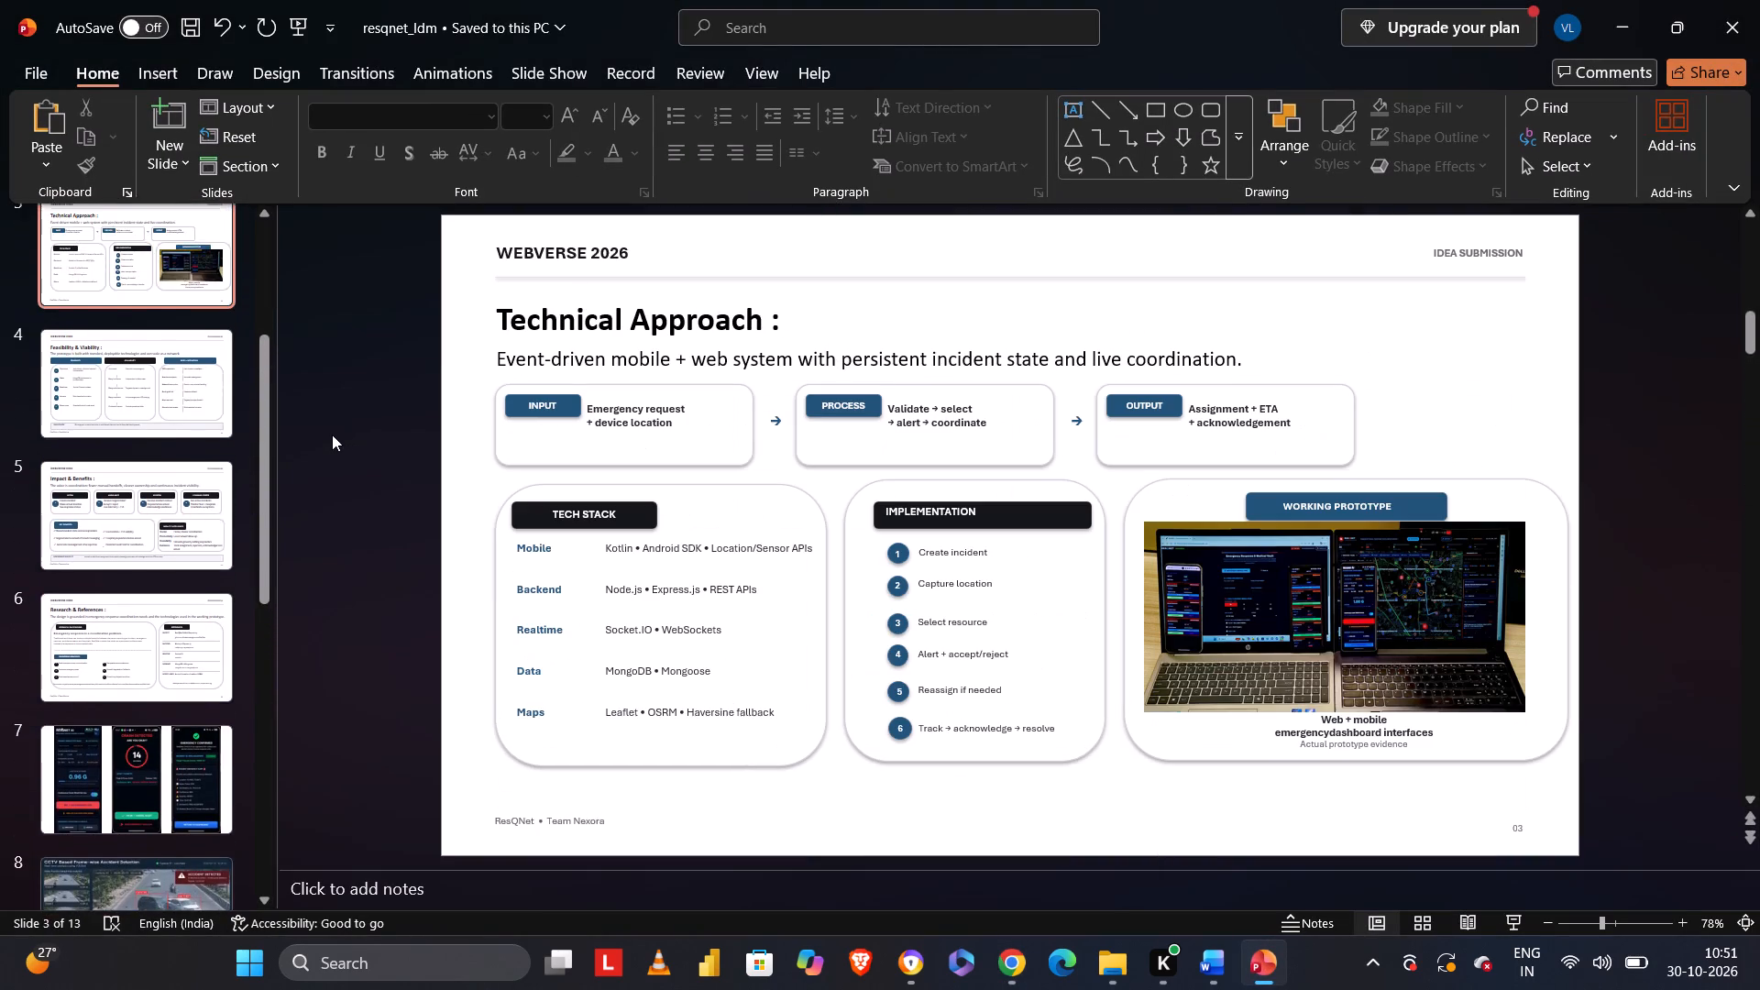
pyautogui.press('Left')
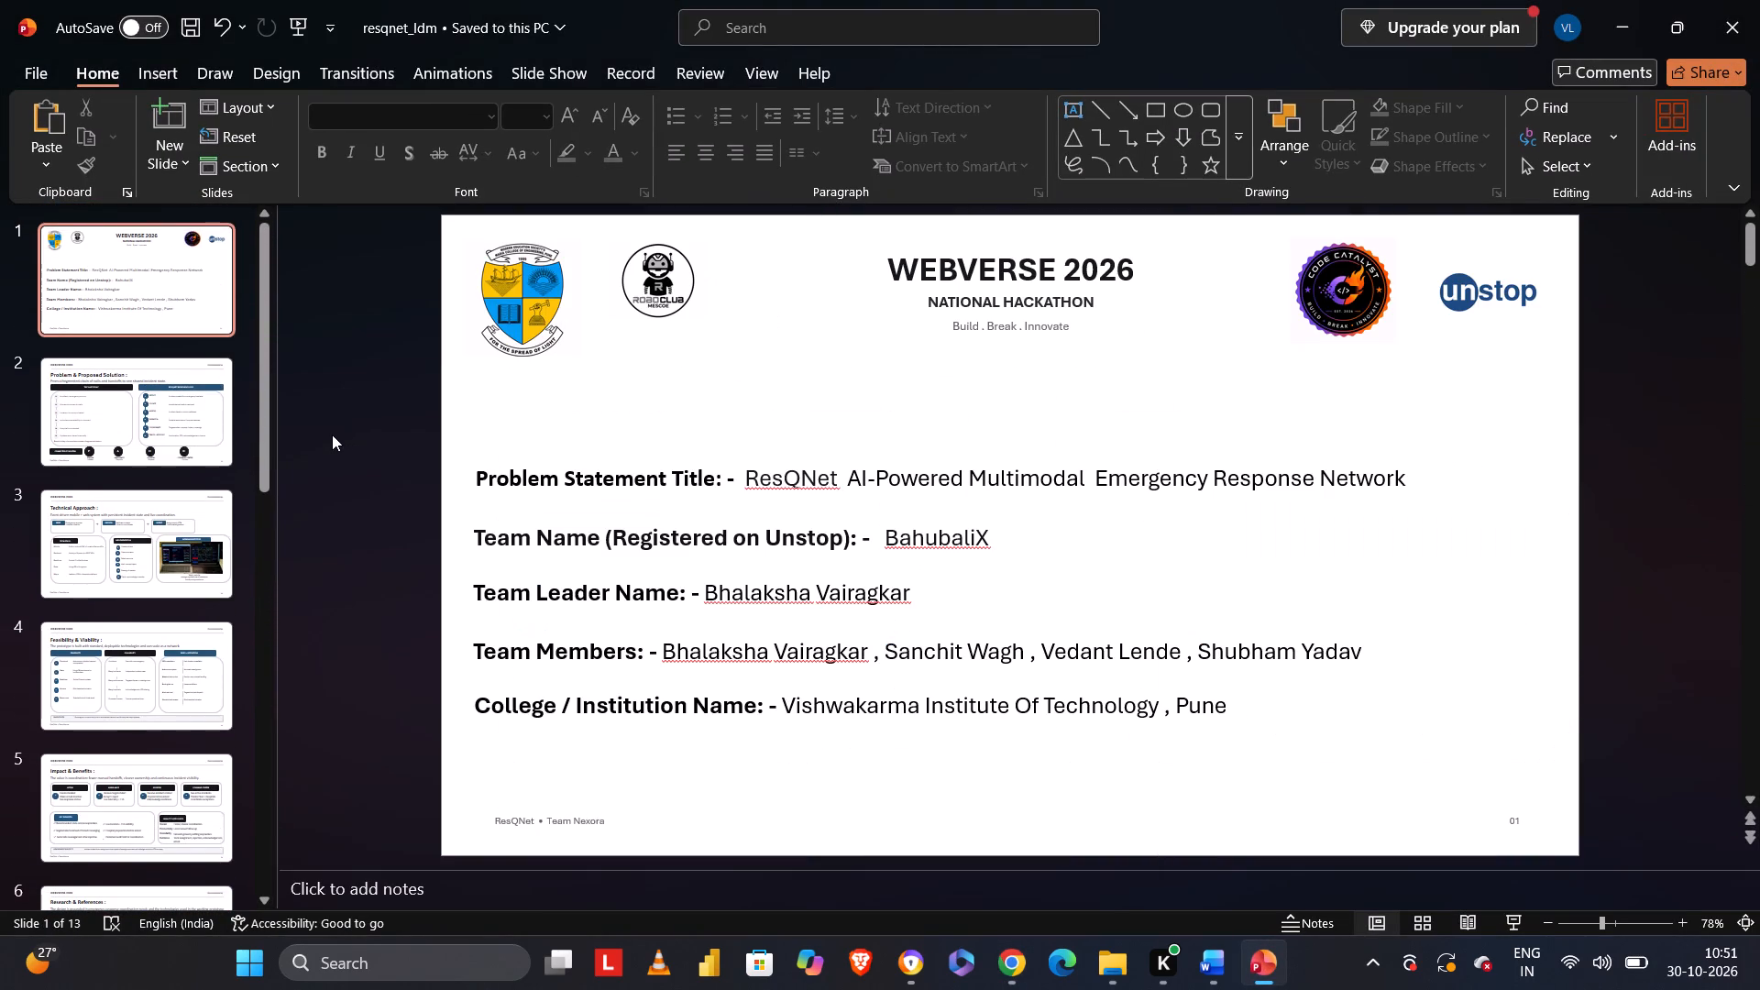
pyautogui.press('Left')
pyautogui.press('Left')
pyautogui.press('Left')
pyautogui.press('Left')
pyautogui.press('Left')
pyautogui.press('Left')
pyautogui.press('Left')
# Review the slides in order from Problem & Proposed Solution through to slide 9, IoT Integration Inside the Vehicle.
pyautogui.press('Right')
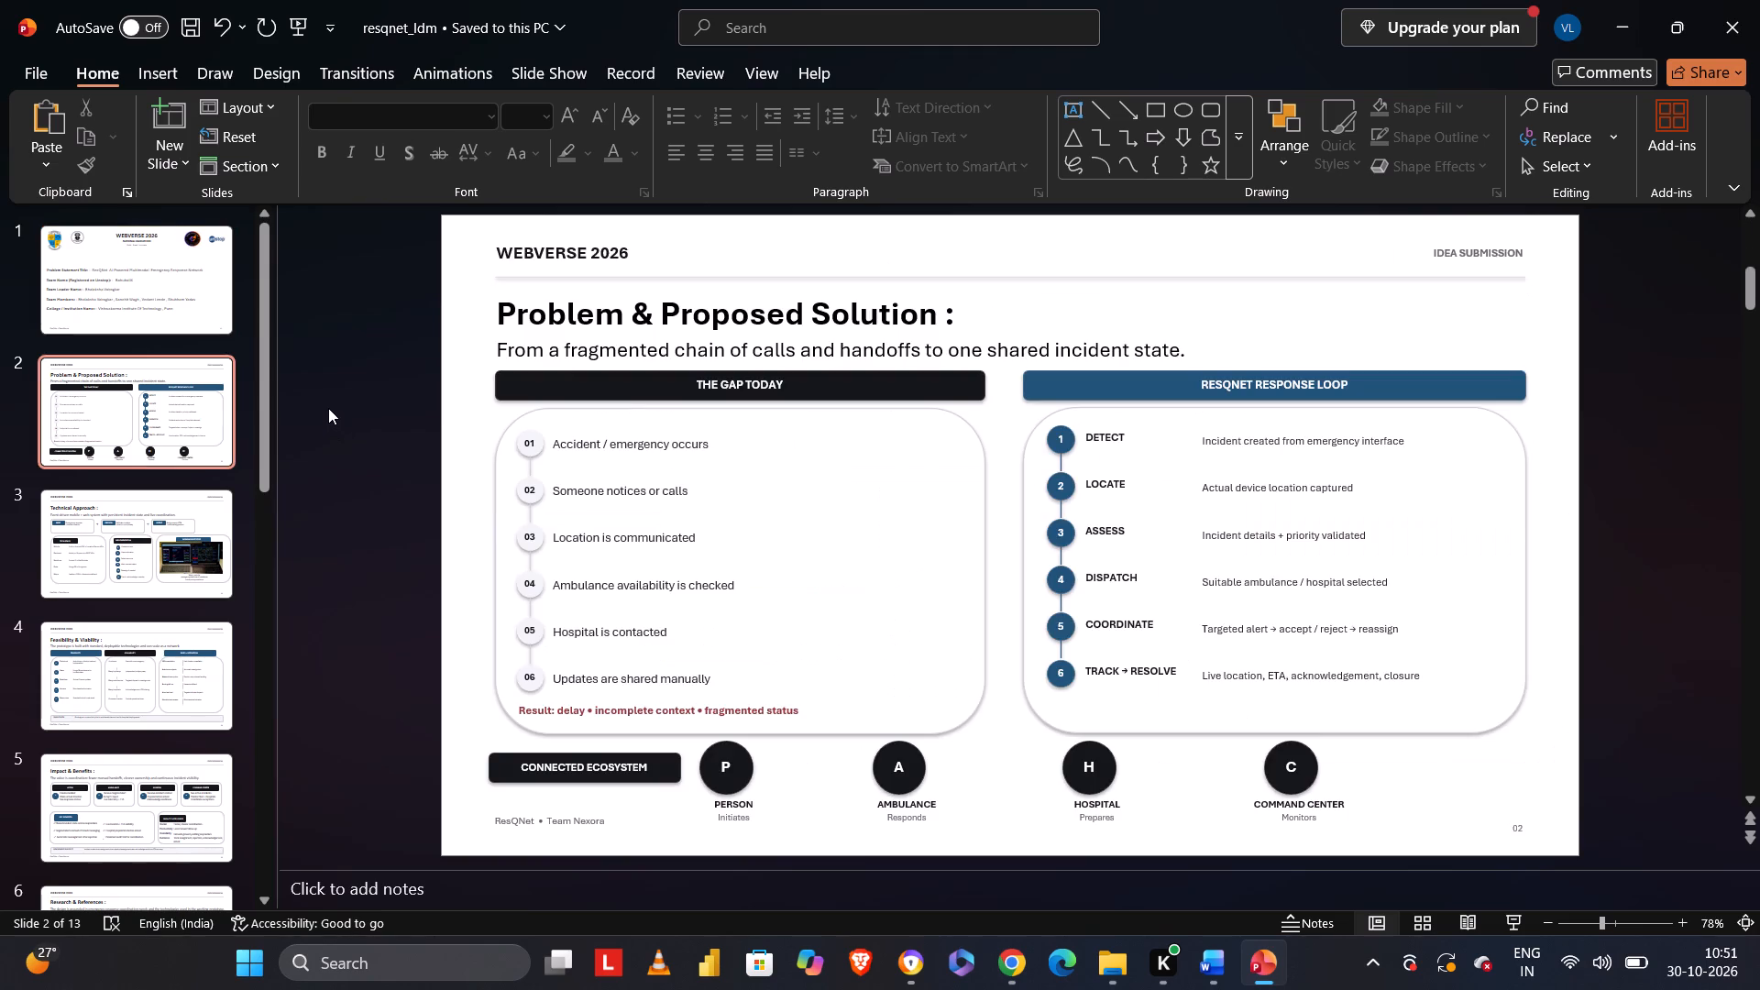
pyautogui.press('Right')
pyautogui.press('Right')
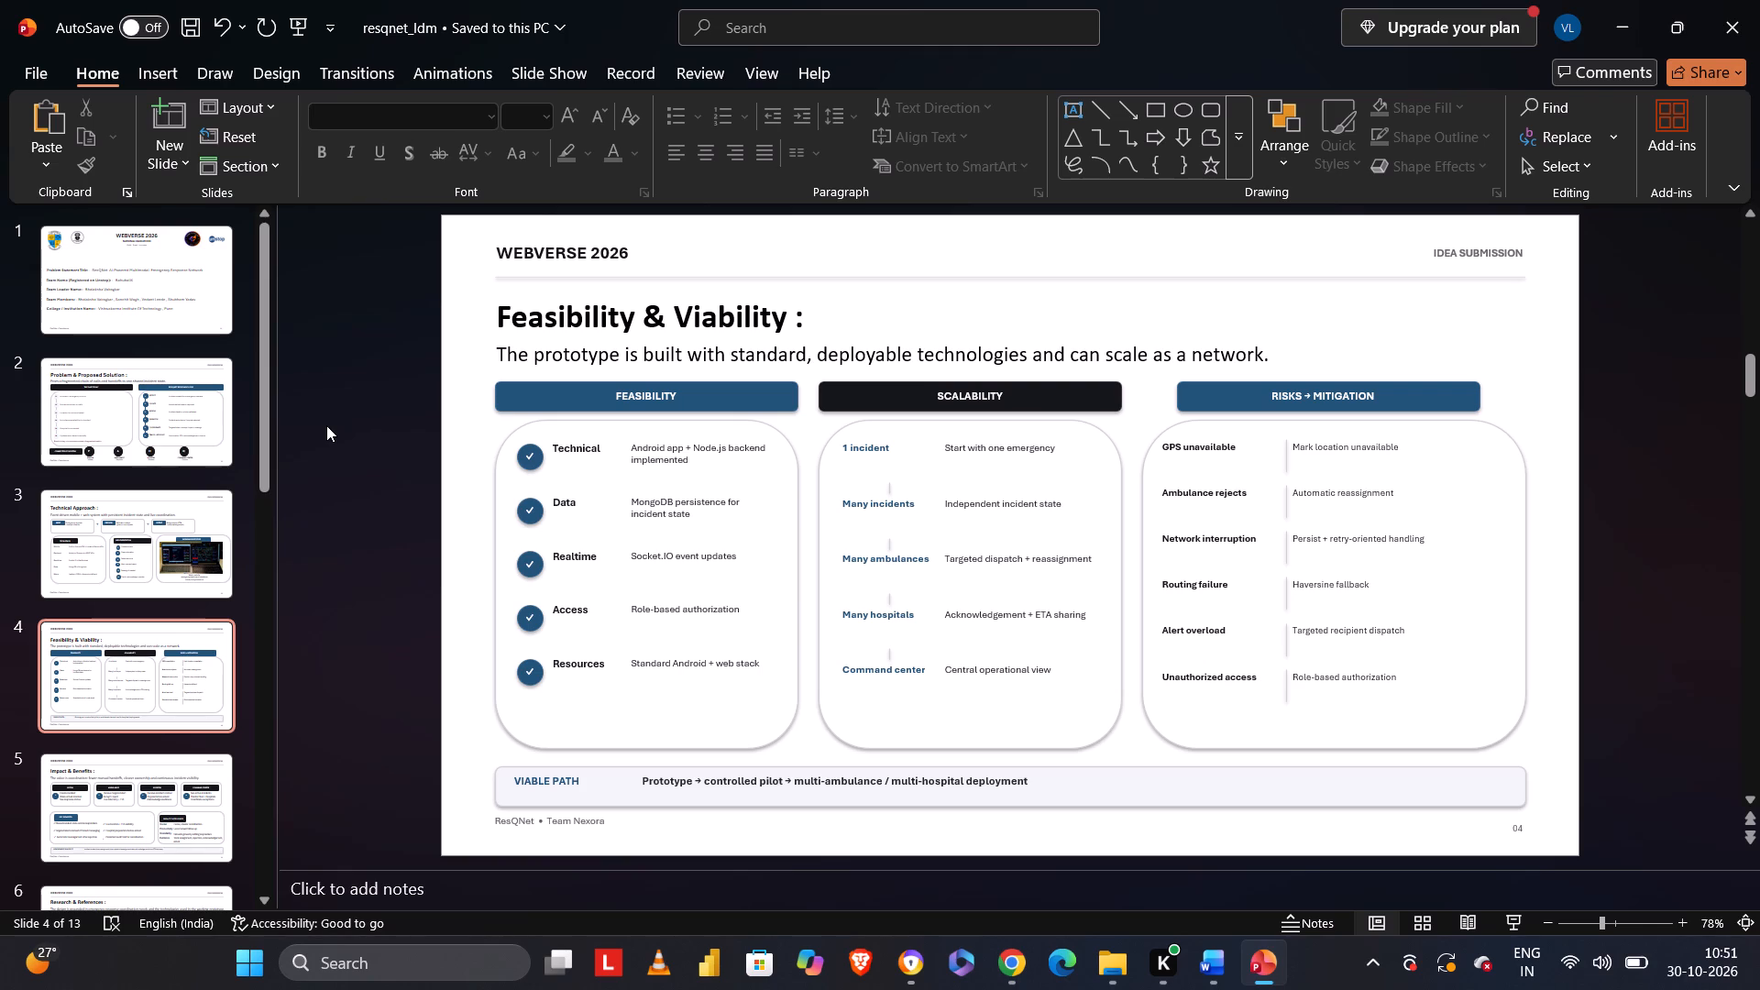
pyautogui.scroll(-1, 326, 425)
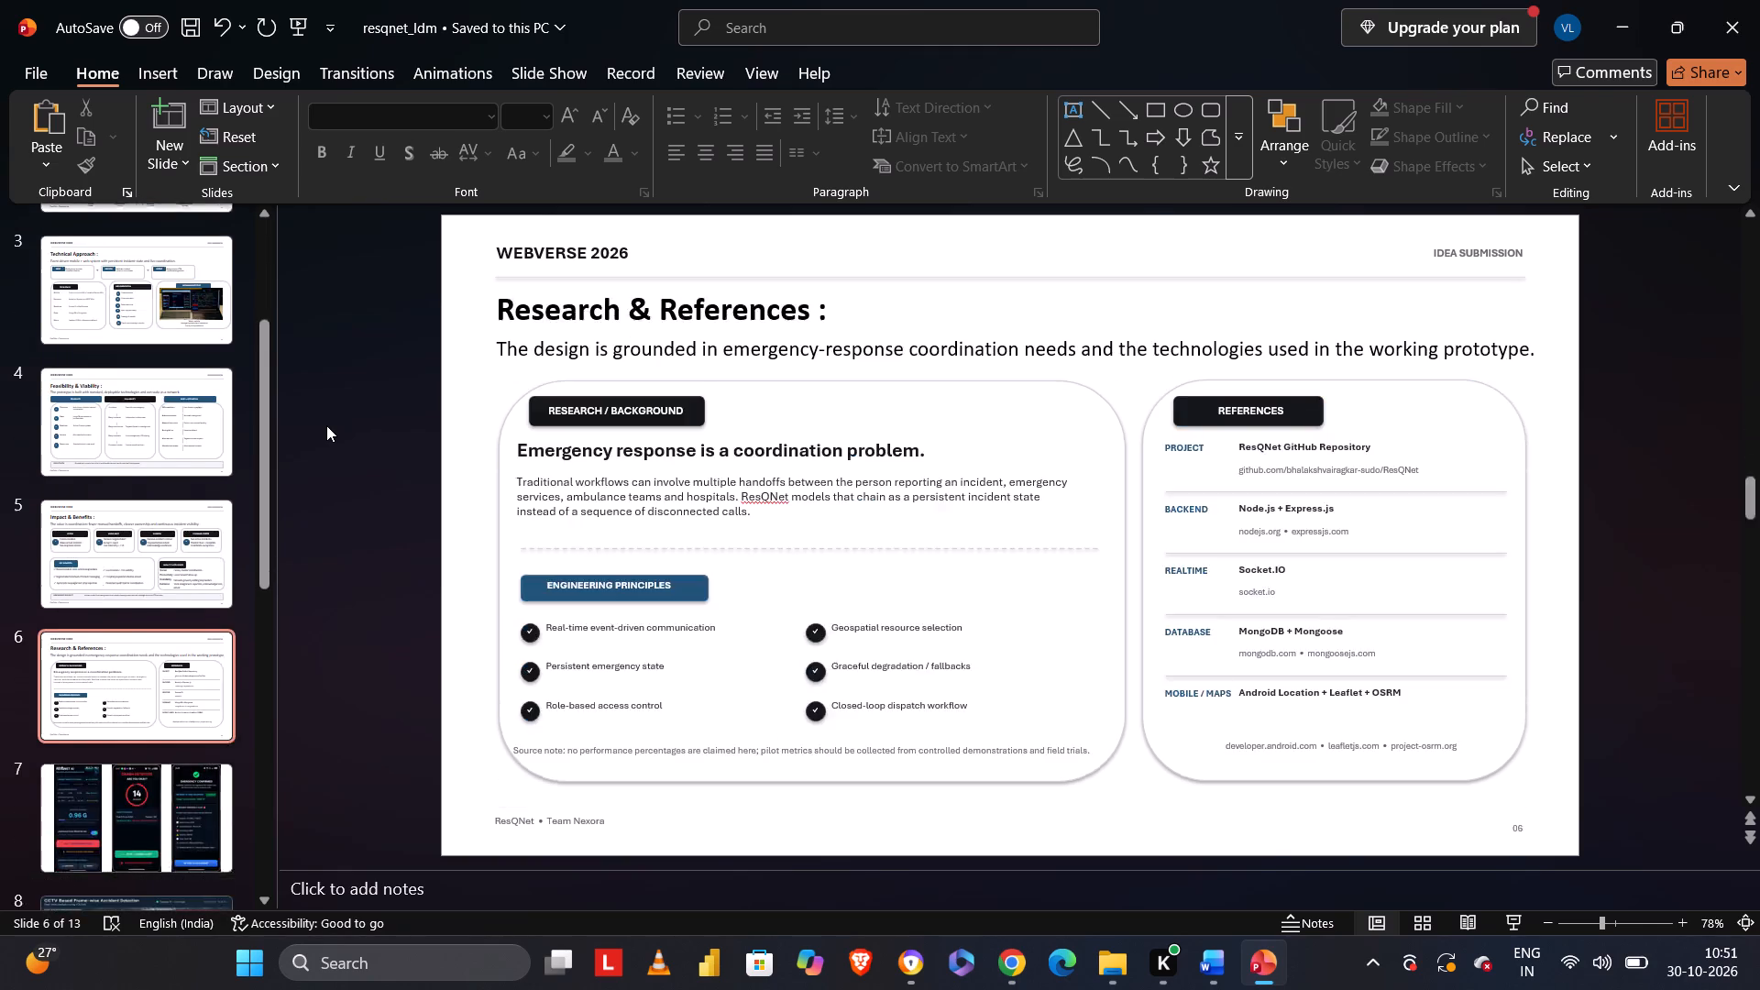
pyautogui.scroll(-2, 326, 425)
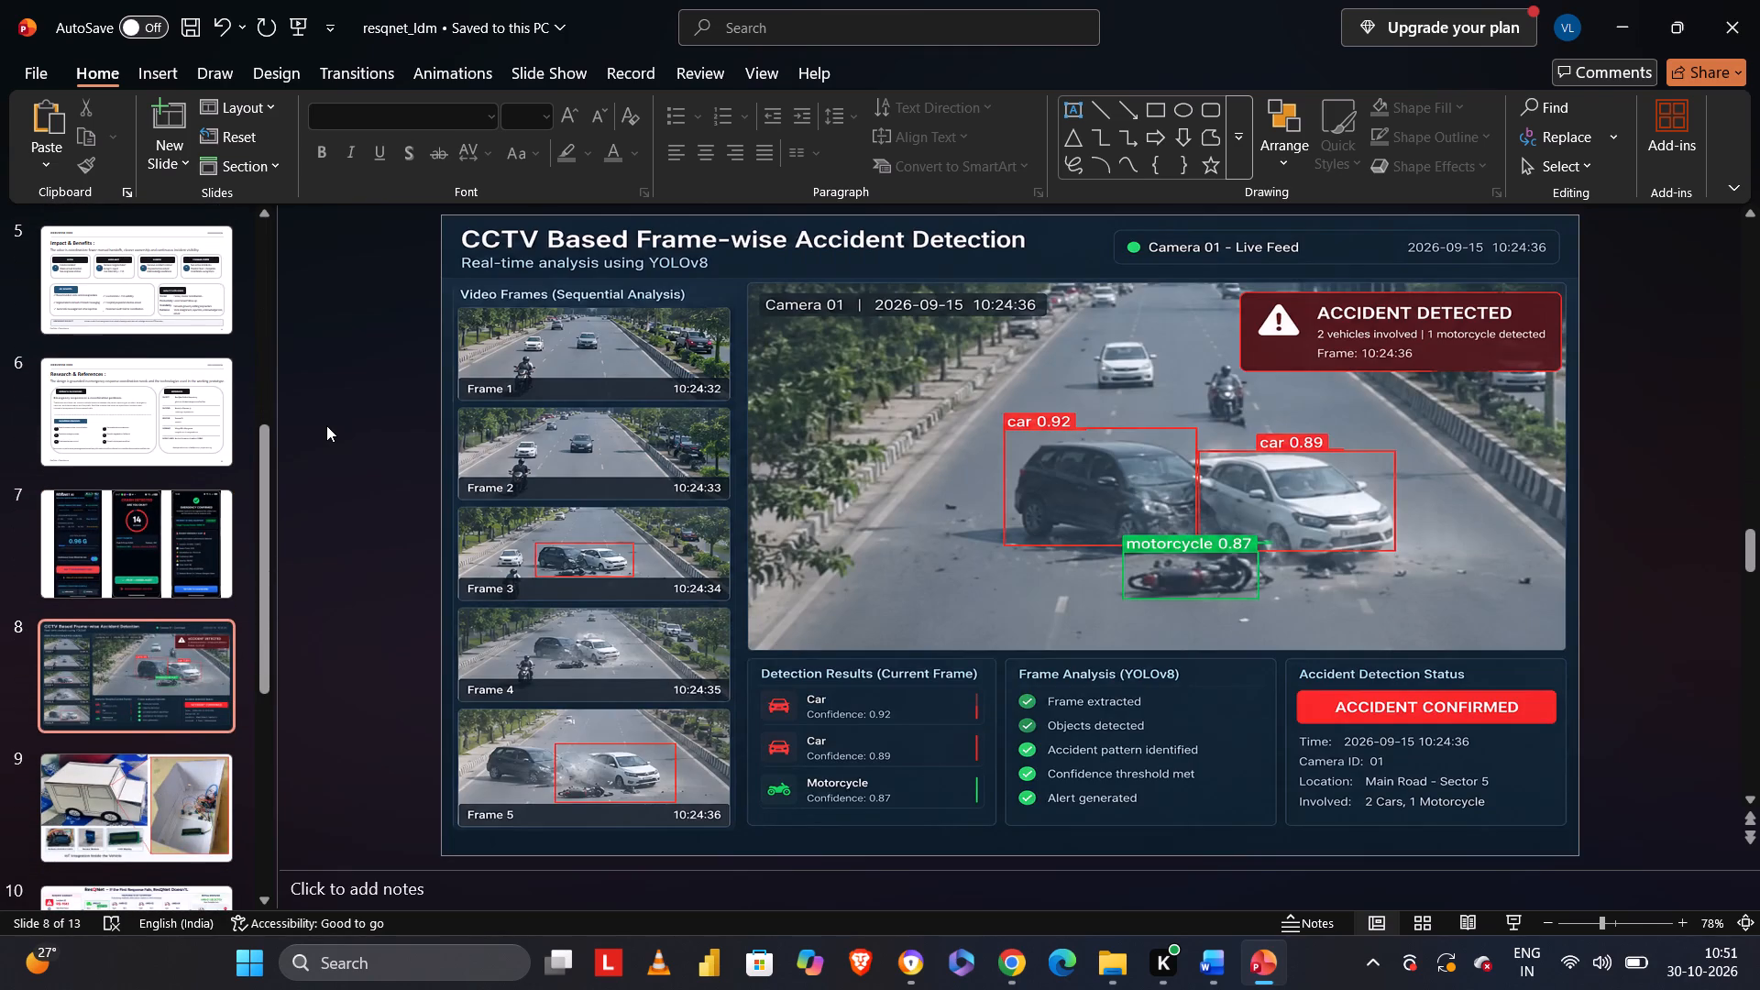
pyautogui.scroll(-2, 326, 425)
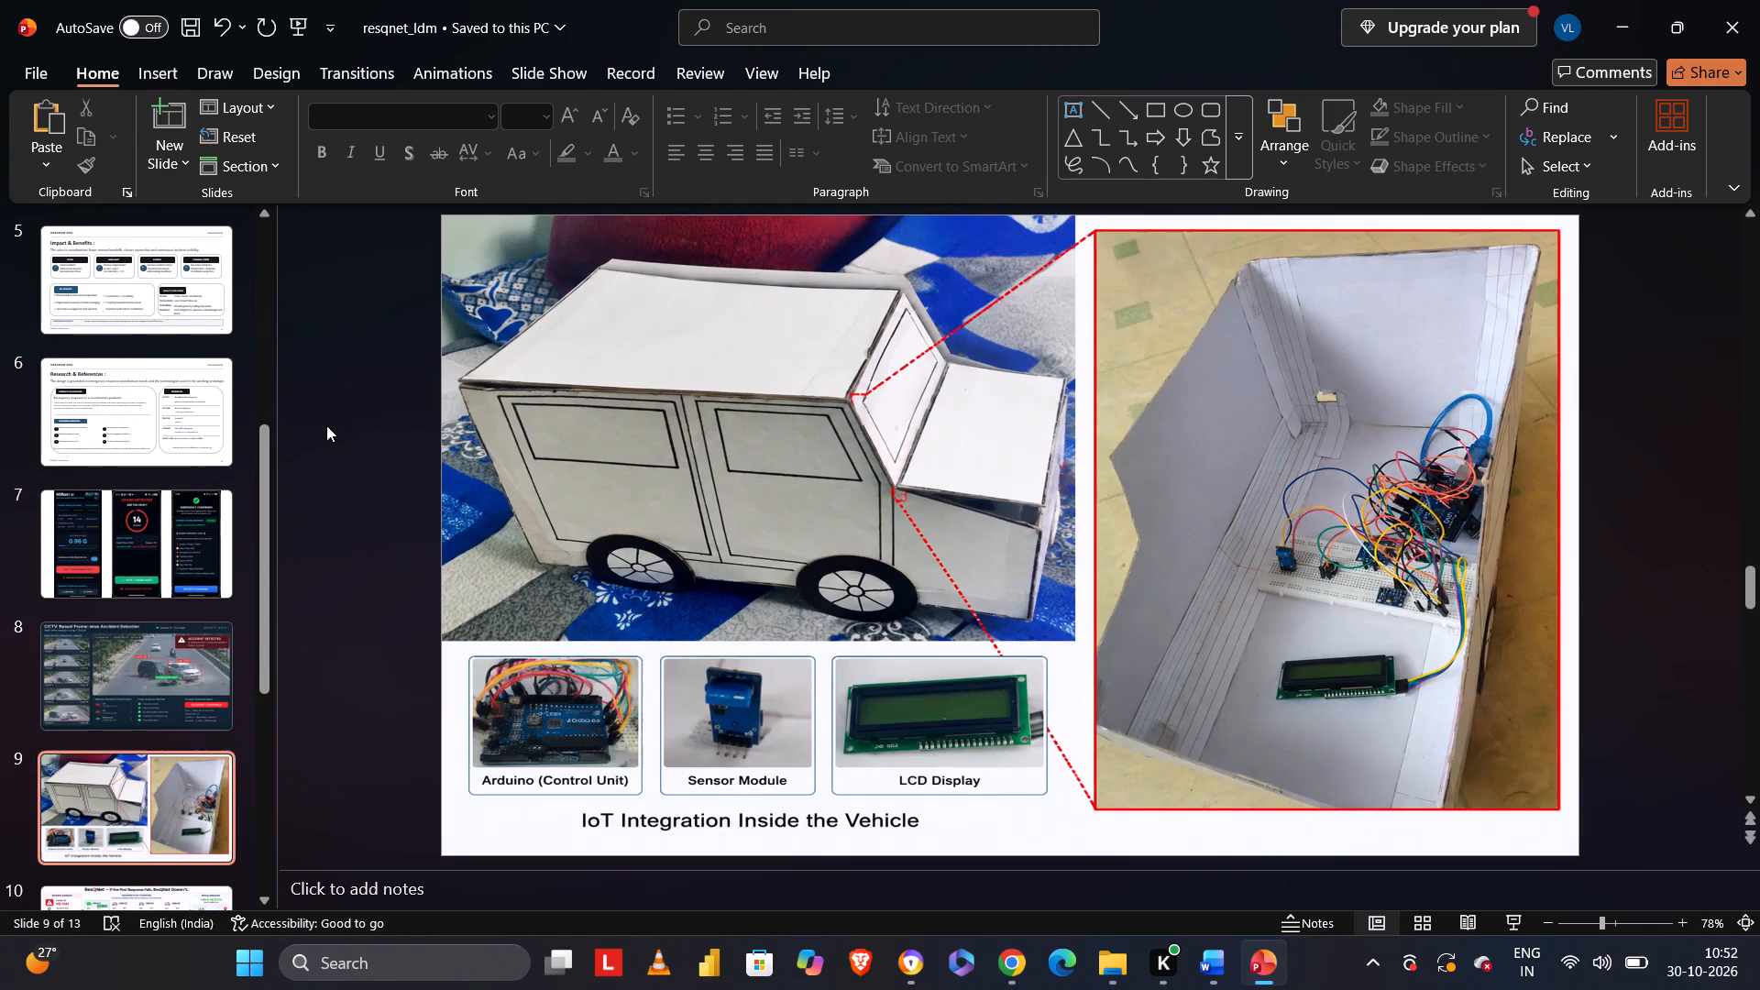
# Open the Windows quick settings for network, sound and battery.
pyautogui.scroll(-1, 326, 425)
pyautogui.click(1635, 984)
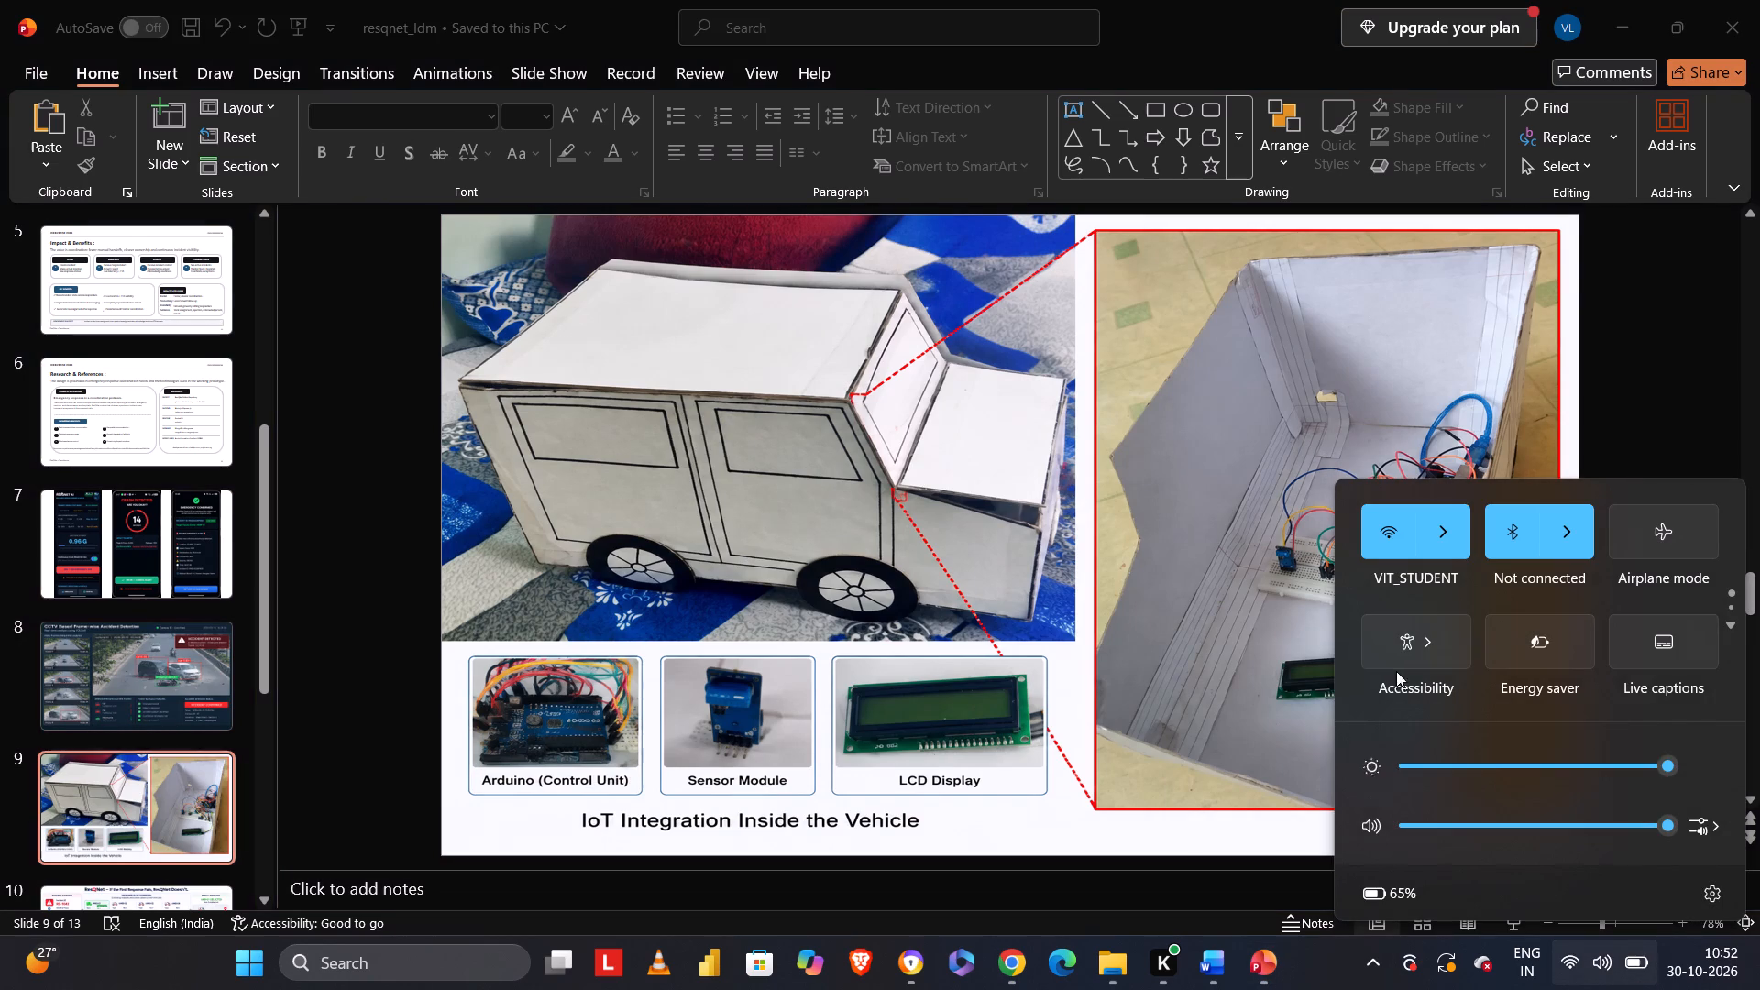
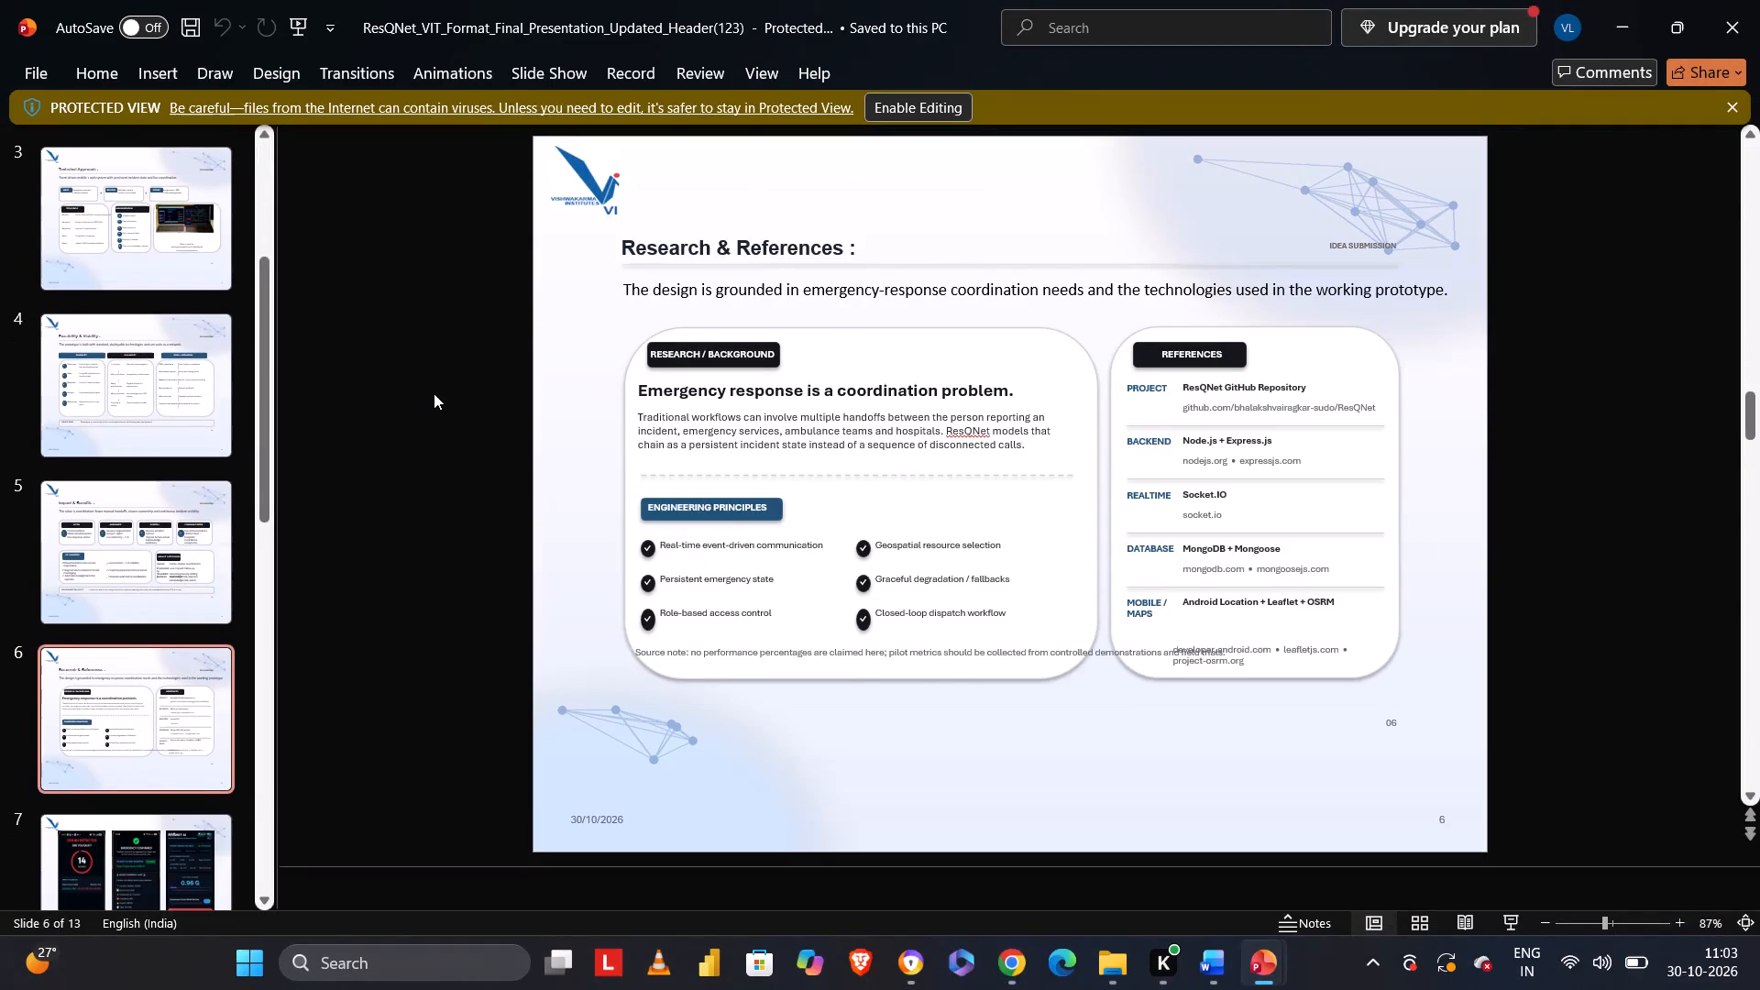
# Return to the Problem & Proposed Solution slide and take the ResQNet presentation out of Protected View so it can be edited.
pyautogui.press('Left')
pyautogui.press('Left')
pyautogui.press('Left')
pyautogui.press('Left')
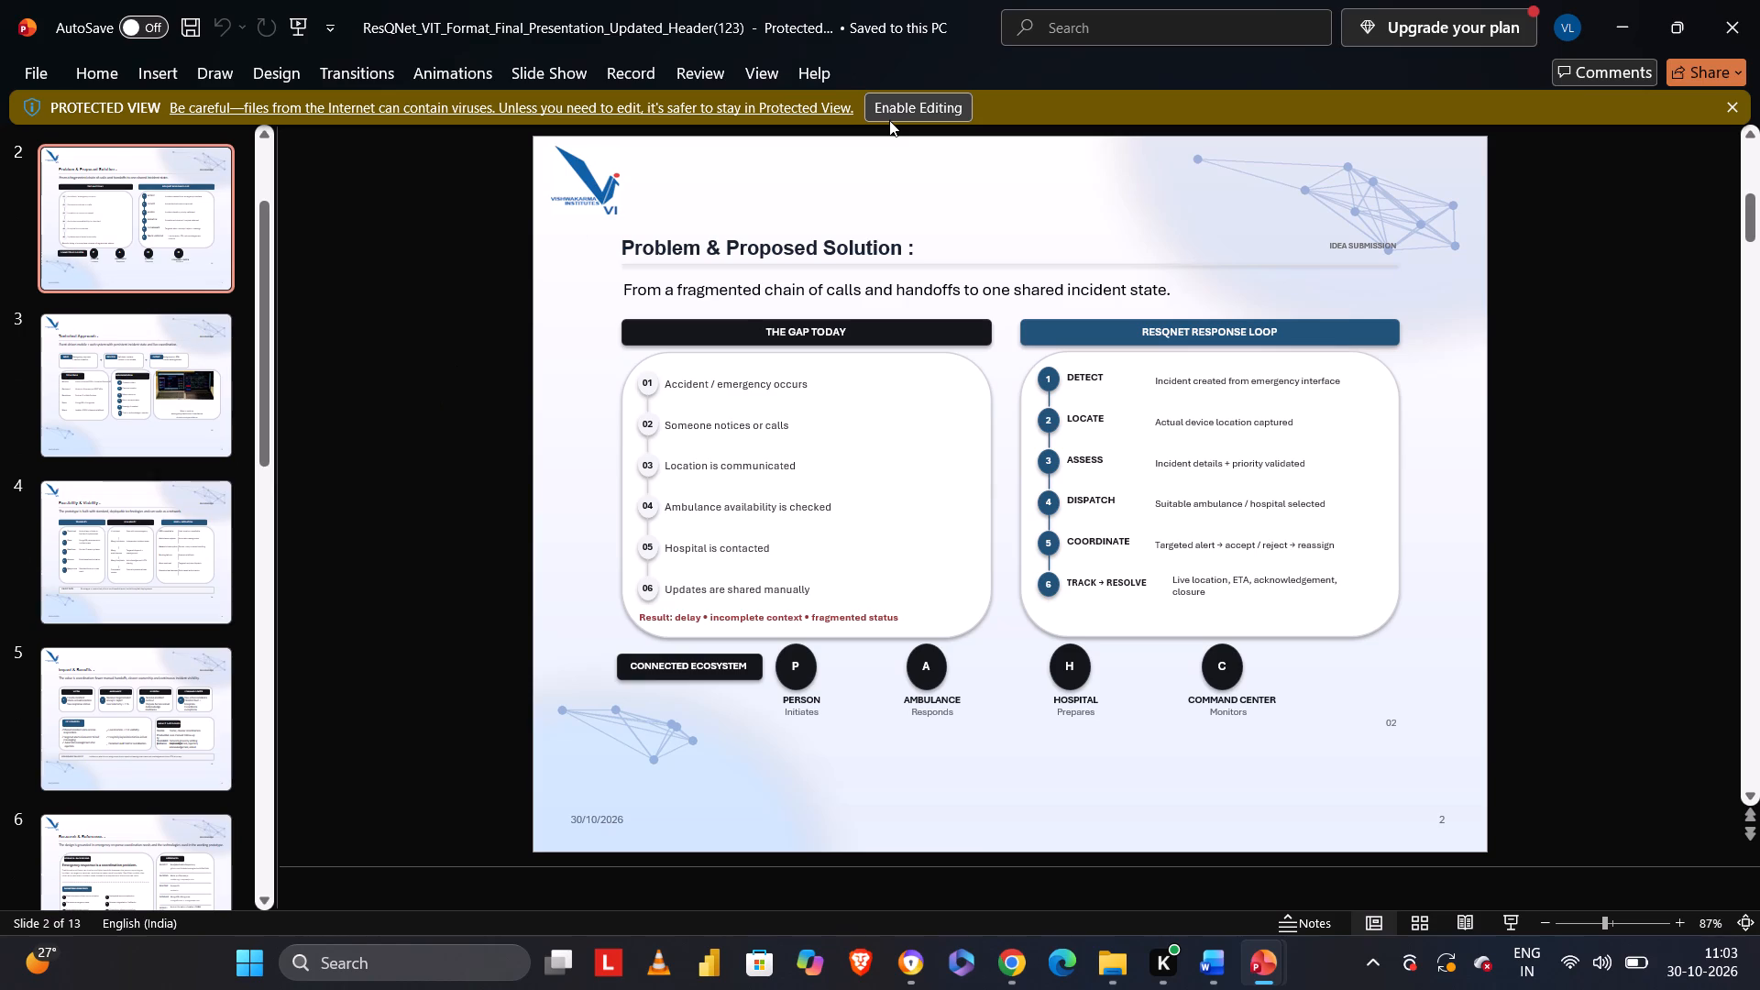
pyautogui.click(889, 120)
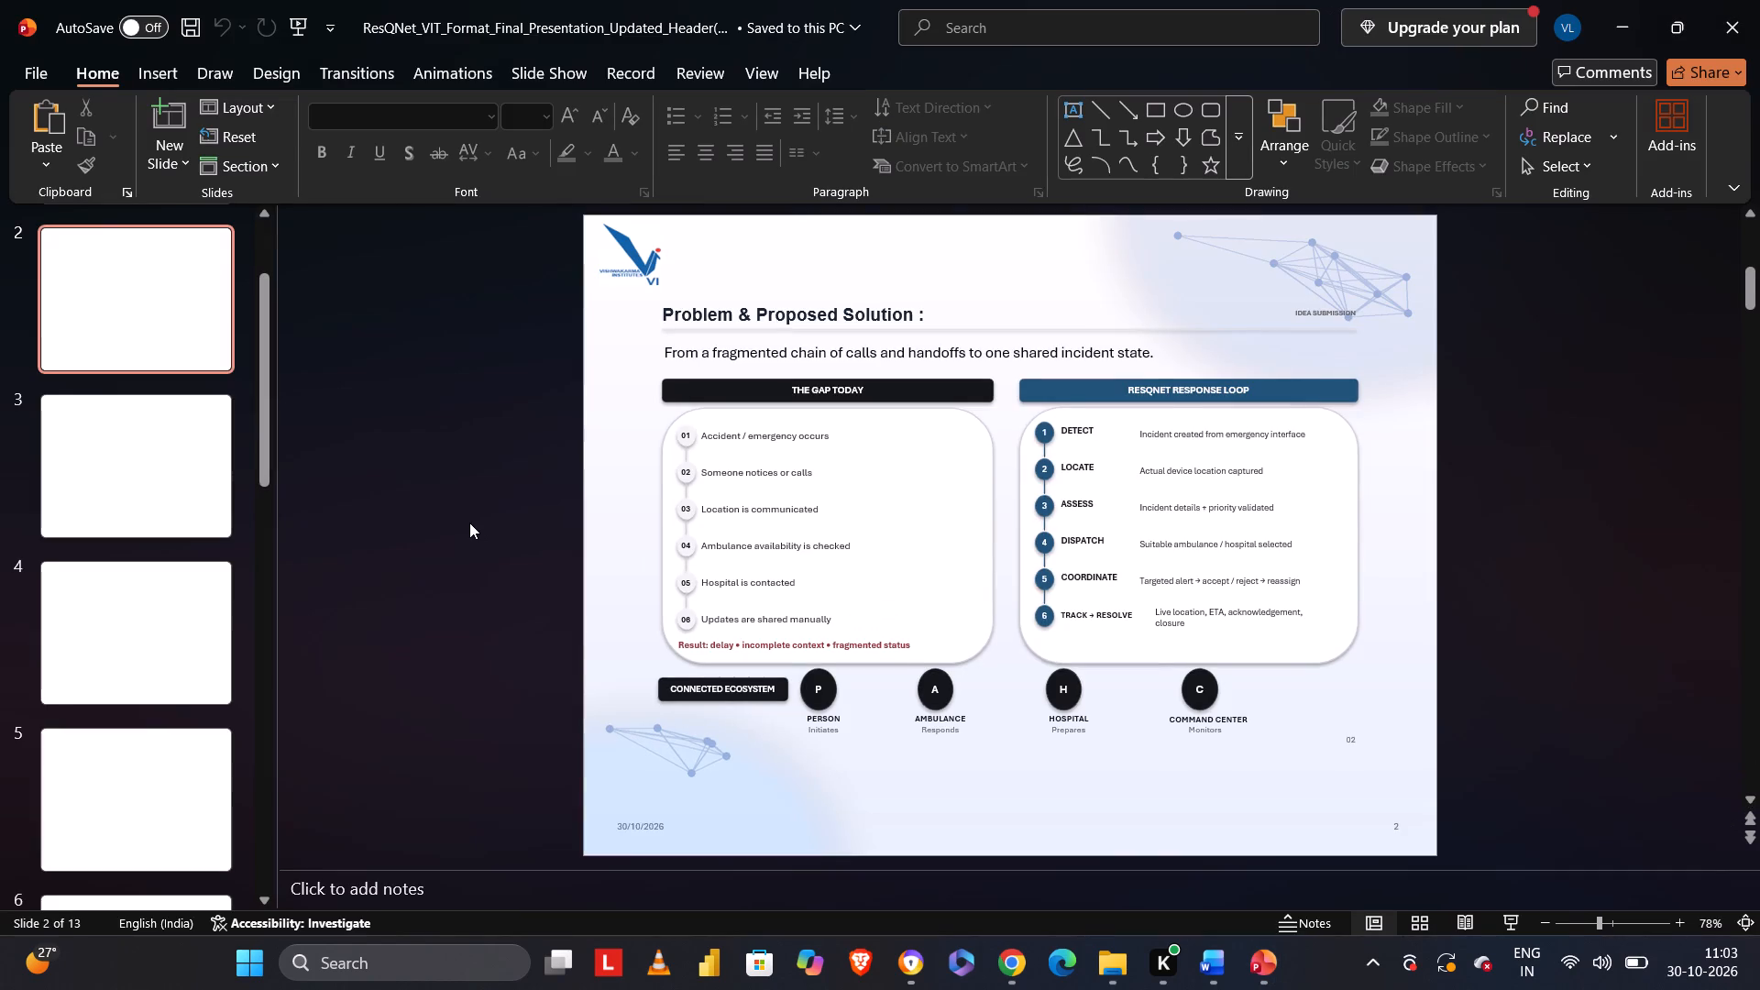
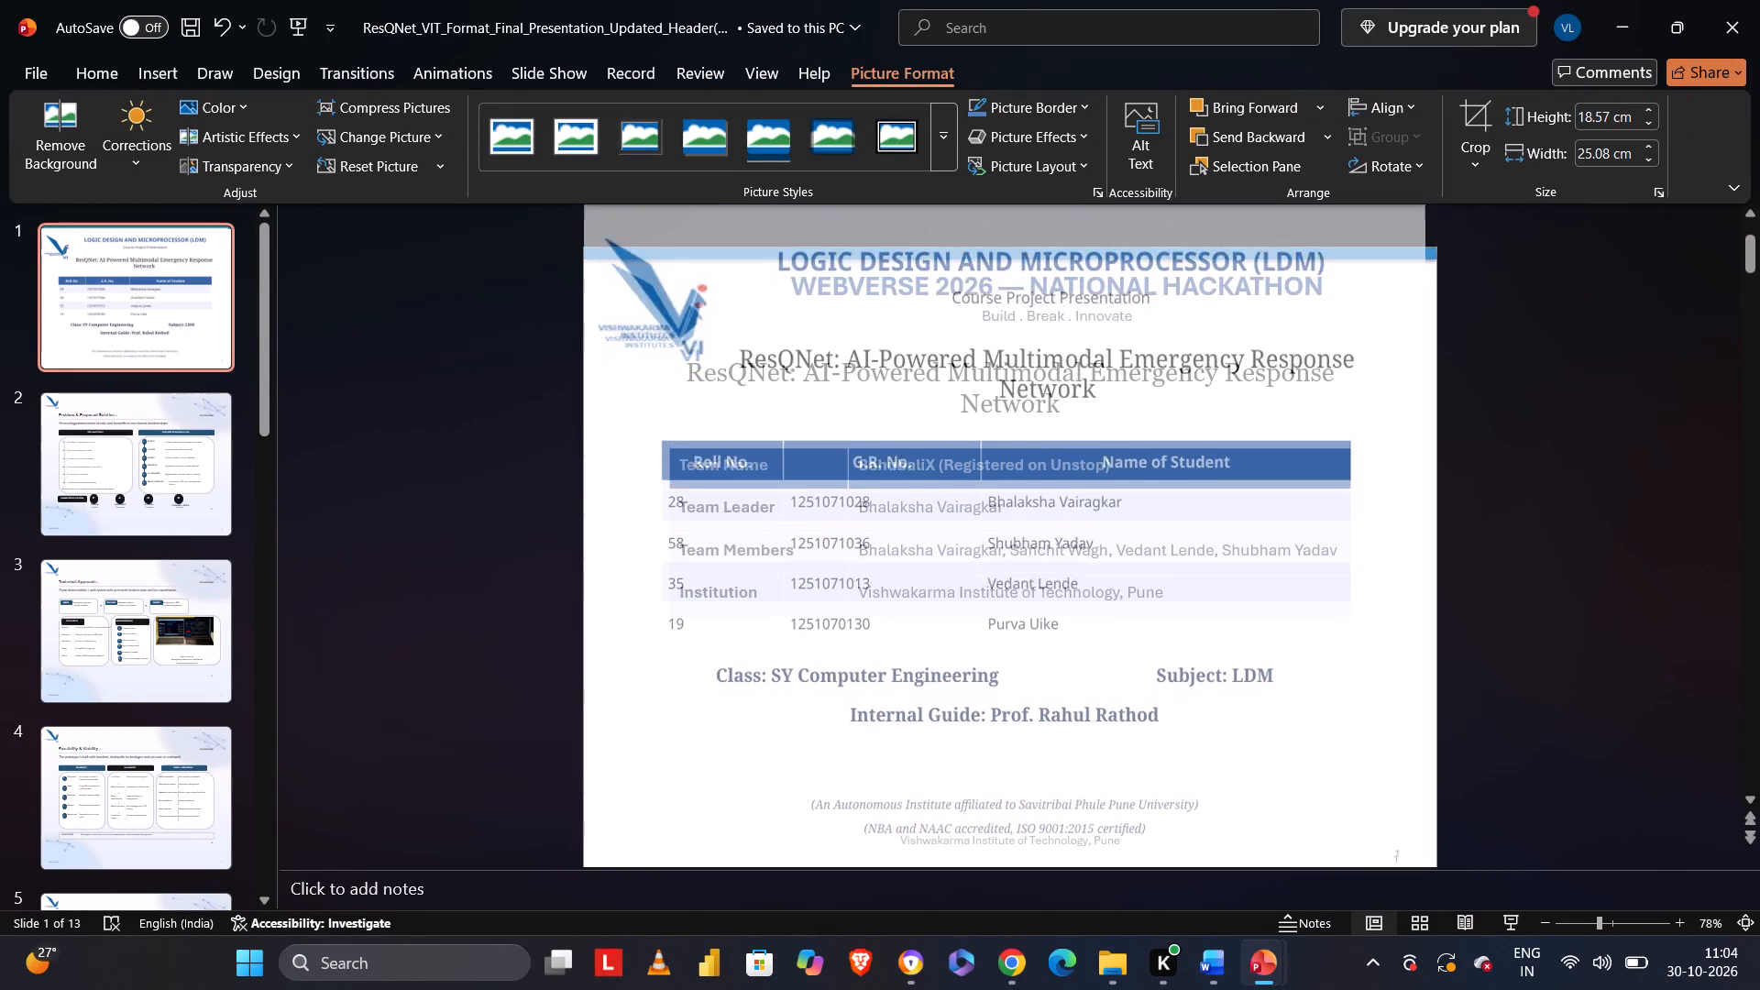
# Adjust the top edge of the LDM title-page picture covering slide 1 to line up with the slide's top edge.
pyautogui.moveTo(1009, 204); pyautogui.dragTo(1018, 259)
pyautogui.click(524, 386)
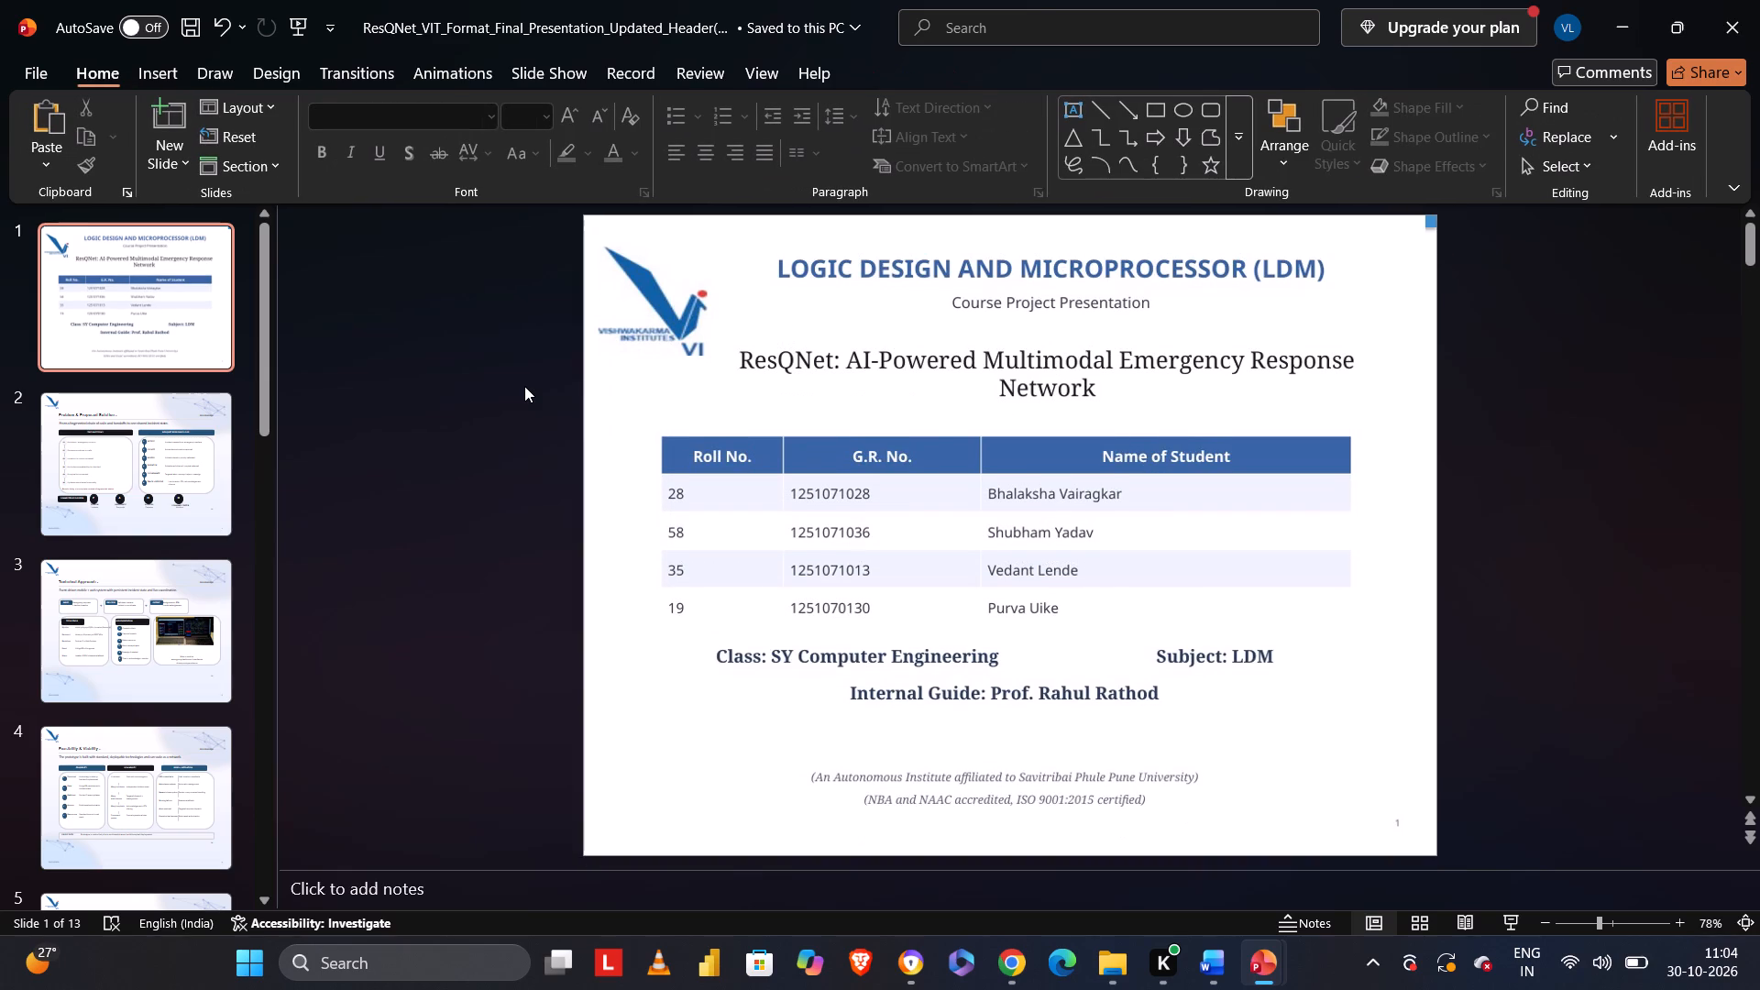
# Skim the whole ResQNet deck from the title slide to the Thank You slide and back to the title.
pyautogui.press('Right')
pyautogui.press('Right')
pyautogui.press('Right')
pyautogui.press('Right')
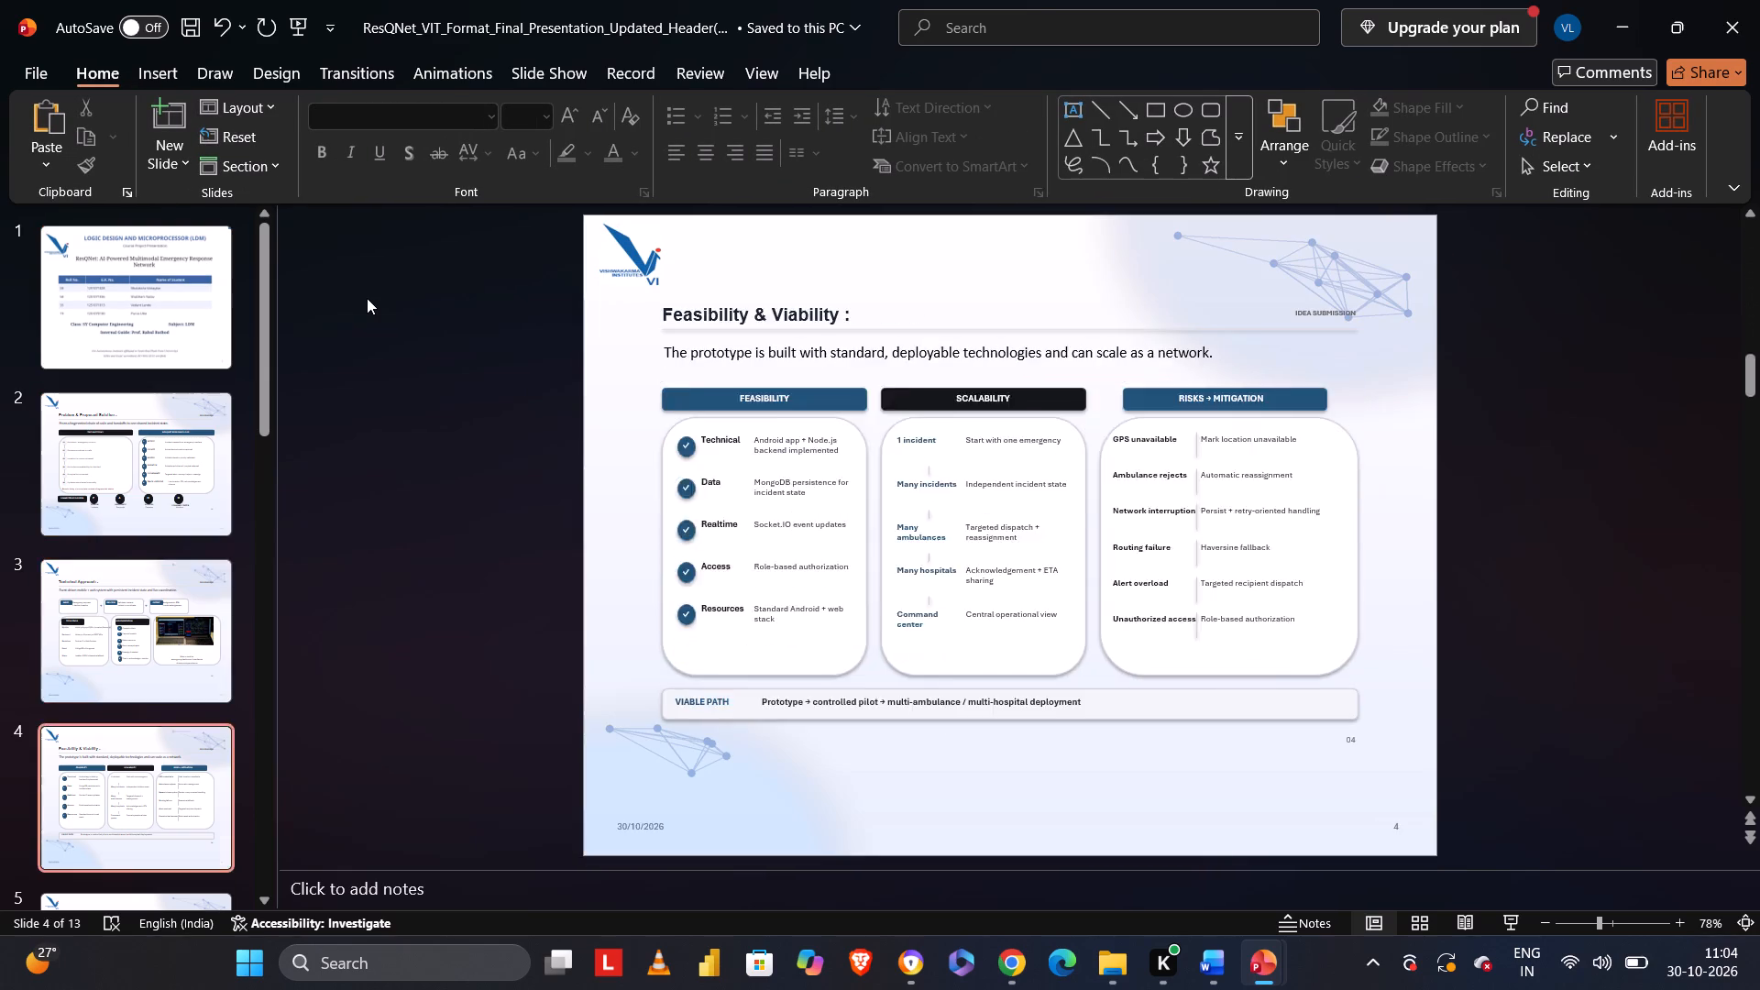
pyautogui.press('Right')
pyautogui.press('Right')
pyautogui.press('Right')
pyautogui.press('Right')
pyautogui.press('Right')
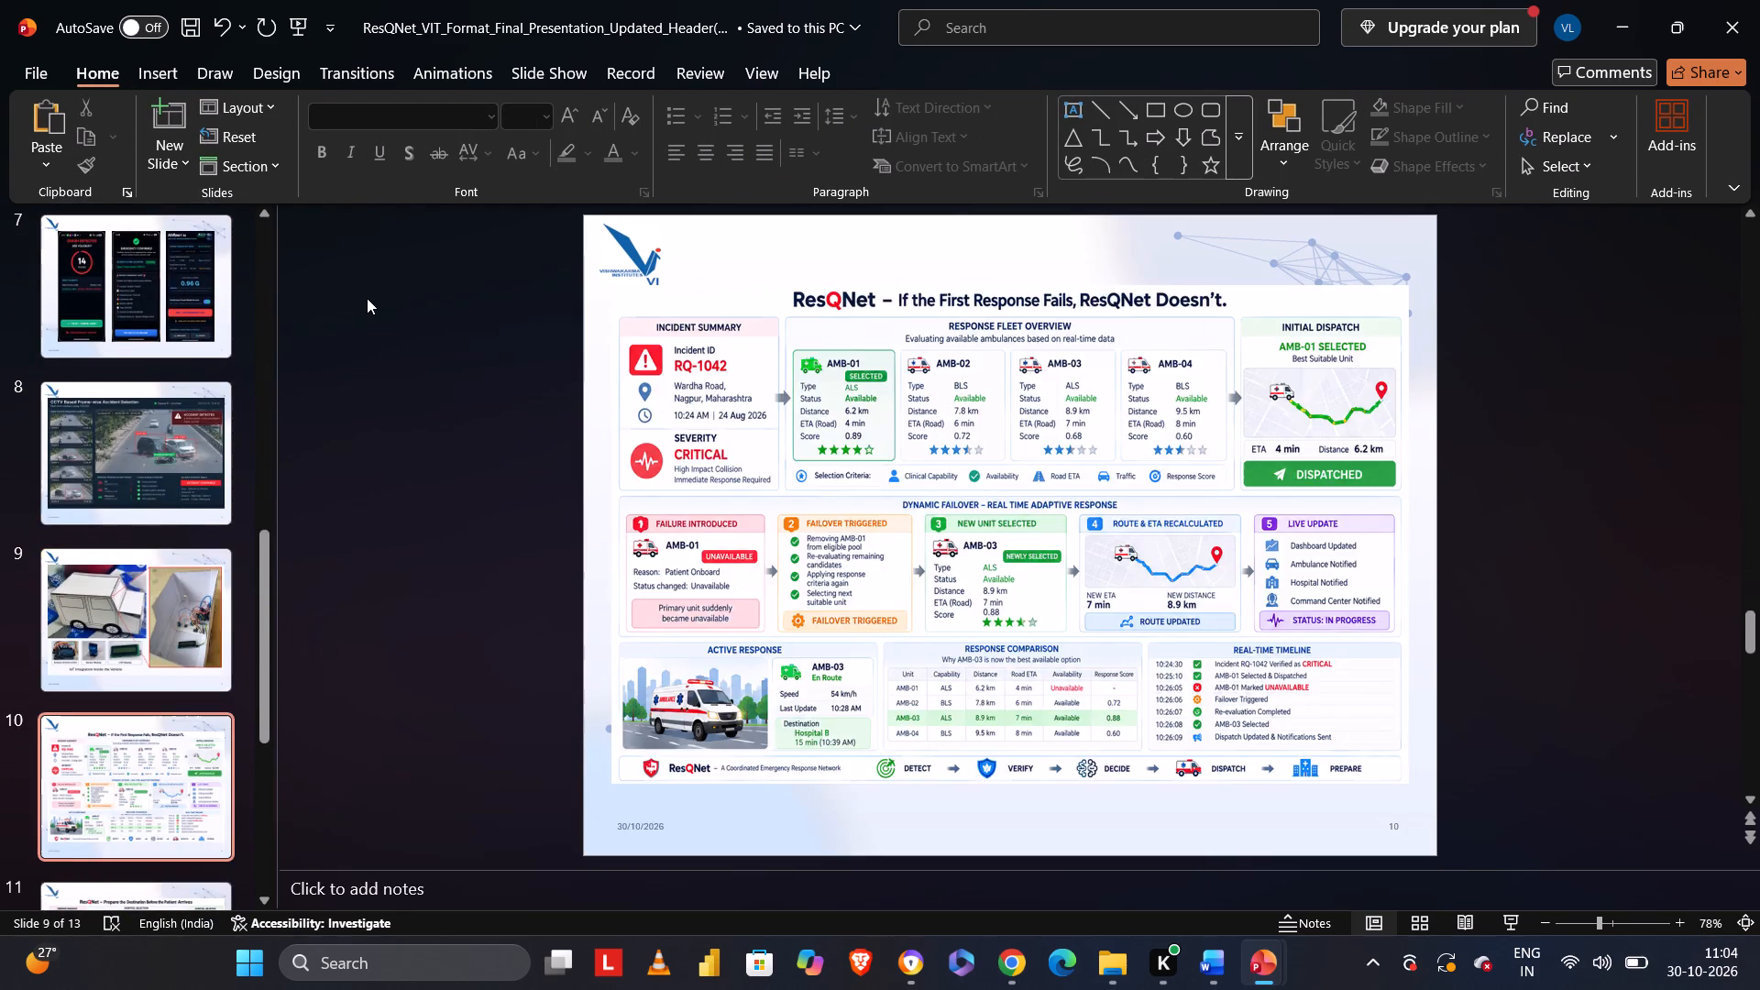
pyautogui.press('Right')
pyautogui.press('Right')
pyautogui.press('Right')
pyautogui.press('Right')
pyautogui.press('Left')
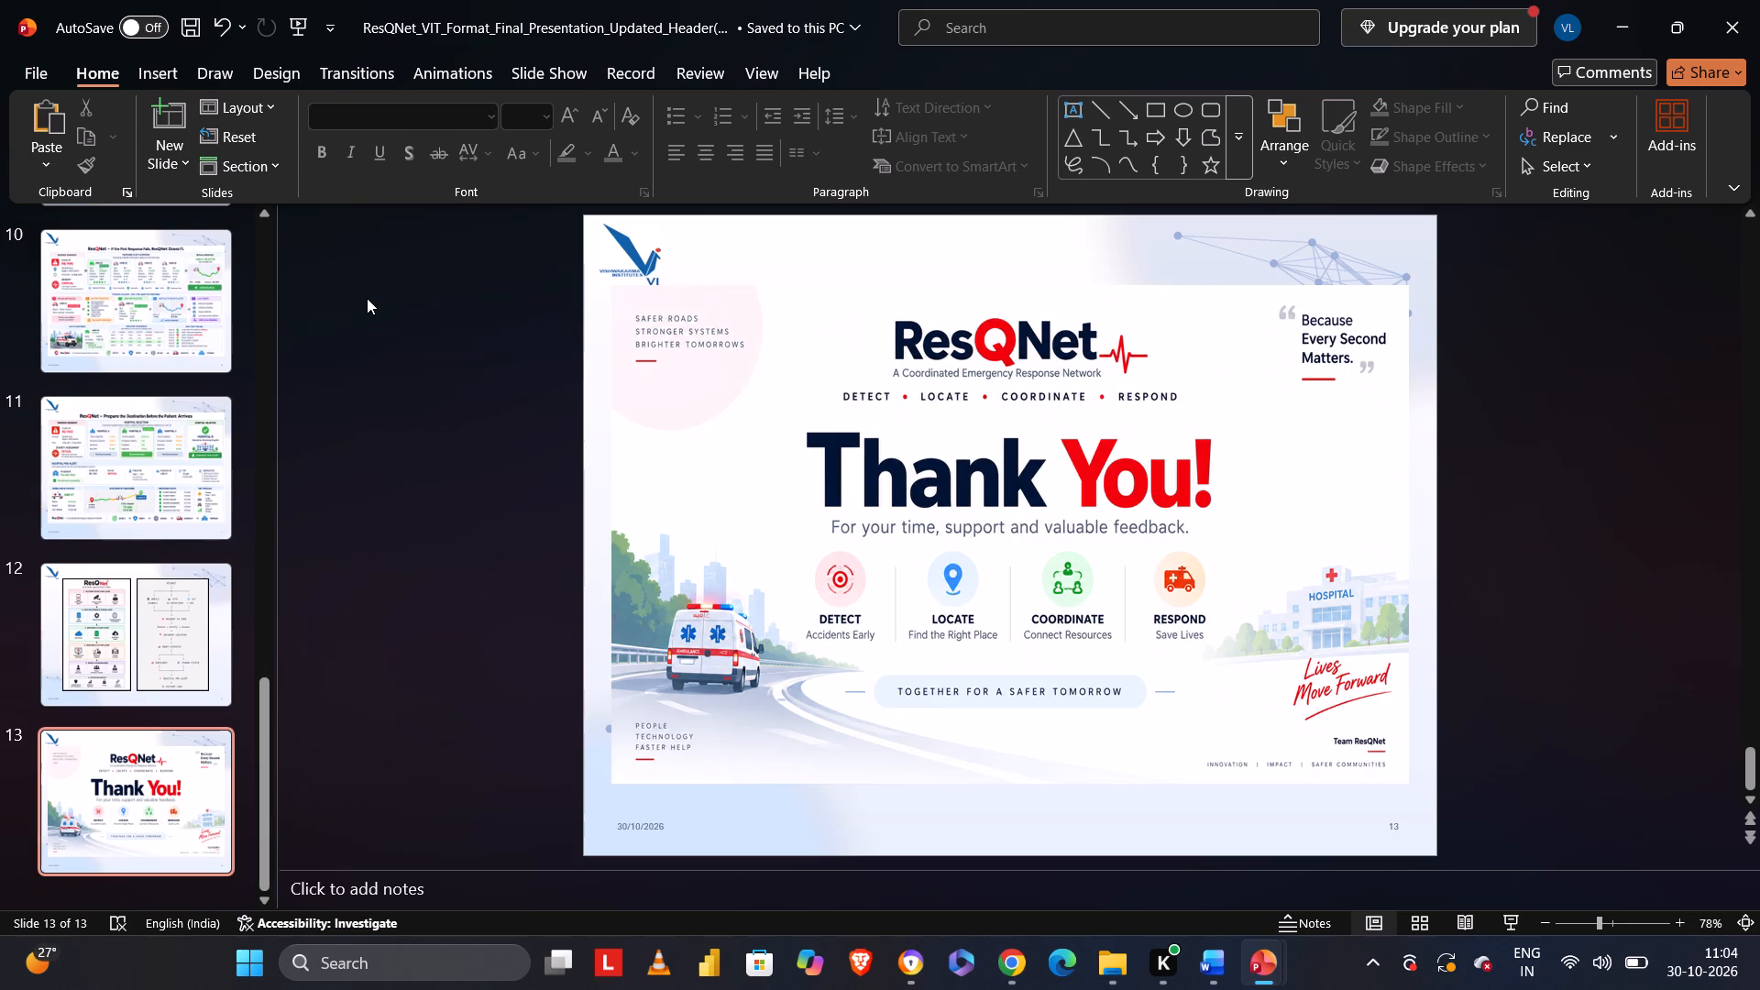
pyautogui.press('Left')
pyautogui.press('Left')
pyautogui.press('Left')
pyautogui.press('Left')
pyautogui.press('Left')
pyautogui.press('Left')
pyautogui.press('Left')
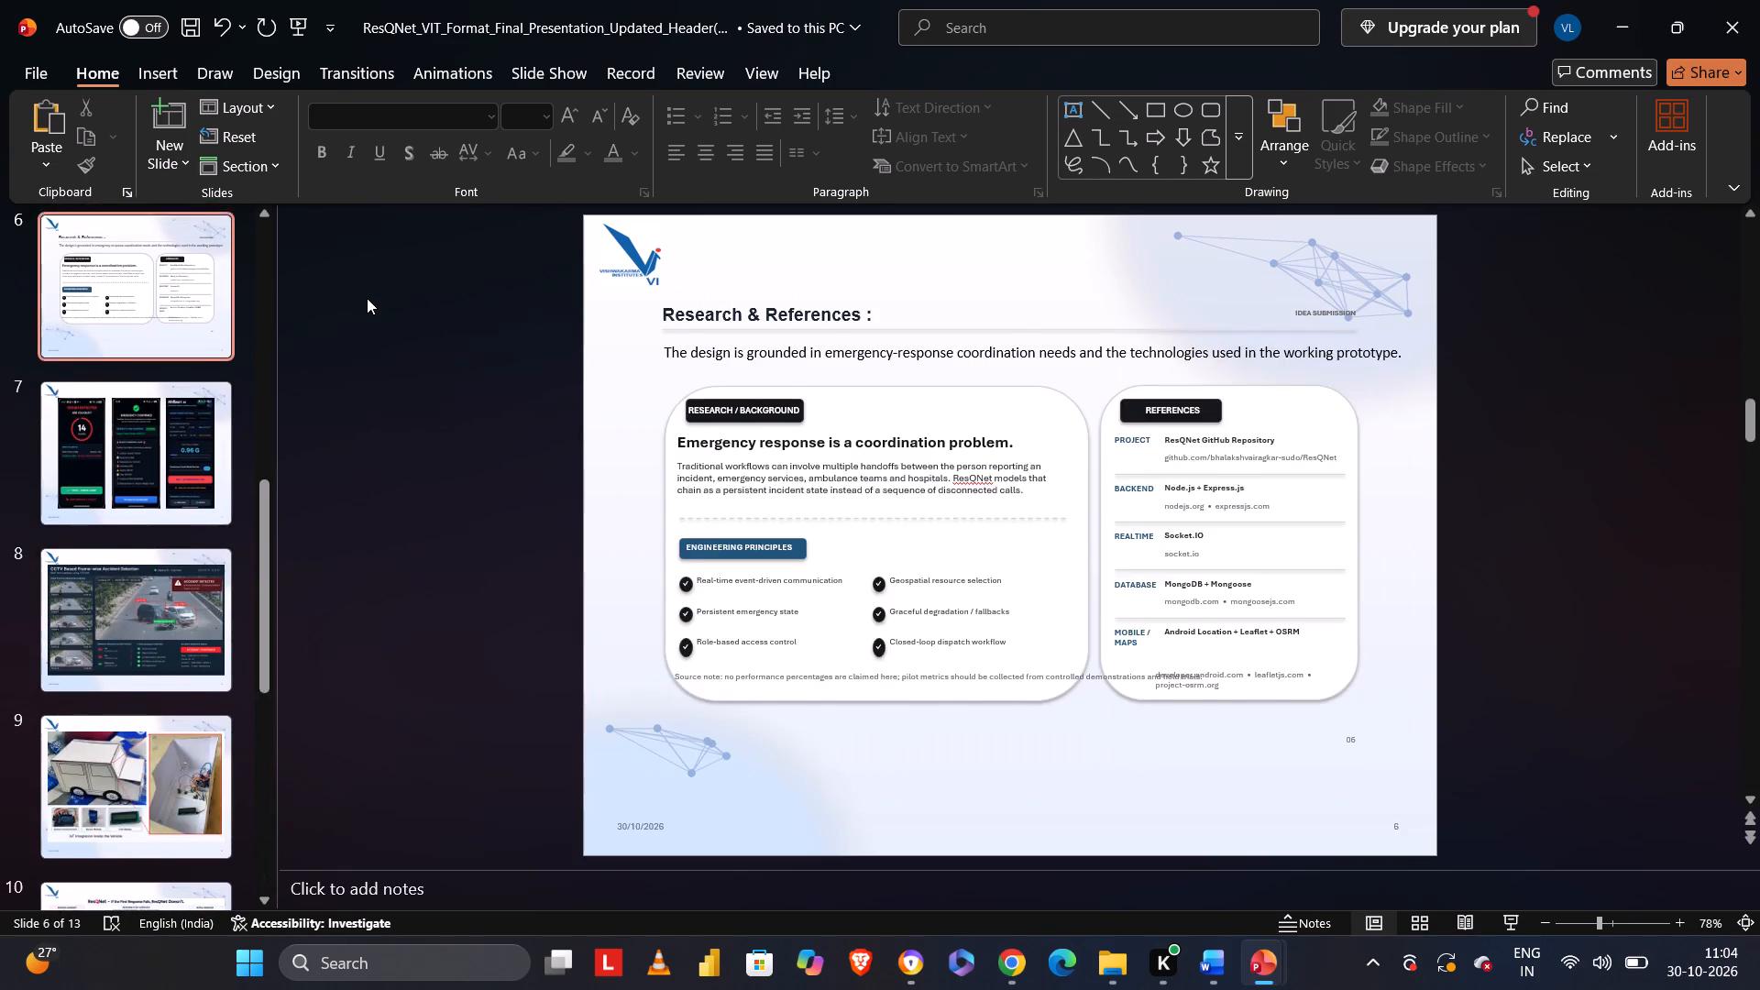
pyautogui.press('Left')
pyautogui.press('Left')
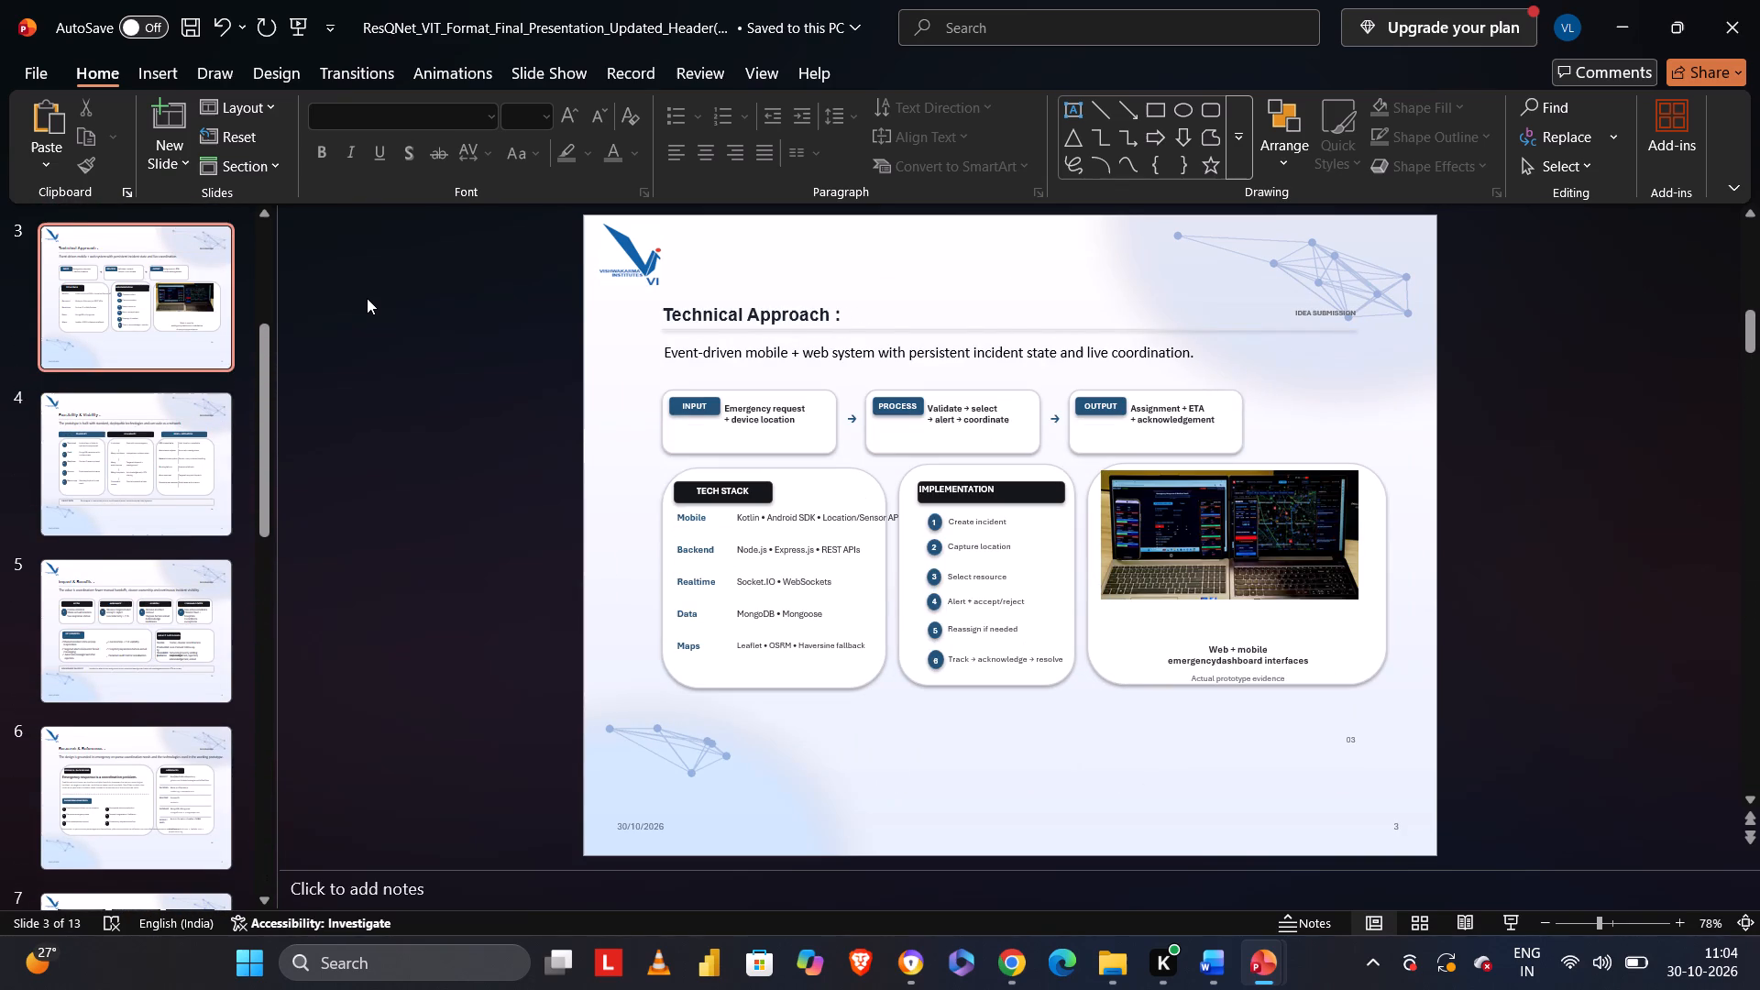
pyautogui.press('Left')
pyautogui.press('Left')
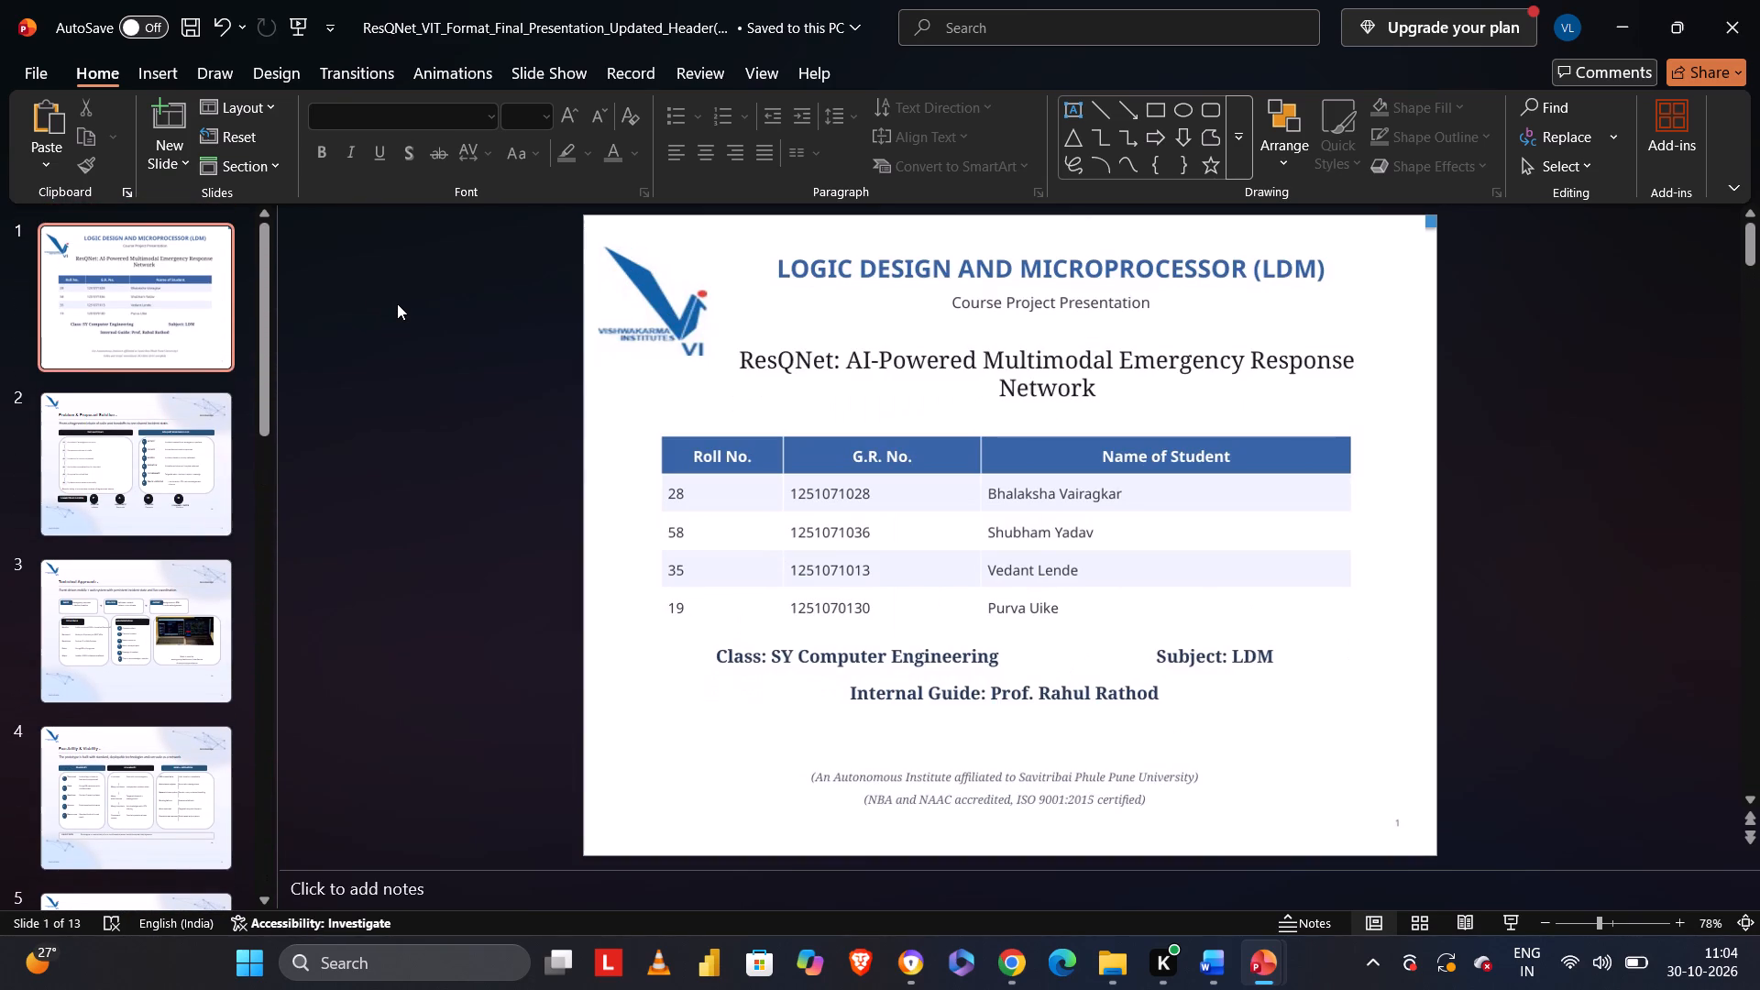
# Go through the deck again to the end, then back to examine the IoT vehicle, CCTV detection and mobile app screenshot slides.
pyautogui.press('Right')
pyautogui.press('Right')
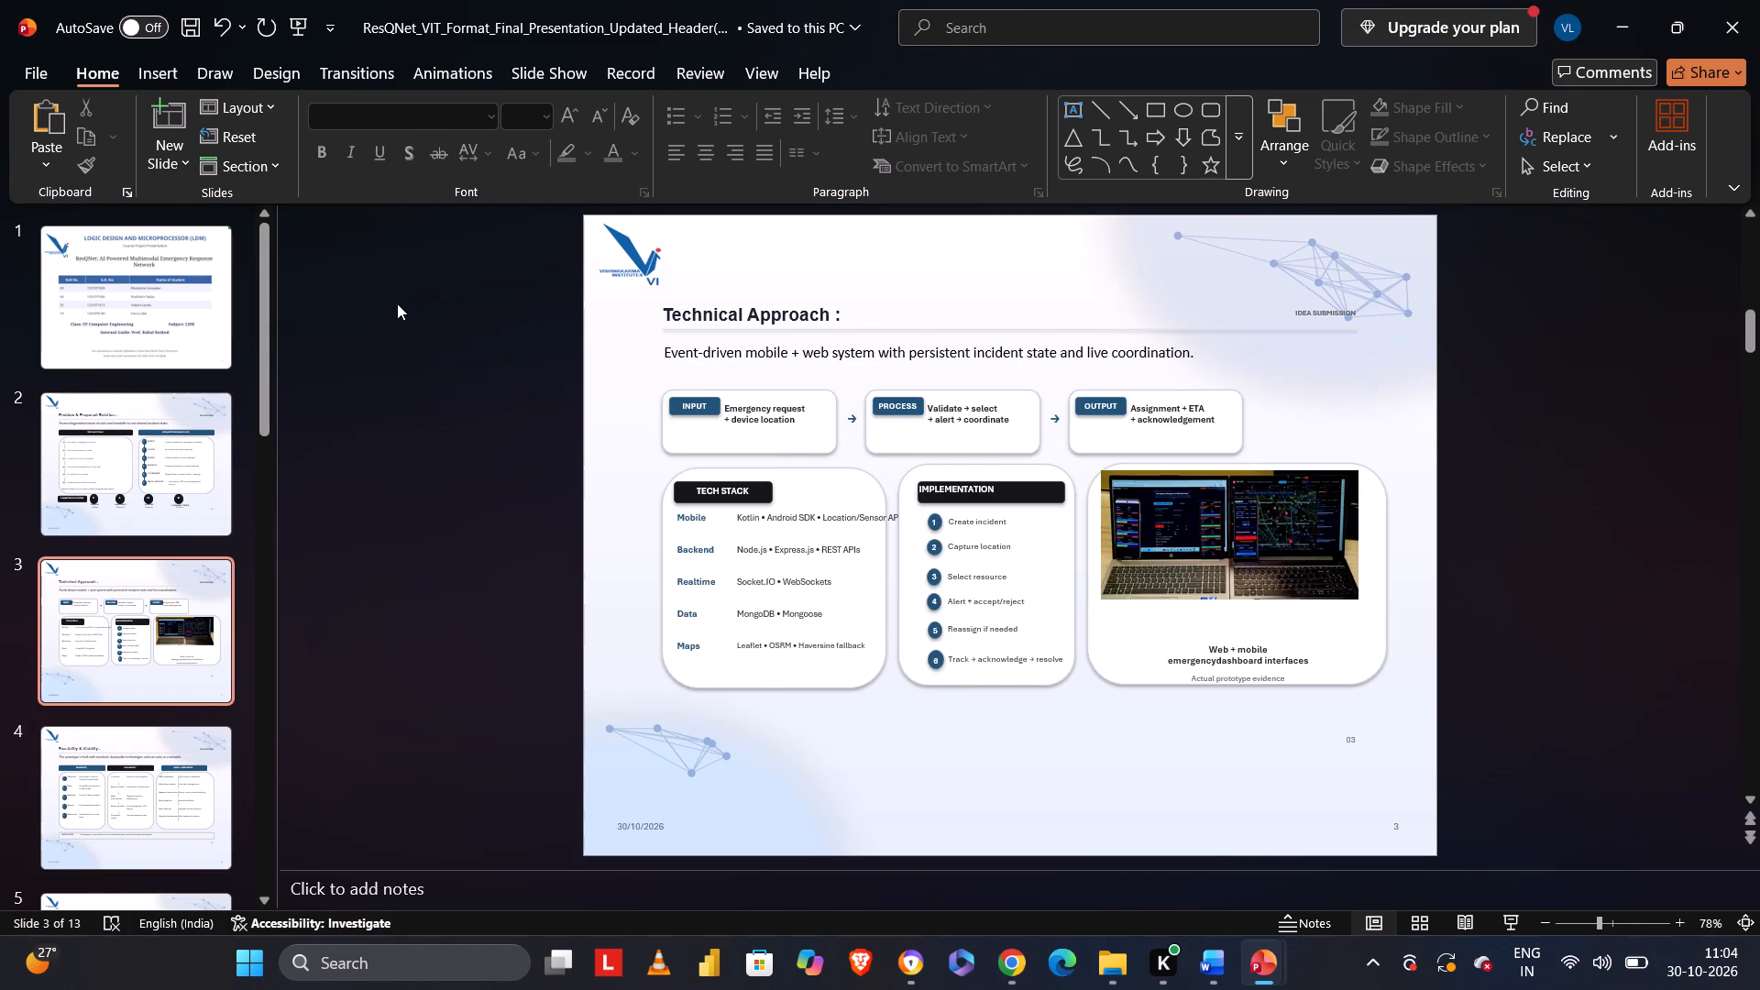
pyautogui.press('Right')
pyautogui.press('Right')
pyautogui.press('Right')
pyautogui.press('Right')
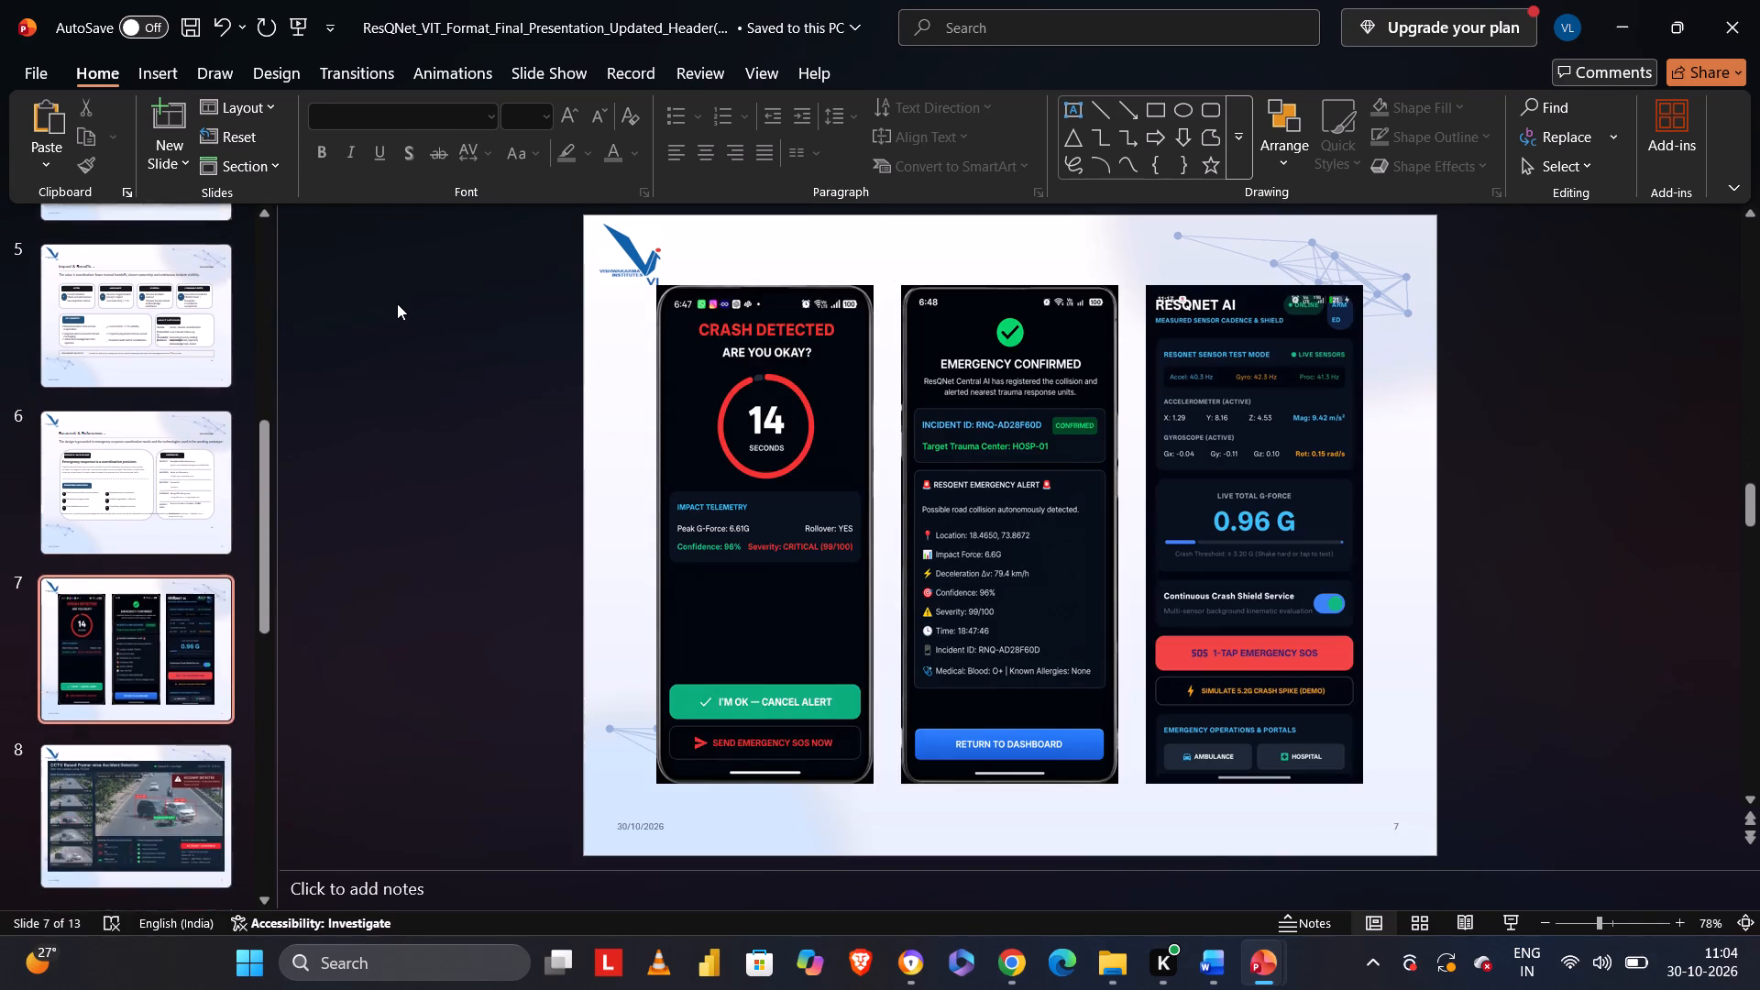
pyautogui.press('Right')
pyautogui.press('Right')
pyautogui.press('Right')
pyautogui.press('Right')
pyautogui.press('Right')
pyautogui.press('Right')
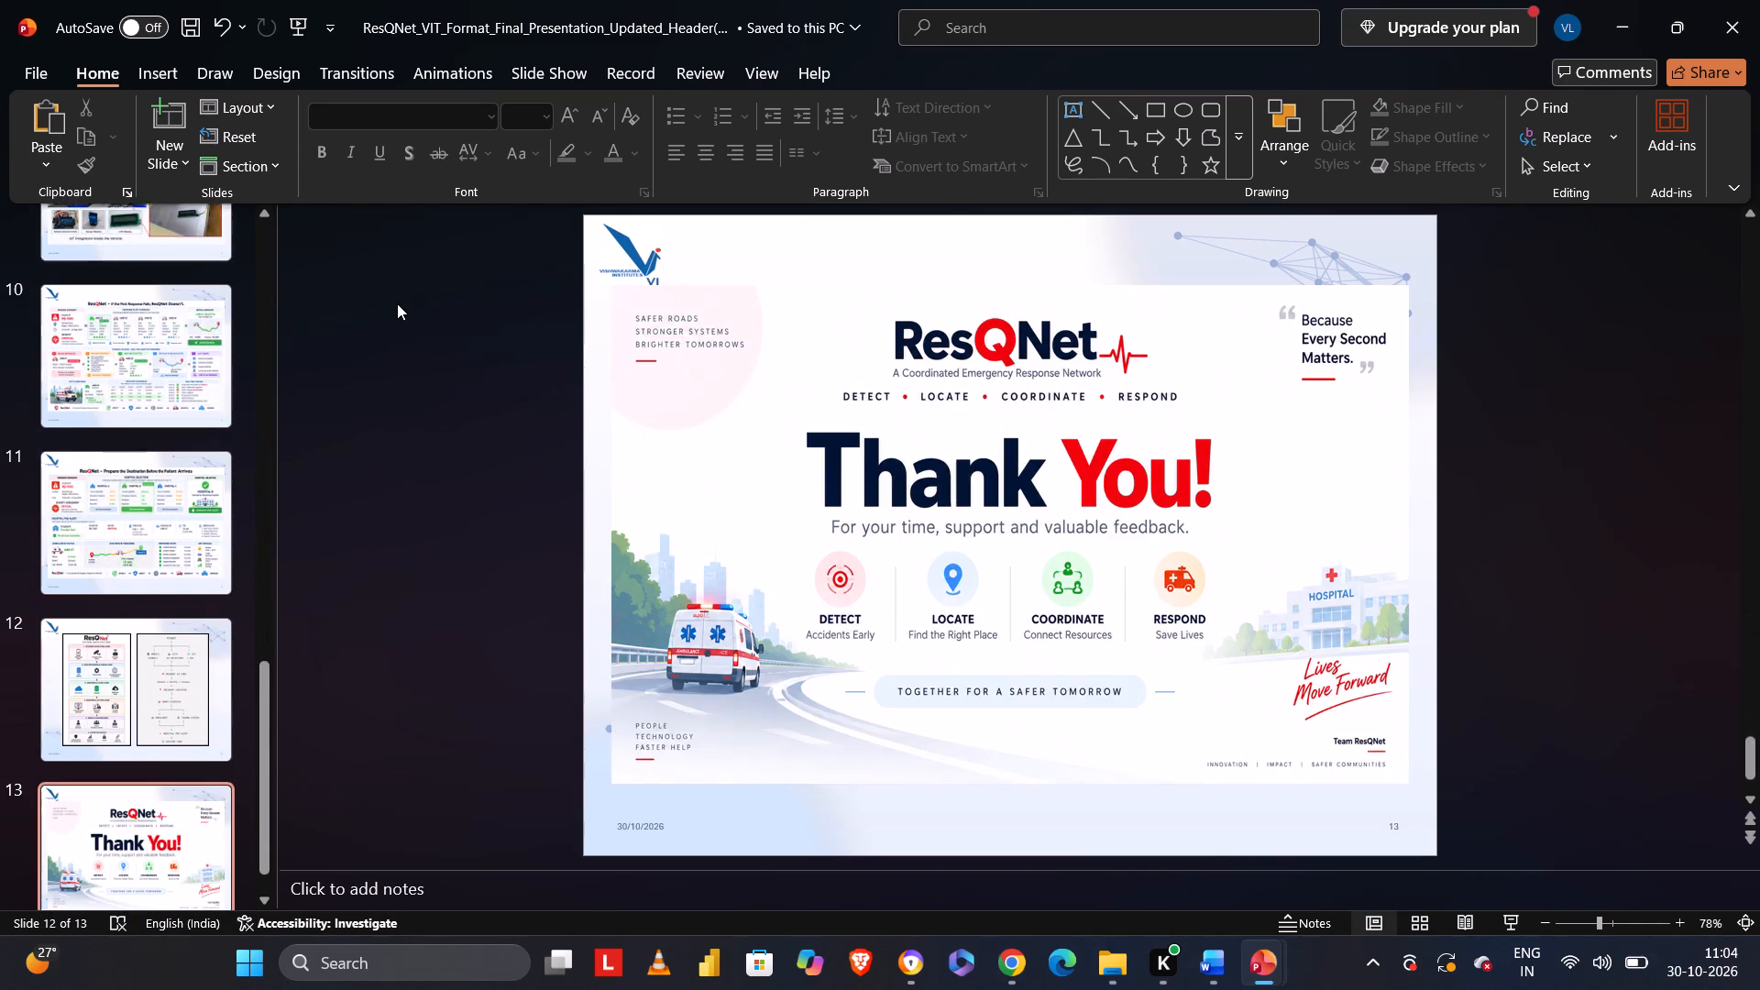
pyautogui.press('Right')
pyautogui.press('Left')
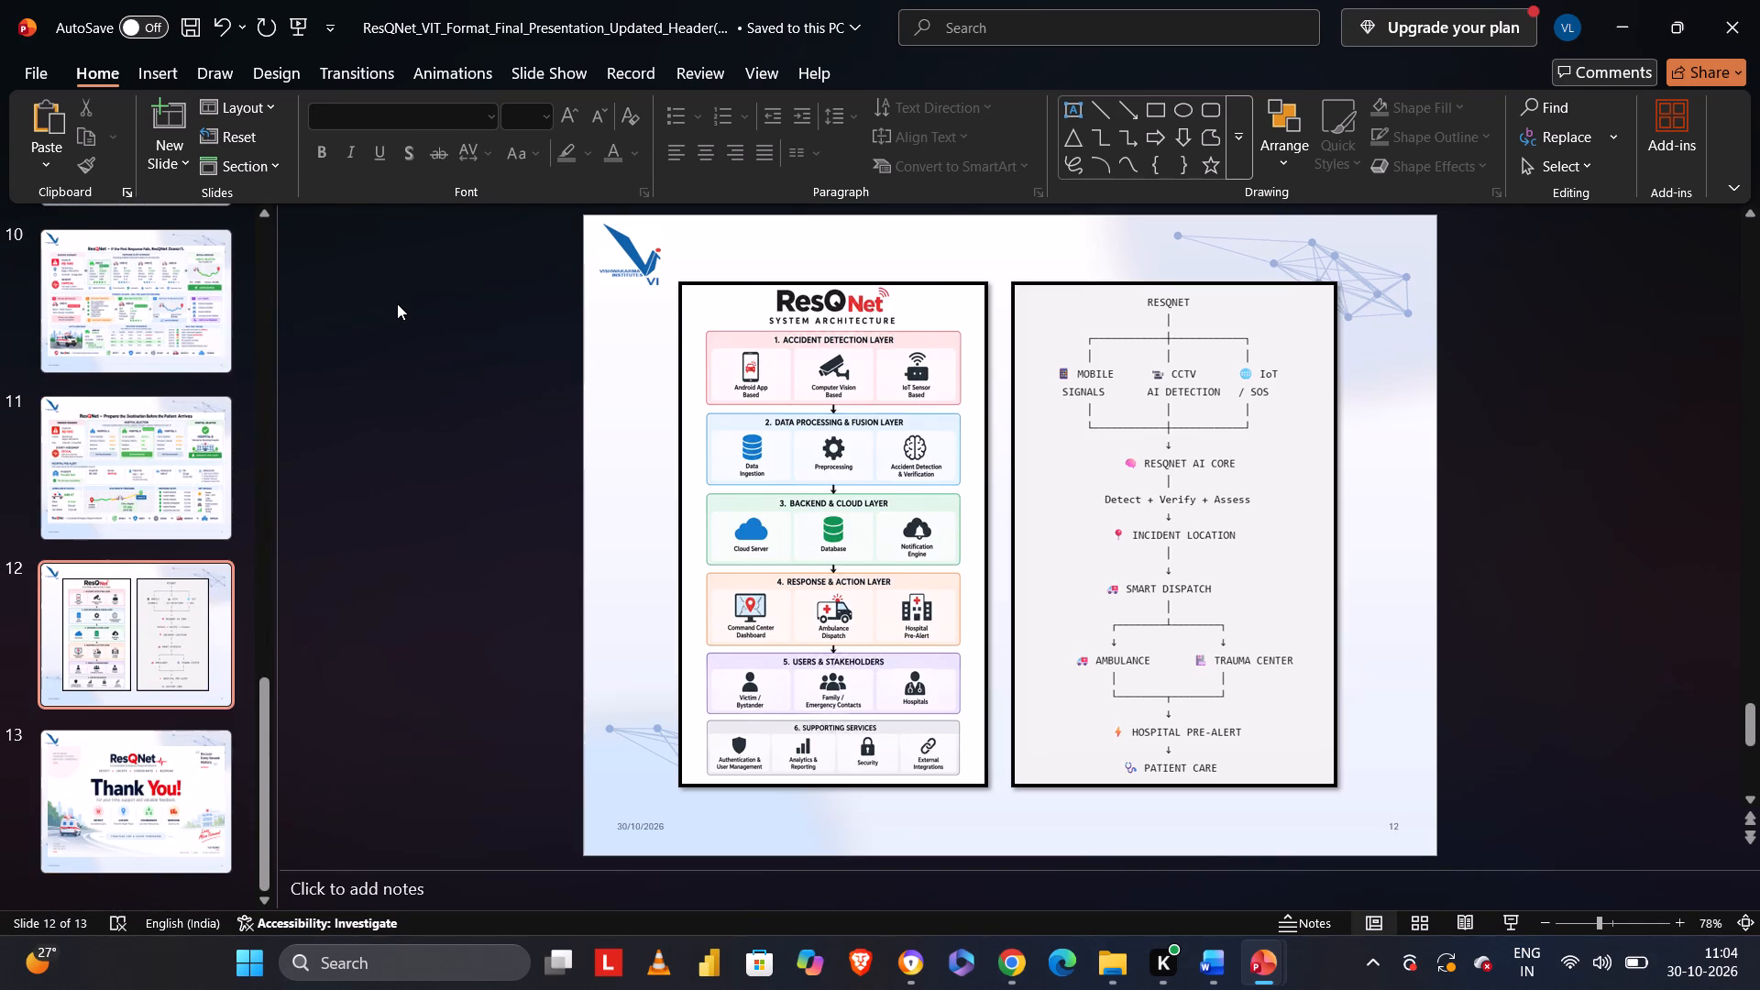
pyautogui.press('Left')
pyautogui.press('Left')
pyautogui.press('Left')
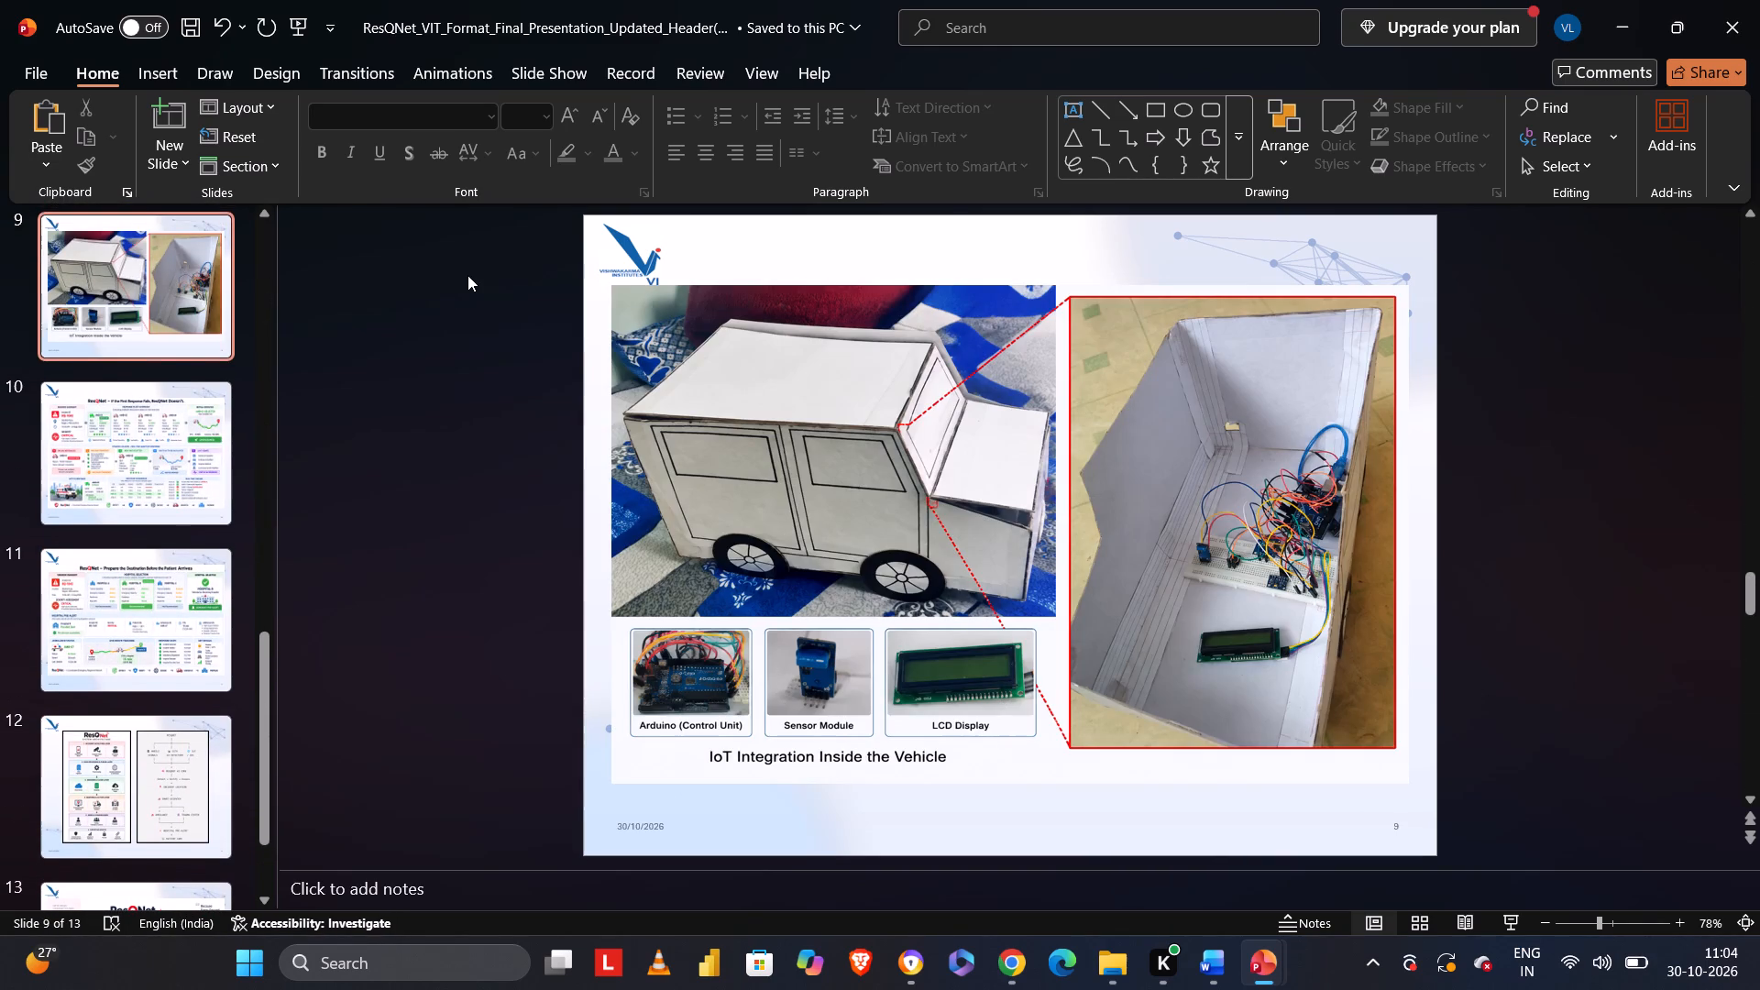
pyautogui.press('Left')
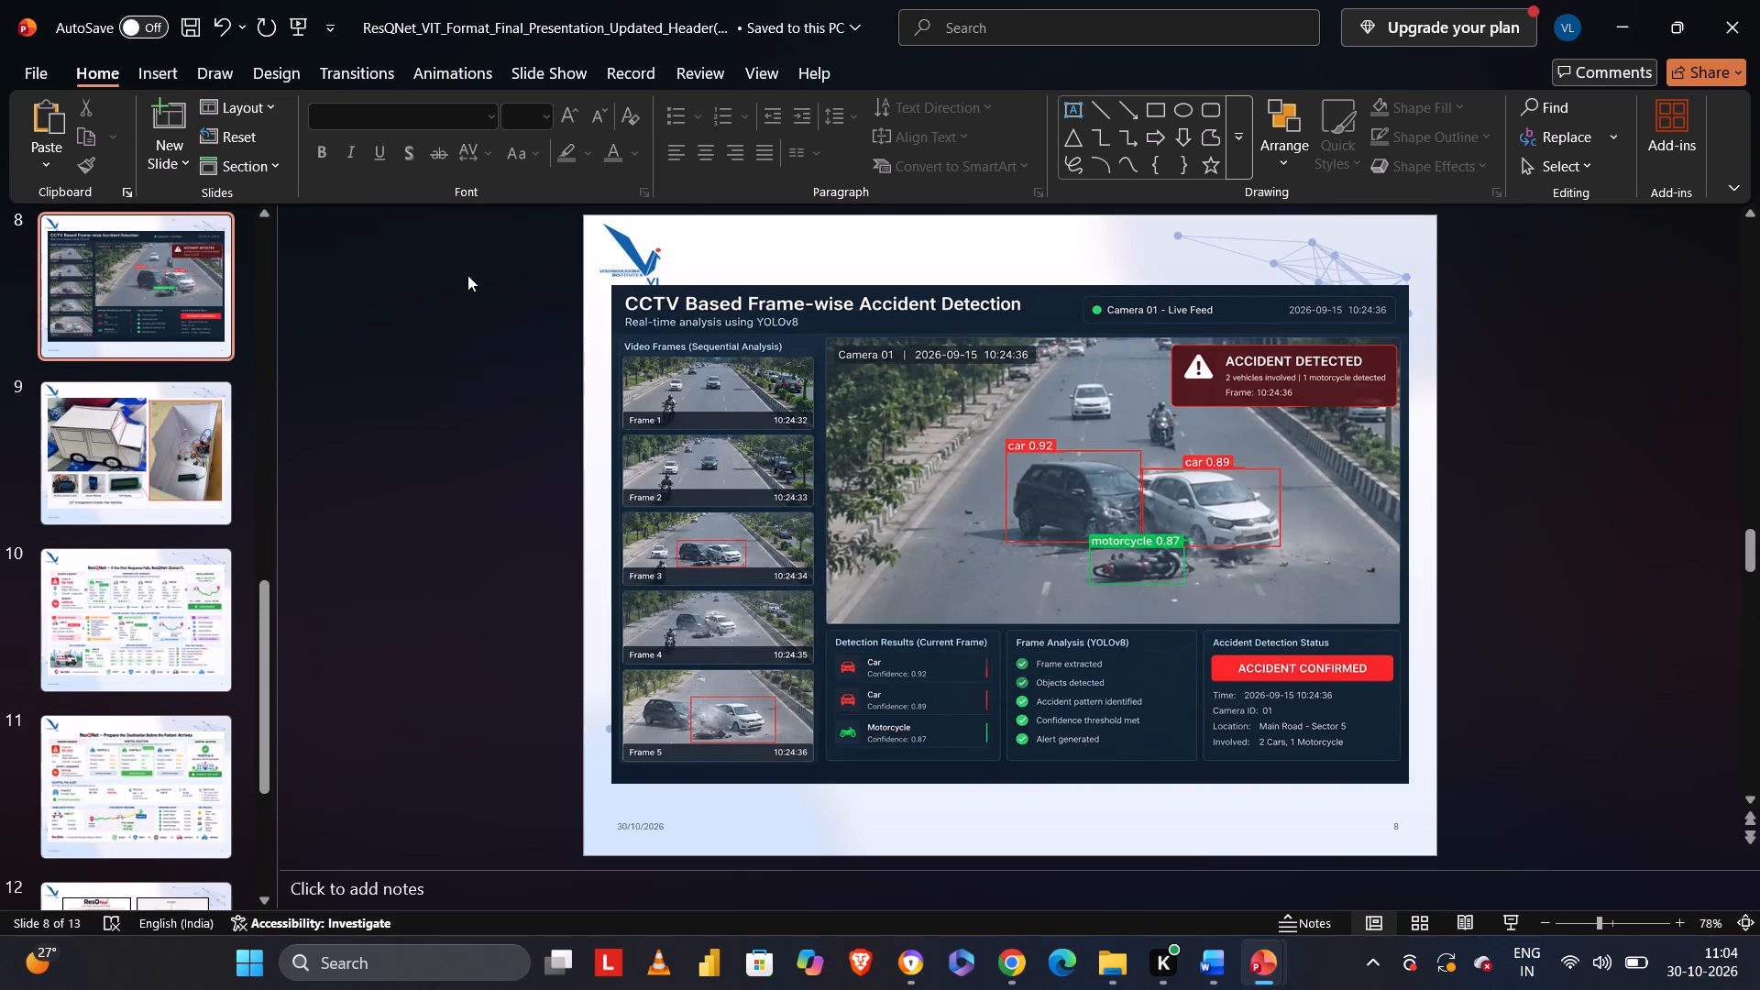
pyautogui.press('Left')
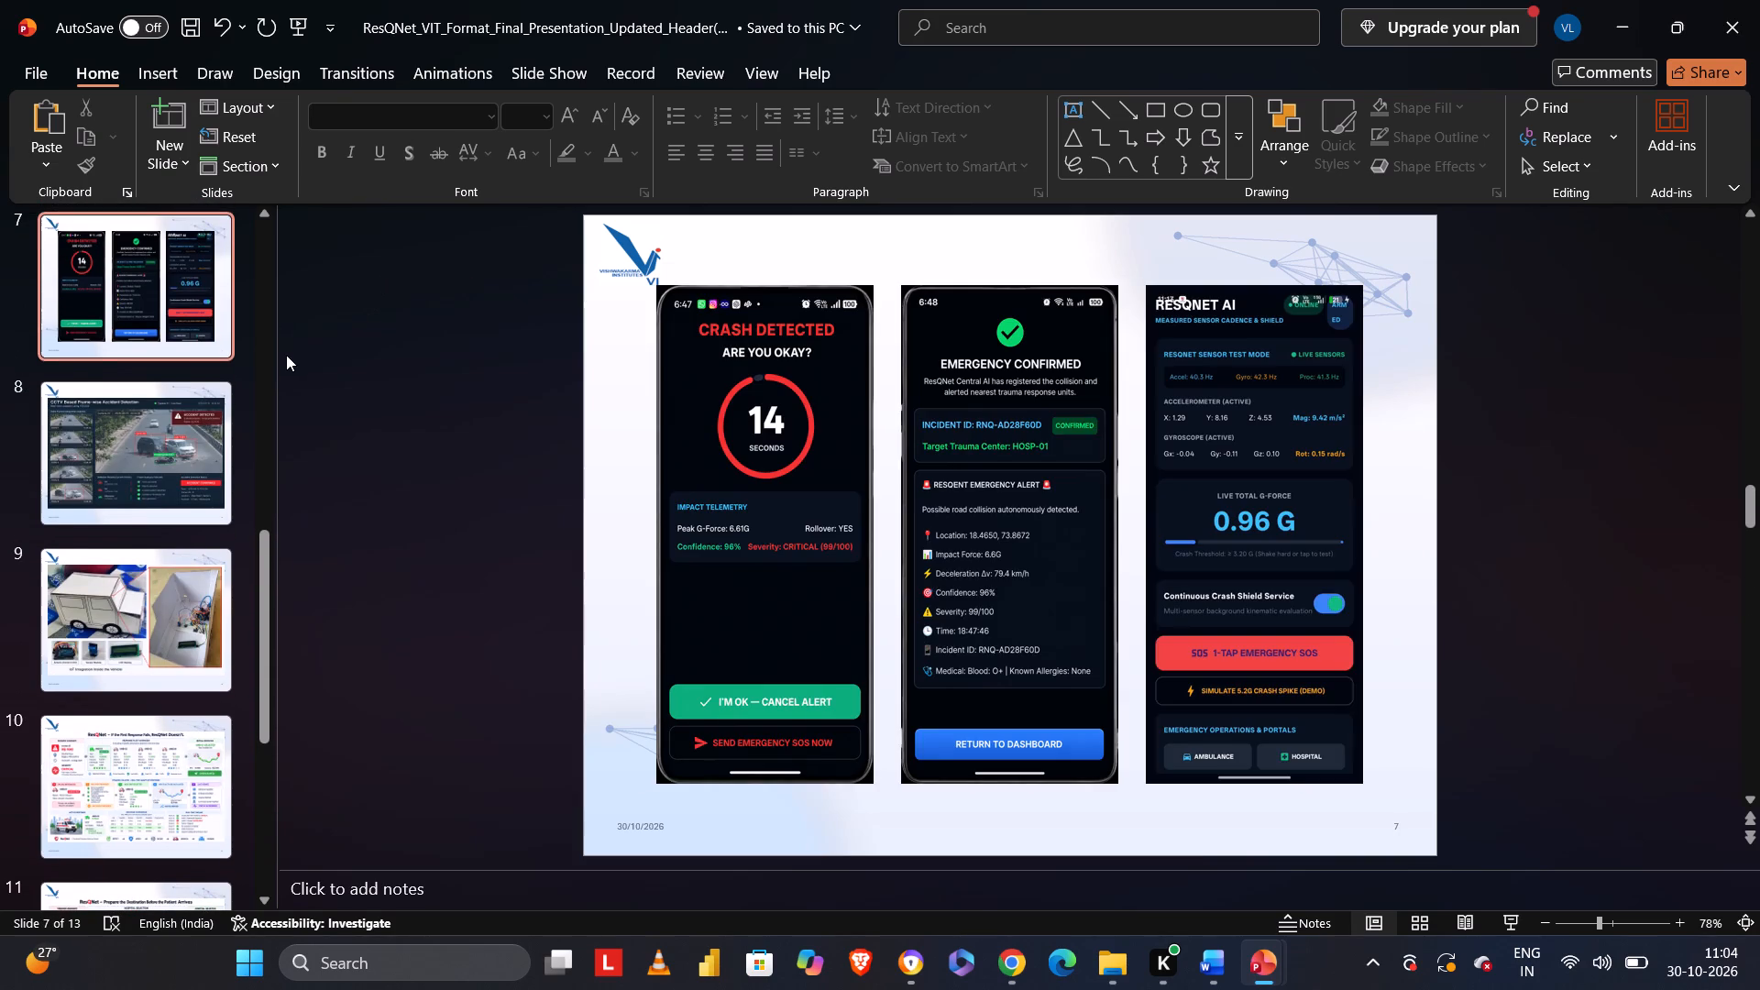
# Reorder slides 7 to 9 as IoT vehicle integration, mobile app crash screenshots, and CCTV accident detection.
pyautogui.press('Down')
pyautogui.moveTo(145, 459); pyautogui.dragTo(138, 273)
pyautogui.click(148, 410)
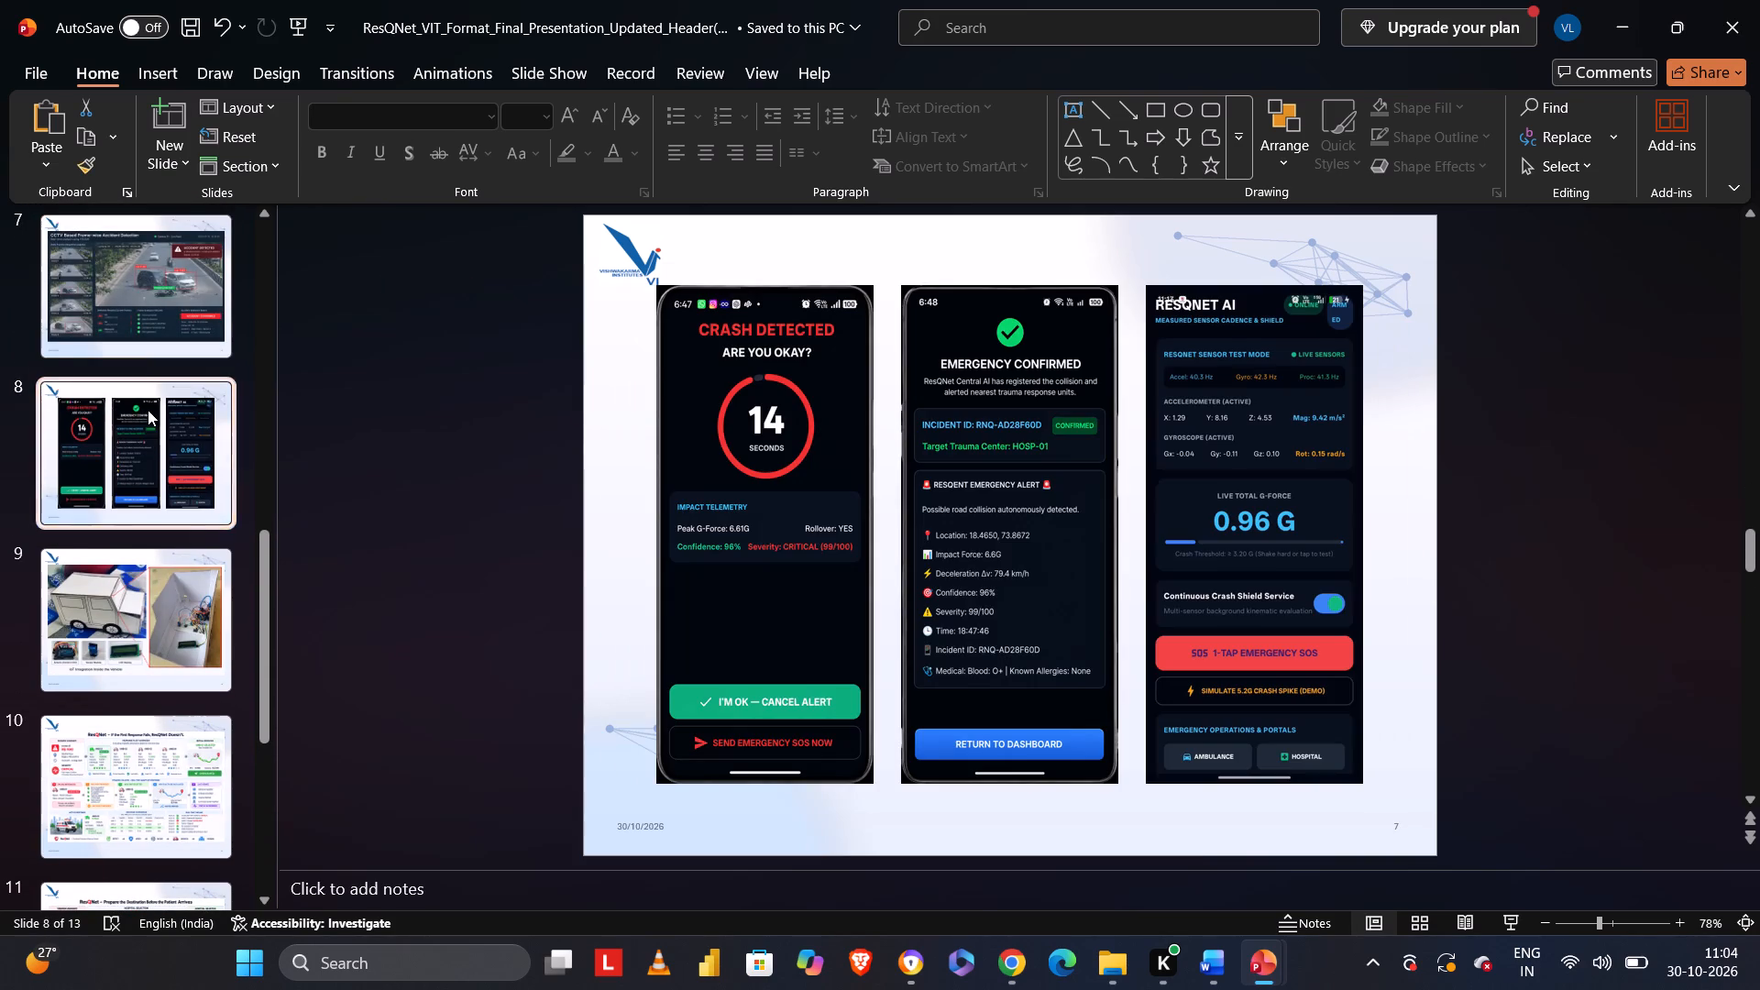
pyautogui.hscroll(1, 148, 410)
pyautogui.click(148, 410)
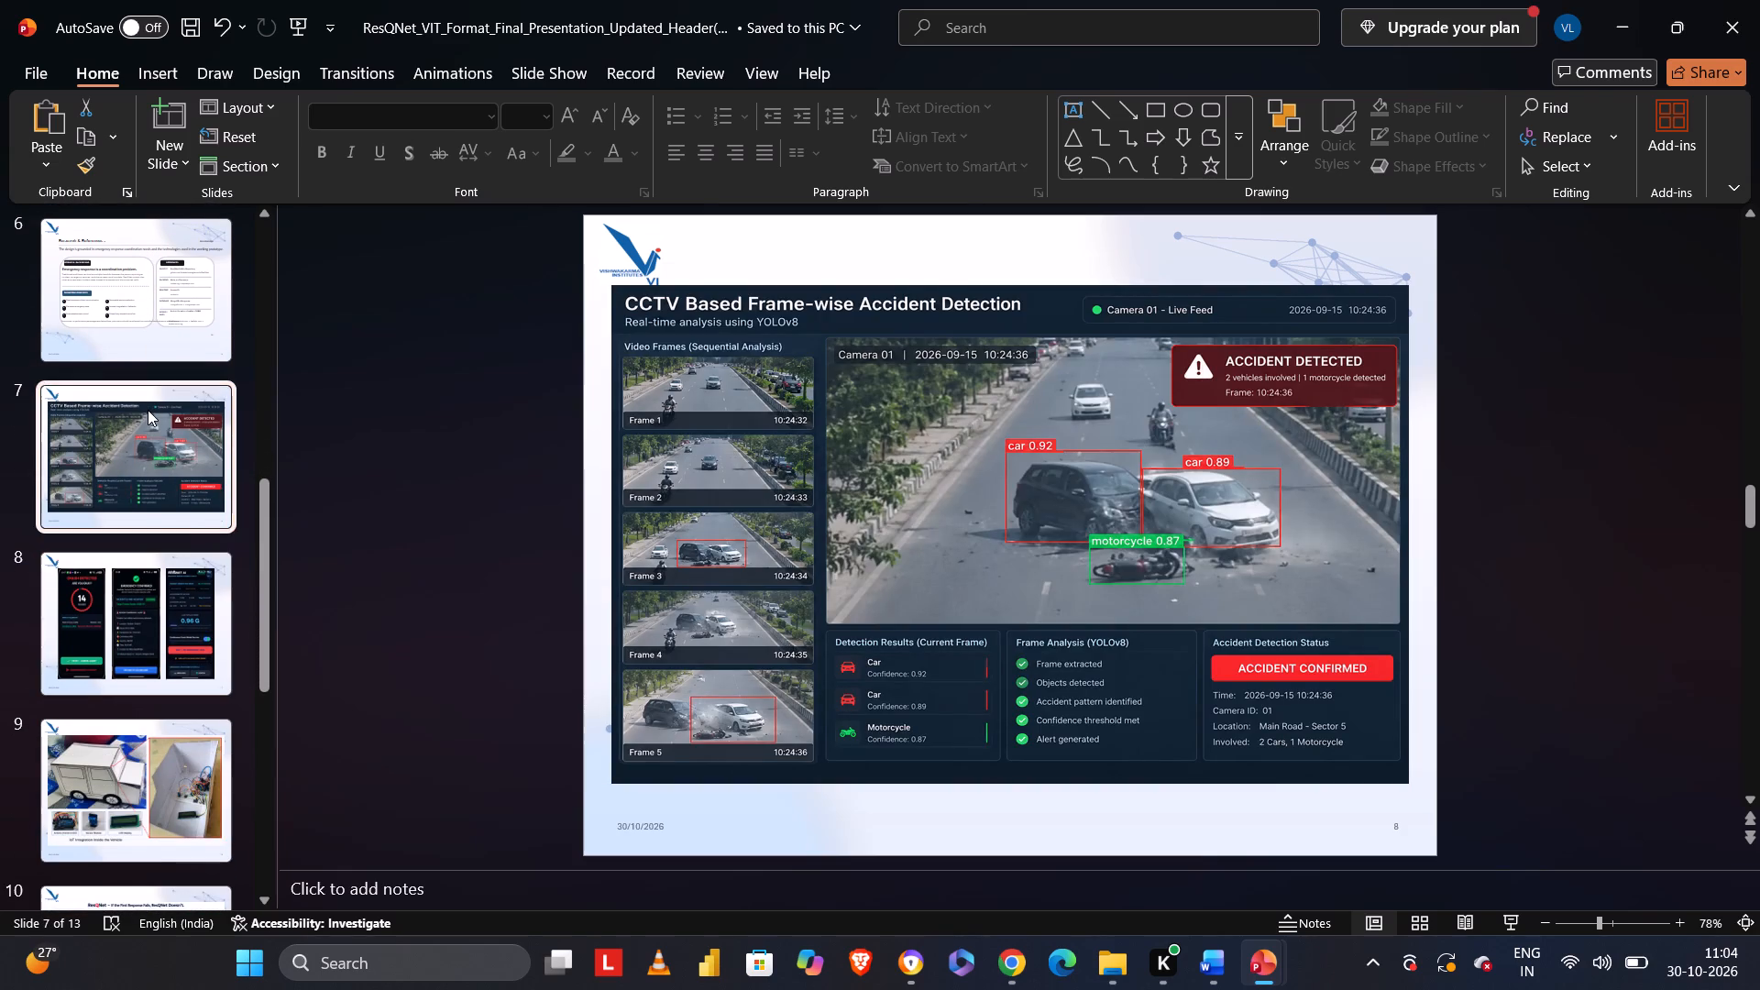
pyautogui.moveTo(157, 739); pyautogui.dragTo(125, 382)
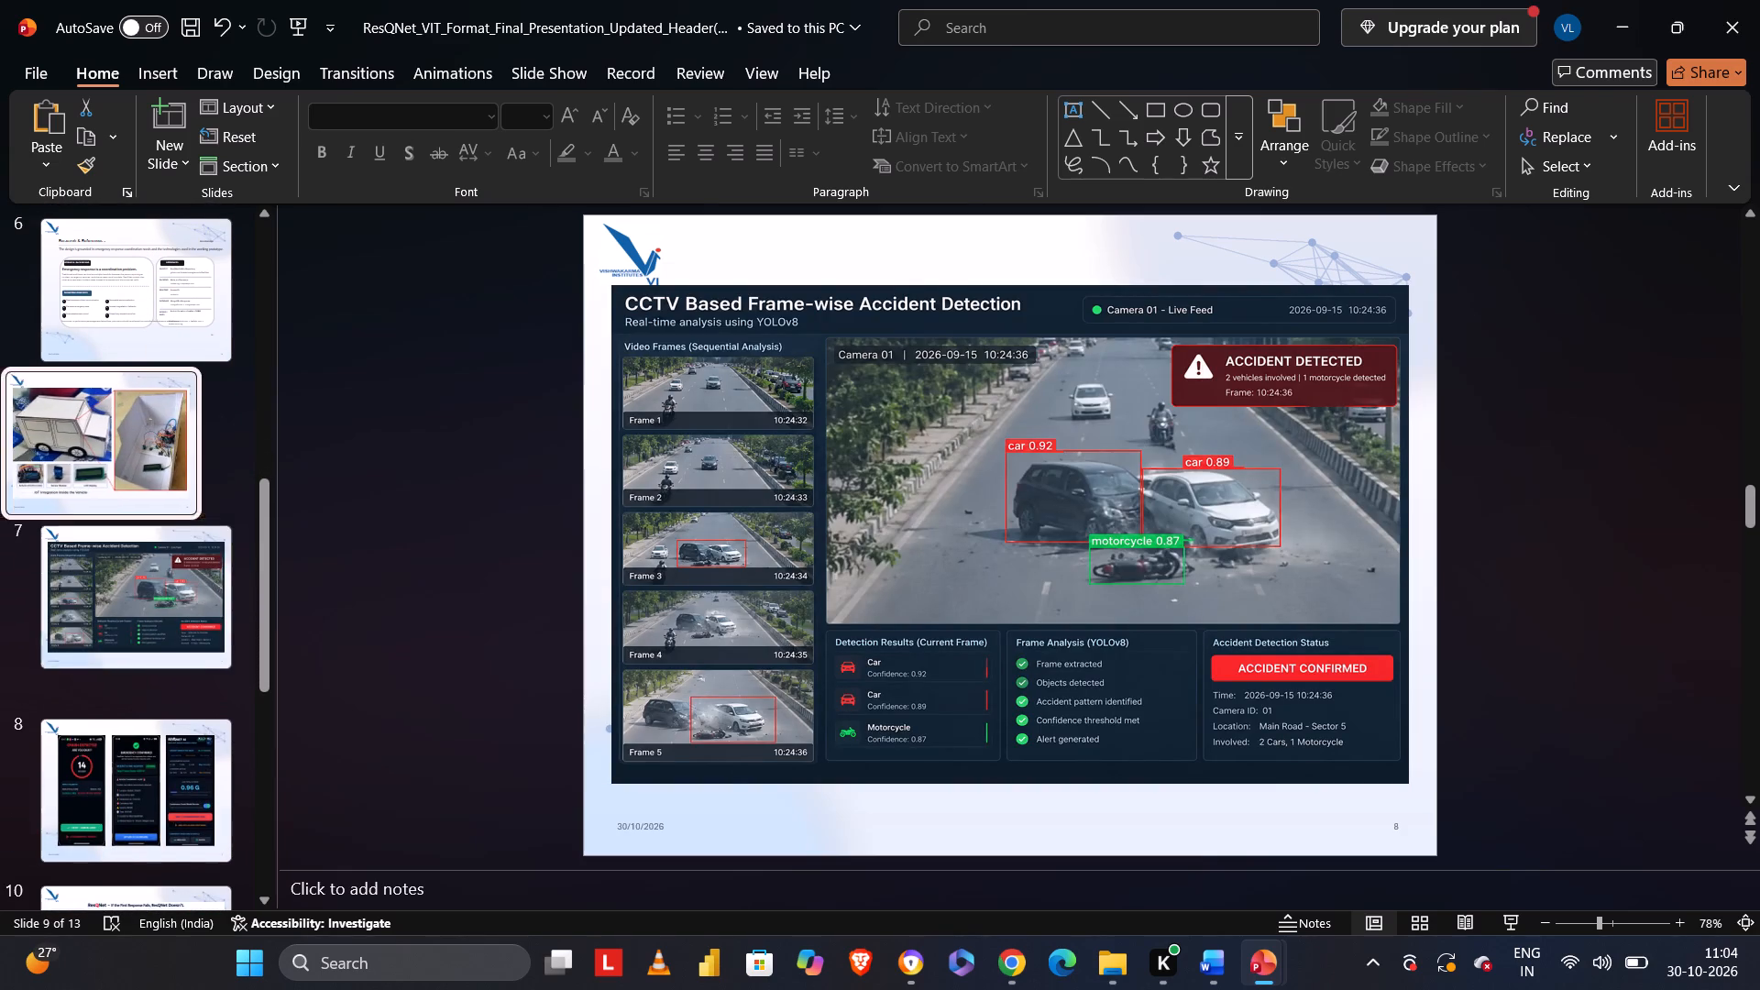
pyautogui.moveTo(125, 382); pyautogui.dragTo(135, 379)
pyautogui.click(194, 602)
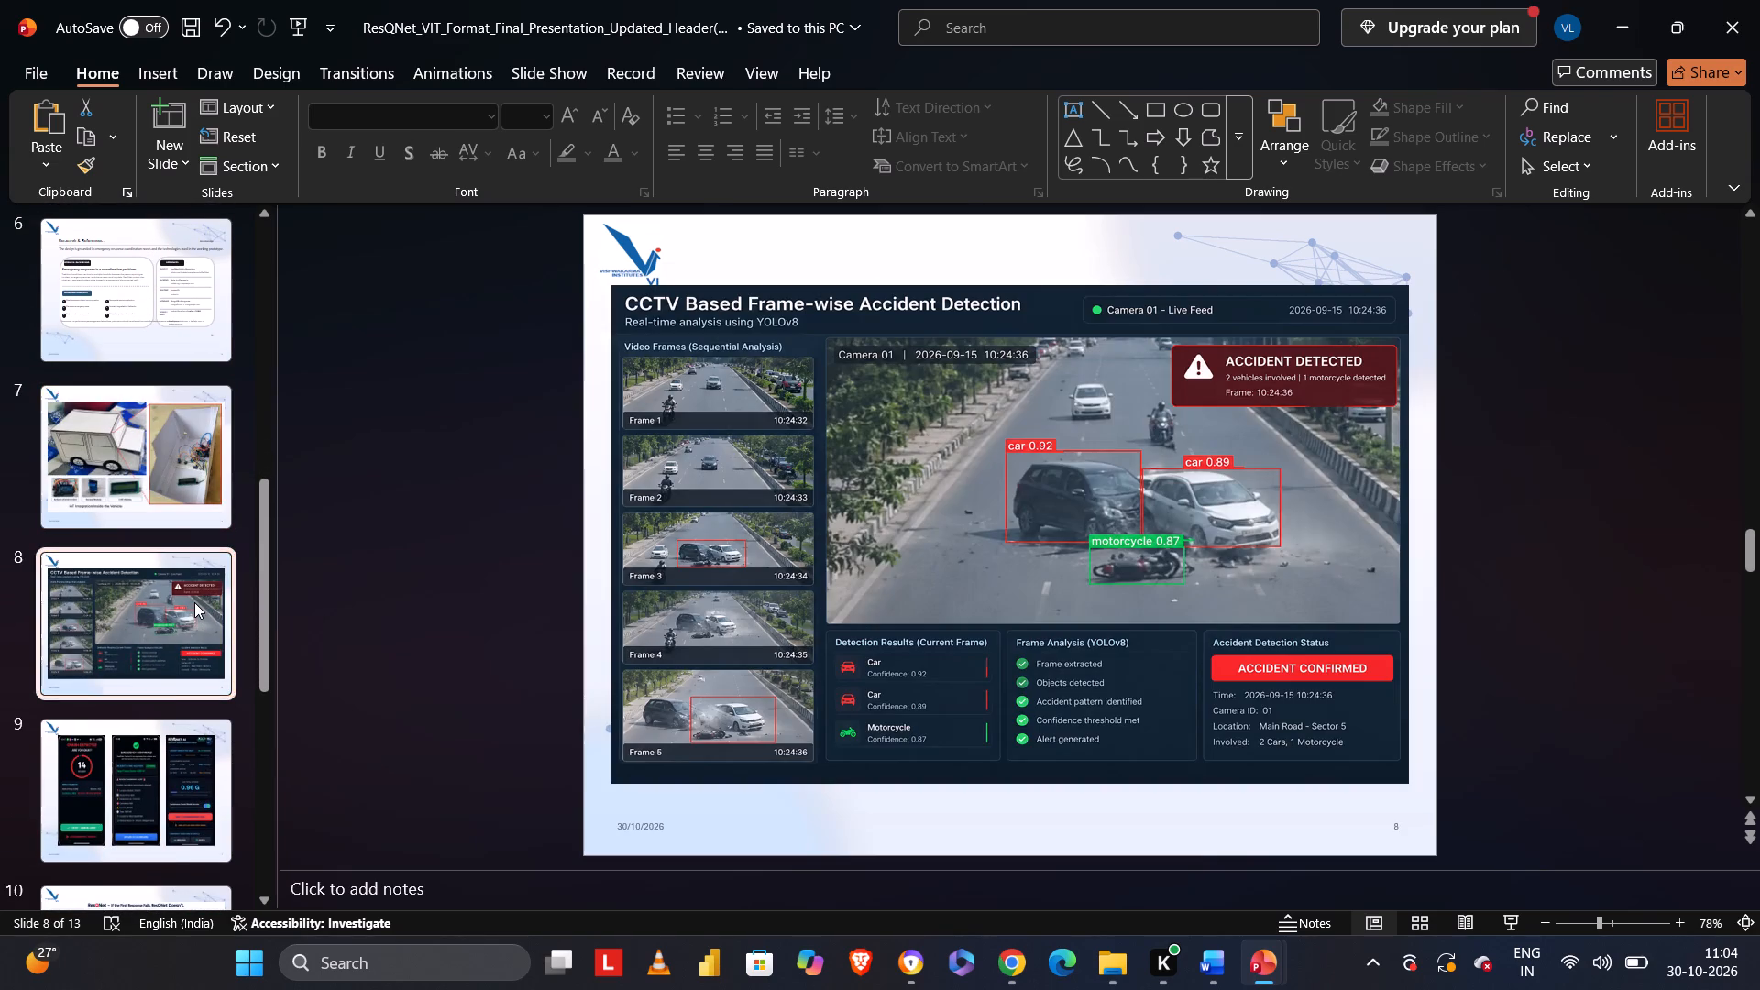
pyautogui.click(157, 759)
pyautogui.moveTo(157, 759); pyautogui.dragTo(158, 532)
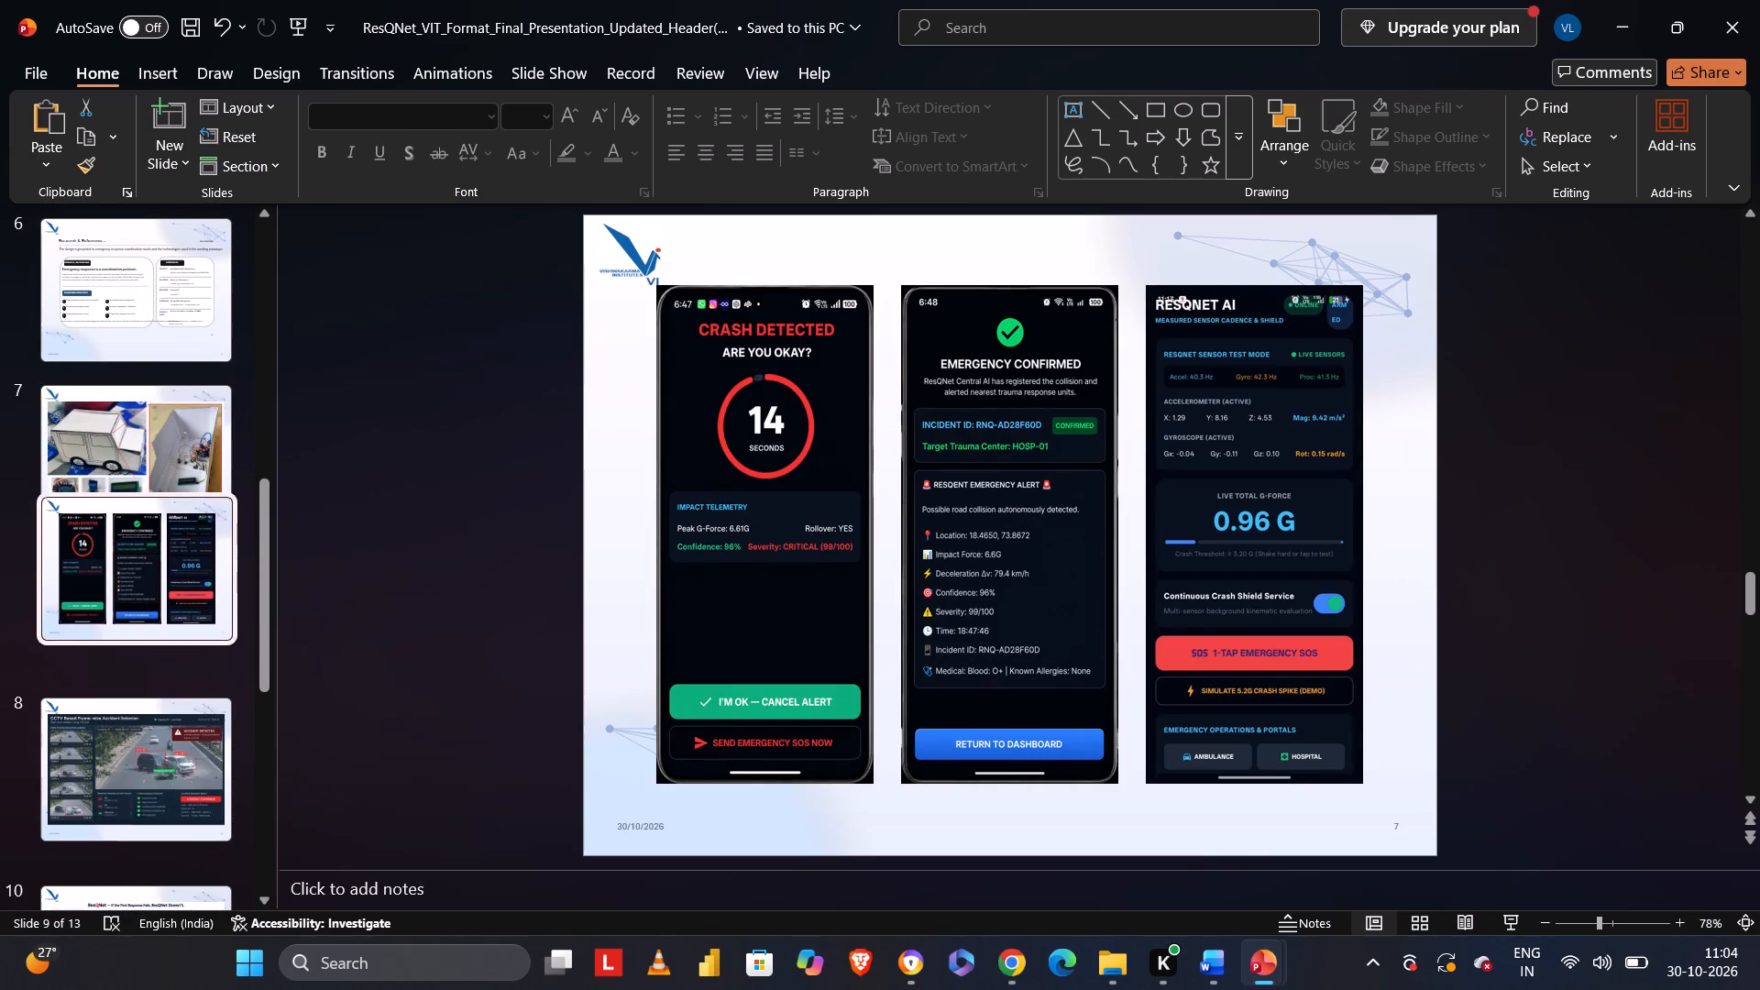
pyautogui.moveTo(158, 532); pyautogui.dragTo(155, 542)
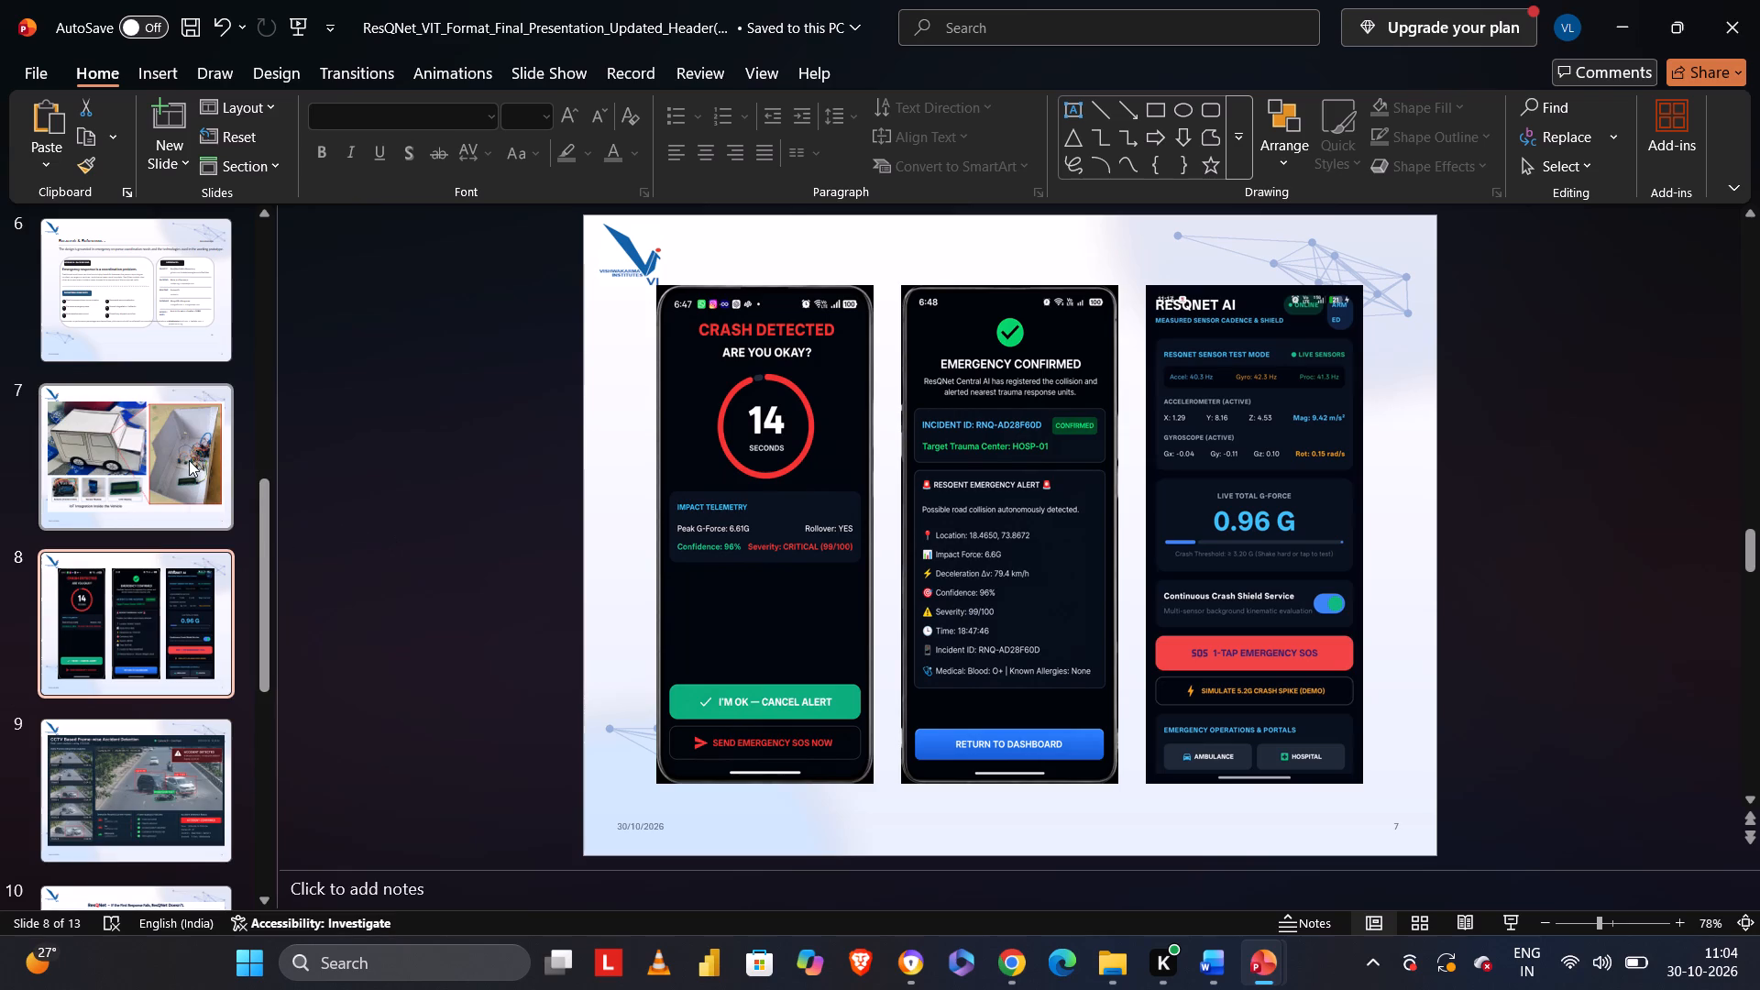
pyautogui.click(189, 460)
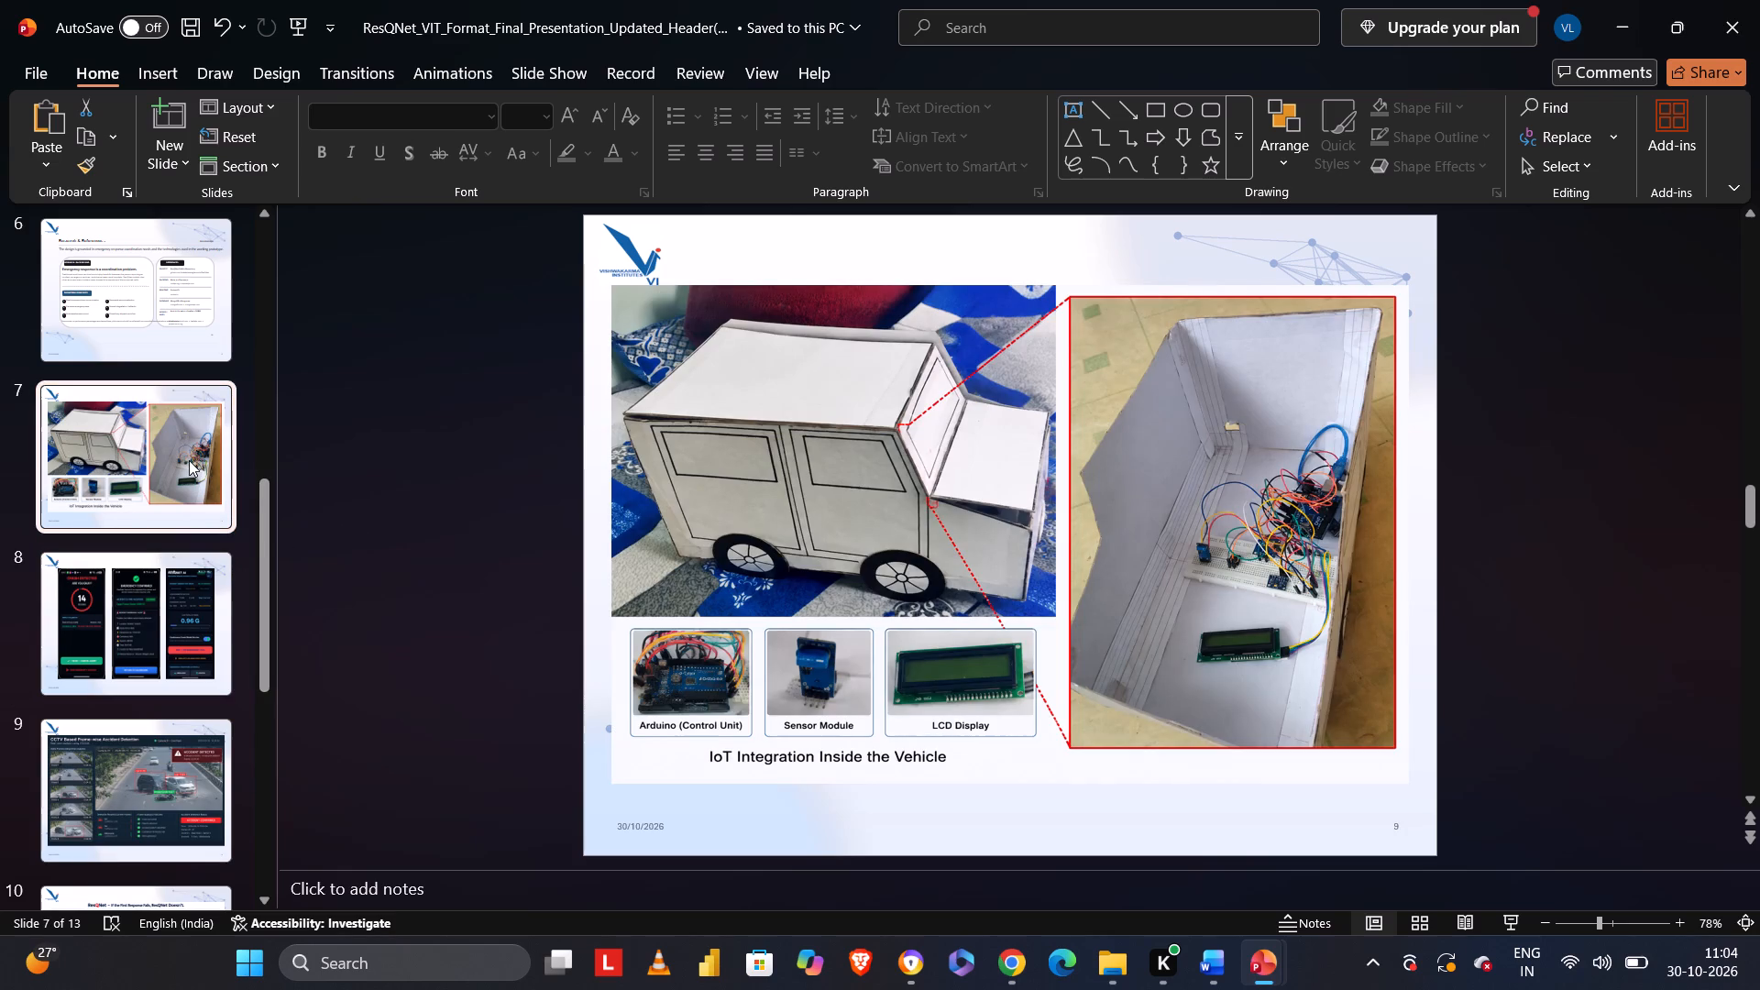
# Insert a new blank slide after the CCTV accident detection slide, as slide 10.
pyautogui.scroll(-1, 189, 460)
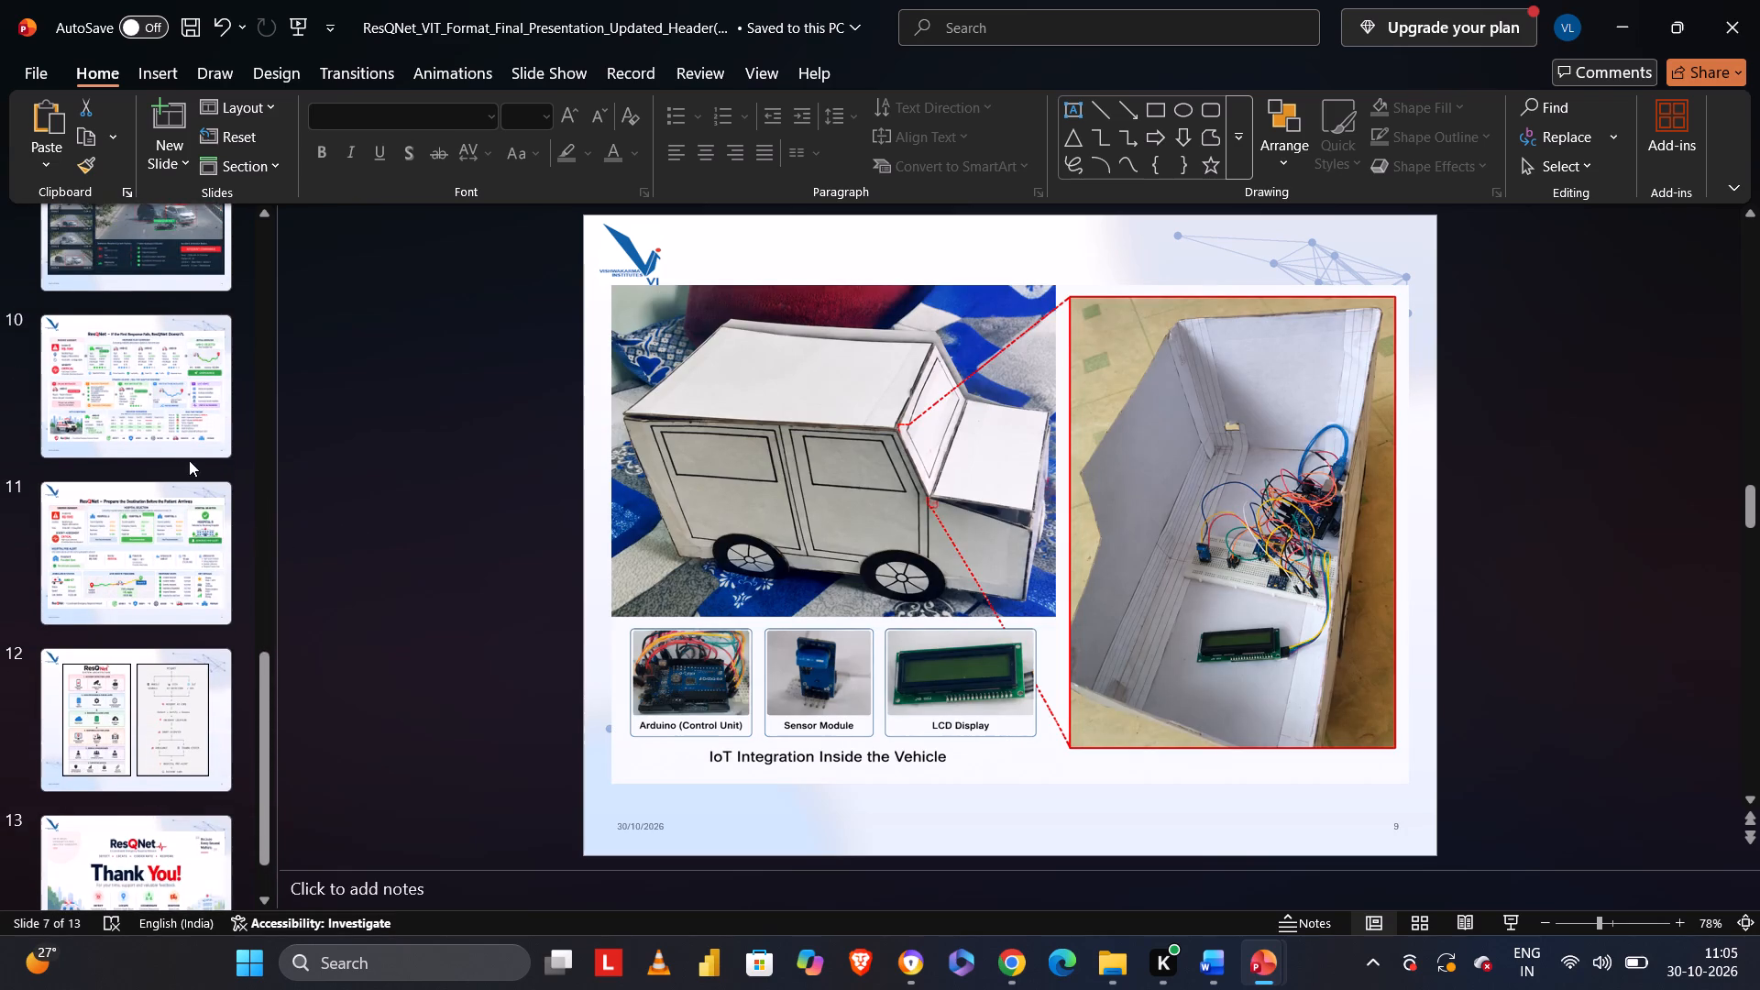
pyautogui.scroll(1, 189, 460)
pyautogui.rightClick(22, 459)
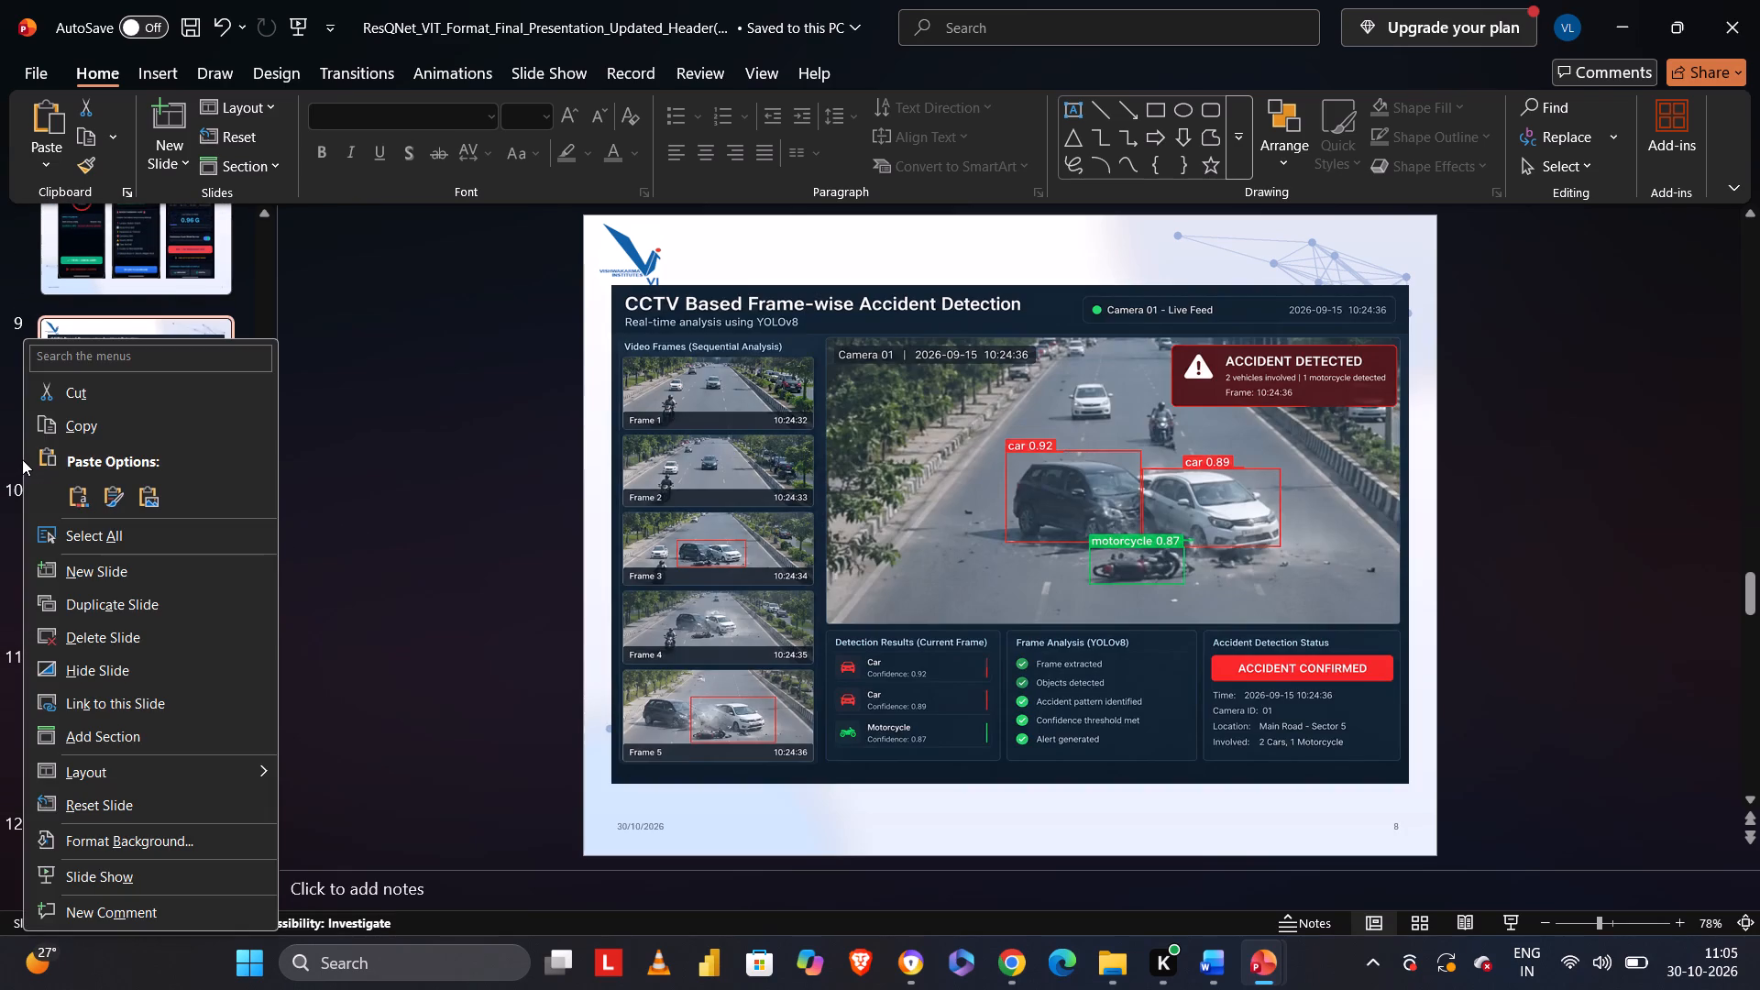
pyautogui.click(102, 577)
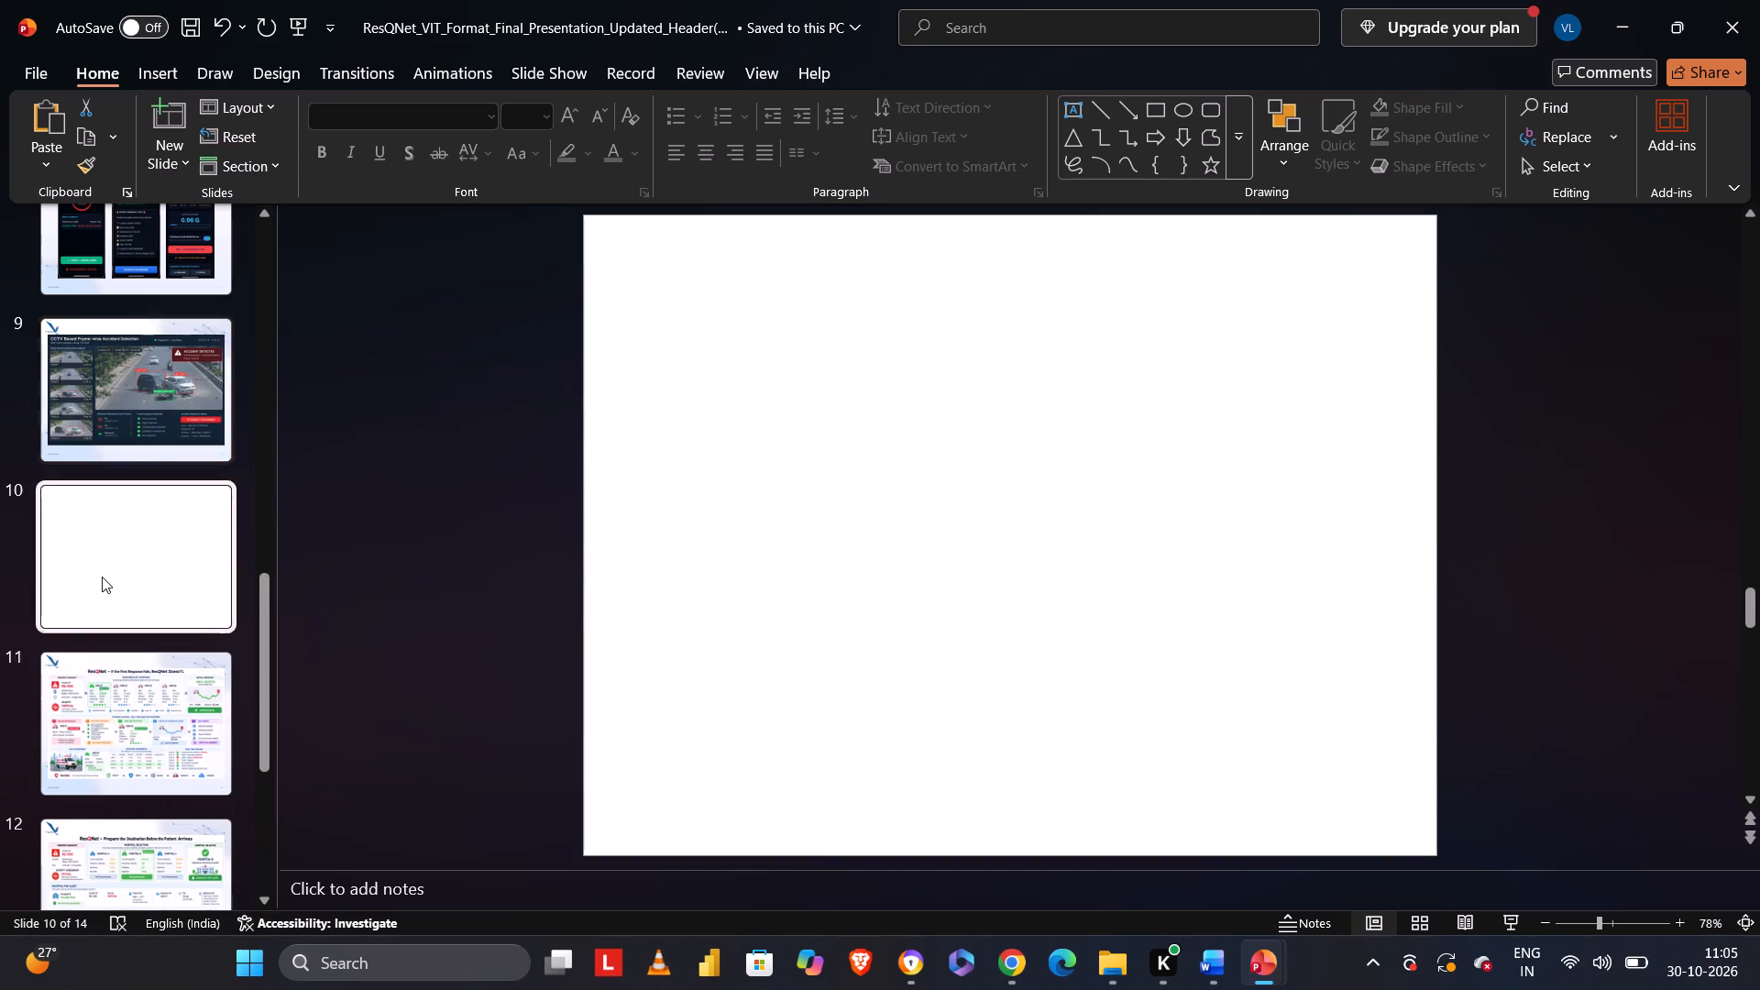
# Open the available slide actions for the new blank slide 10.
pyautogui.rightClick(0, 541)
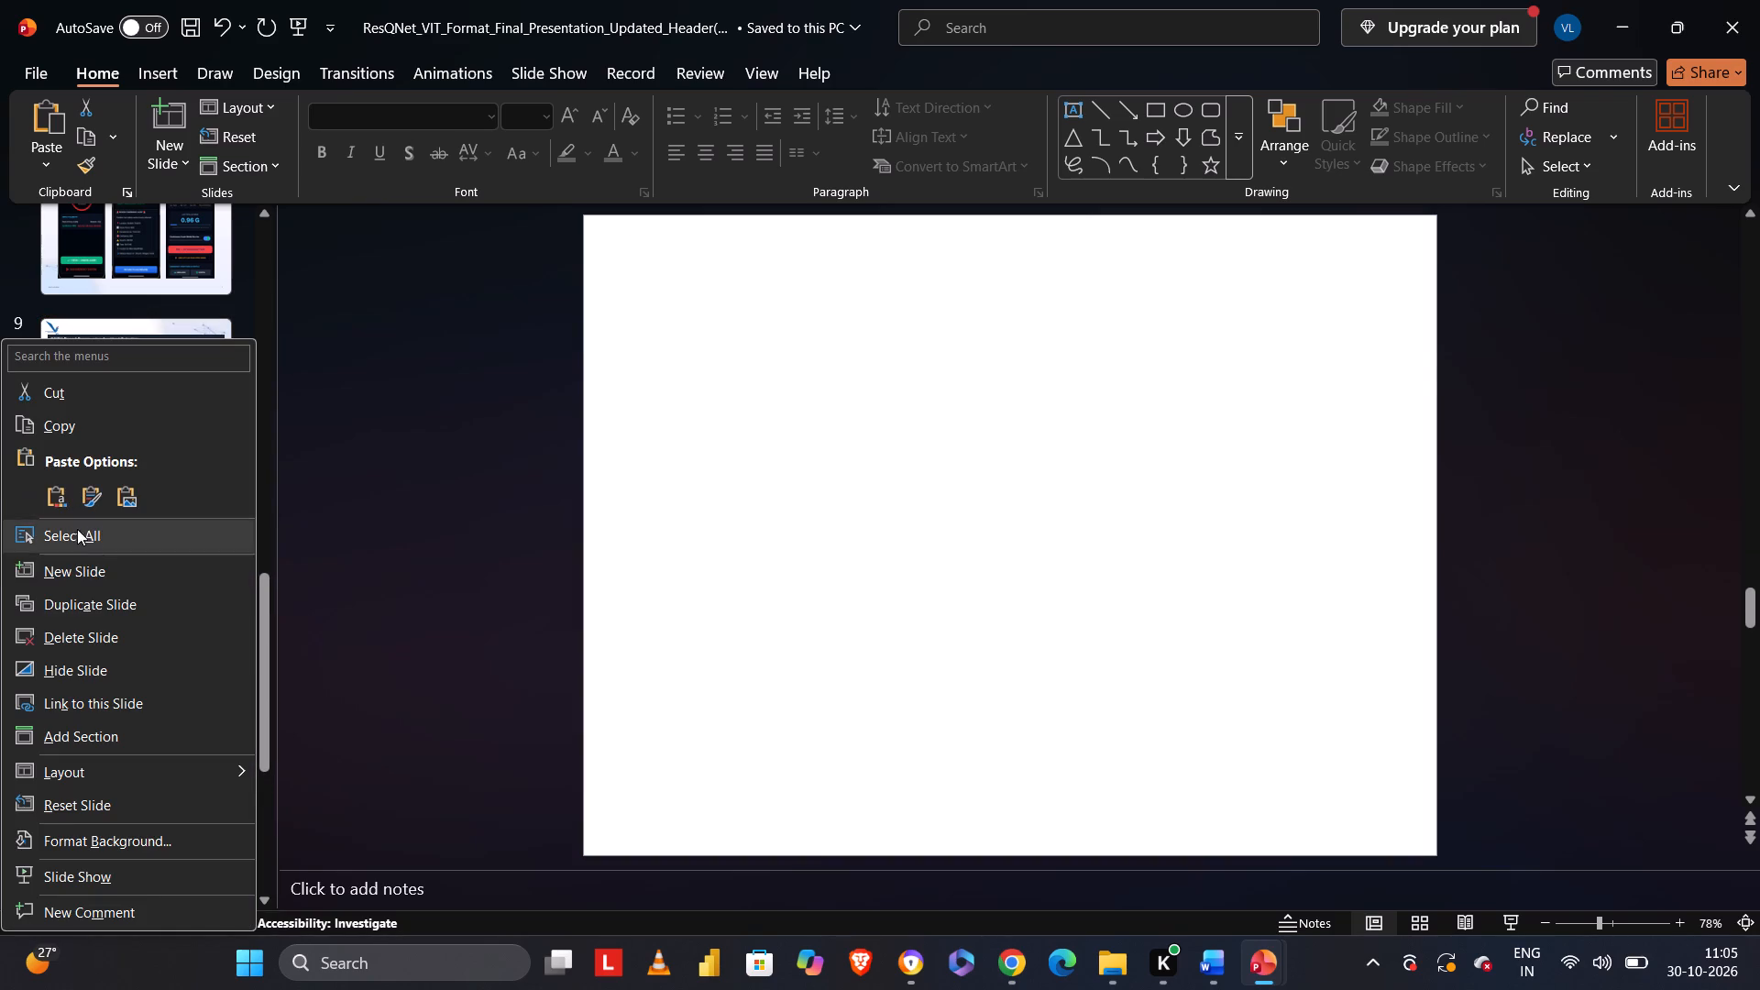
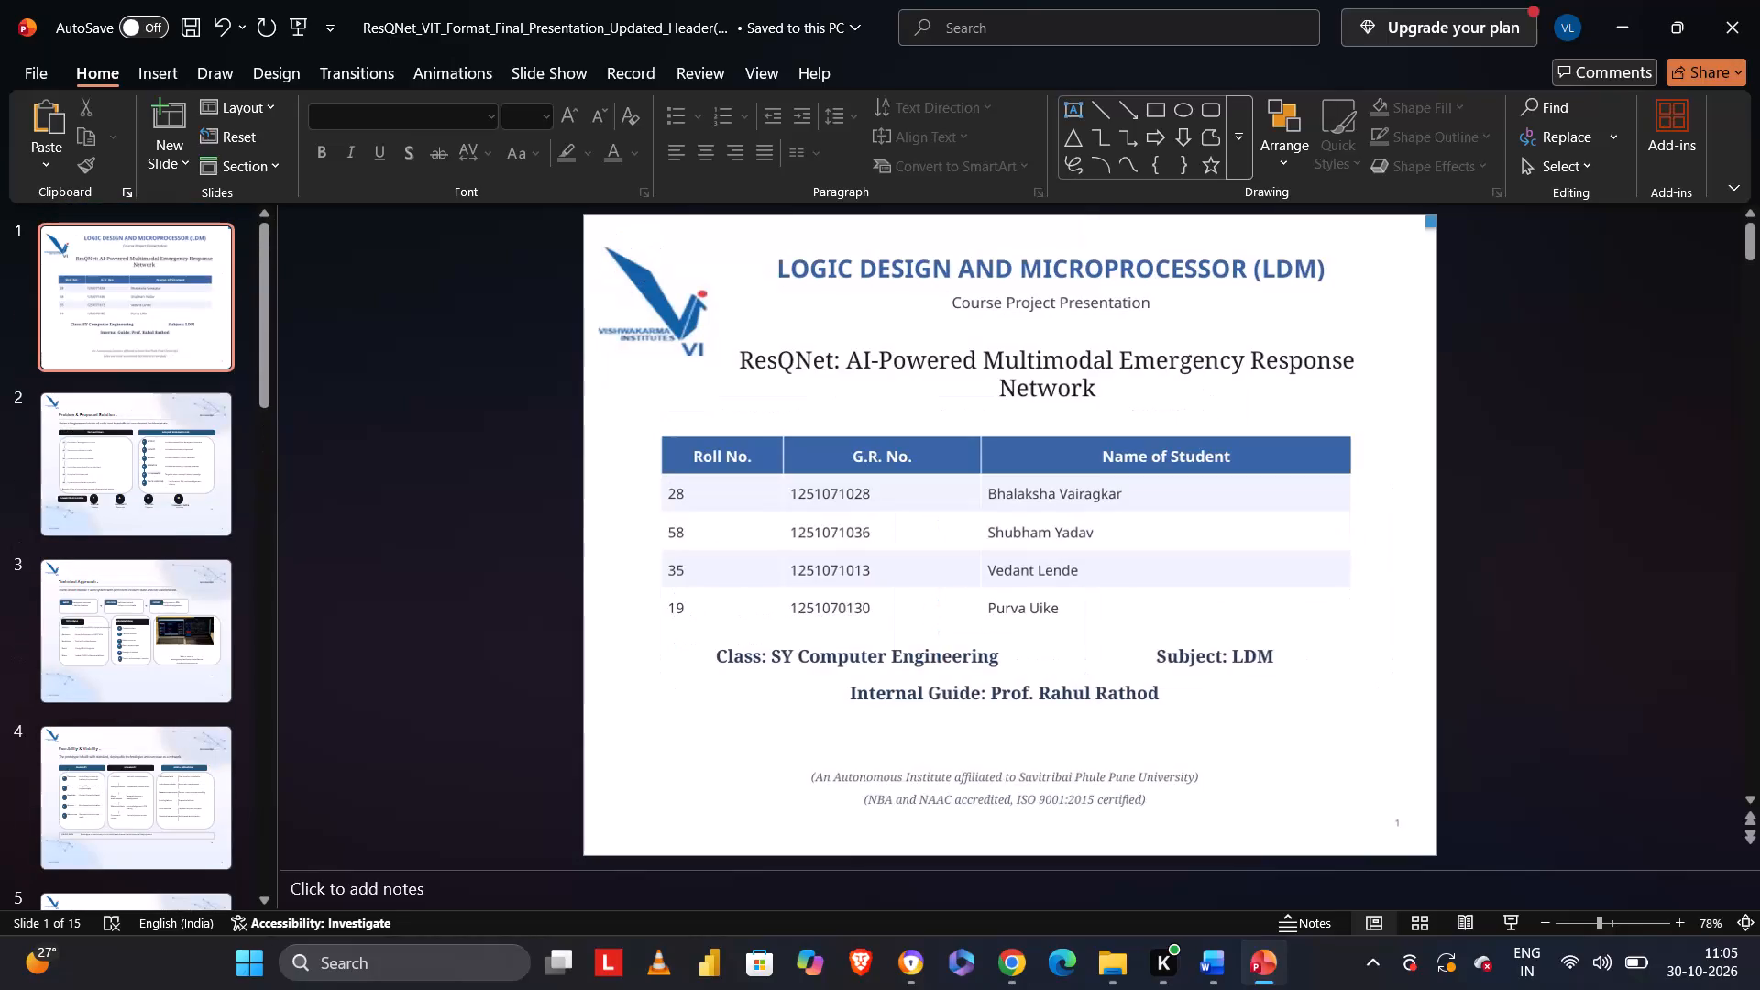
# Look through the opening slides, from the title slide to Impact & Benefits, and return to Problem & Proposed Solution.
pyautogui.scroll(-2, 1003, 510)
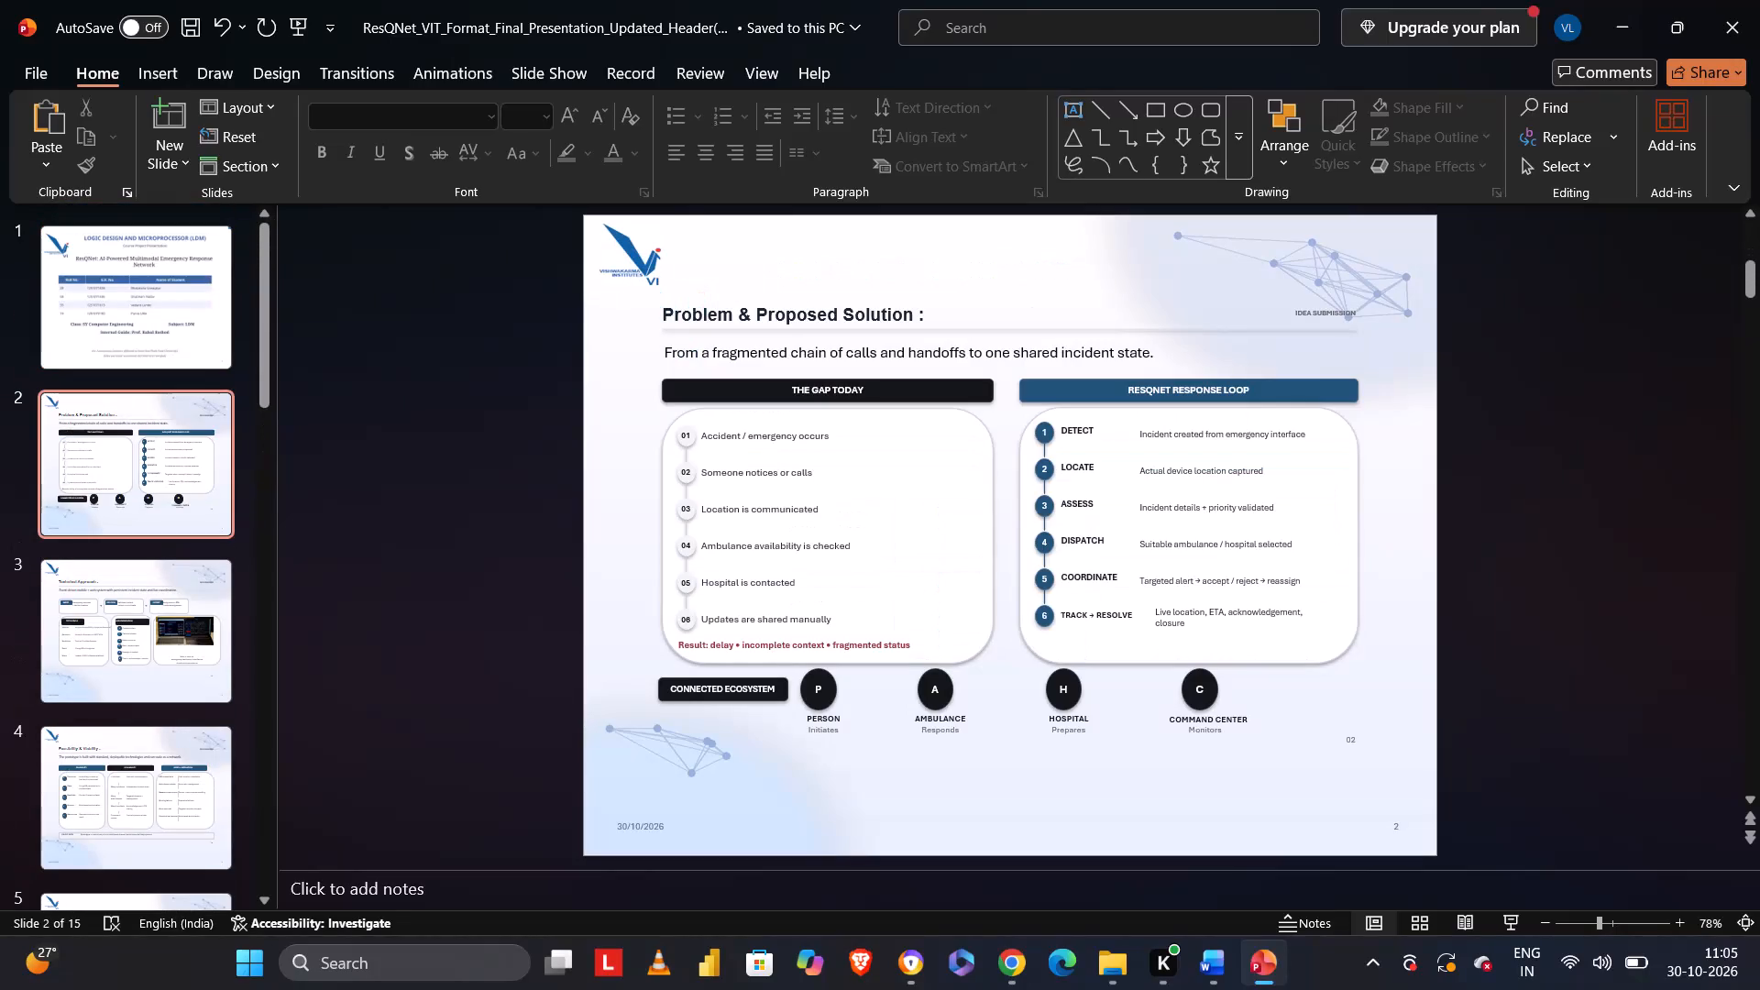
pyautogui.click(868, 314)
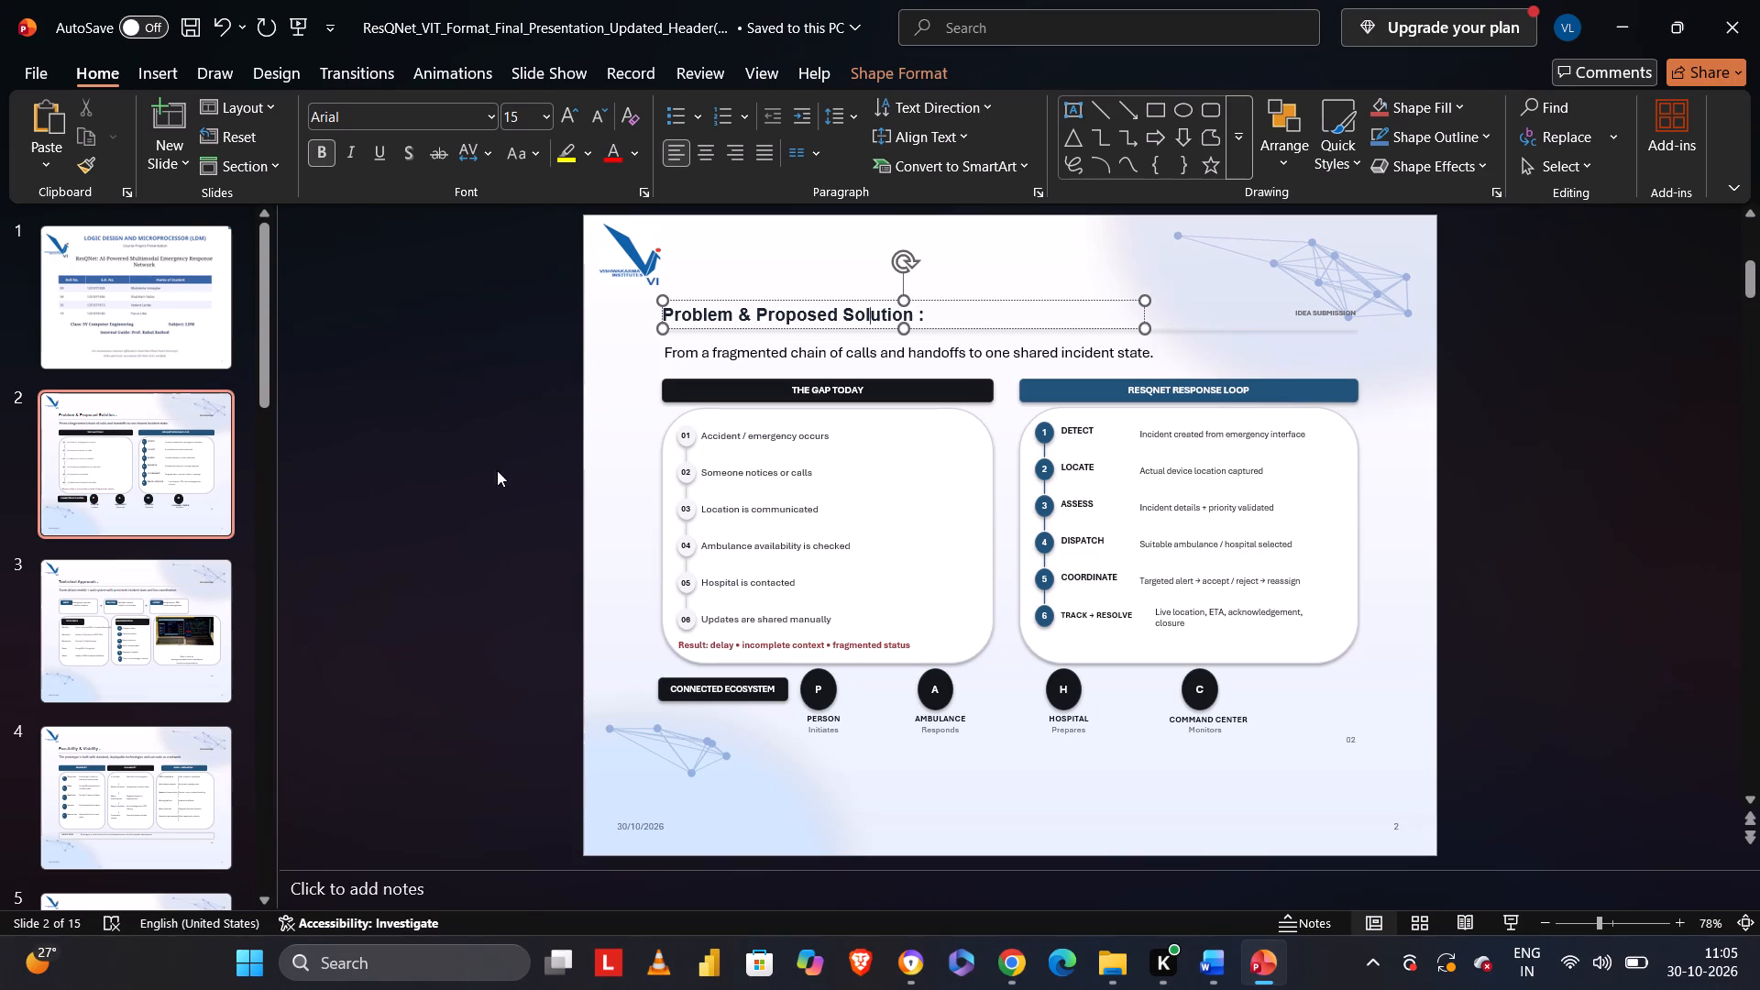
pyautogui.click(447, 497)
pyautogui.press('Right')
pyautogui.press('Right')
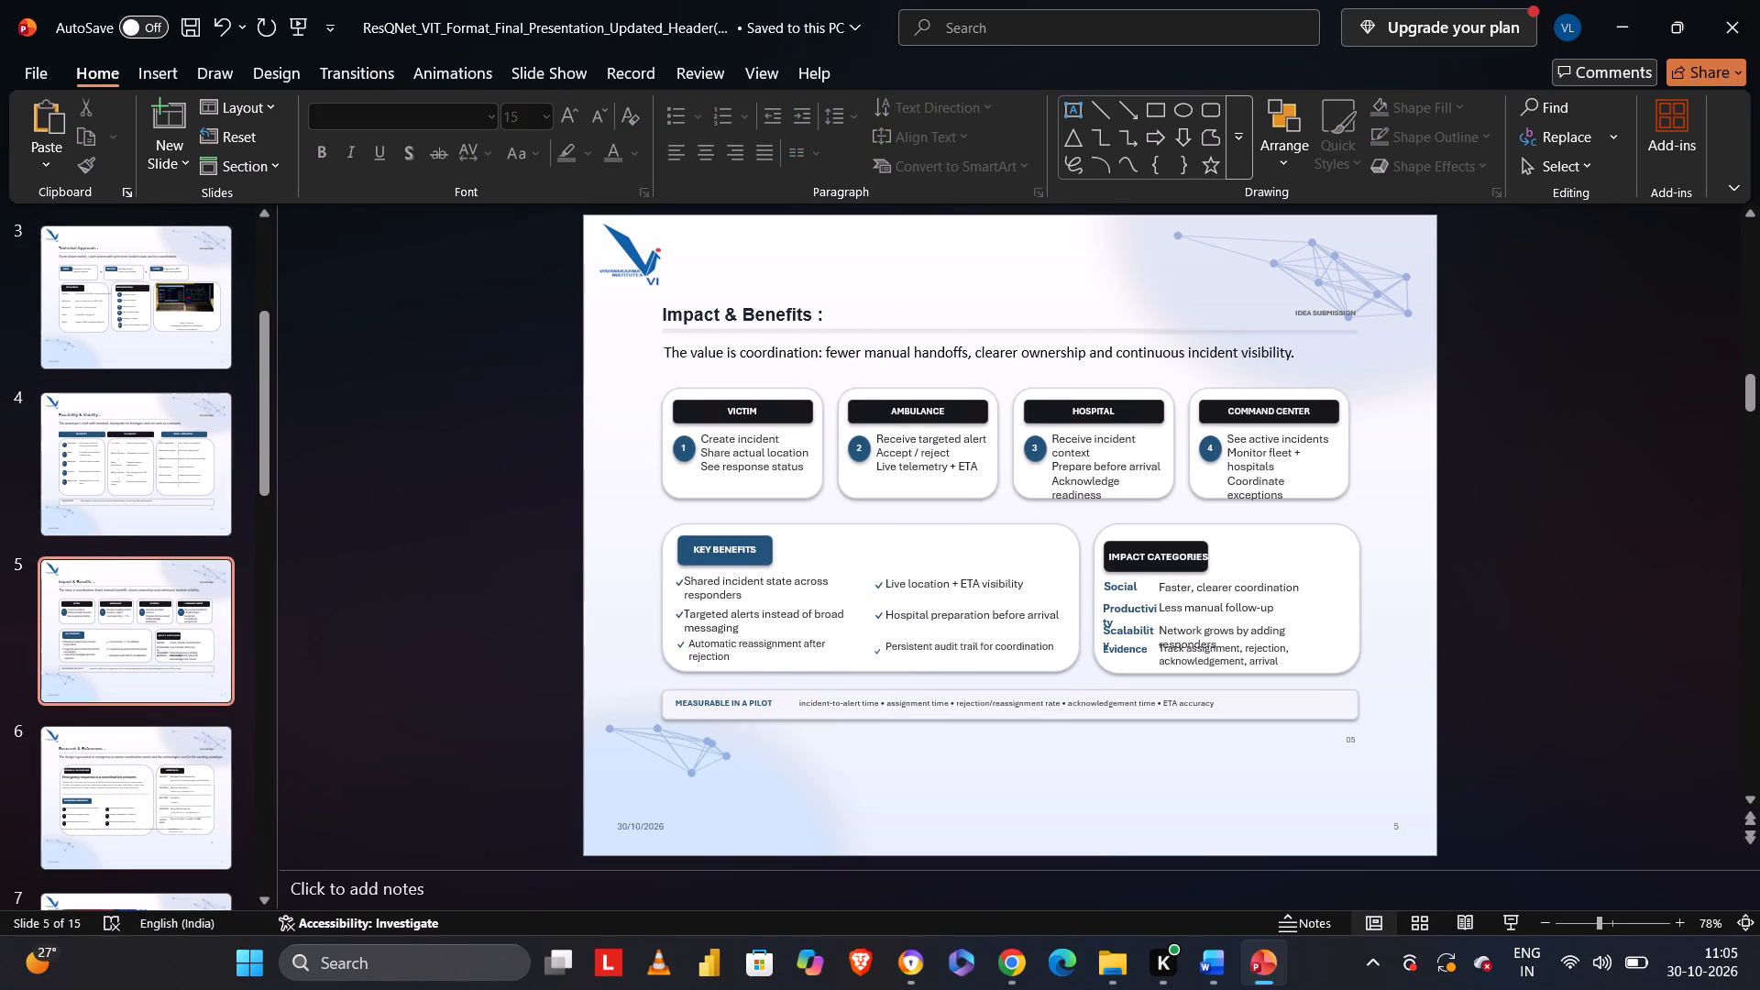
pyautogui.press('Left')
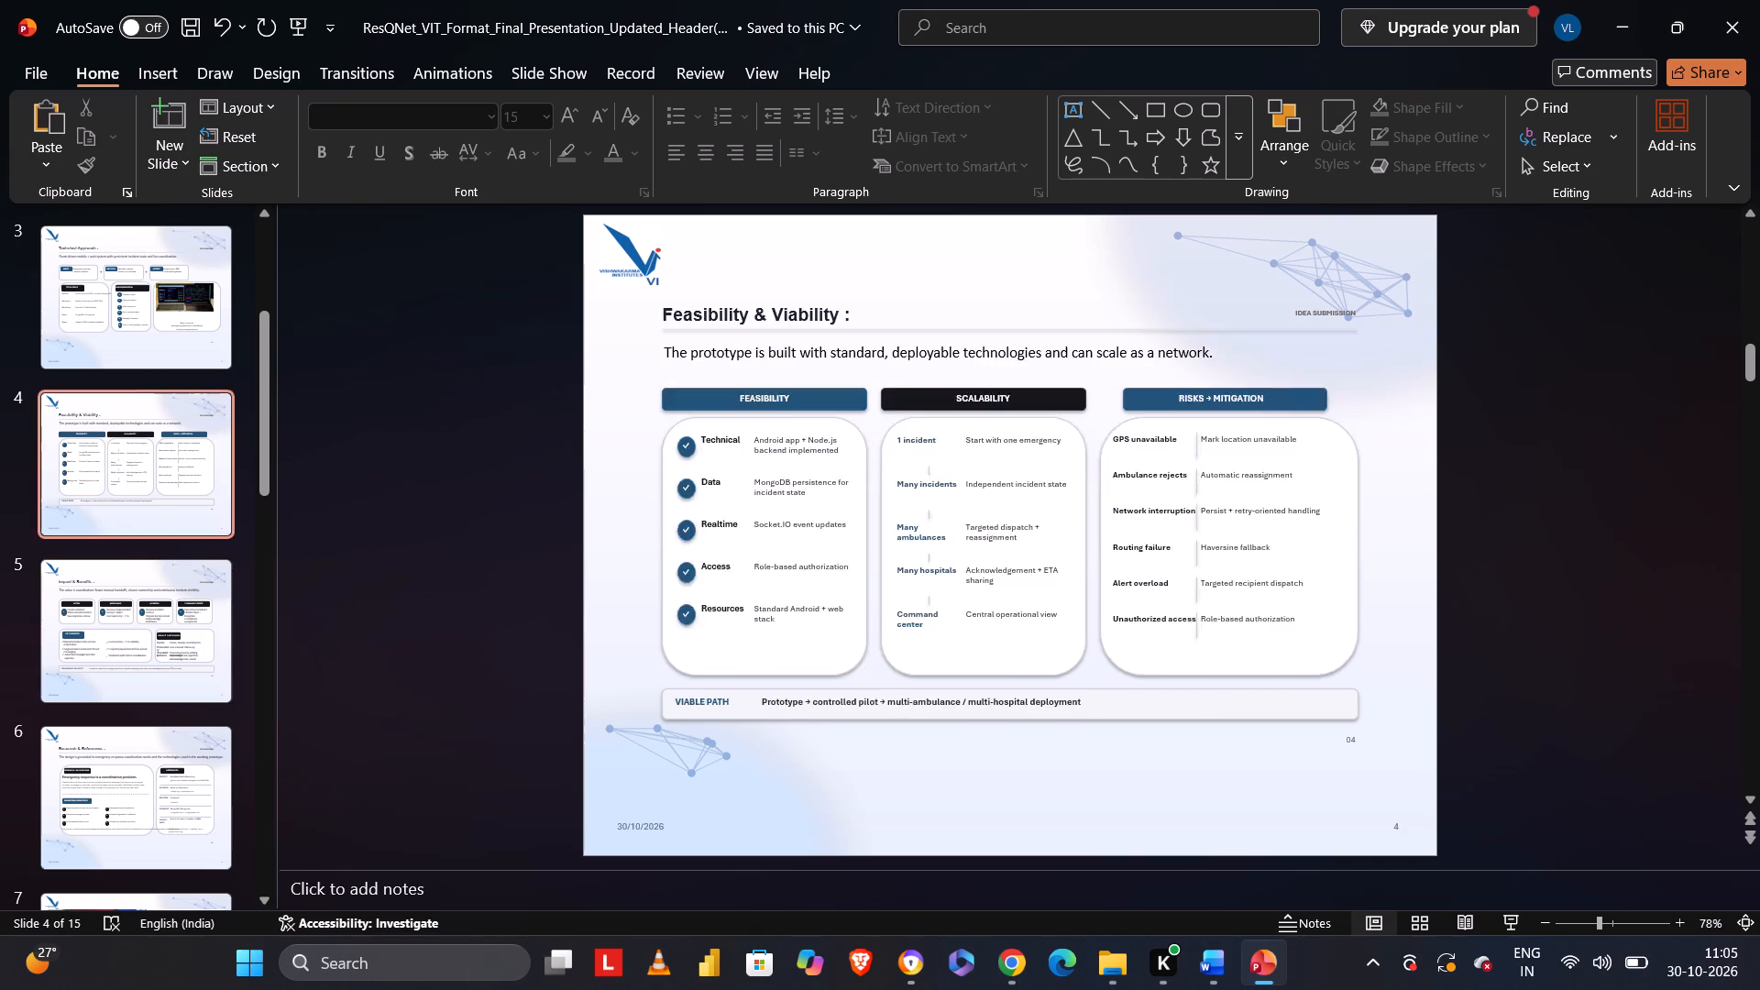
pyautogui.press('Left')
pyautogui.press('Left')
pyautogui.press('Left')
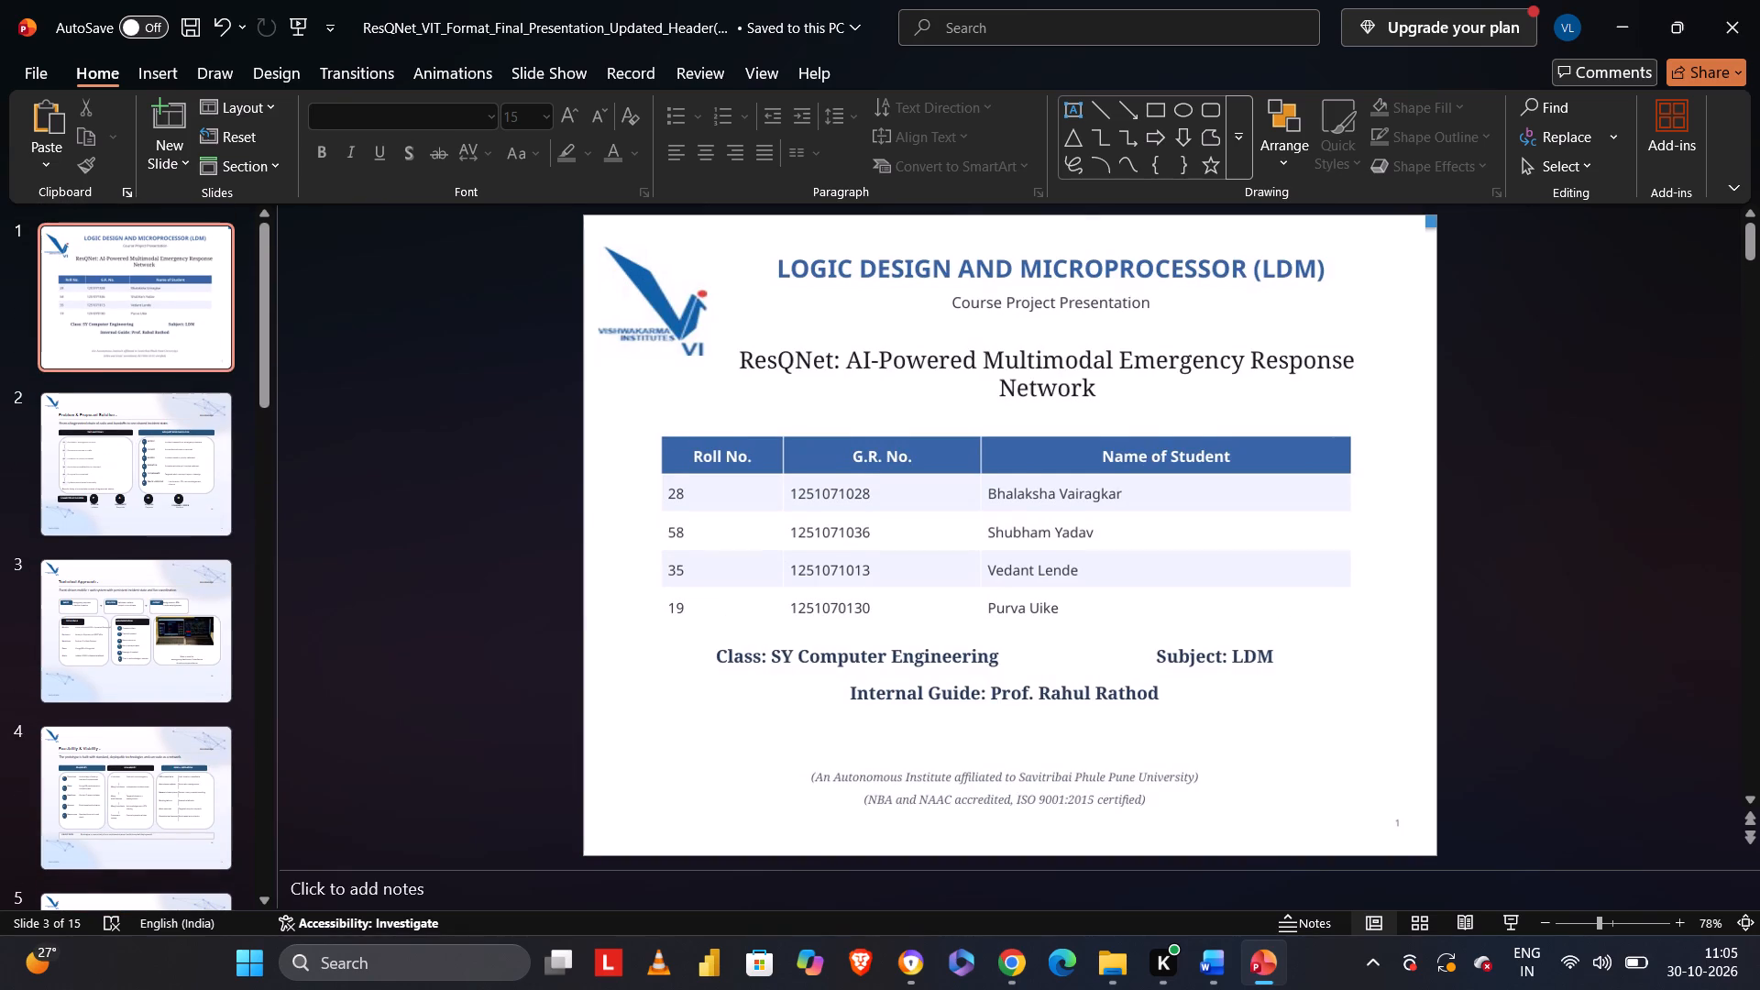
pyautogui.click(975, 688)
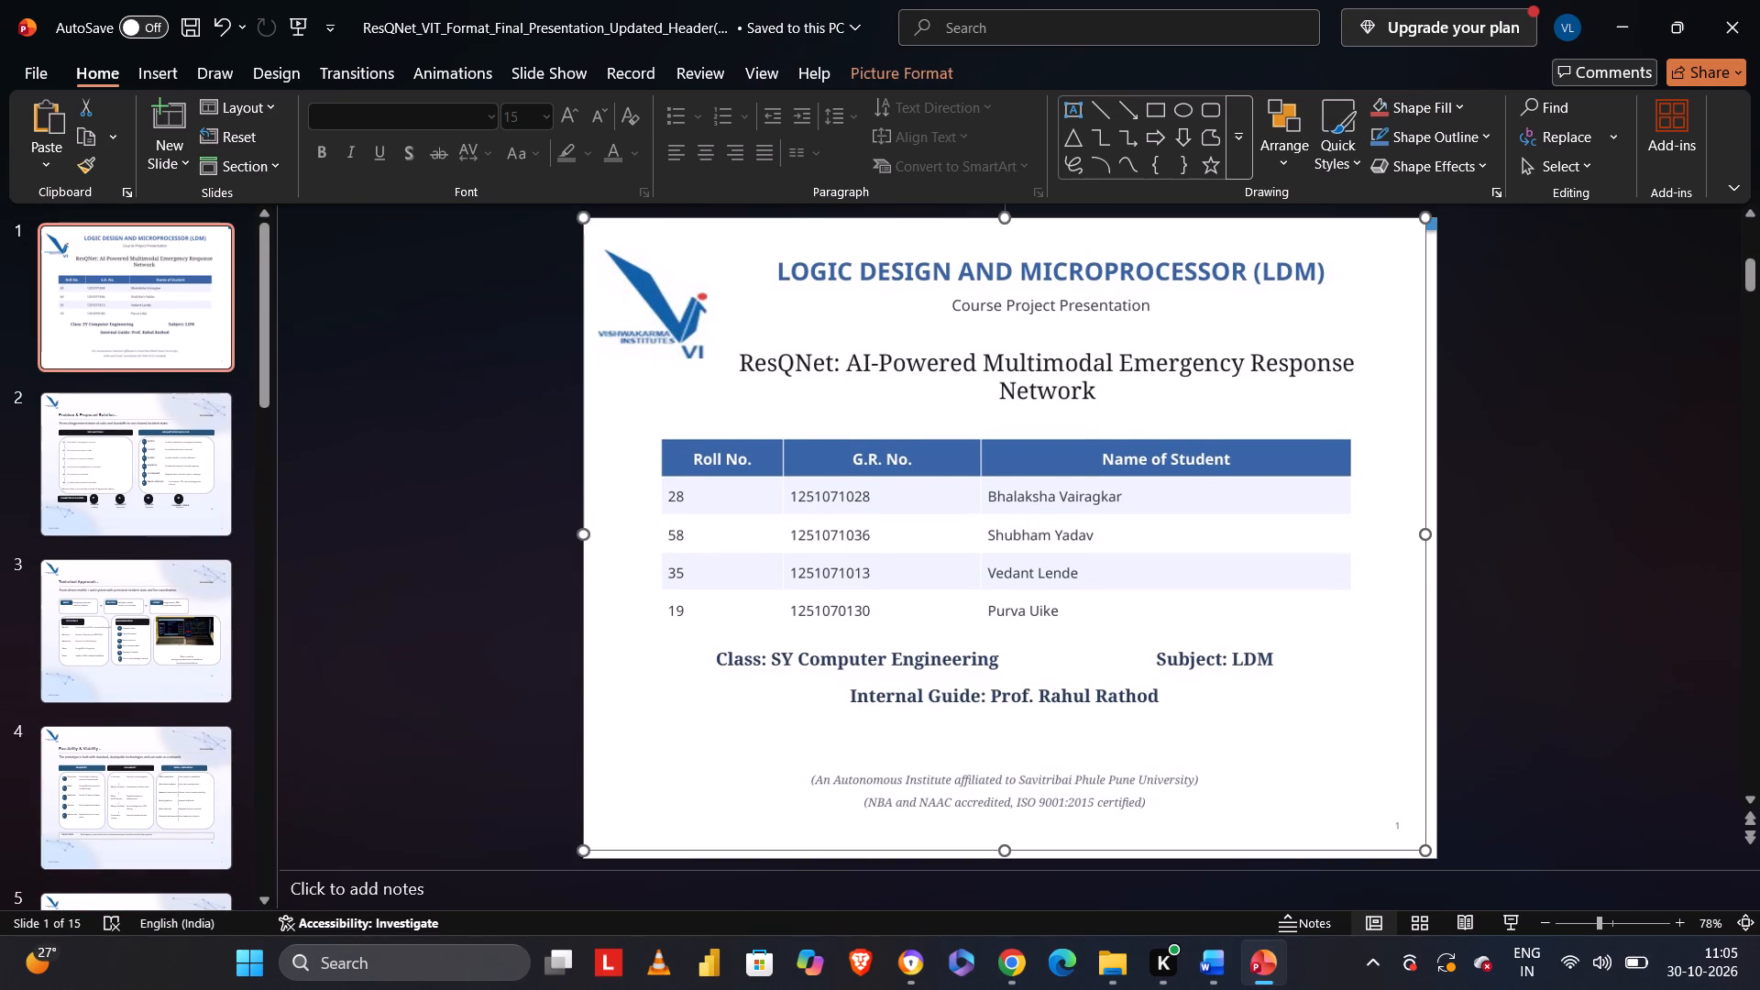
pyautogui.click(1006, 845)
pyautogui.click(469, 802)
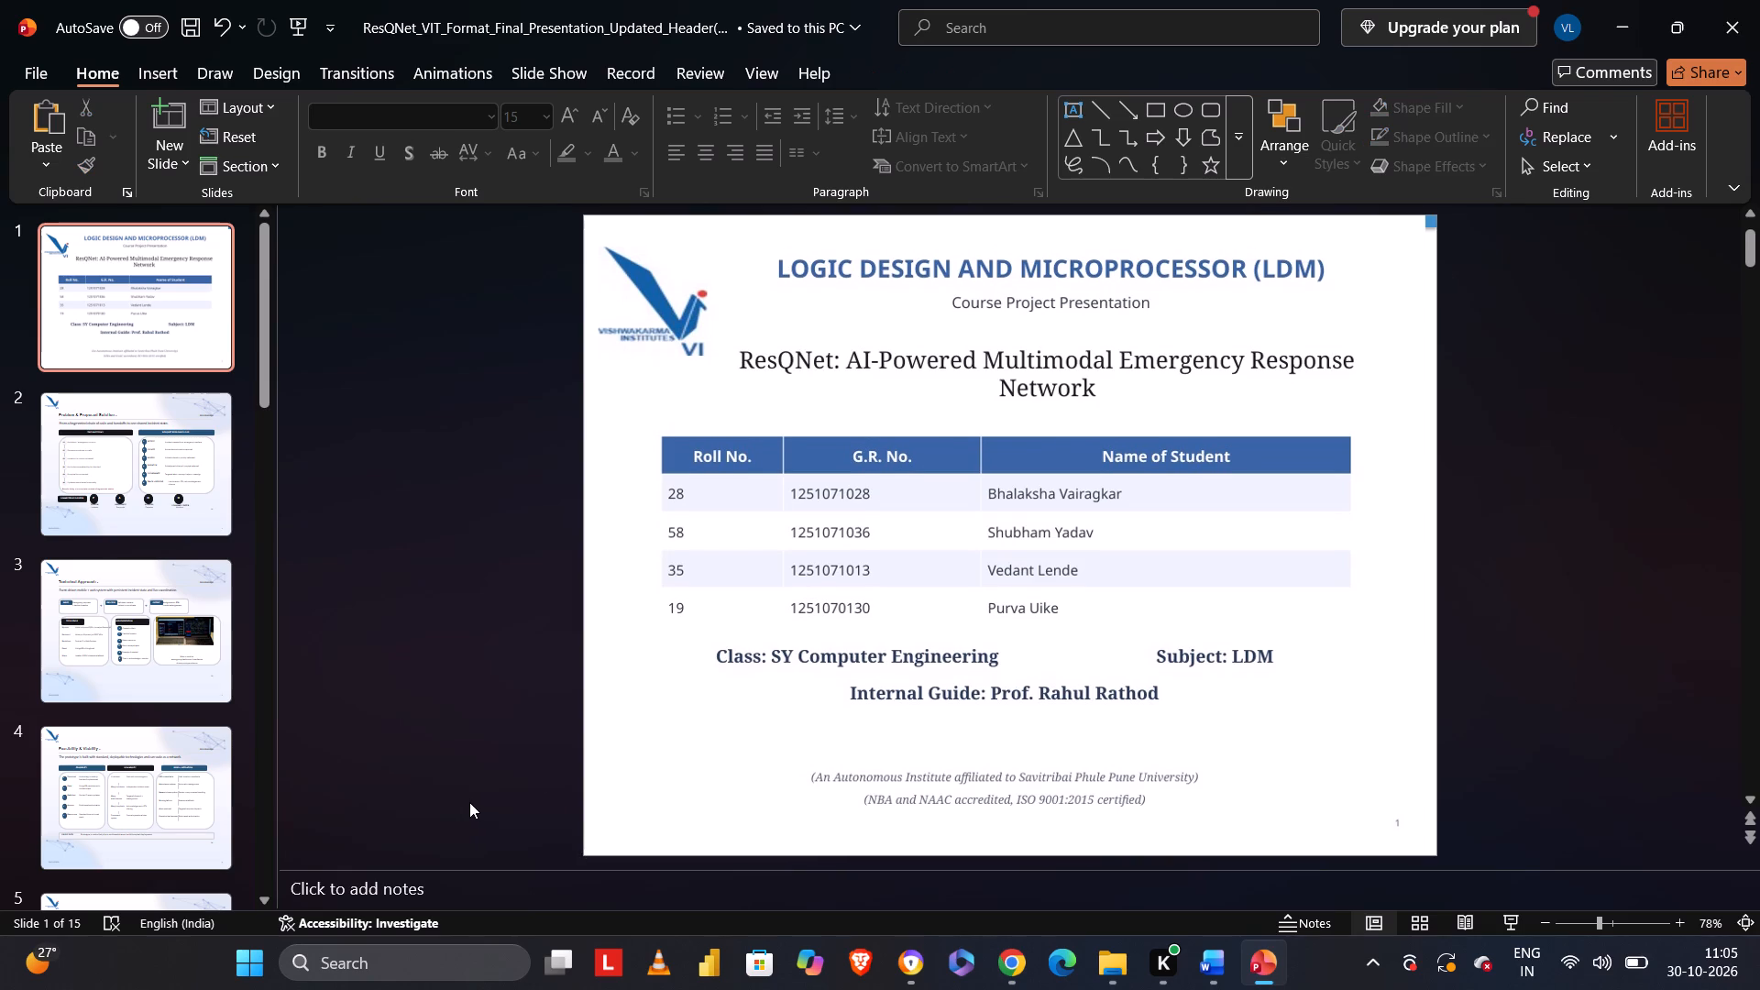
pyautogui.press('Right')
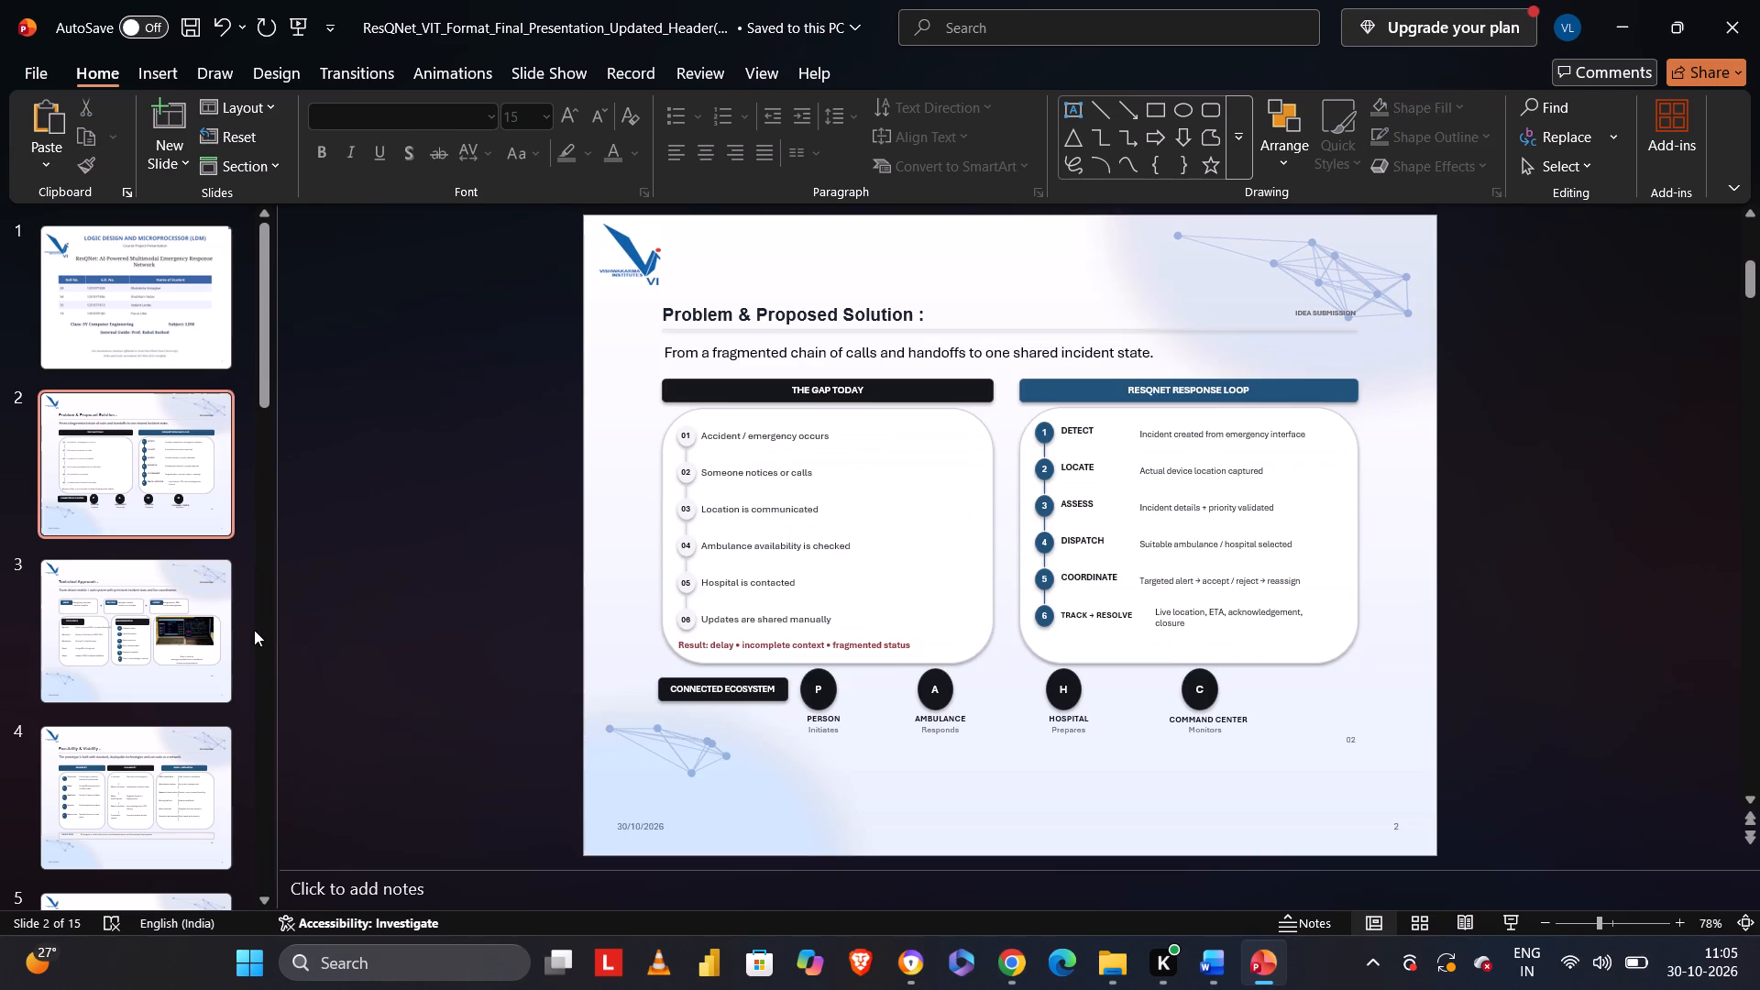
# Select the blank slide 10, and open the ResQNet_WEBVERSE_2026_final (2) presentation from the Downloads folder.
pyautogui.scroll(-5, 61, 617)
pyautogui.scroll(2, 61, 617)
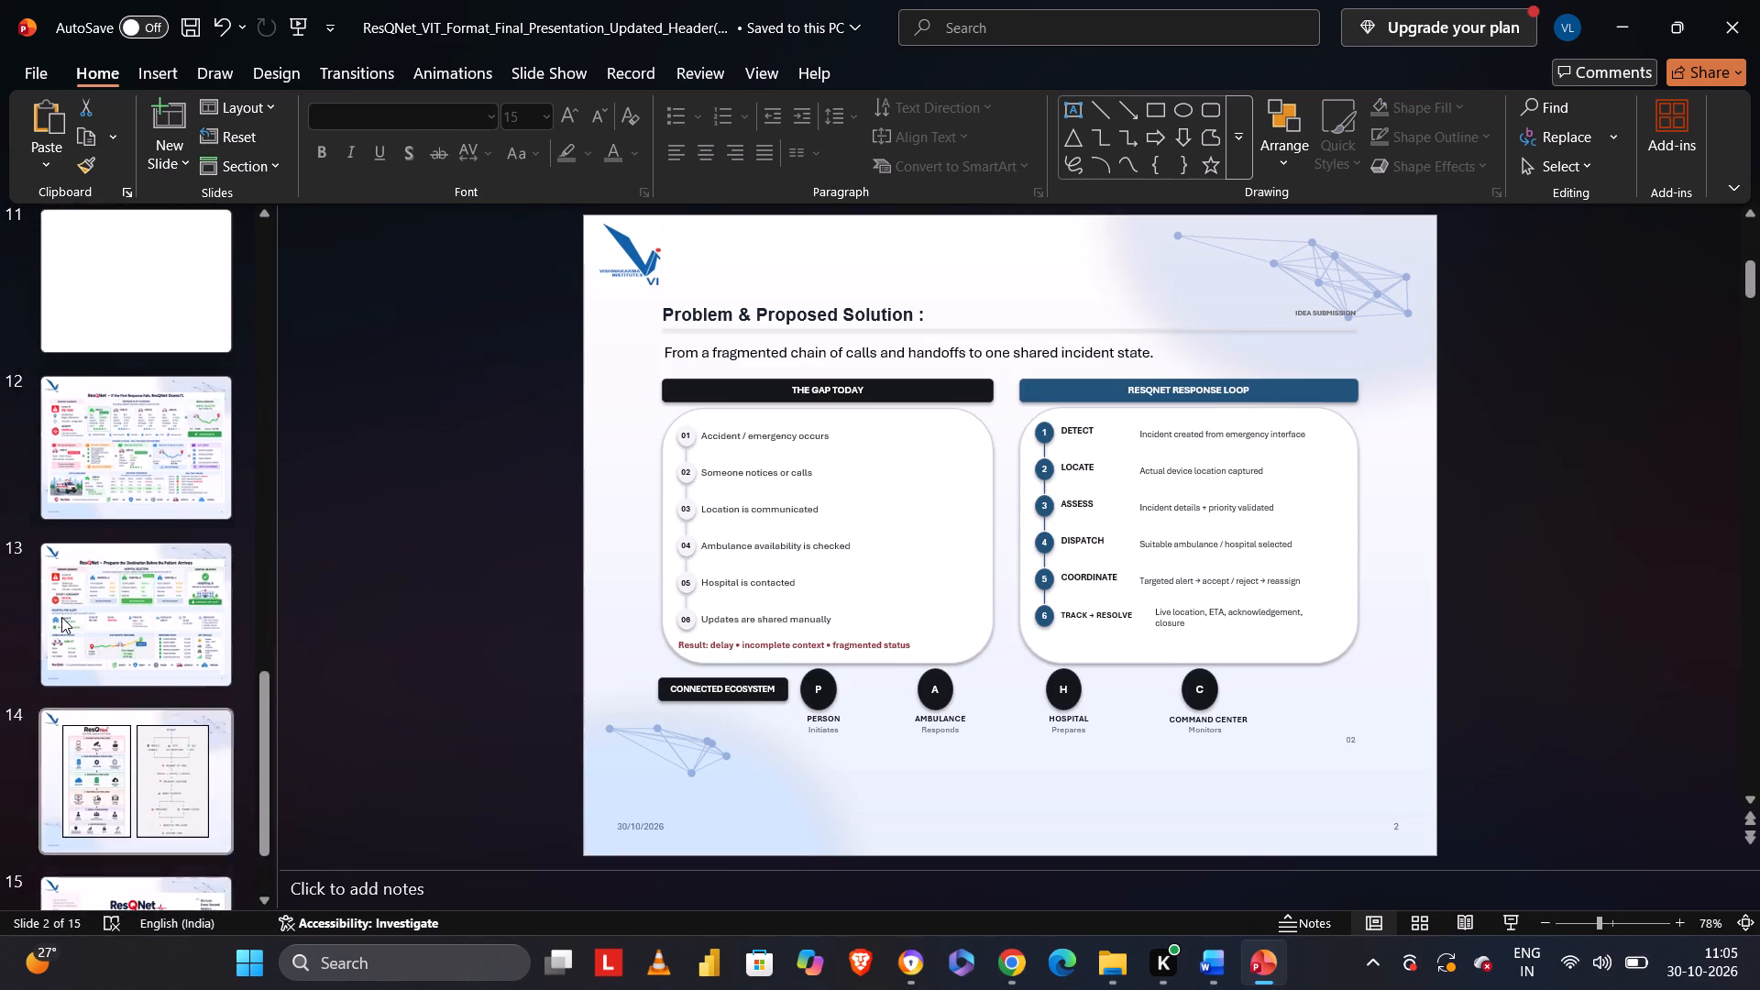
pyautogui.scroll(2, 61, 617)
pyautogui.click(117, 699)
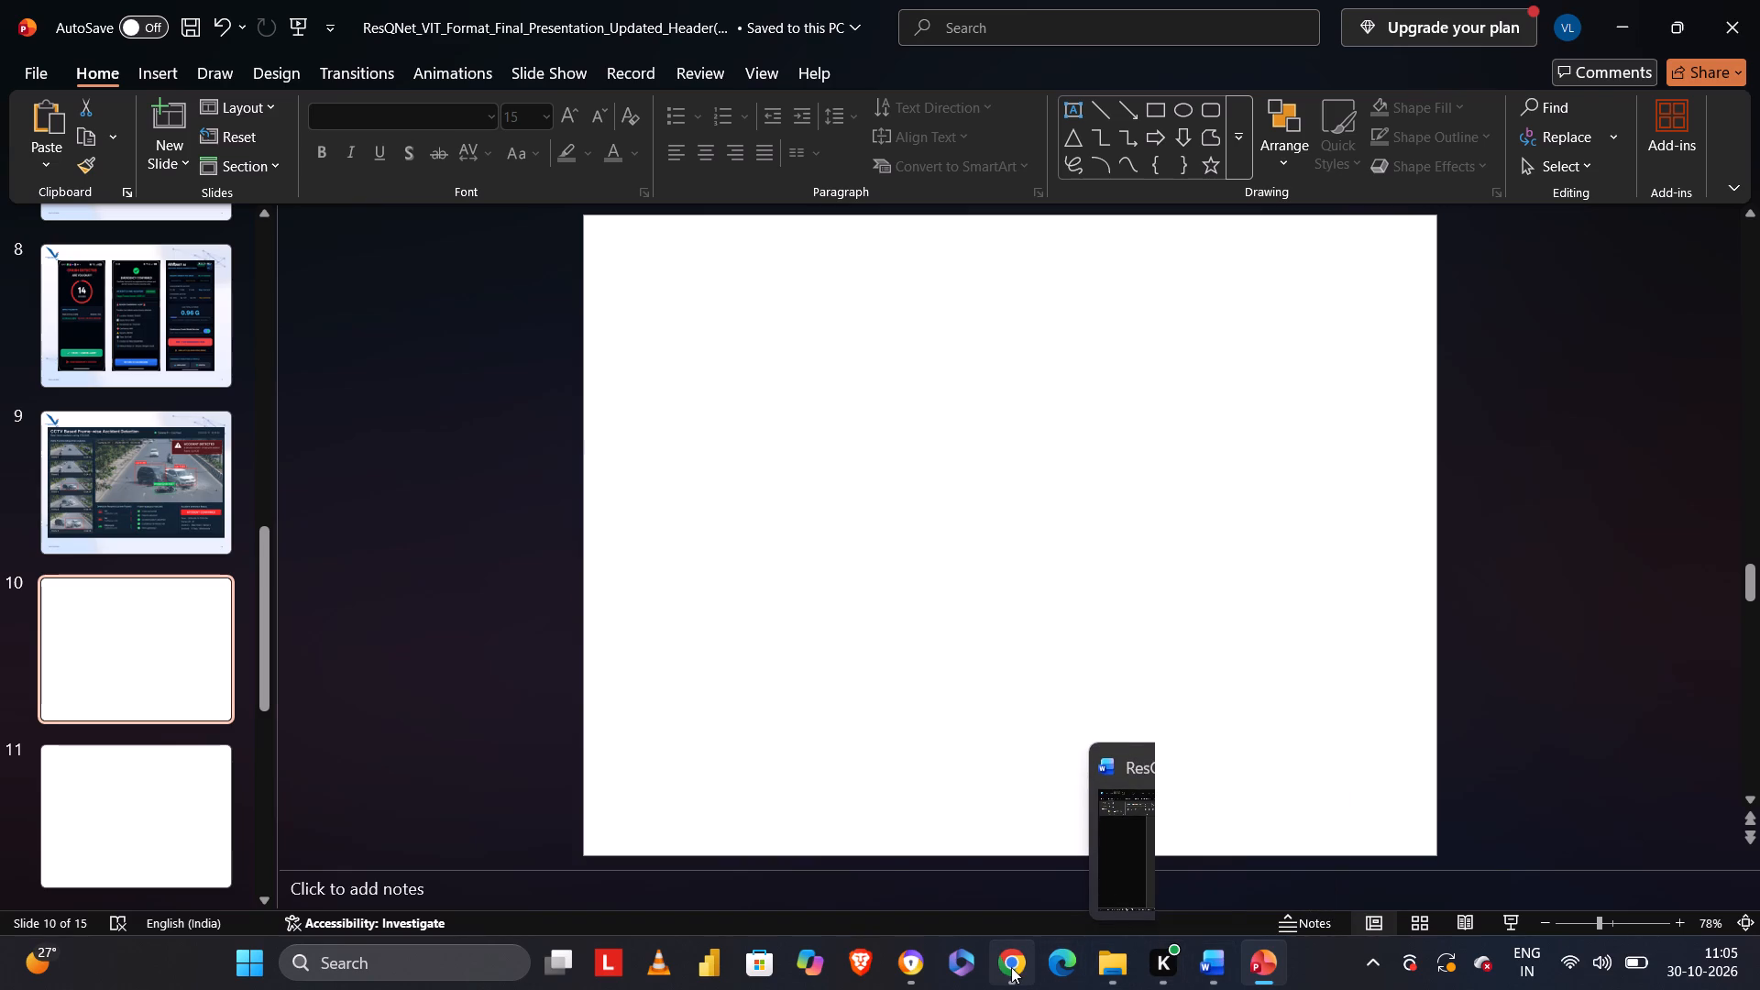
pyautogui.click(1122, 971)
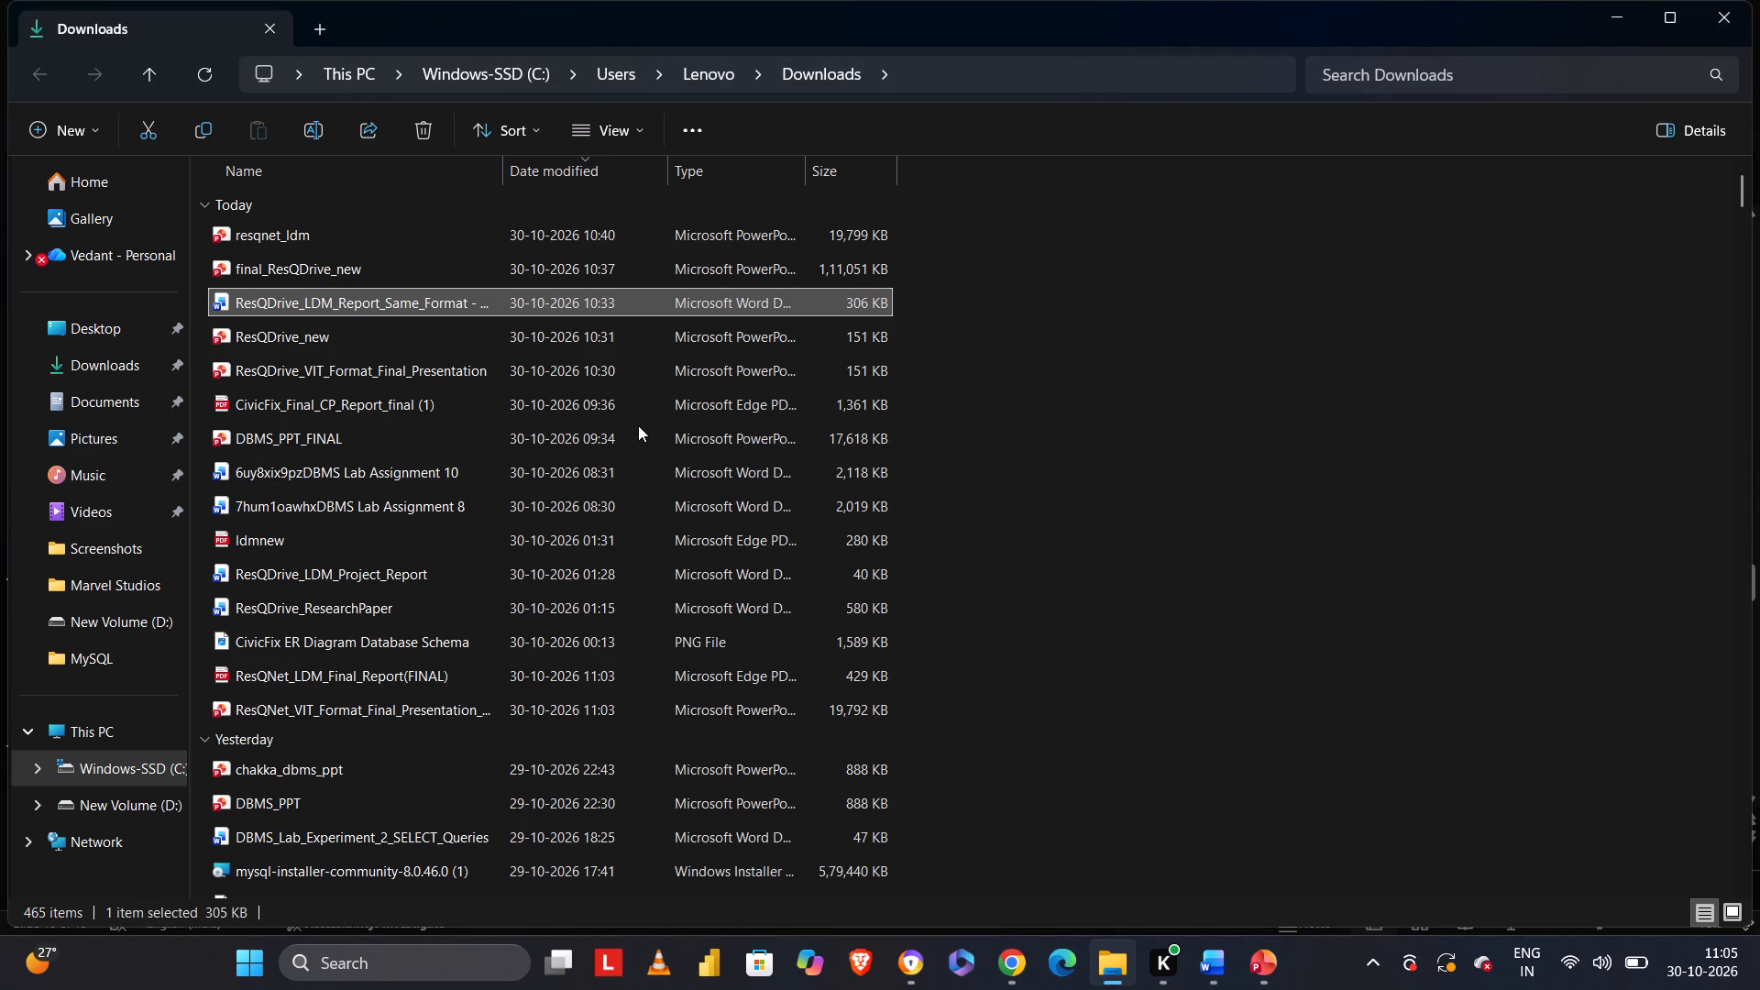
pyautogui.write('rrr')
pyautogui.write('rr')
pyautogui.write('rr')
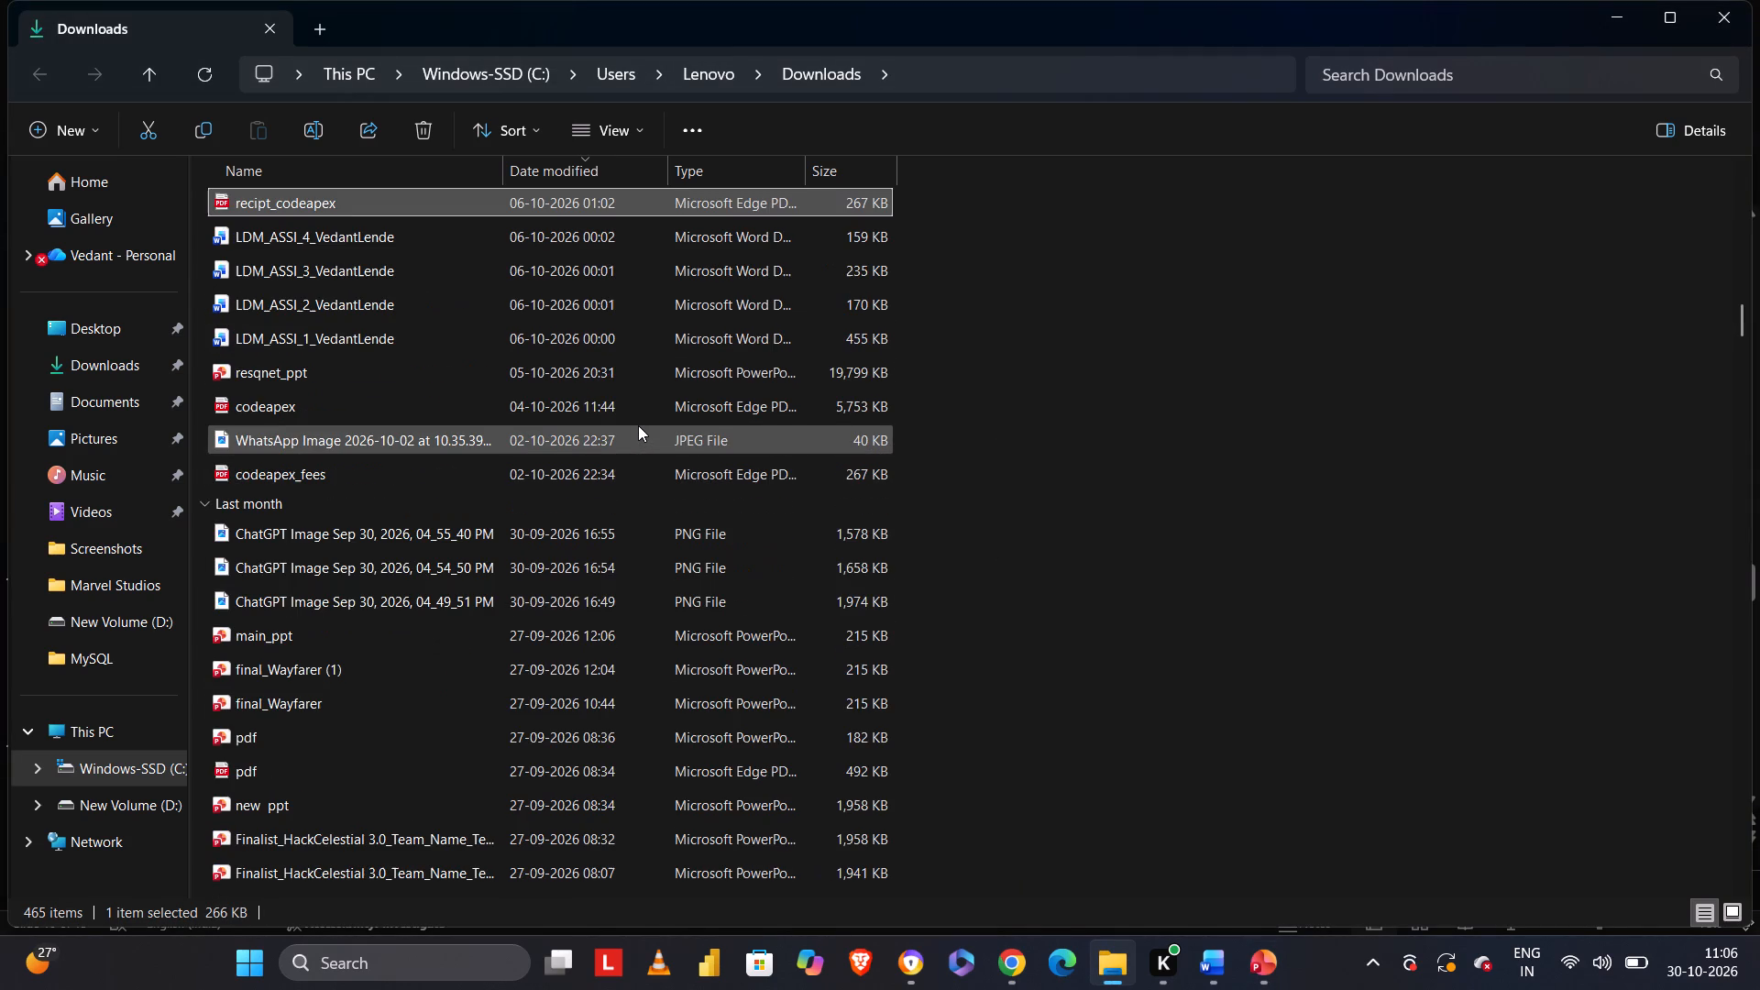
pyautogui.write('rr')
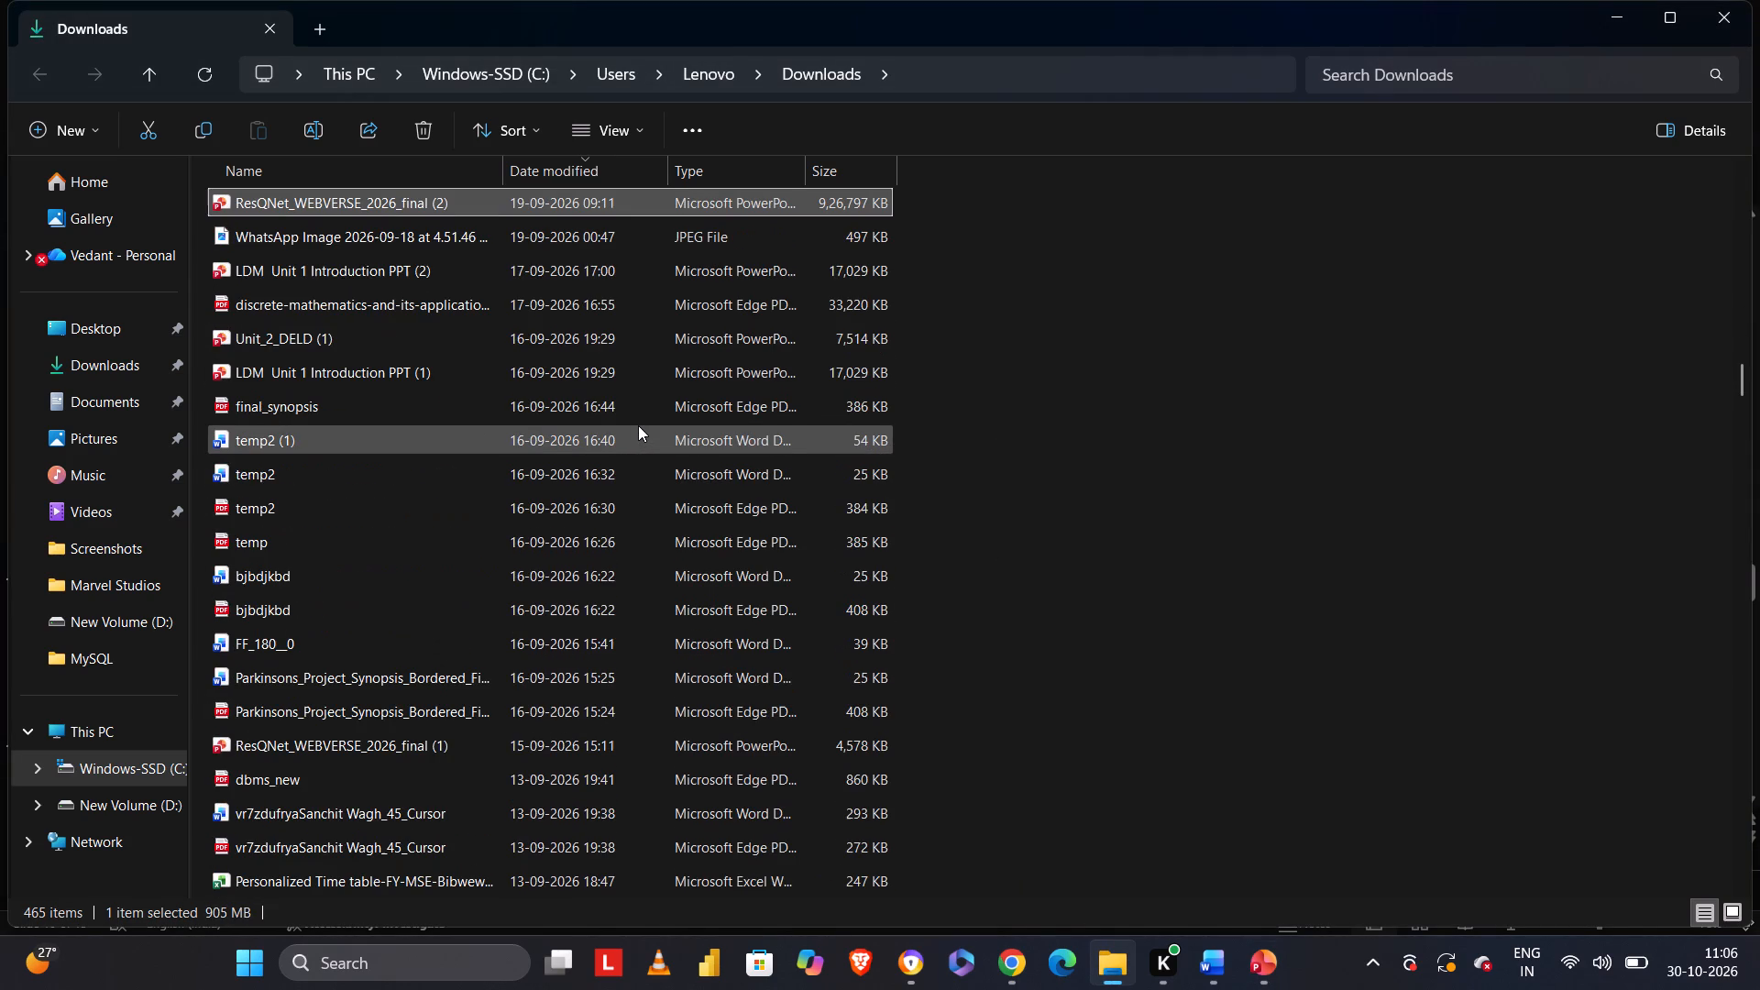
pyautogui.press('Return')
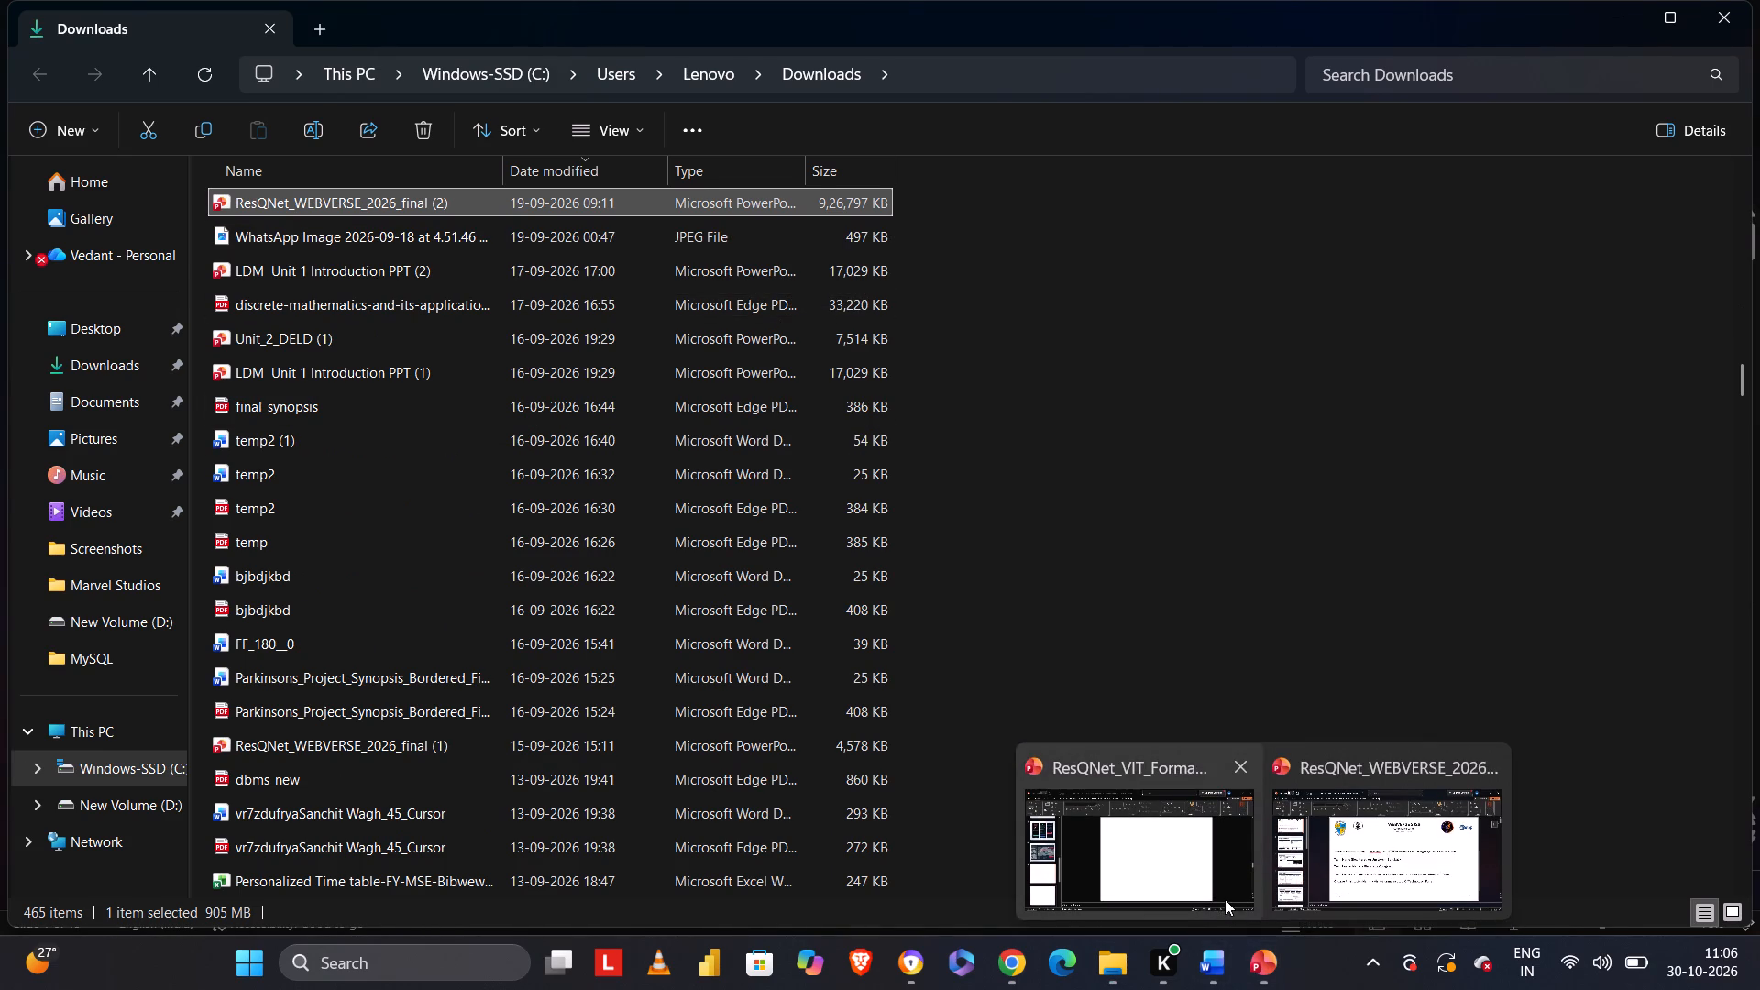
pyautogui.click(1326, 836)
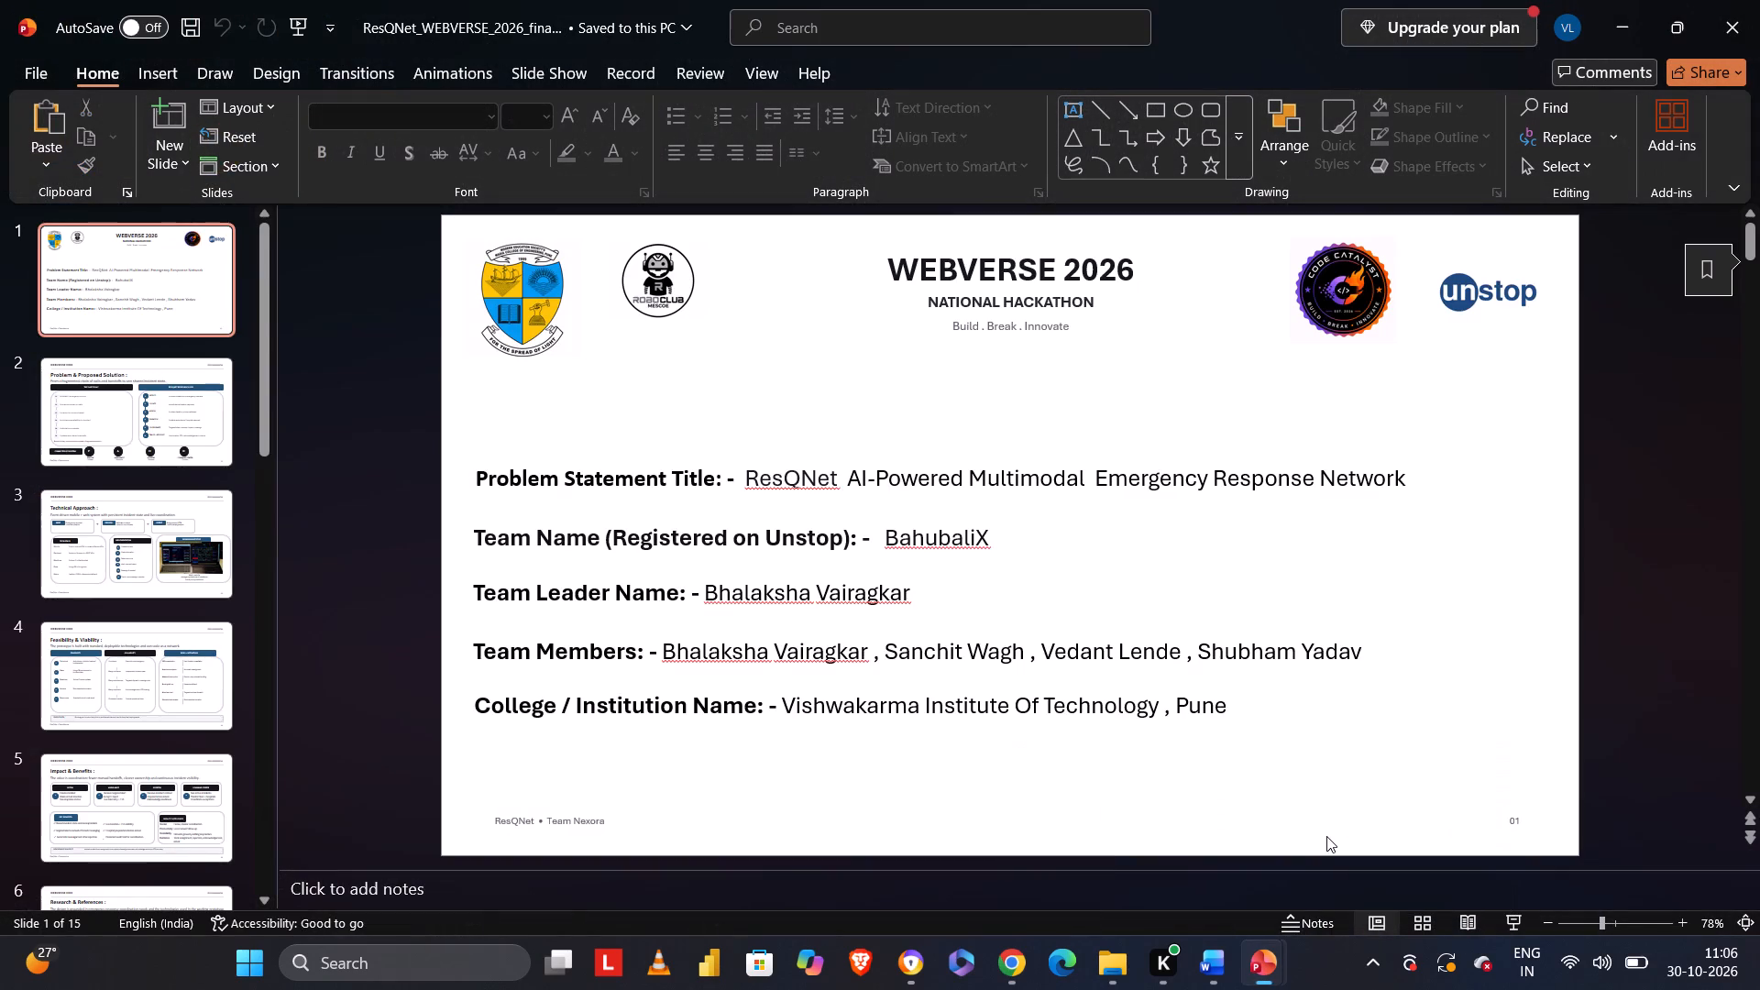
# Copy the CCTV service terminal video from slide 13 of the WEBVERSE deck onto blank slide 10 of the VIT format deck.
pyautogui.scroll(-3, 1118, 538)
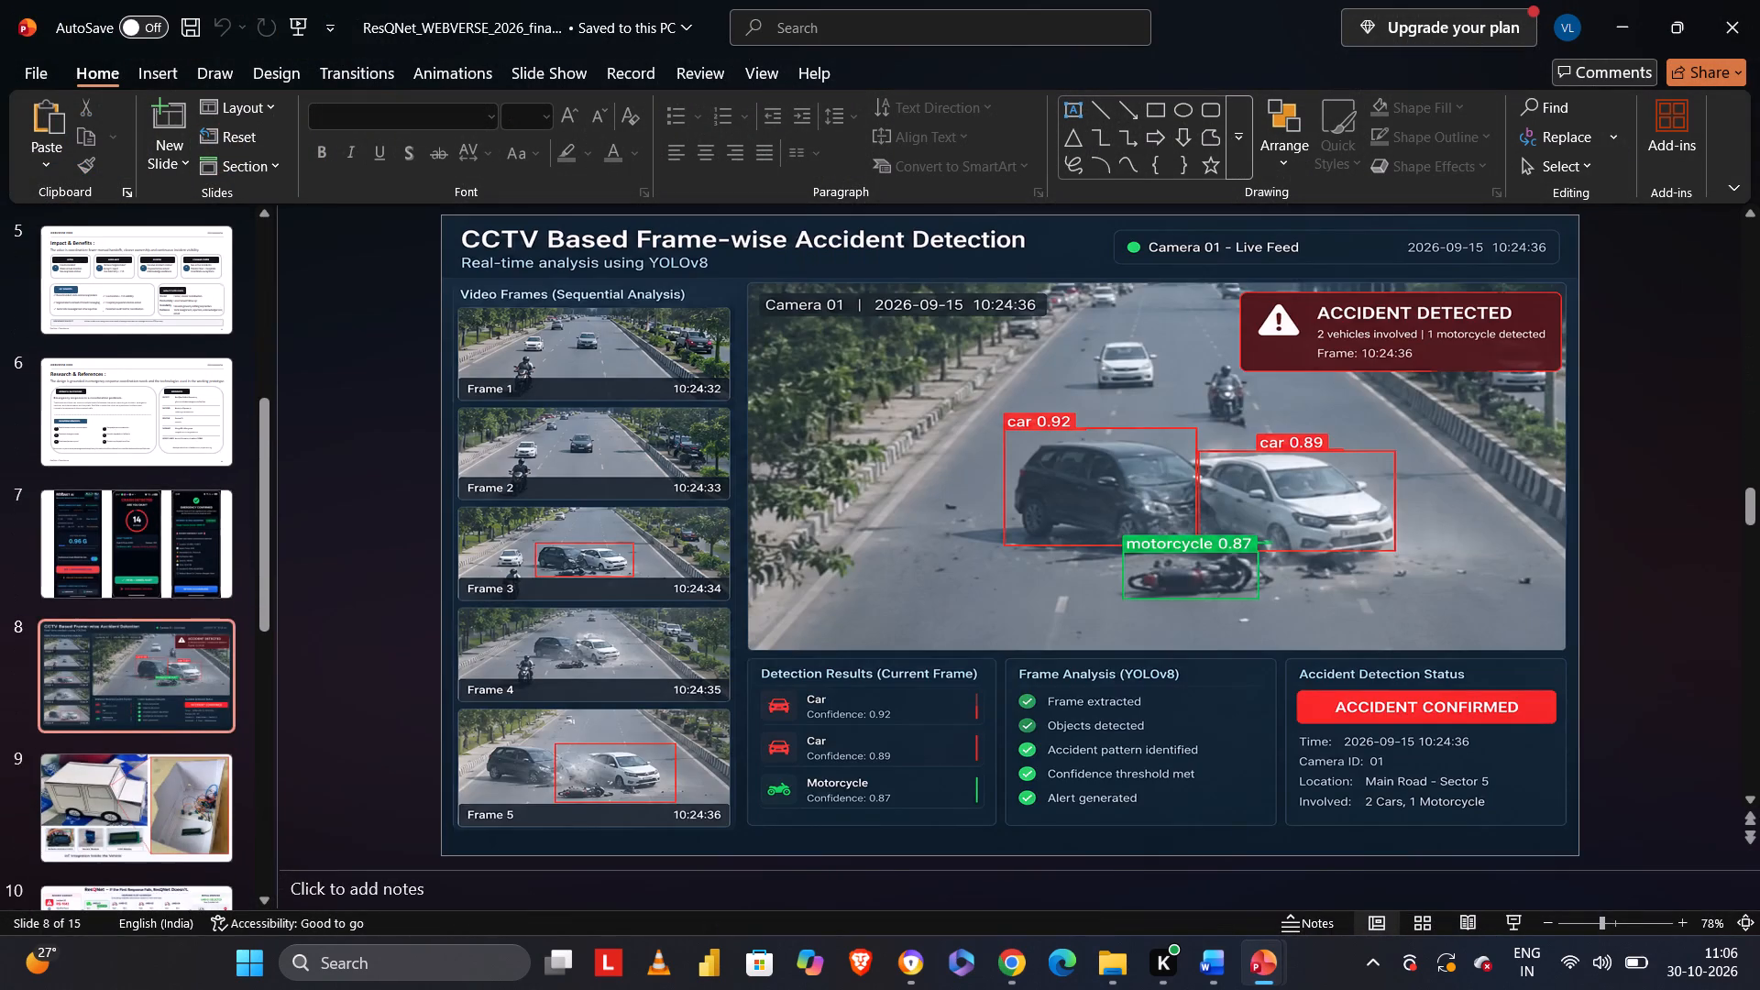
pyautogui.scroll(1, 1118, 538)
pyautogui.press('Right')
pyautogui.press('Right')
pyautogui.press('Right')
pyautogui.press('Right')
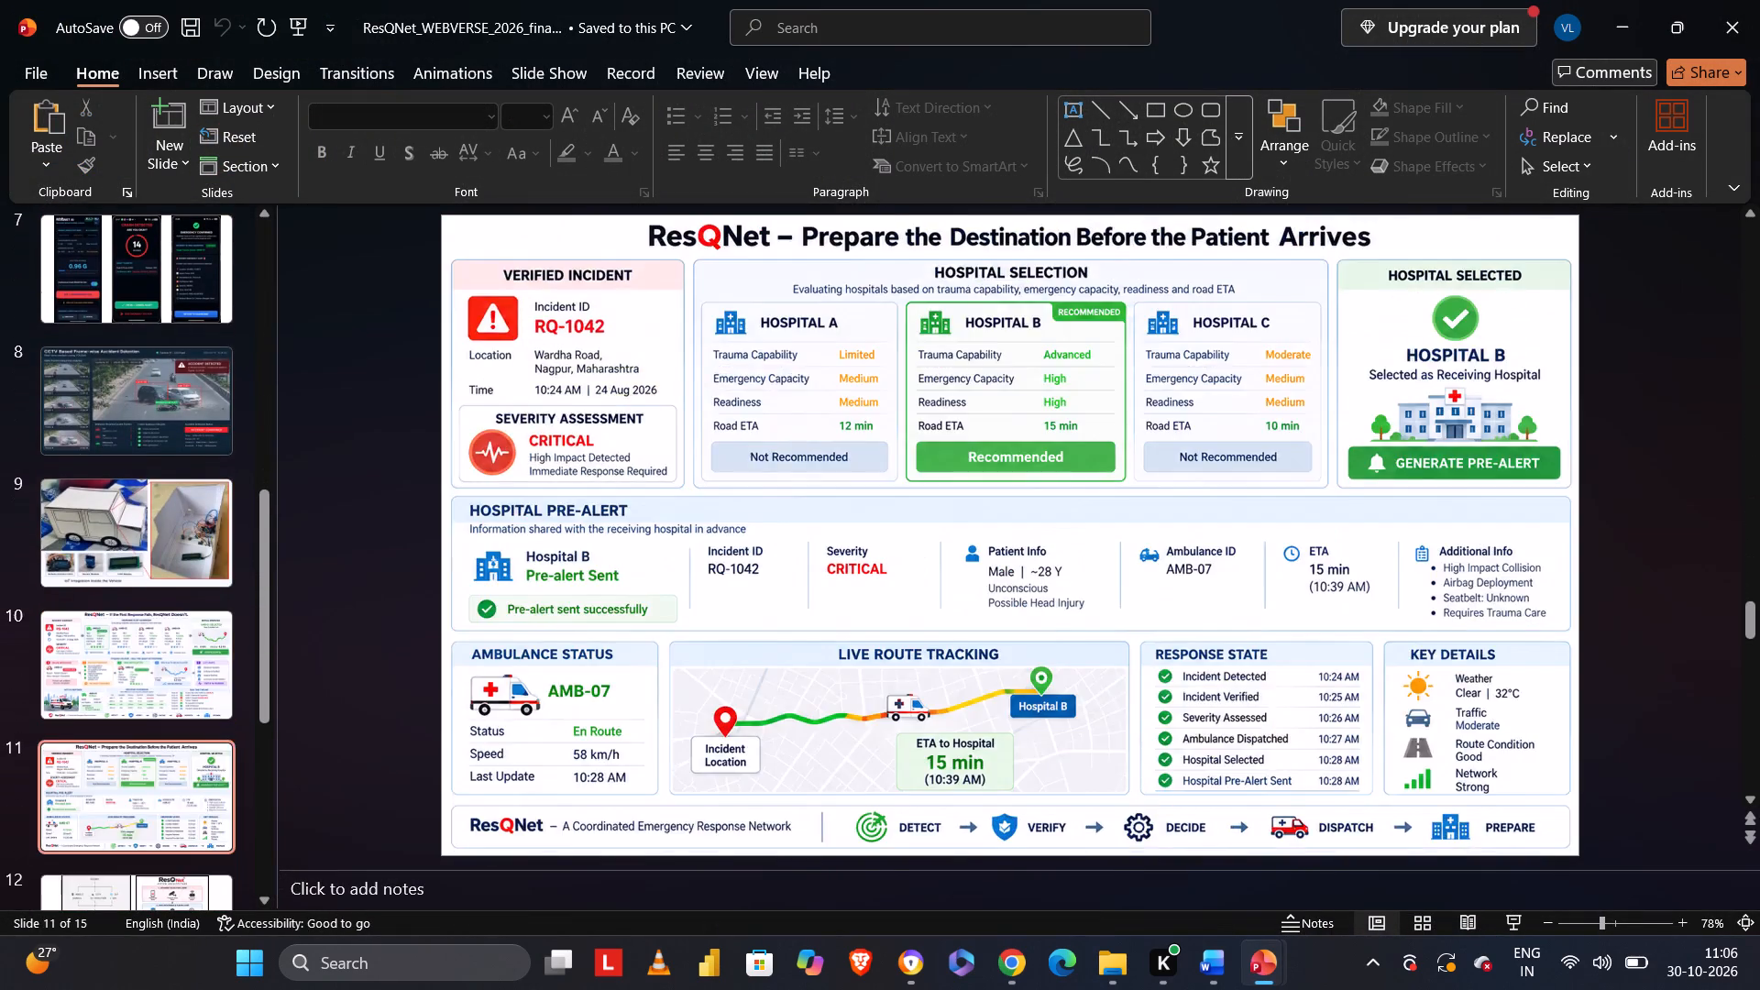
pyautogui.press('Right')
pyautogui.press('Right')
pyautogui.press('Right')
pyautogui.press('Left')
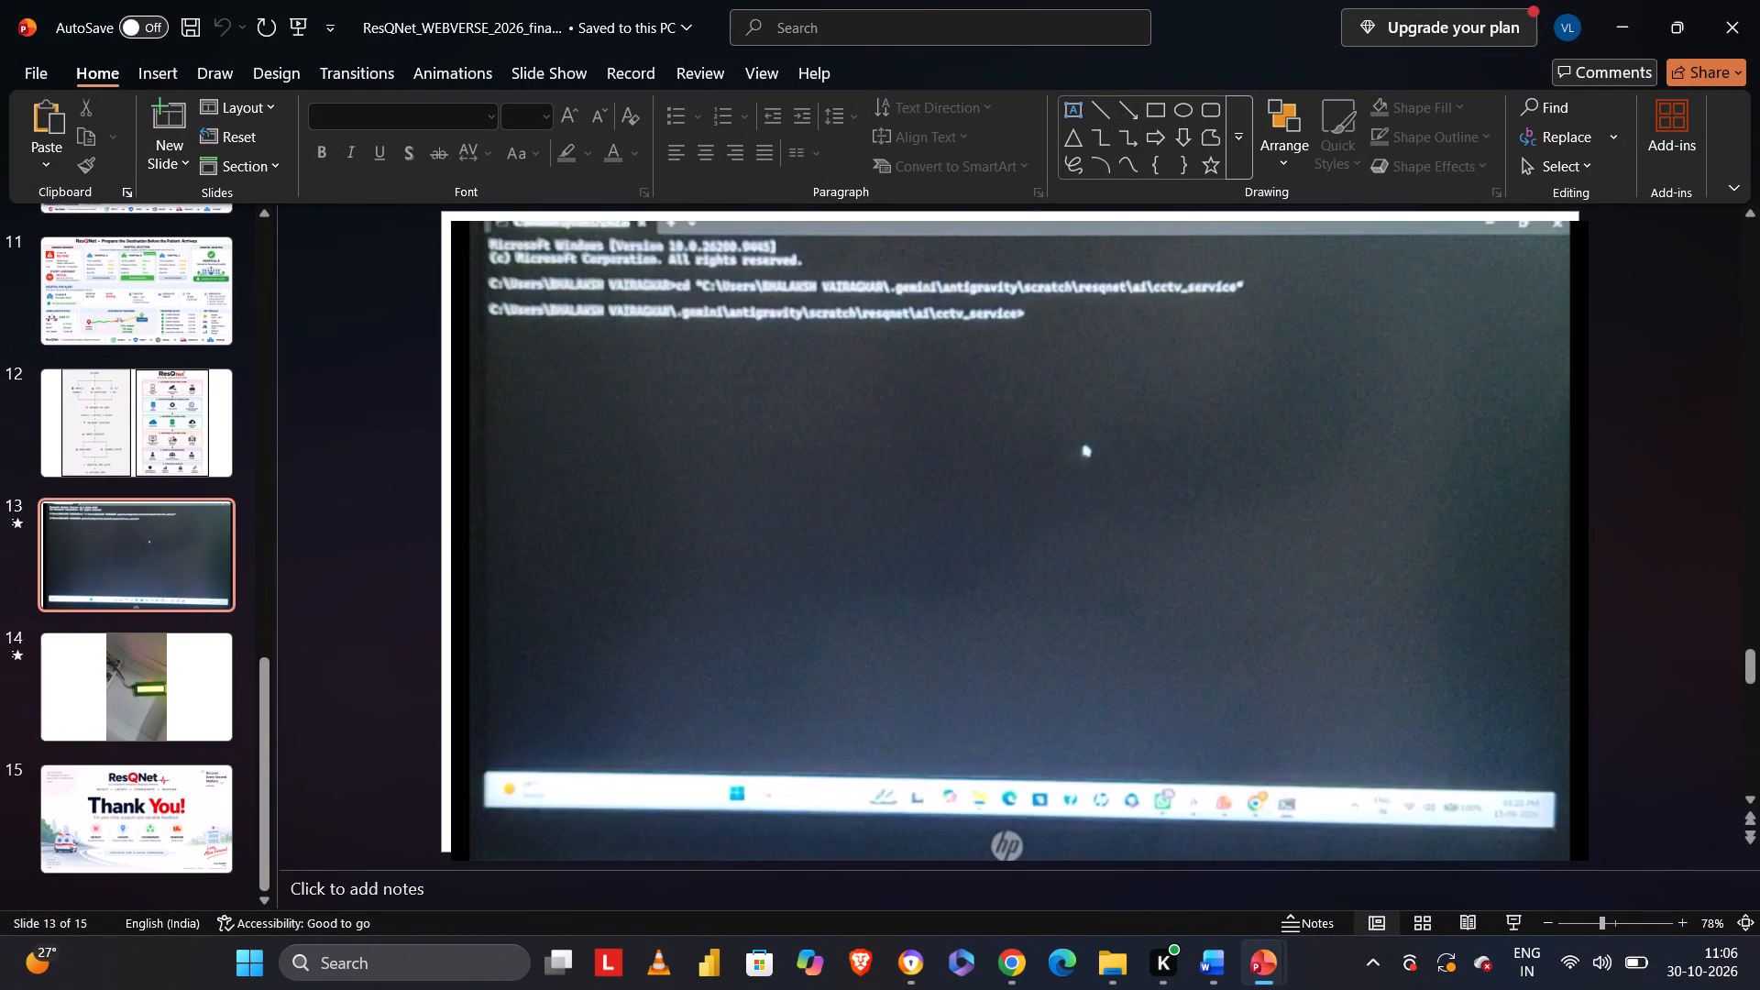
pyautogui.rightClick(1118, 538)
pyautogui.click(1204, 388)
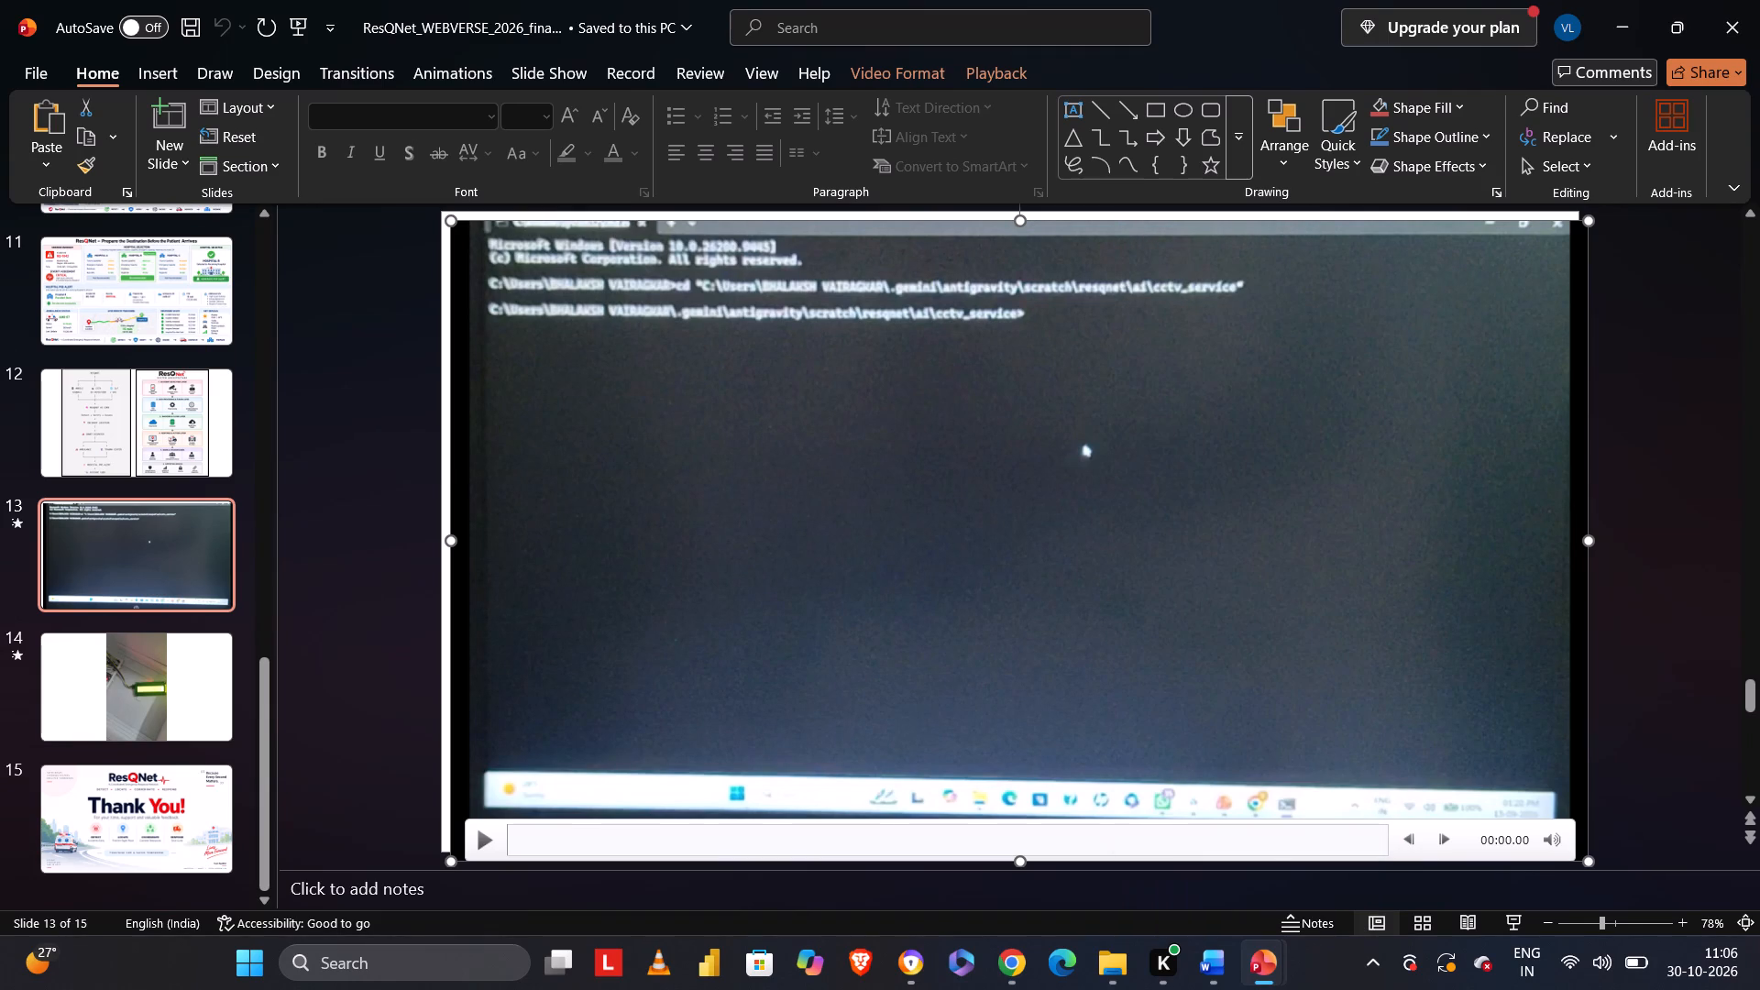
pyautogui.click(1209, 835)
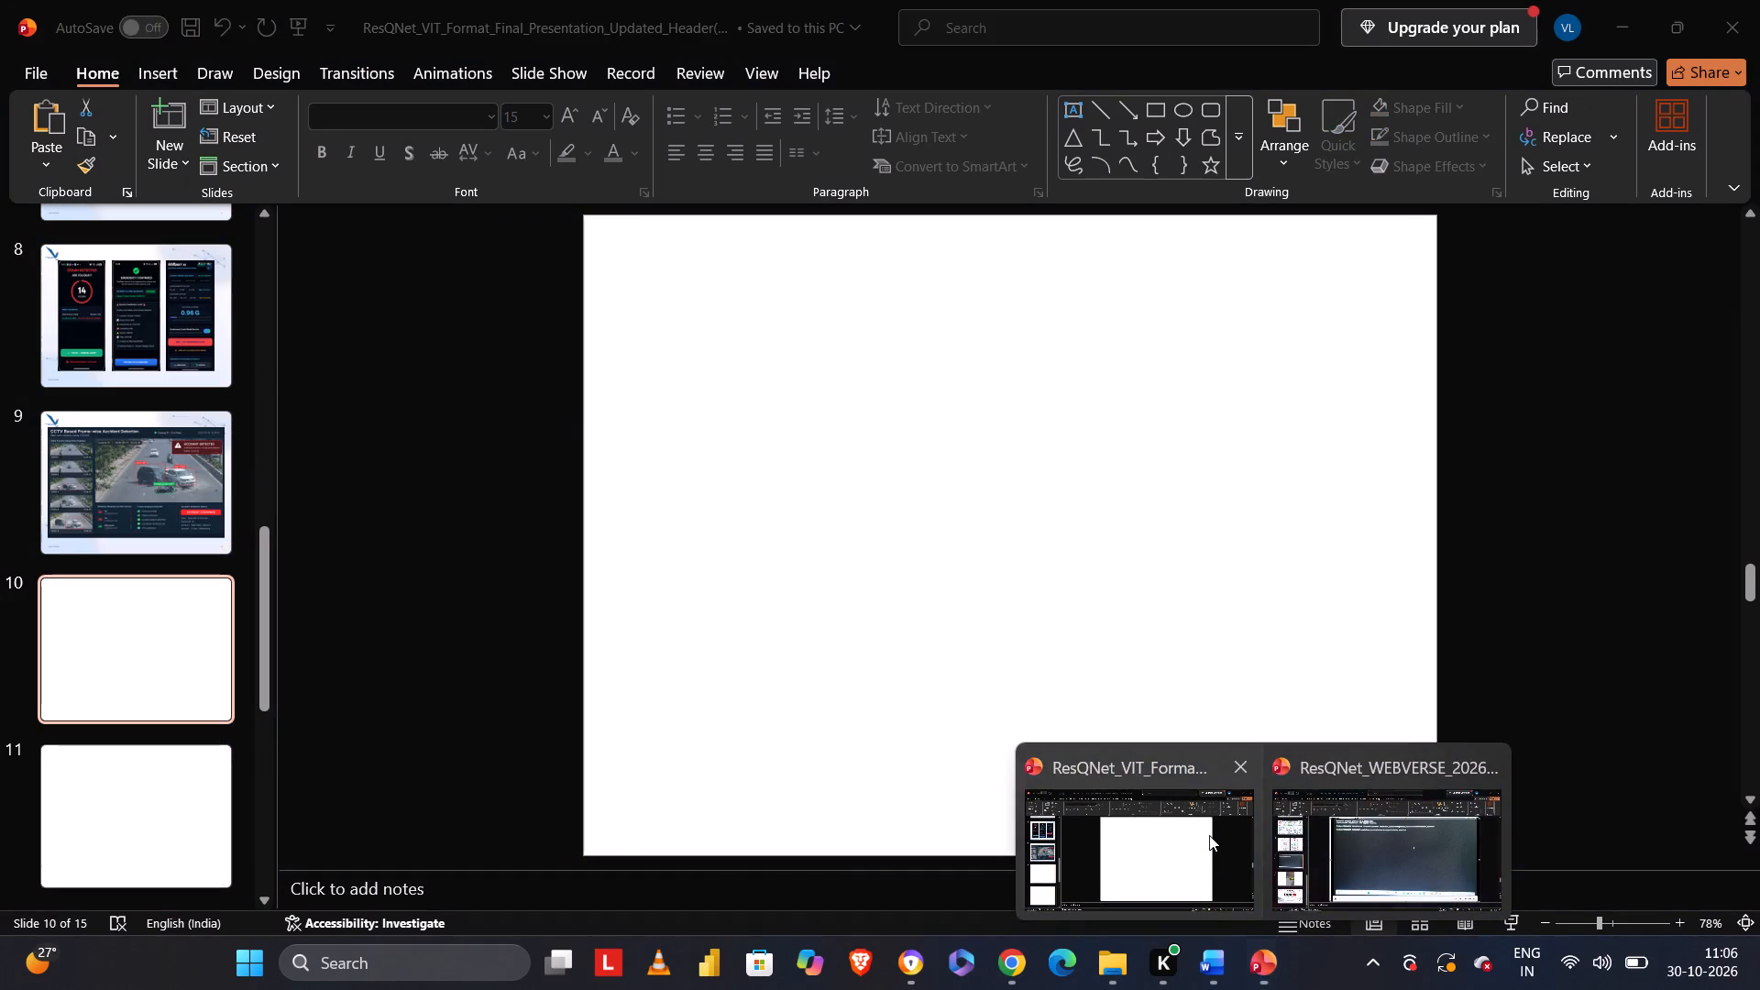
pyautogui.click(990, 557)
pyautogui.hotkey('ctrl', 'v')
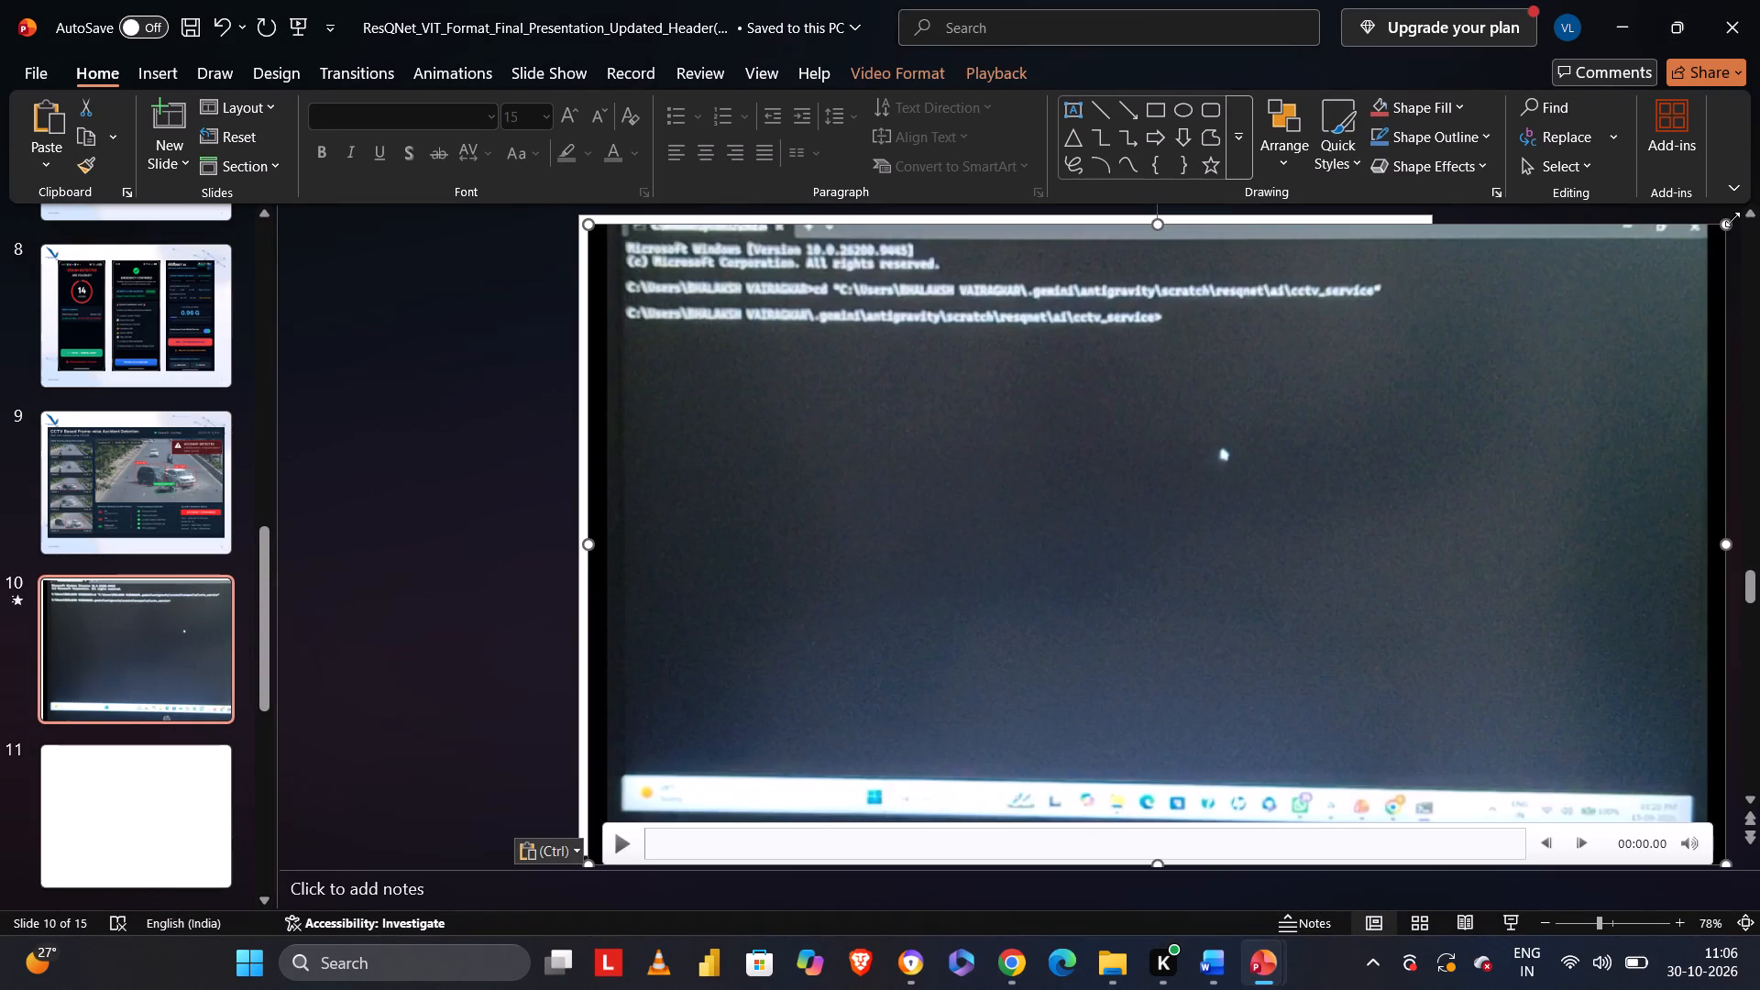
# Shrink the pasted video on slide 10 to roughly the slide's width and move it up over the slide.
pyautogui.moveTo(1730, 224); pyautogui.dragTo(1441, 231)
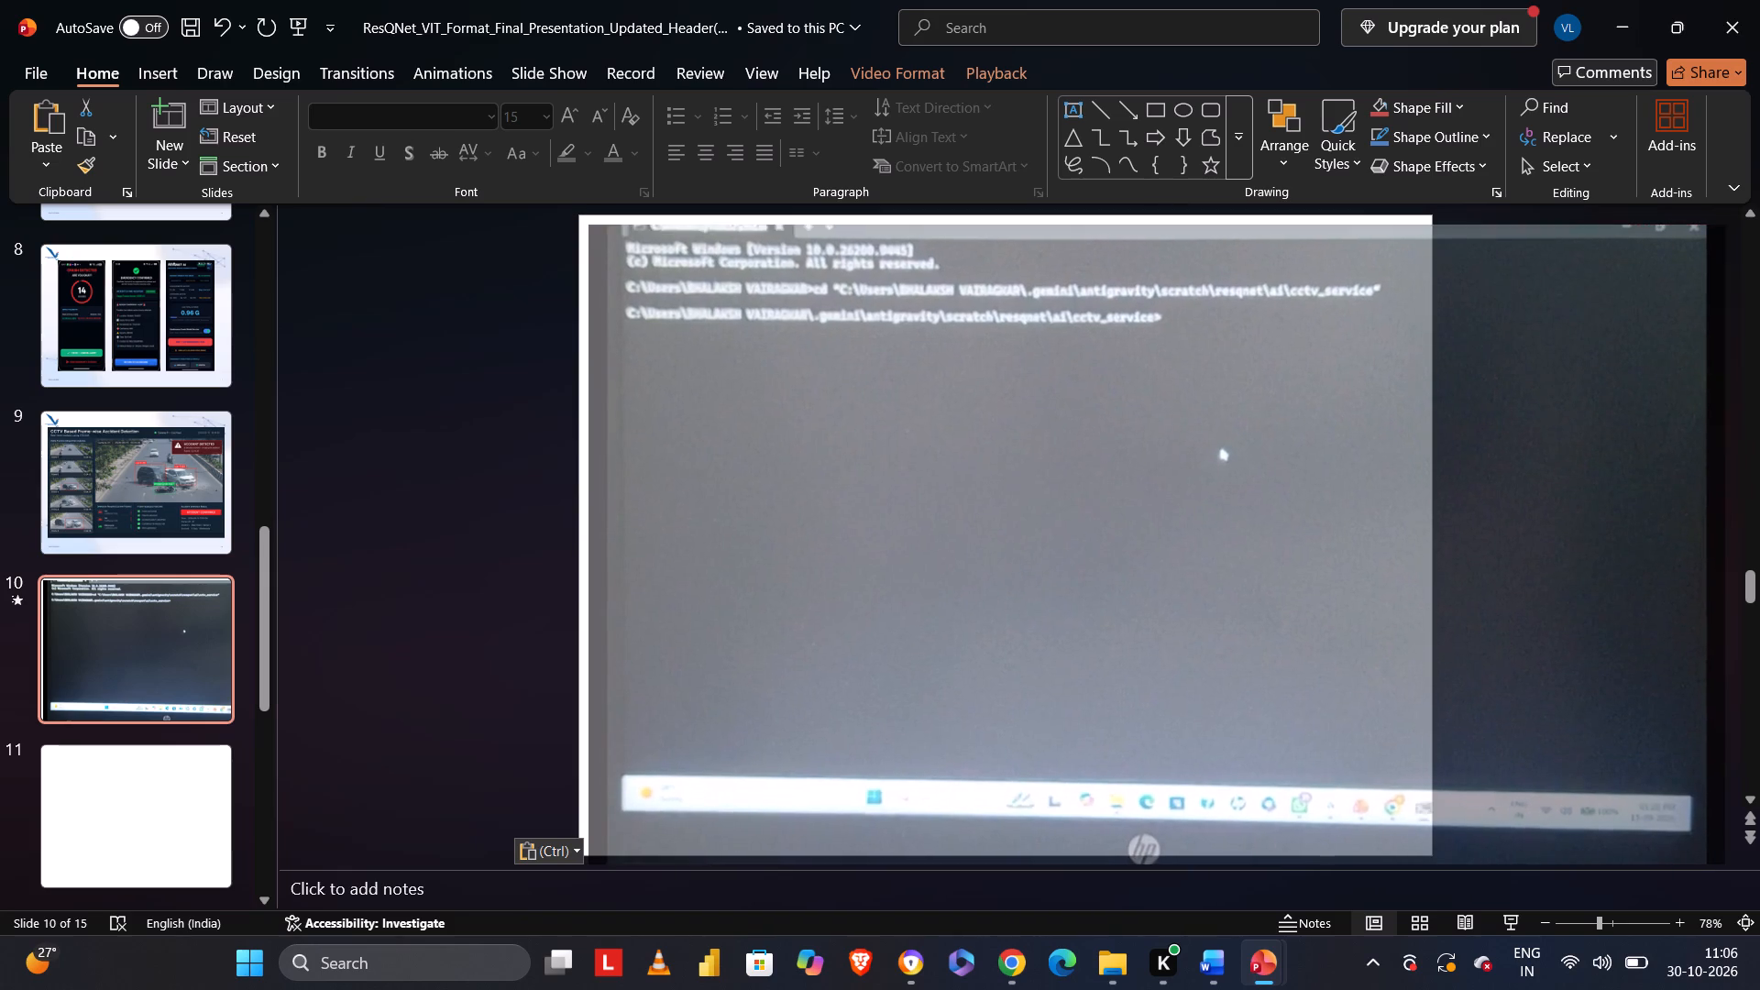
pyautogui.moveTo(1441, 231); pyautogui.dragTo(1511, 398)
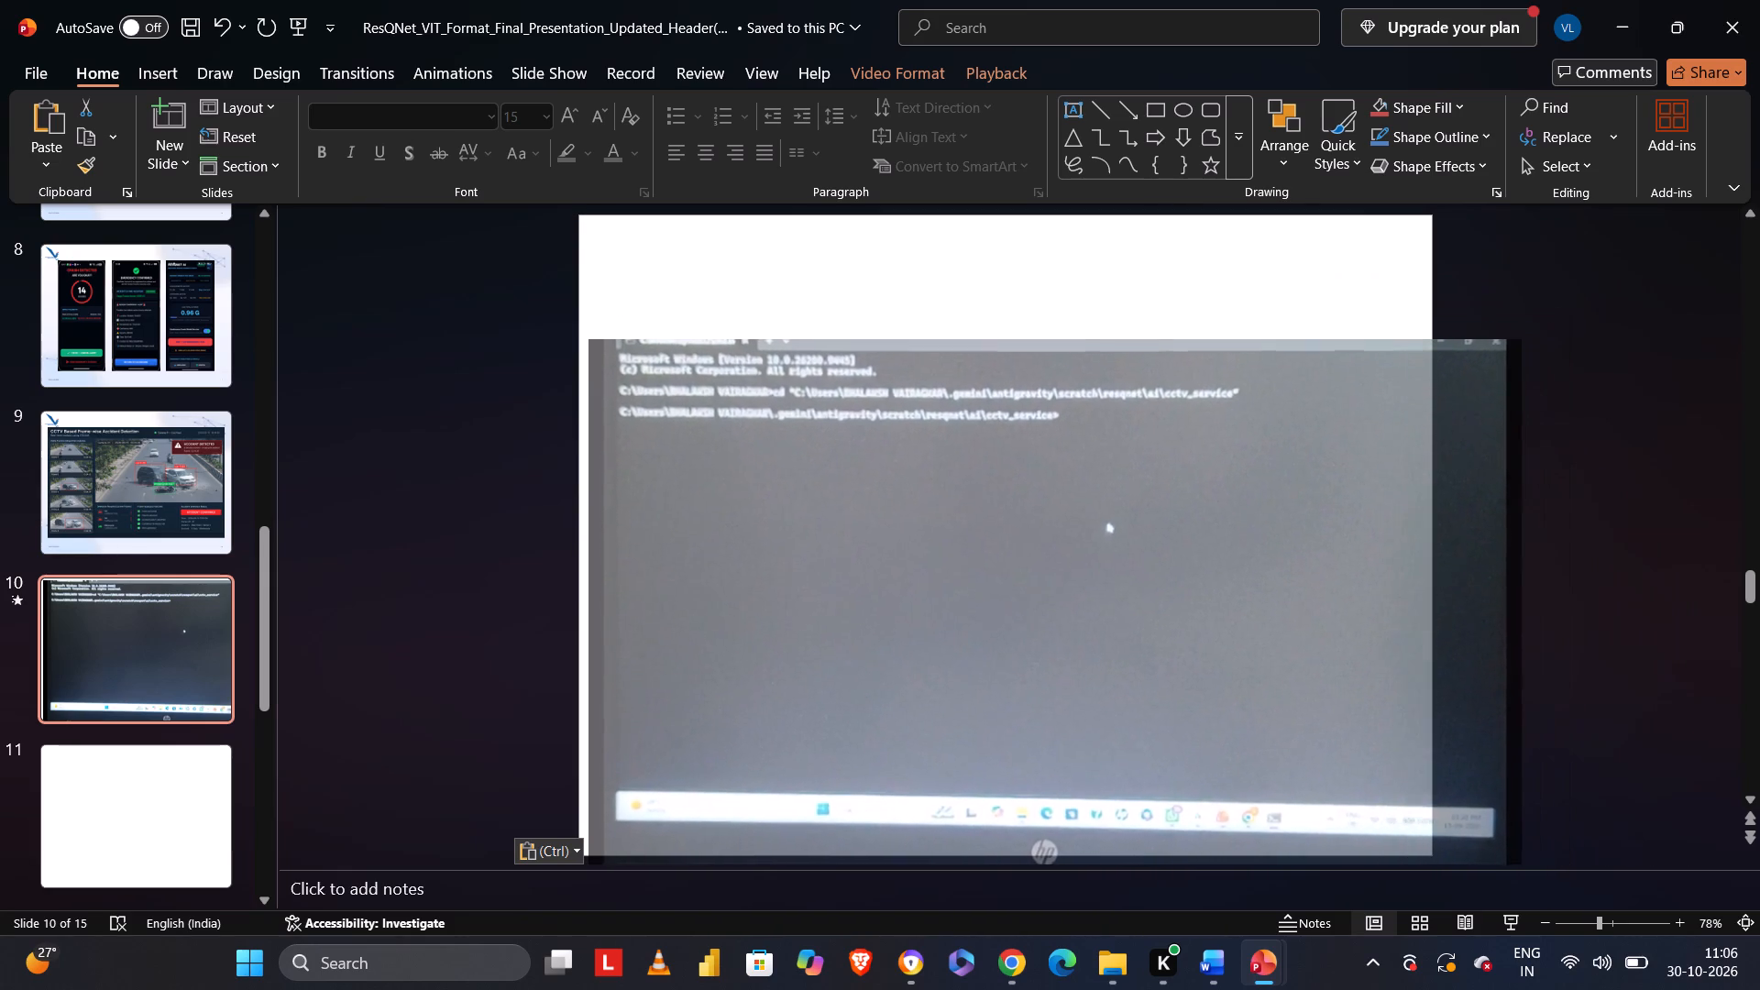
pyautogui.moveTo(1511, 398); pyautogui.dragTo(1491, 399)
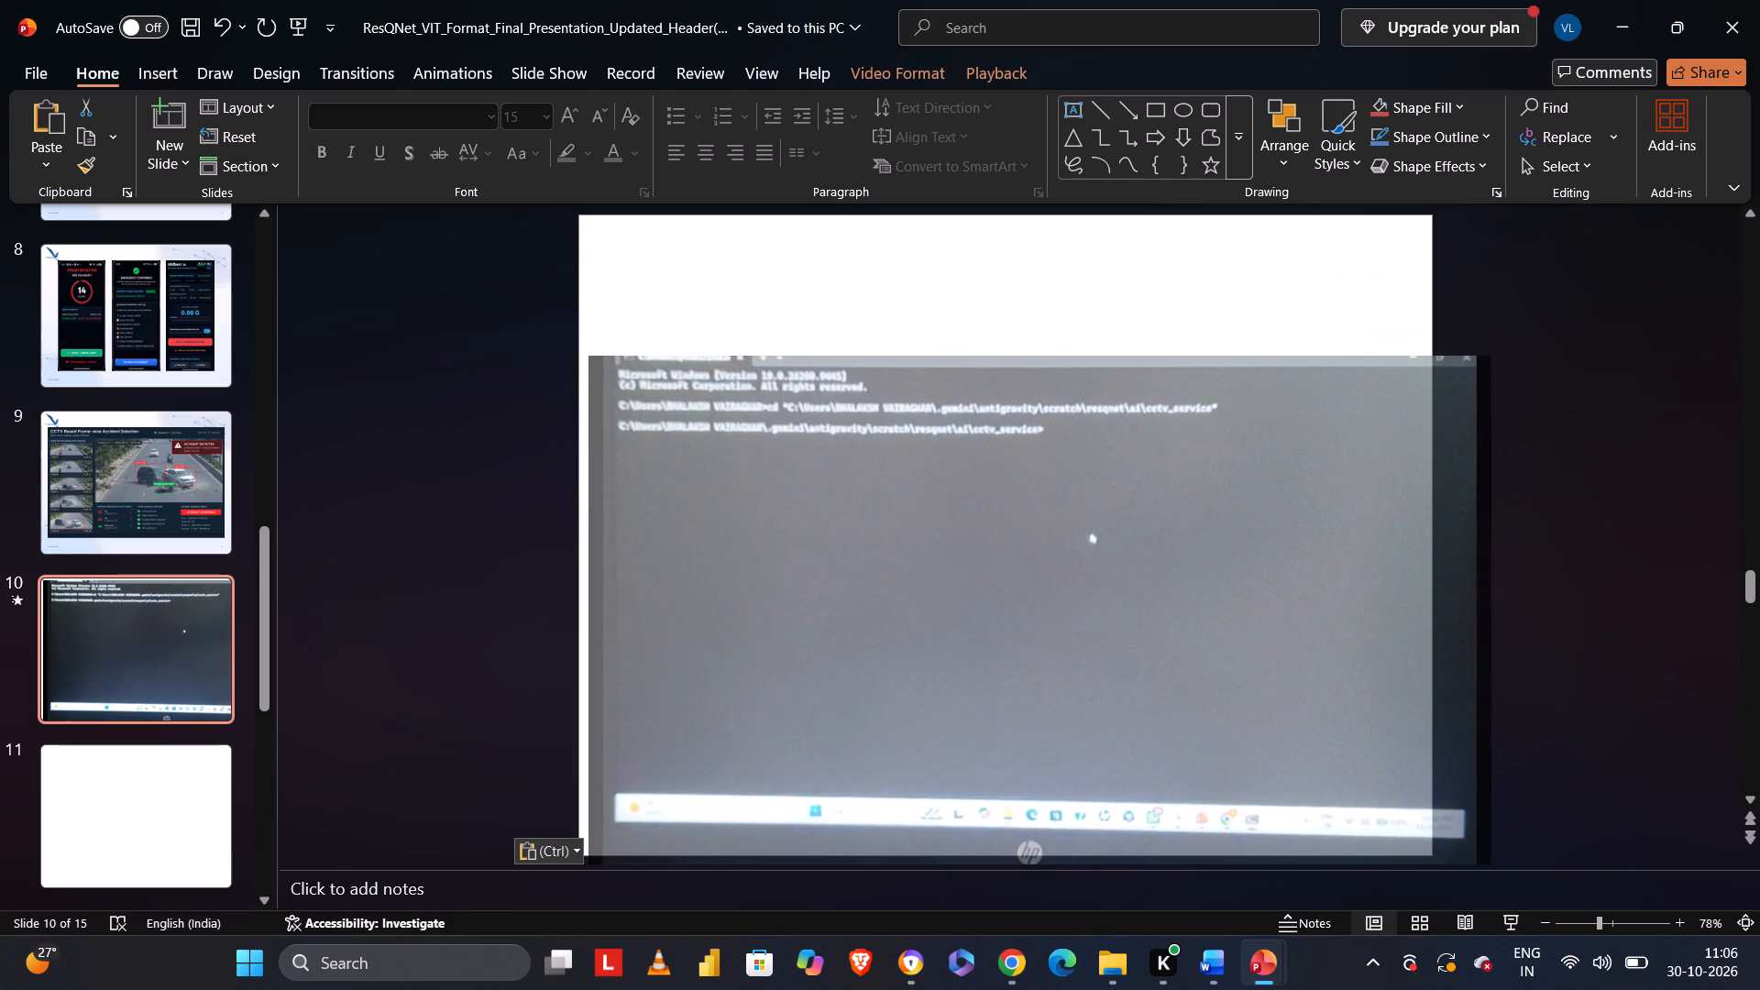
pyautogui.moveTo(1491, 399); pyautogui.dragTo(1459, 379)
pyautogui.moveTo(1137, 488); pyautogui.dragTo(1095, 446)
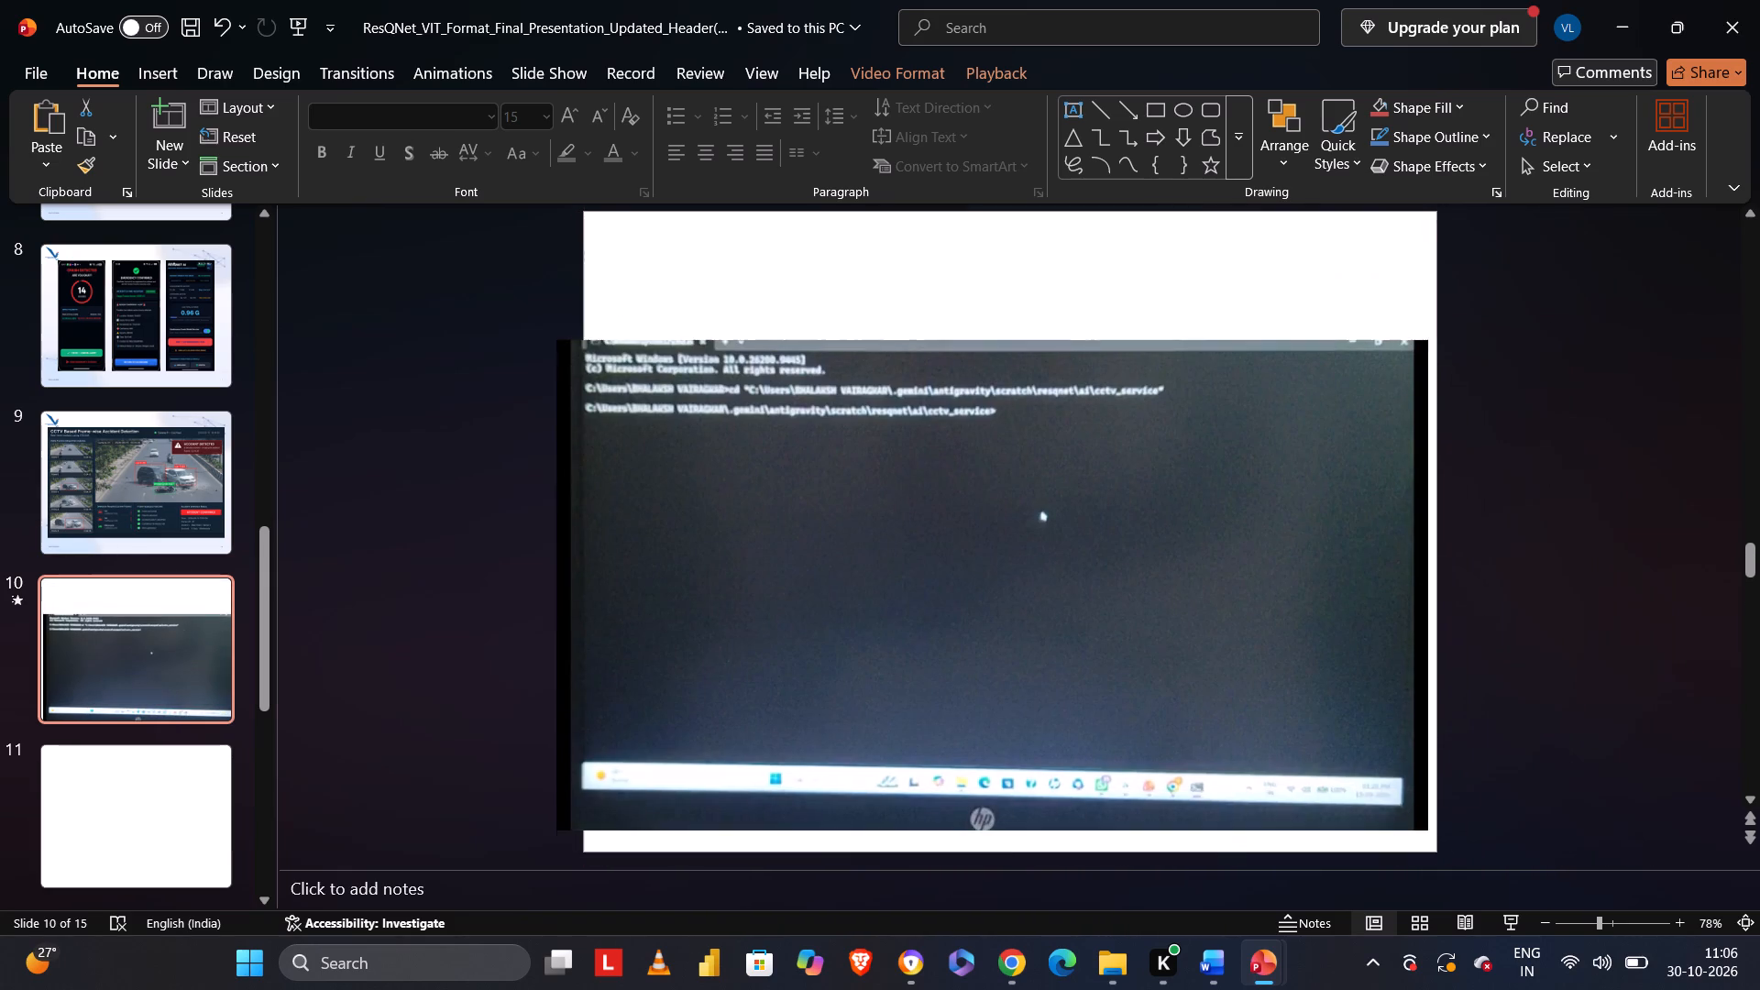
pyautogui.moveTo(1095, 446); pyautogui.dragTo(1106, 432)
pyautogui.moveTo(1106, 432); pyautogui.dragTo(1105, 425)
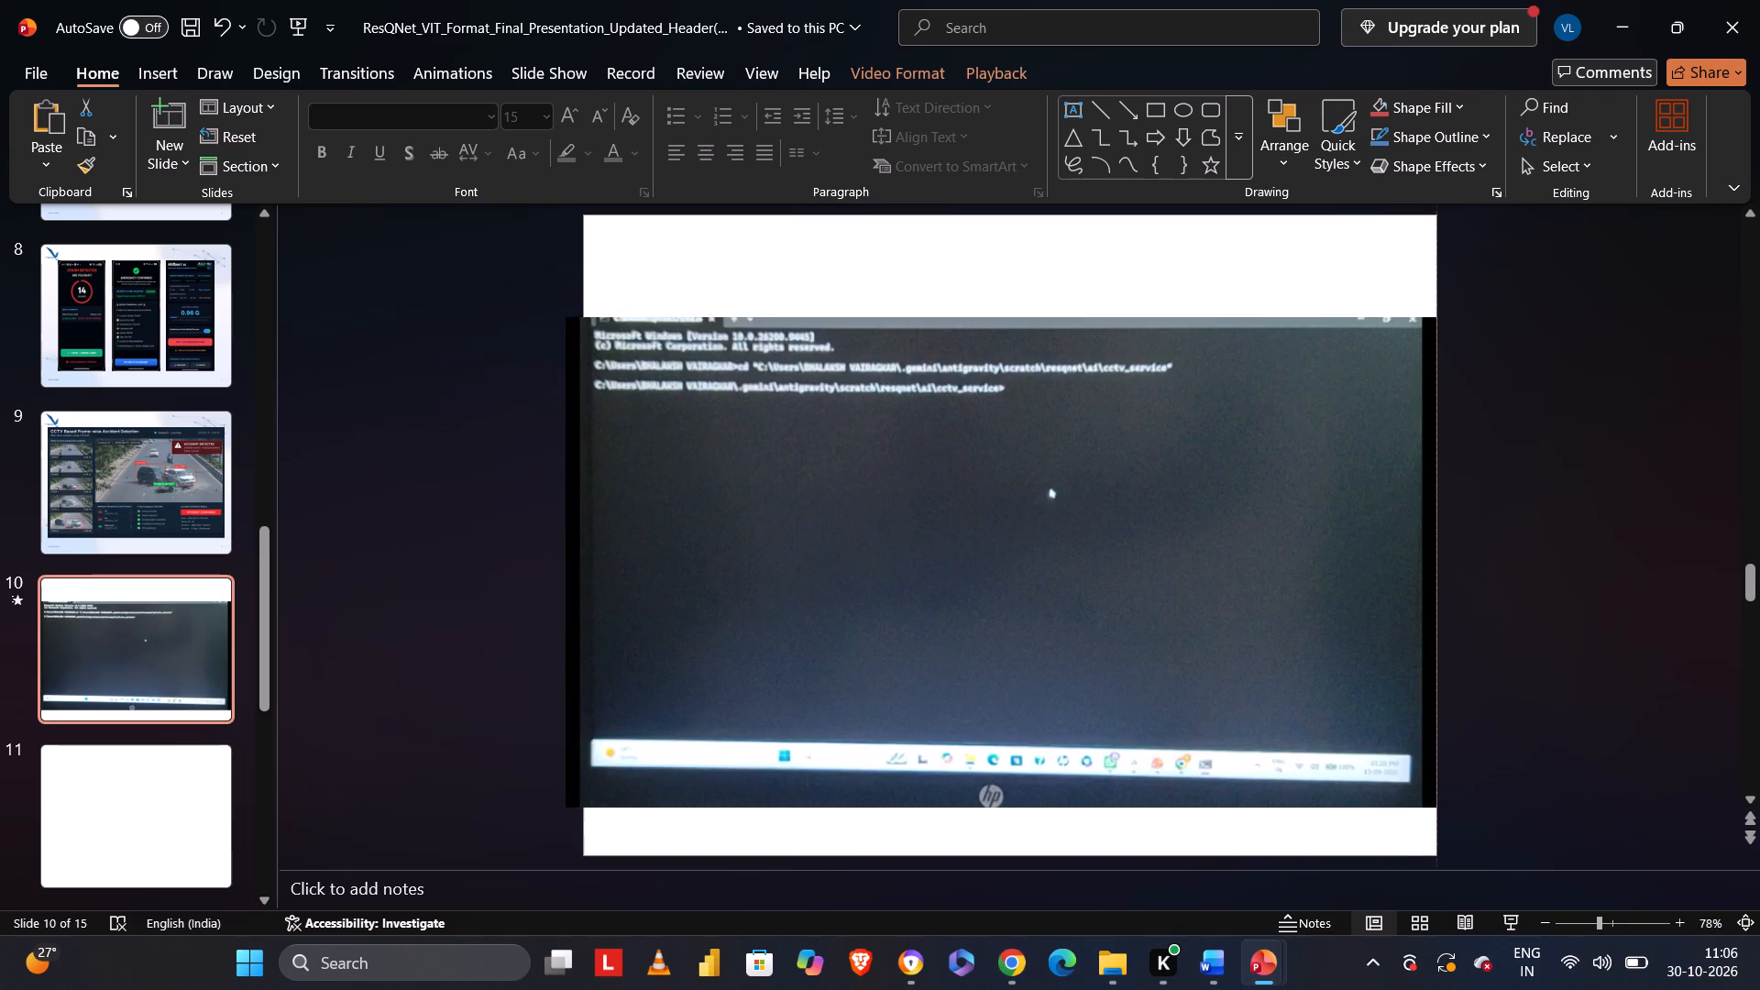
pyautogui.moveTo(1105, 425); pyautogui.dragTo(1105, 386)
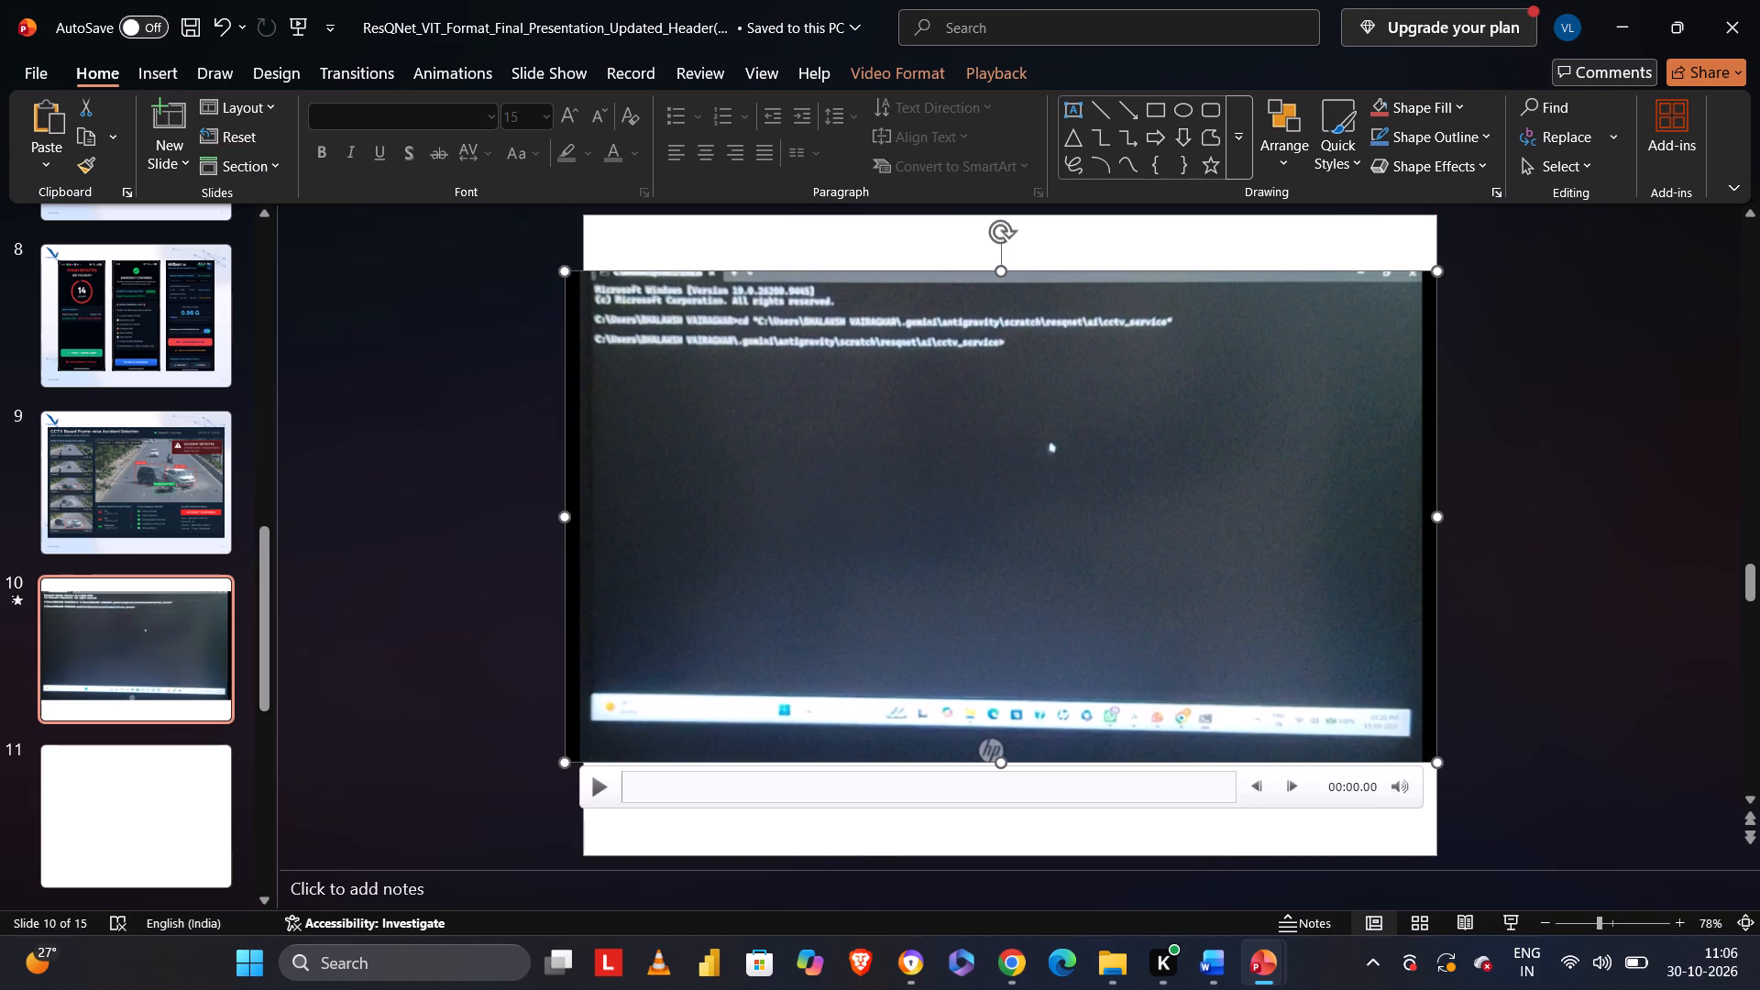
# Adjust the video's top, left and bottom edges so it spans the slide's width and nearly its full height.
pyautogui.click(563, 511)
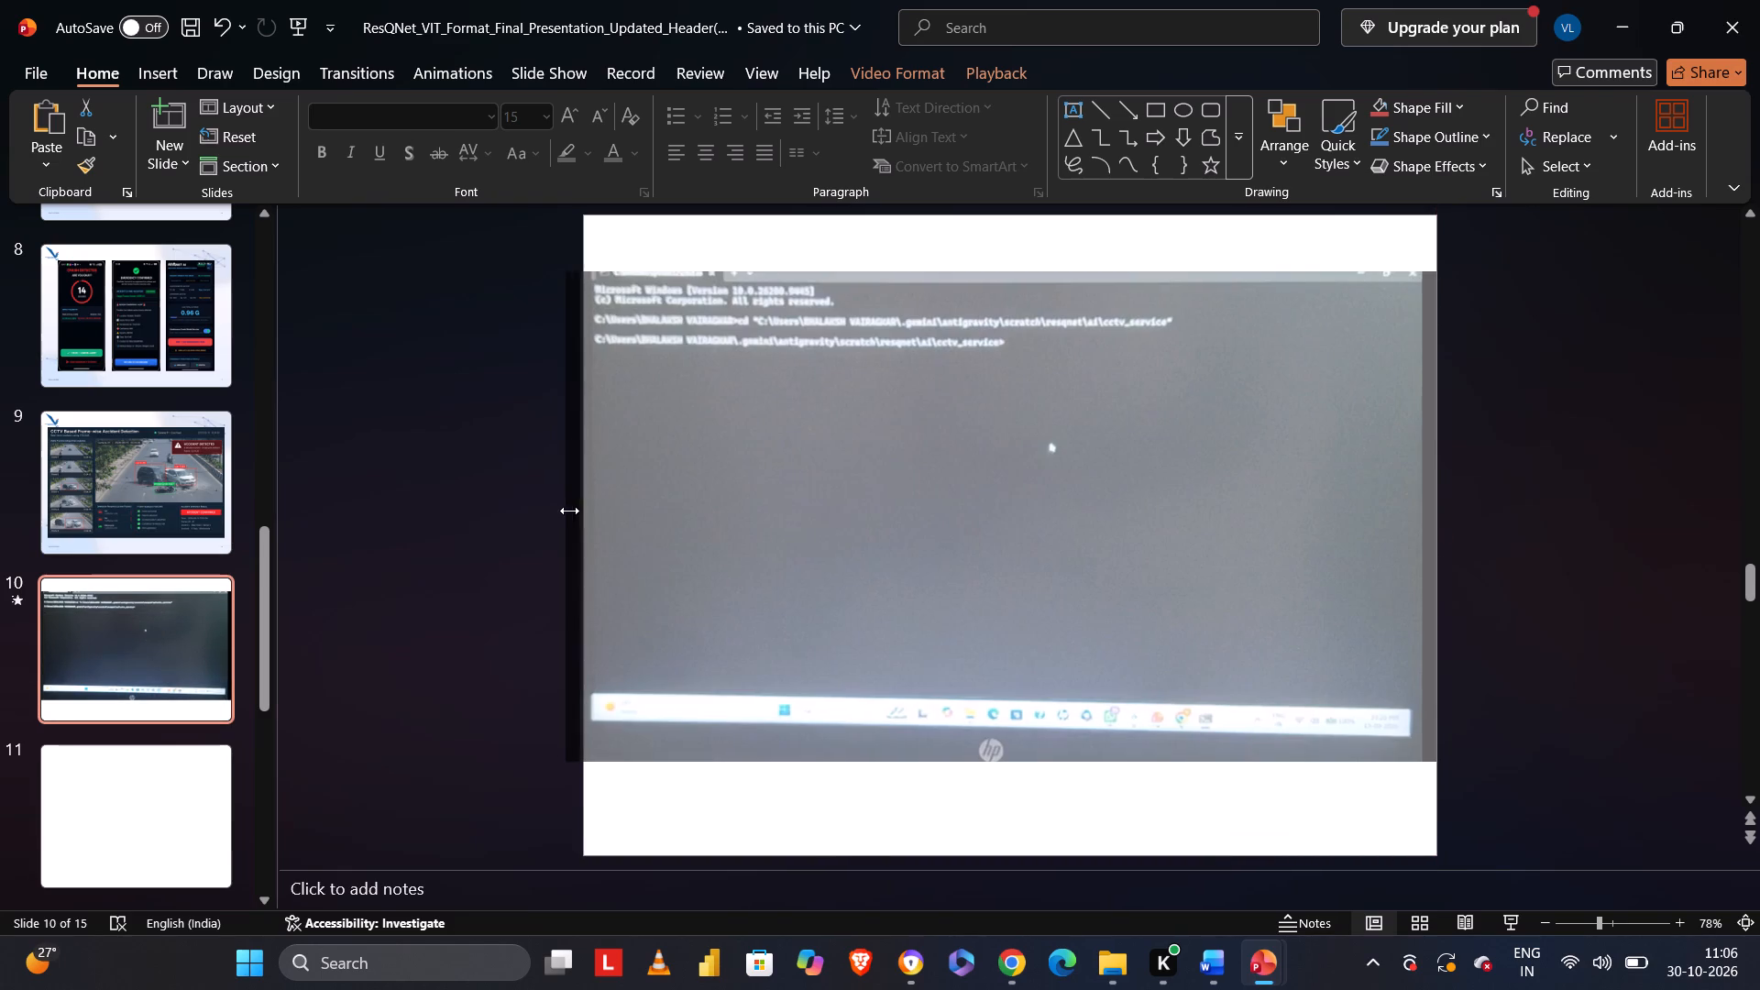
pyautogui.moveTo(1001, 269); pyautogui.dragTo(1010, 252)
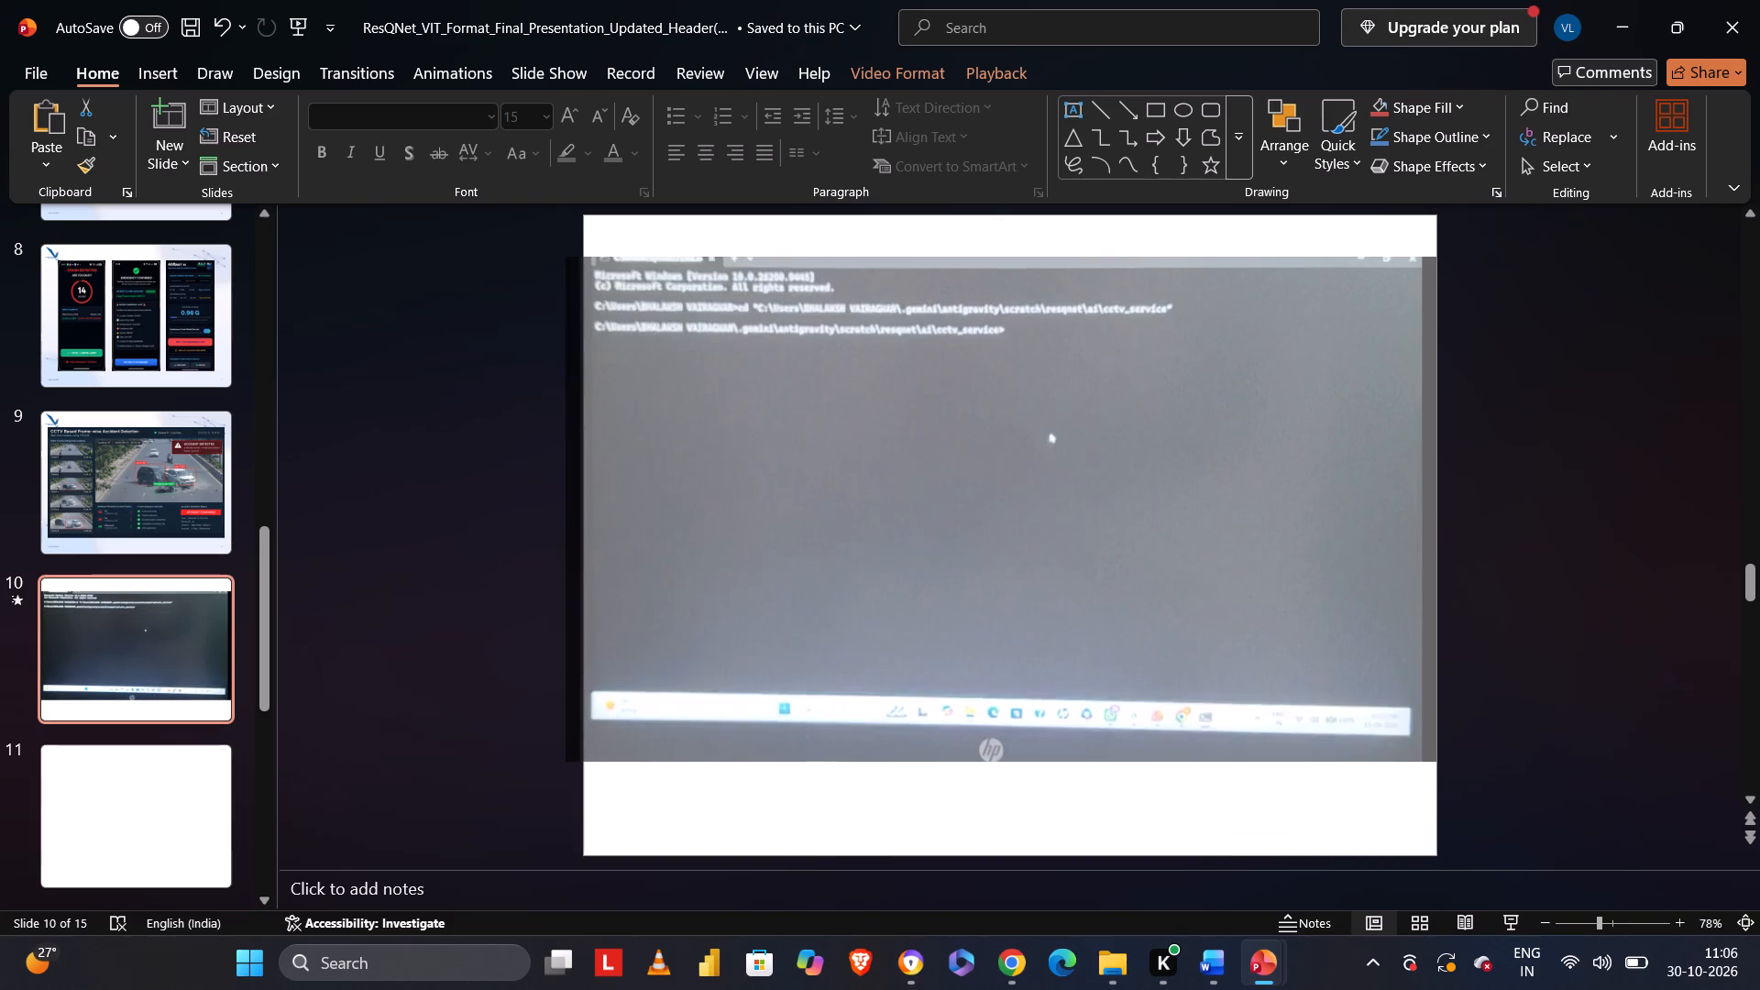
pyautogui.moveTo(1010, 252); pyautogui.dragTo(1017, 232)
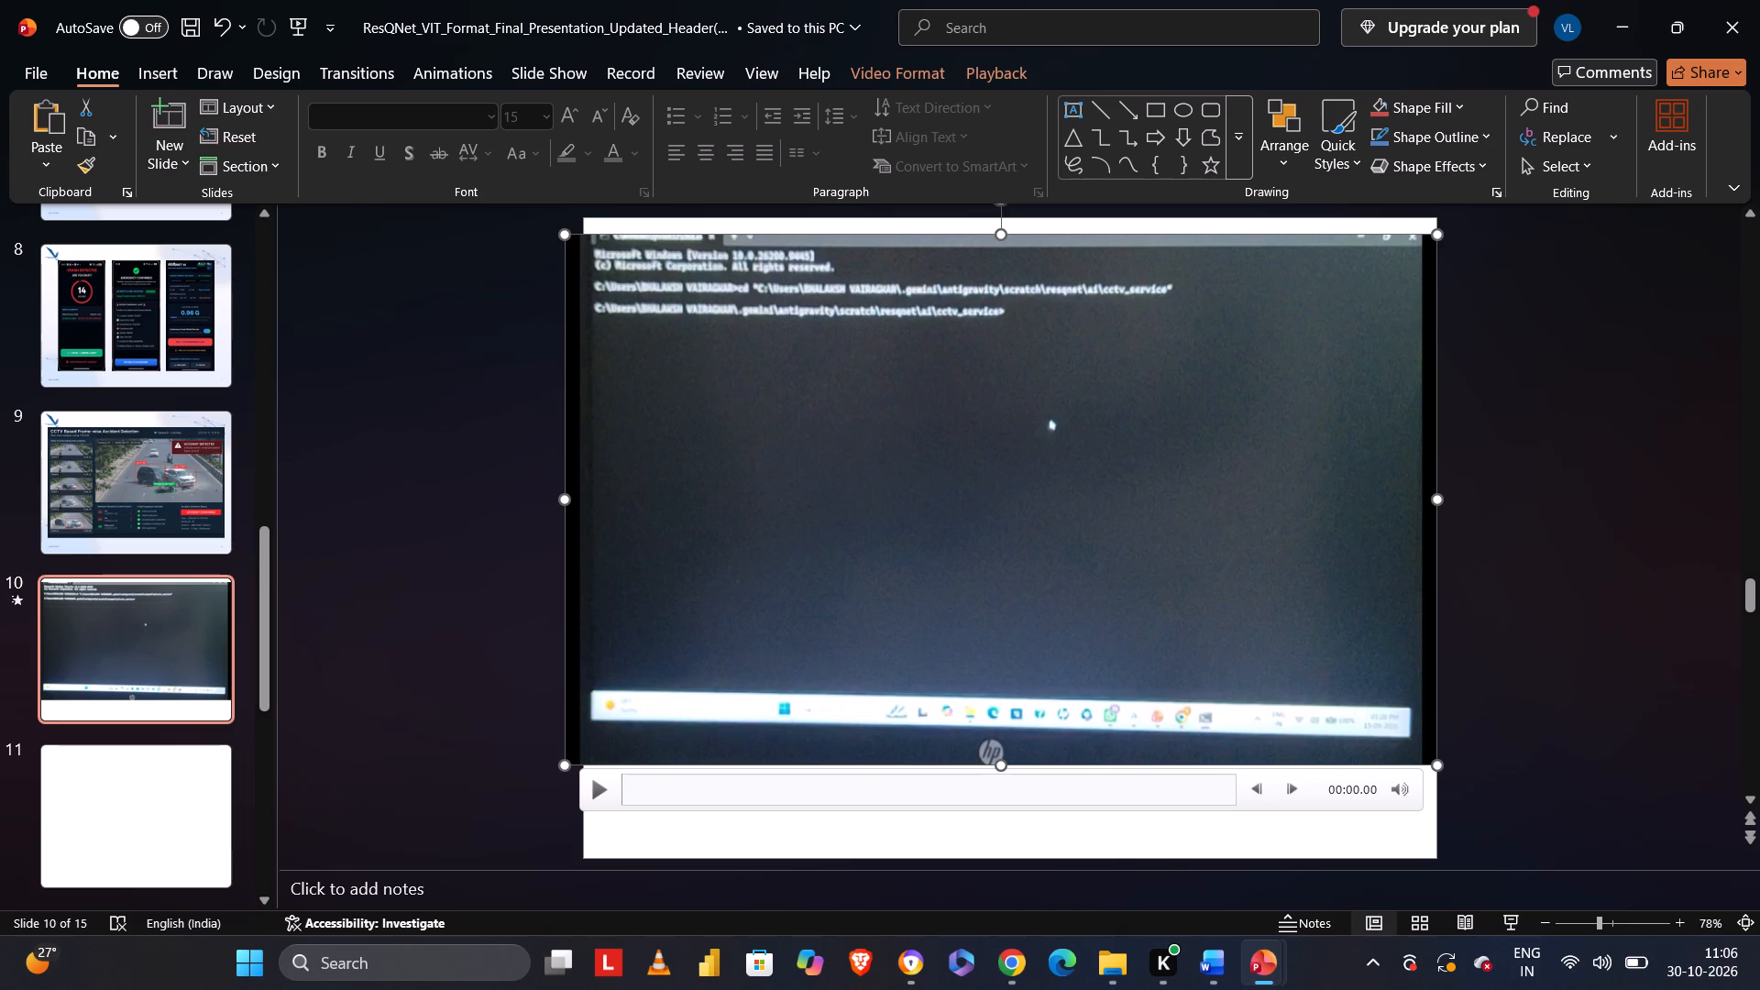
pyautogui.moveTo(563, 499); pyautogui.dragTo(571, 497)
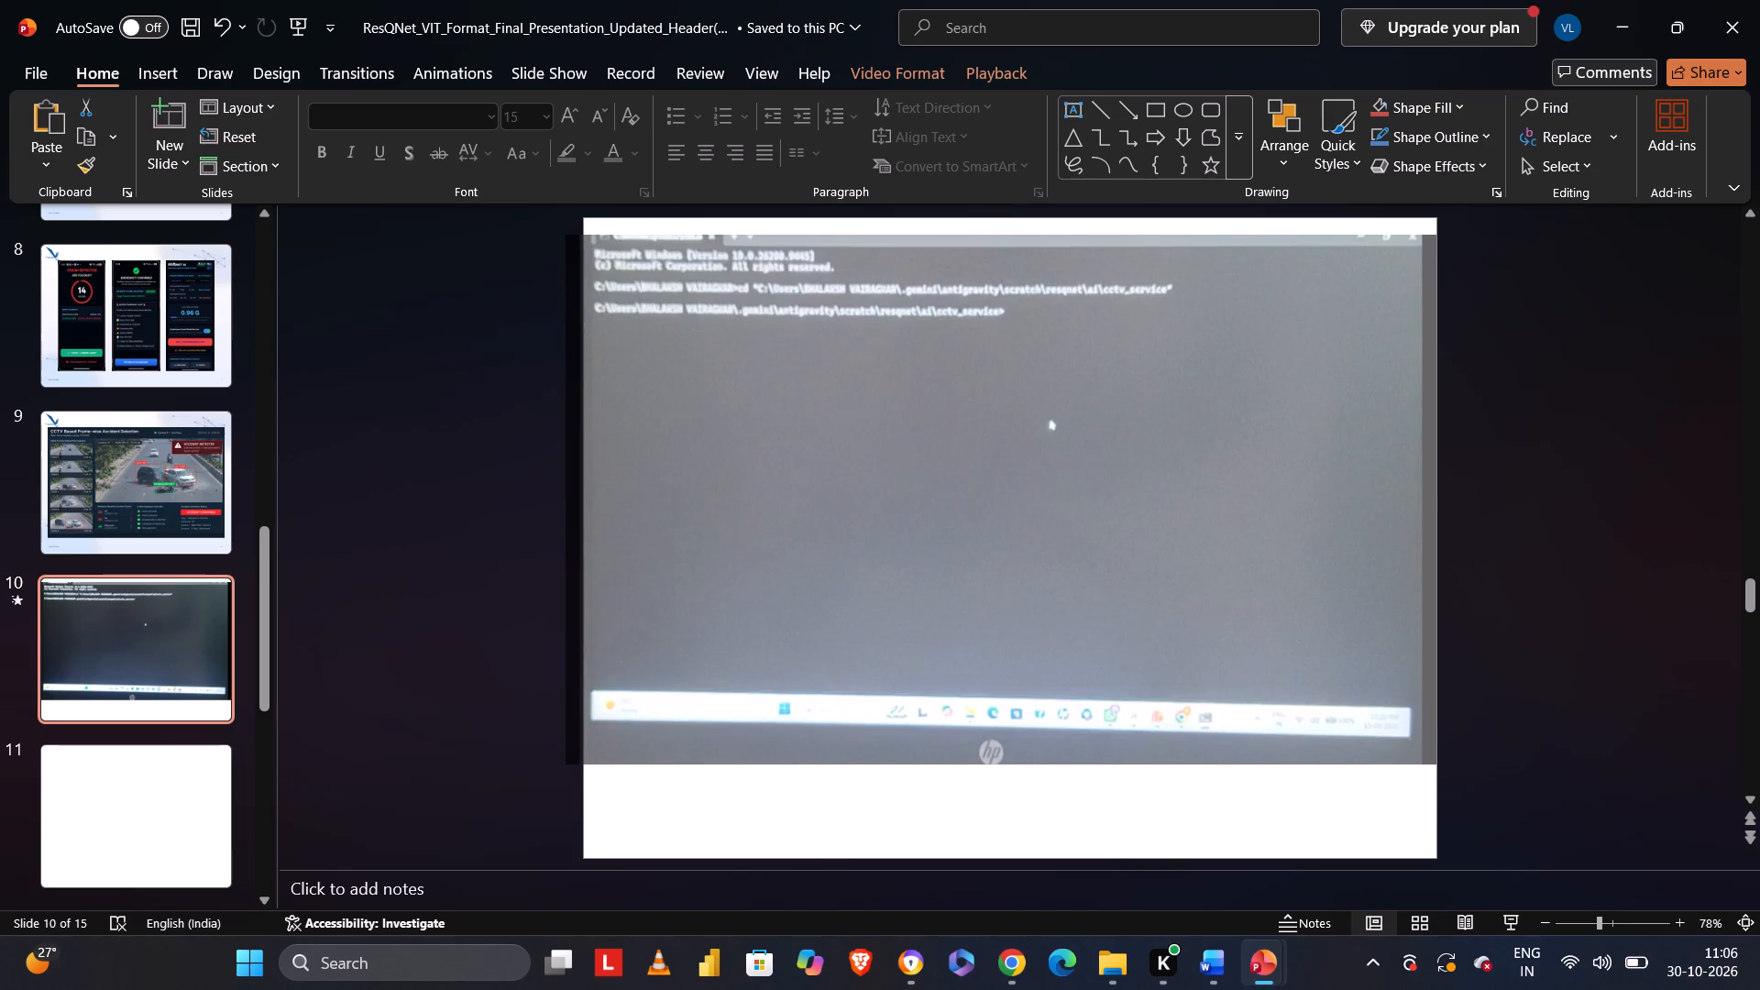
pyautogui.moveTo(571, 497); pyautogui.dragTo(577, 496)
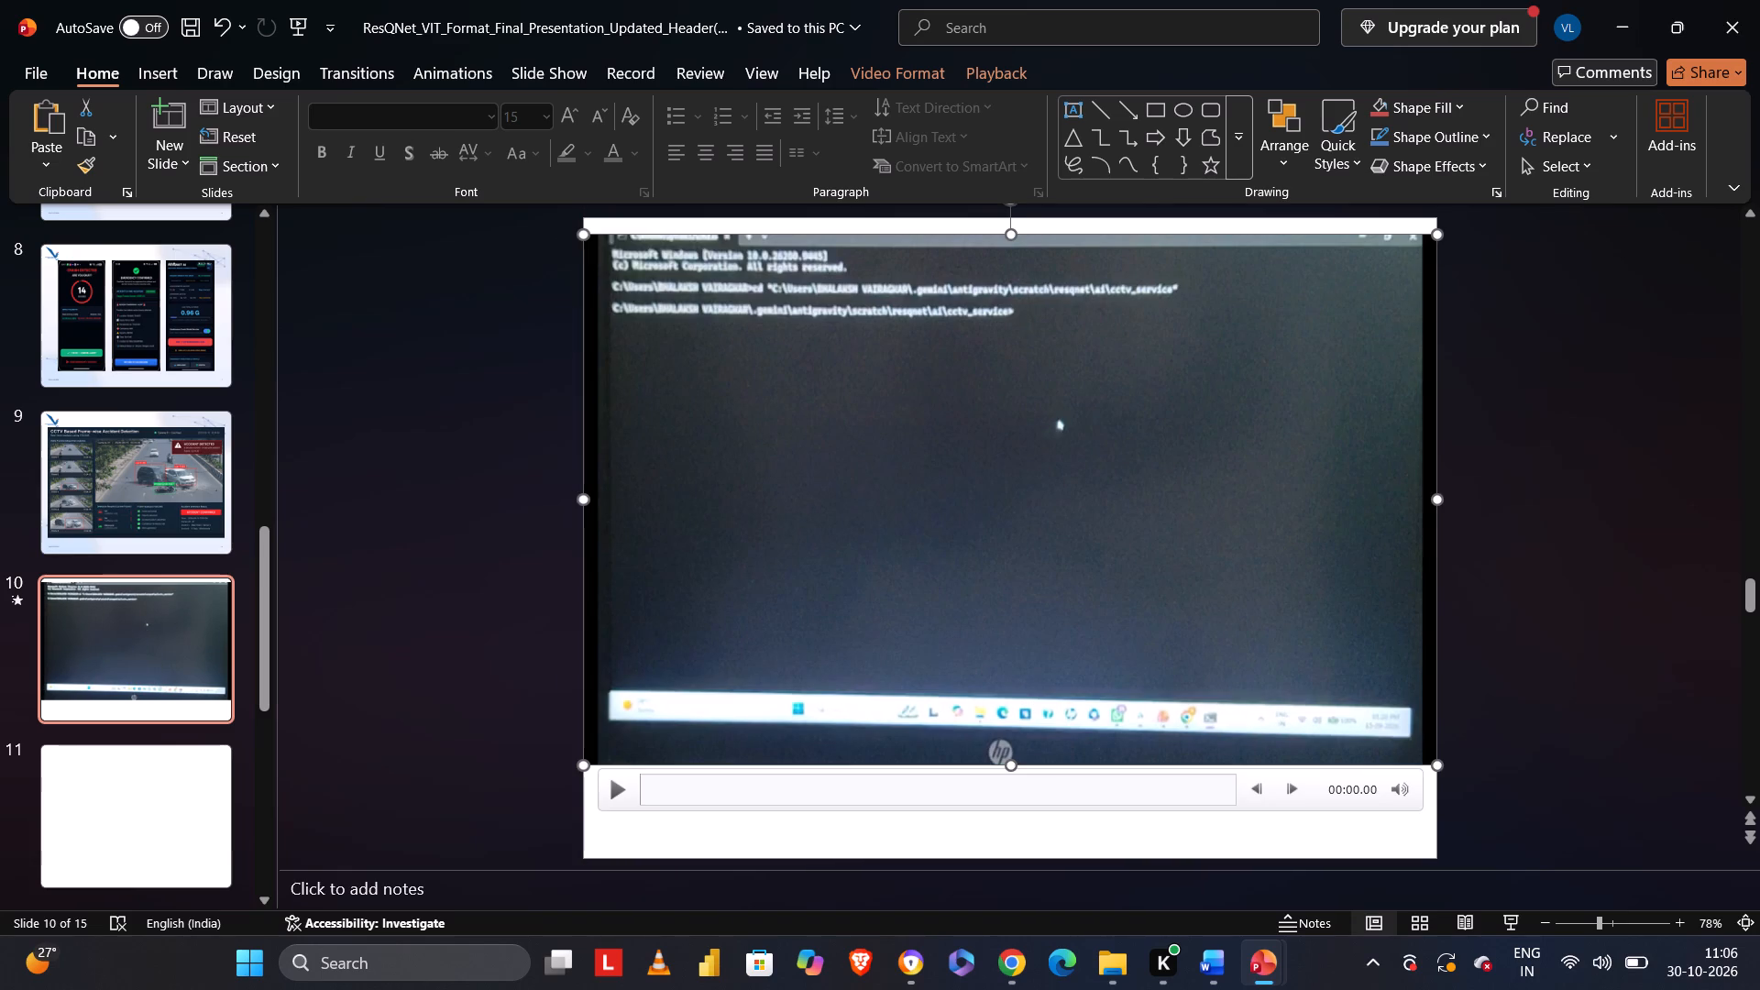
pyautogui.moveTo(1011, 770); pyautogui.dragTo(1006, 828)
pyautogui.click(387, 558)
# Play the resized video on slide 10 briefly to check its playback.
pyautogui.click(952, 603)
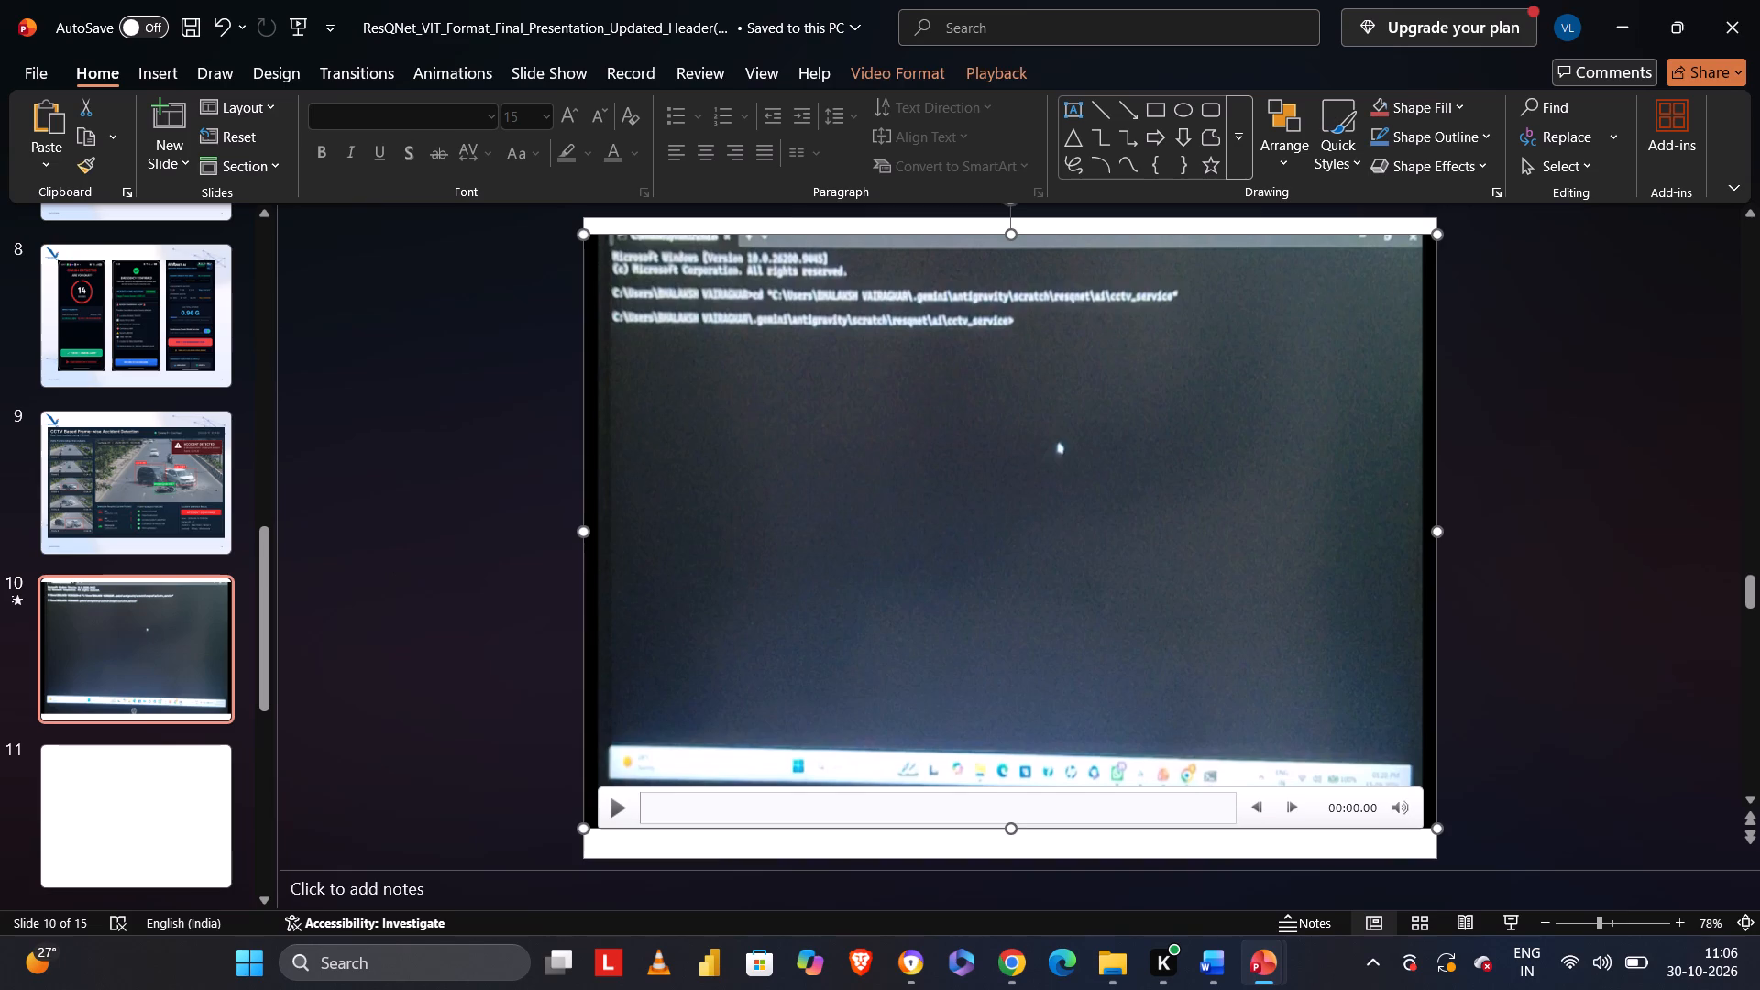
pyautogui.click(611, 795)
pyautogui.click(387, 604)
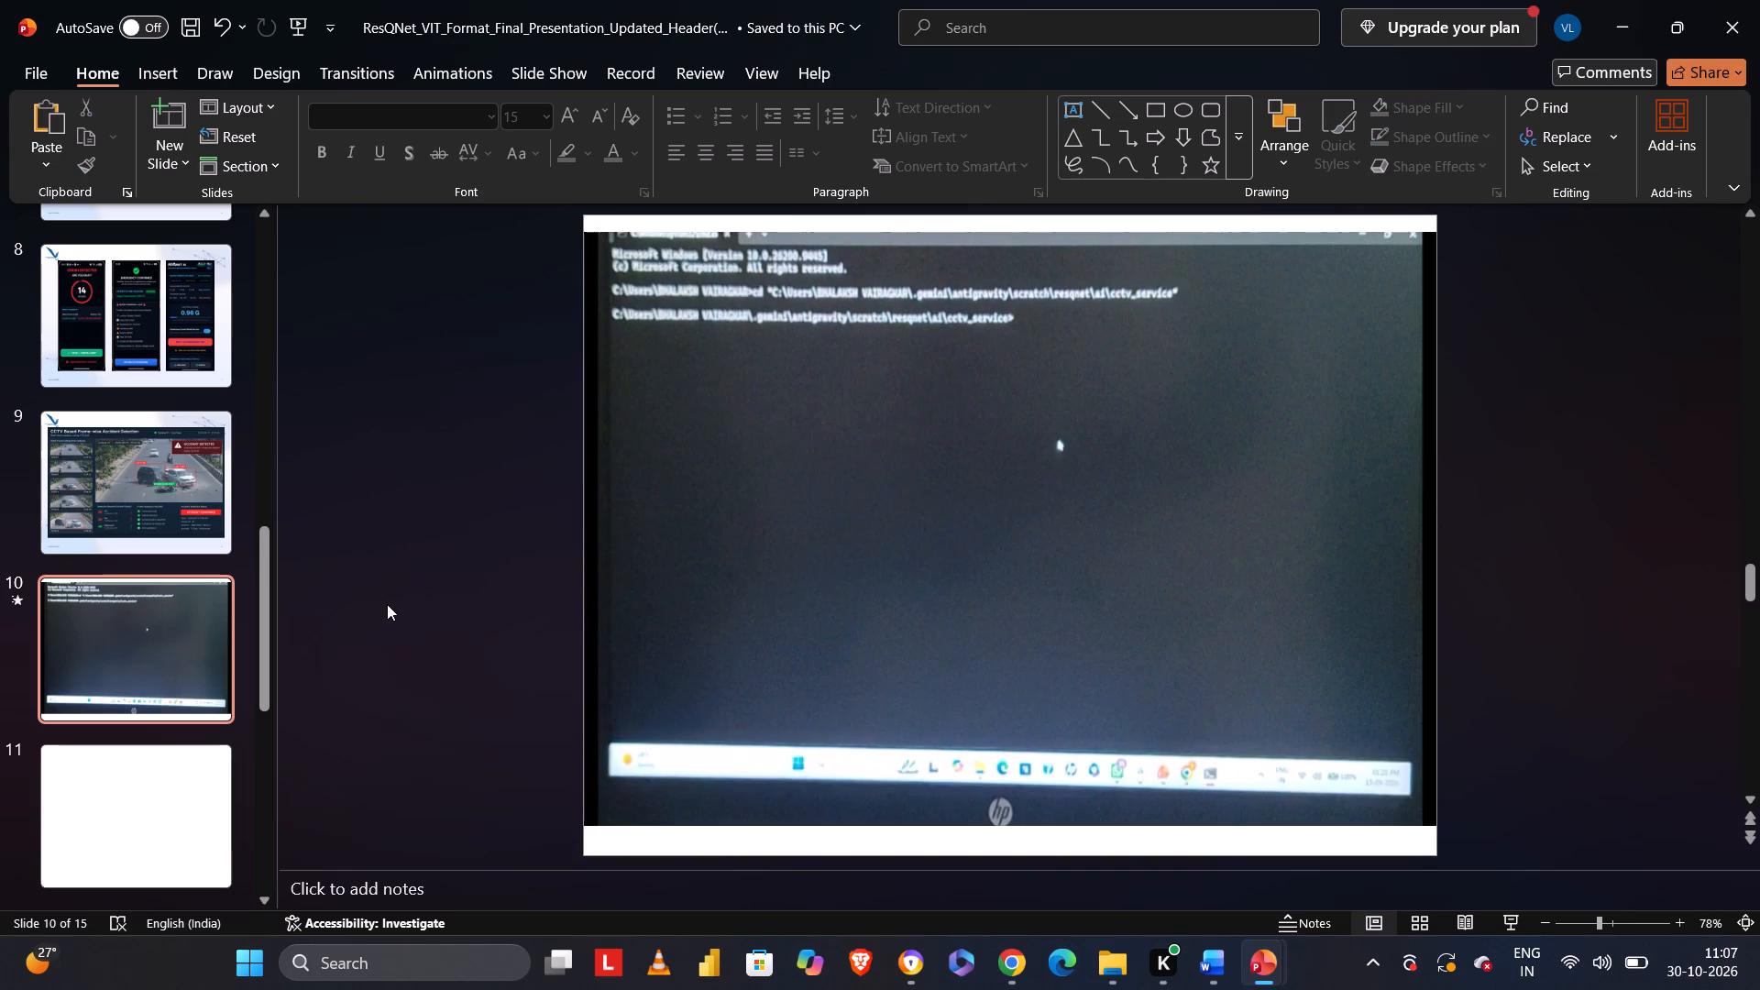
# Select the blank slide 11.
pyautogui.click(168, 803)
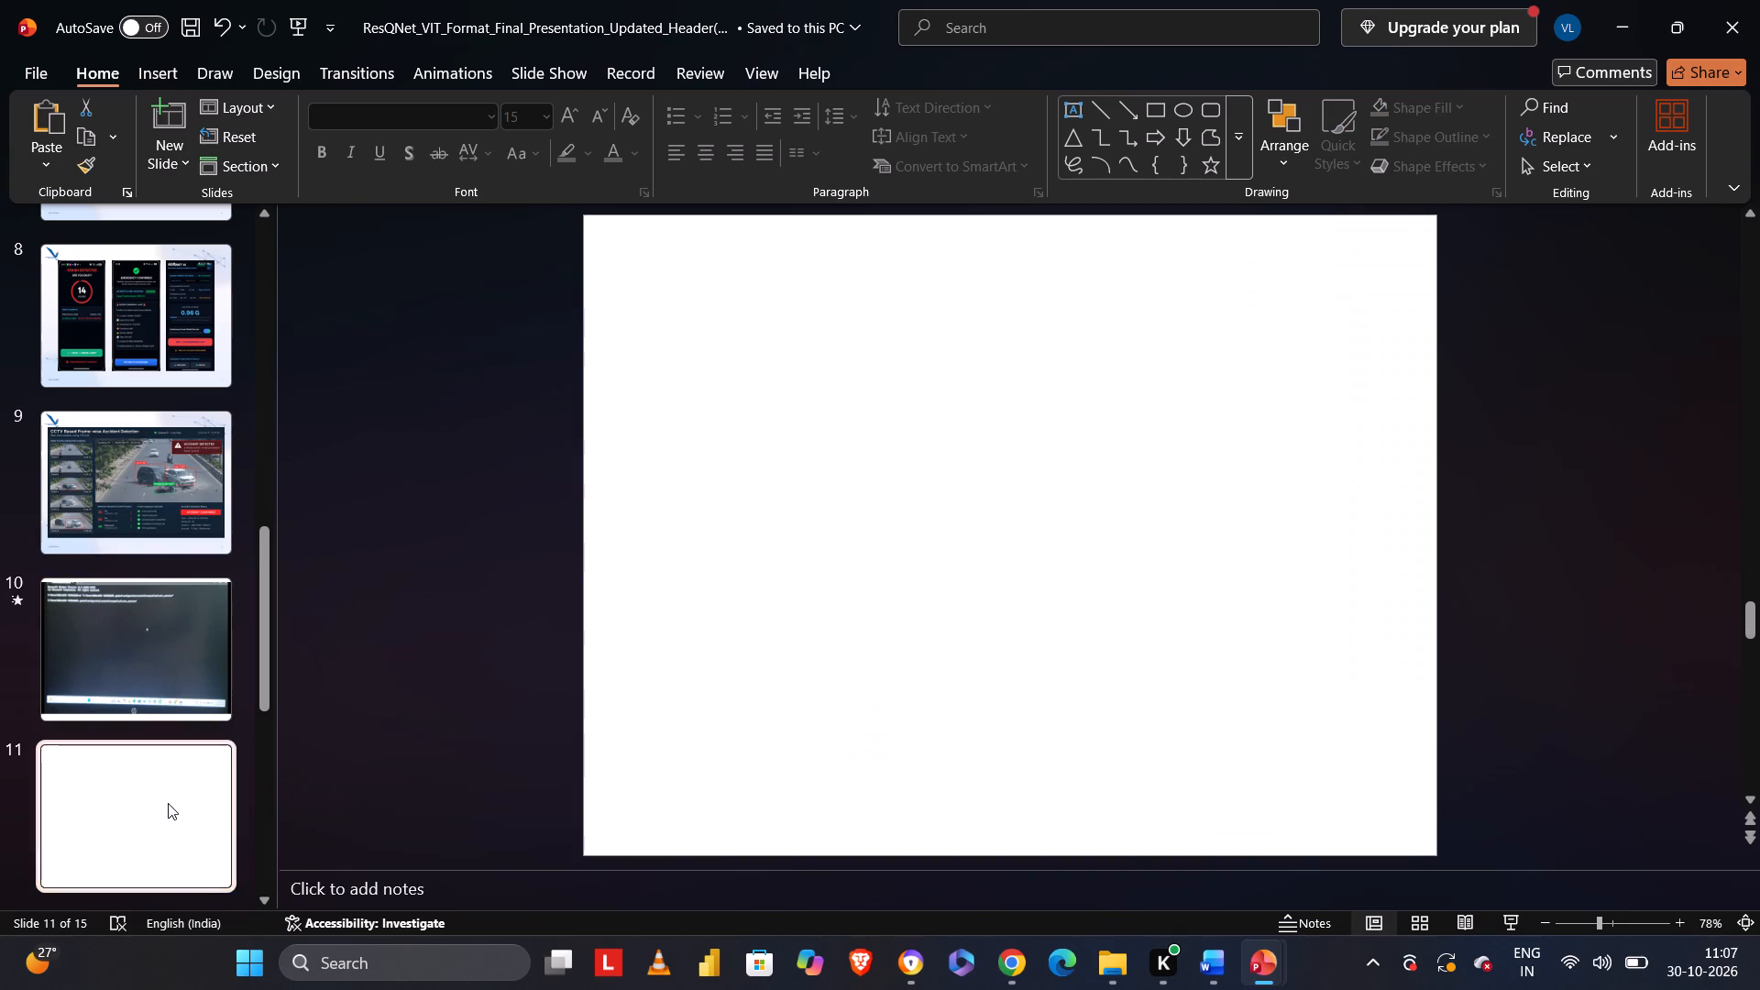
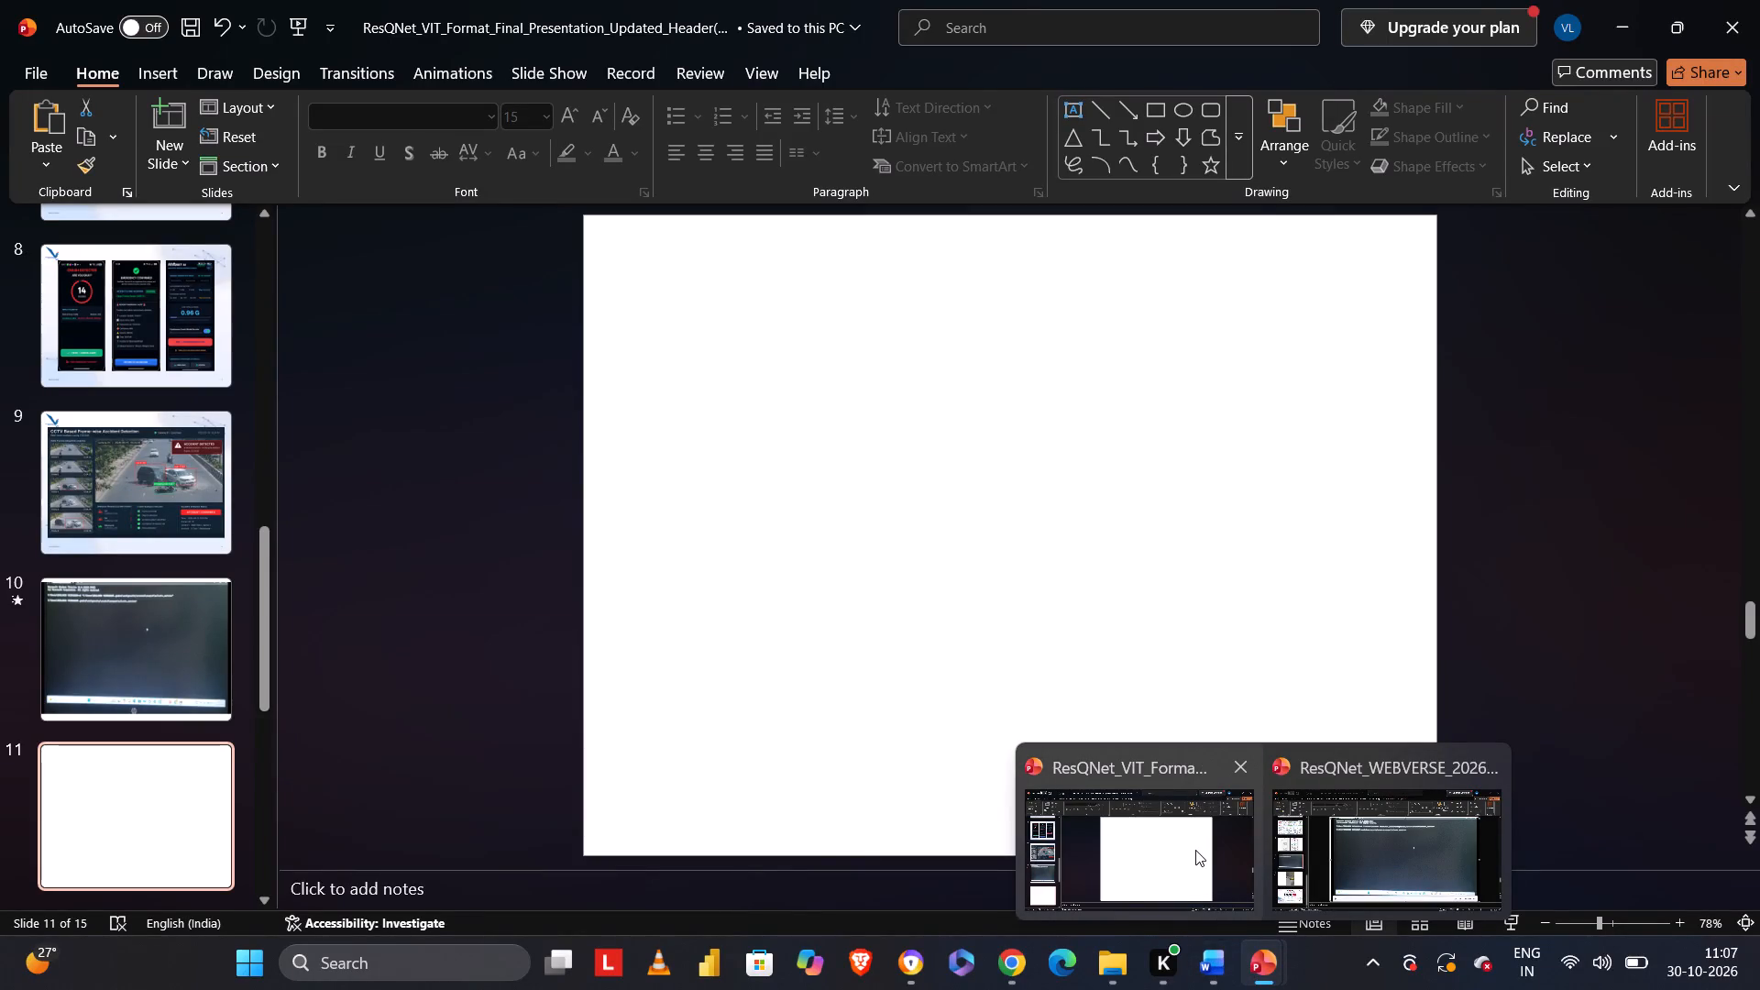
# Copy the LCD hardware demo video from slide 14 of the WEBVERSE deck and paste it onto blank slide 11 of the VIT deck.
pyautogui.click(1471, 848)
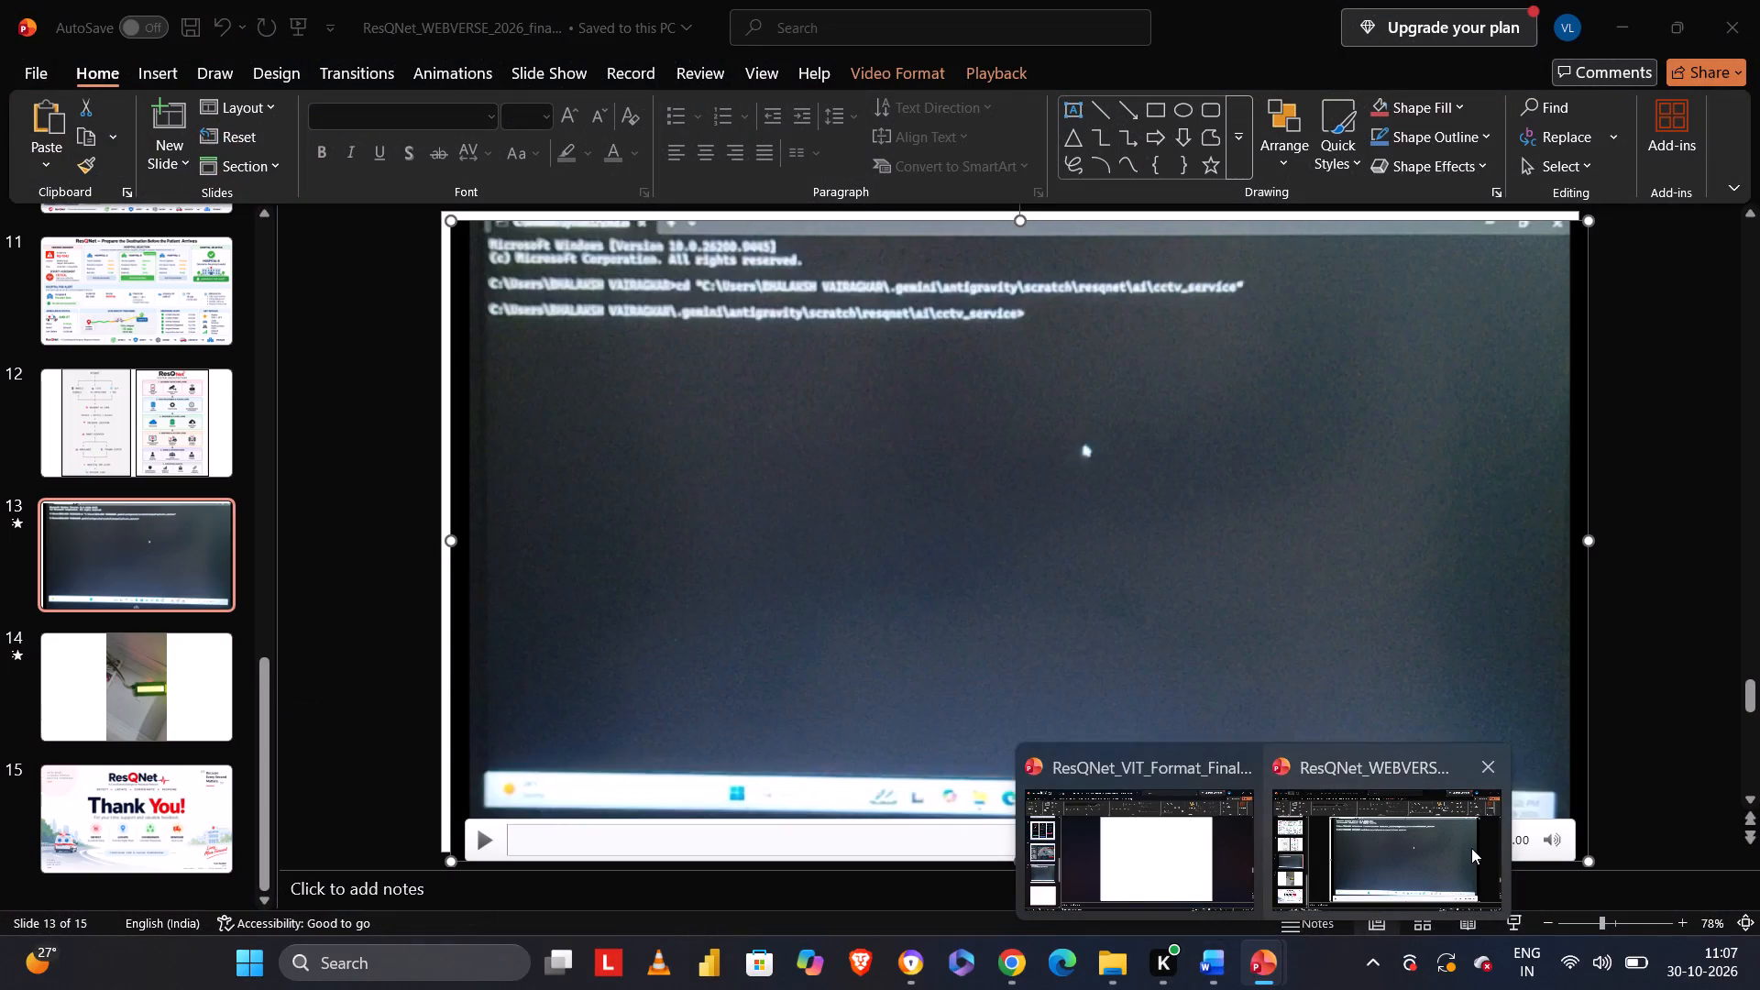
pyautogui.click(1625, 559)
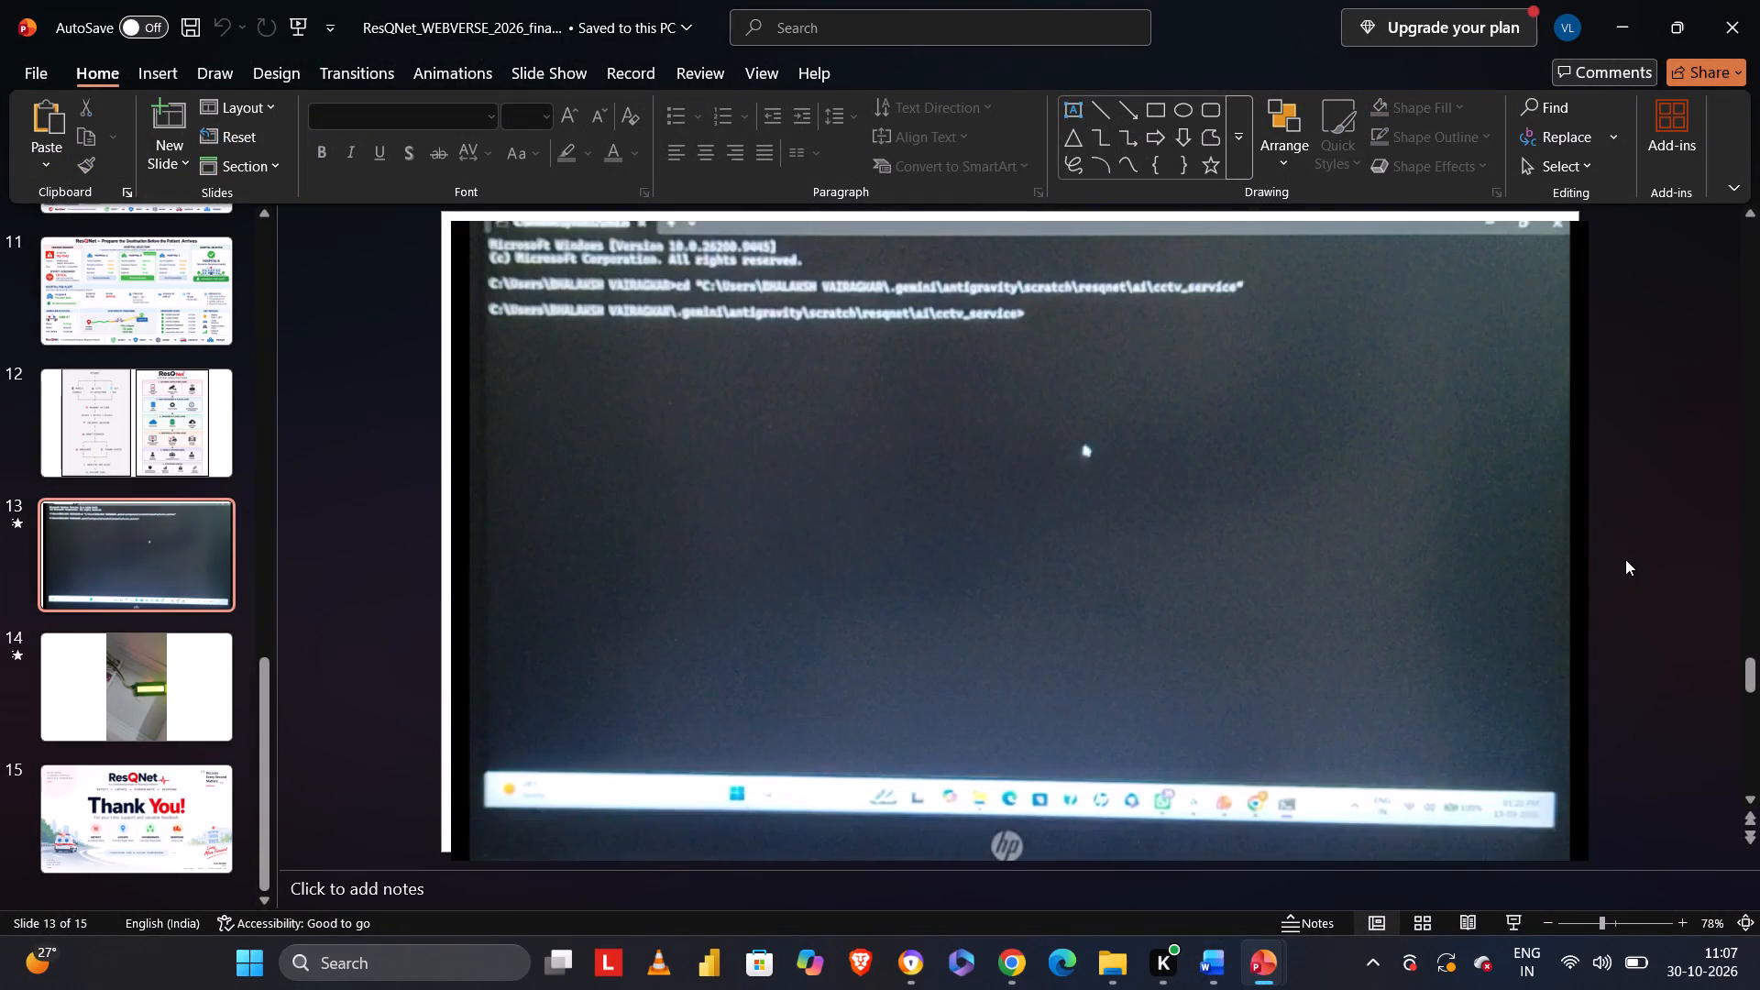
pyautogui.press('Right')
pyautogui.rightClick(1111, 590)
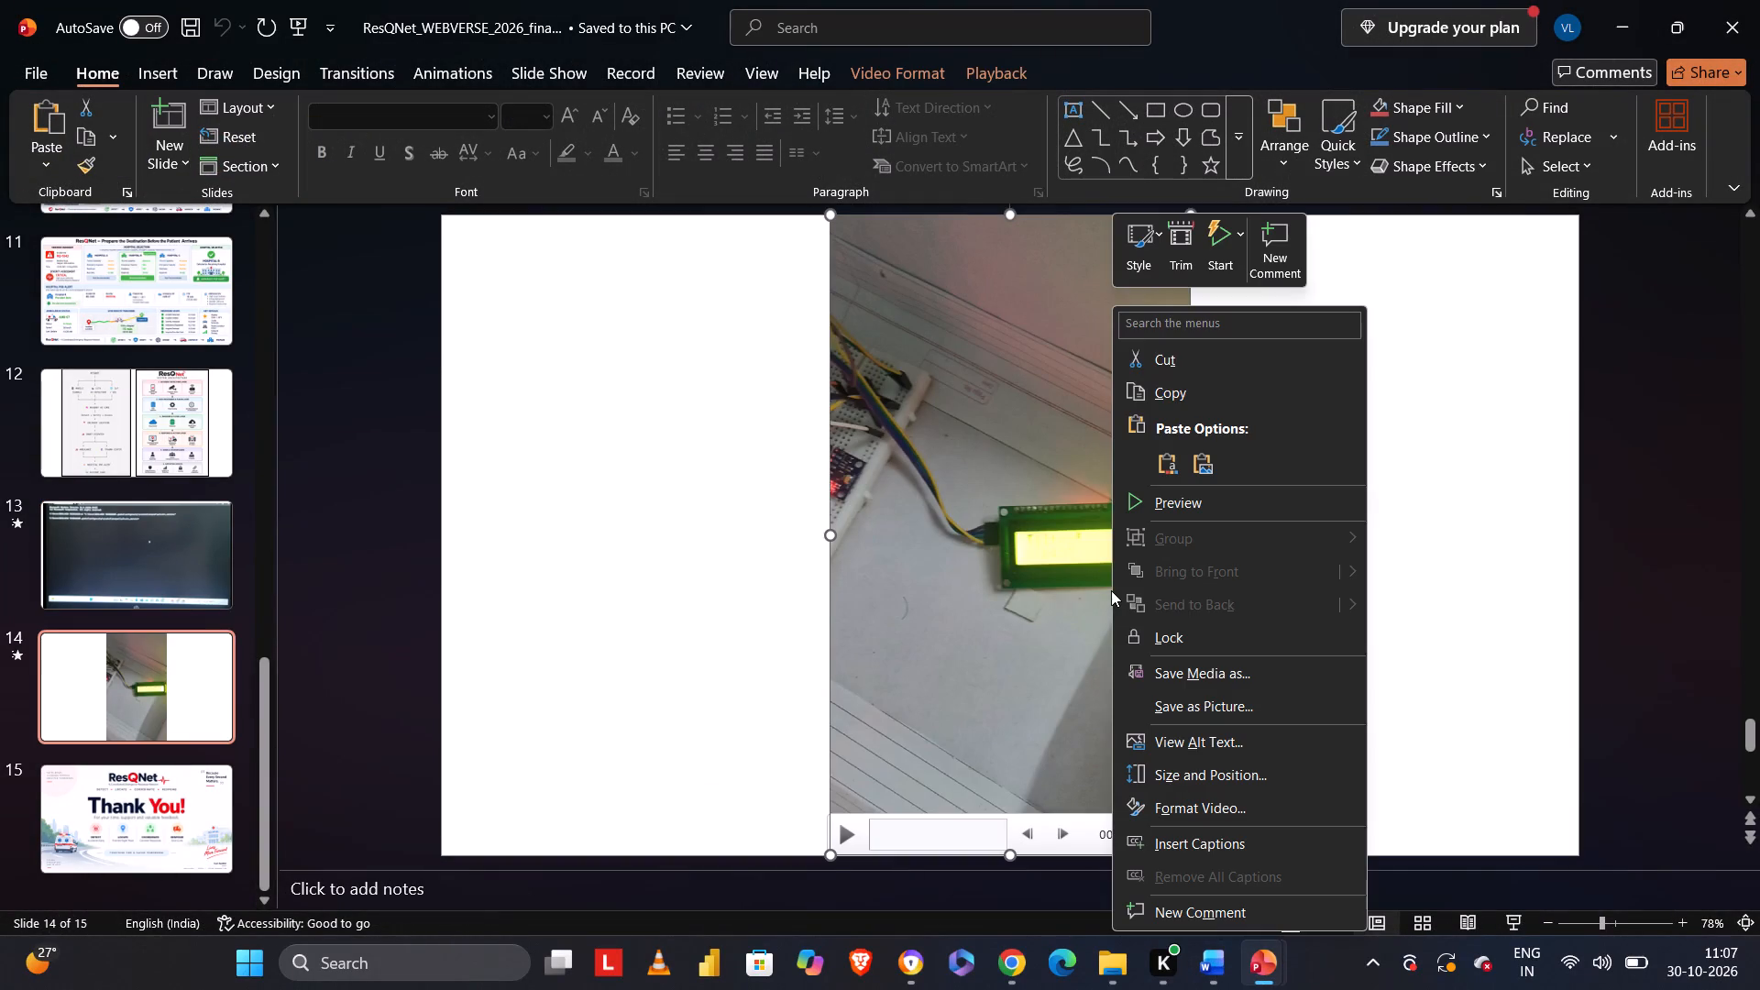
pyautogui.click(1220, 397)
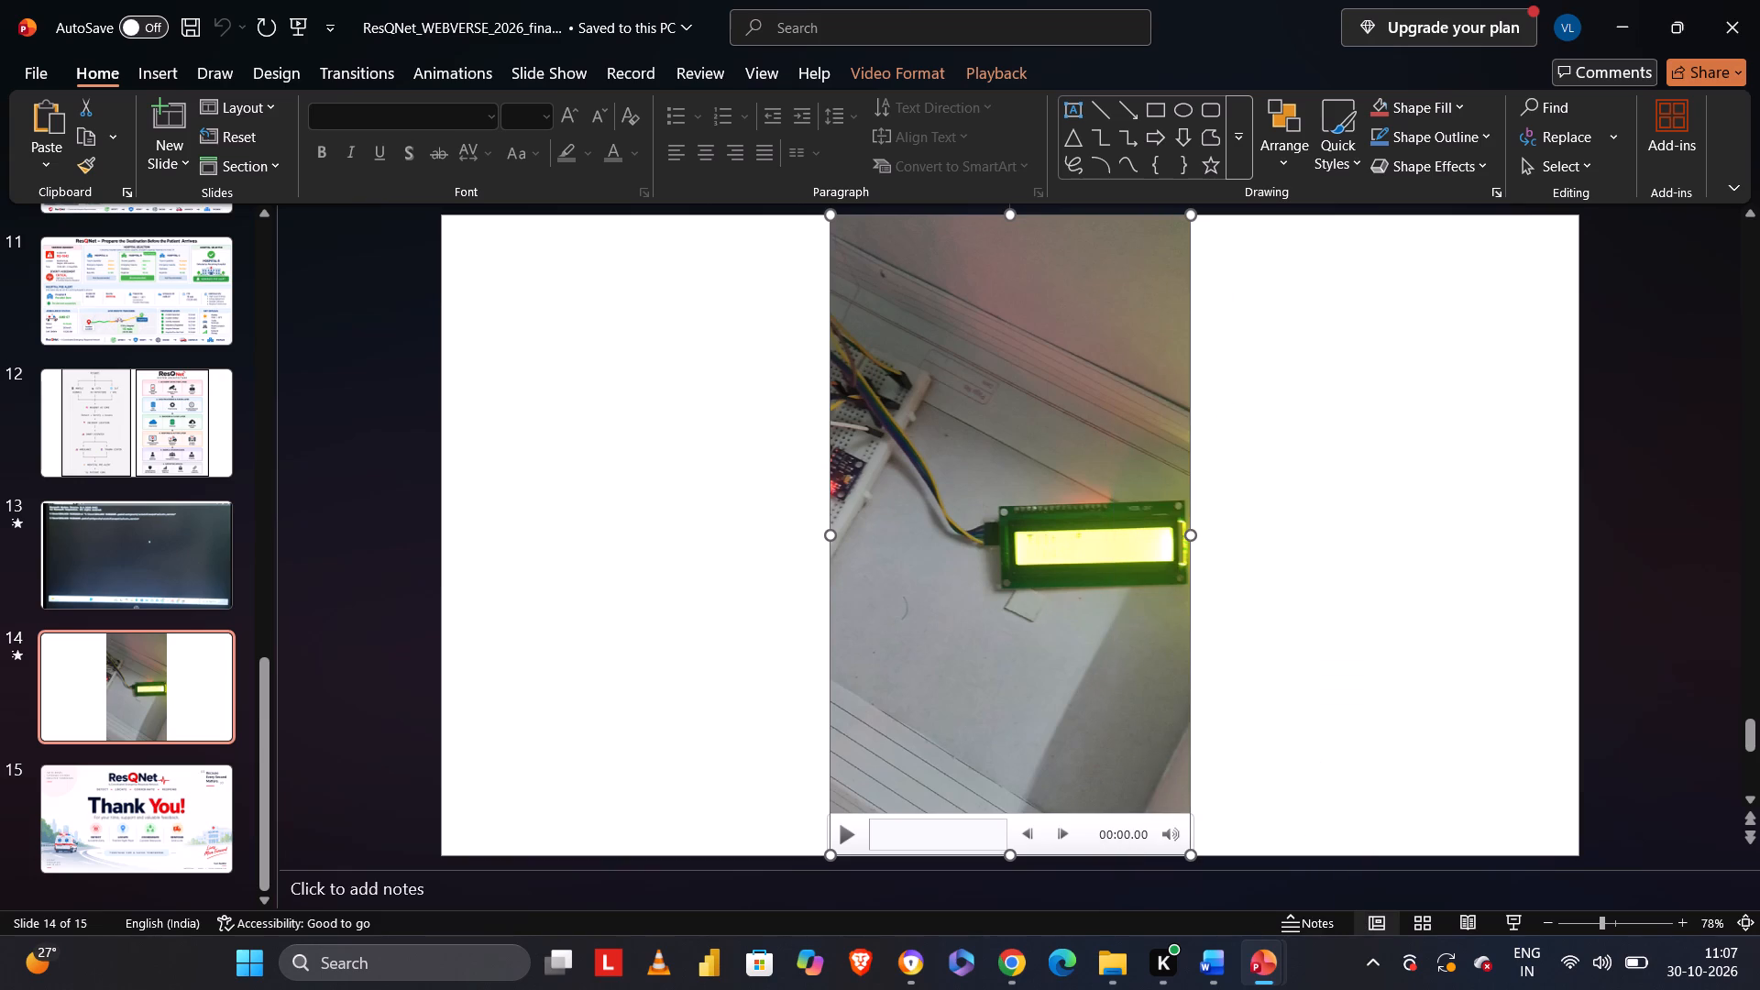
pyautogui.click(1197, 892)
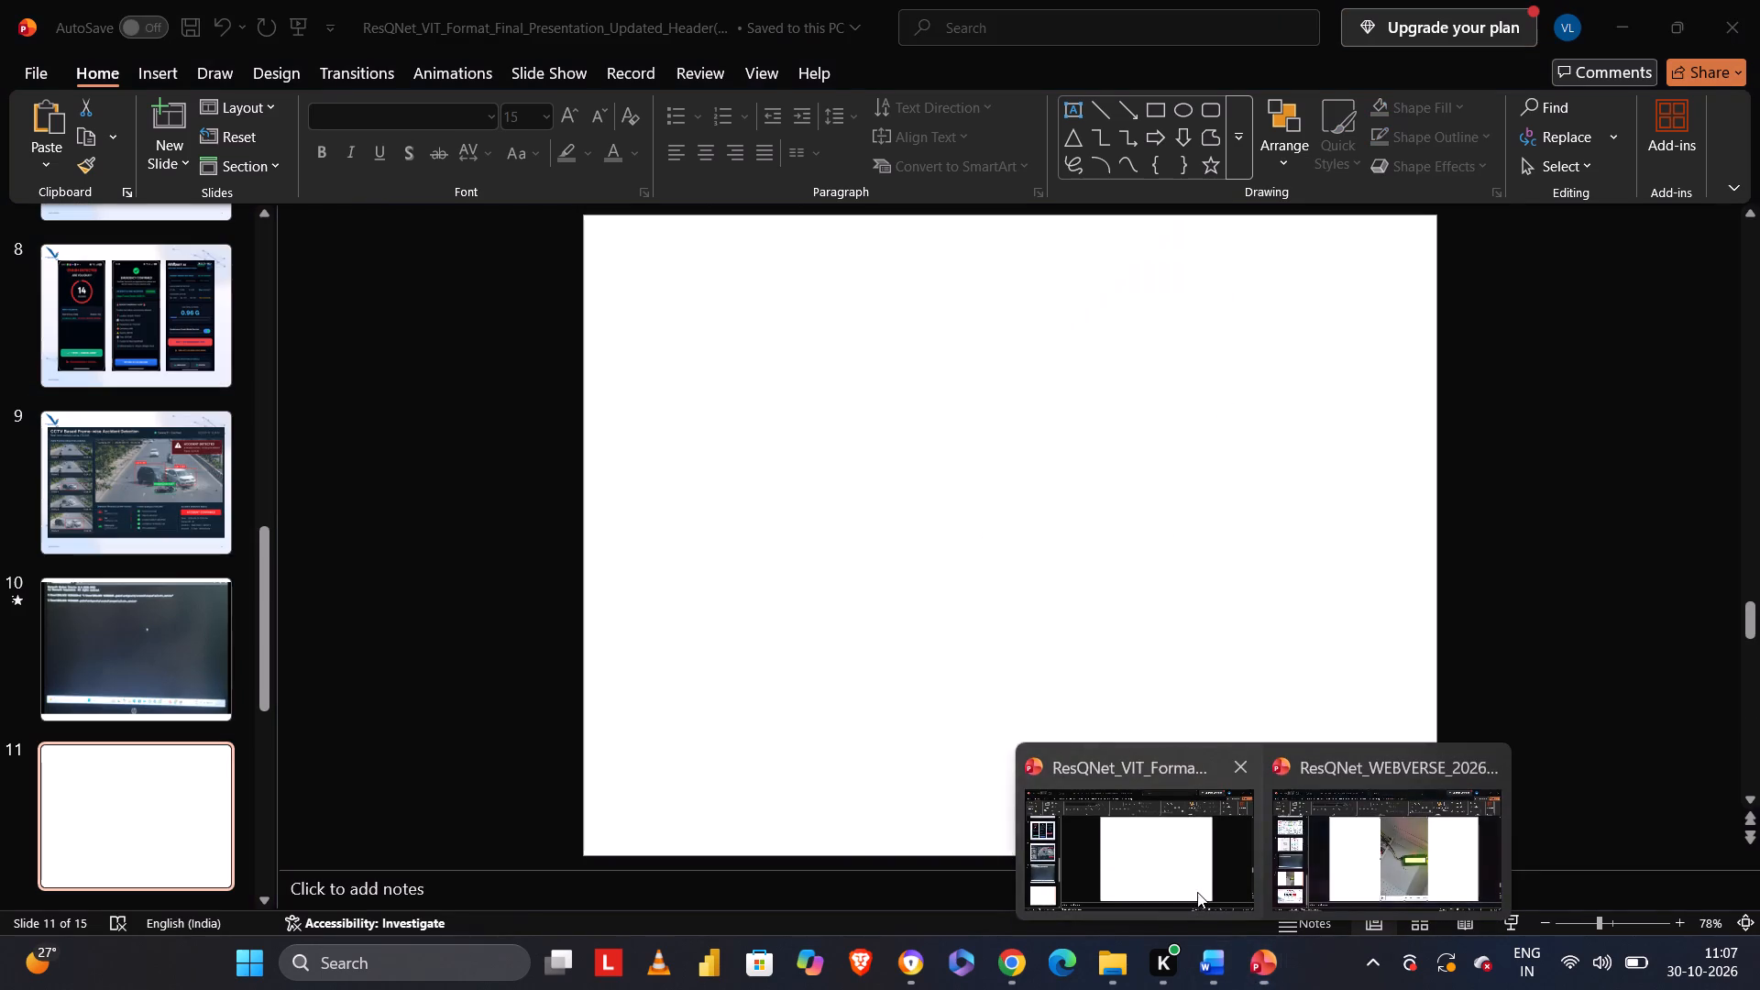
pyautogui.click(939, 544)
pyautogui.hotkey('ctrl', 'v')
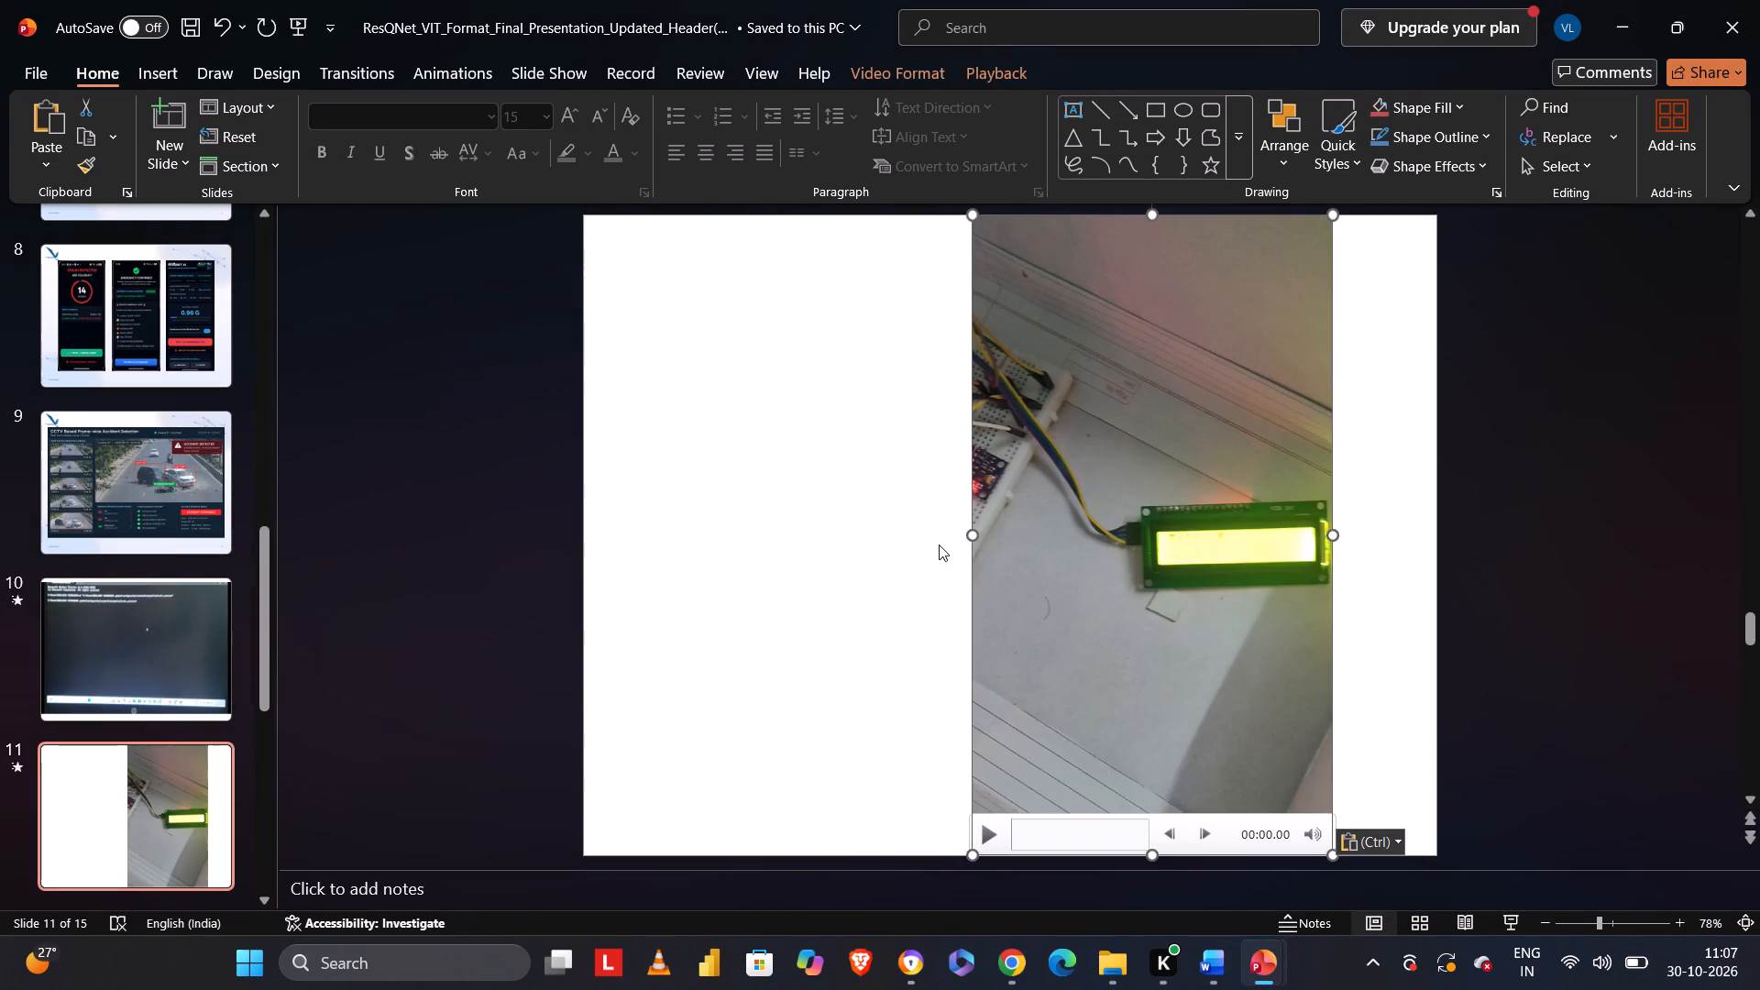
# Widen the pasted LCD video slightly and centre it horizontally on slide 11.
pyautogui.moveTo(969, 533); pyautogui.dragTo(921, 534)
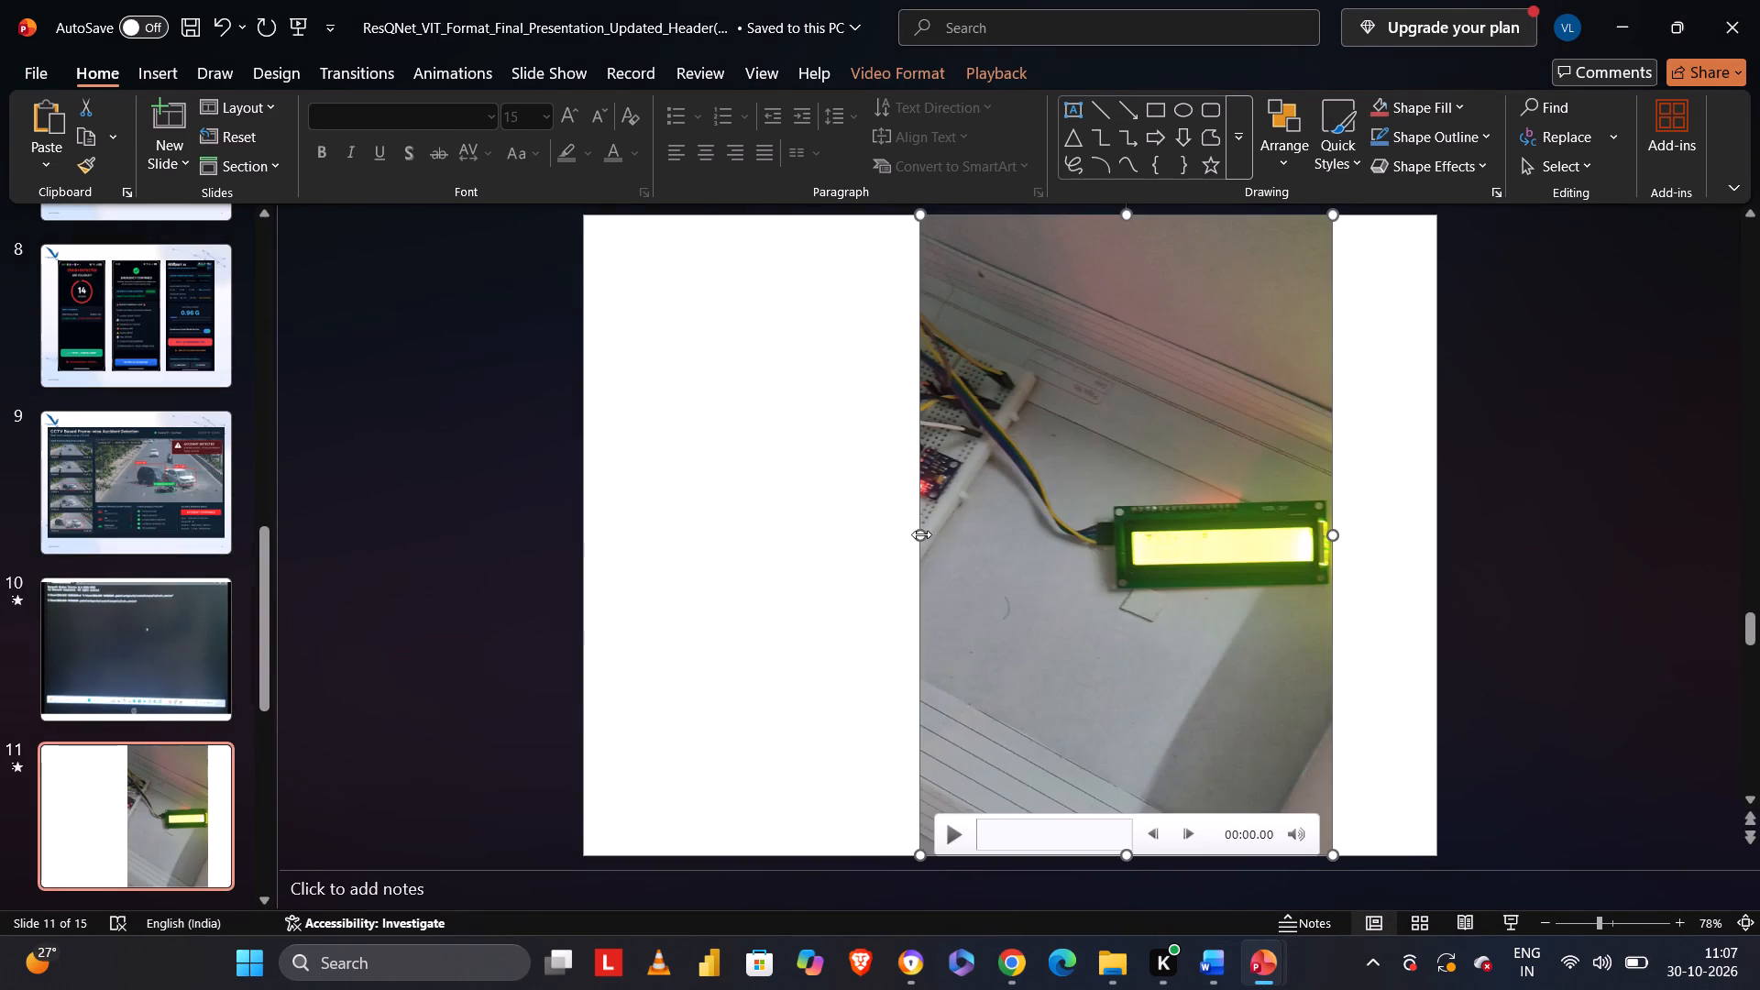
pyautogui.moveTo(1031, 533); pyautogui.dragTo(951, 532)
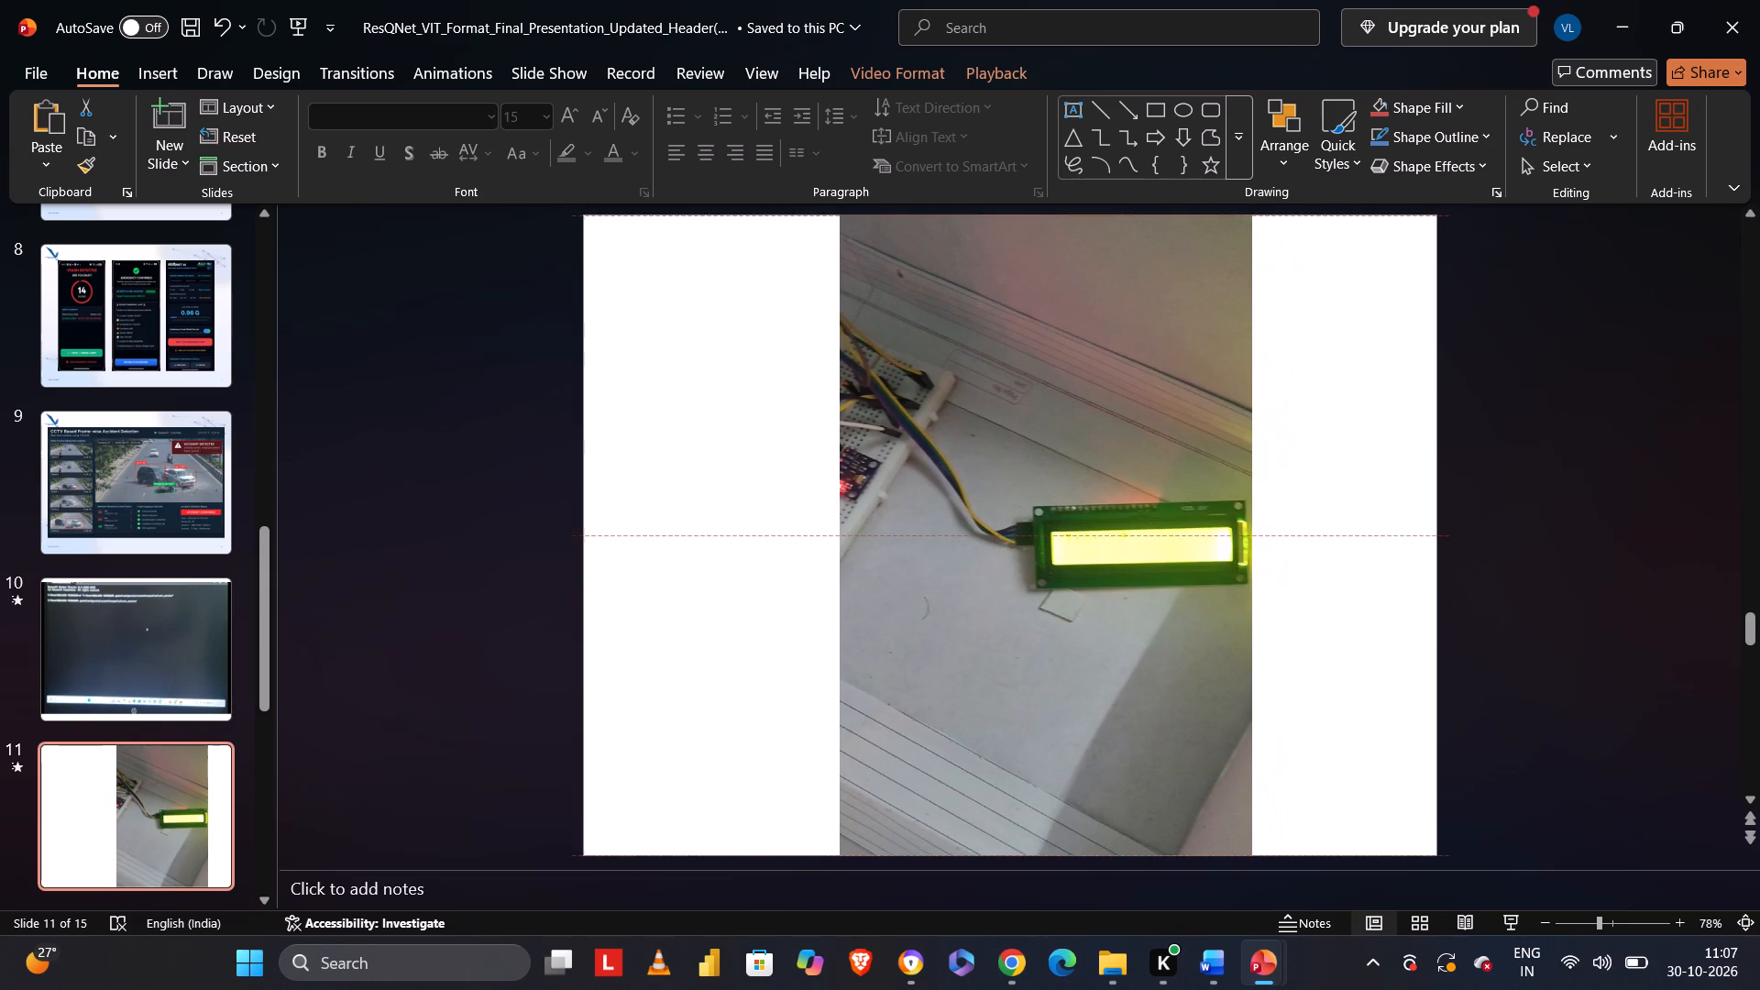
pyautogui.moveTo(951, 532); pyautogui.dragTo(946, 533)
pyautogui.click(496, 459)
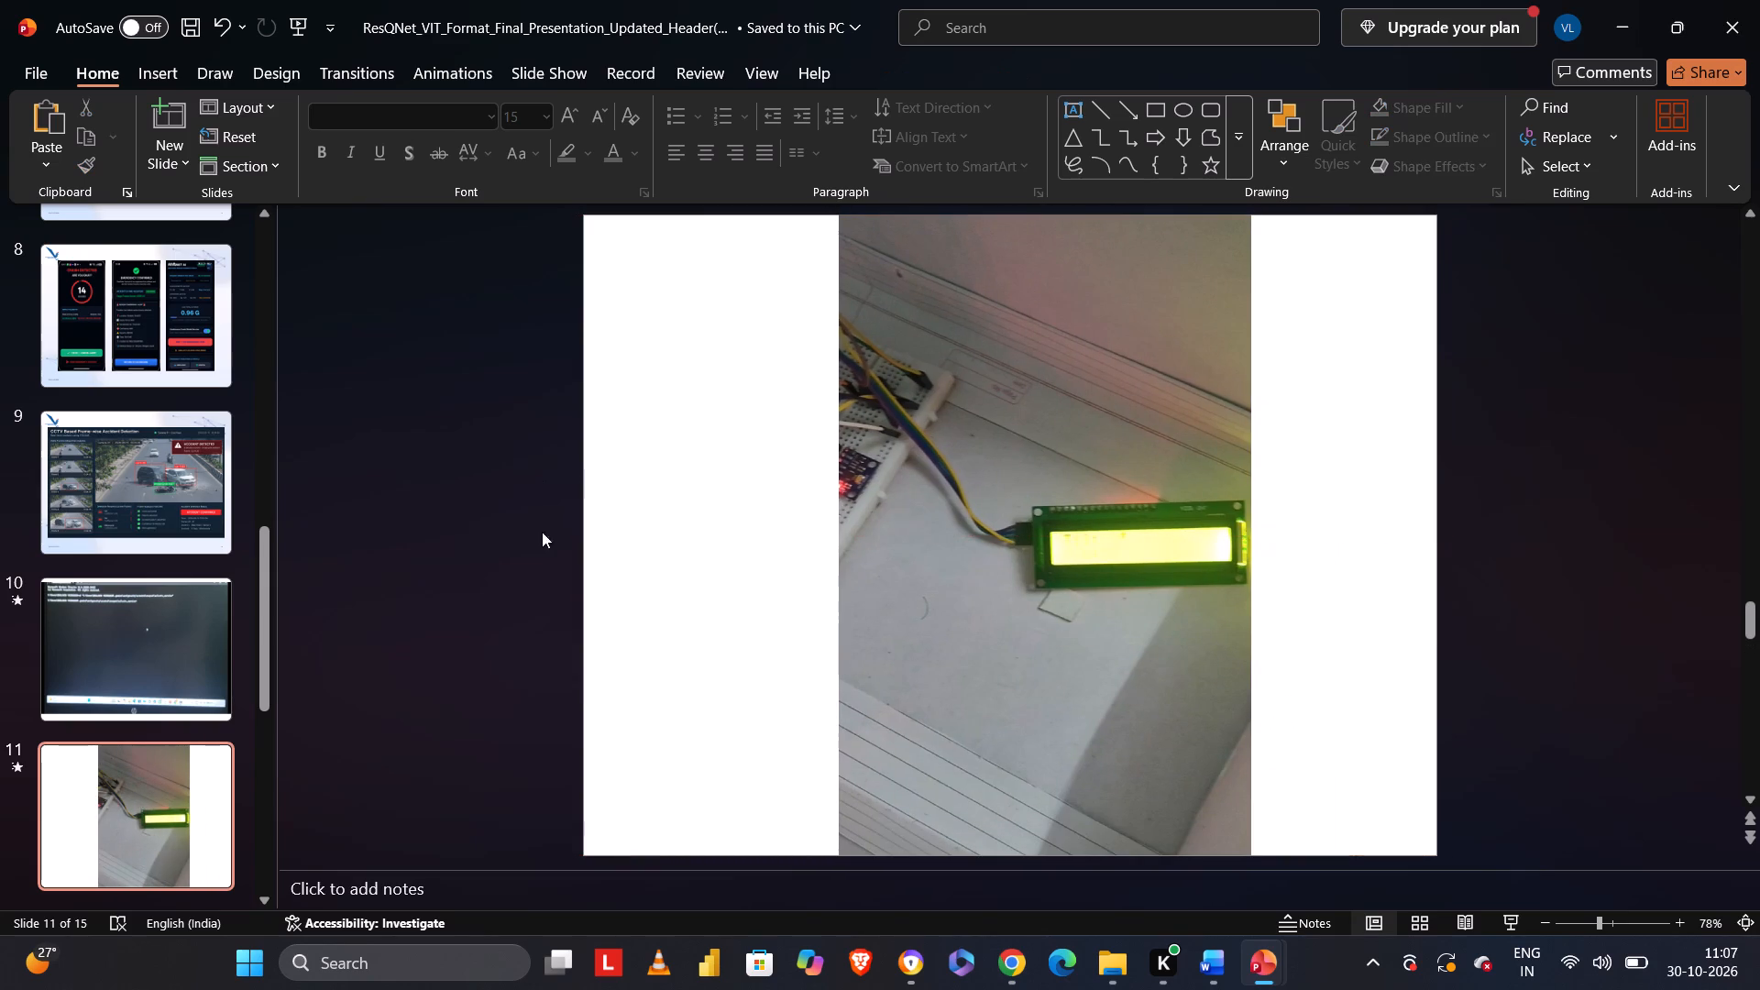
# Move the LCD video slide to position 8, directly after the vehicle IoT integration slide.
pyautogui.scroll(-1, 202, 476)
pyautogui.moveTo(170, 392); pyautogui.dragTo(156, 344)
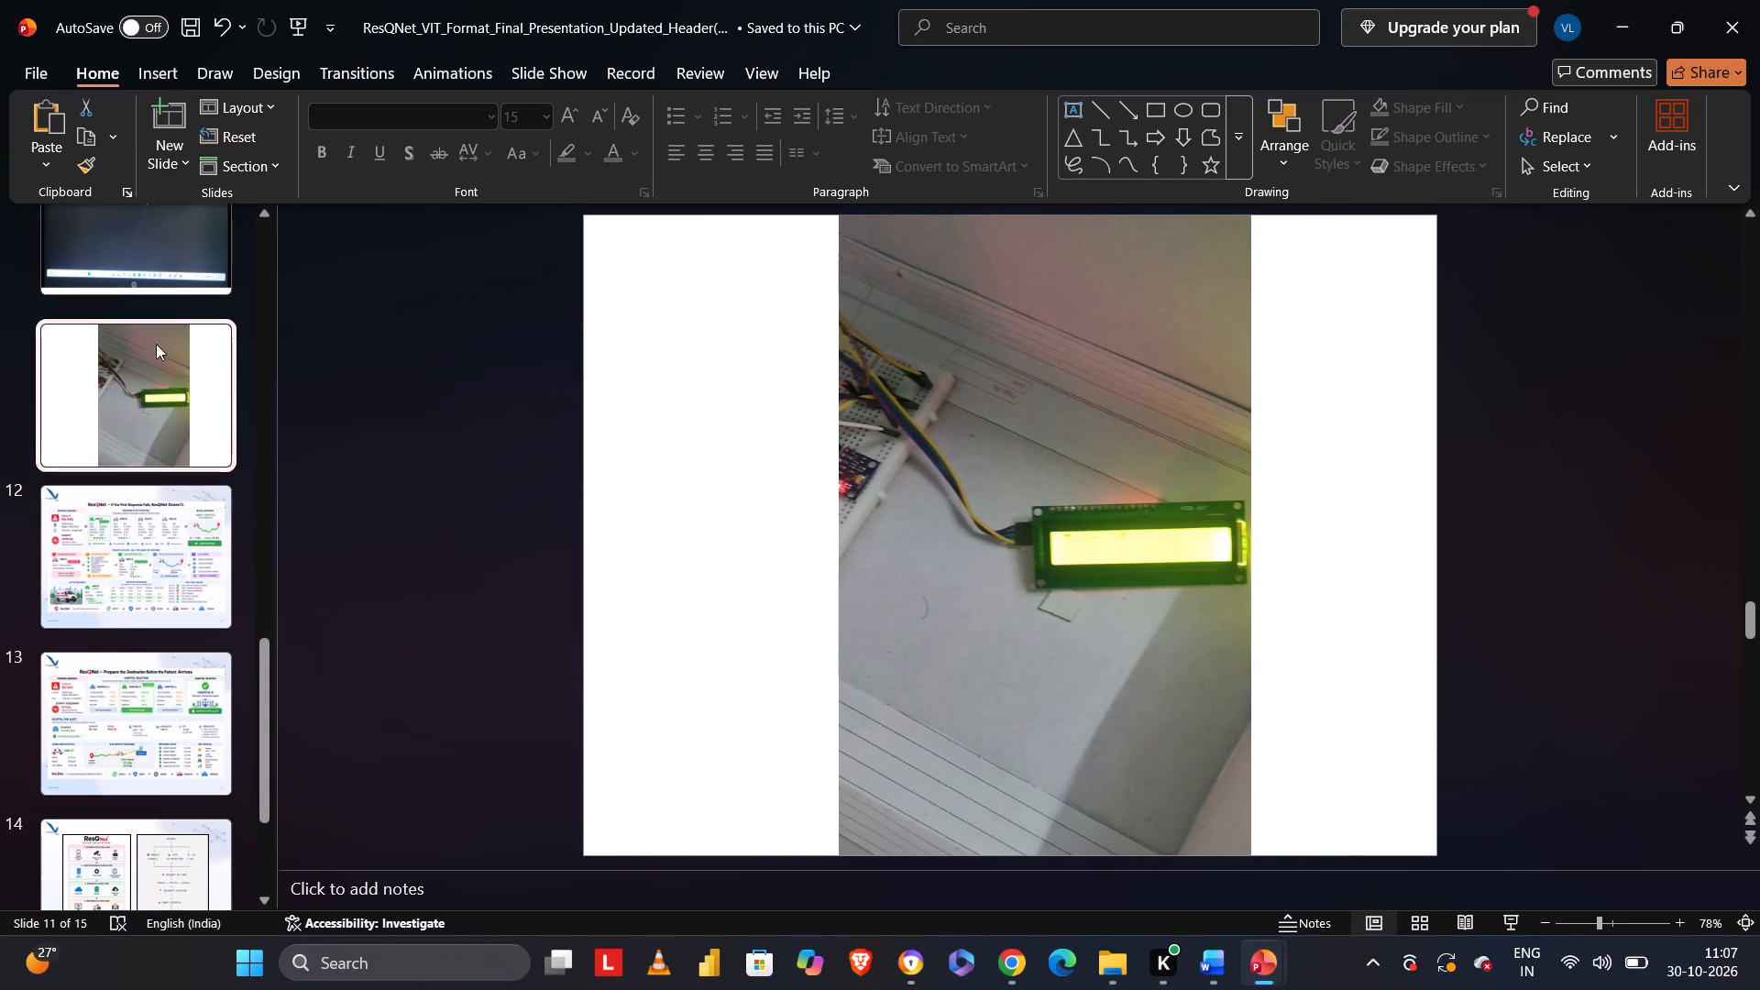
pyautogui.moveTo(156, 344); pyautogui.dragTo(154, 769)
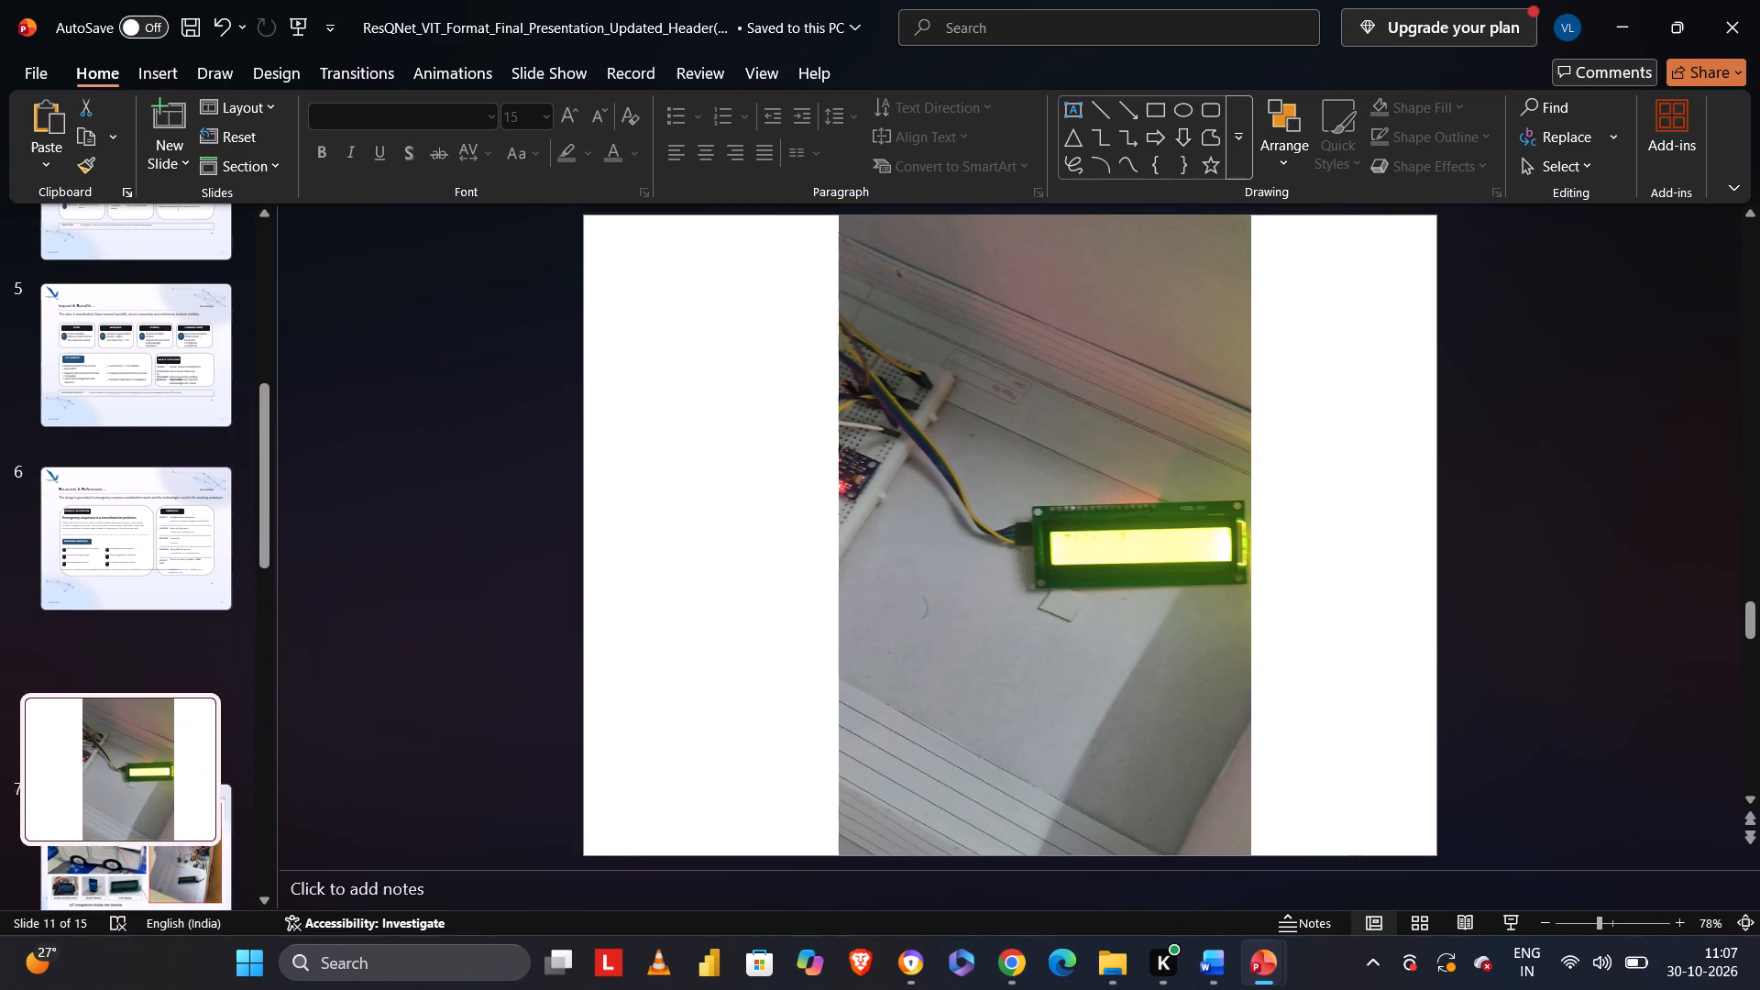
pyautogui.moveTo(154, 769); pyautogui.dragTo(109, 462)
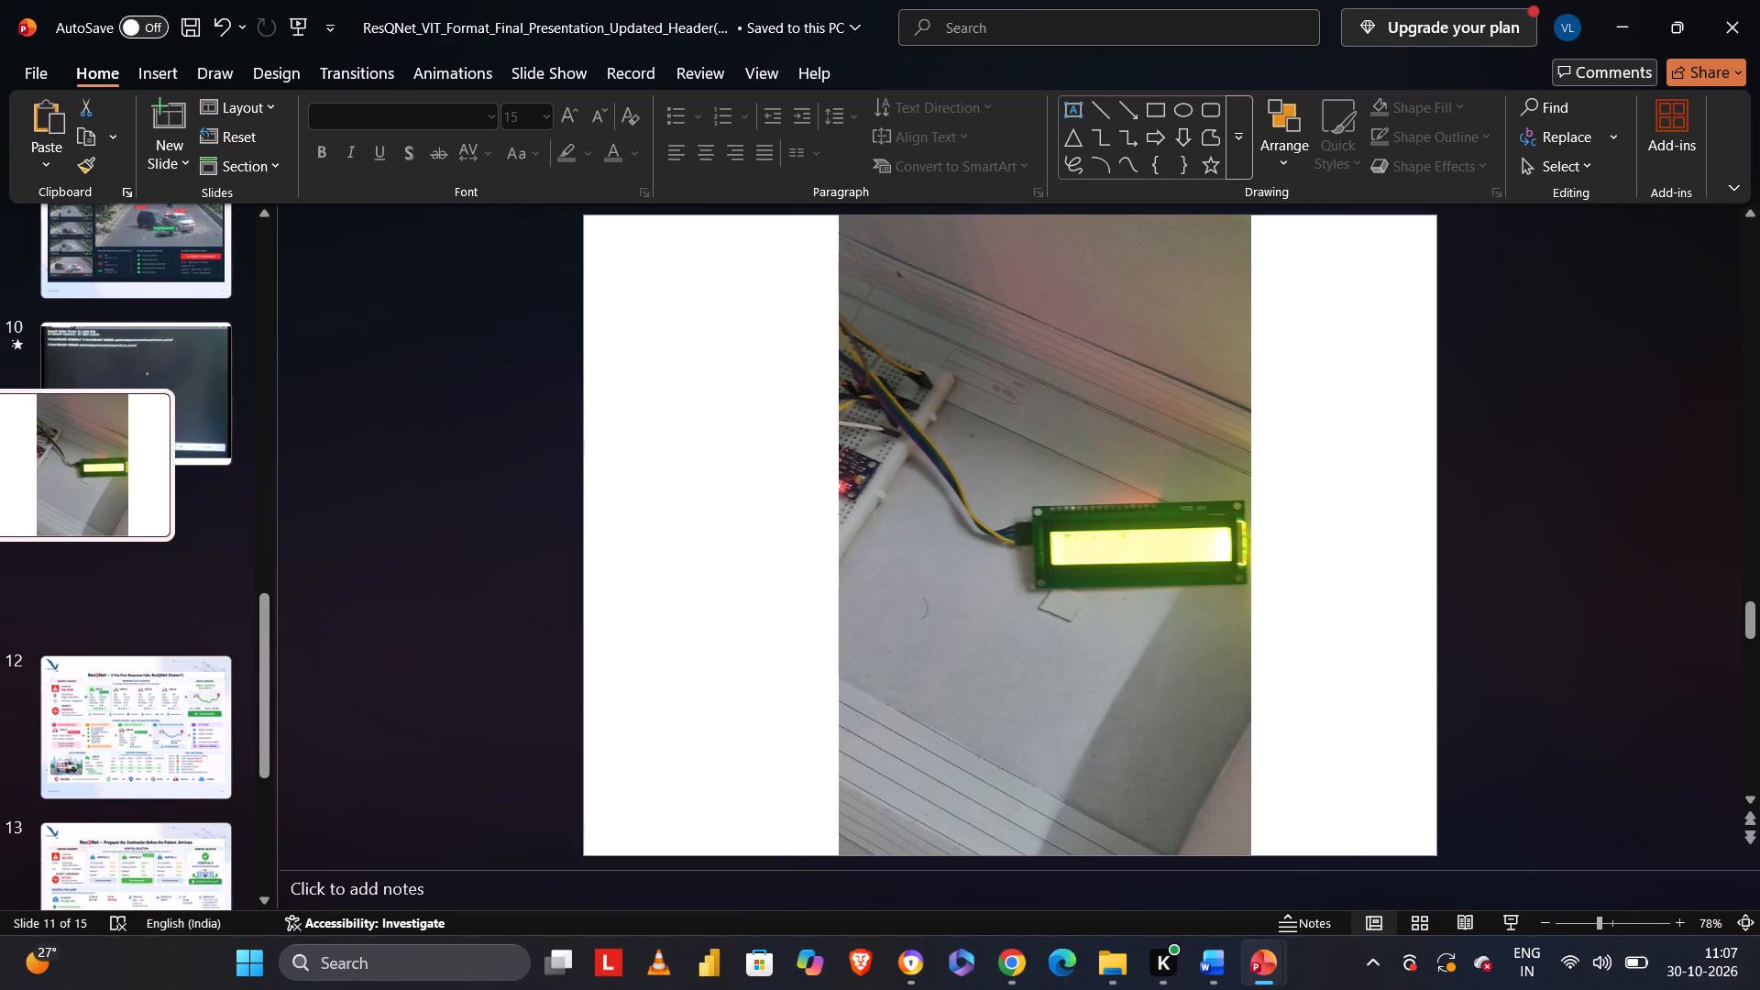
pyautogui.moveTo(109, 462); pyautogui.dragTo(177, 840)
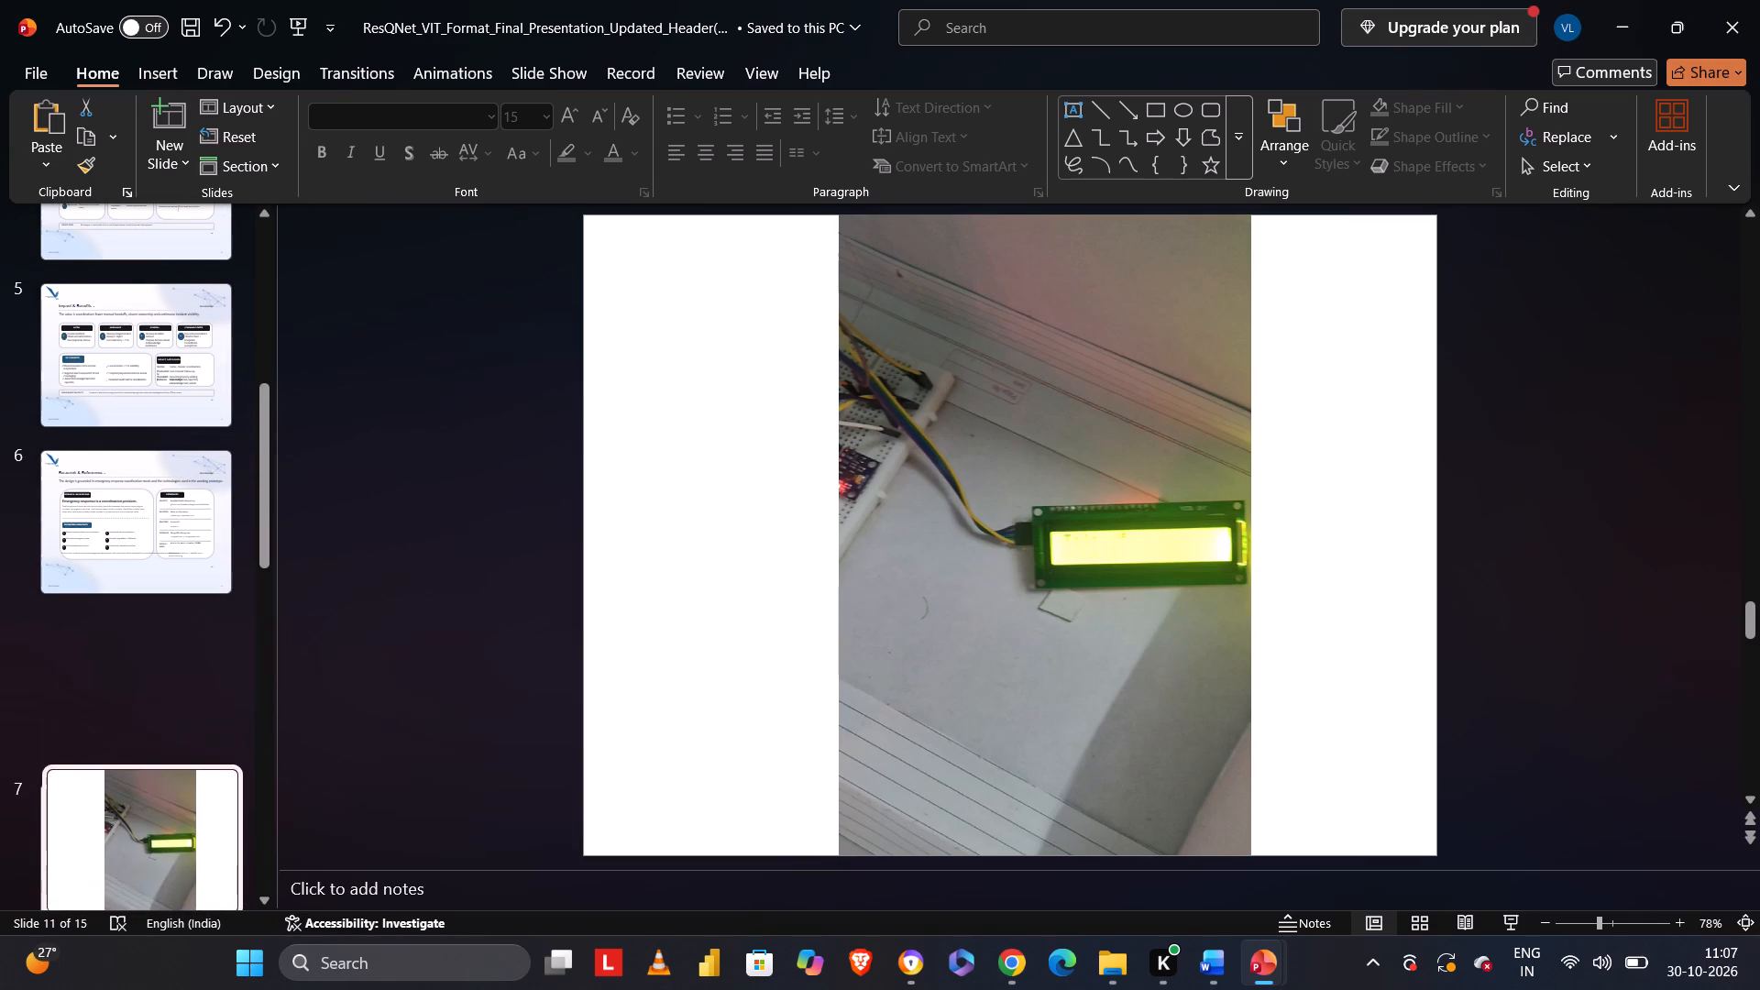
pyautogui.moveTo(177, 840); pyautogui.dragTo(153, 664)
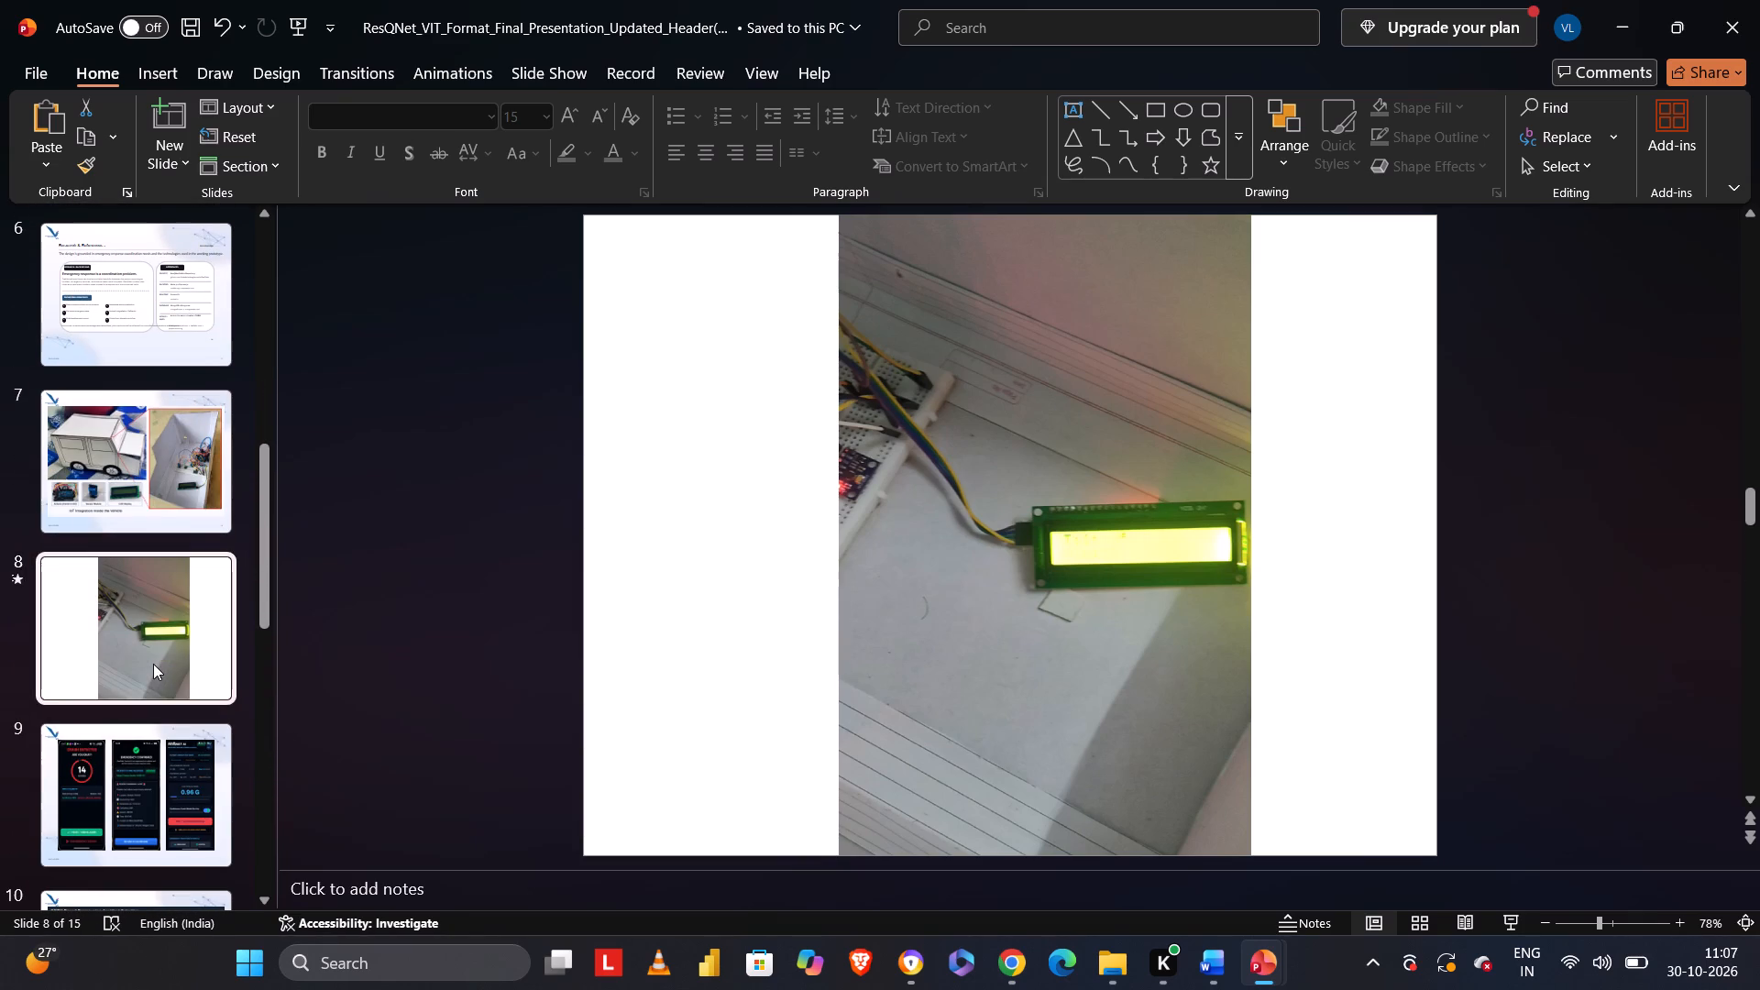
# Review the order of the prototype and video slides from slide 7 through the end of the deck.
pyautogui.click(164, 455)
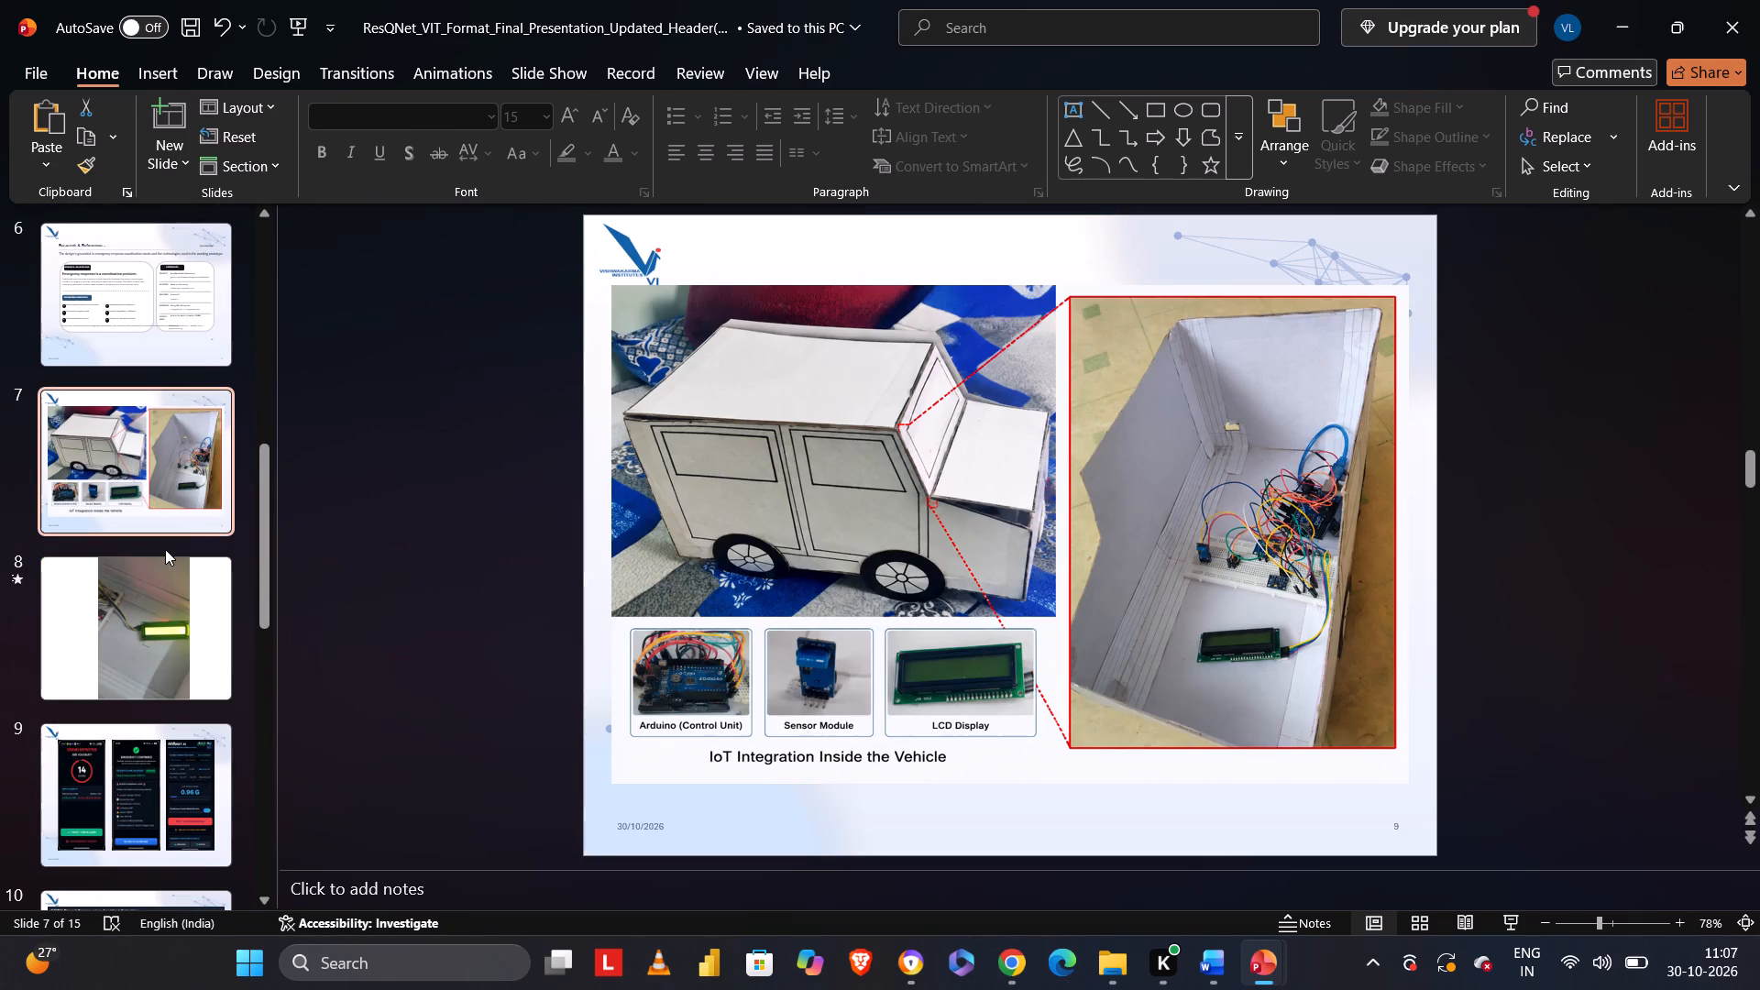
pyautogui.click(164, 573)
pyautogui.scroll(-1, 164, 573)
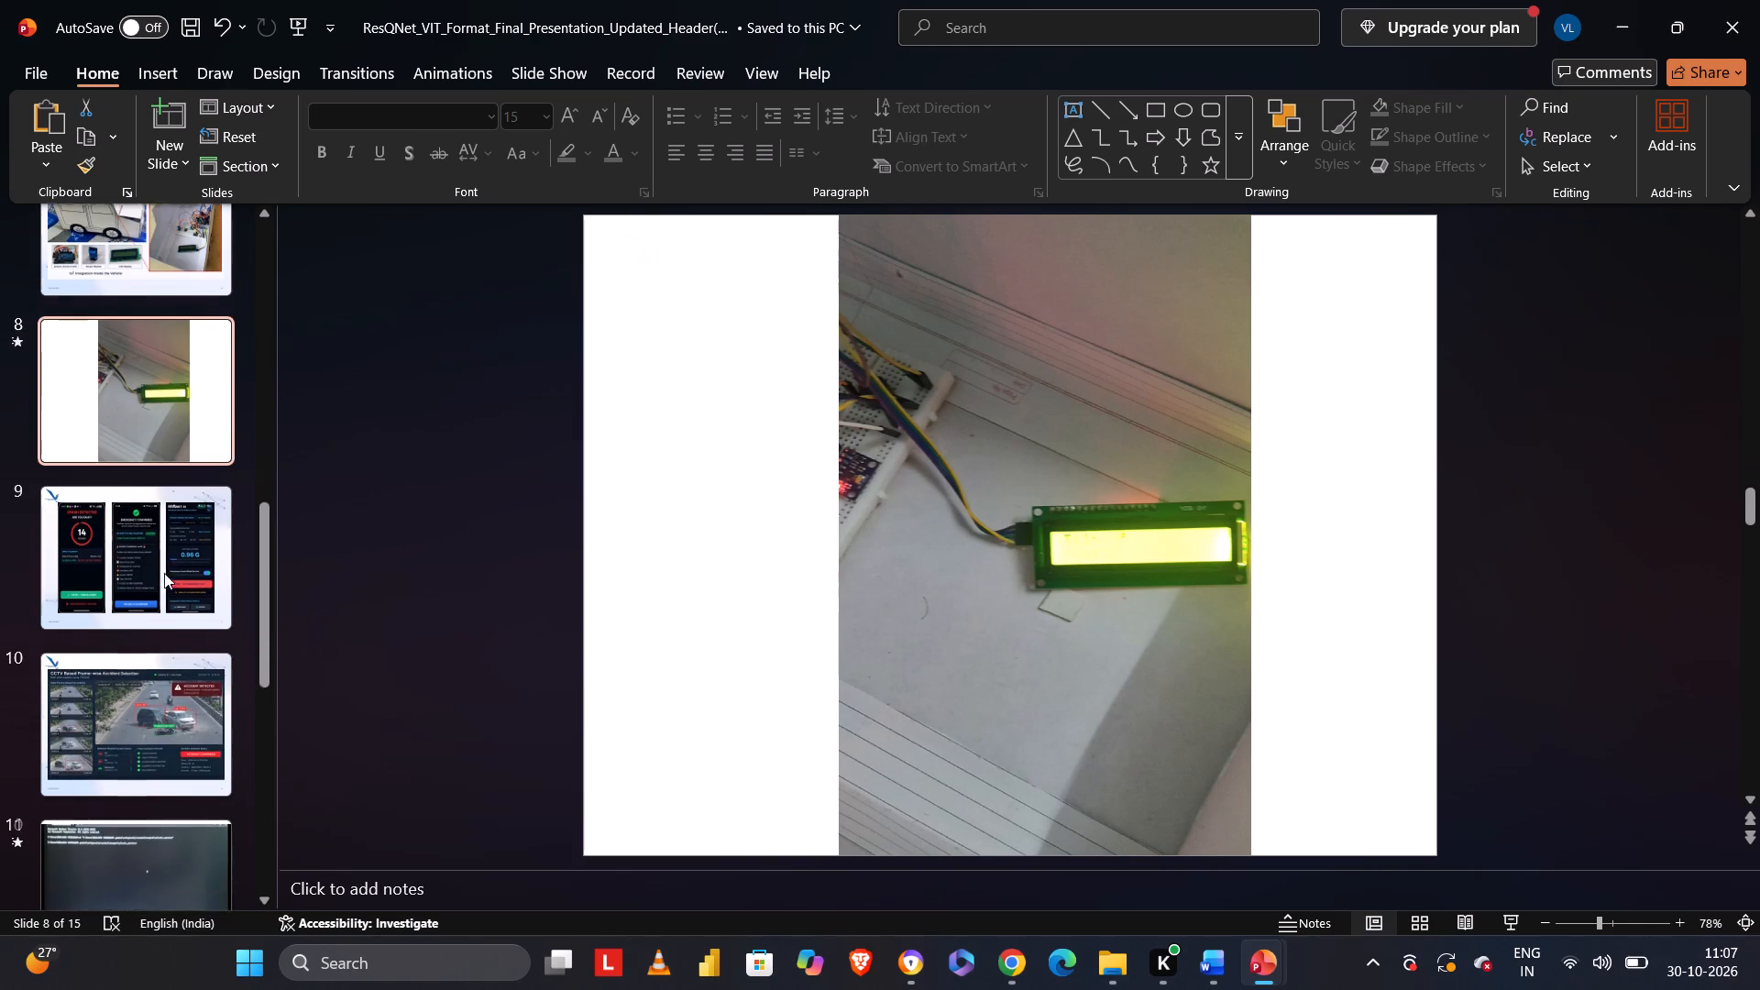
pyautogui.scroll(-1, 164, 573)
pyautogui.click(155, 757)
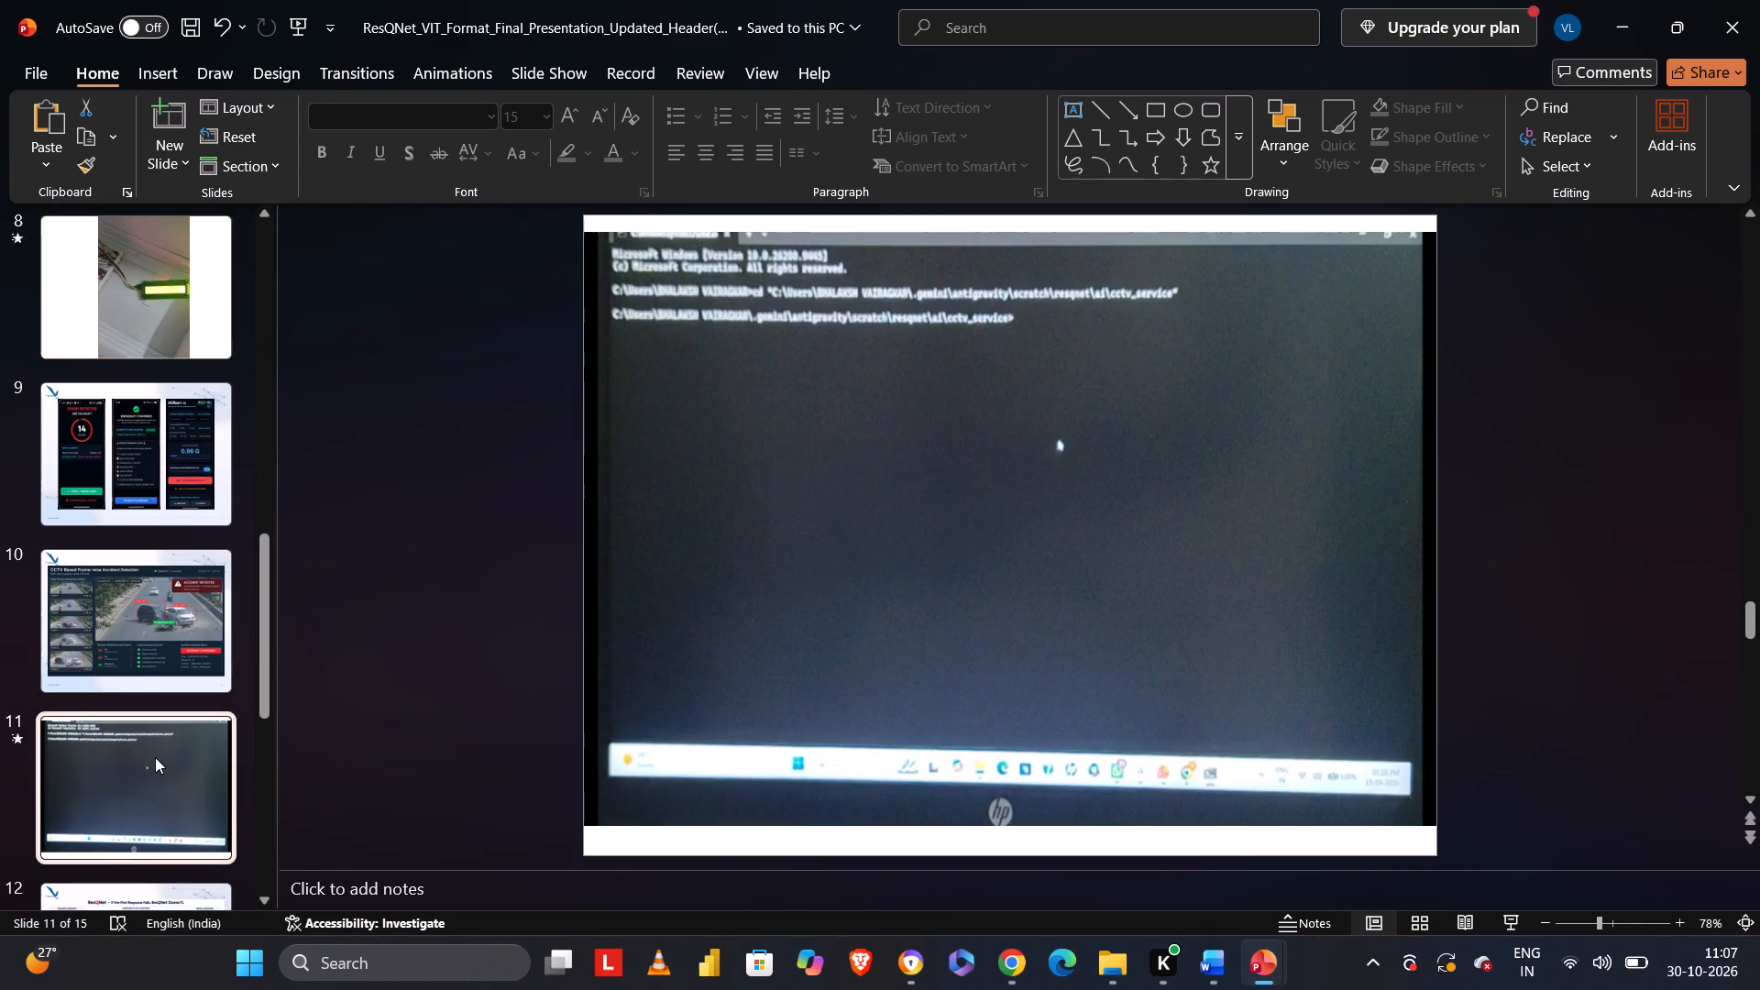
pyautogui.click(162, 630)
pyautogui.click(184, 746)
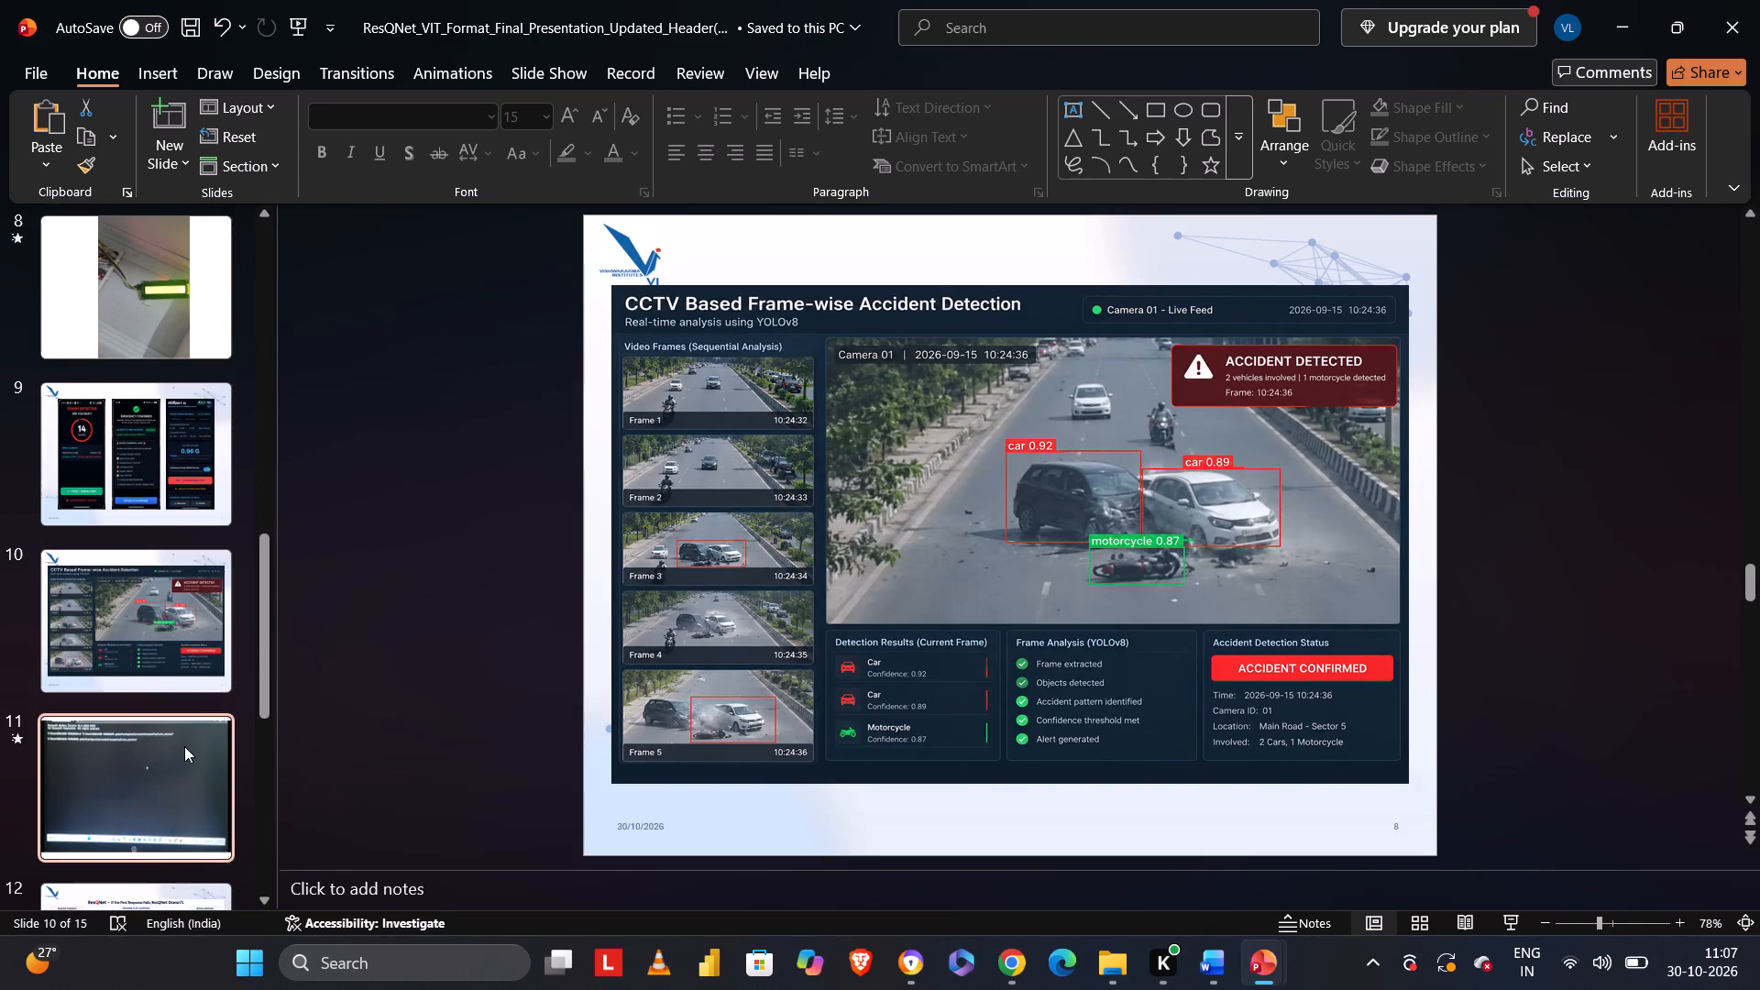
pyautogui.scroll(-3, 152, 555)
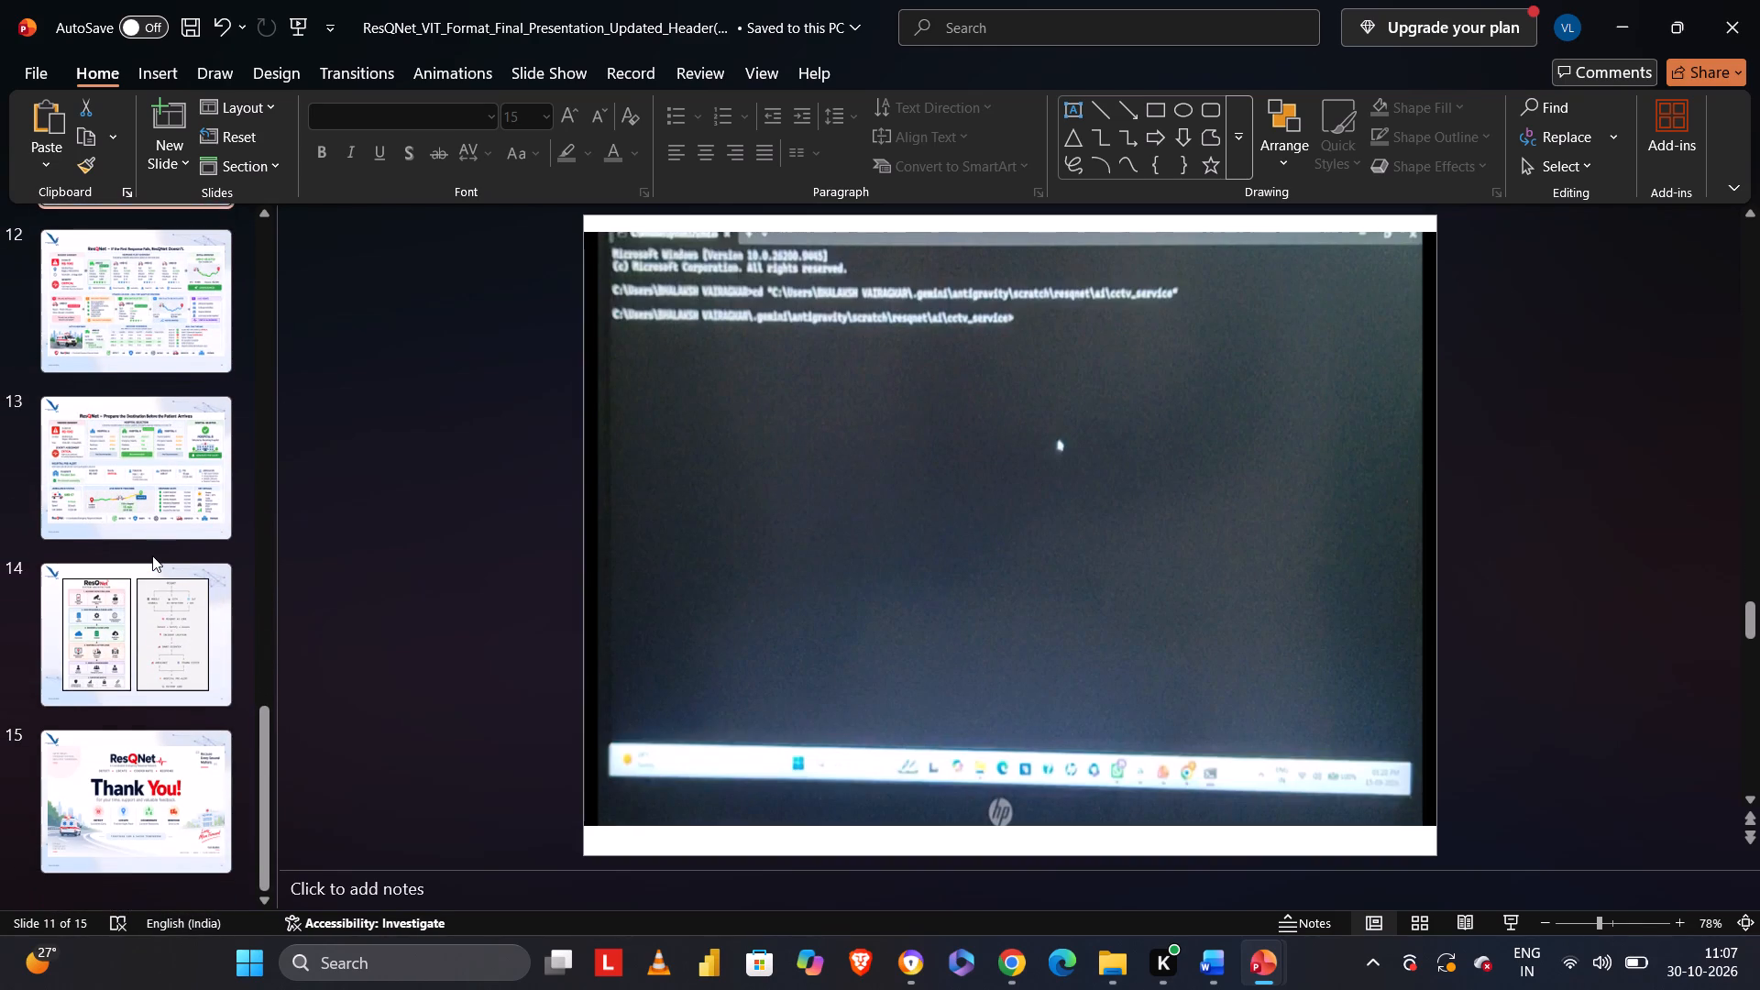
pyautogui.scroll(-3, 152, 555)
pyautogui.scroll(7, 152, 555)
pyautogui.scroll(1, 137, 315)
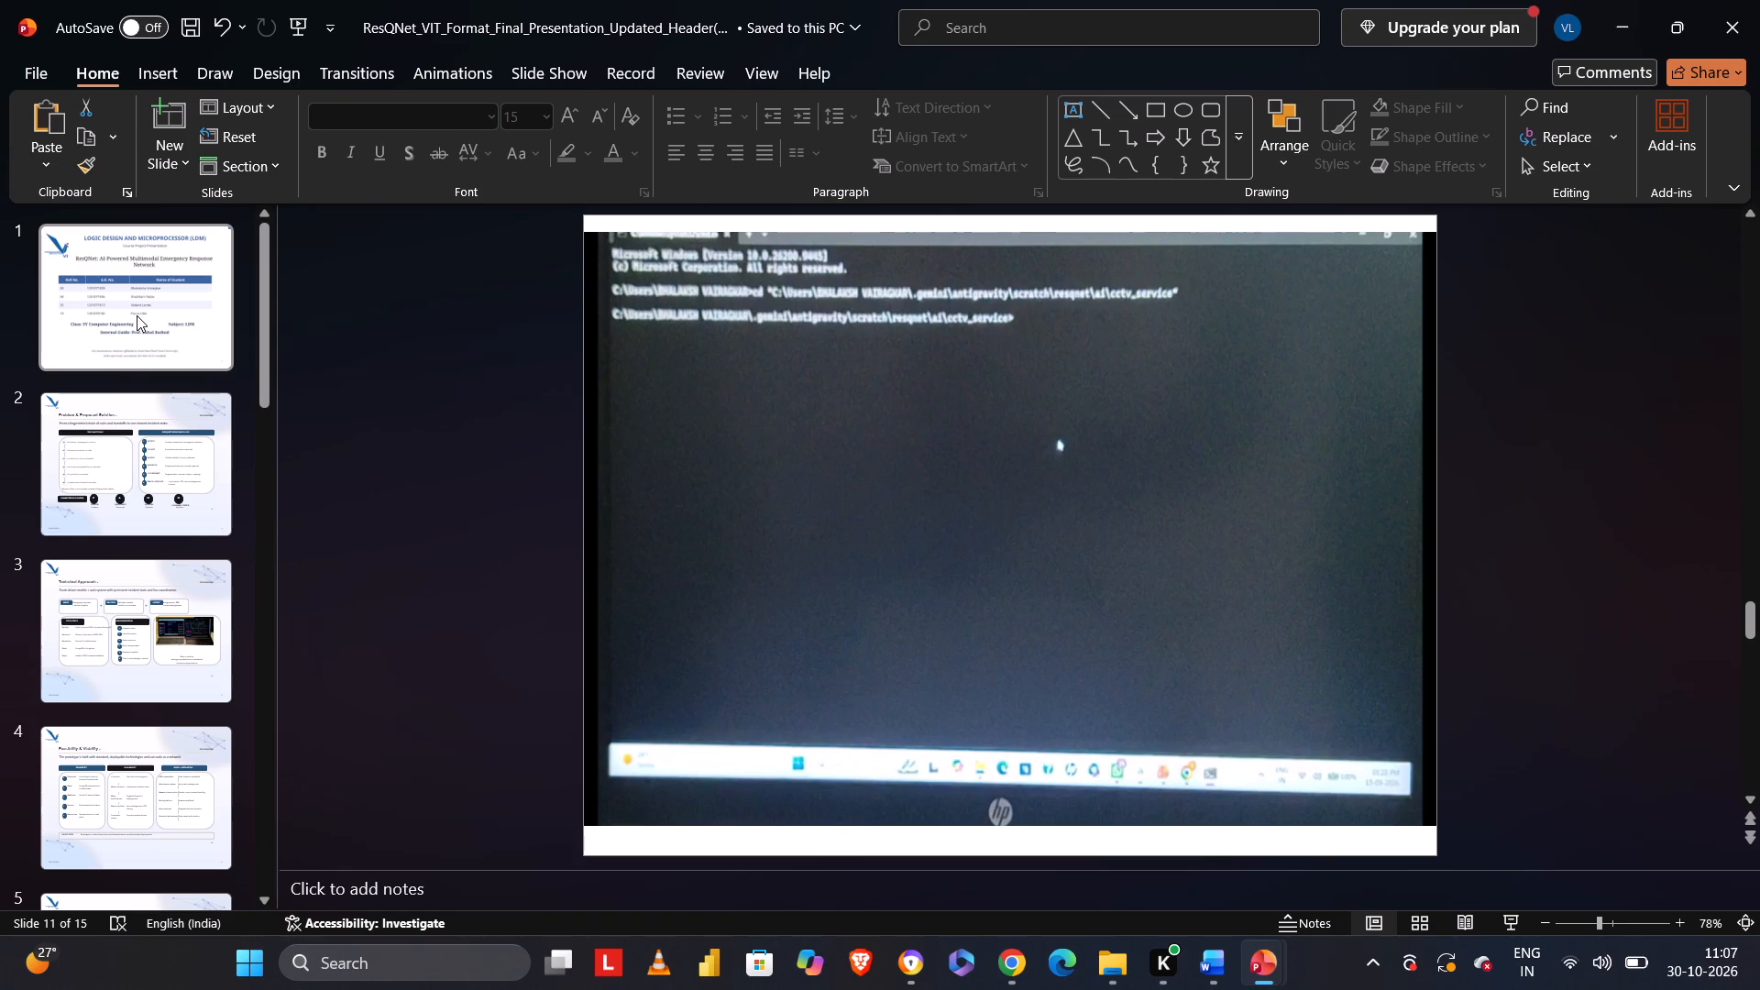
pyautogui.scroll(1, 137, 315)
# On slide 2, set the "Problem & Proposed Solution" heading text to font size 28.
pyautogui.click(137, 315)
pyautogui.press('Right')
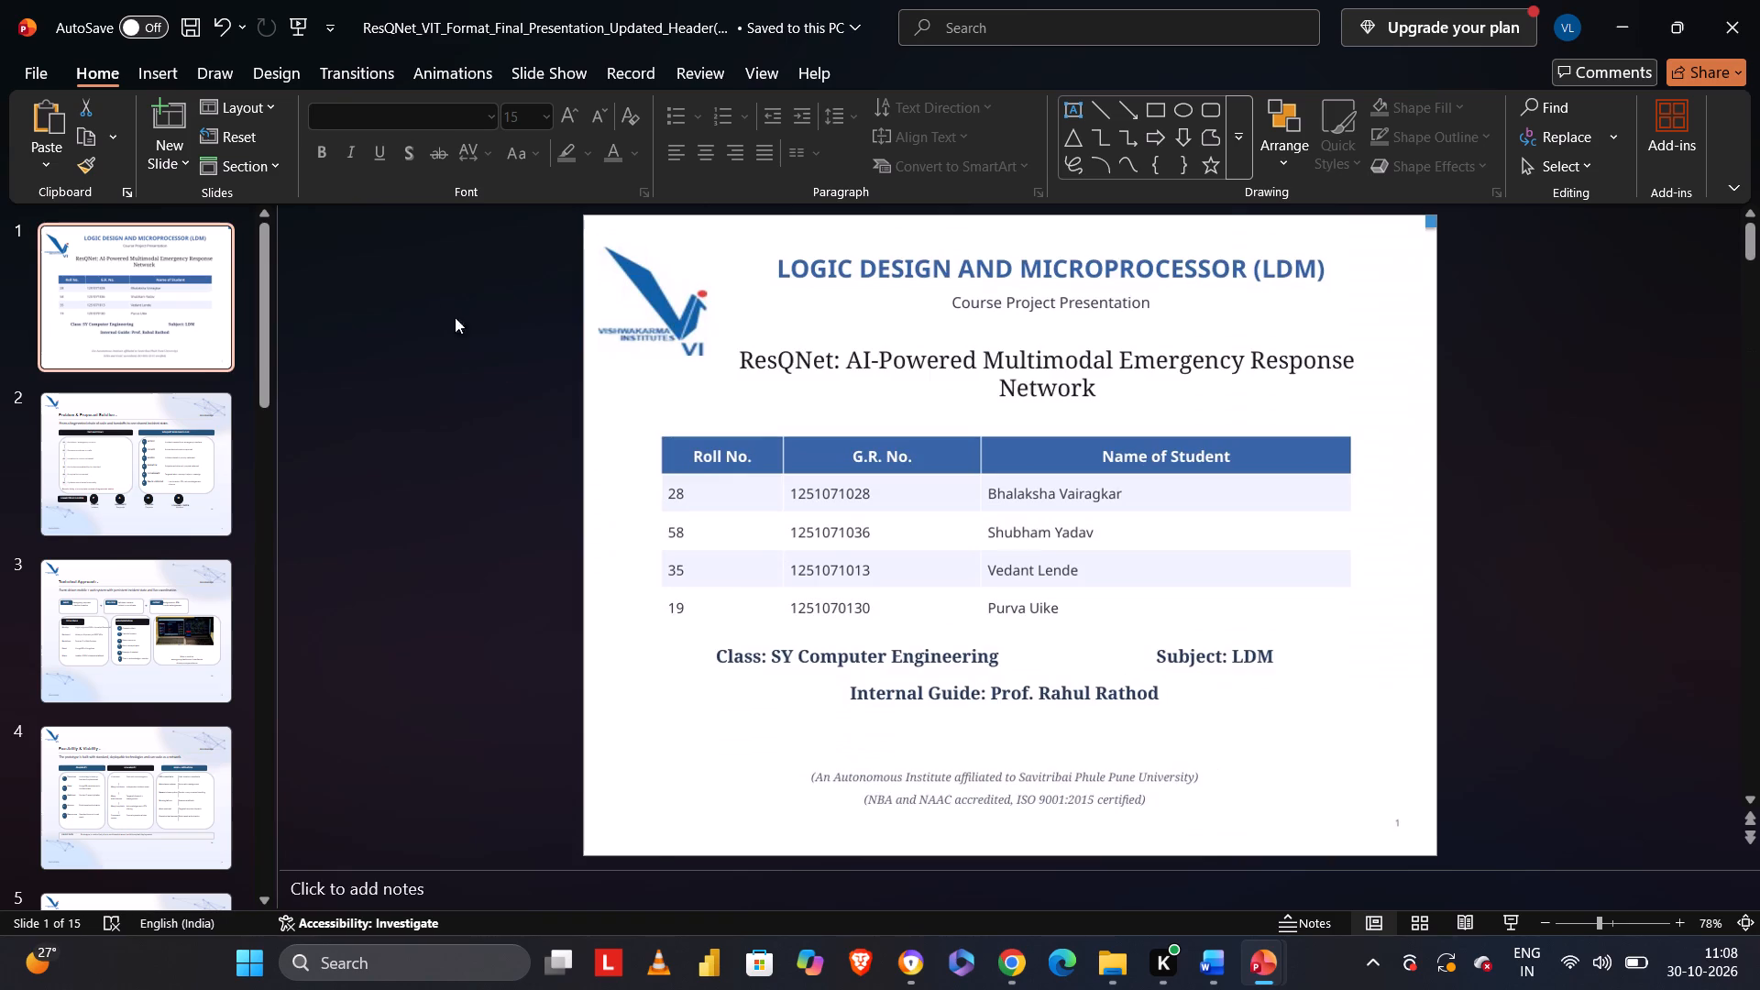
pyautogui.click(504, 363)
pyautogui.press('Right')
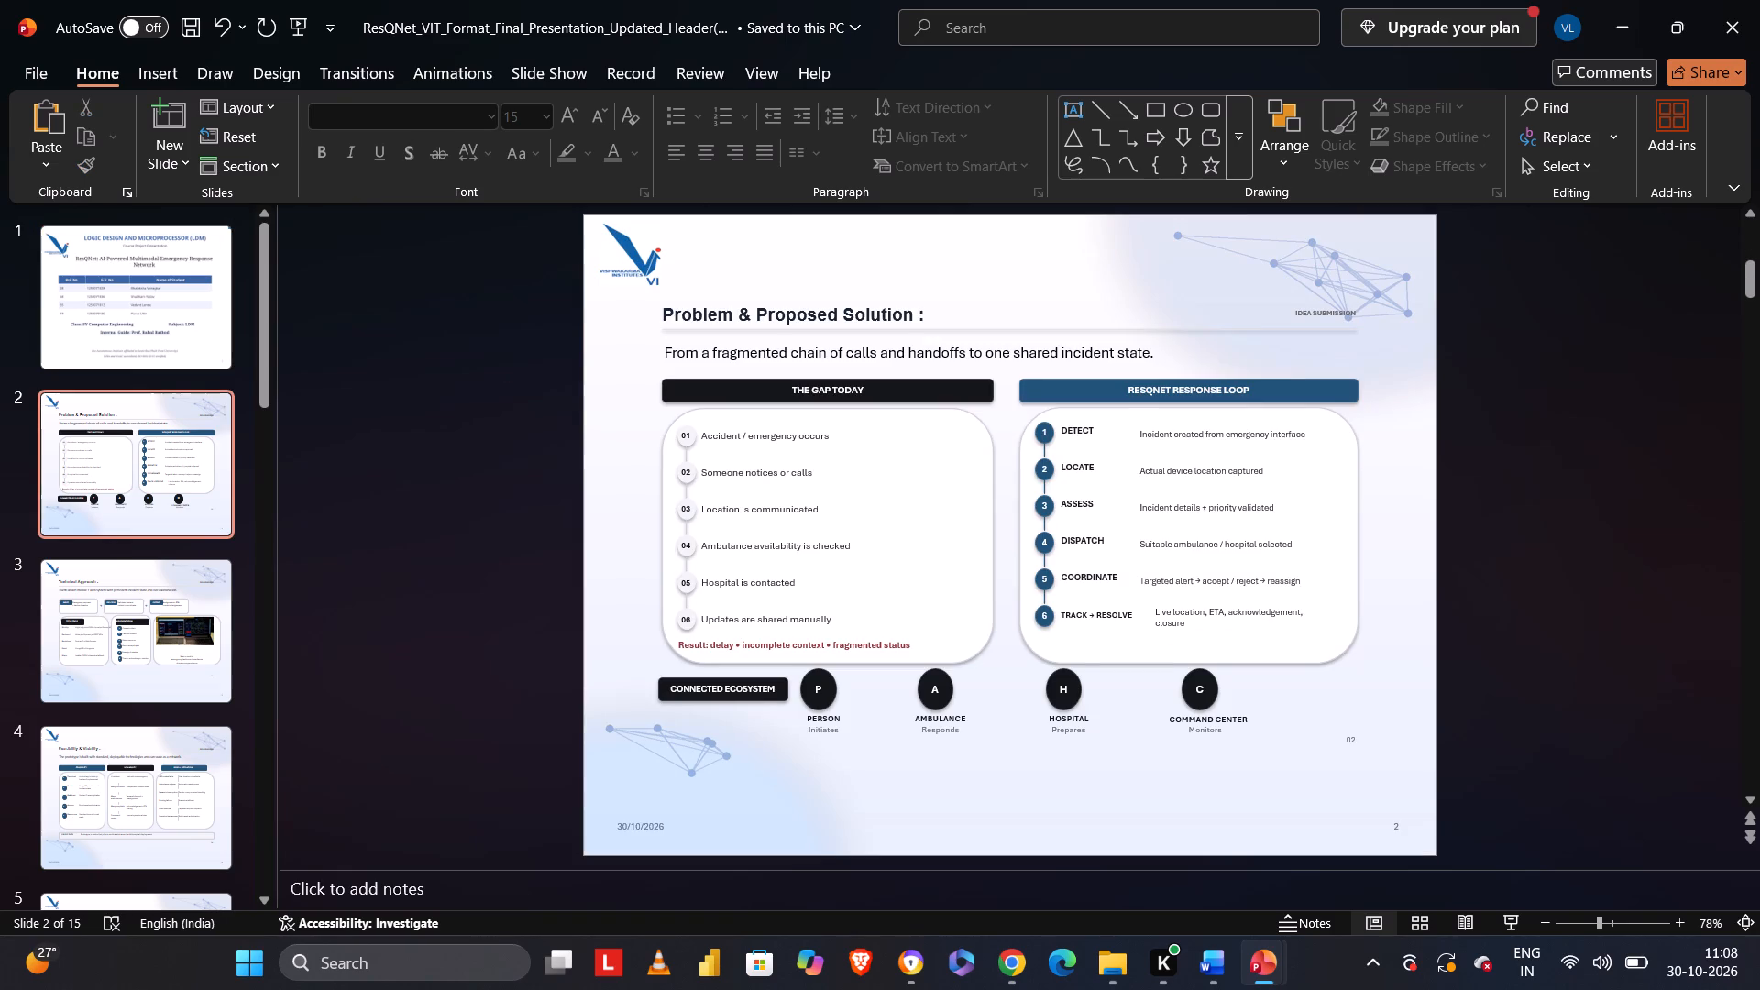
pyautogui.click(790, 307)
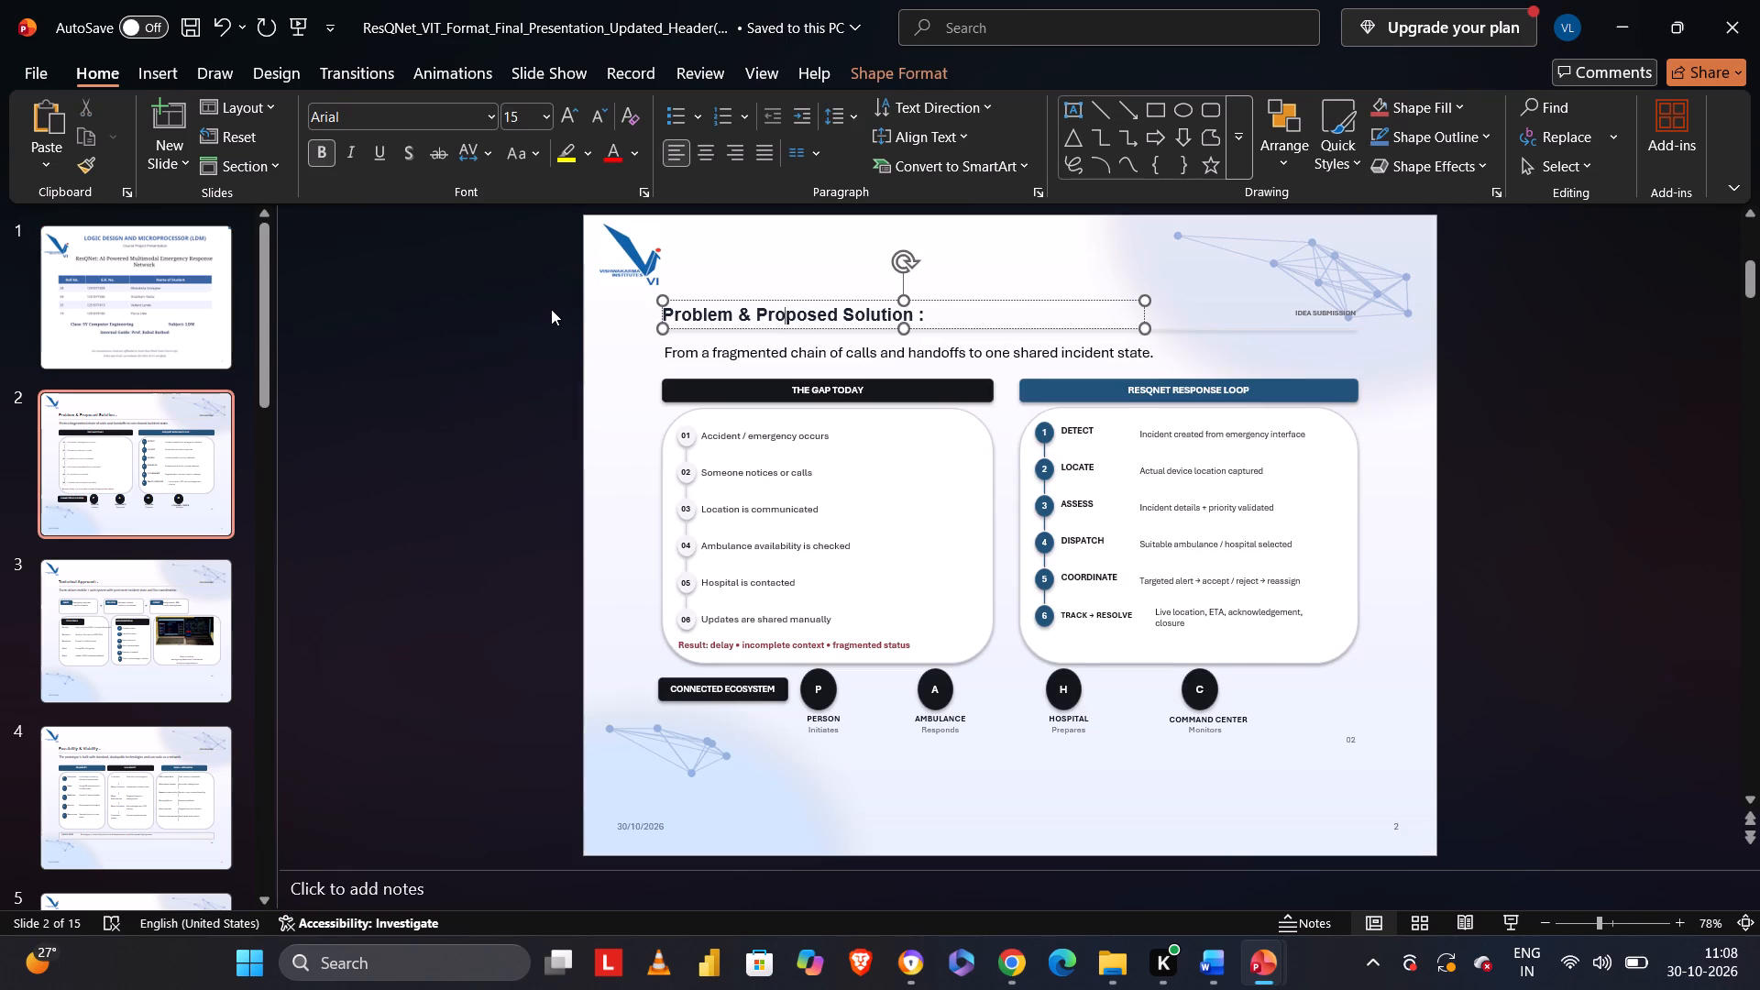
pyautogui.moveTo(918, 315); pyautogui.dragTo(651, 313)
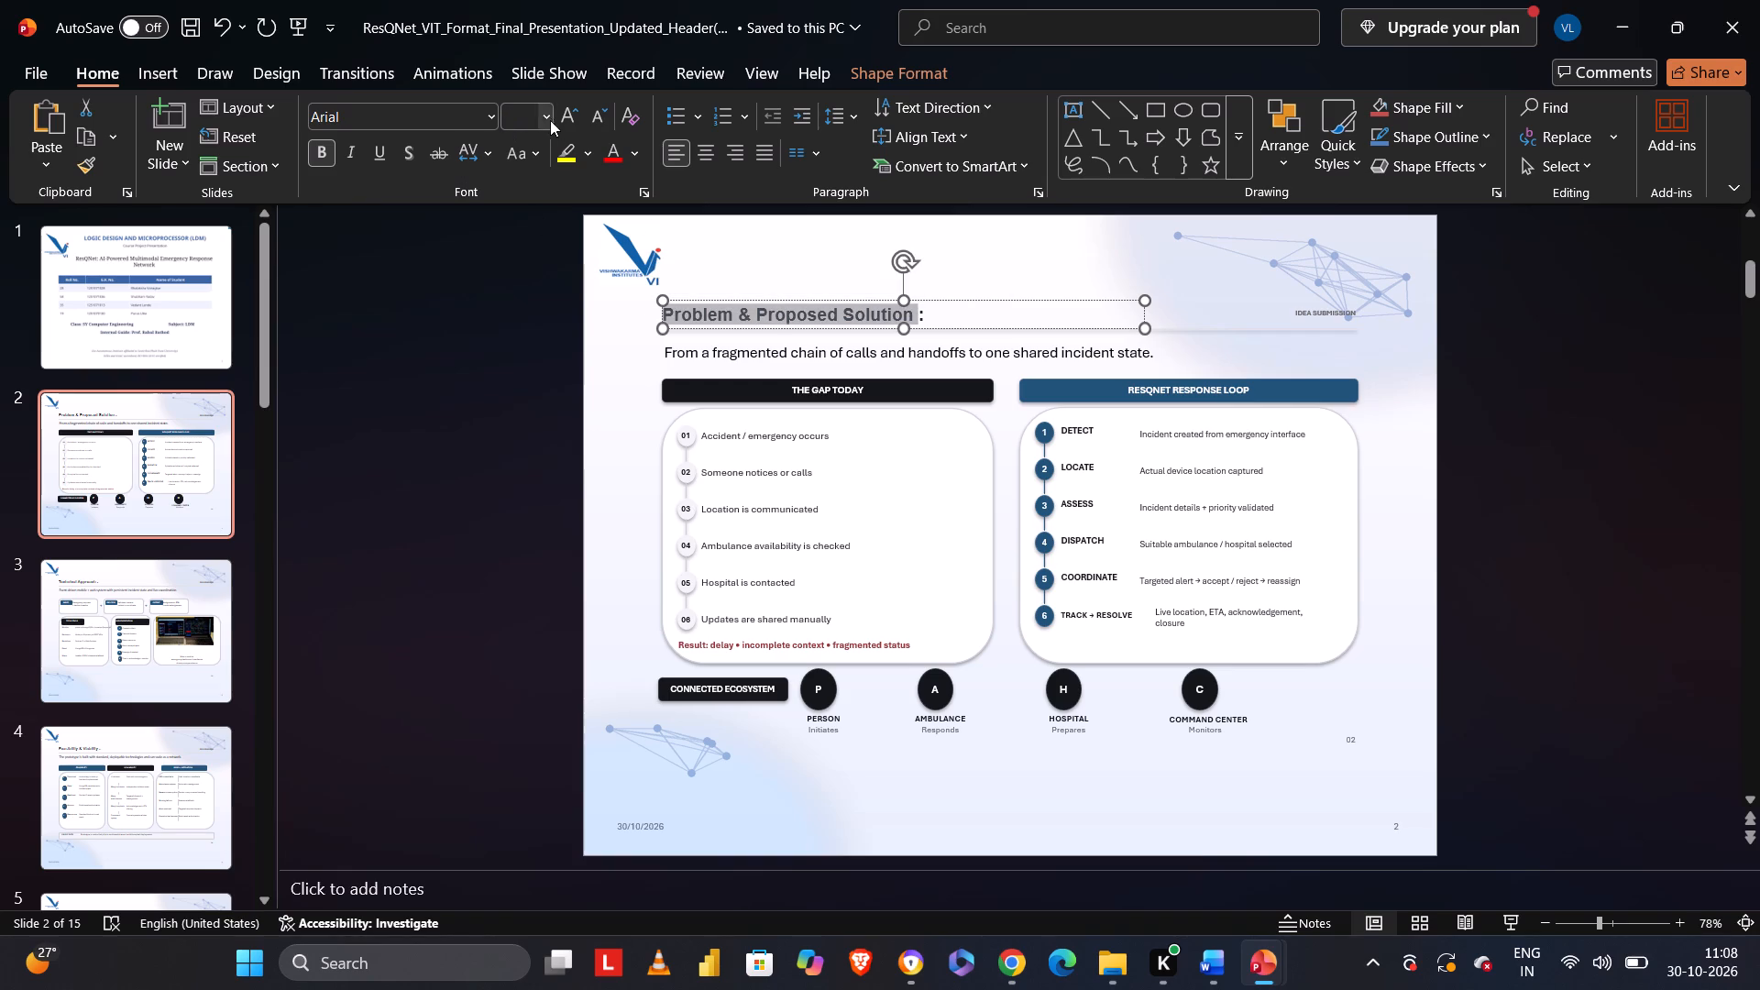
pyautogui.click(548, 122)
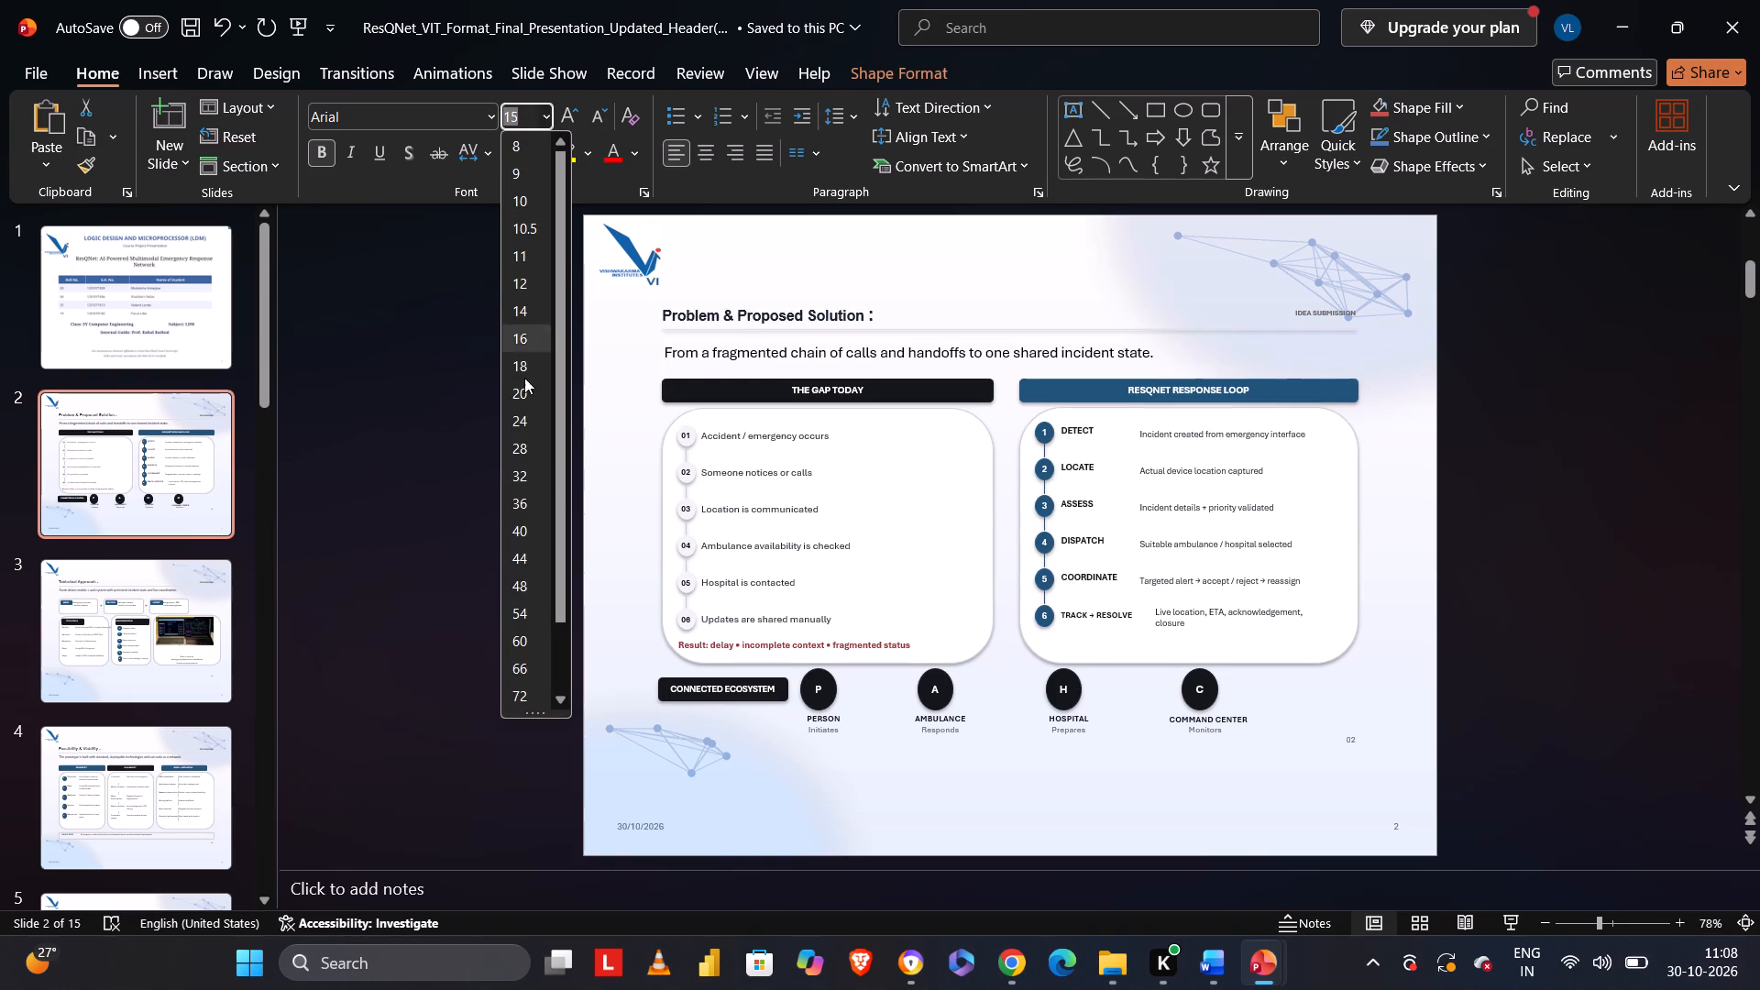
pyautogui.click(524, 461)
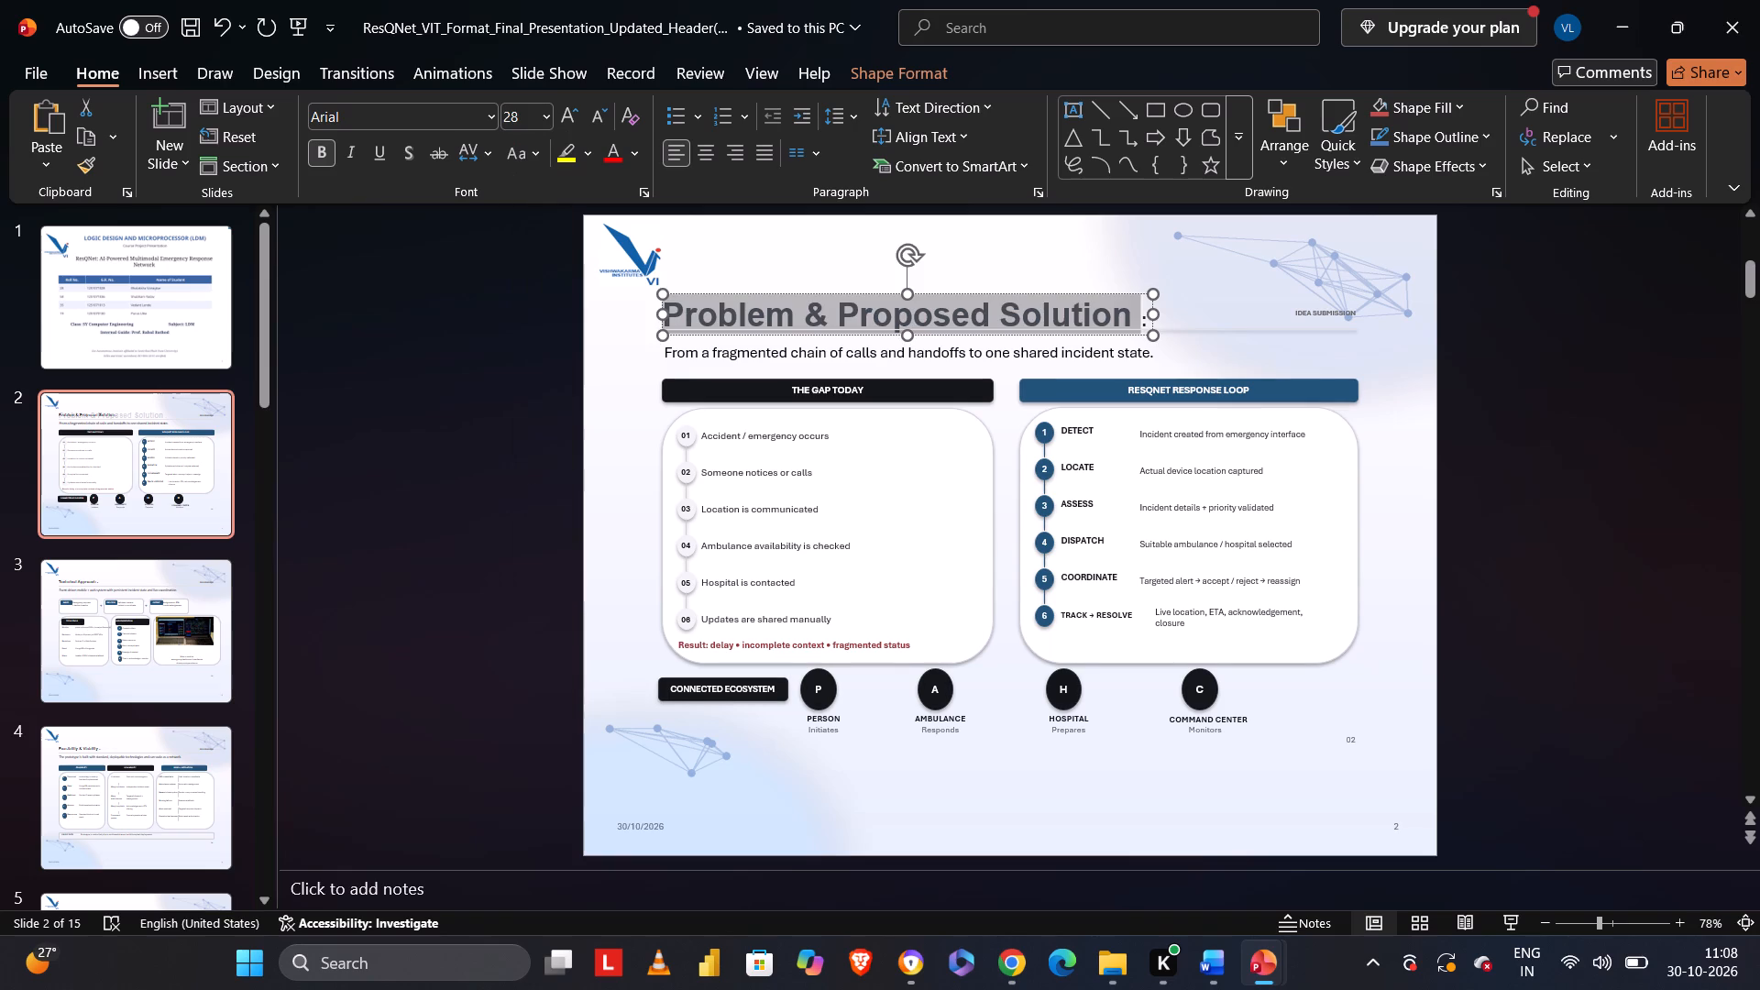
# Move the enlarged slide 2 heading up beside the logo, roughly centred across the slide.
pyautogui.moveTo(932, 296); pyautogui.dragTo(1007, 249)
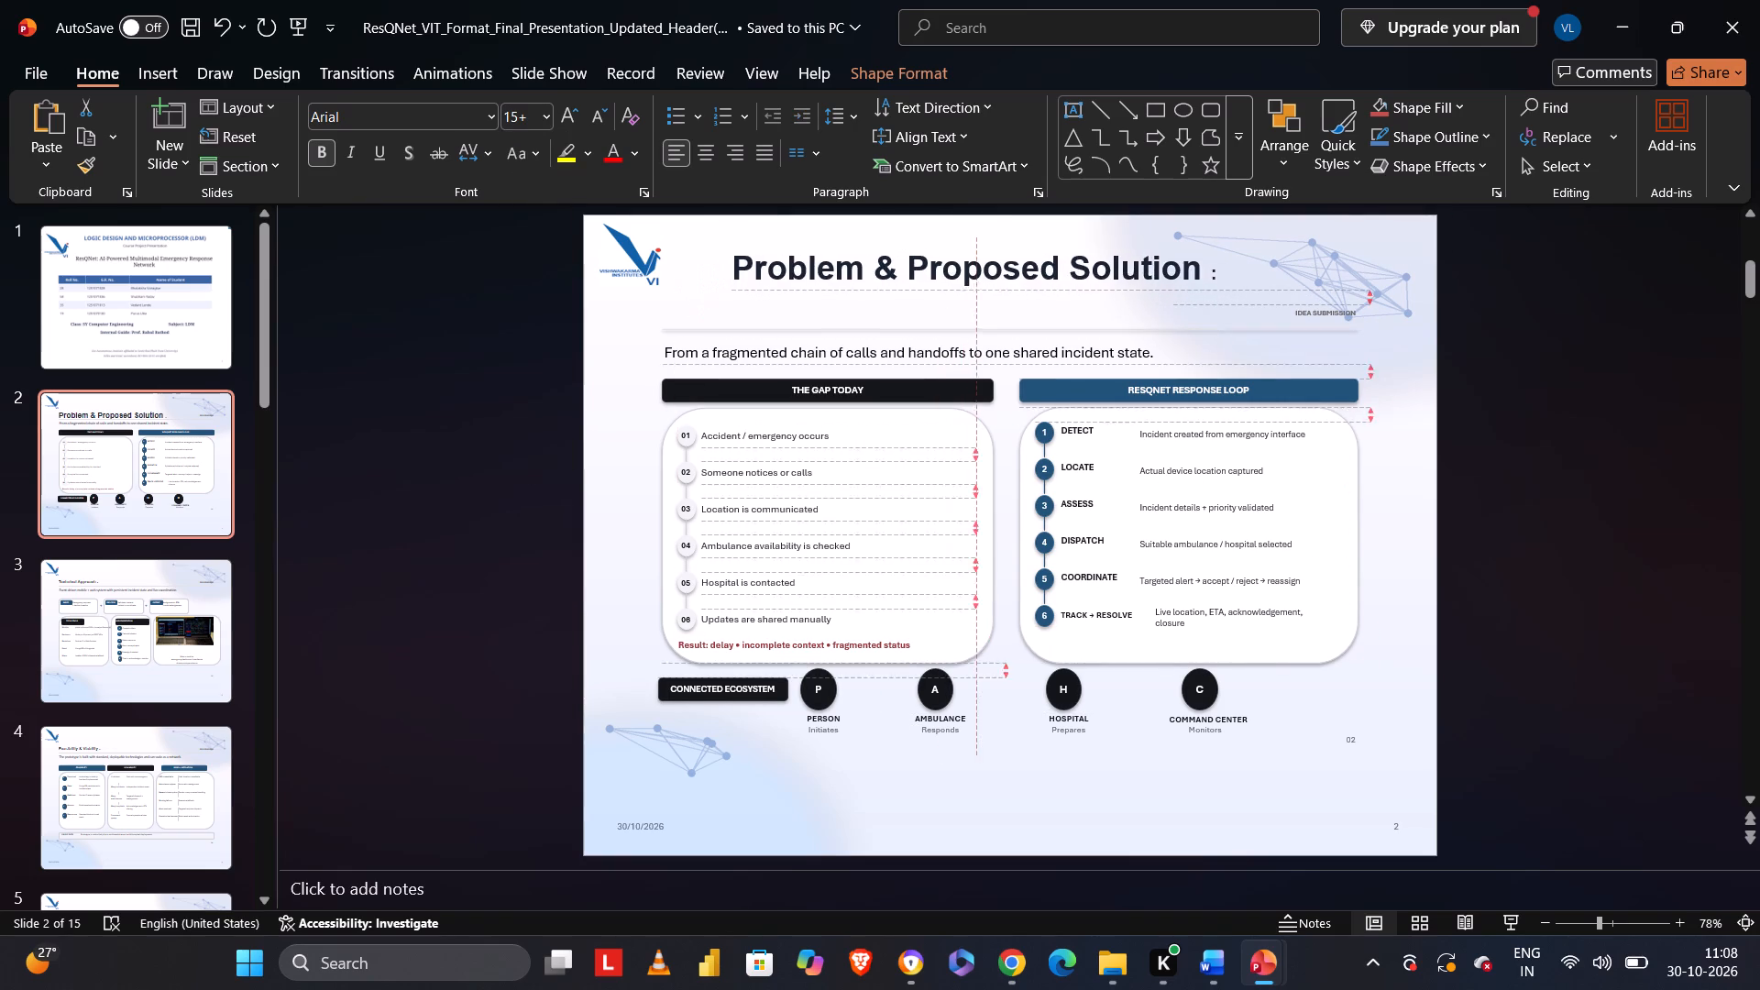
pyautogui.moveTo(1007, 249); pyautogui.dragTo(1013, 248)
# Select all content below the heading on slide 2 and set its font size to 12.
pyautogui.moveTo(565, 319); pyautogui.dragTo(770, 344)
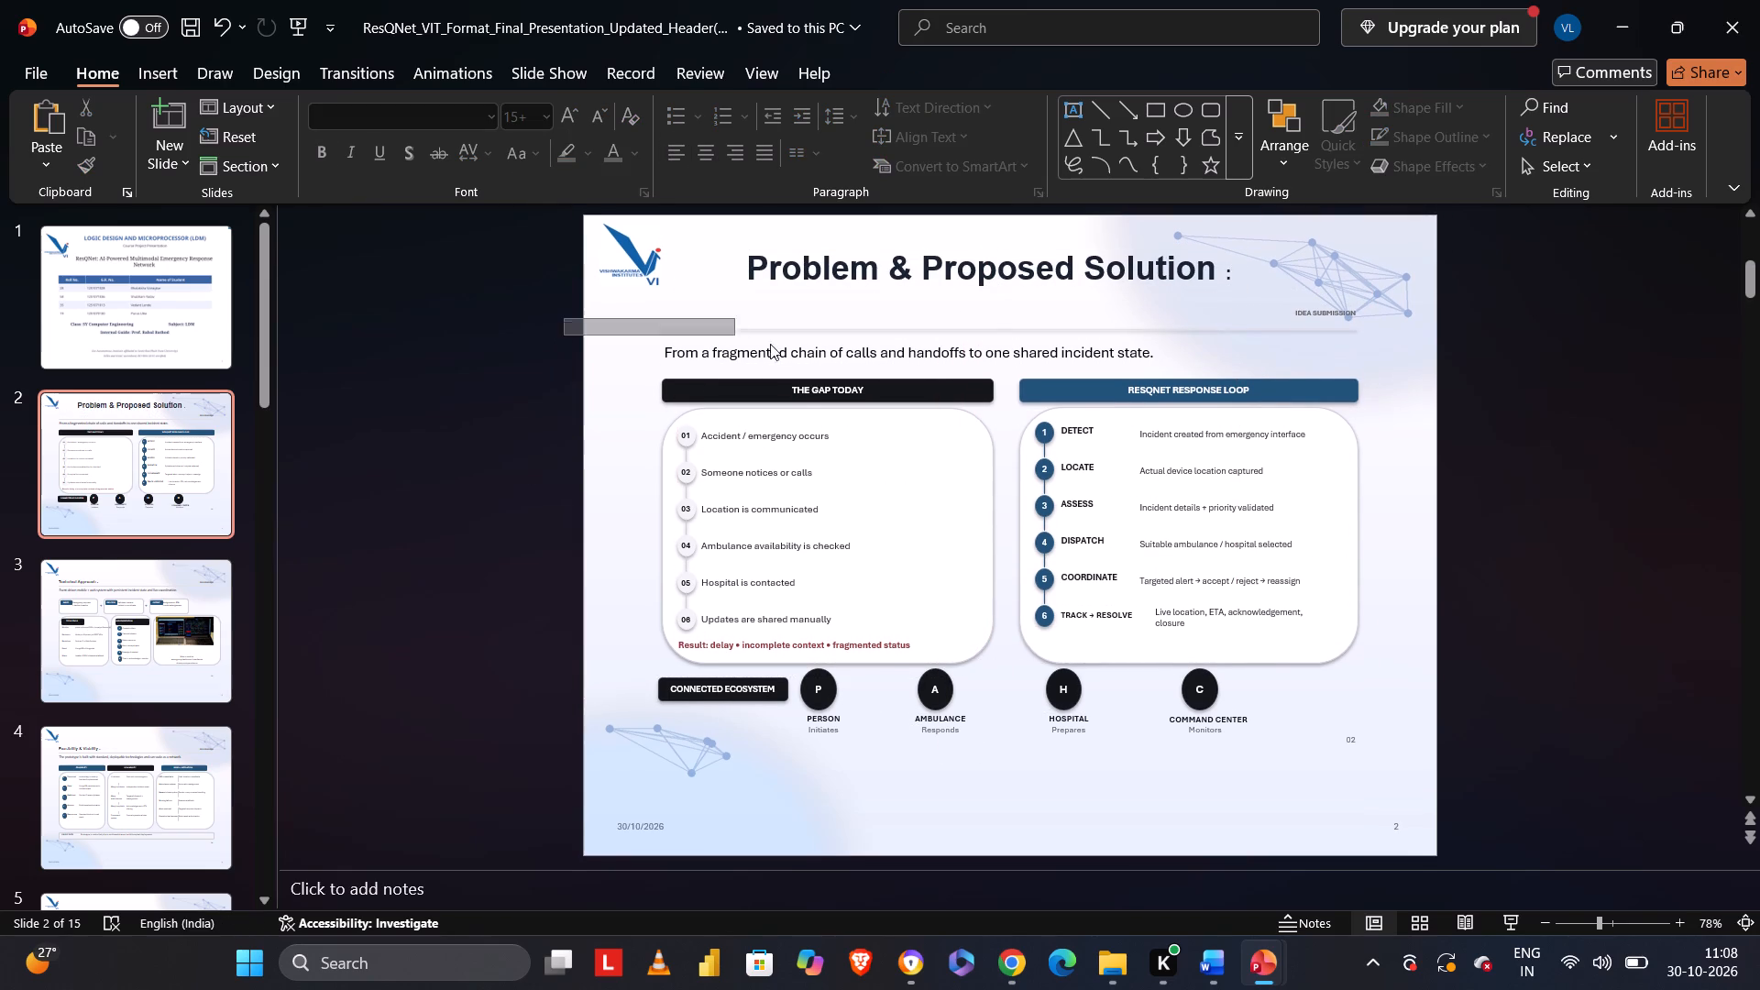
pyautogui.moveTo(770, 344); pyautogui.dragTo(1417, 748)
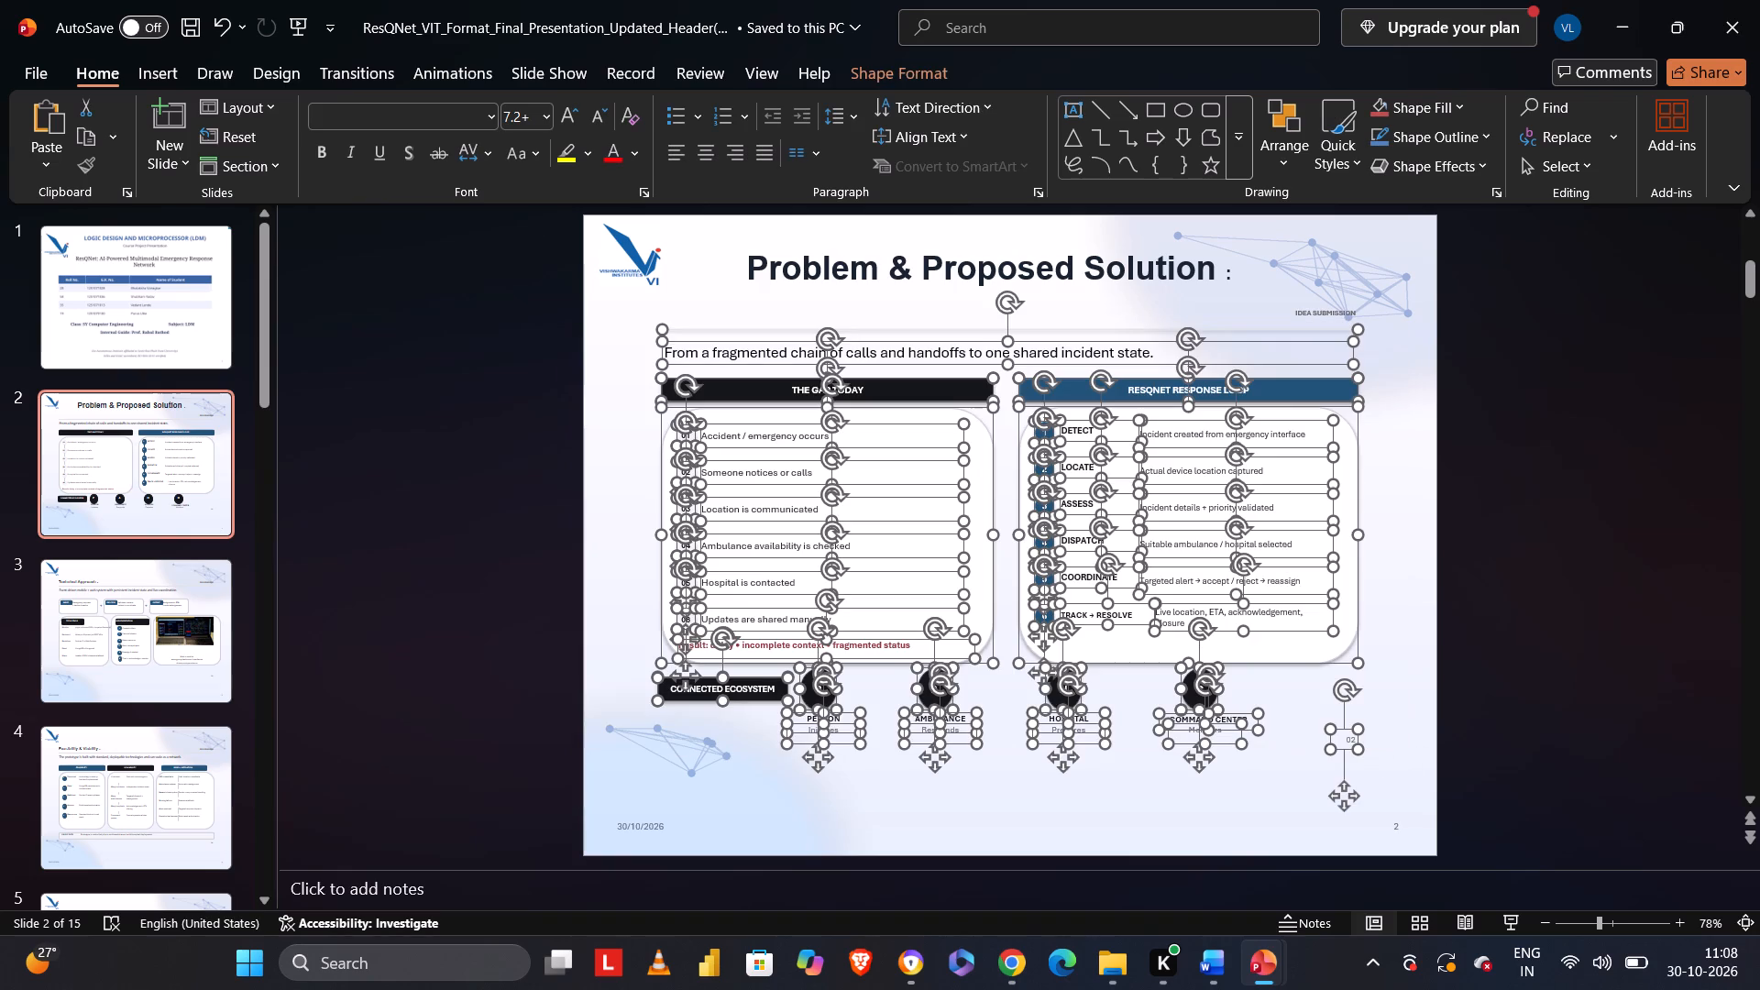
pyautogui.click(546, 110)
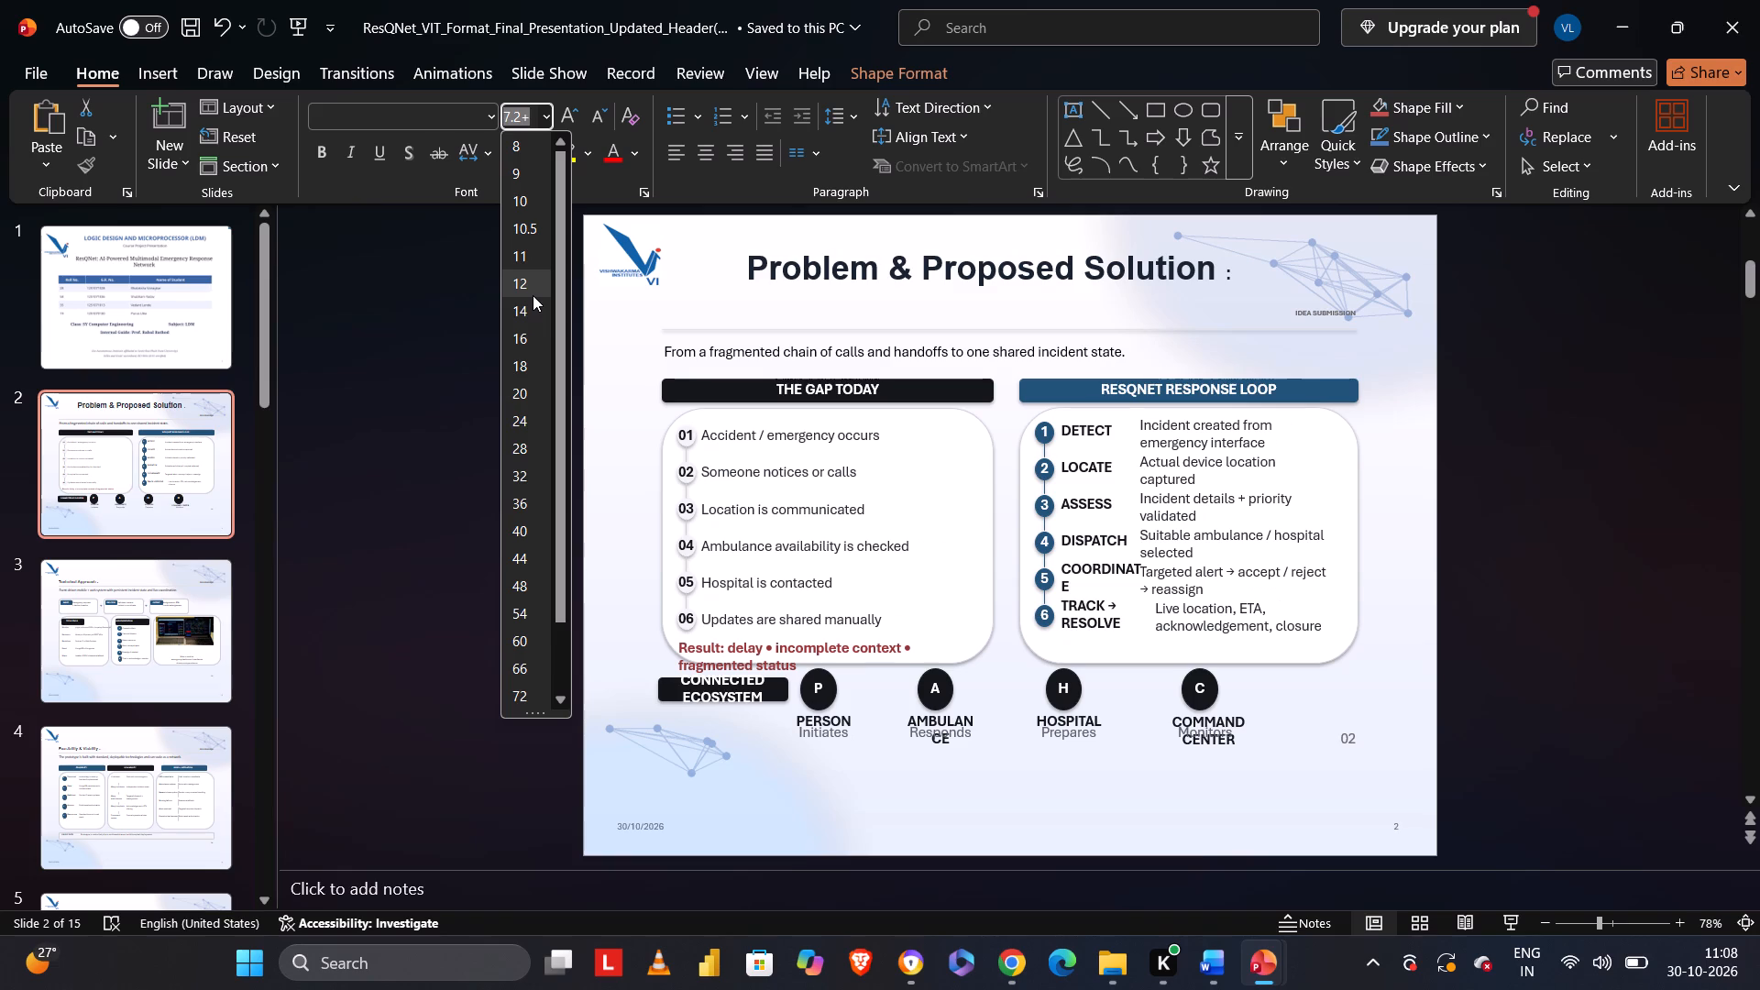
pyautogui.click(533, 295)
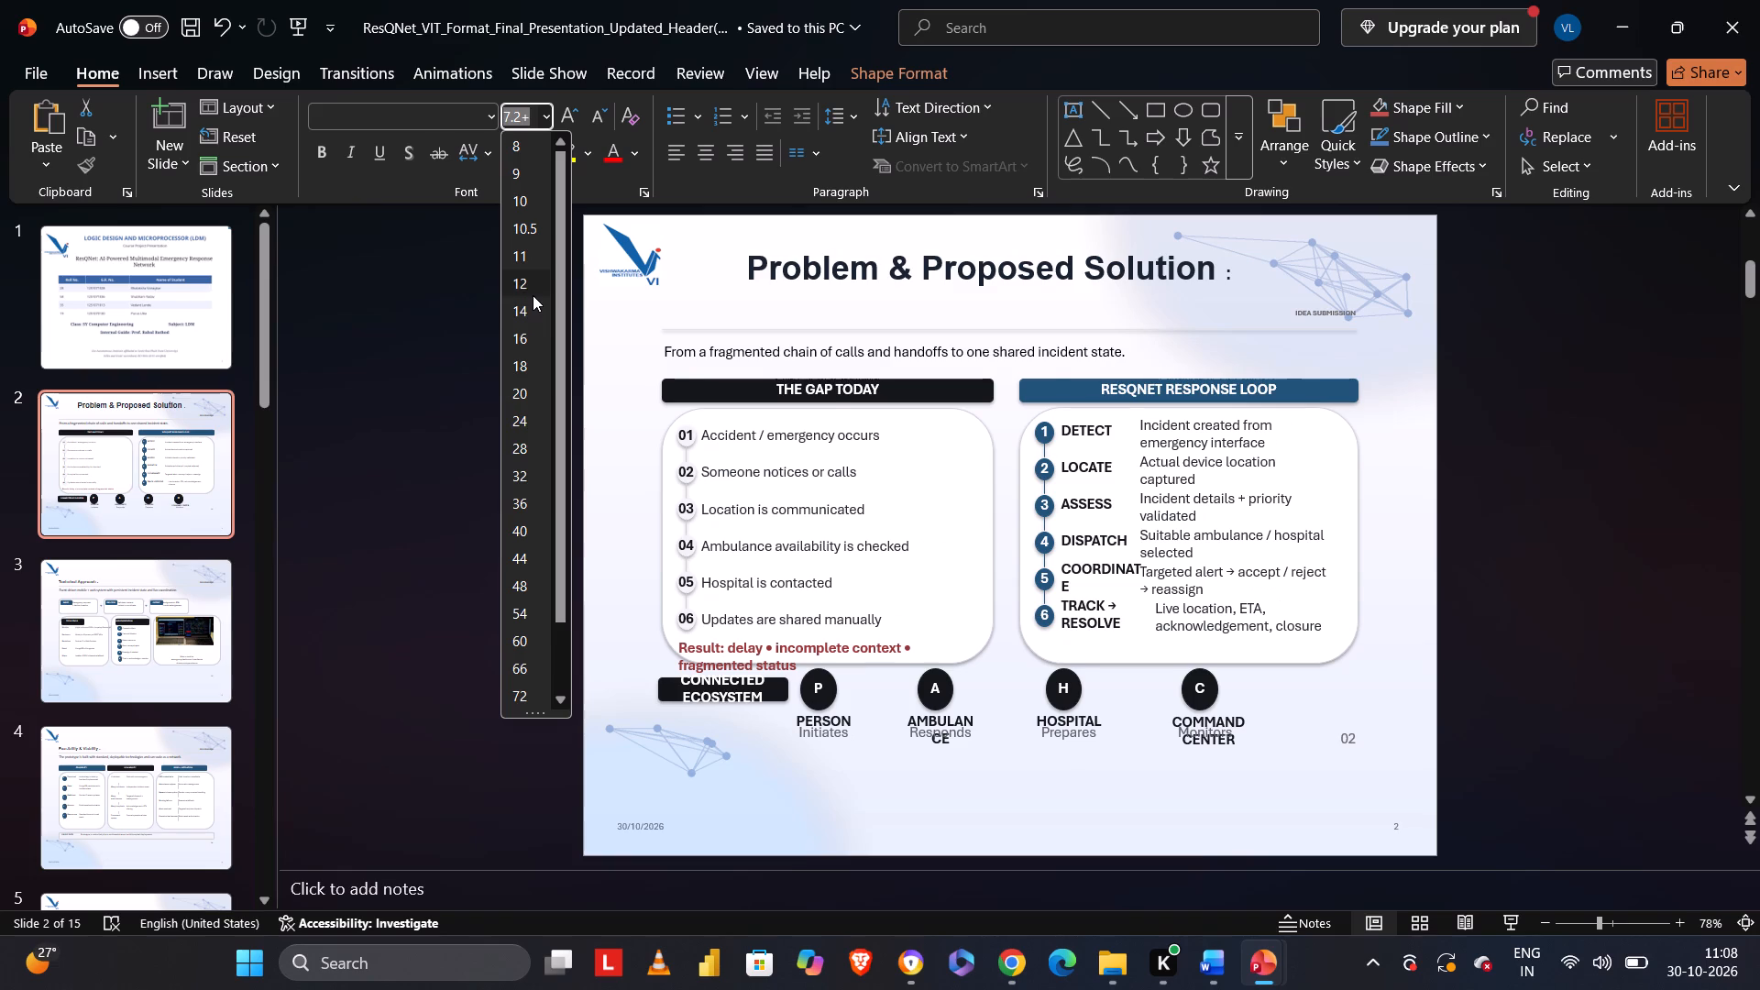
pyautogui.click(586, 549)
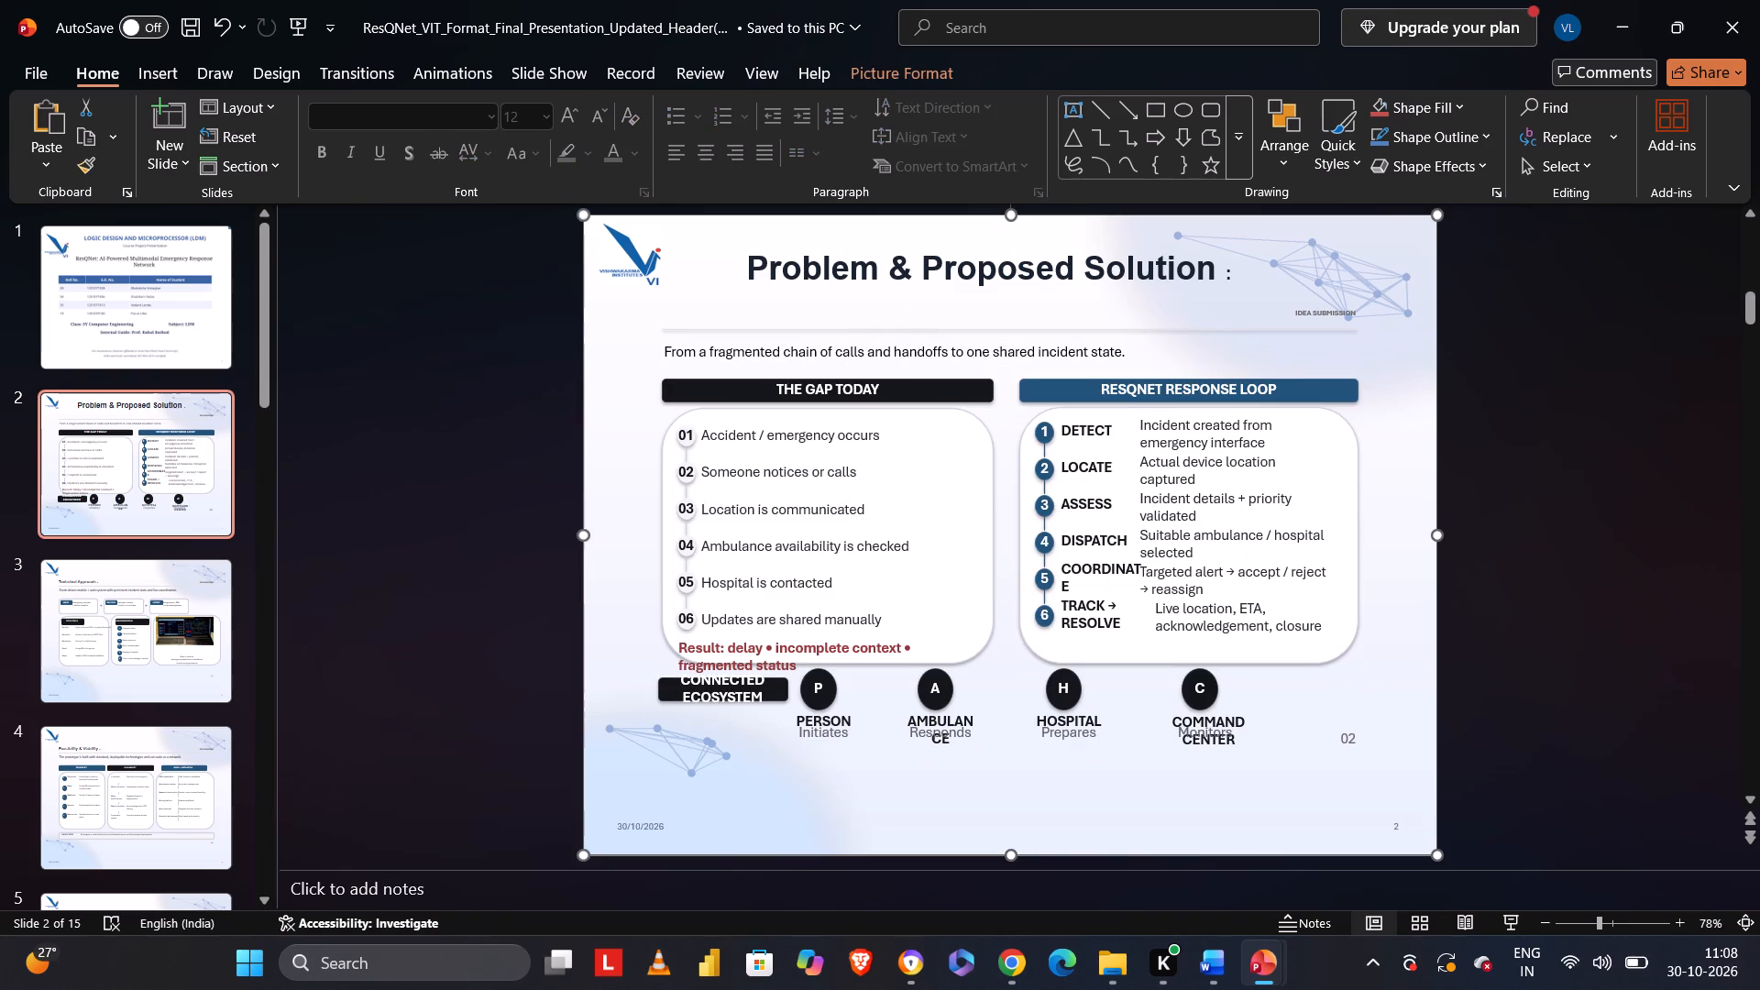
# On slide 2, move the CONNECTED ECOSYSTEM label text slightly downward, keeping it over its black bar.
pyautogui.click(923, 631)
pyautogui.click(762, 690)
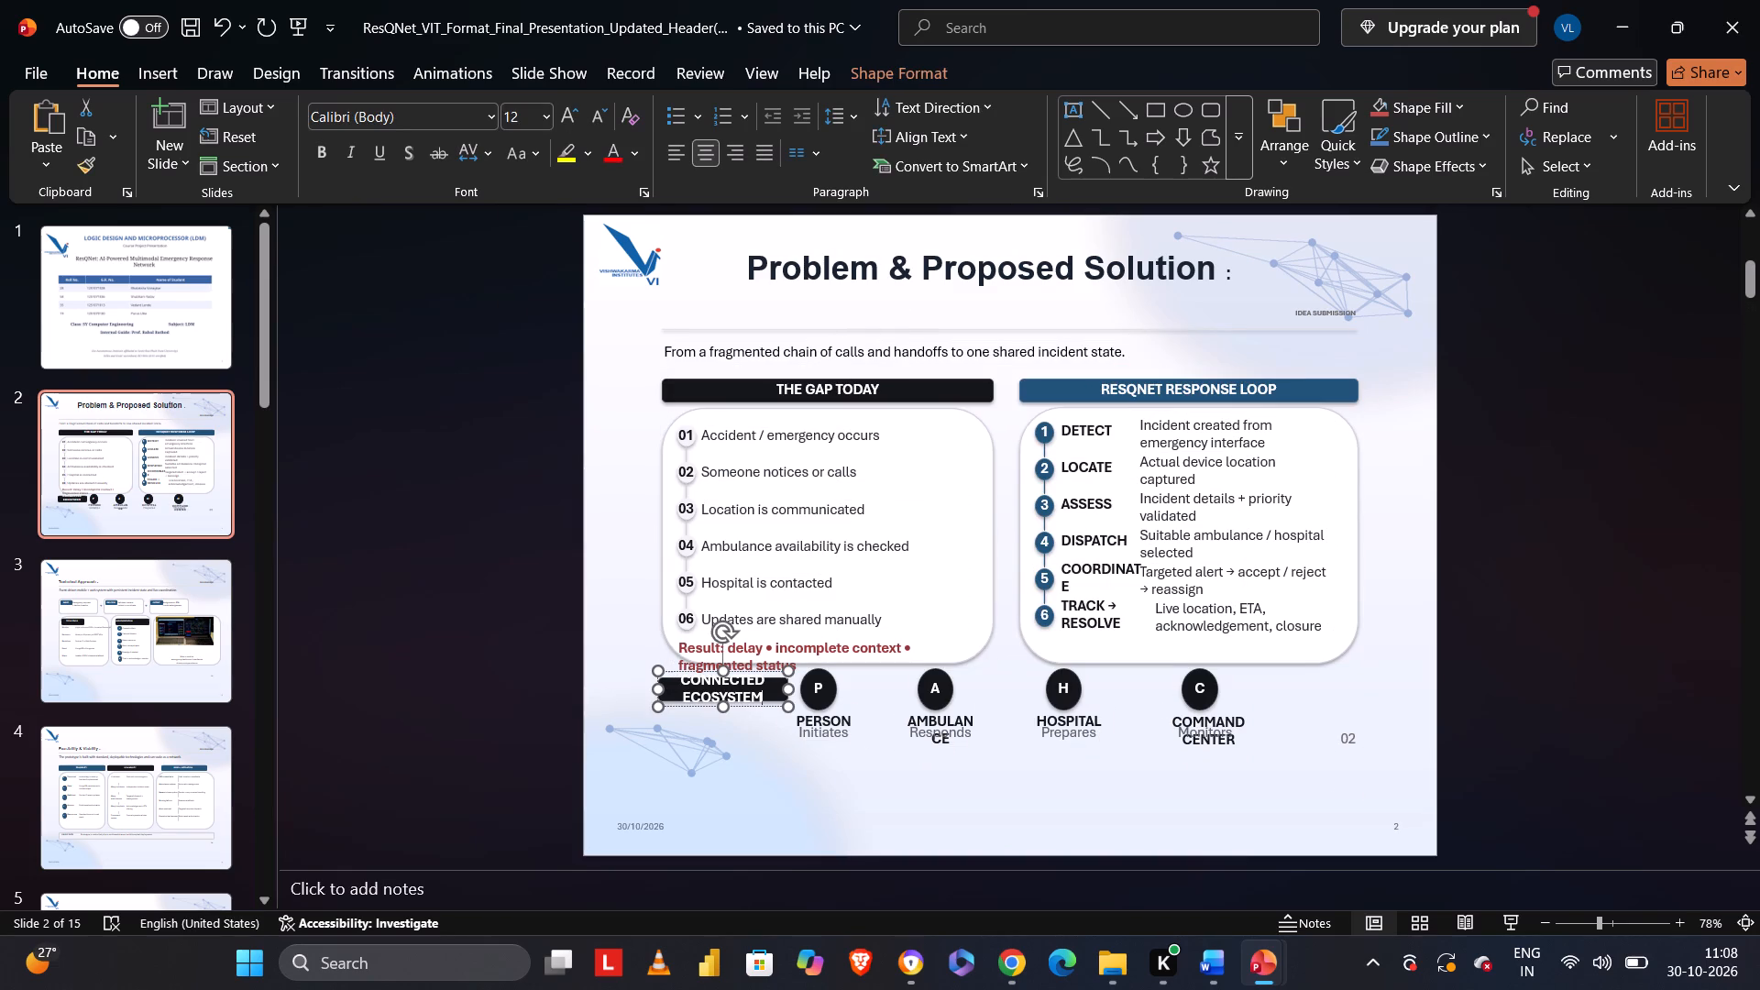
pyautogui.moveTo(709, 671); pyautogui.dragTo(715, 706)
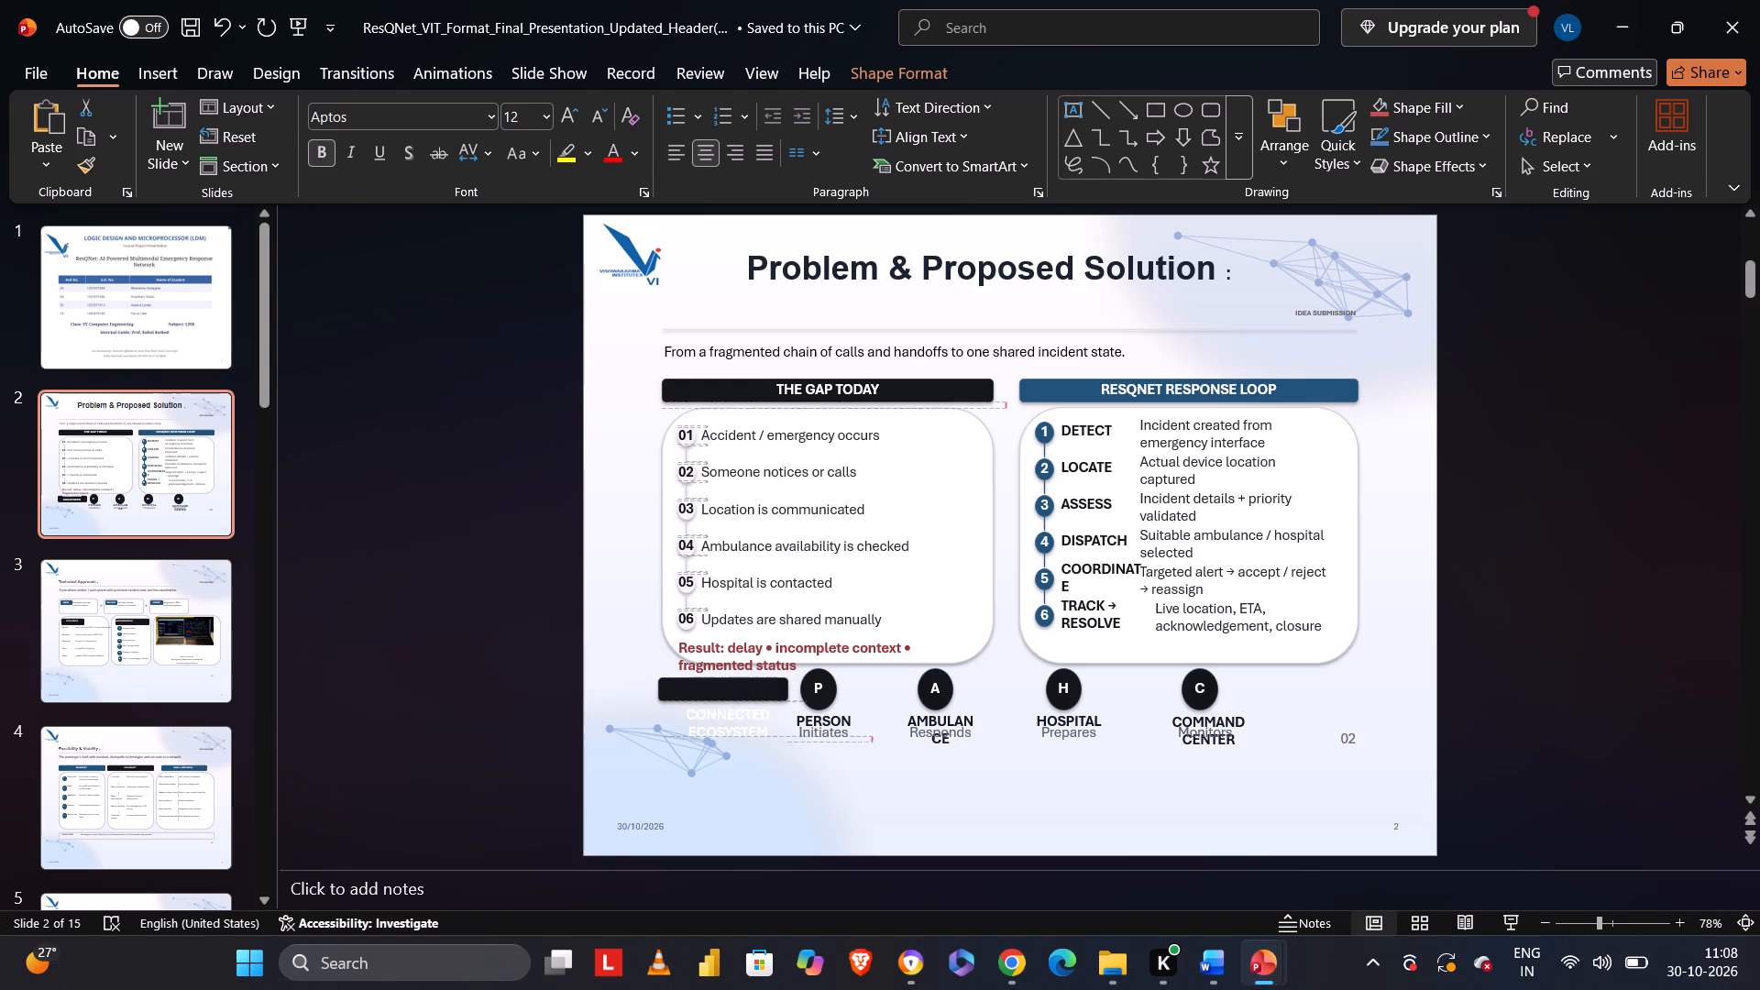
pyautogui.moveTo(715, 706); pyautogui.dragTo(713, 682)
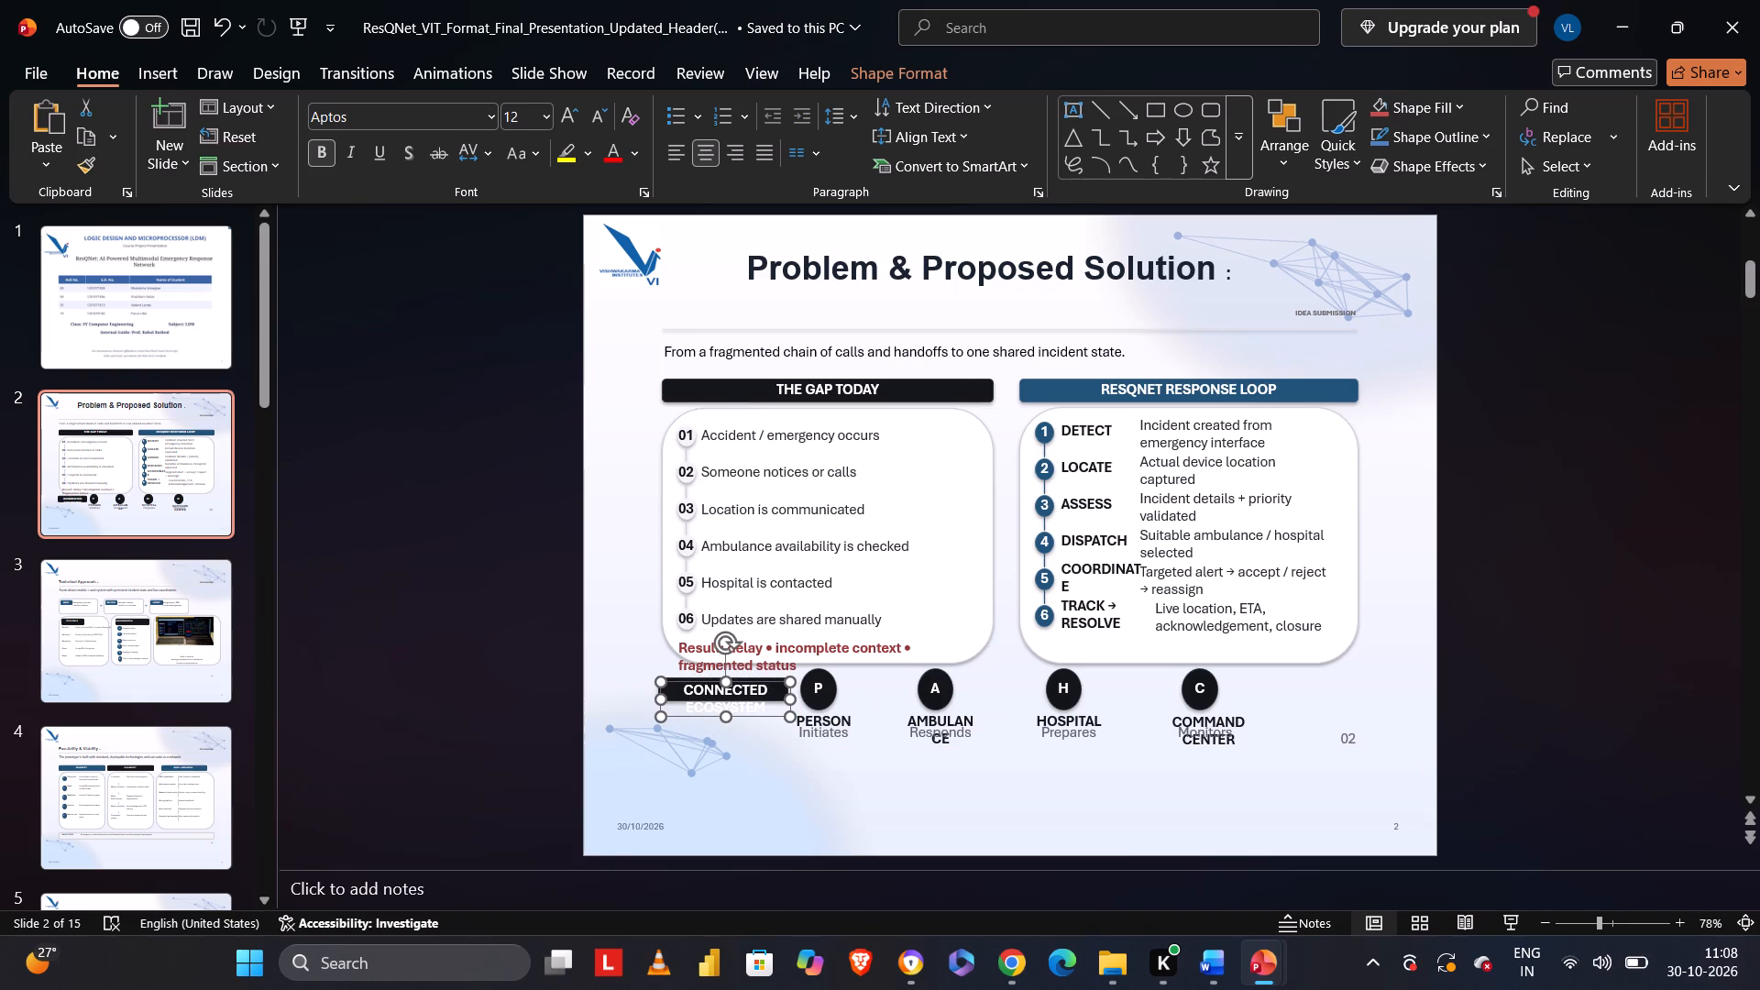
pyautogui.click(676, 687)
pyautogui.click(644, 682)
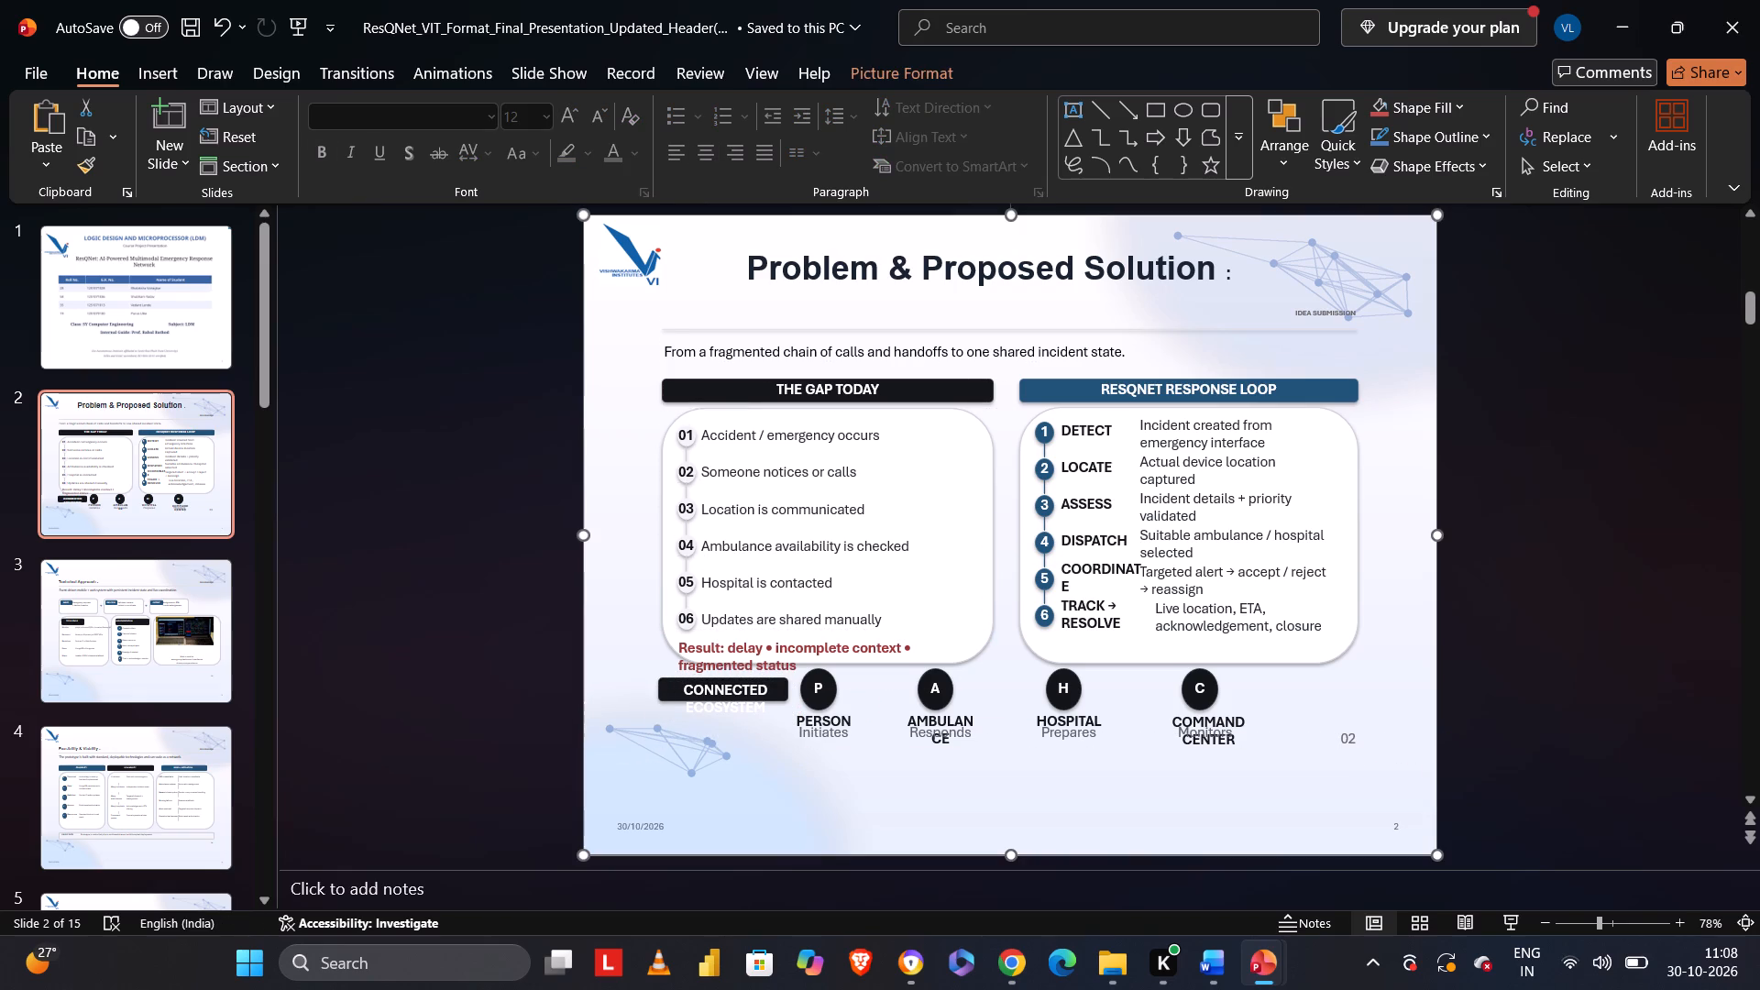
# Move the black CONNECTED ECOSYSTEM bar down and slightly left, clear of the red result line, and stretch it taller for two text lines.
pyautogui.click(660, 687)
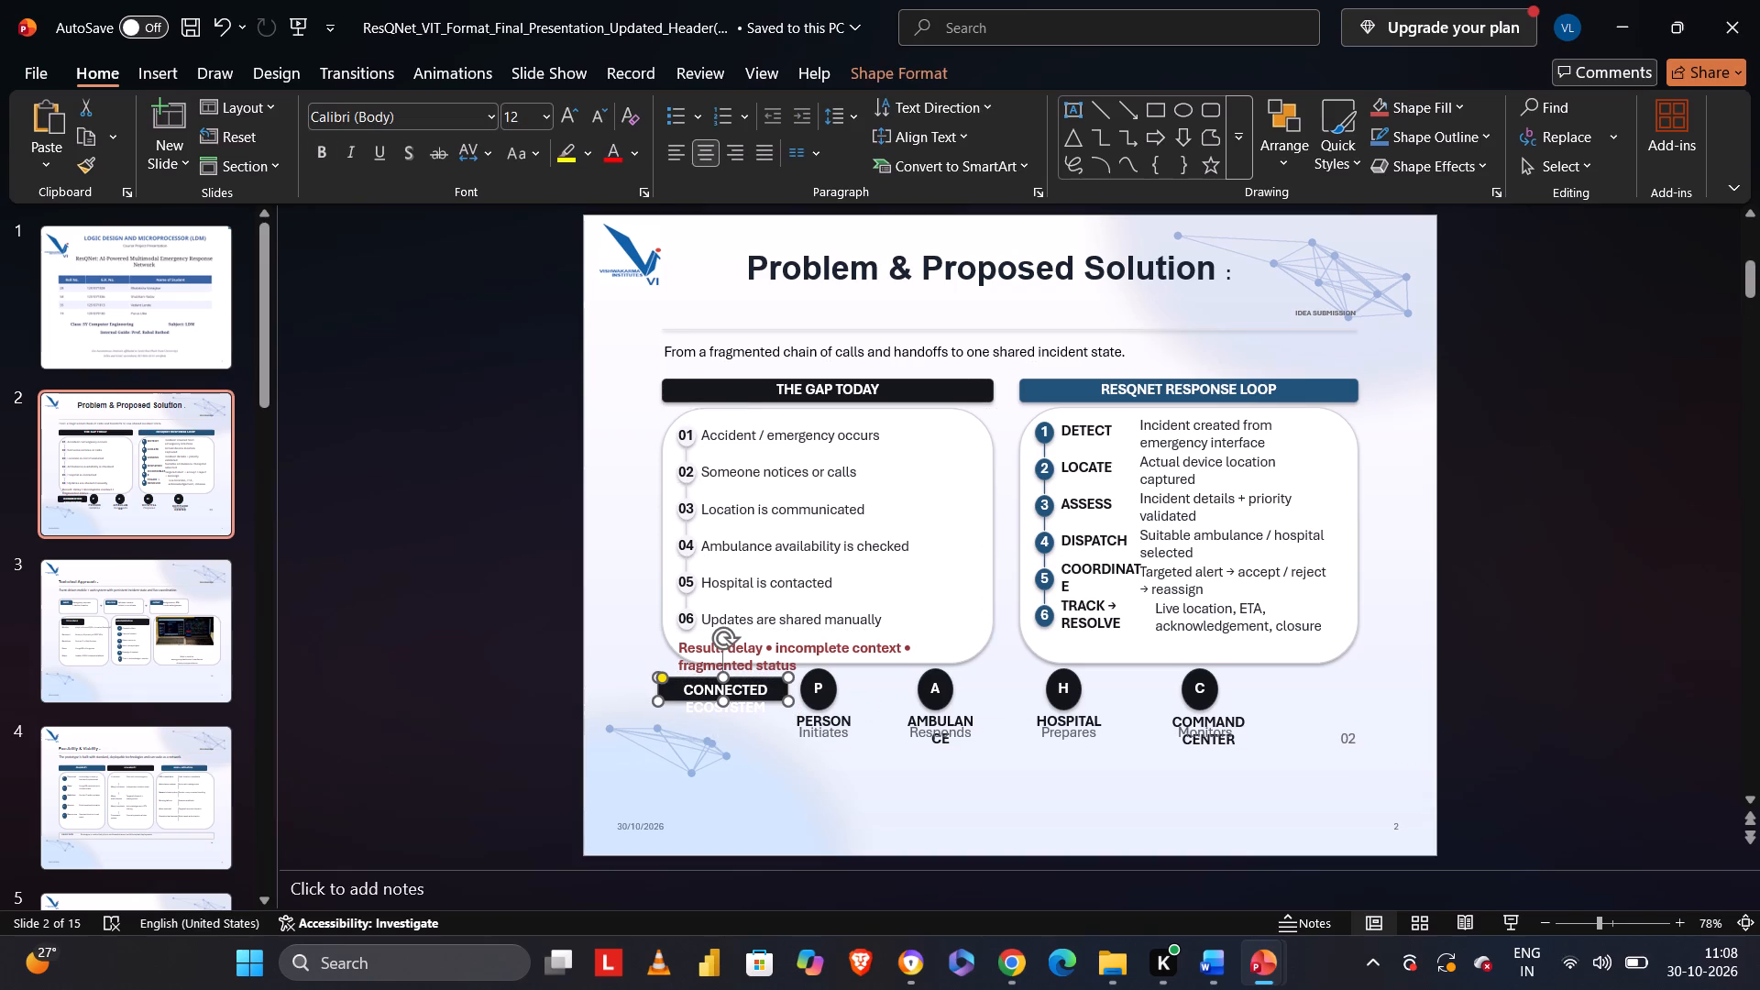
pyautogui.moveTo(670, 678); pyautogui.dragTo(659, 711)
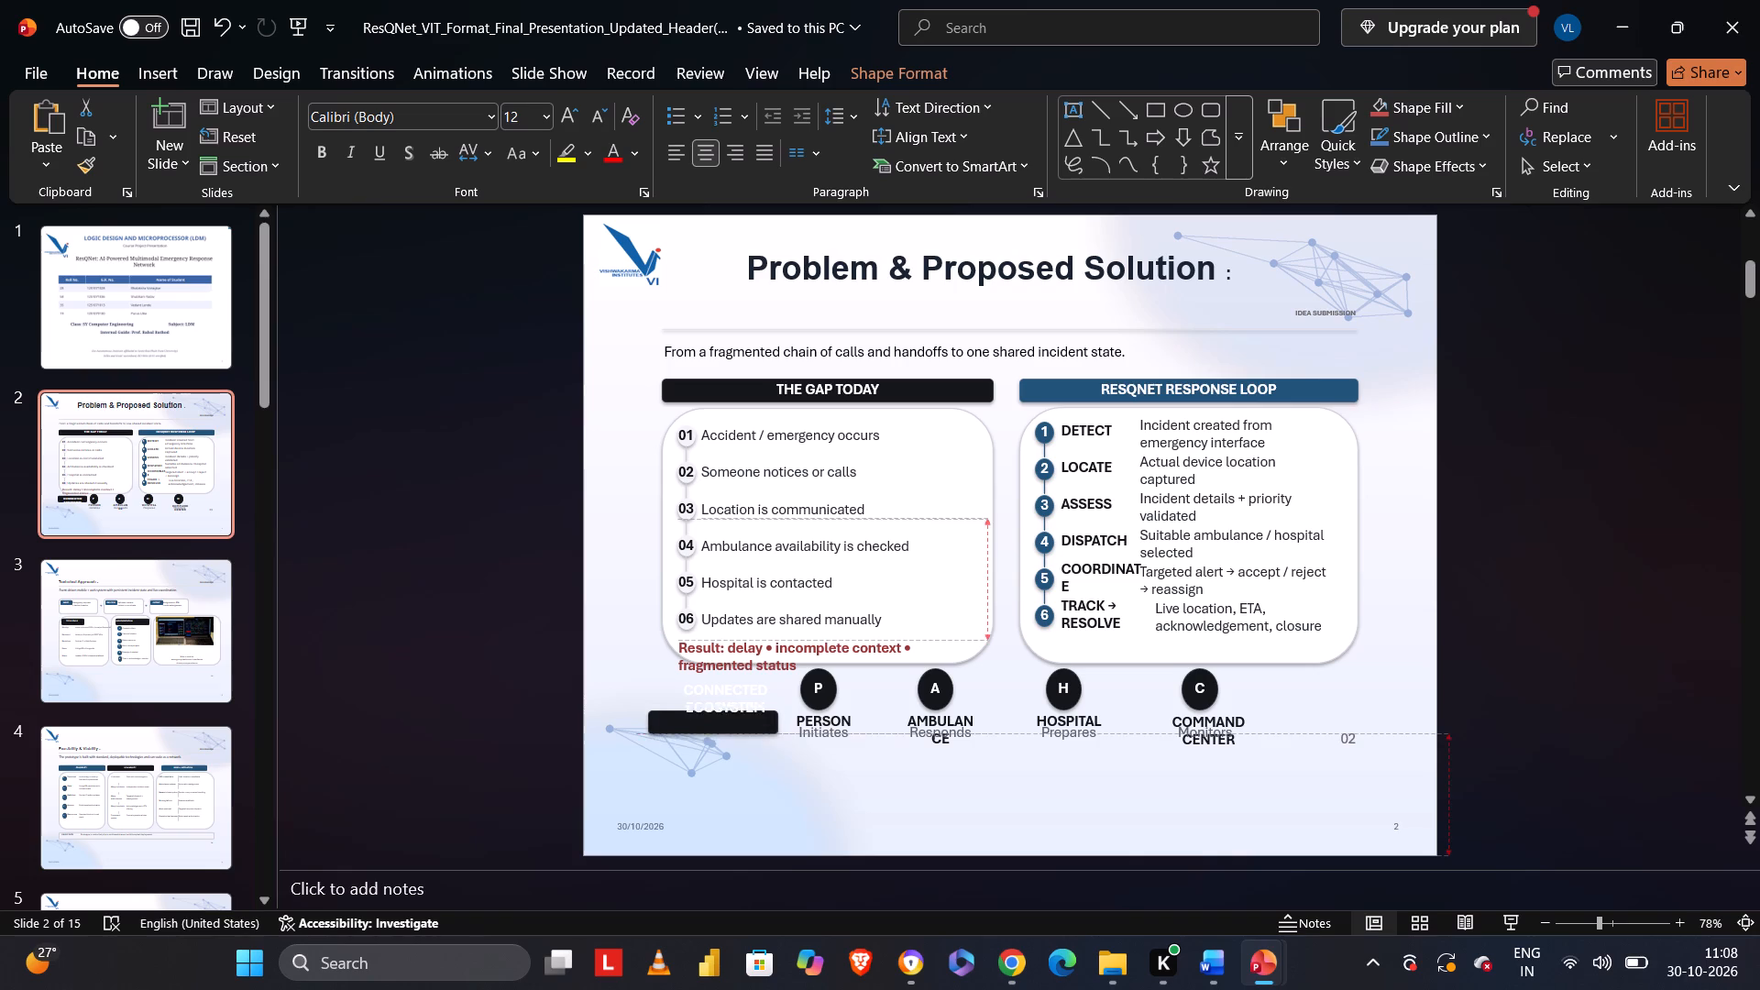
pyautogui.moveTo(659, 711); pyautogui.dragTo(657, 712)
pyautogui.moveTo(709, 711); pyautogui.dragTo(709, 699)
# Move the CONNECTED ECOSYSTEM text down and left so both lines sit on the repositioned black bar.
pyautogui.click(720, 691)
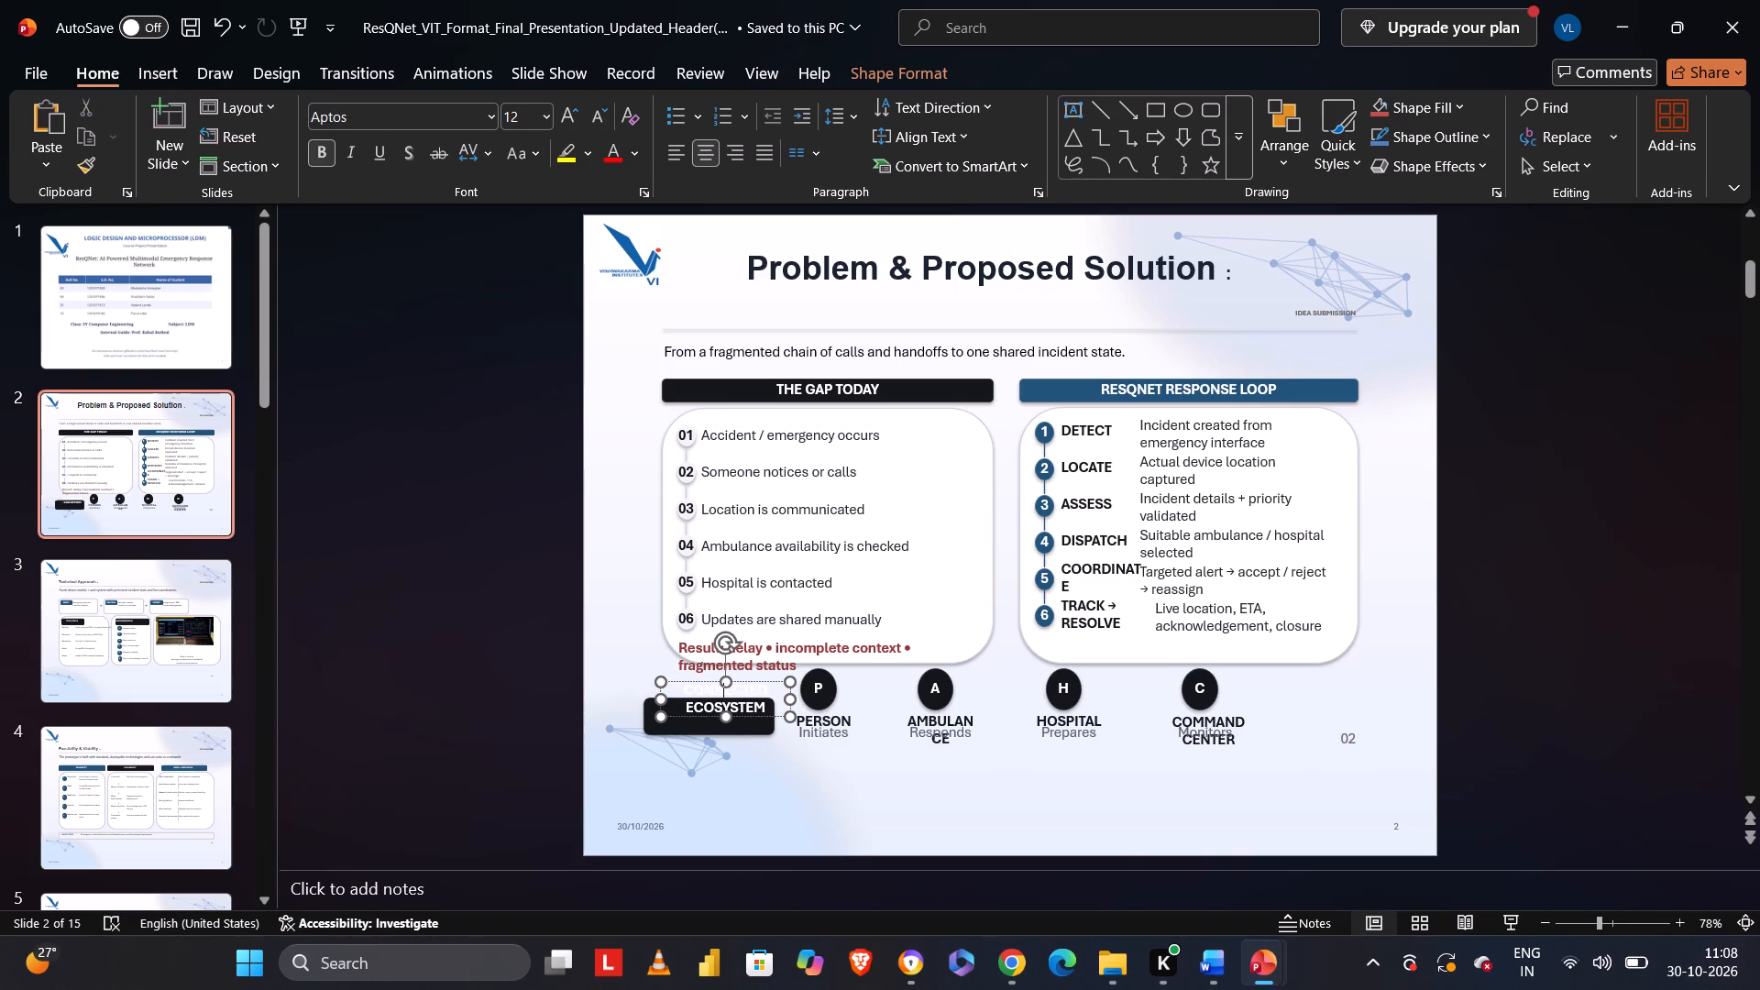
pyautogui.moveTo(720, 691); pyautogui.dragTo(699, 707)
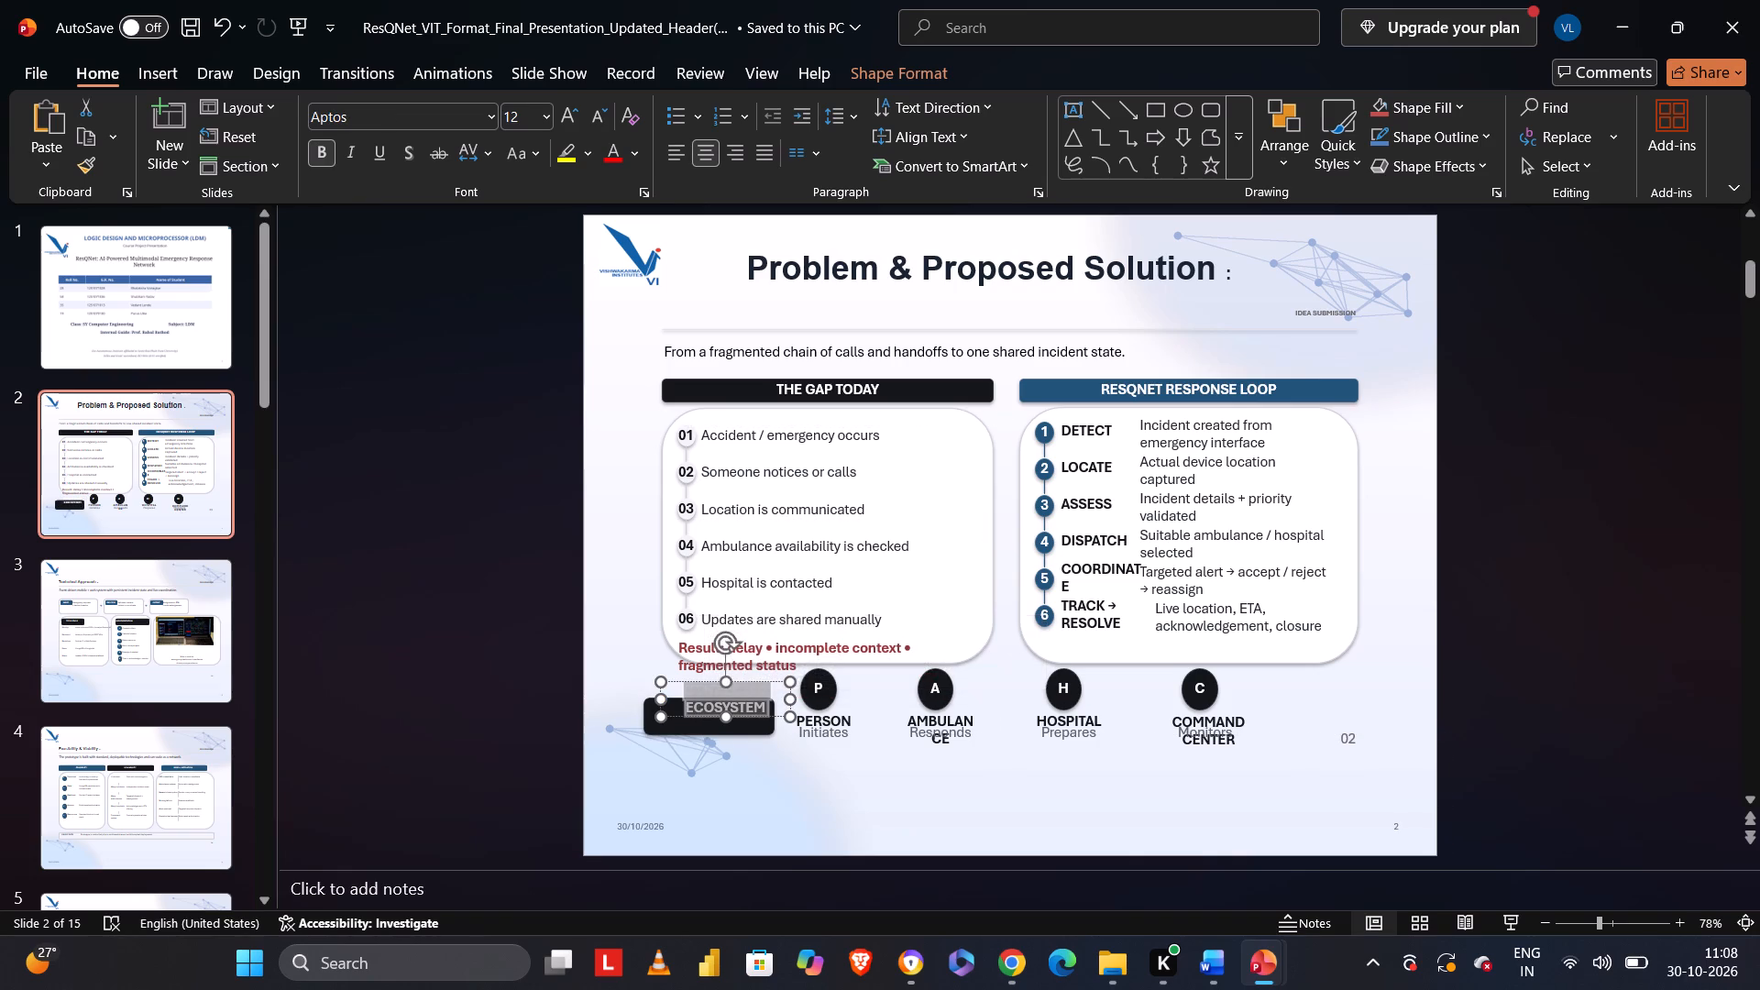
pyautogui.click(616, 653)
pyautogui.click(719, 698)
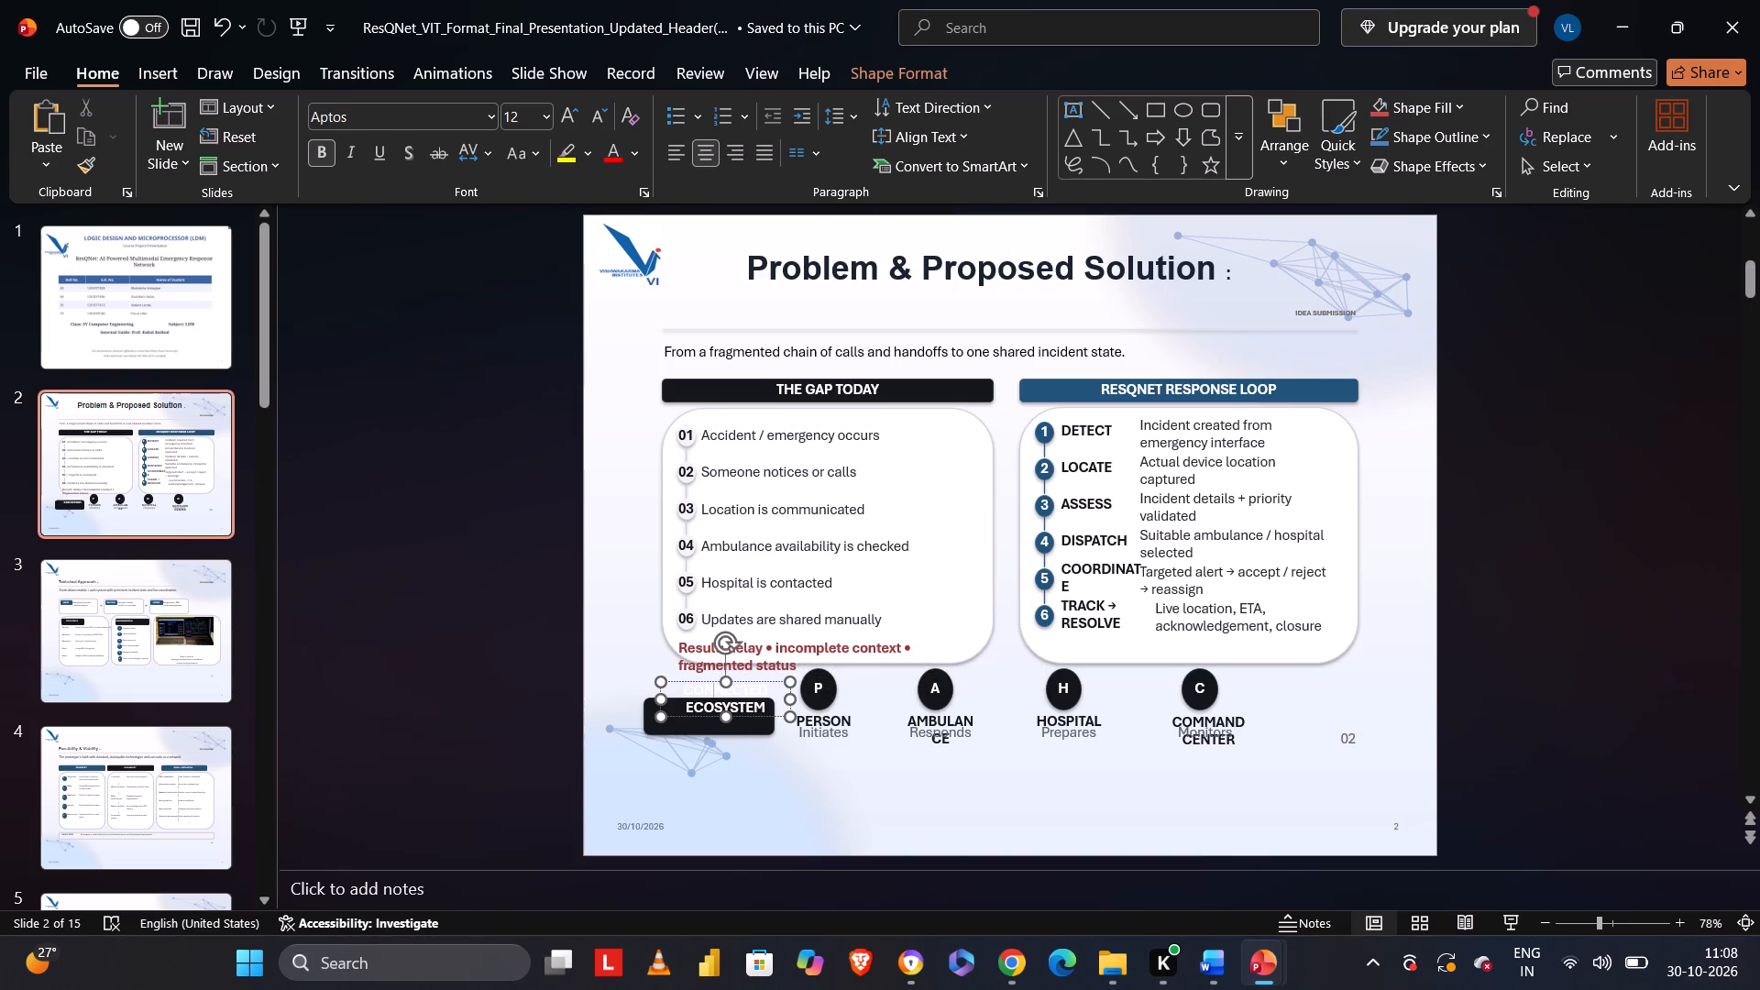
pyautogui.click(674, 676)
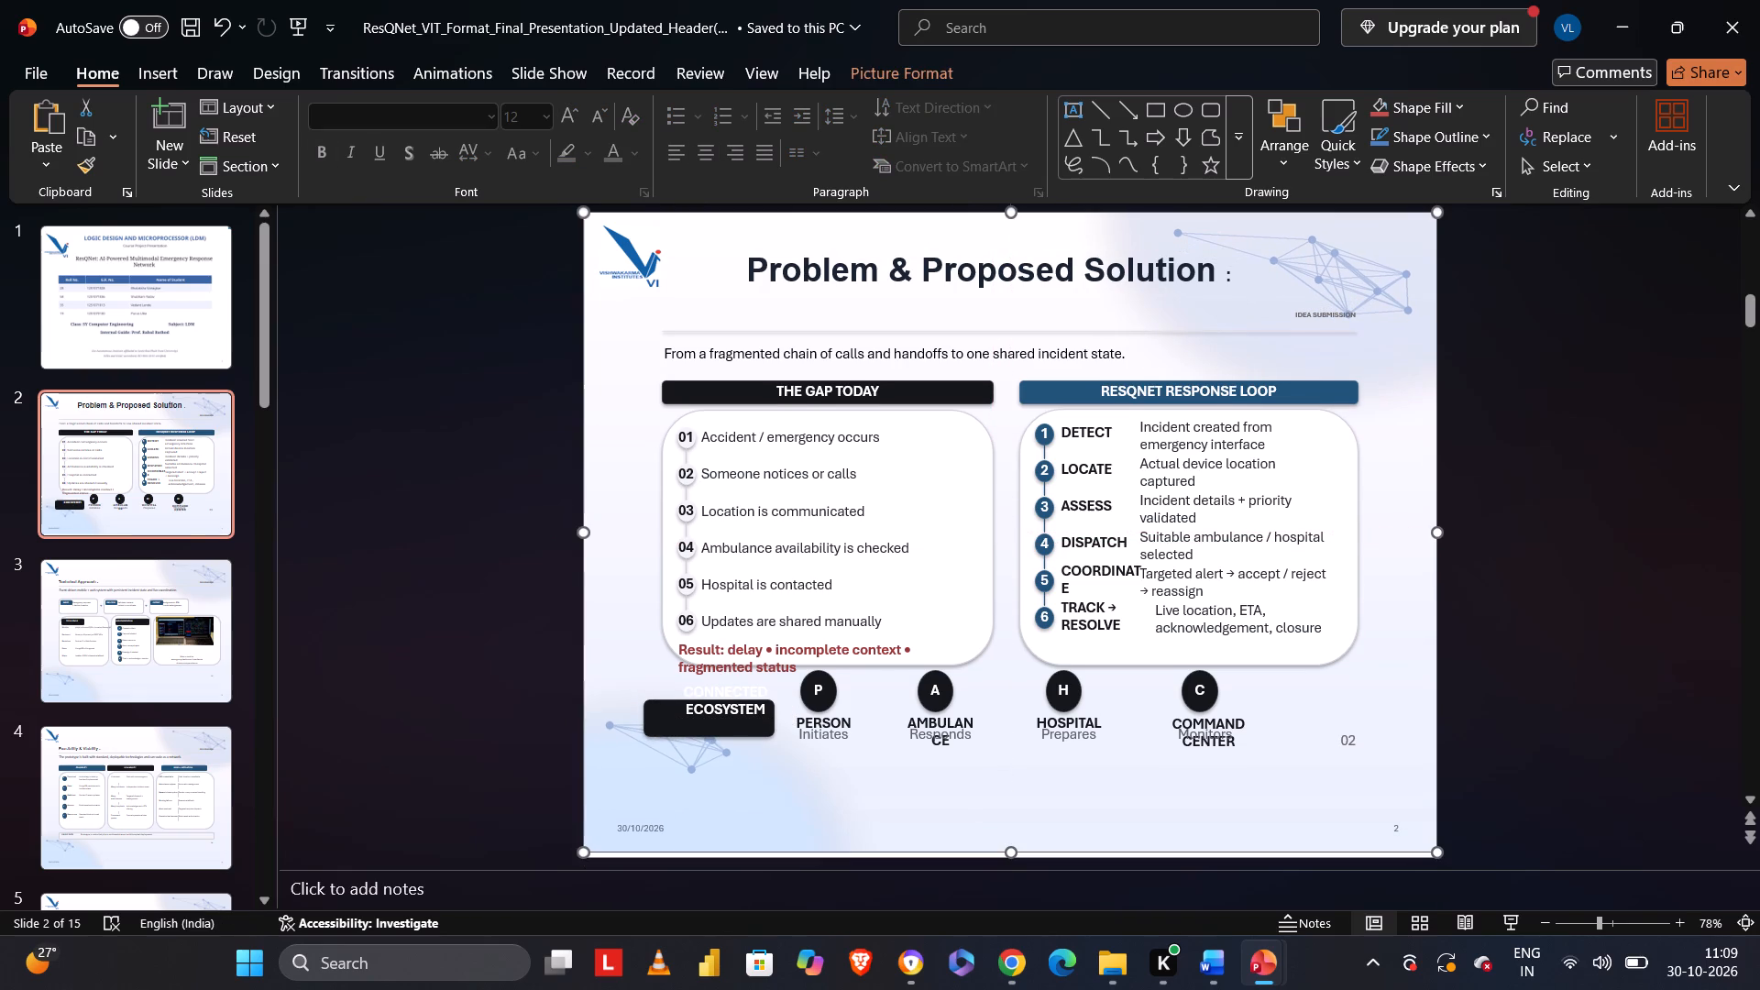
pyautogui.click(707, 692)
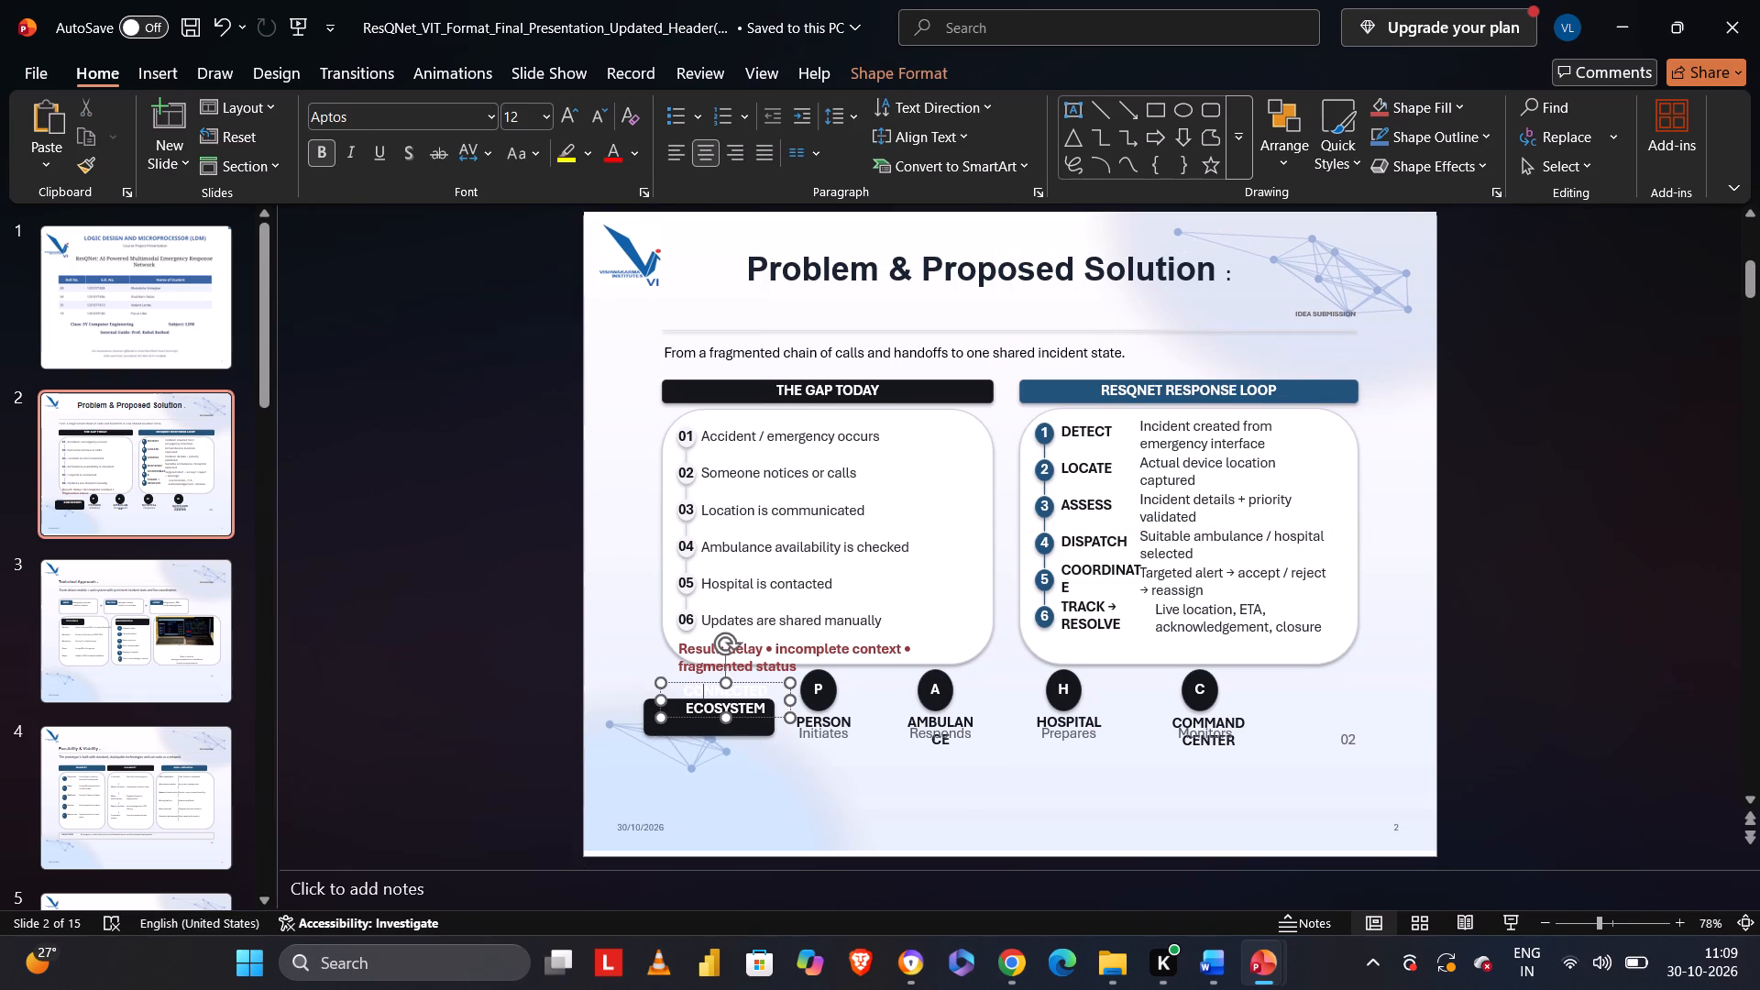
pyautogui.moveTo(671, 686); pyautogui.dragTo(660, 695)
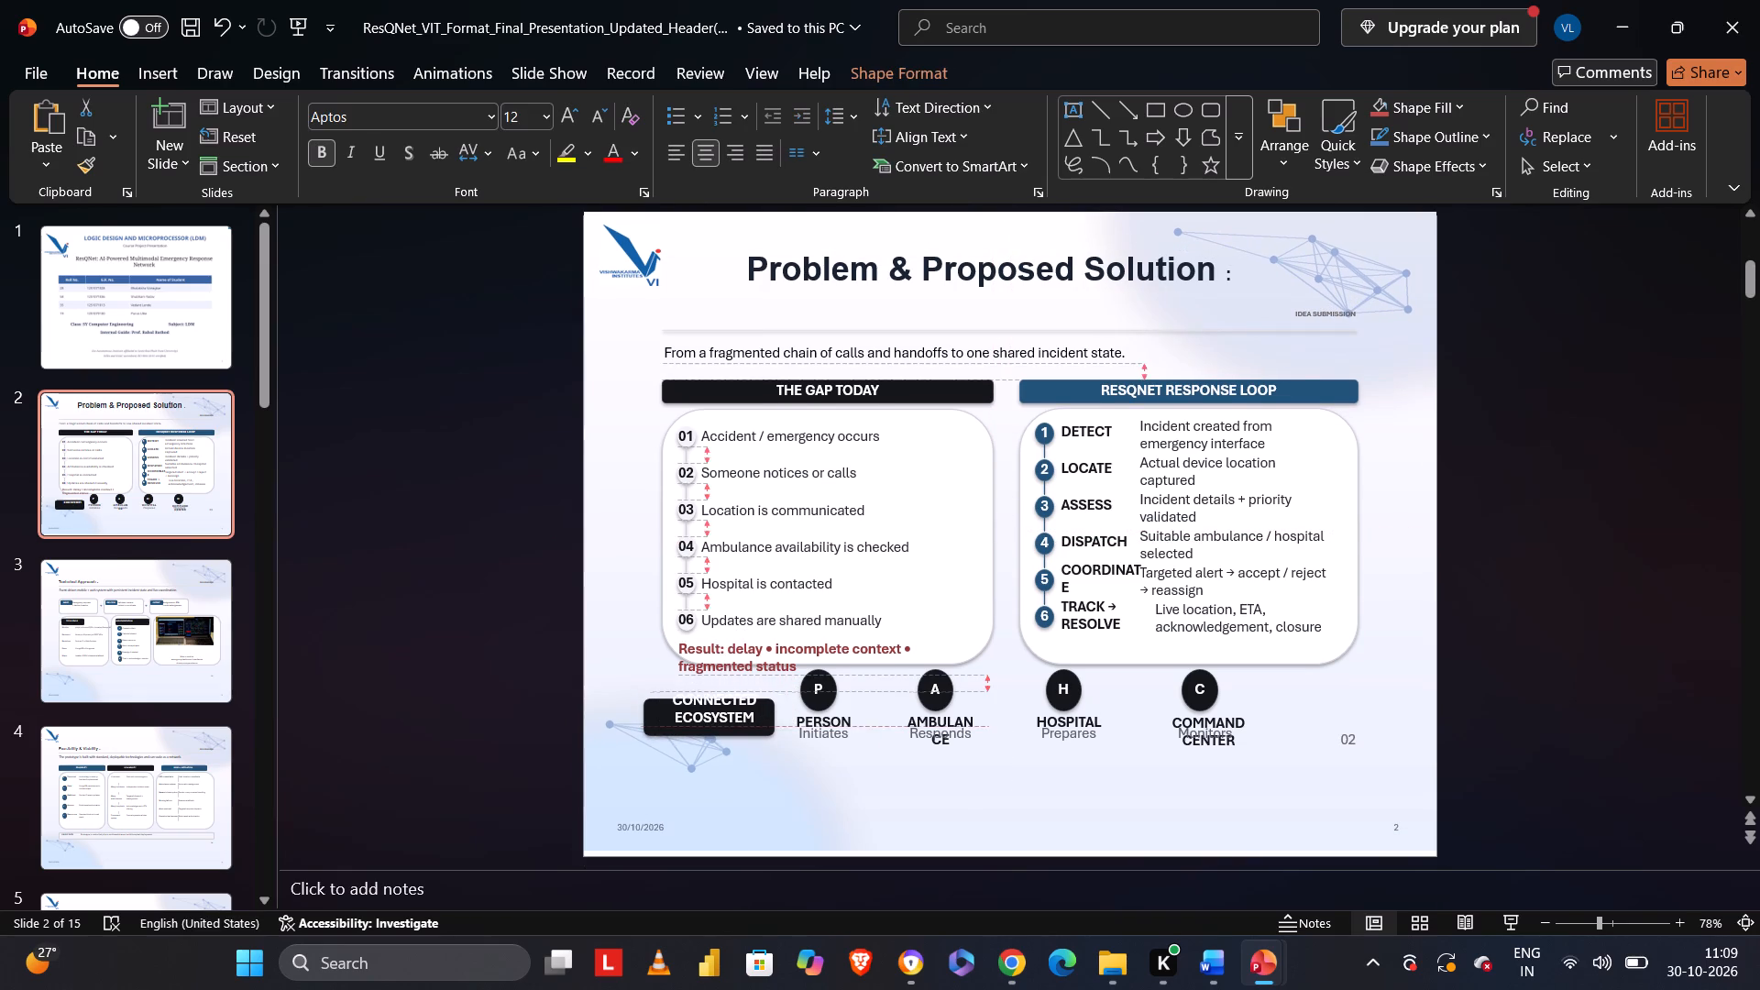
pyautogui.moveTo(660, 695); pyautogui.dragTo(659, 699)
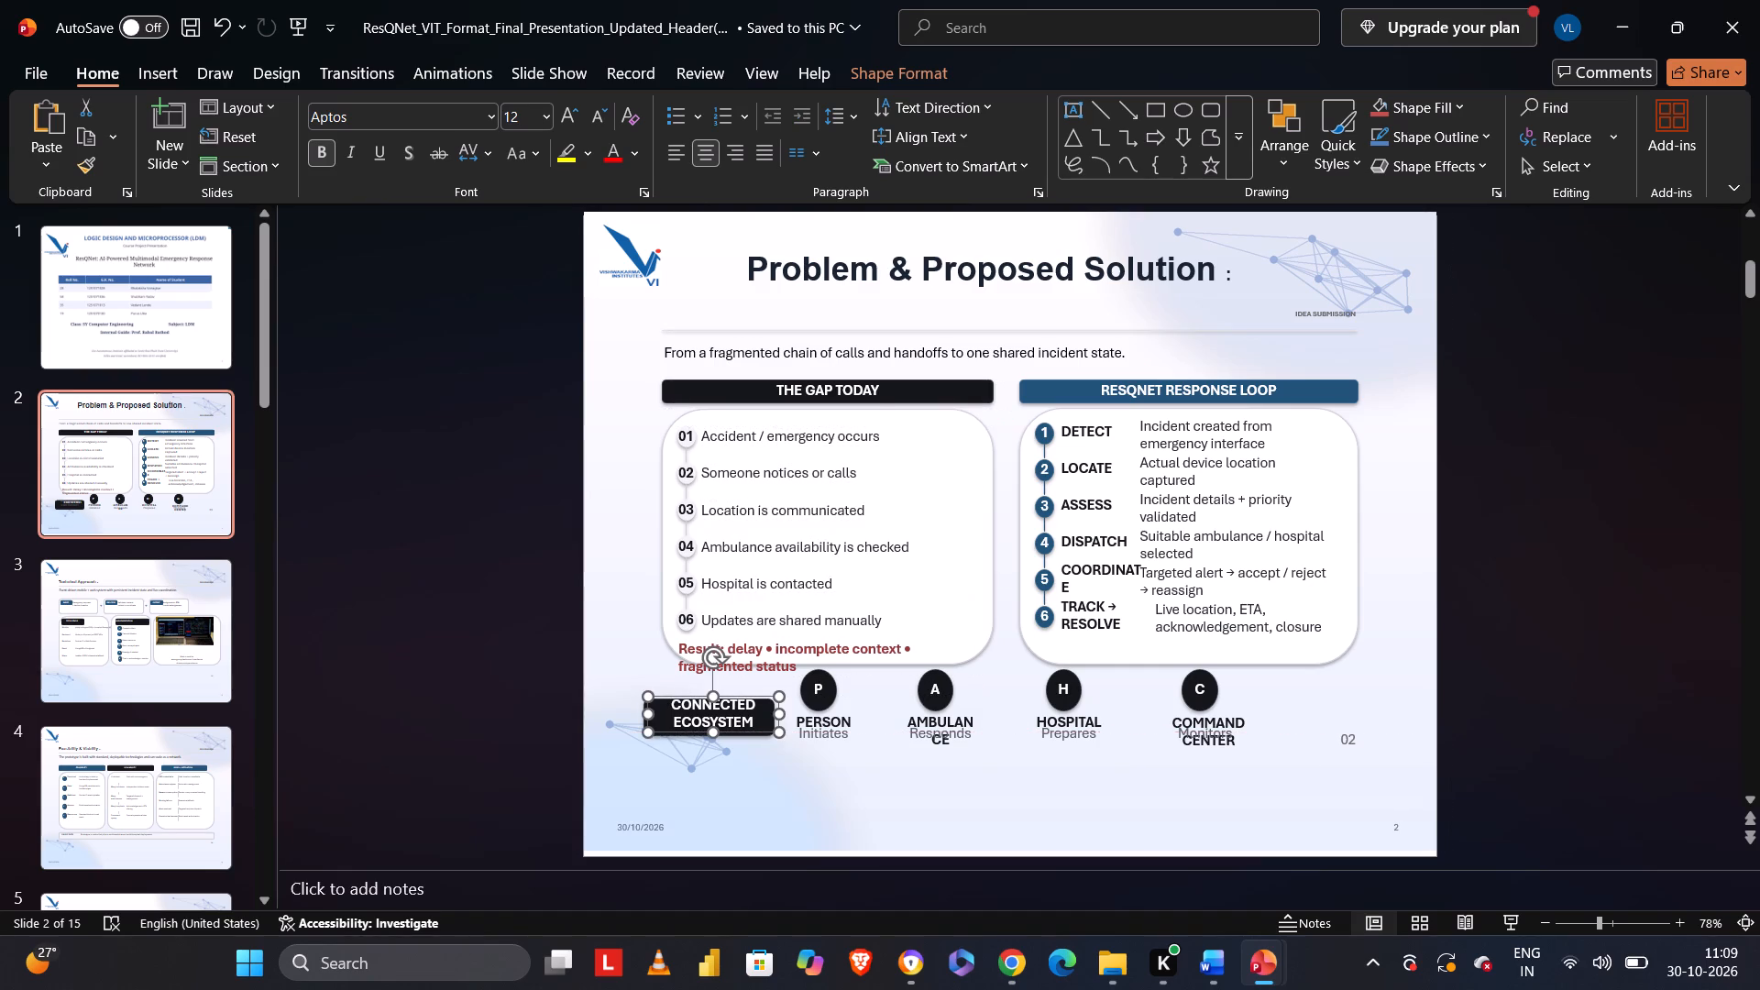
pyautogui.click(382, 500)
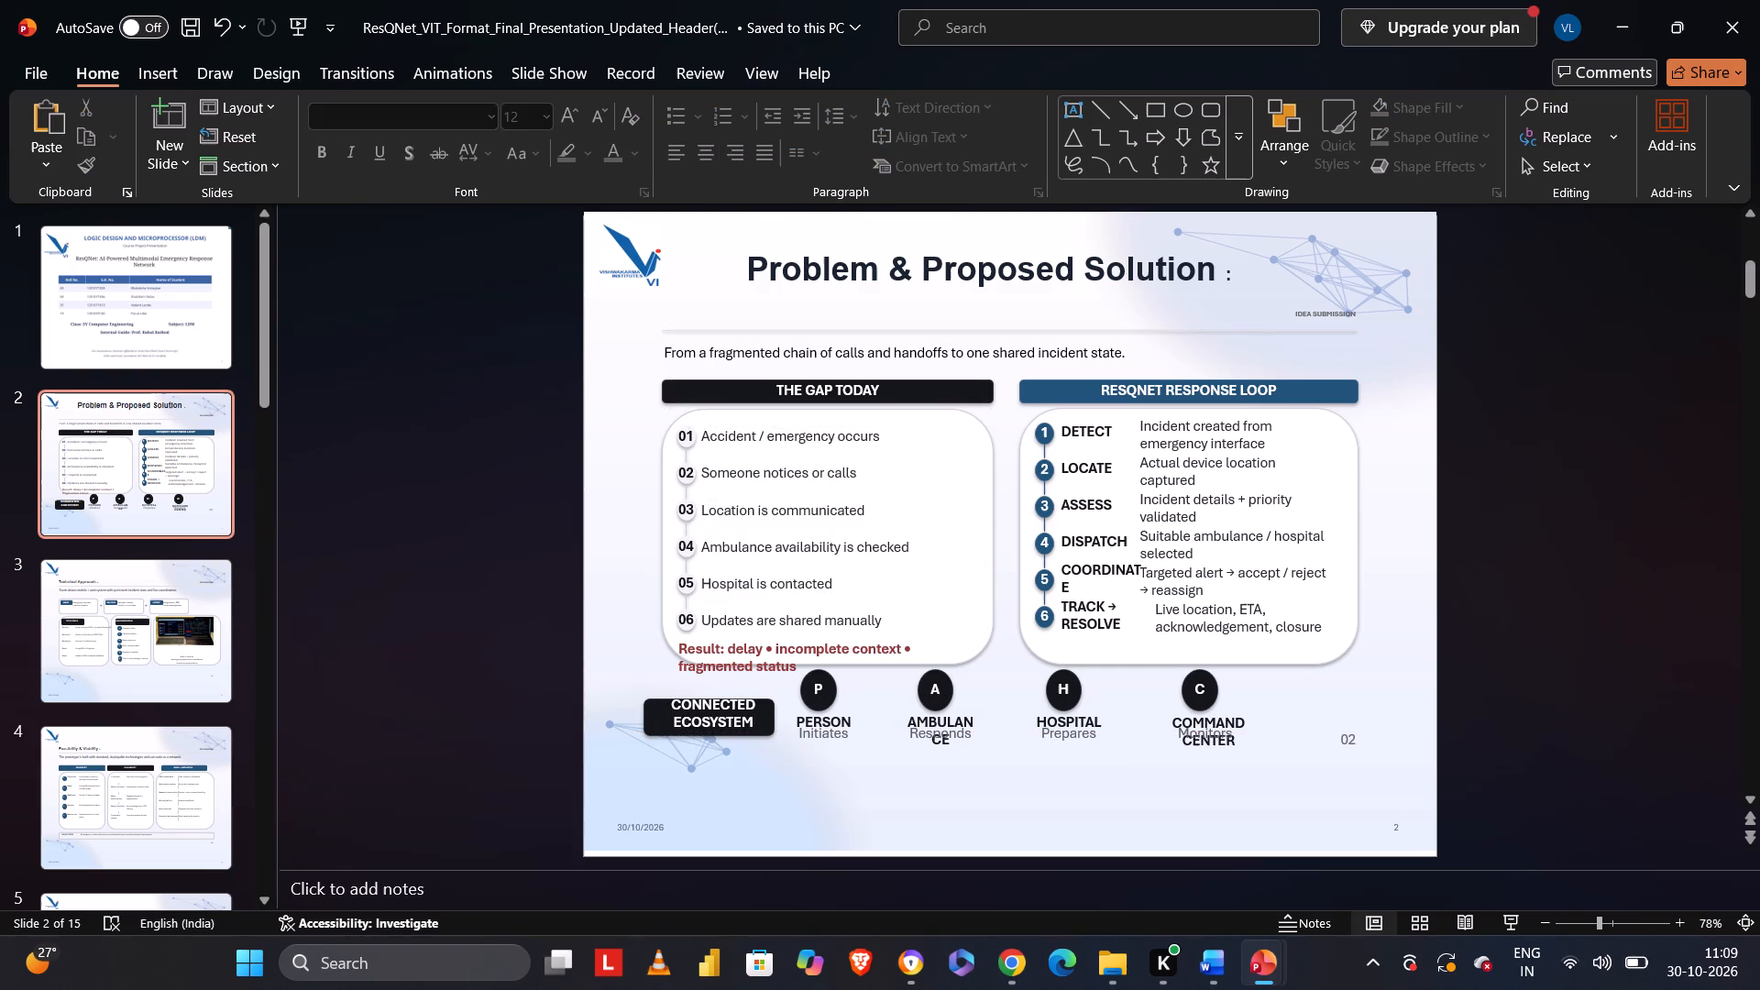
# On slide 6, enlarge the white Research / Background card outward to the left and down toward the slide's bottom edge.
pyautogui.press('Right')
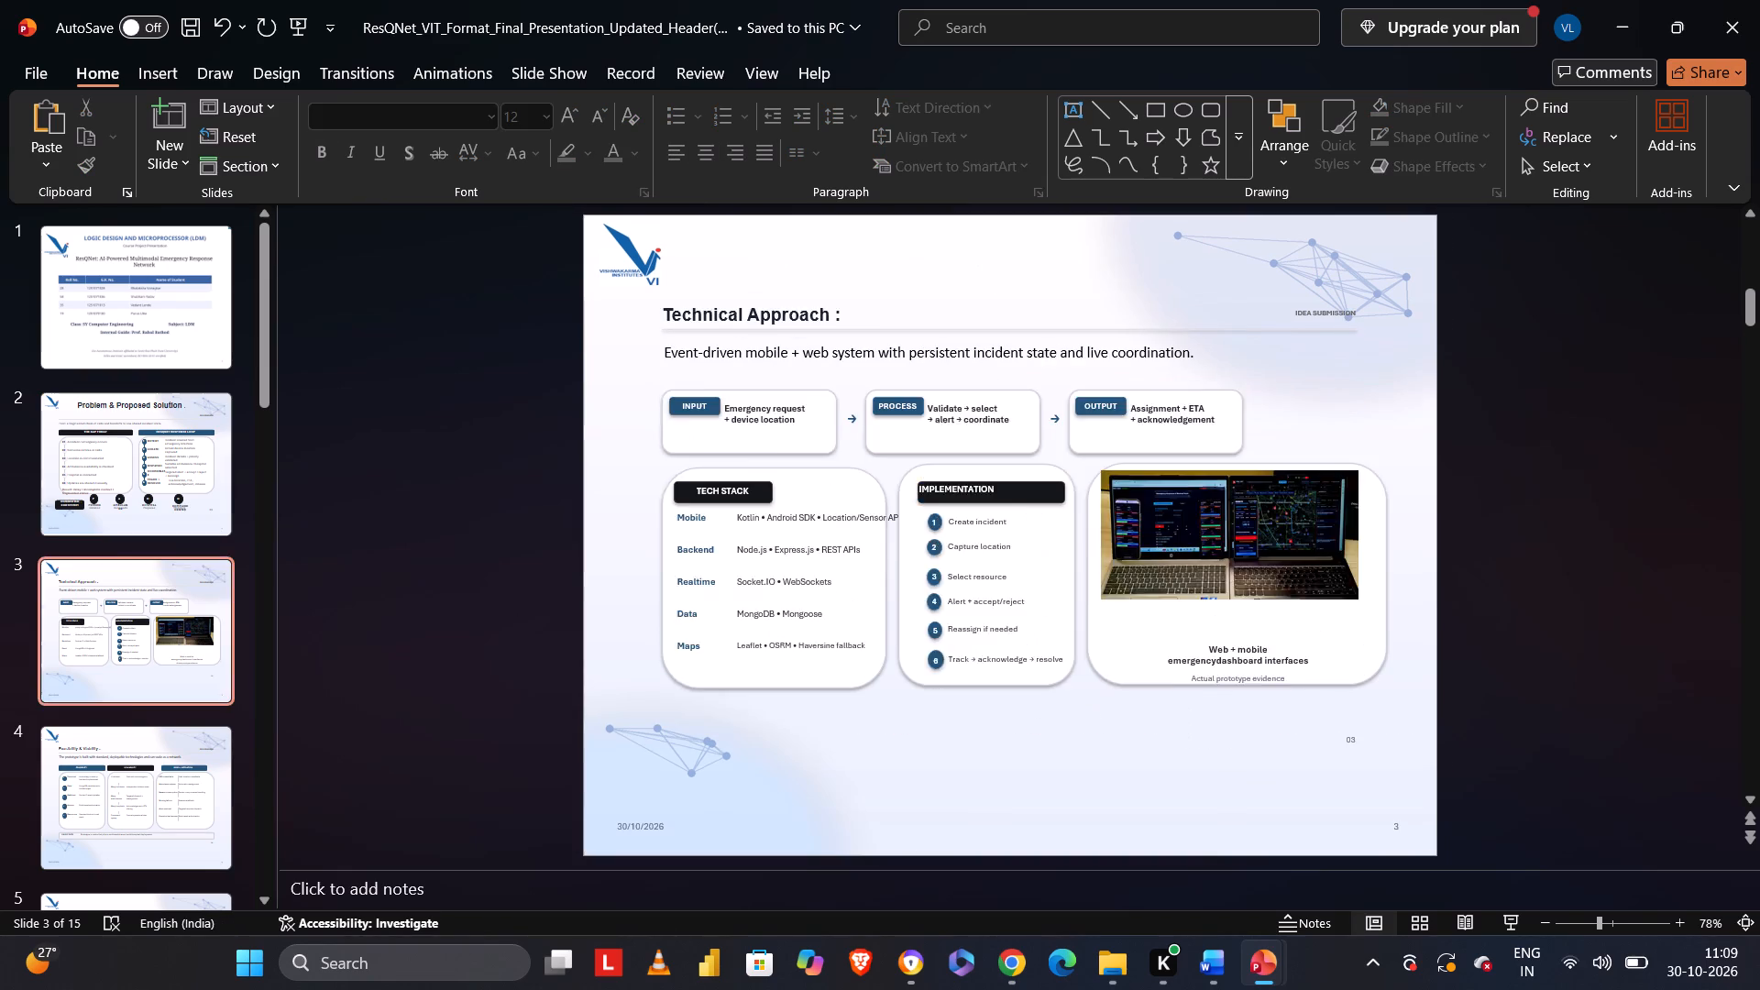
pyautogui.press('Right')
pyautogui.press('Right')
pyautogui.press('Right')
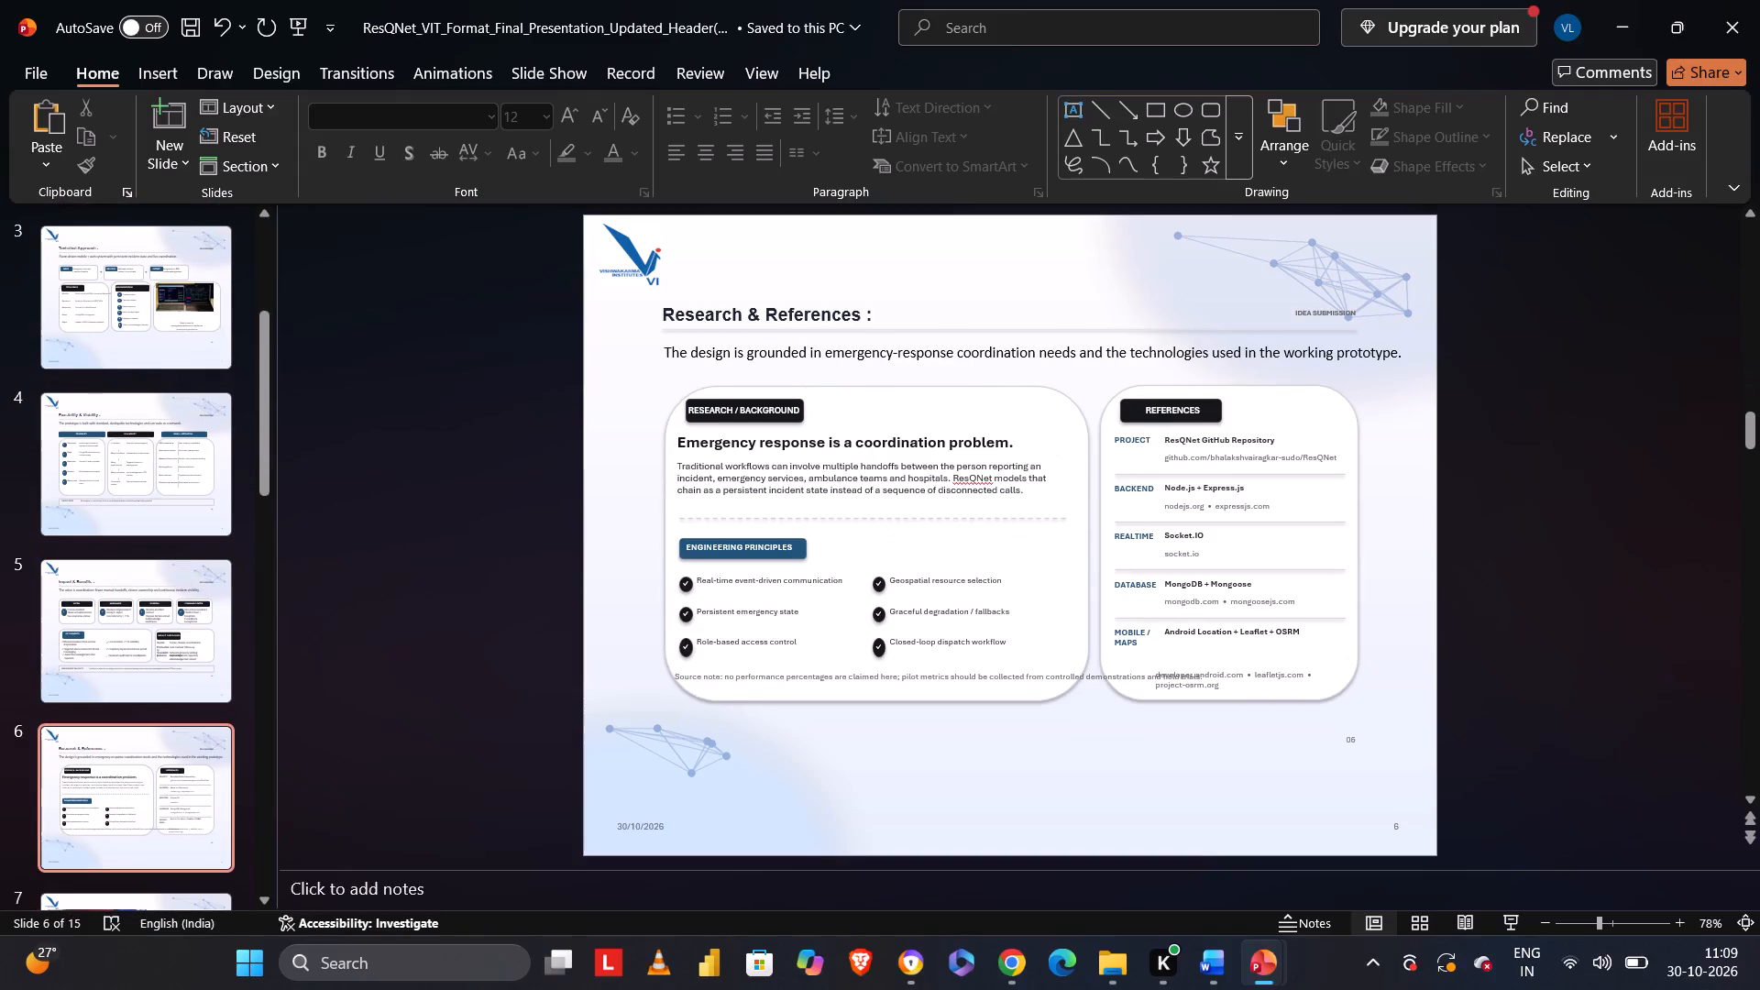
pyautogui.keyDown('ctrl'); pyautogui.scroll(2, 788, 567); pyautogui.keyUp('ctrl')
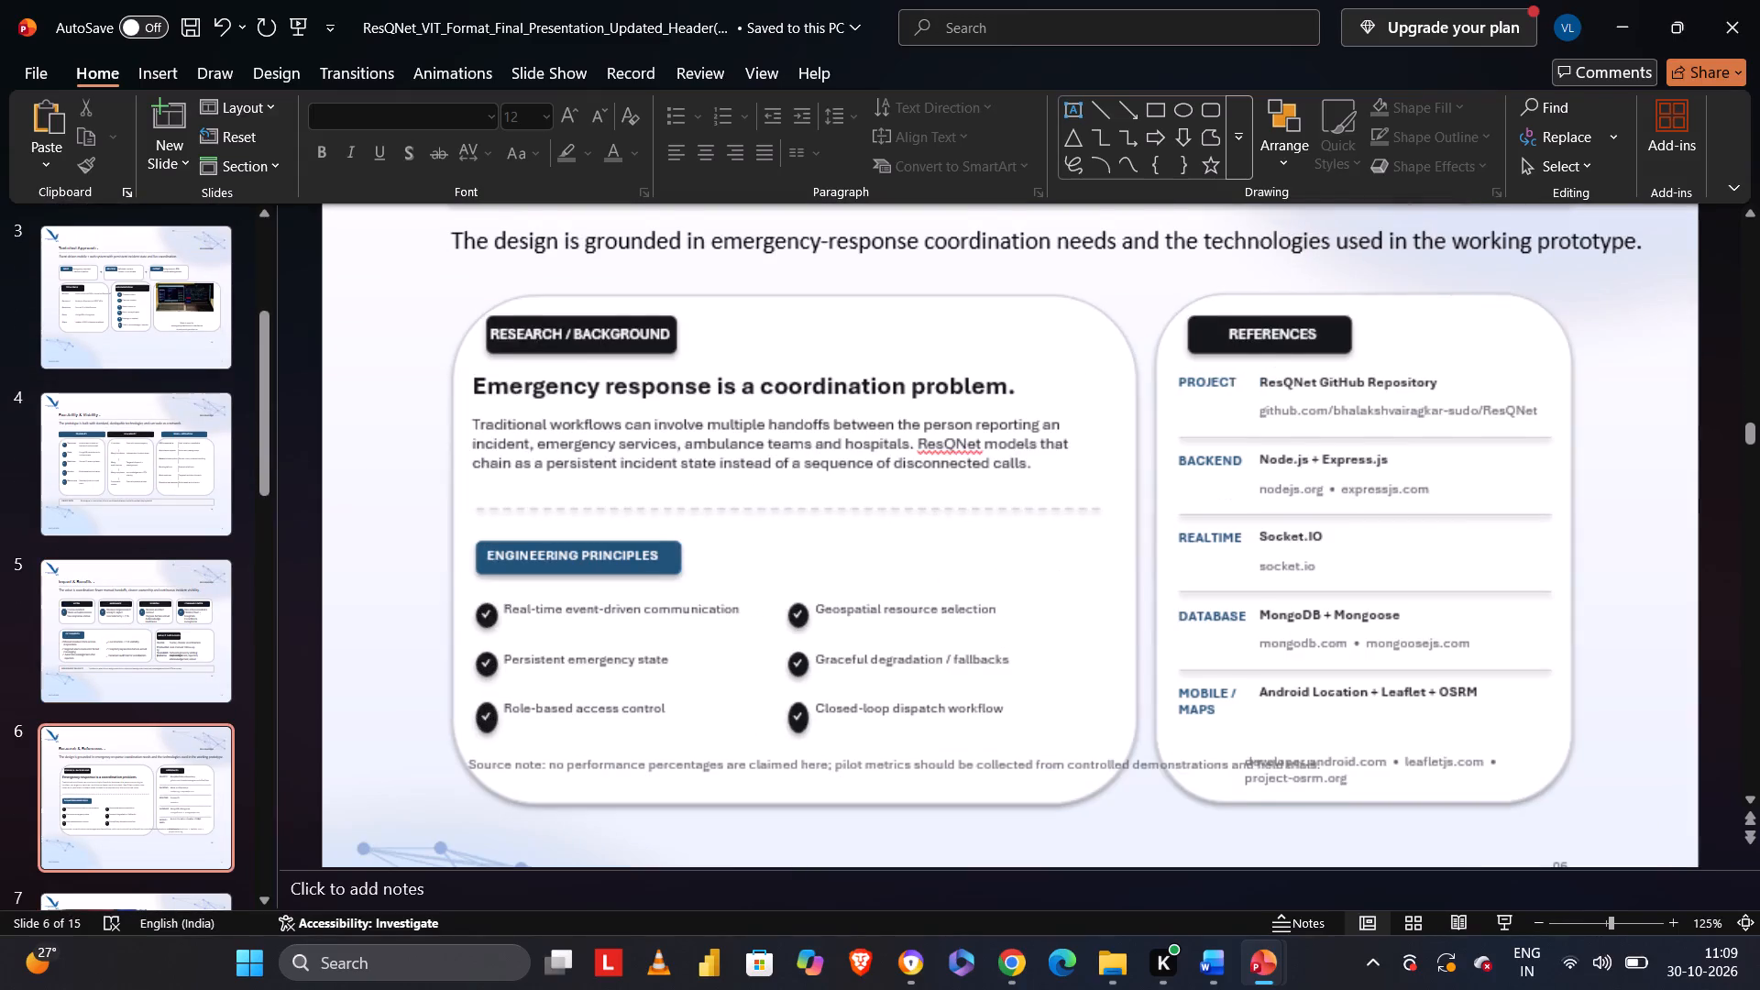
pyautogui.rightClick(808, 549)
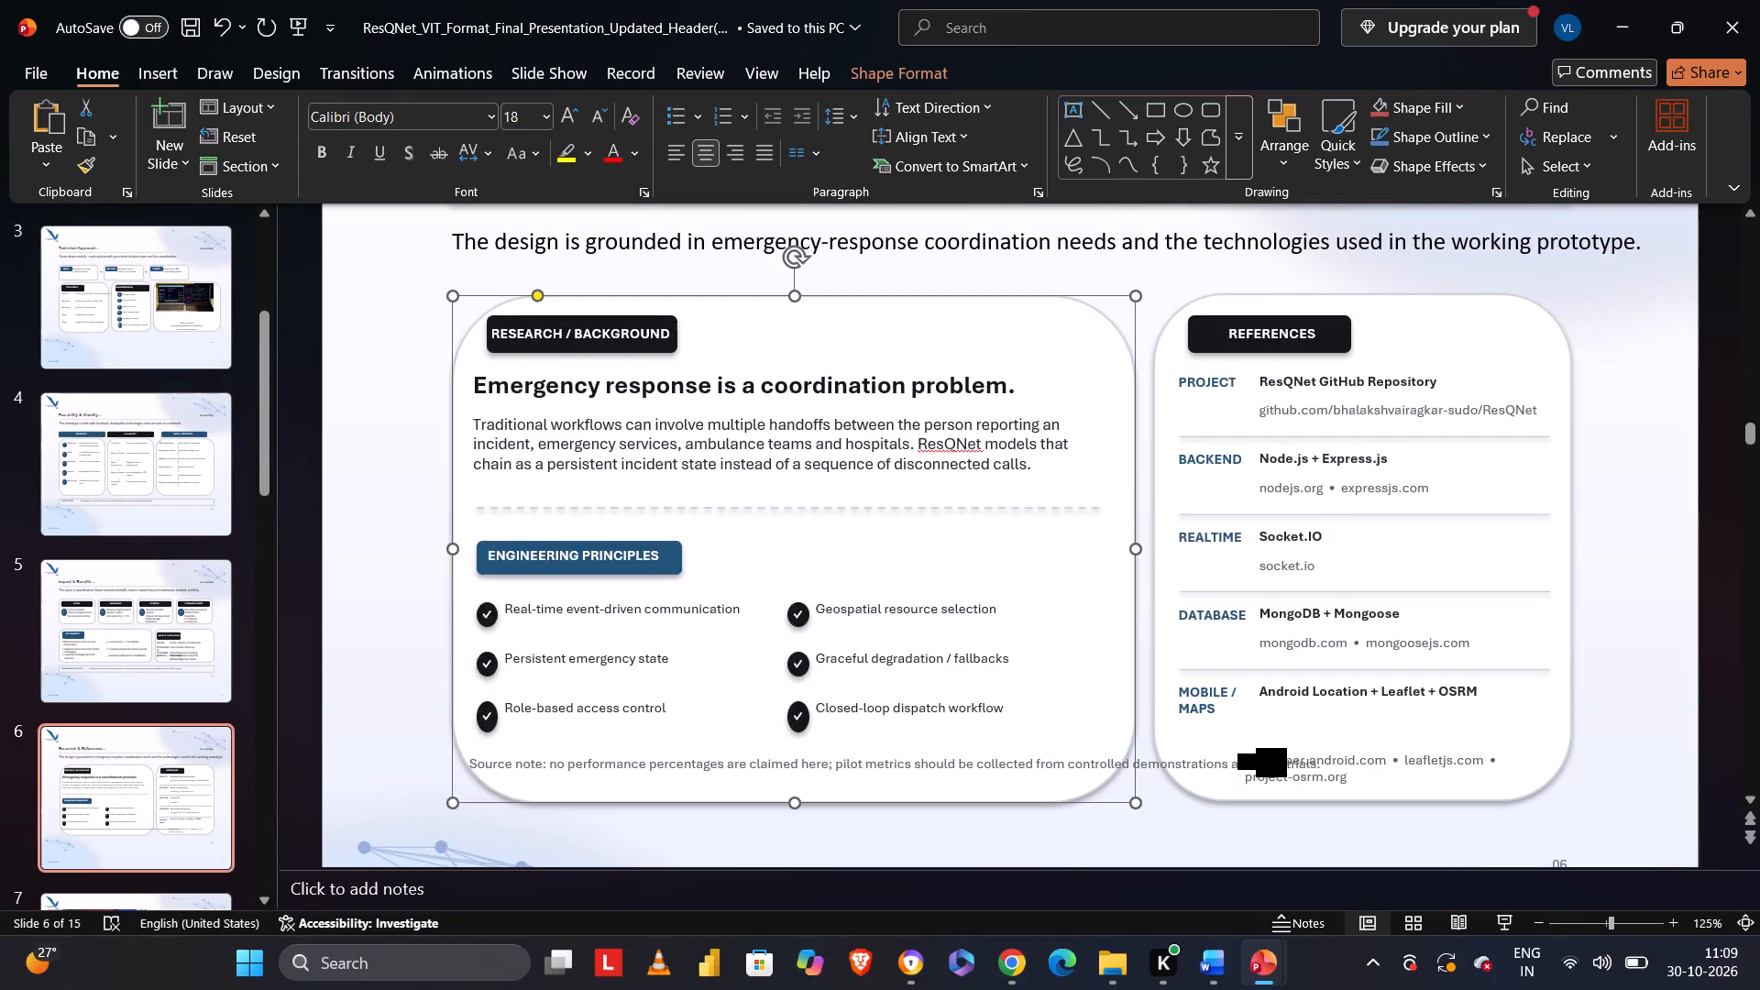
pyautogui.click(393, 483)
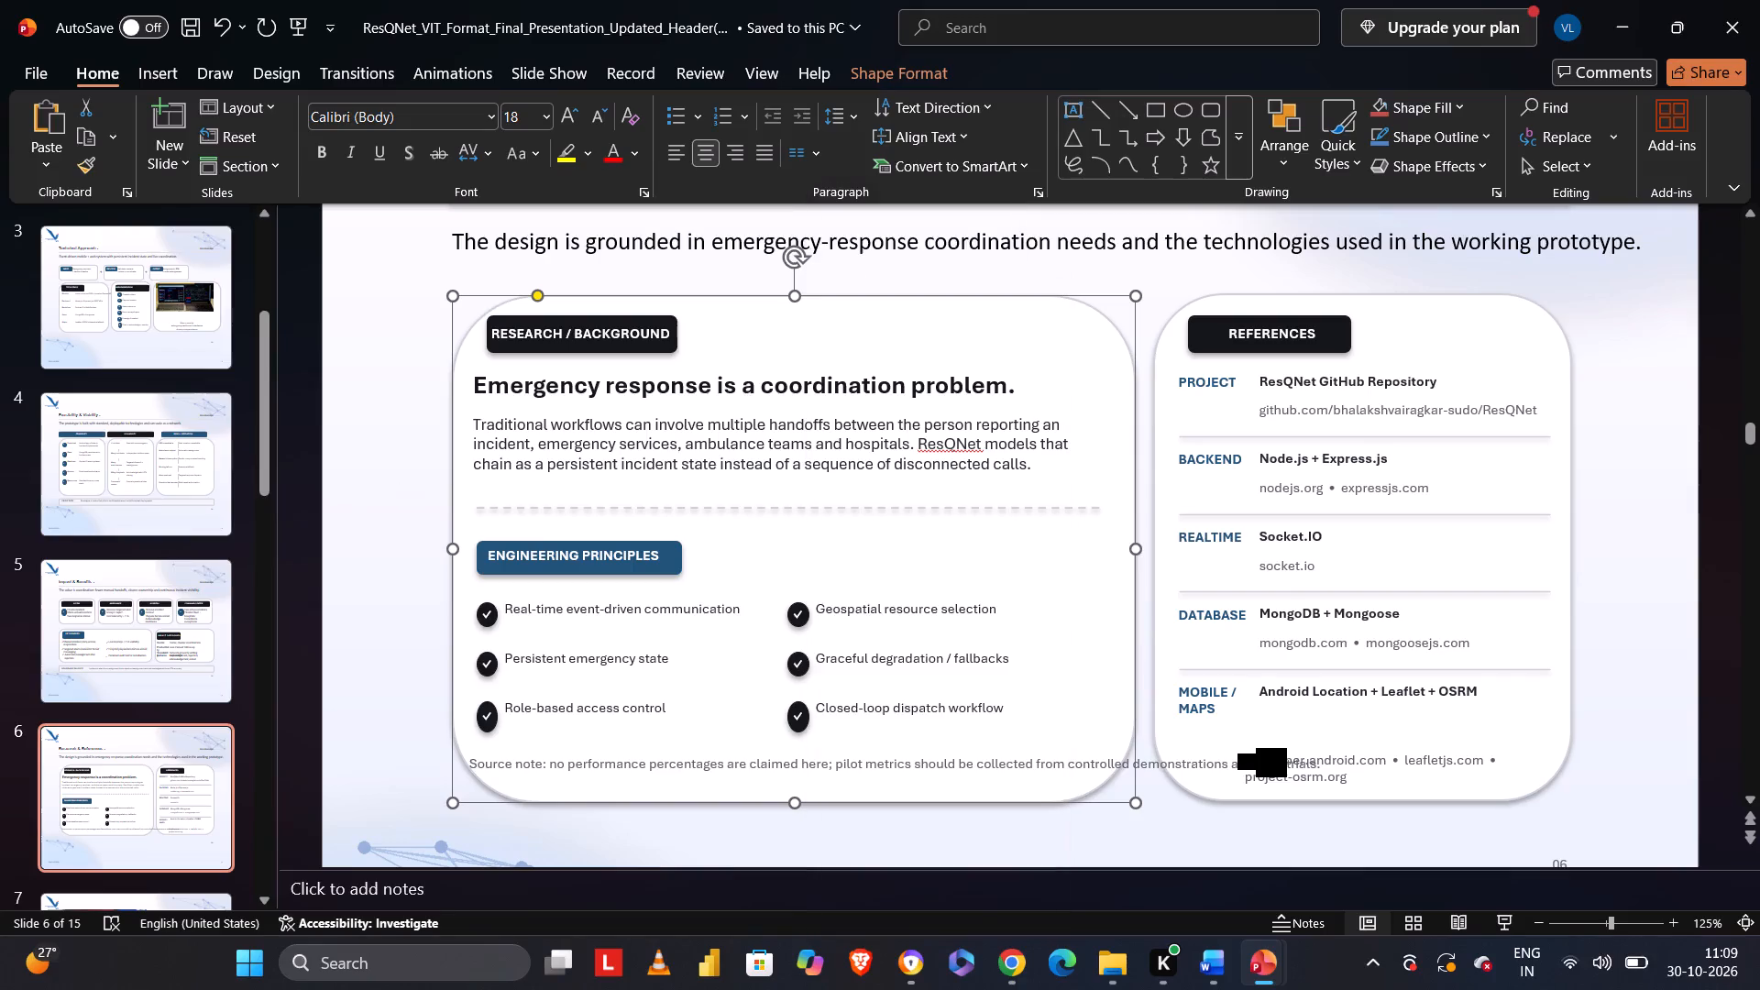
pyautogui.keyDown('ctrl'); pyautogui.scroll(-1, 393, 483); pyautogui.keyUp('ctrl')
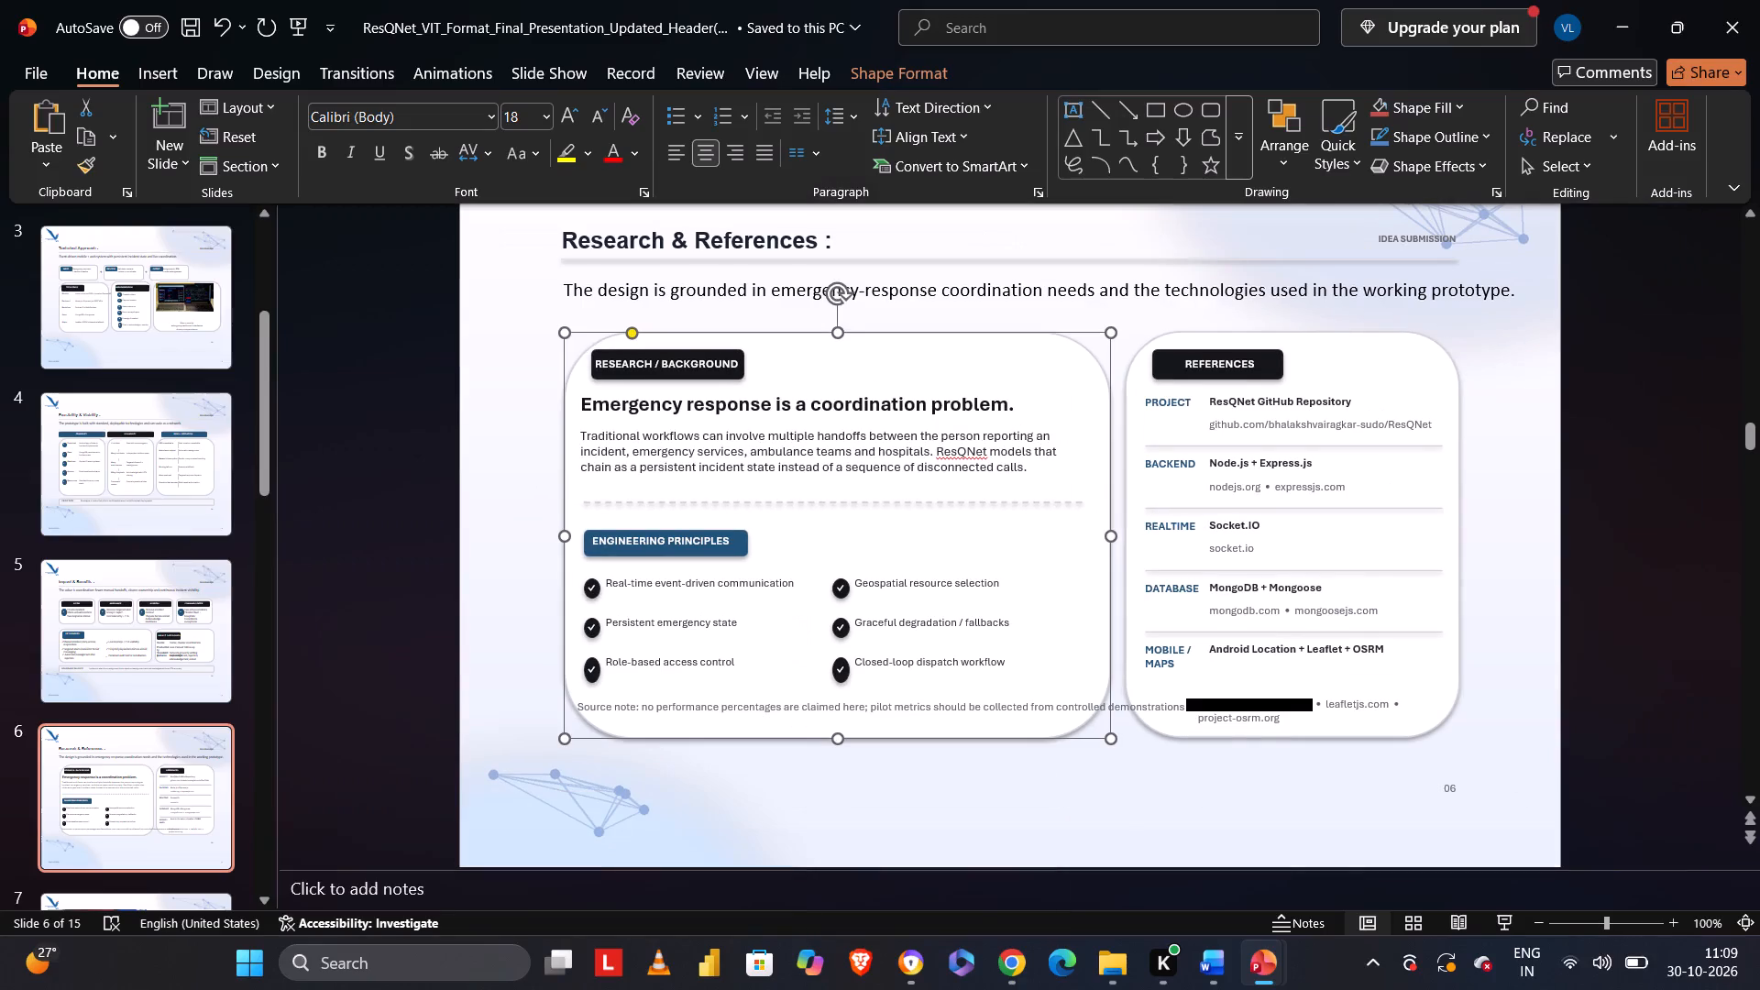
pyautogui.moveTo(566, 741); pyautogui.dragTo(533, 812)
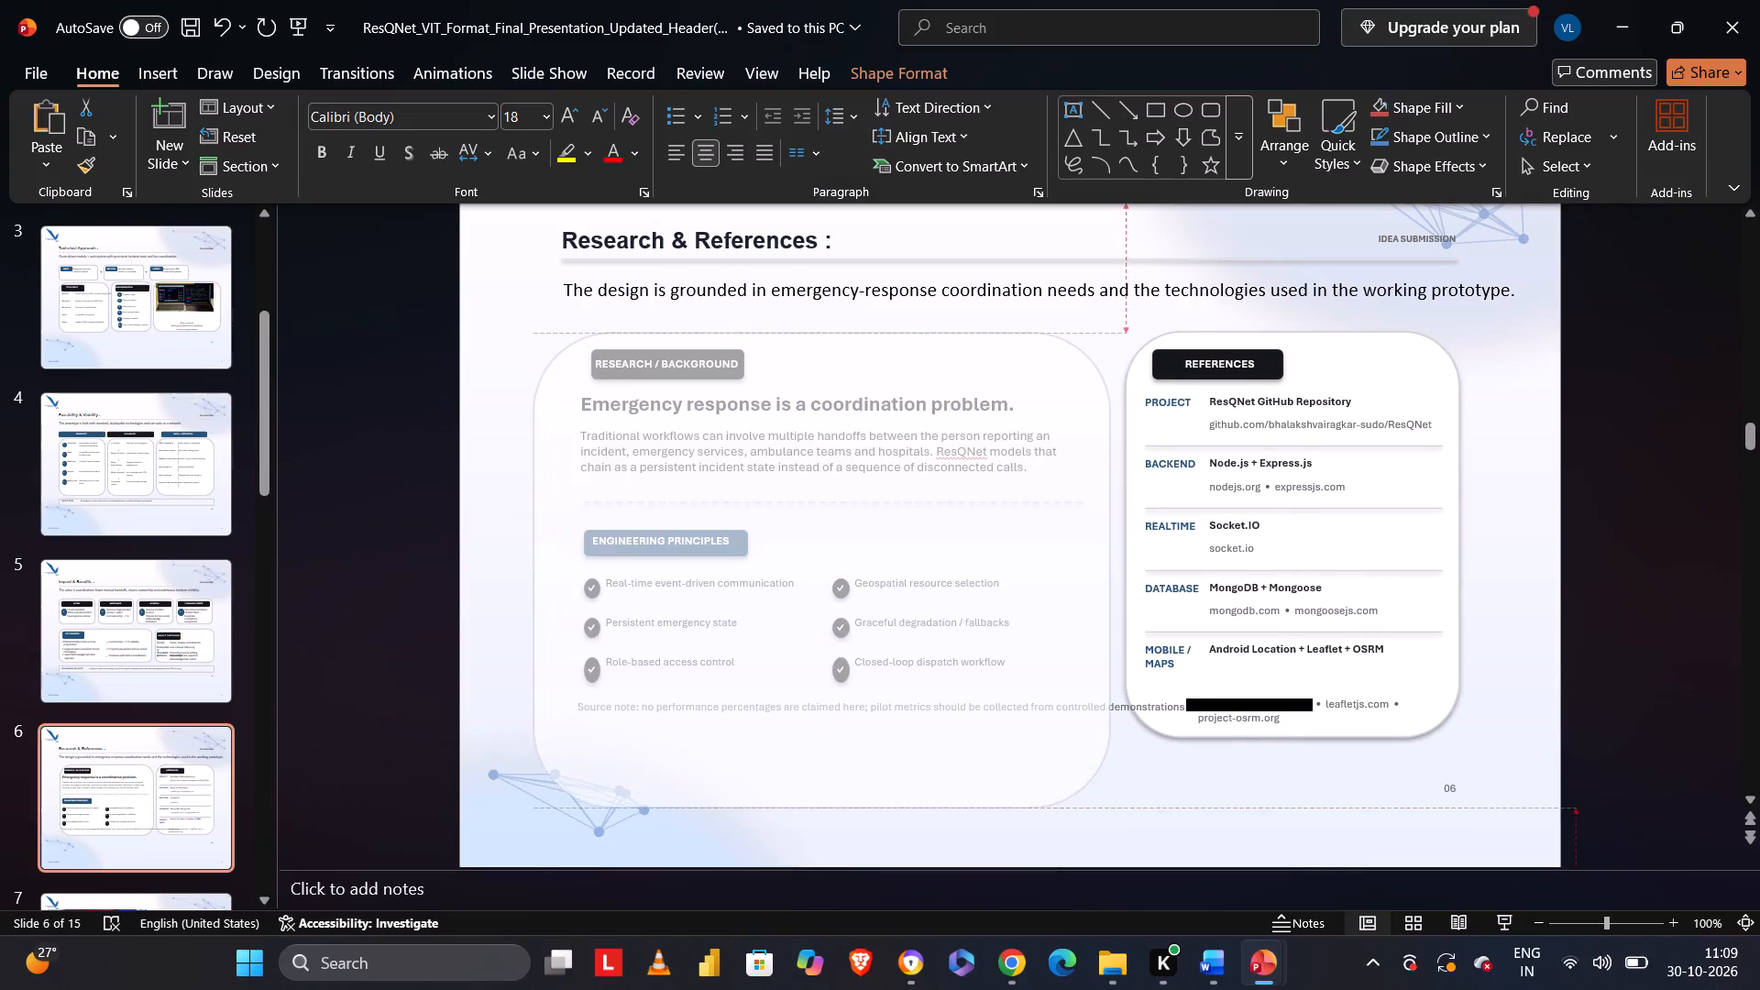
pyautogui.moveTo(533, 812); pyautogui.dragTo(525, 833)
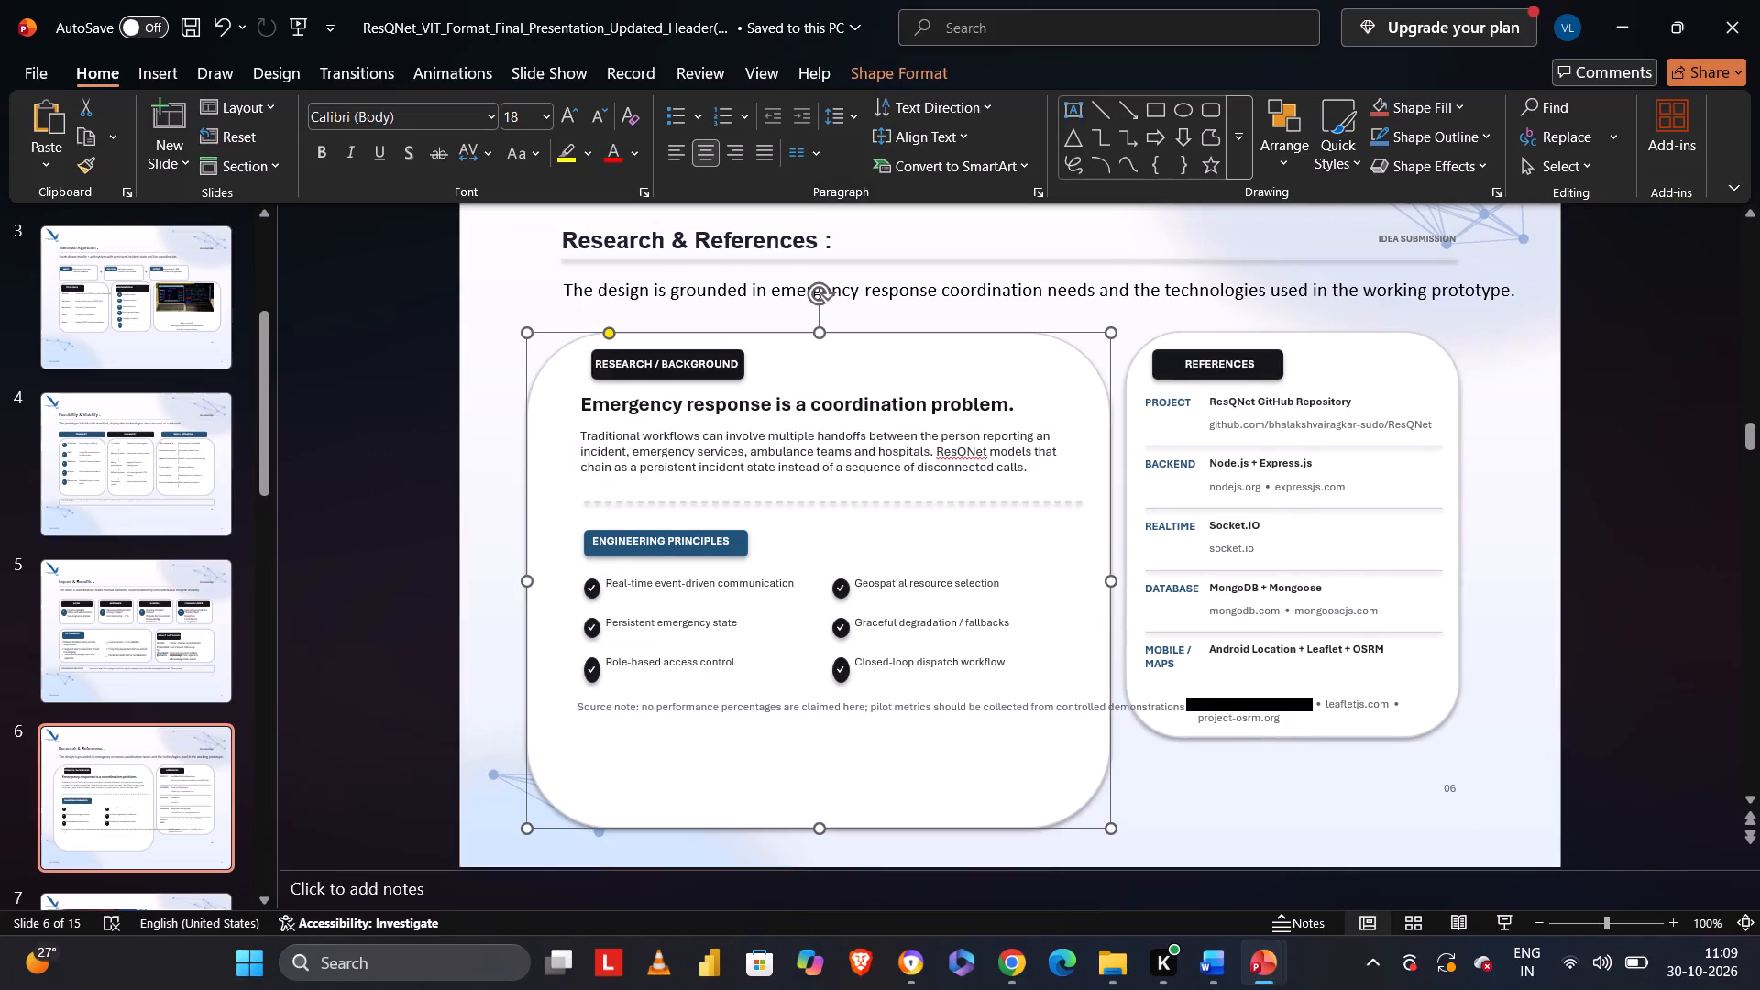
# Enlarge the white References card to the right and down, with its bottom about level with the Research / Background card.
pyautogui.click(1281, 727)
pyautogui.moveTo(1464, 742); pyautogui.dragTo(1519, 833)
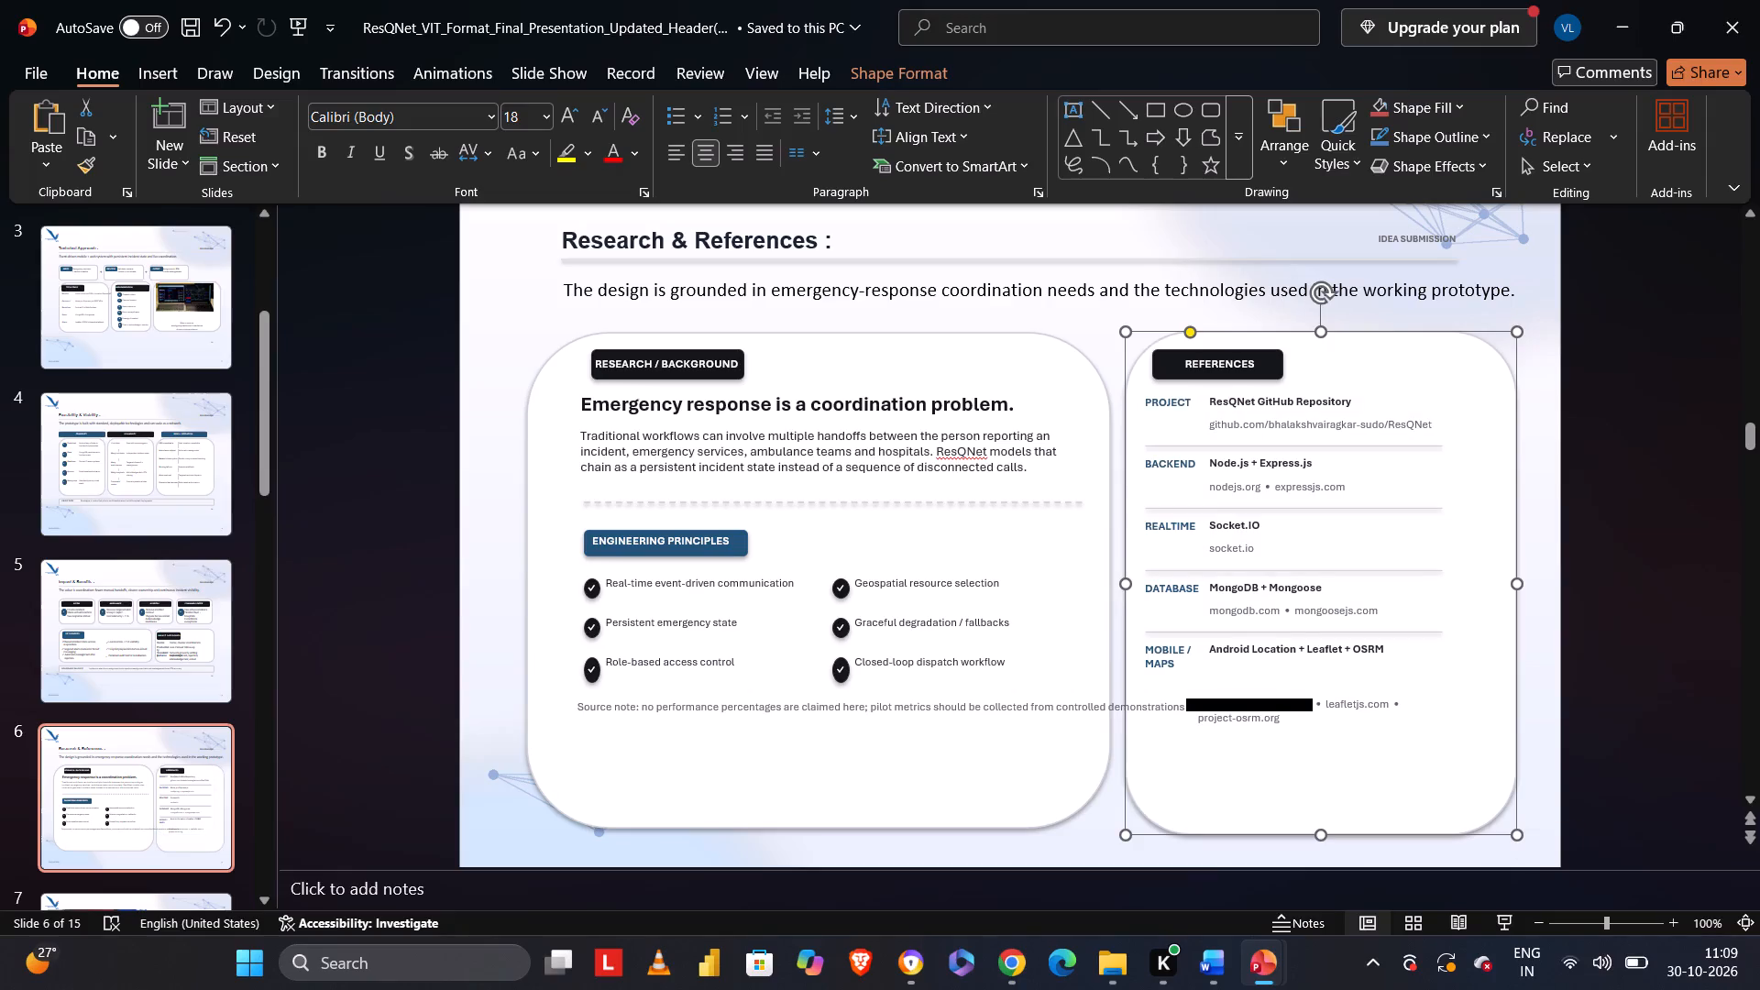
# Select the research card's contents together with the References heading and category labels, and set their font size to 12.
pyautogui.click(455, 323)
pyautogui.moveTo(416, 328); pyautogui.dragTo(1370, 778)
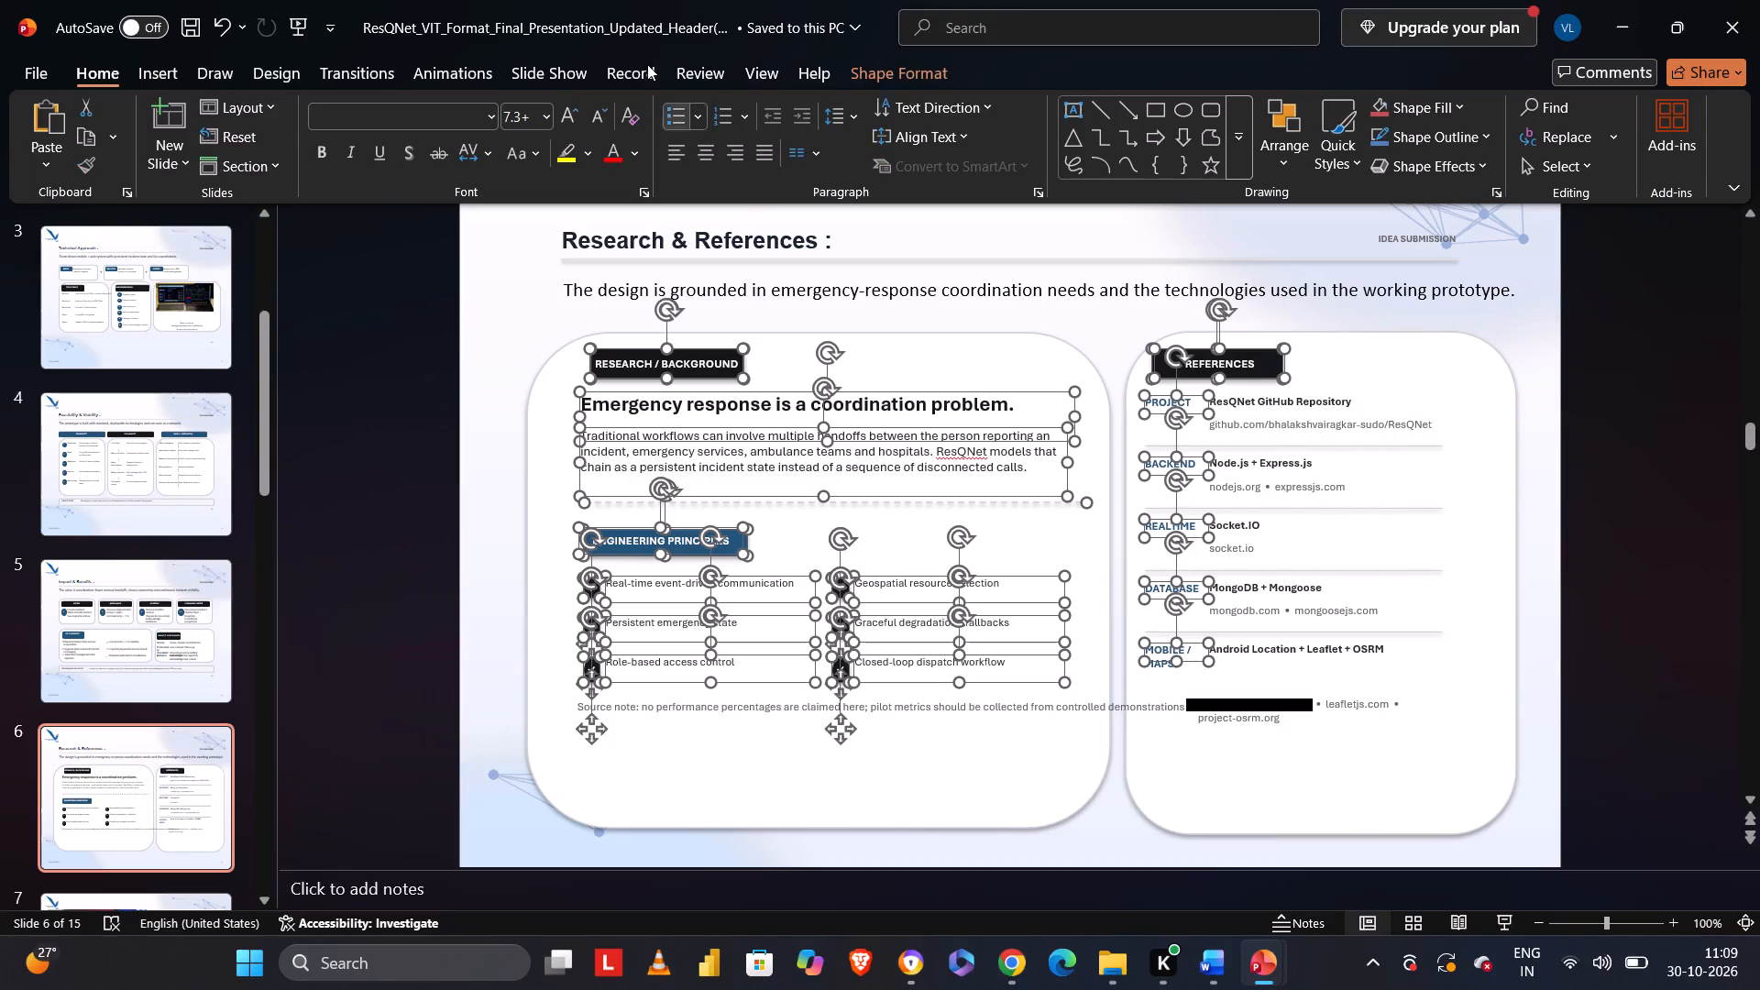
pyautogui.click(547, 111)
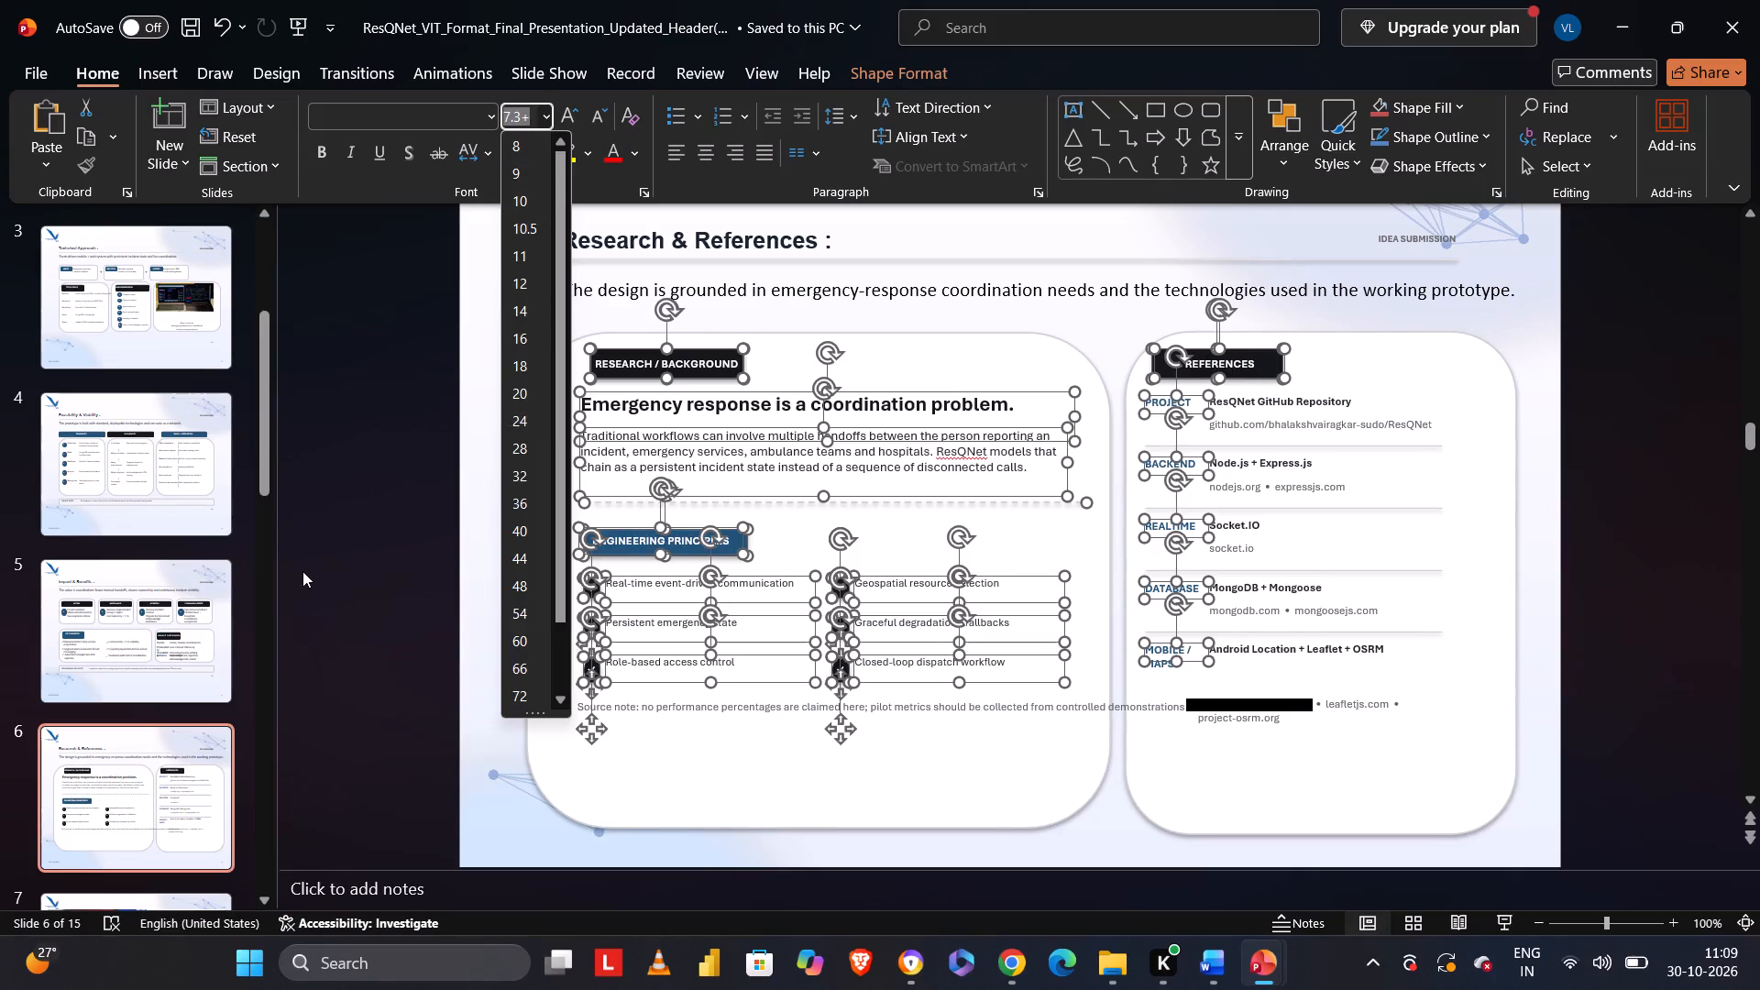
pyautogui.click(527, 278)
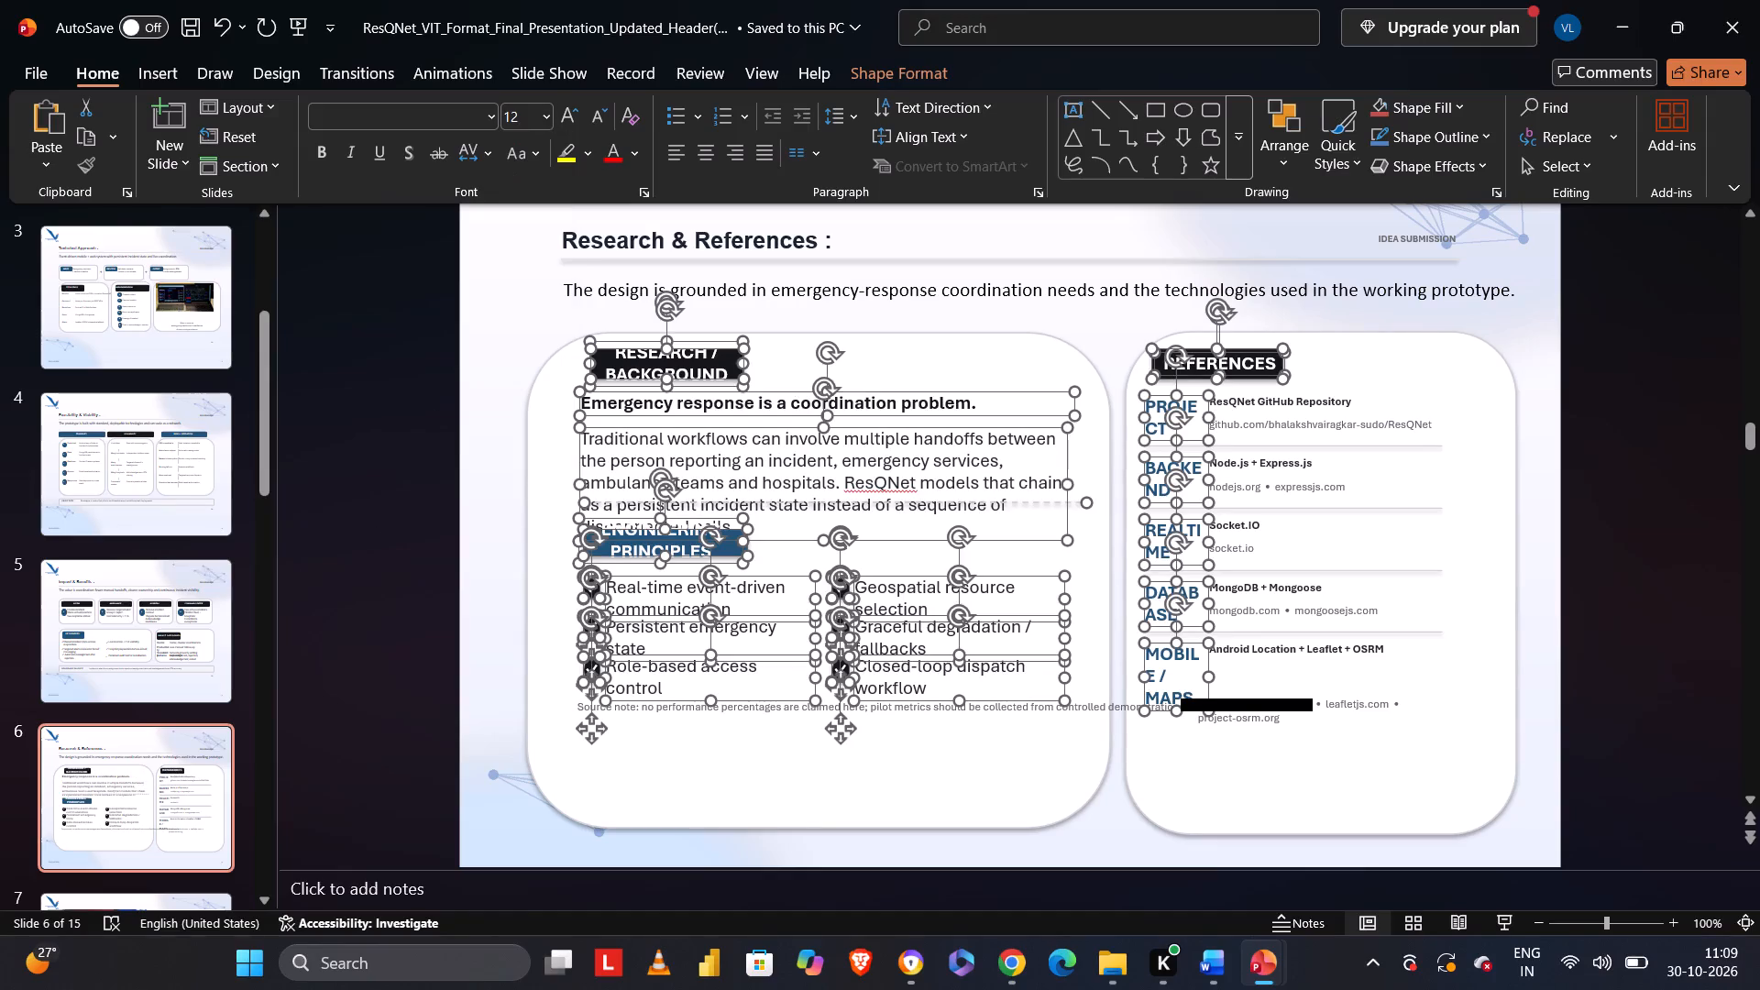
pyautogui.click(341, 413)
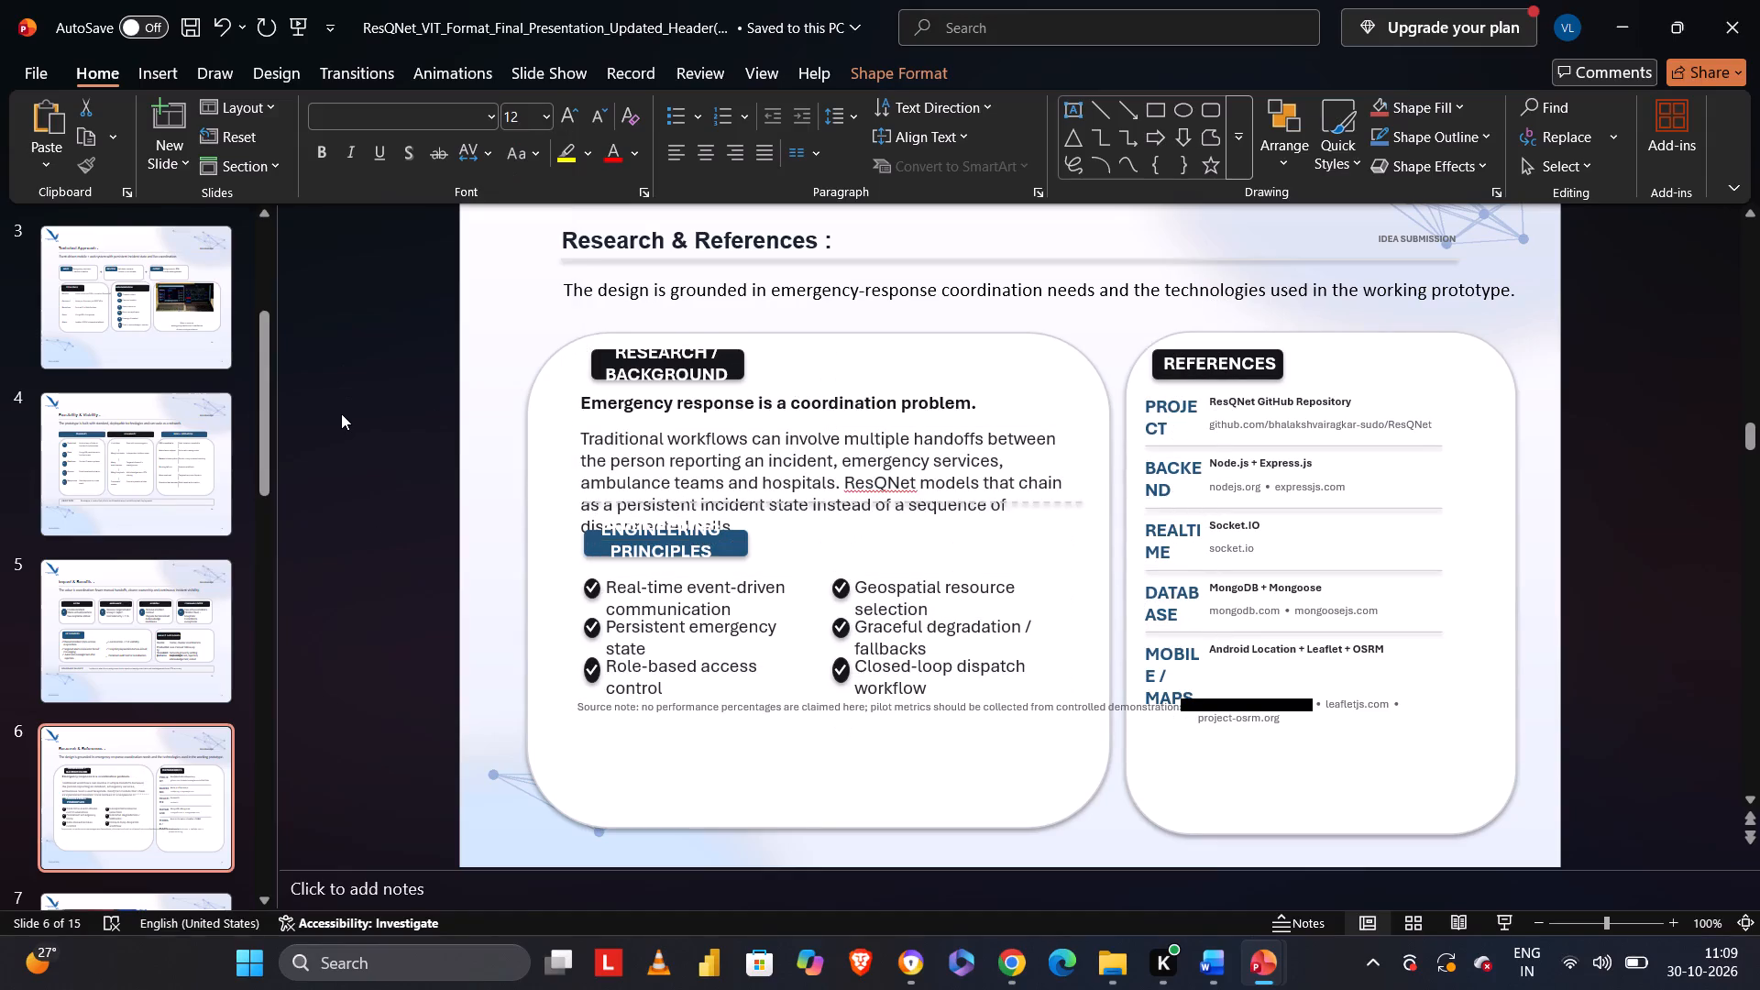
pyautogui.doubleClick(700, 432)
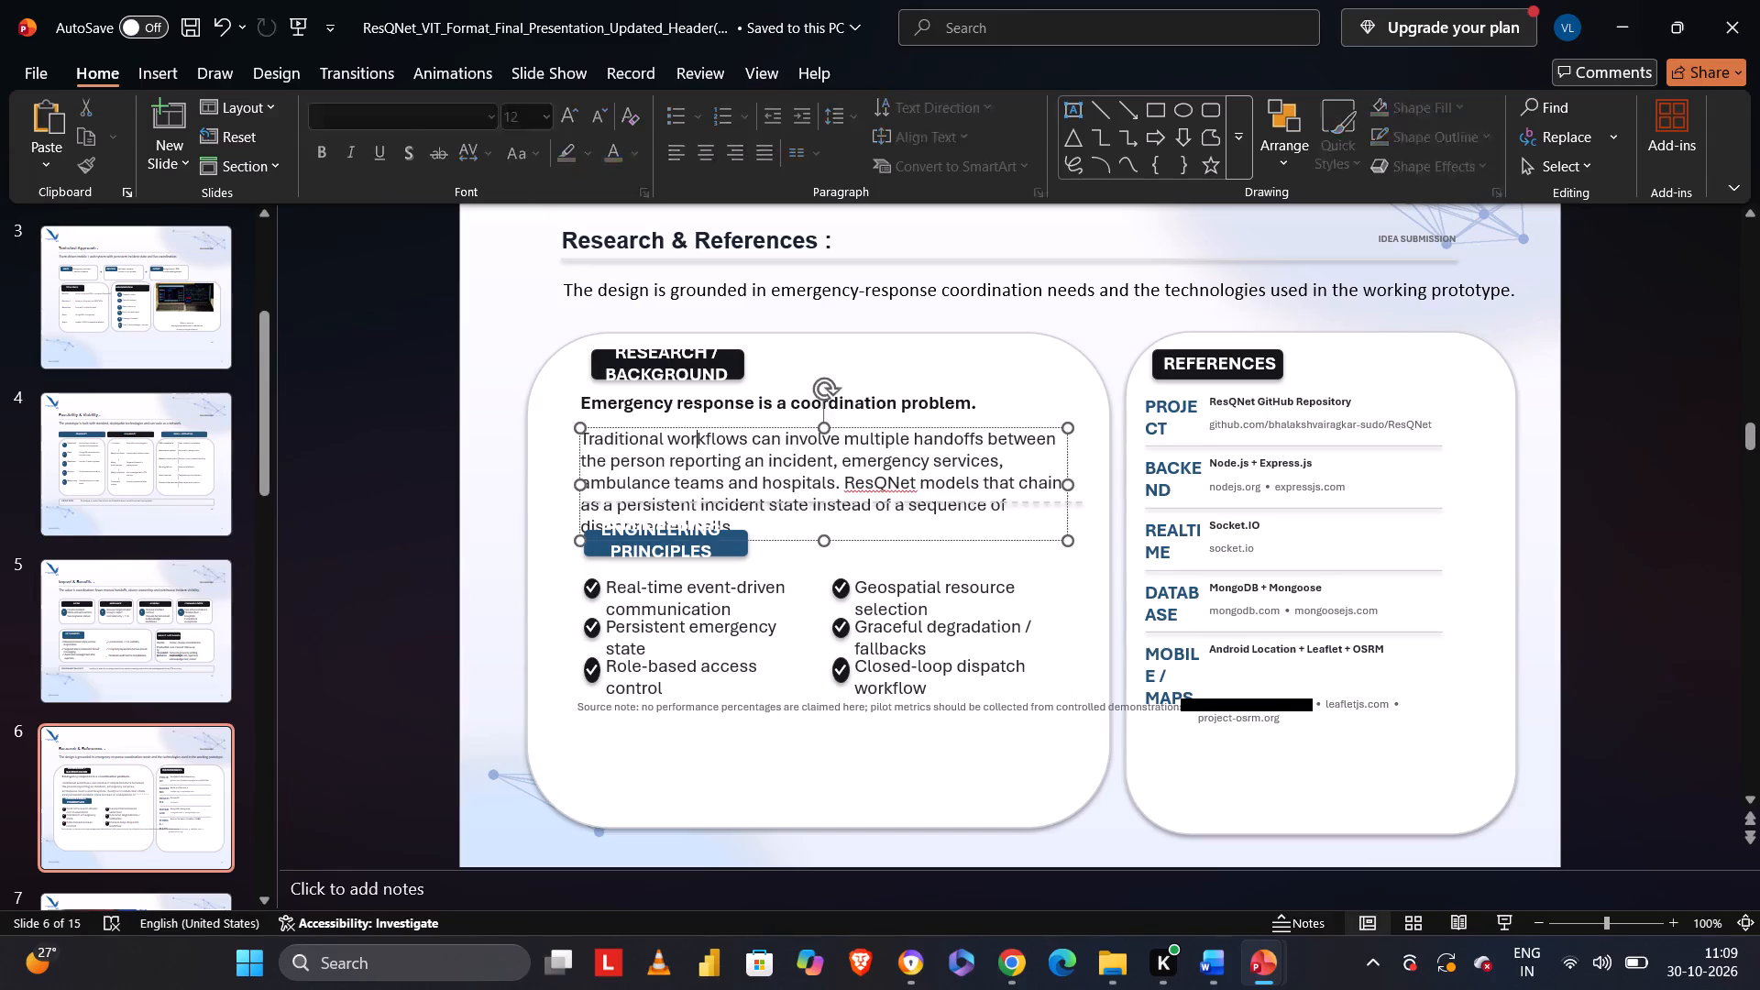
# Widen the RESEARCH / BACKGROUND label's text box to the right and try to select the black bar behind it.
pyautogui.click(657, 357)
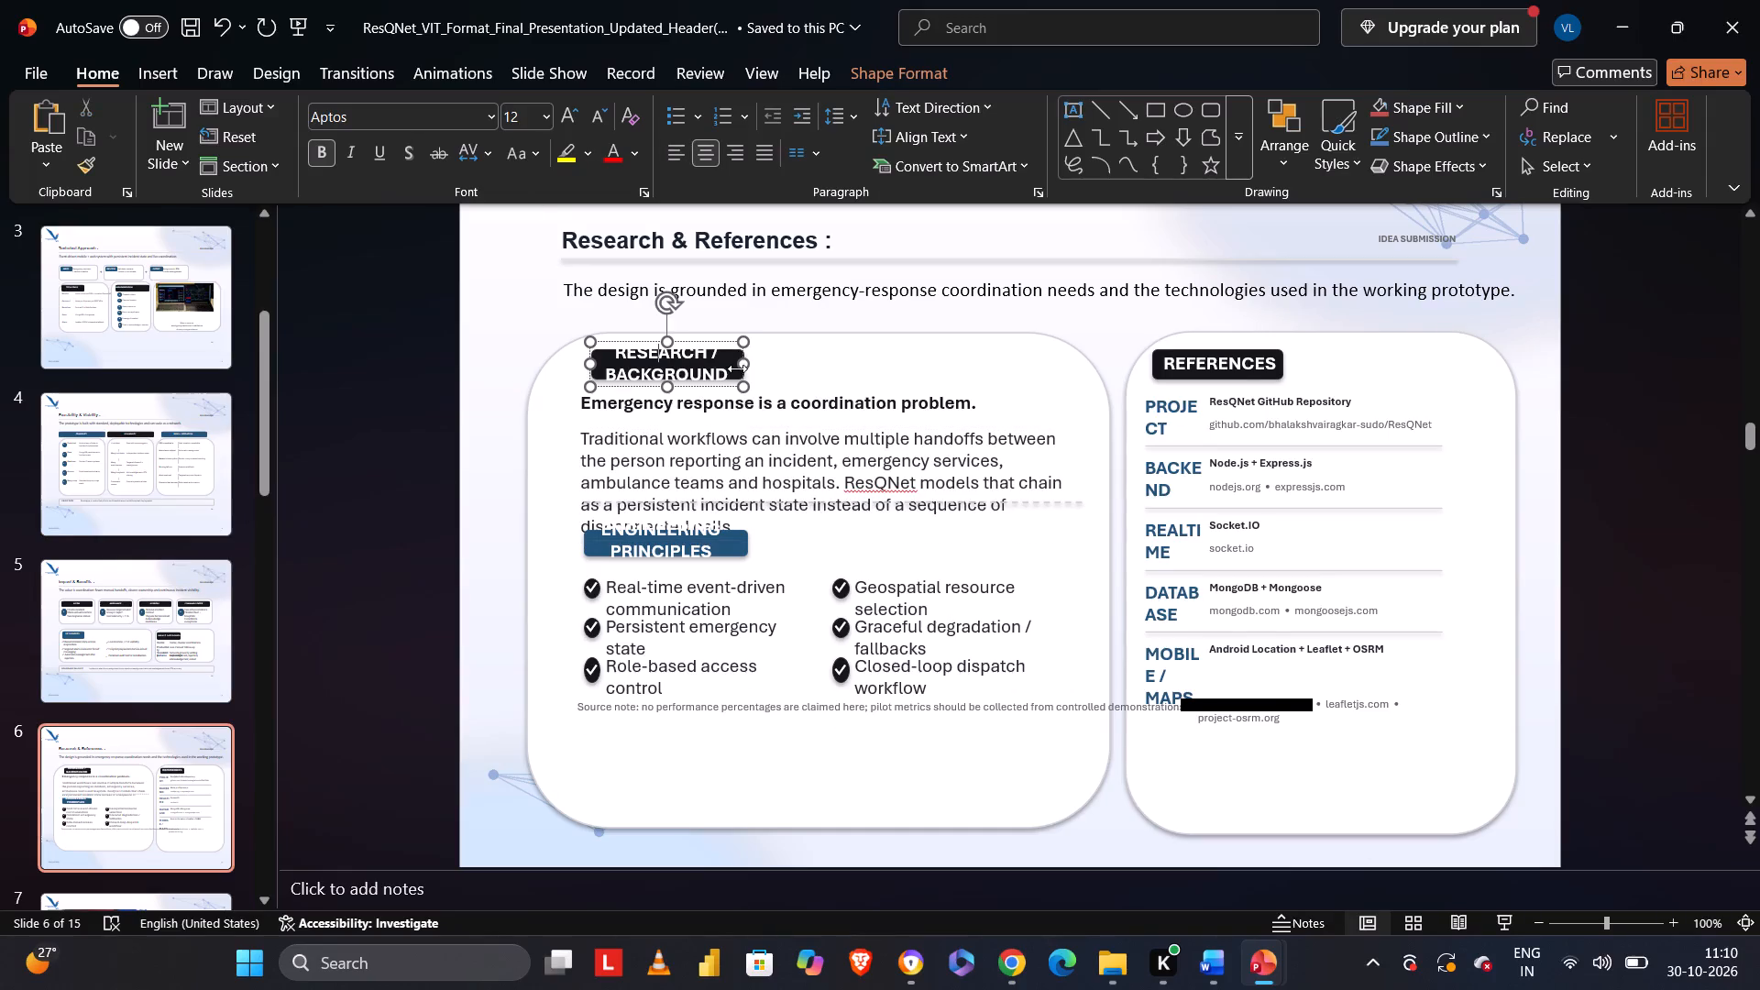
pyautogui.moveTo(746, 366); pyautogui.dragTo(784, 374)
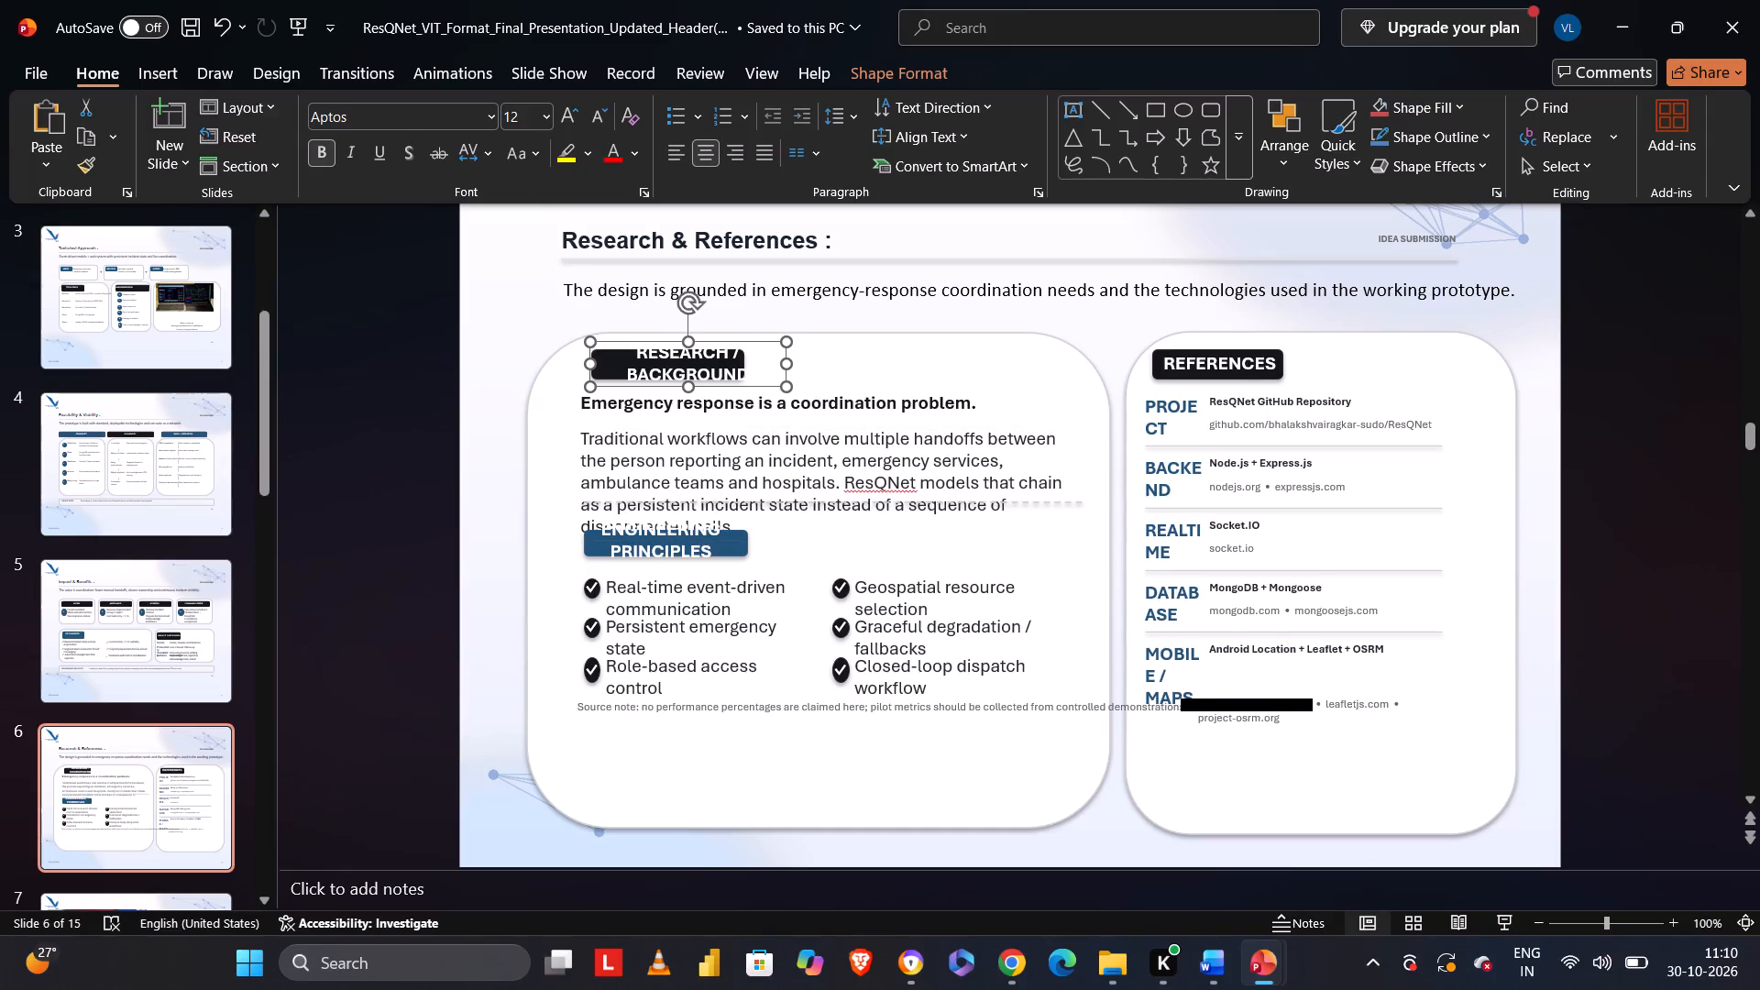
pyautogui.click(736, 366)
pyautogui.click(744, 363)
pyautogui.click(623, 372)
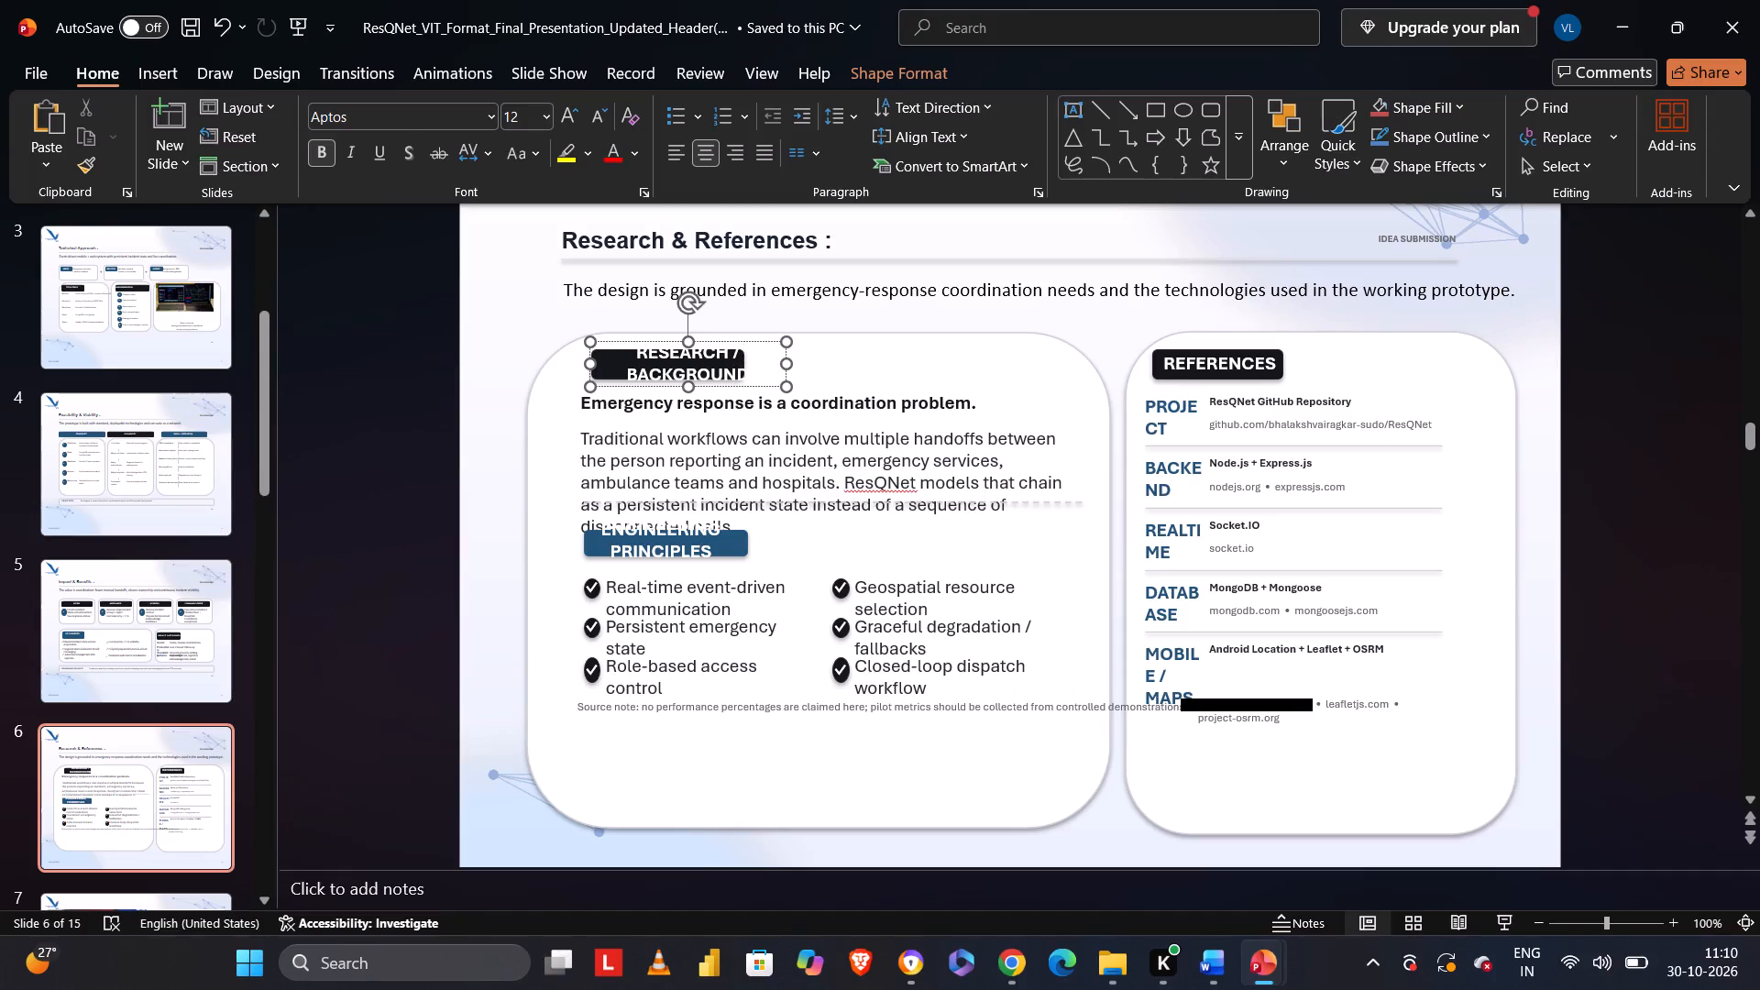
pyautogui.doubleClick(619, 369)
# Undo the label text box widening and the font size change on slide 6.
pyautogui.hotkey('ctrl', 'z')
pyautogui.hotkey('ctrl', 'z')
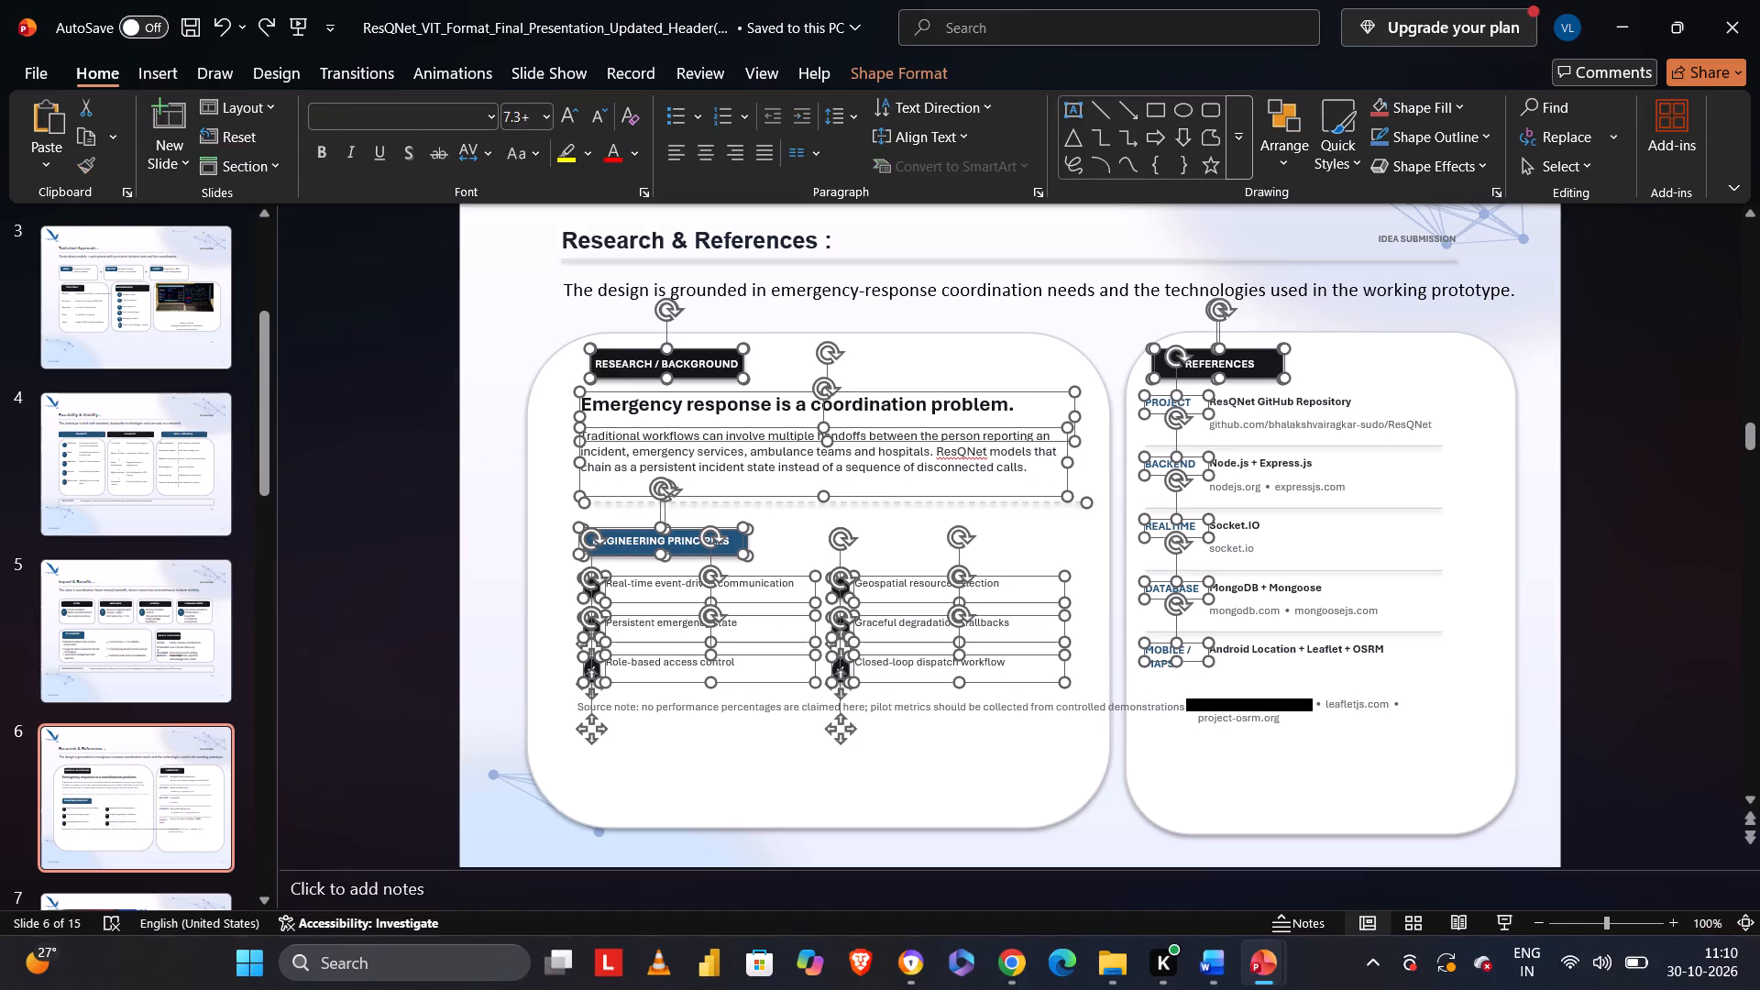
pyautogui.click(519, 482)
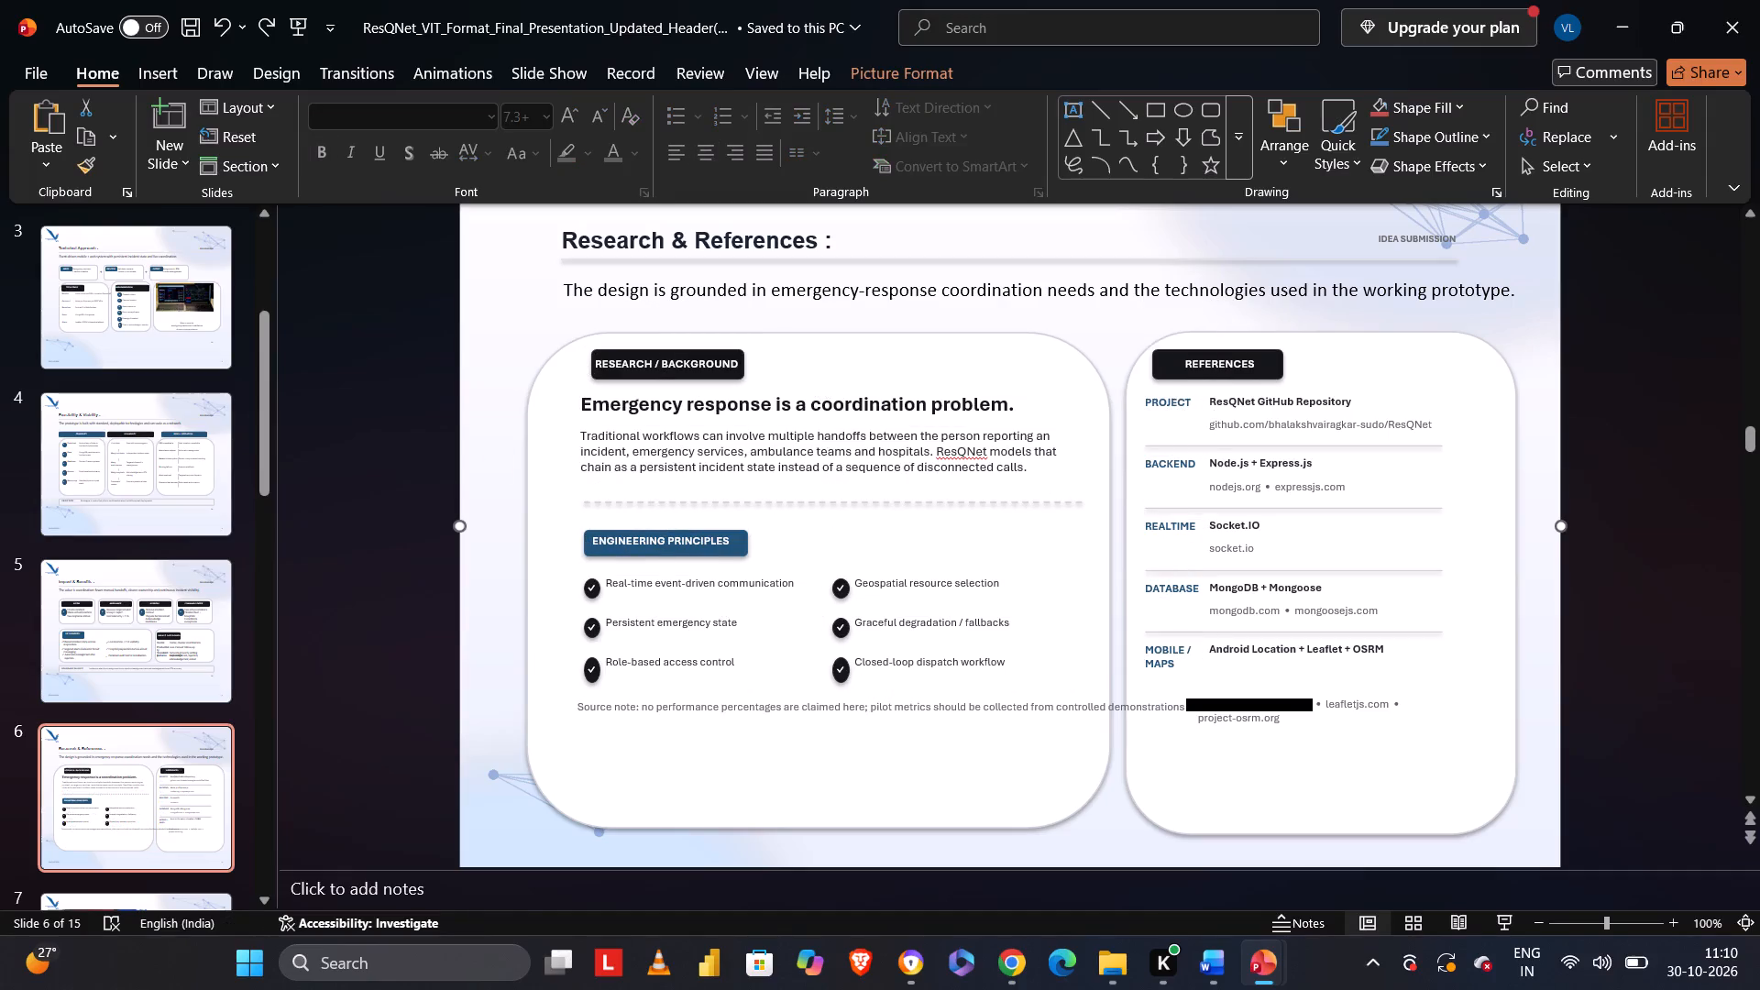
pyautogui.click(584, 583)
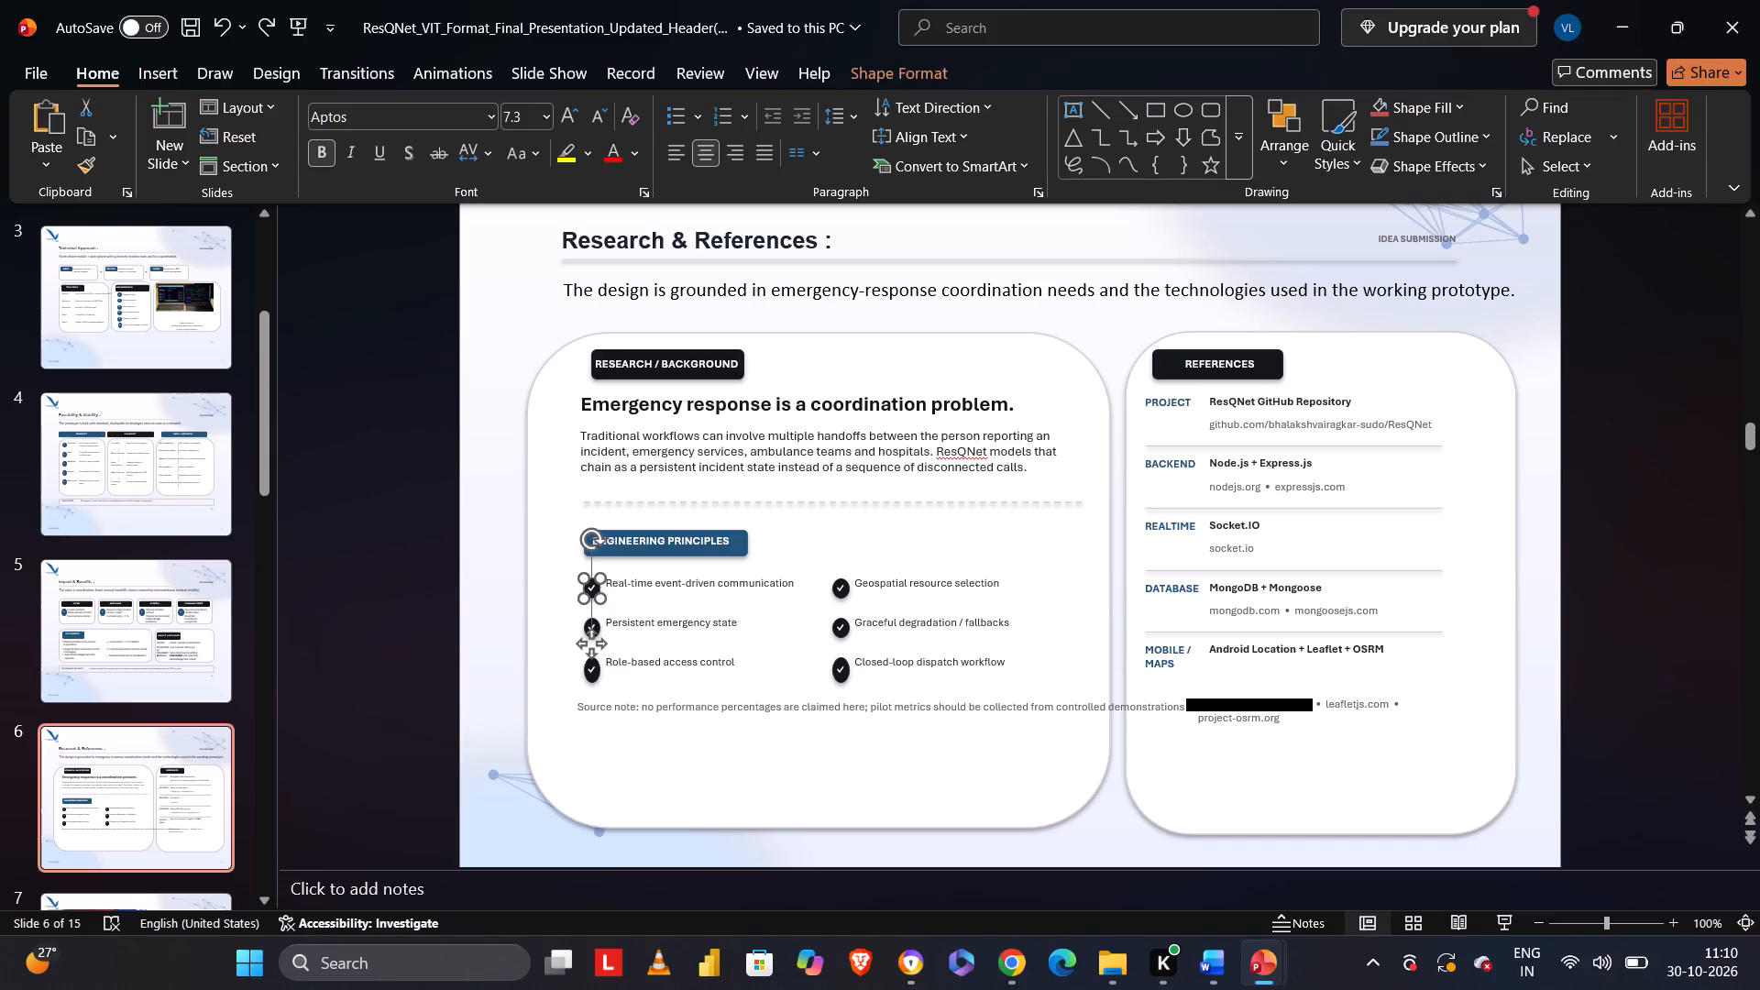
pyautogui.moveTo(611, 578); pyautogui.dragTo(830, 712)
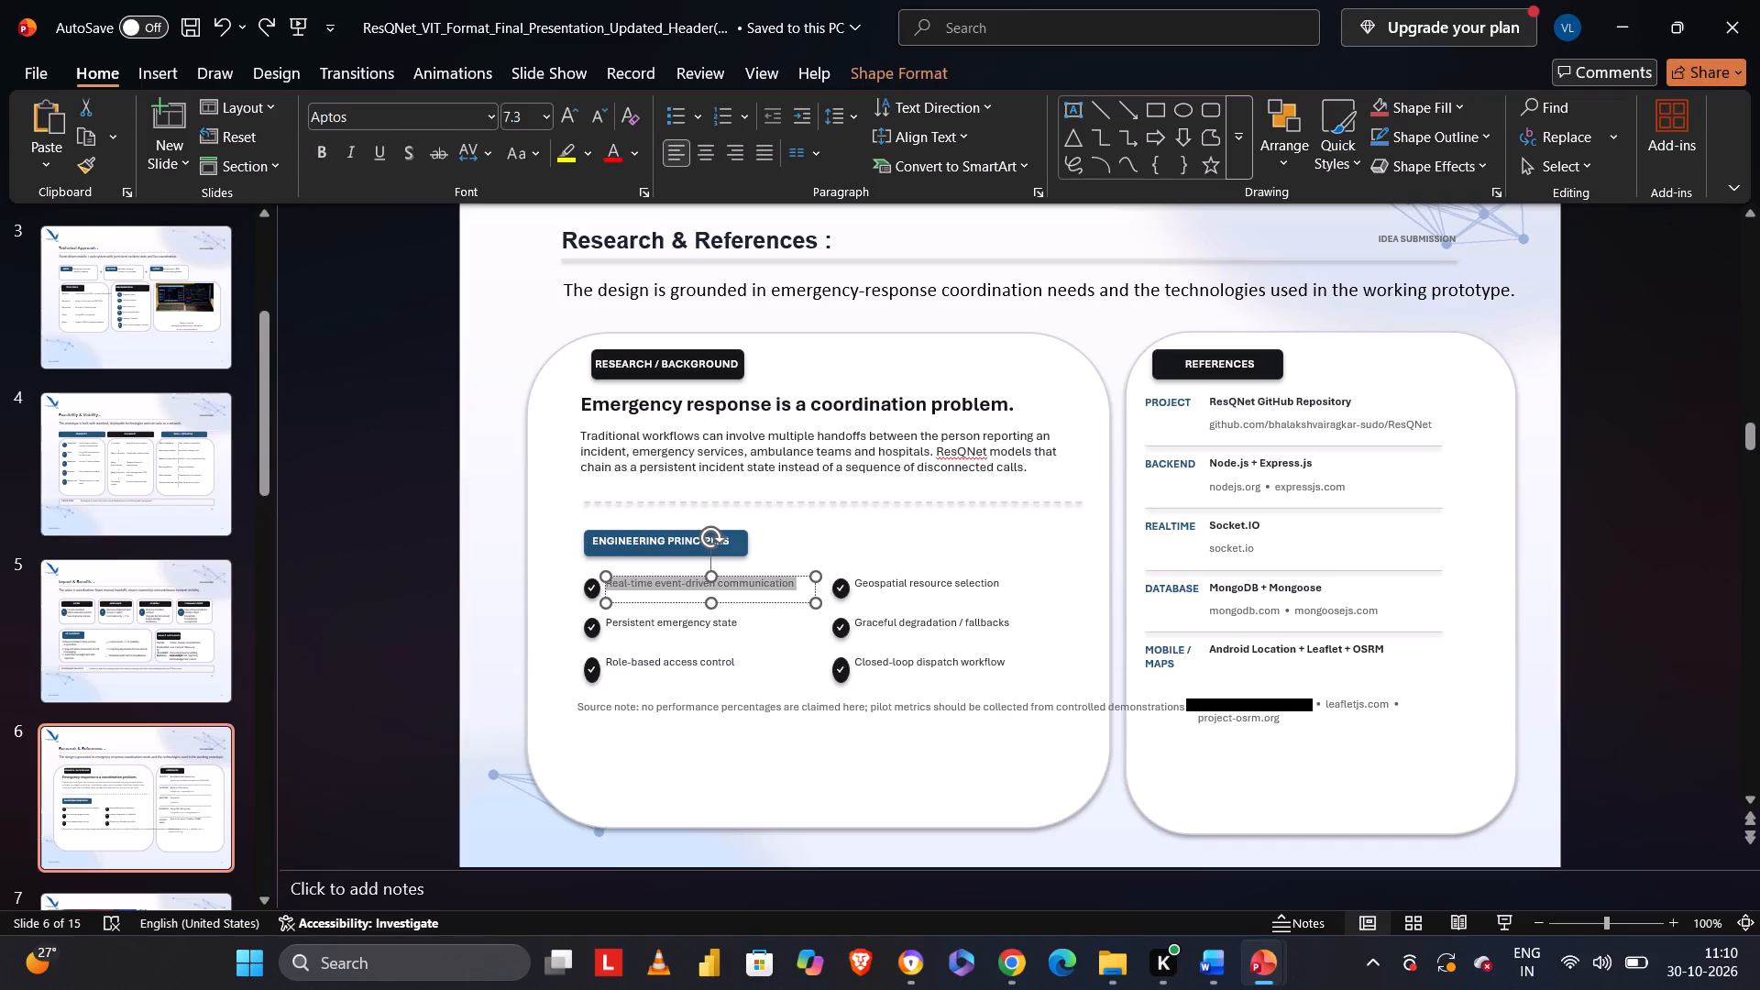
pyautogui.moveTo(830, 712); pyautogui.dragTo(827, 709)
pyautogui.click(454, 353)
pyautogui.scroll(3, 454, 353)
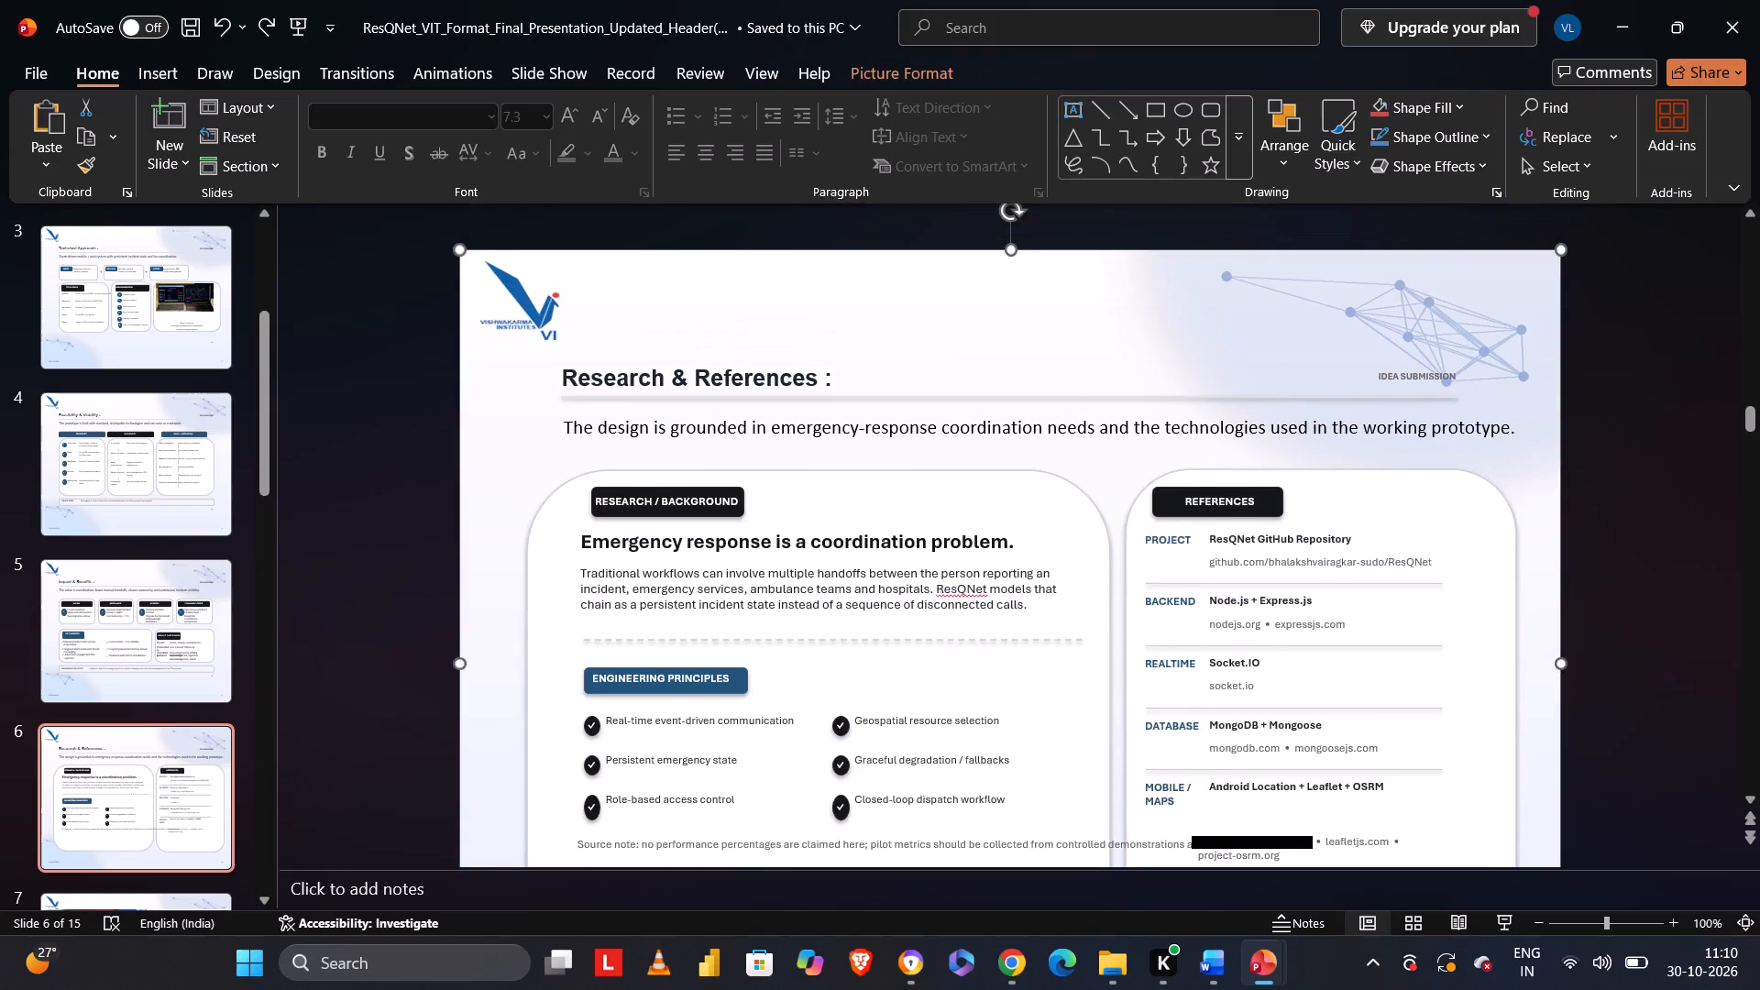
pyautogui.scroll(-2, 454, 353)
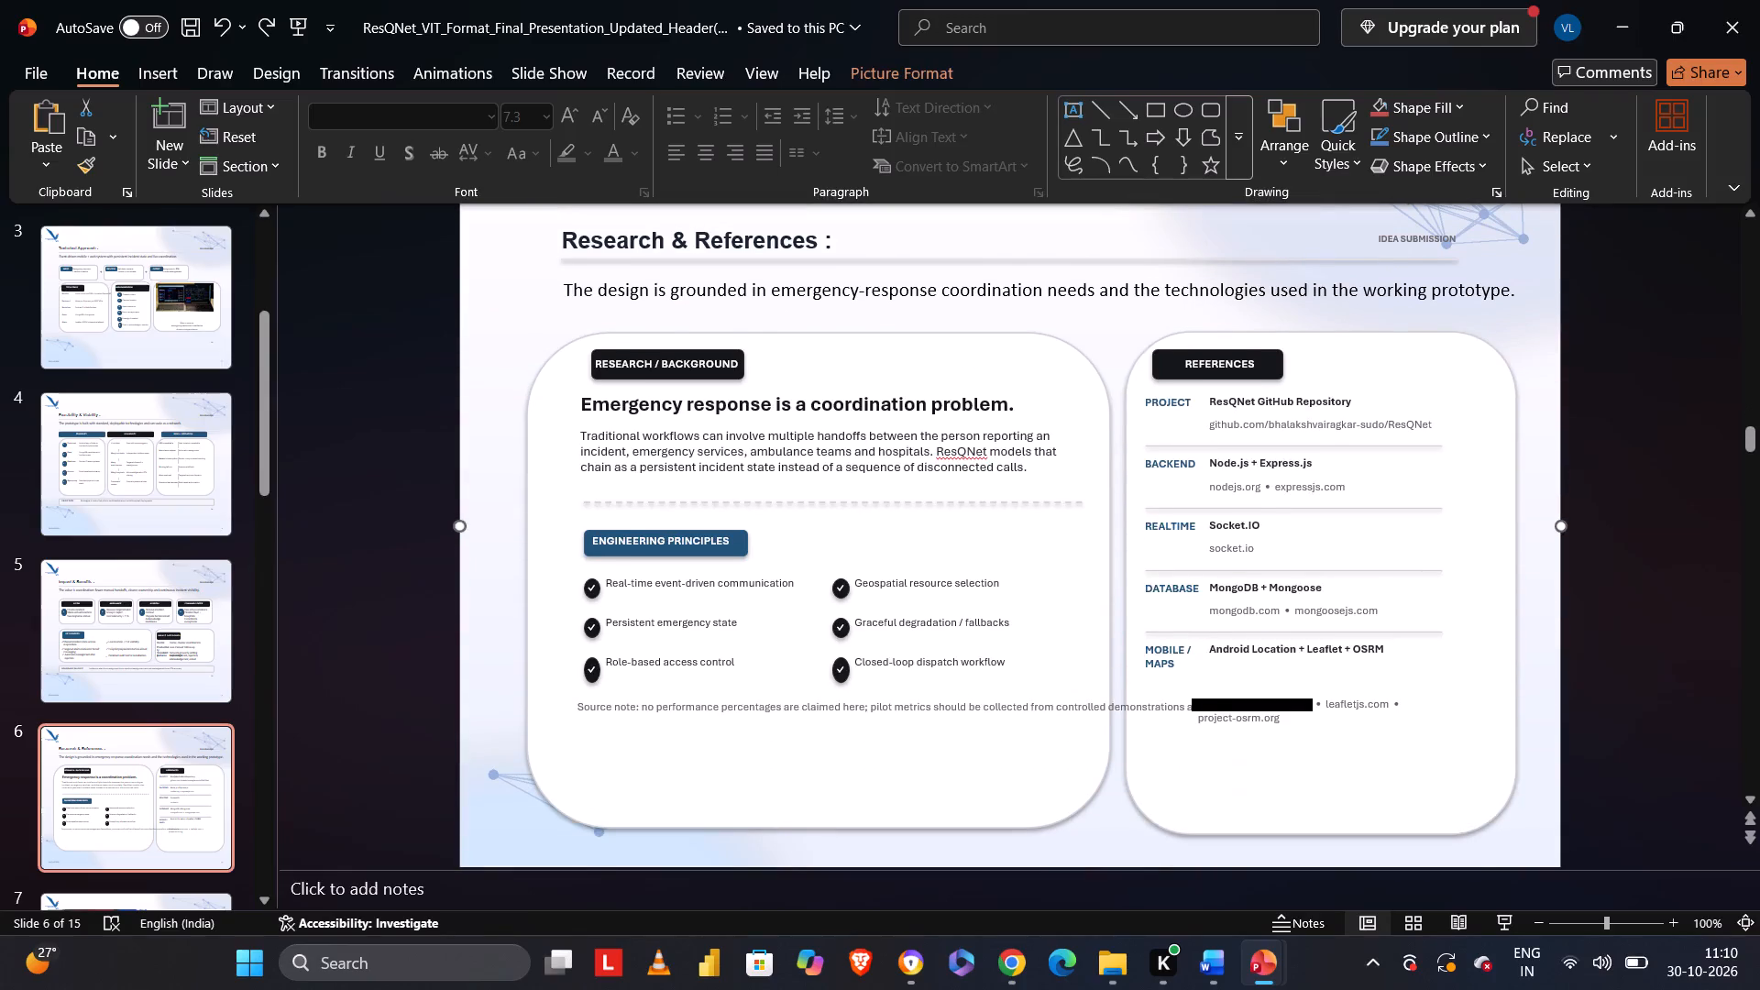
# Cut the source note text box that runs across the bottom of both cards on the Research & References slide.
pyautogui.click(982, 705)
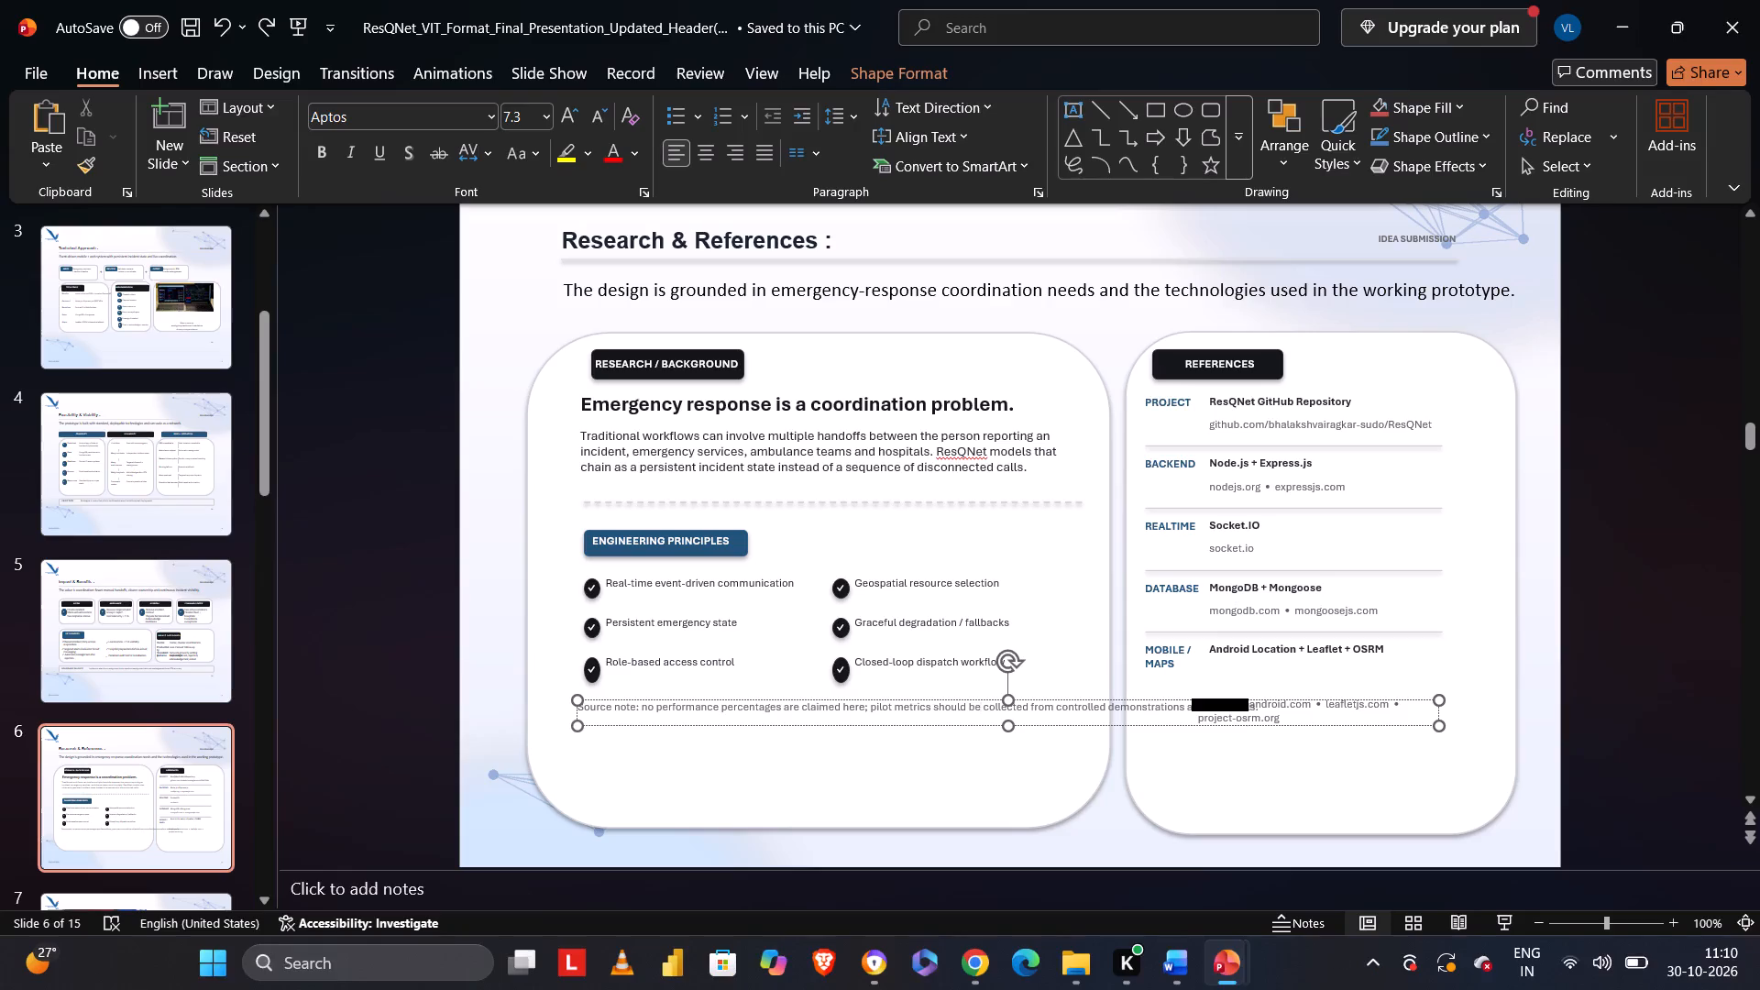
pyautogui.rightClick(1040, 699)
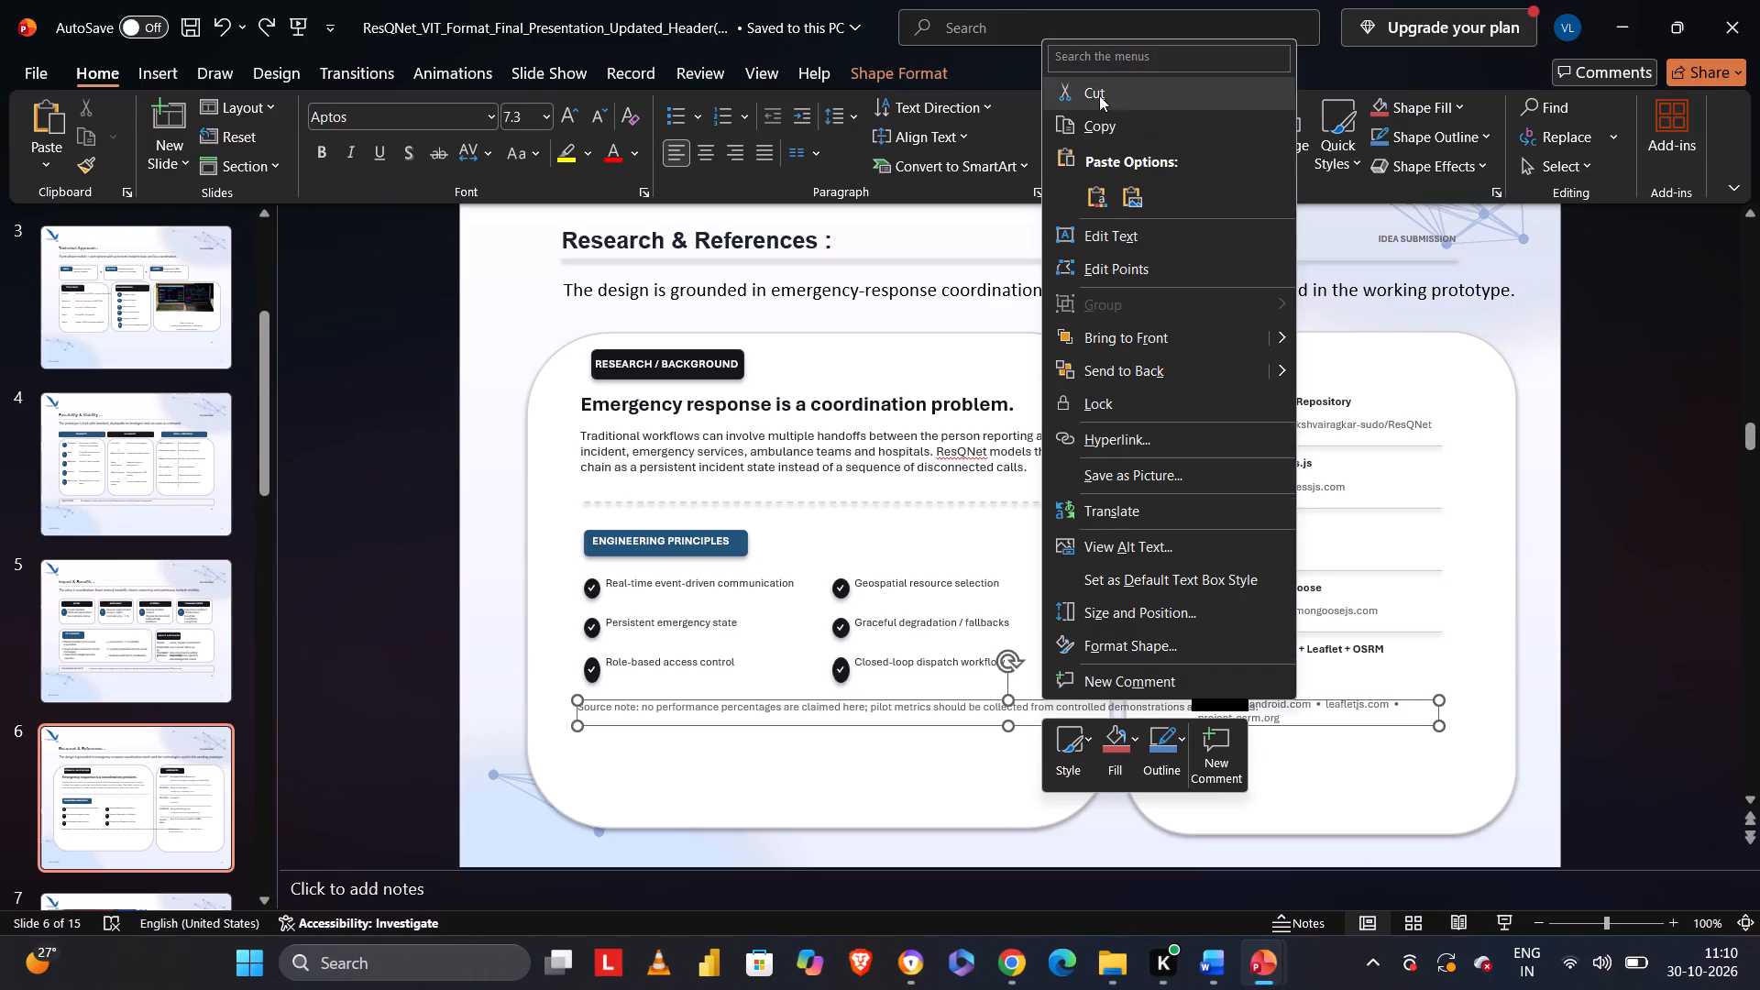
pyautogui.click(1094, 98)
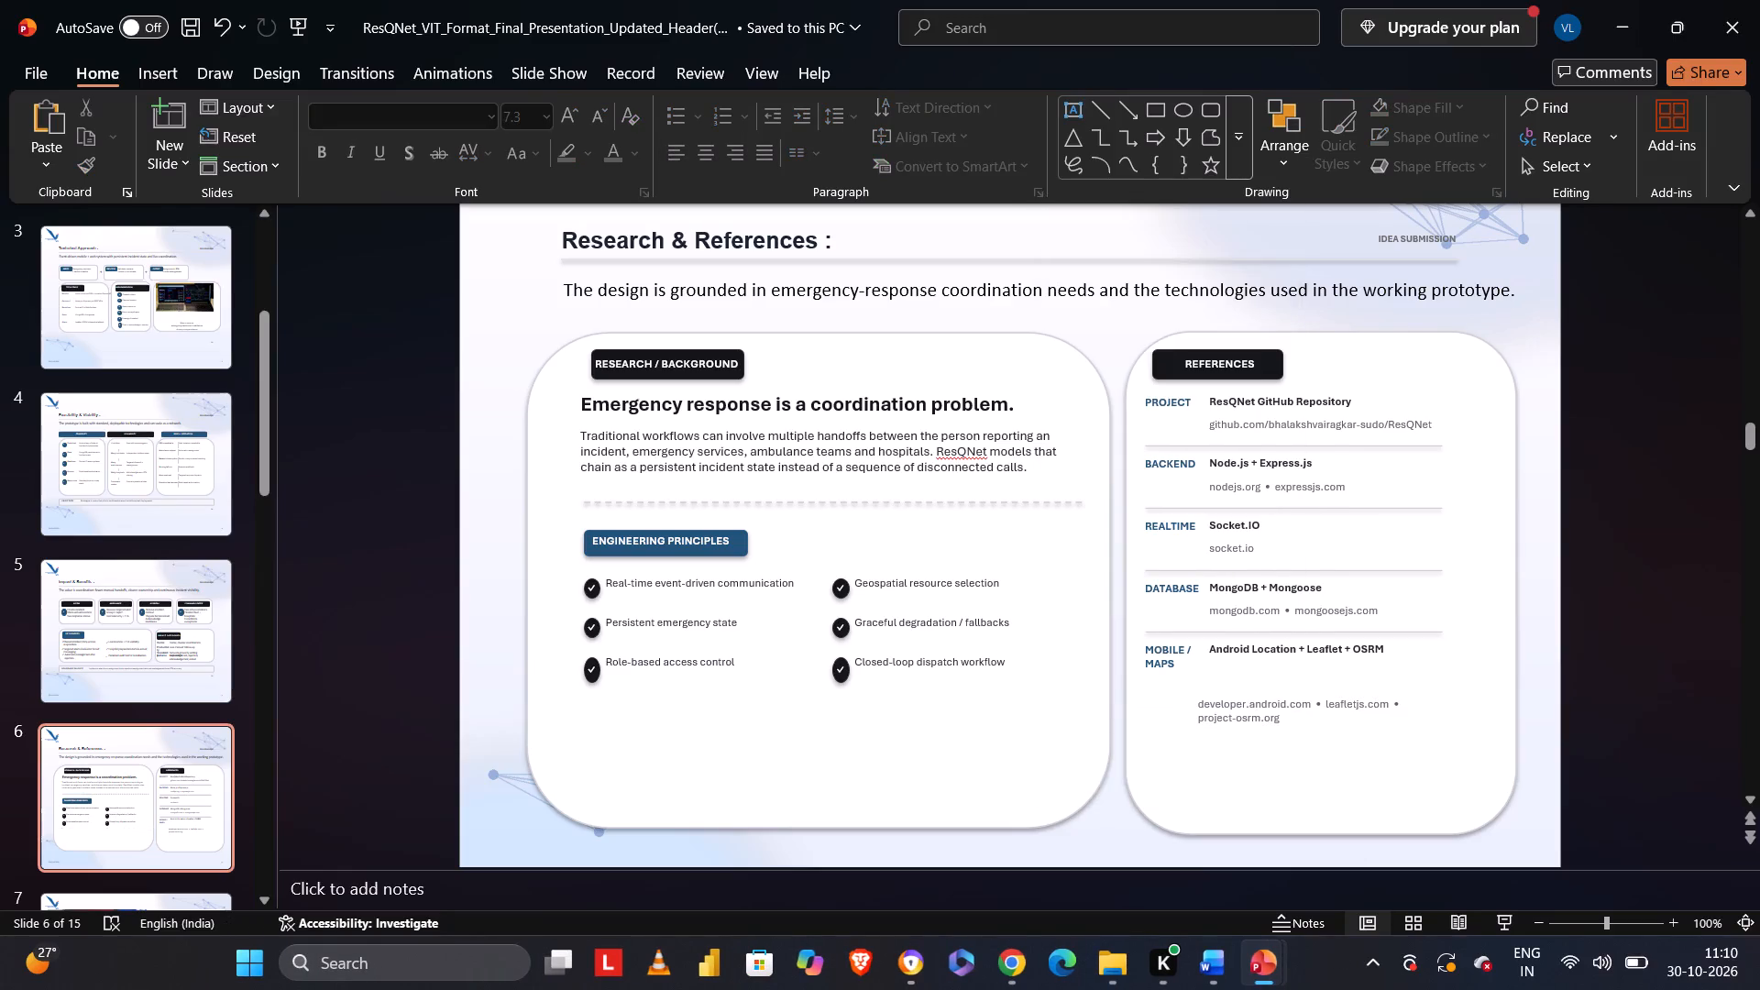
# Shift the background picture of the Research & References slide slightly down, keeping its left edge aligned with the slide.
pyautogui.moveTo(509, 529); pyautogui.dragTo(489, 546)
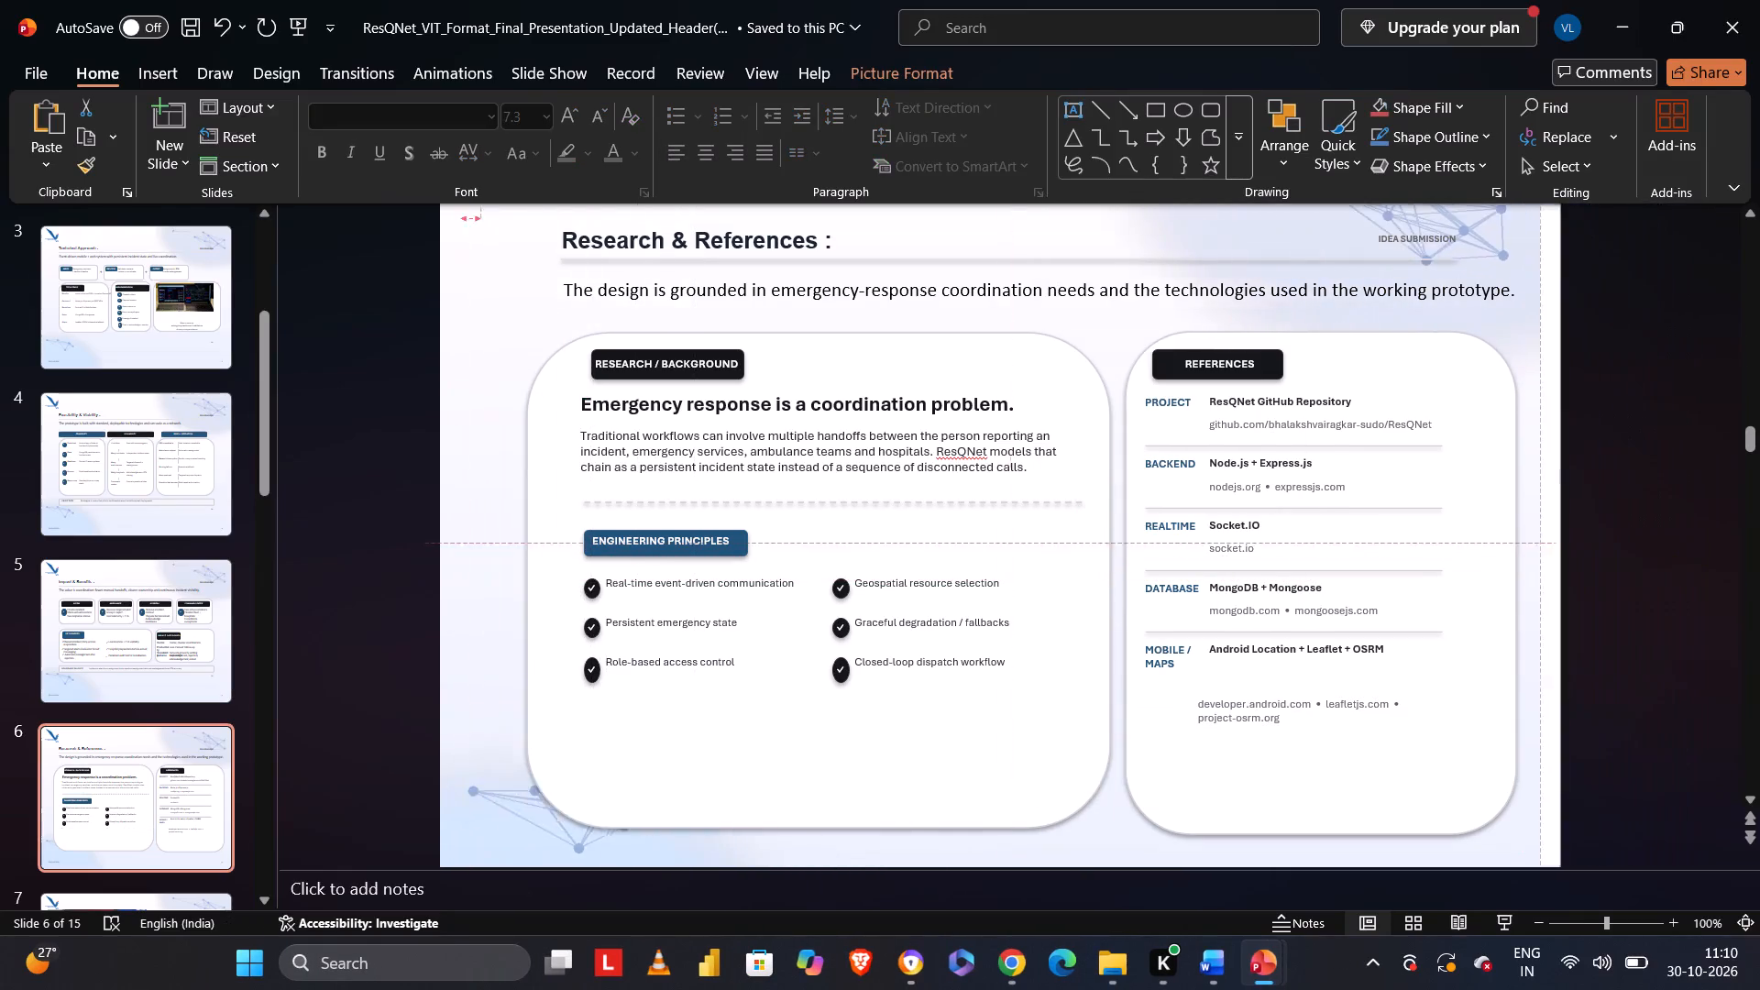
pyautogui.moveTo(489, 546); pyautogui.dragTo(511, 551)
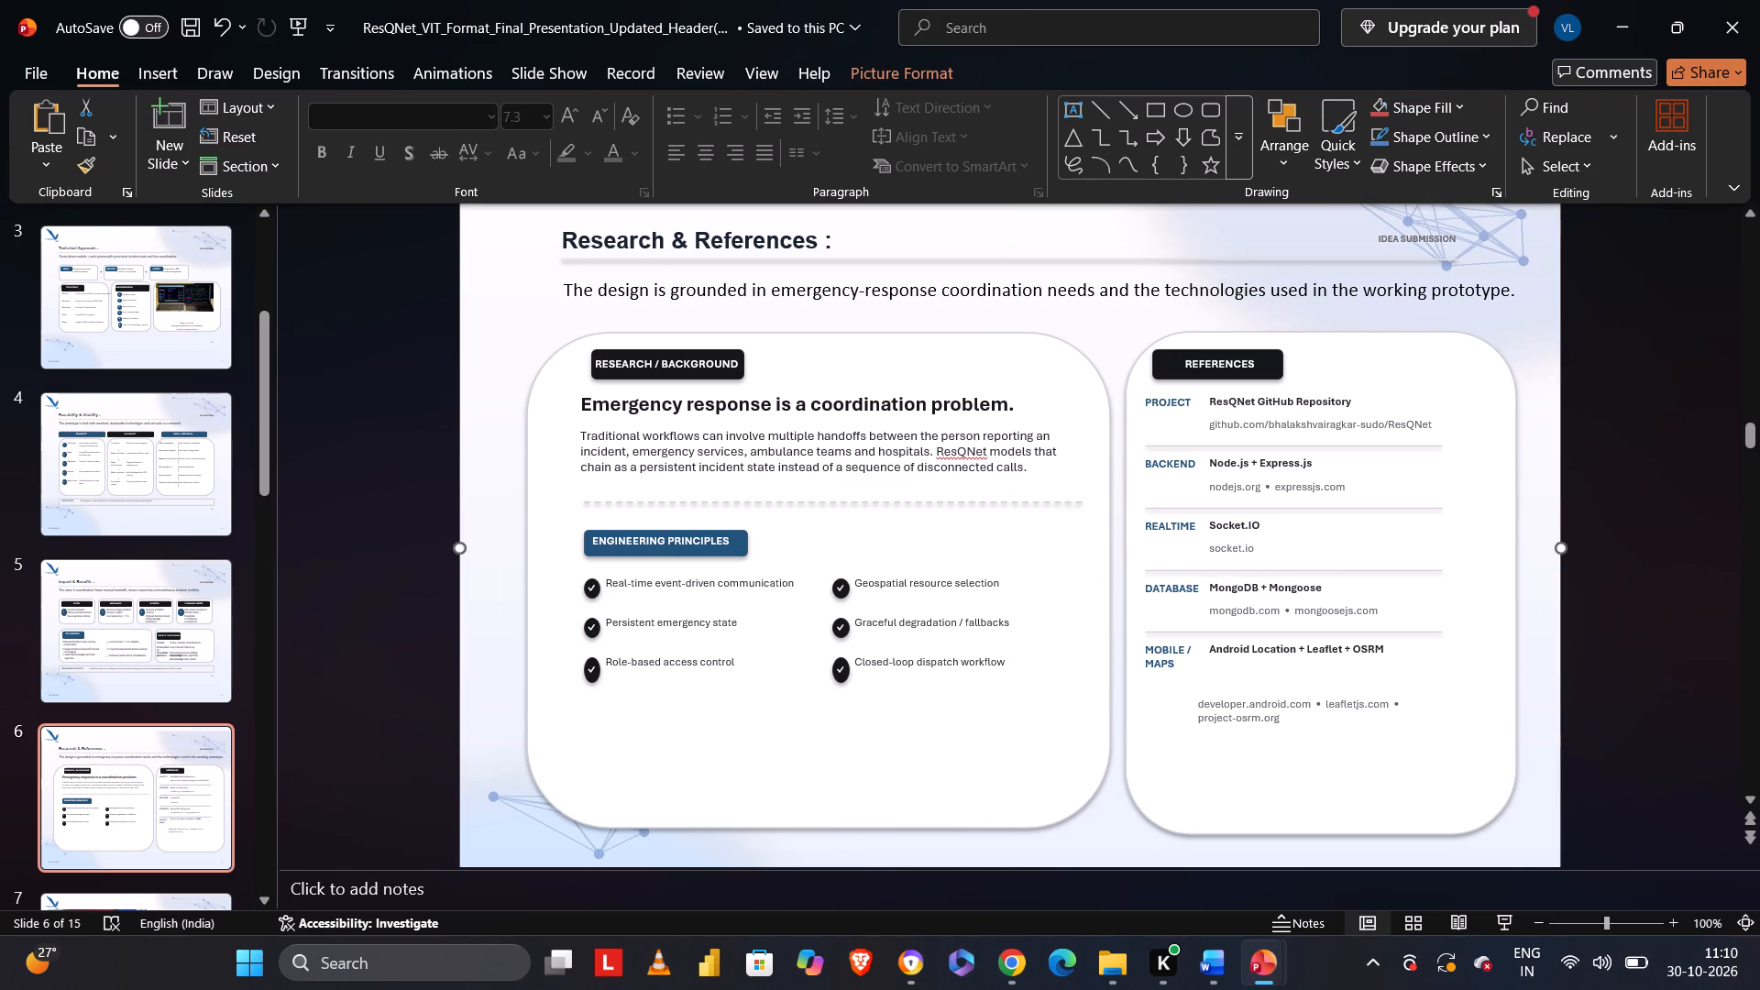
pyautogui.click(456, 536)
pyautogui.click(423, 520)
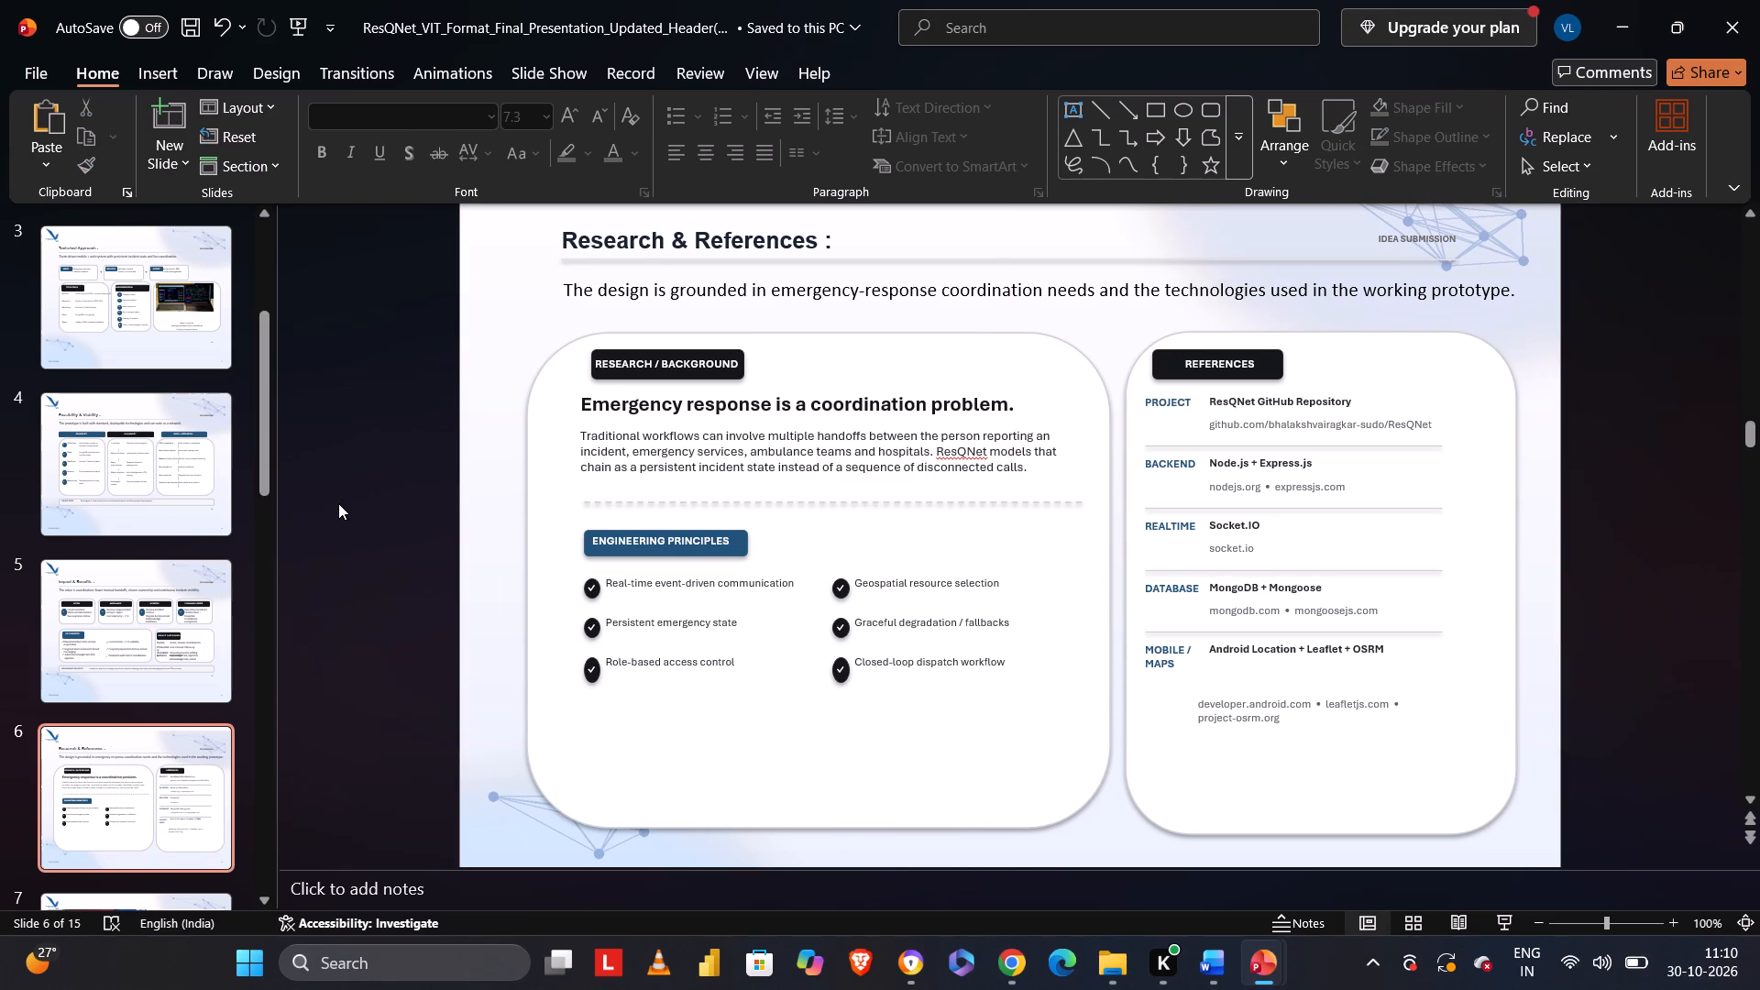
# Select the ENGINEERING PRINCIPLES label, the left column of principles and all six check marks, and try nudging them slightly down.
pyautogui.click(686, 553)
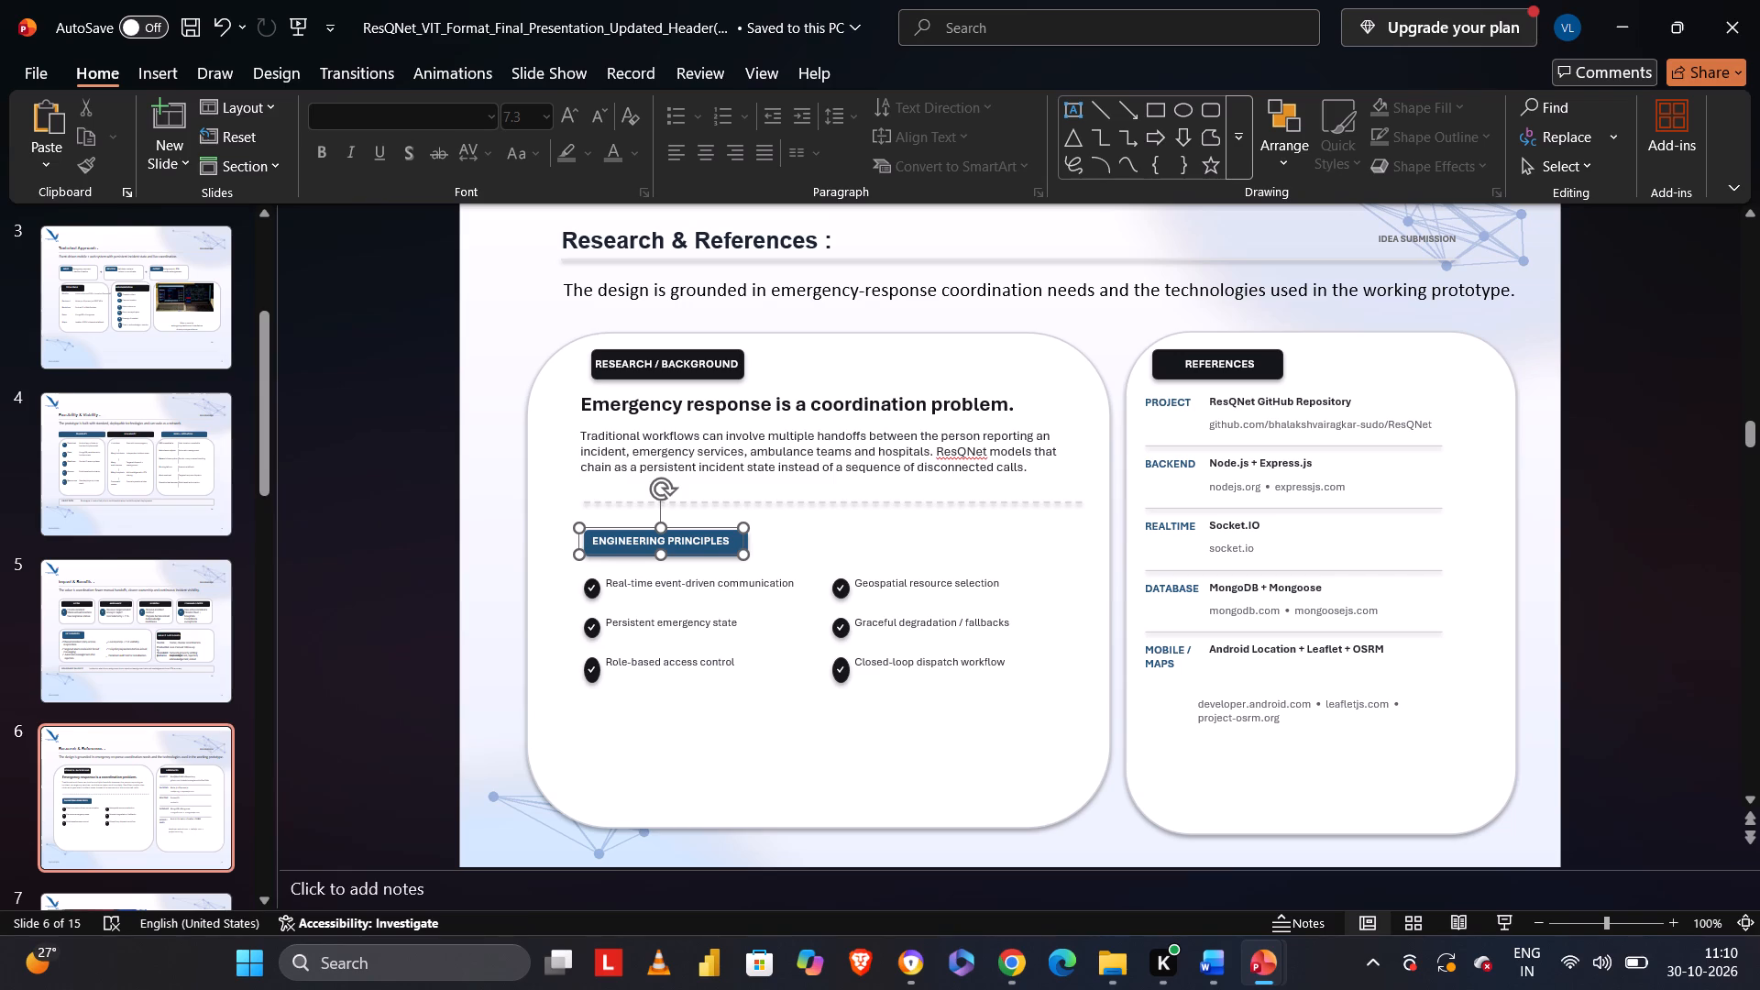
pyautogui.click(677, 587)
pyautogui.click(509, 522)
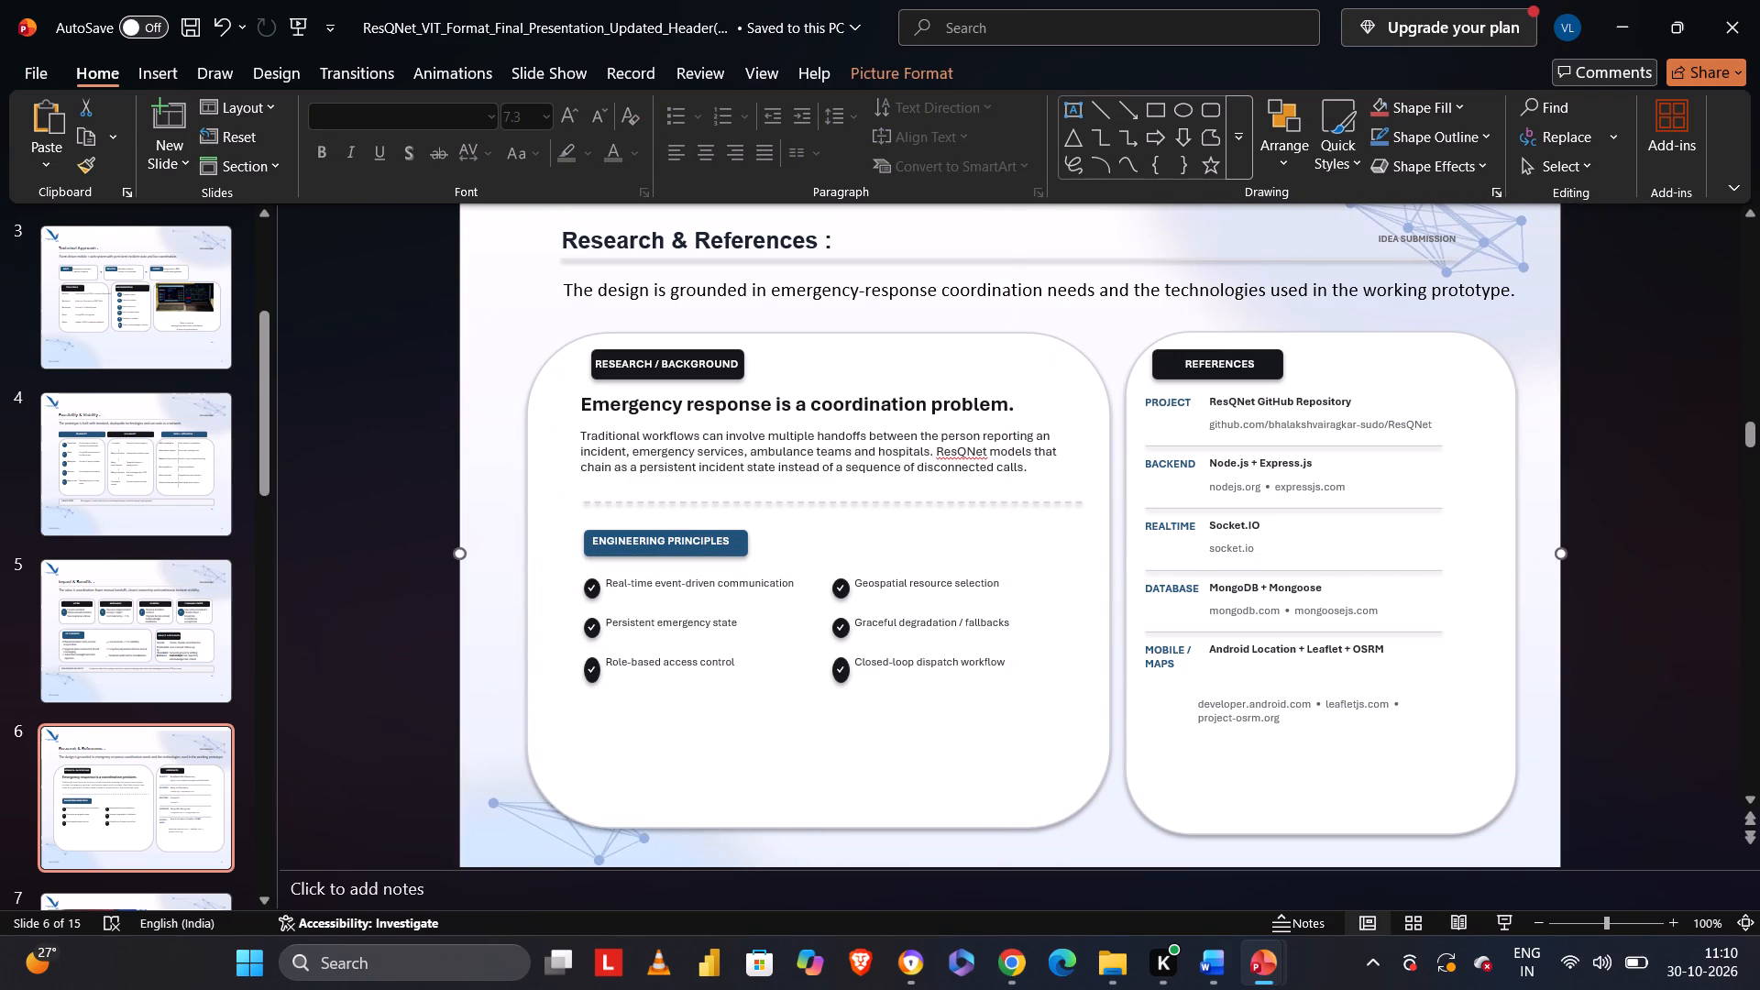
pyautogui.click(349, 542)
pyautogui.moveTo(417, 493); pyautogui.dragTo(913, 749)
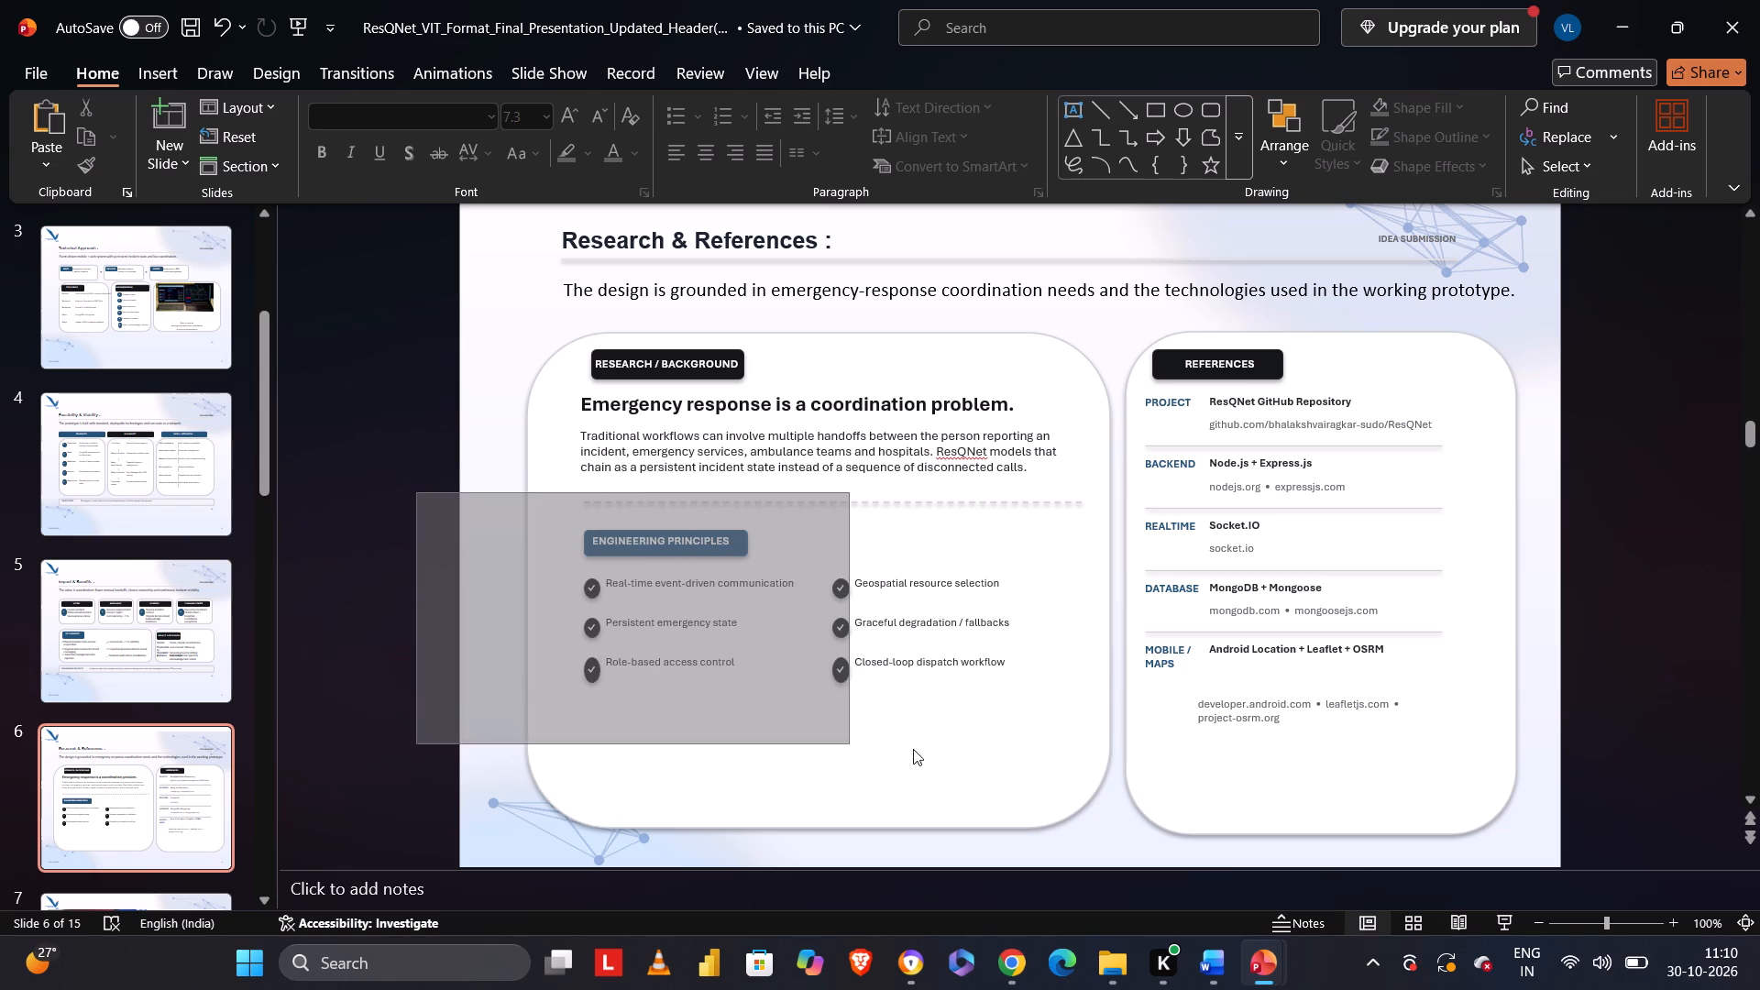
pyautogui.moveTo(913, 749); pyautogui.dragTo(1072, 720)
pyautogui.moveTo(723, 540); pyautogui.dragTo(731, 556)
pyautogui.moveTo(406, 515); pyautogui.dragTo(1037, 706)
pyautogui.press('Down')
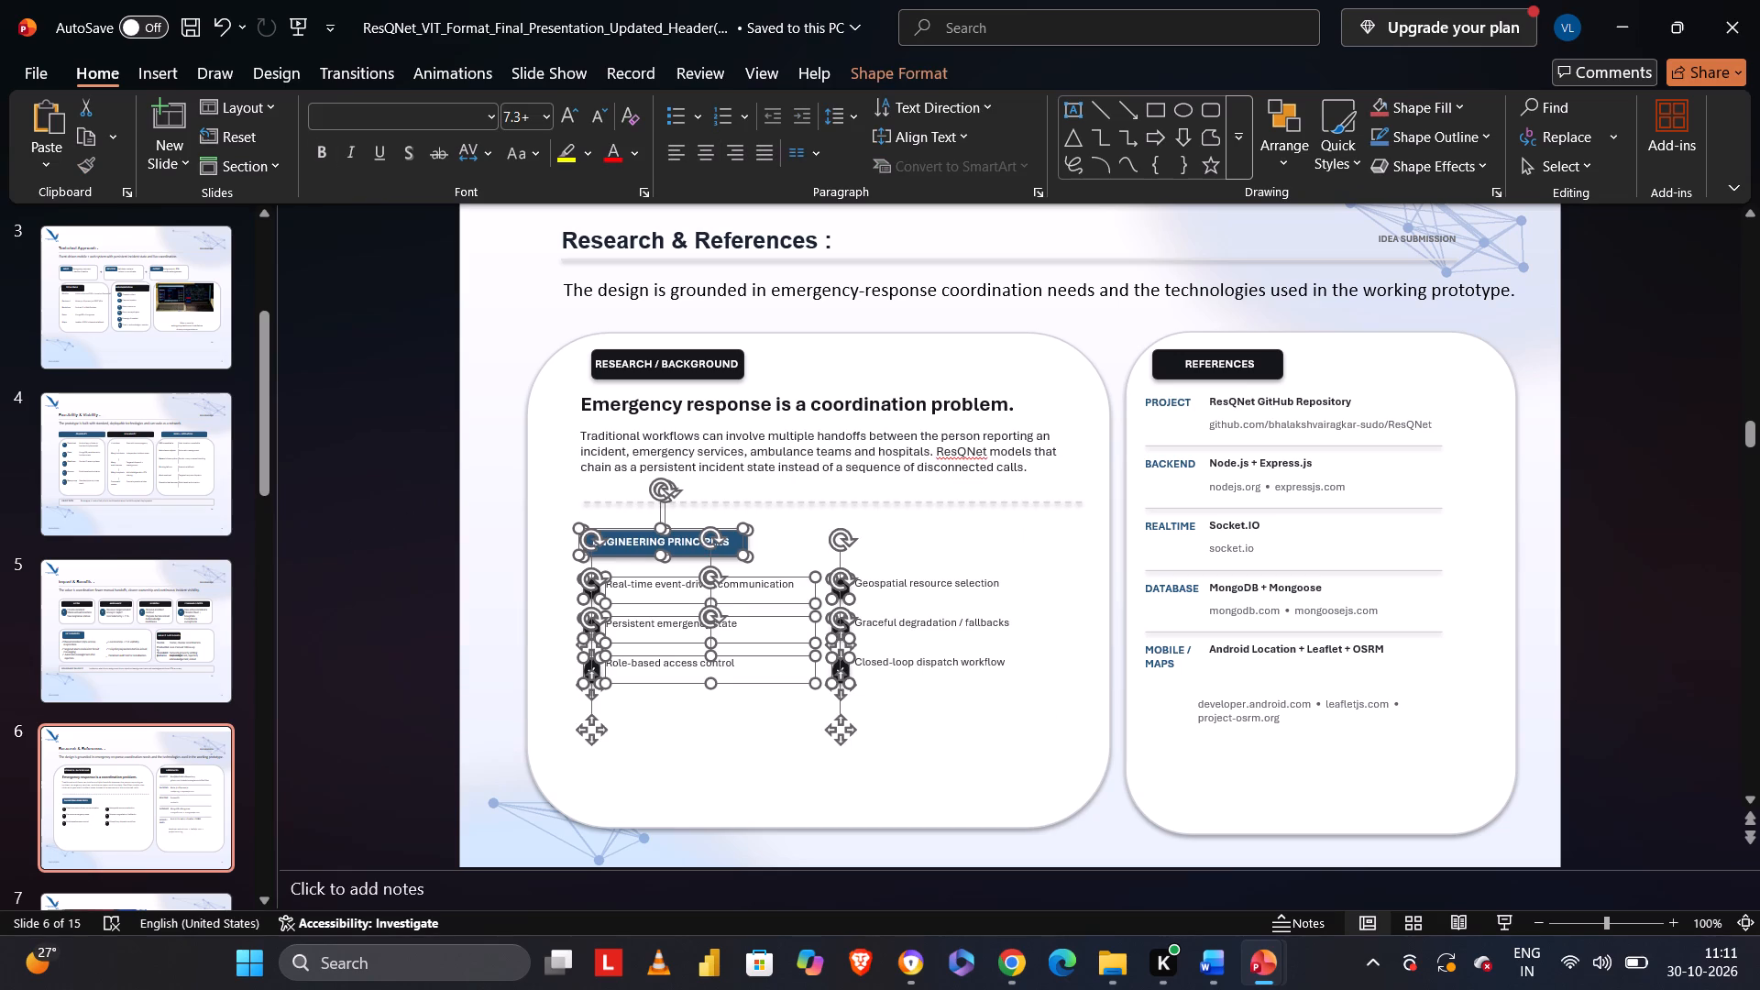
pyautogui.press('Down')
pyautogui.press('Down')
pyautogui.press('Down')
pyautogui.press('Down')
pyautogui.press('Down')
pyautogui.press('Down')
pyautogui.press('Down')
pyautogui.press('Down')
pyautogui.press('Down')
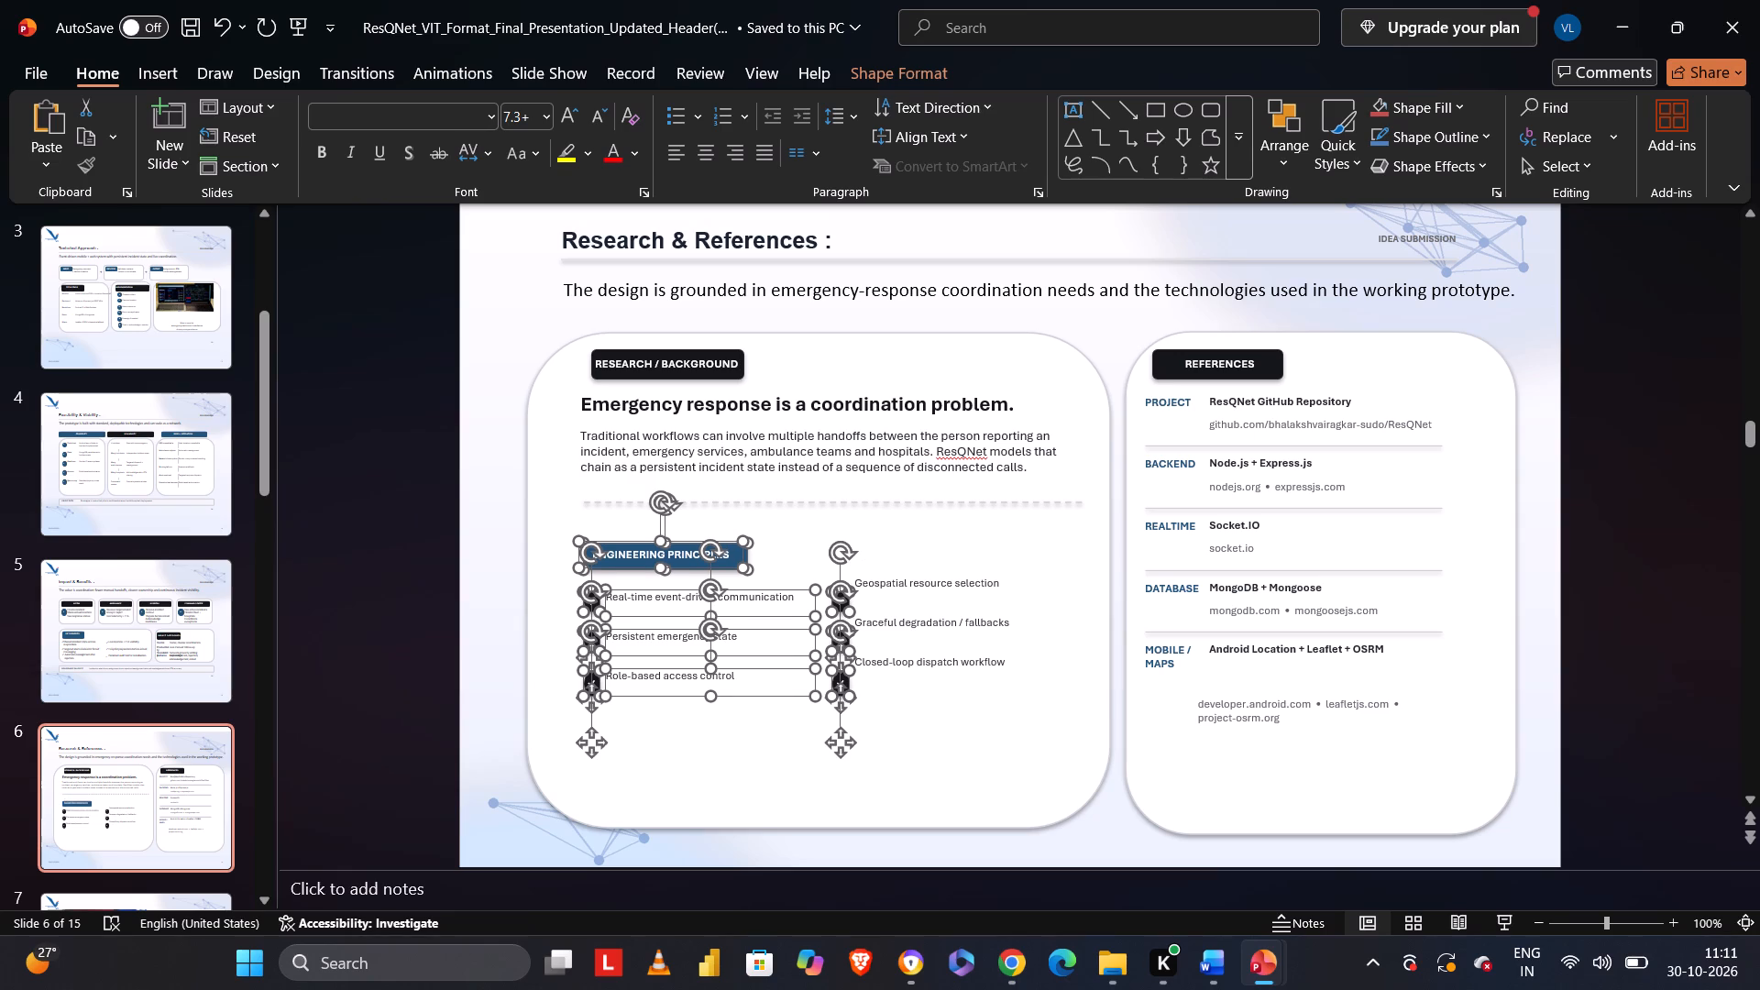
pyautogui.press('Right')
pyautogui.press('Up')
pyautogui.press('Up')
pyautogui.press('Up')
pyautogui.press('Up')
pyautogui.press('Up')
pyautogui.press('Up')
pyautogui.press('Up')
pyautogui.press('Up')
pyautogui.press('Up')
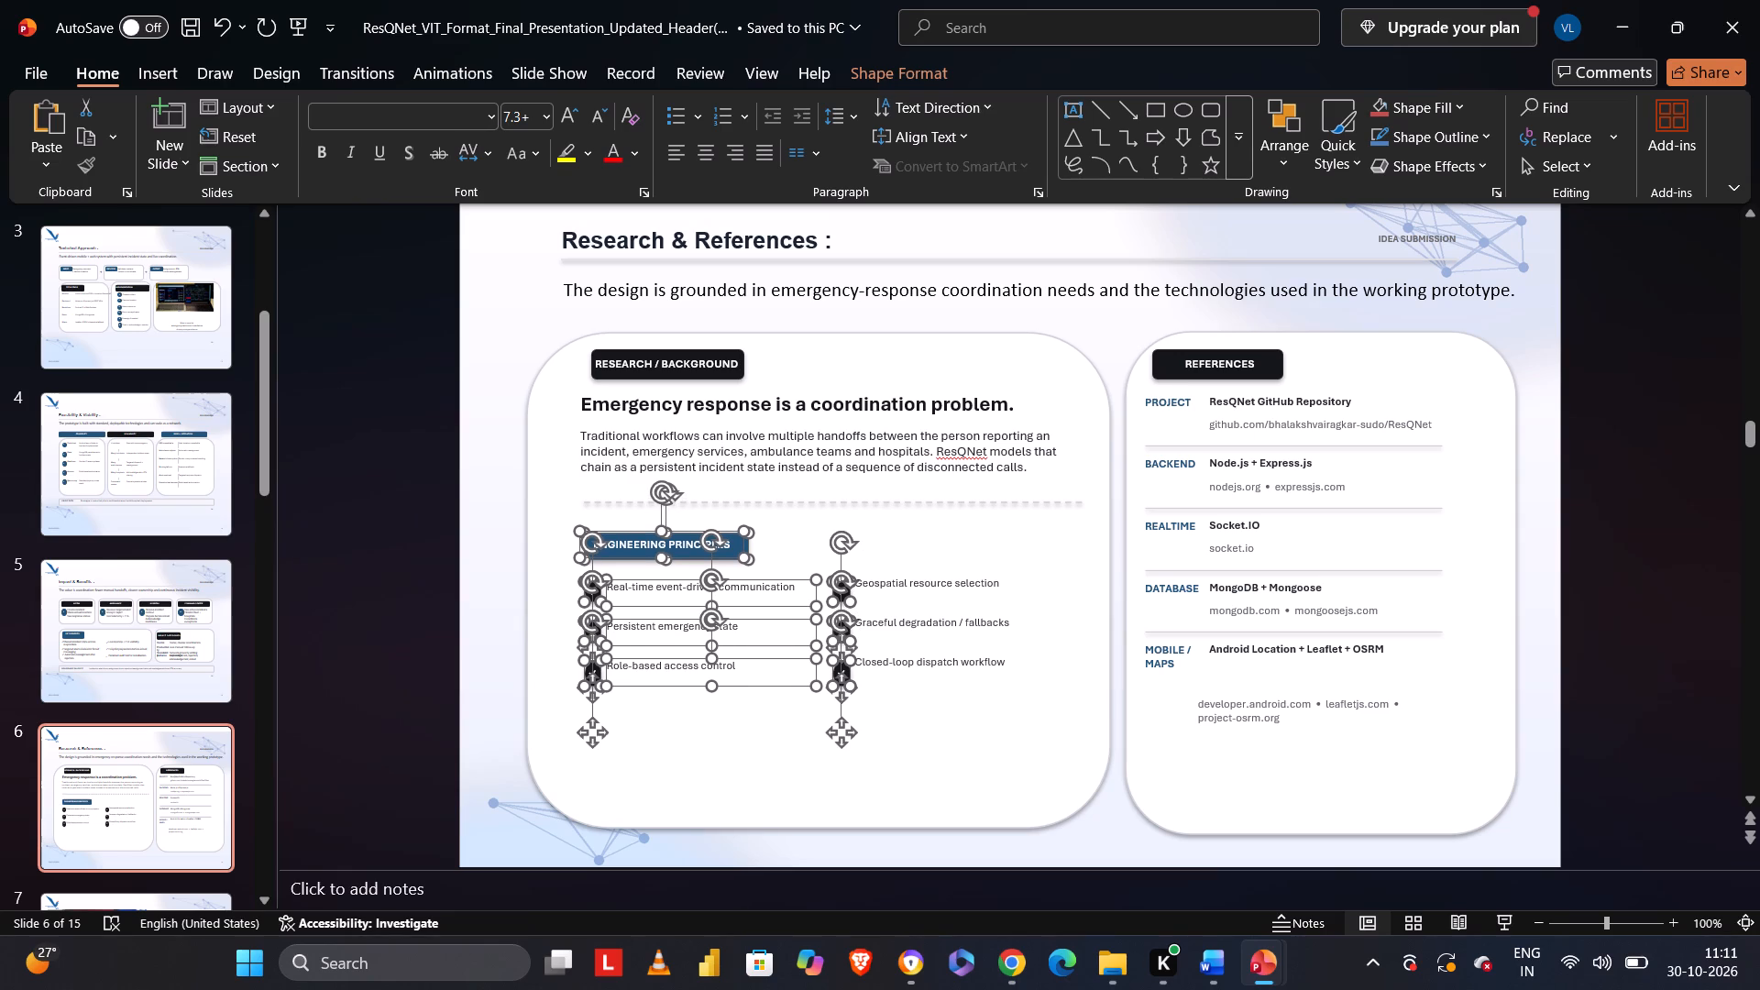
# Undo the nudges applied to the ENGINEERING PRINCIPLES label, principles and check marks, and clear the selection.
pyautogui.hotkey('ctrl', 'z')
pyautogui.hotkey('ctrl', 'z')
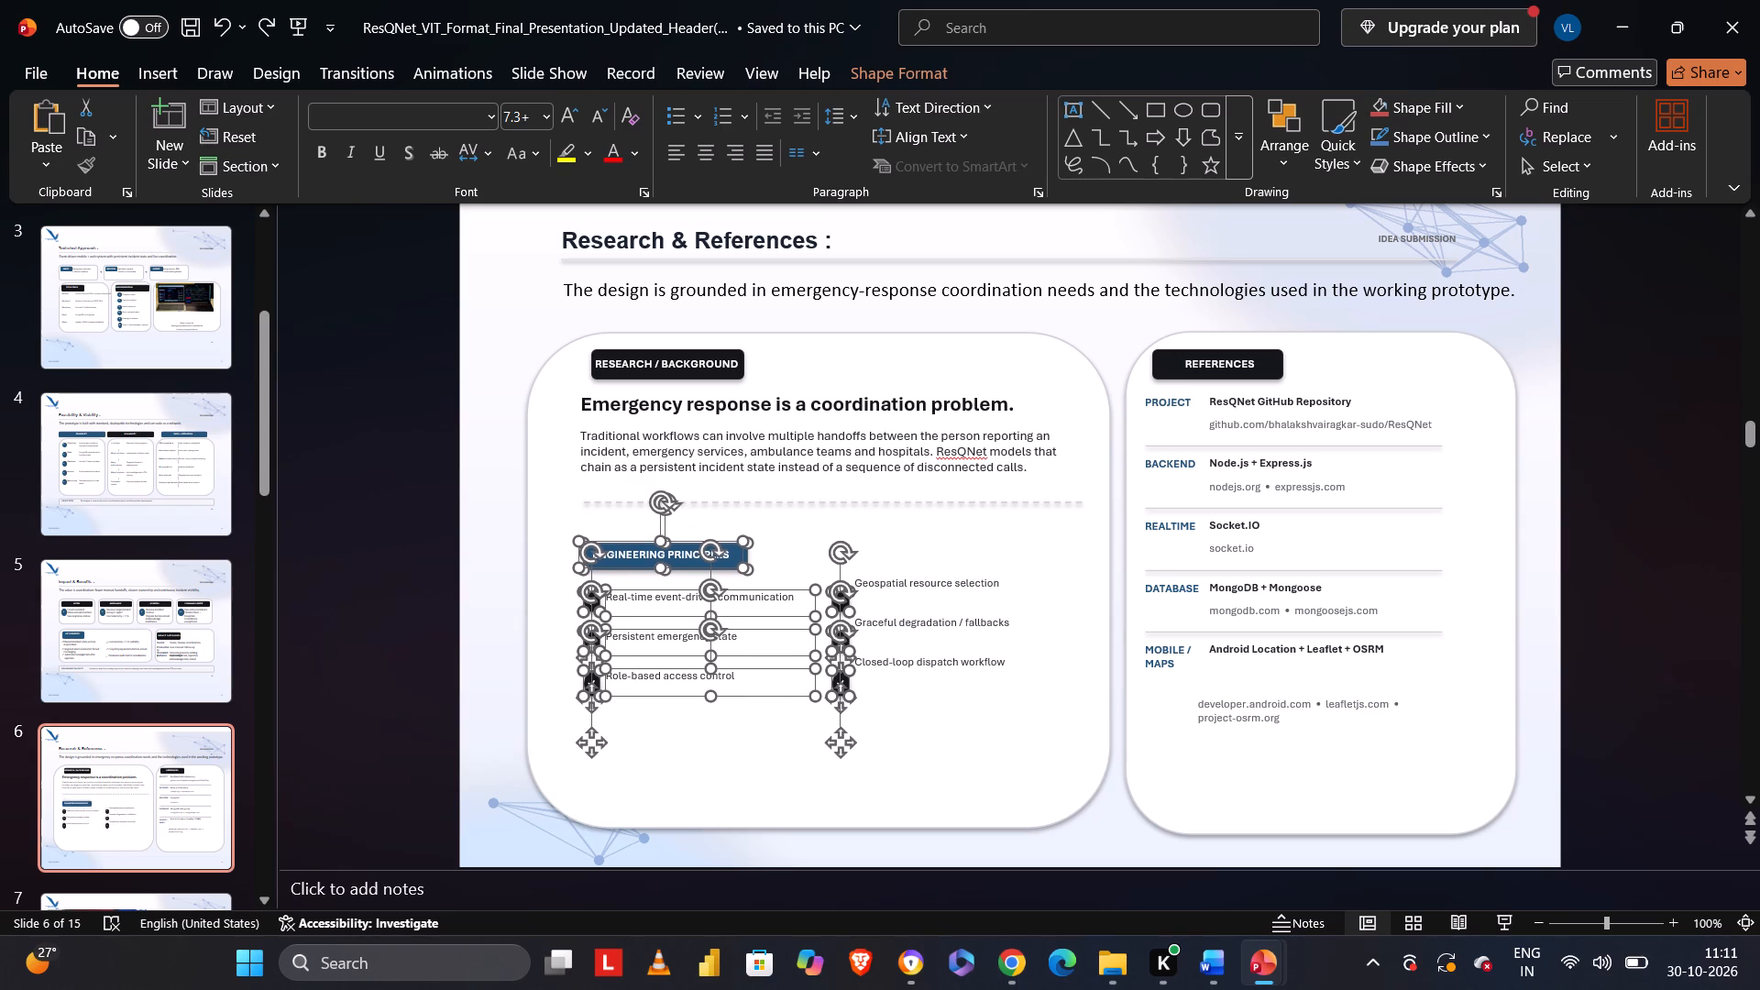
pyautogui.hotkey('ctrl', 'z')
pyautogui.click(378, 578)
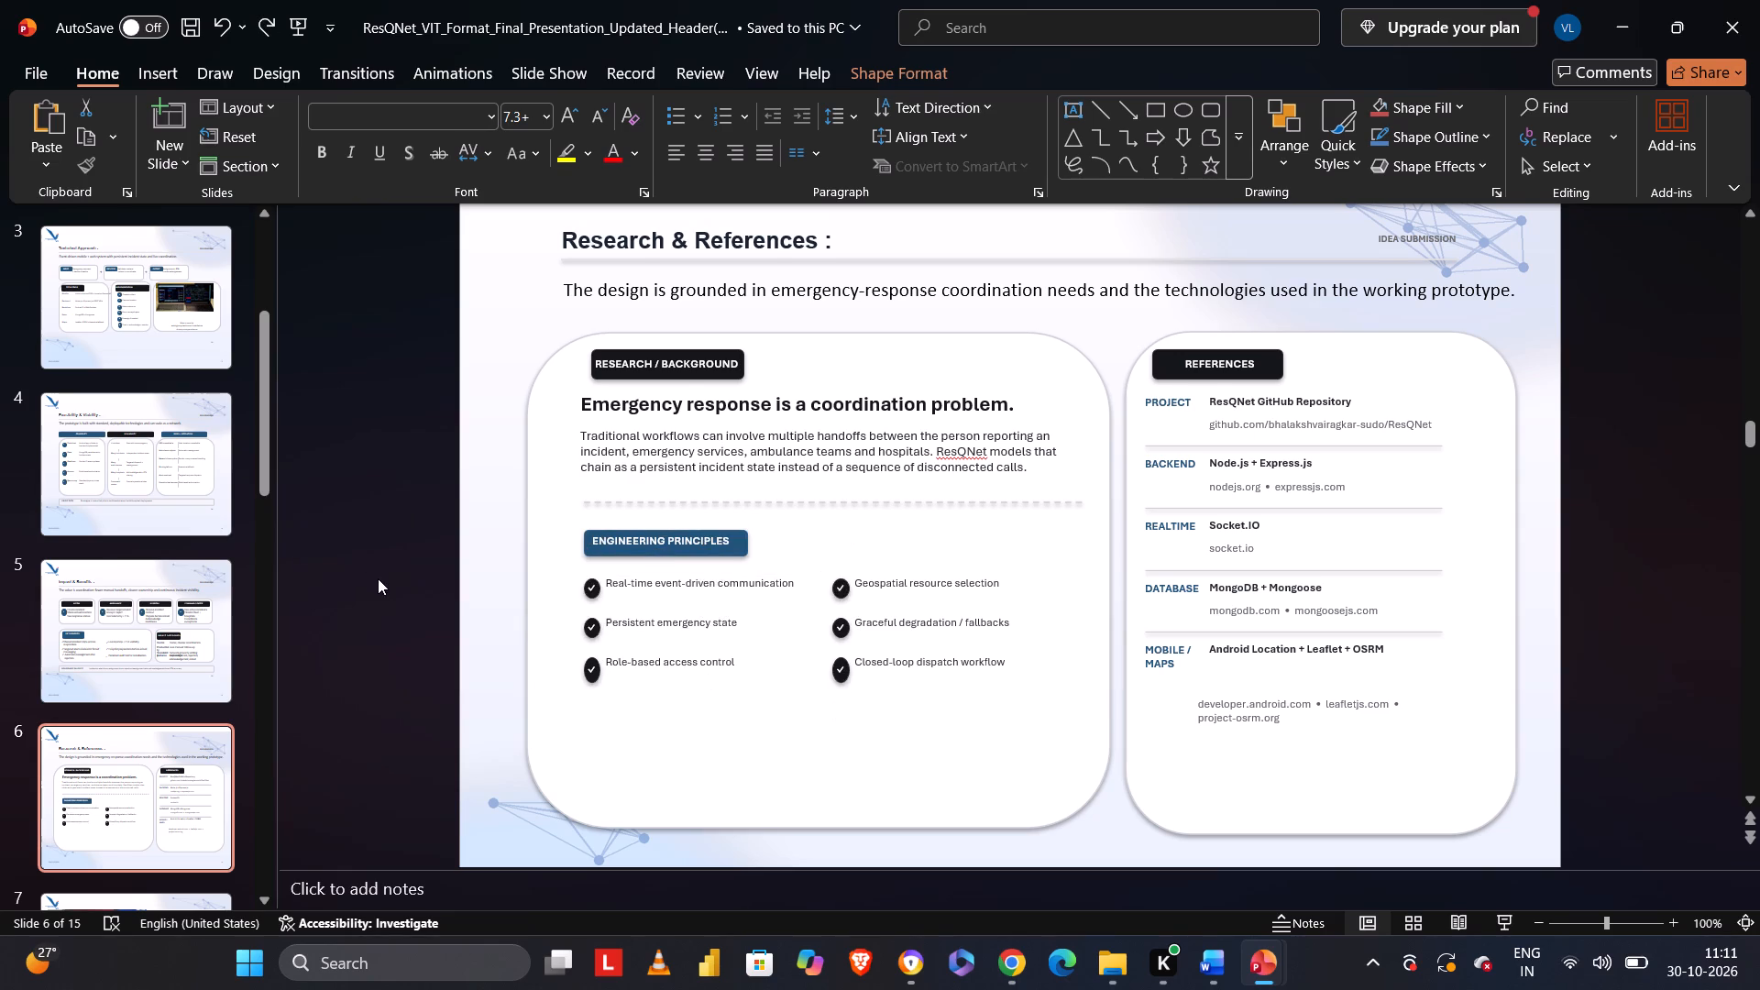
# On the Problem & Proposed Solution slide, make the black bar behind CONNECTED ECOSYSTEM slightly taller and move it down clear of the card.
pyautogui.scroll(1, 378, 578)
pyautogui.keyDown('ctrl'); pyautogui.scroll(-2, 378, 578); pyautogui.keyUp('ctrl')
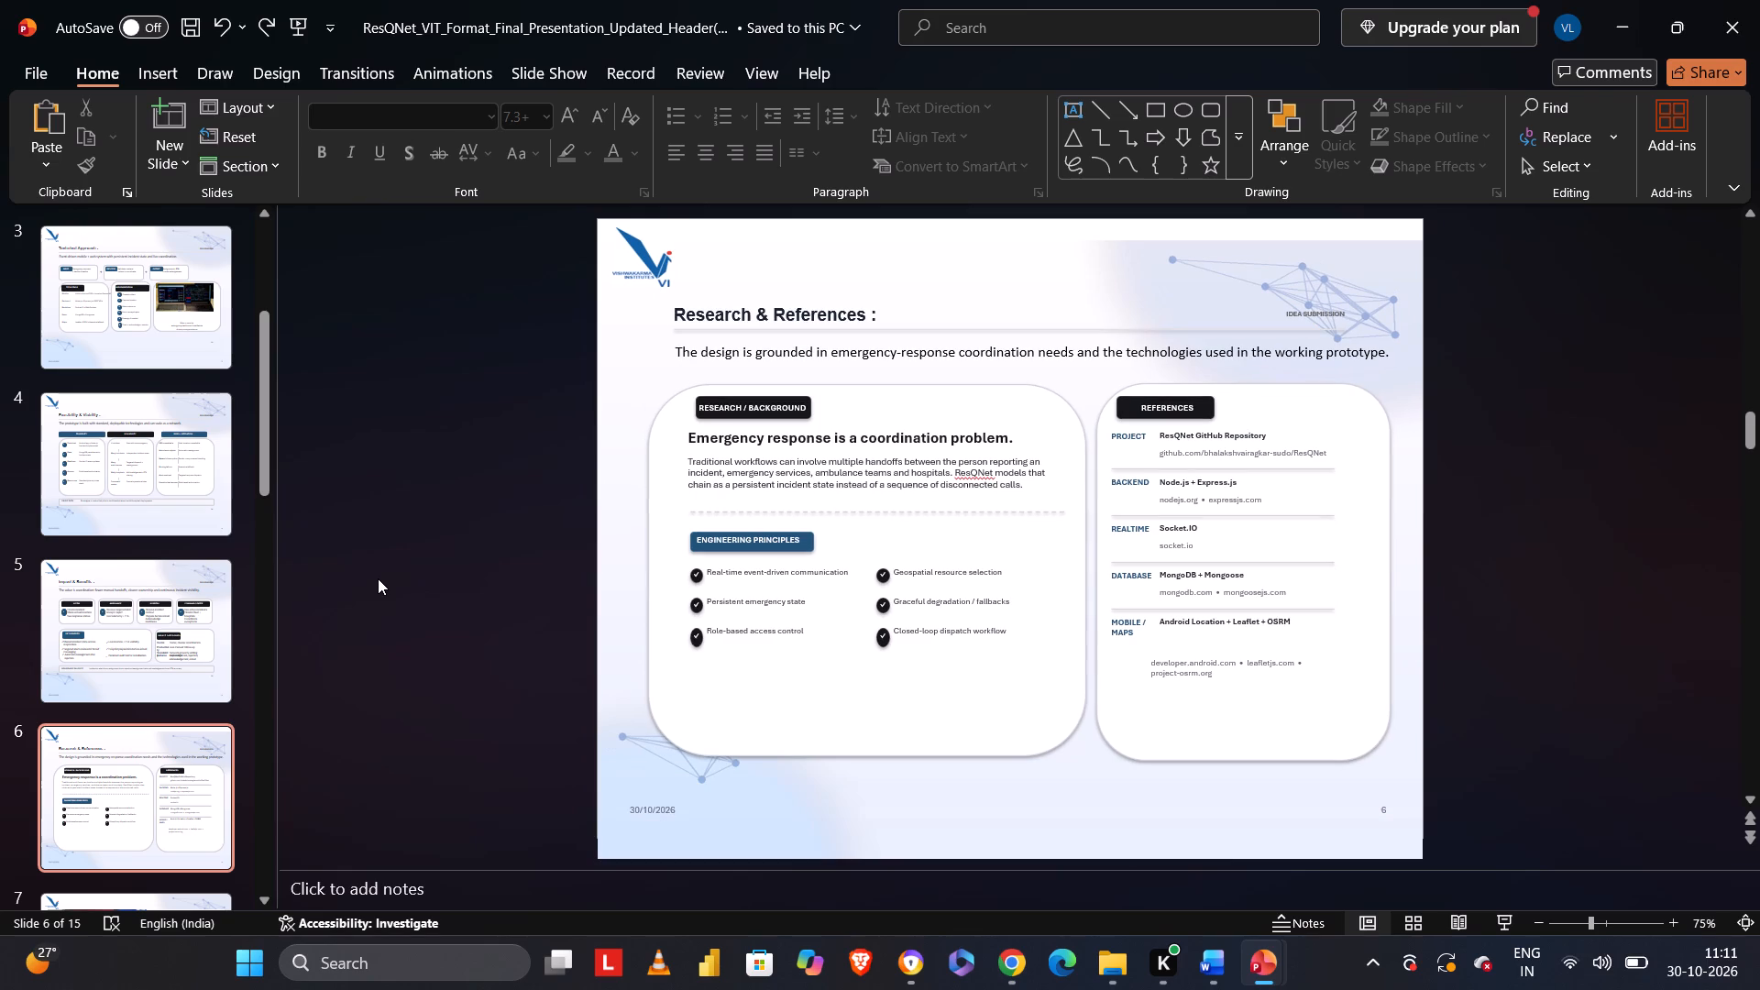
pyautogui.press('Left')
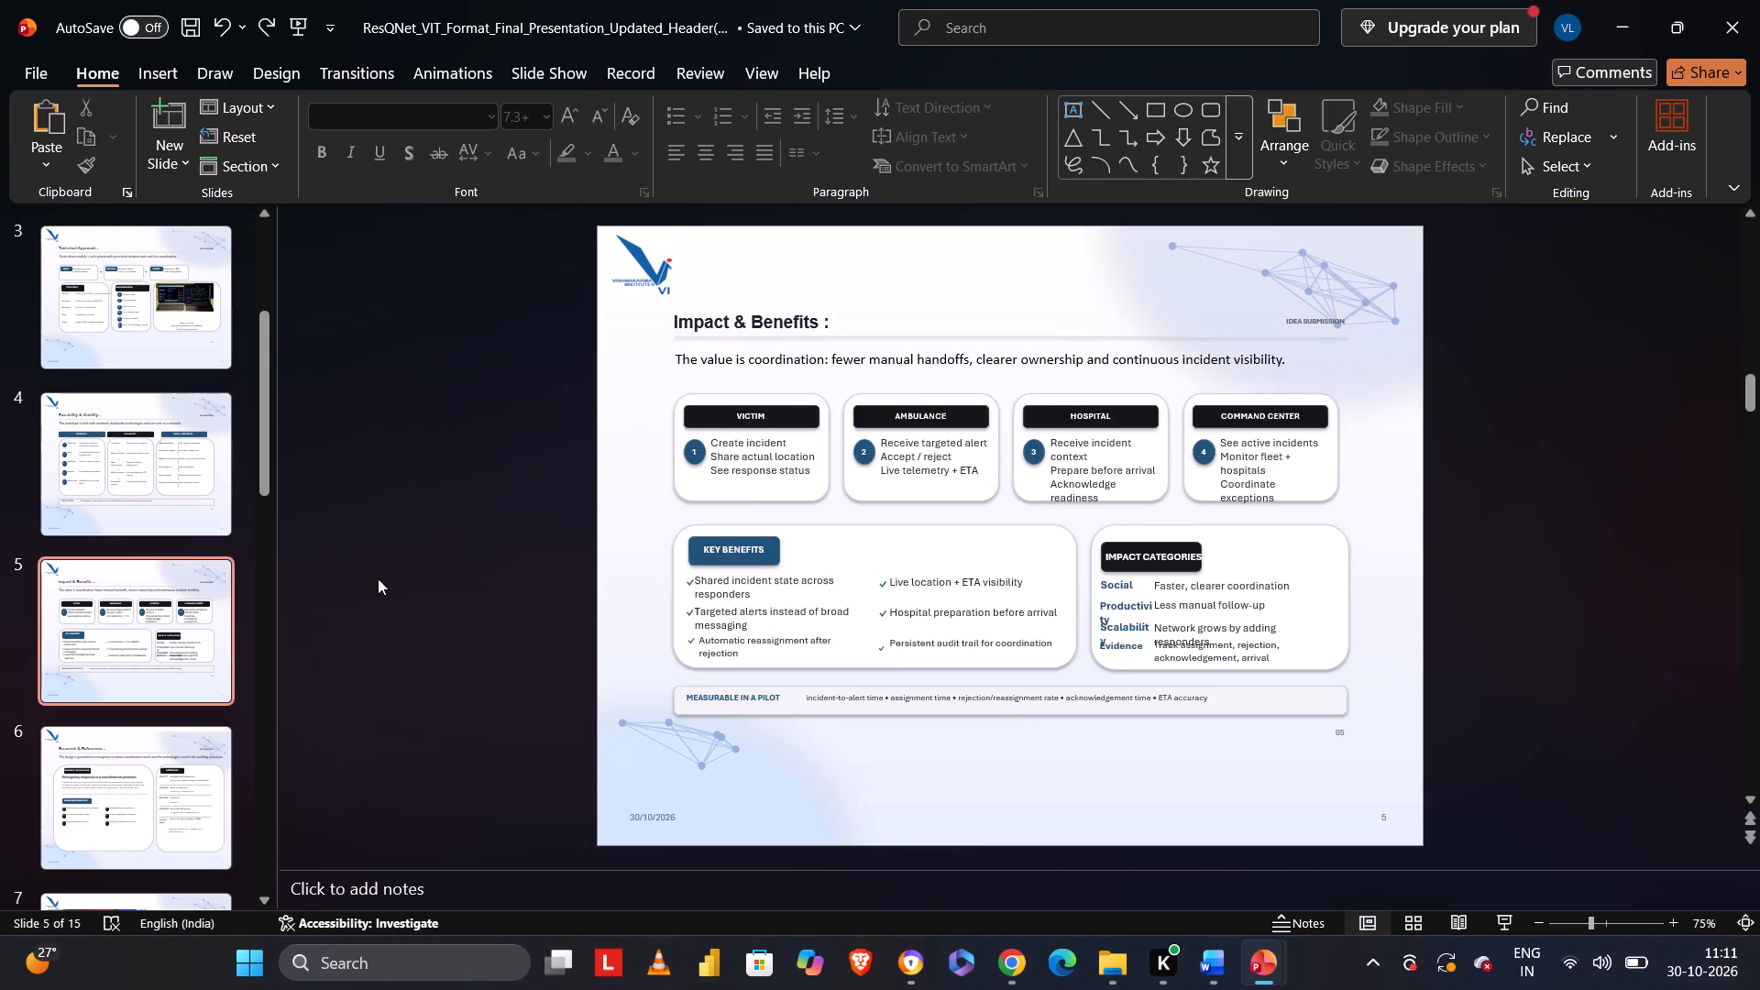
pyautogui.press('Left')
pyautogui.press('Left')
pyautogui.press('Left')
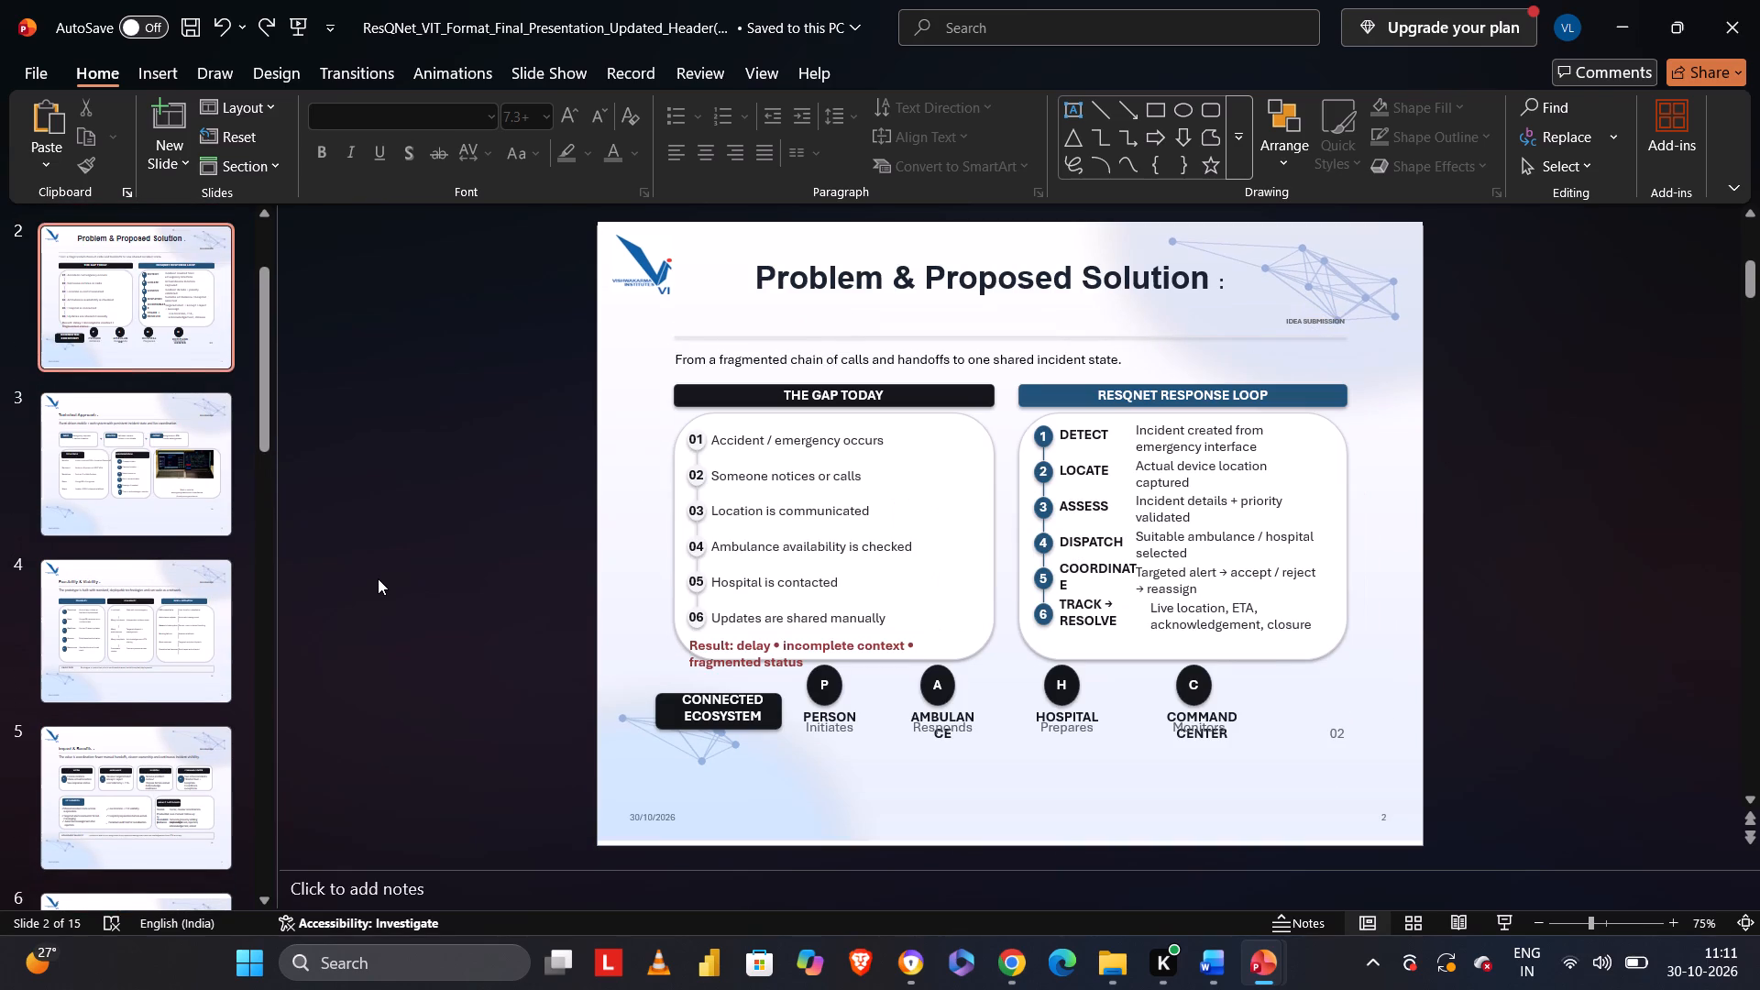
pyautogui.click(820, 595)
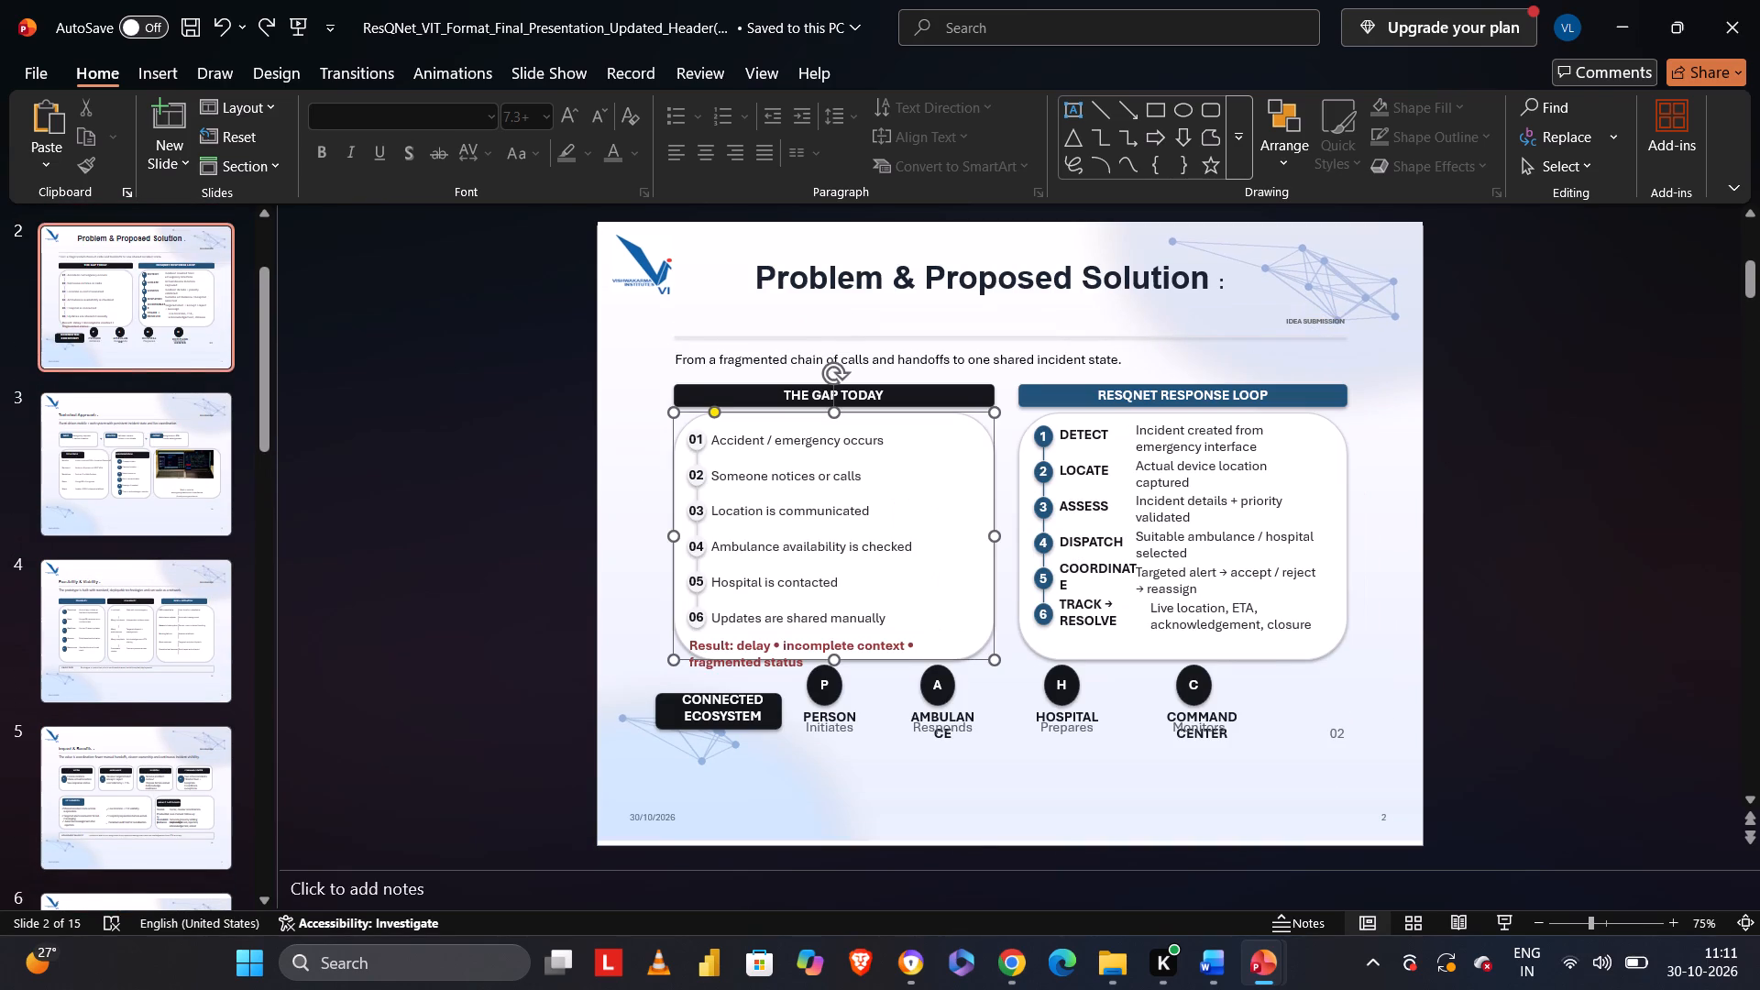
pyautogui.click(723, 725)
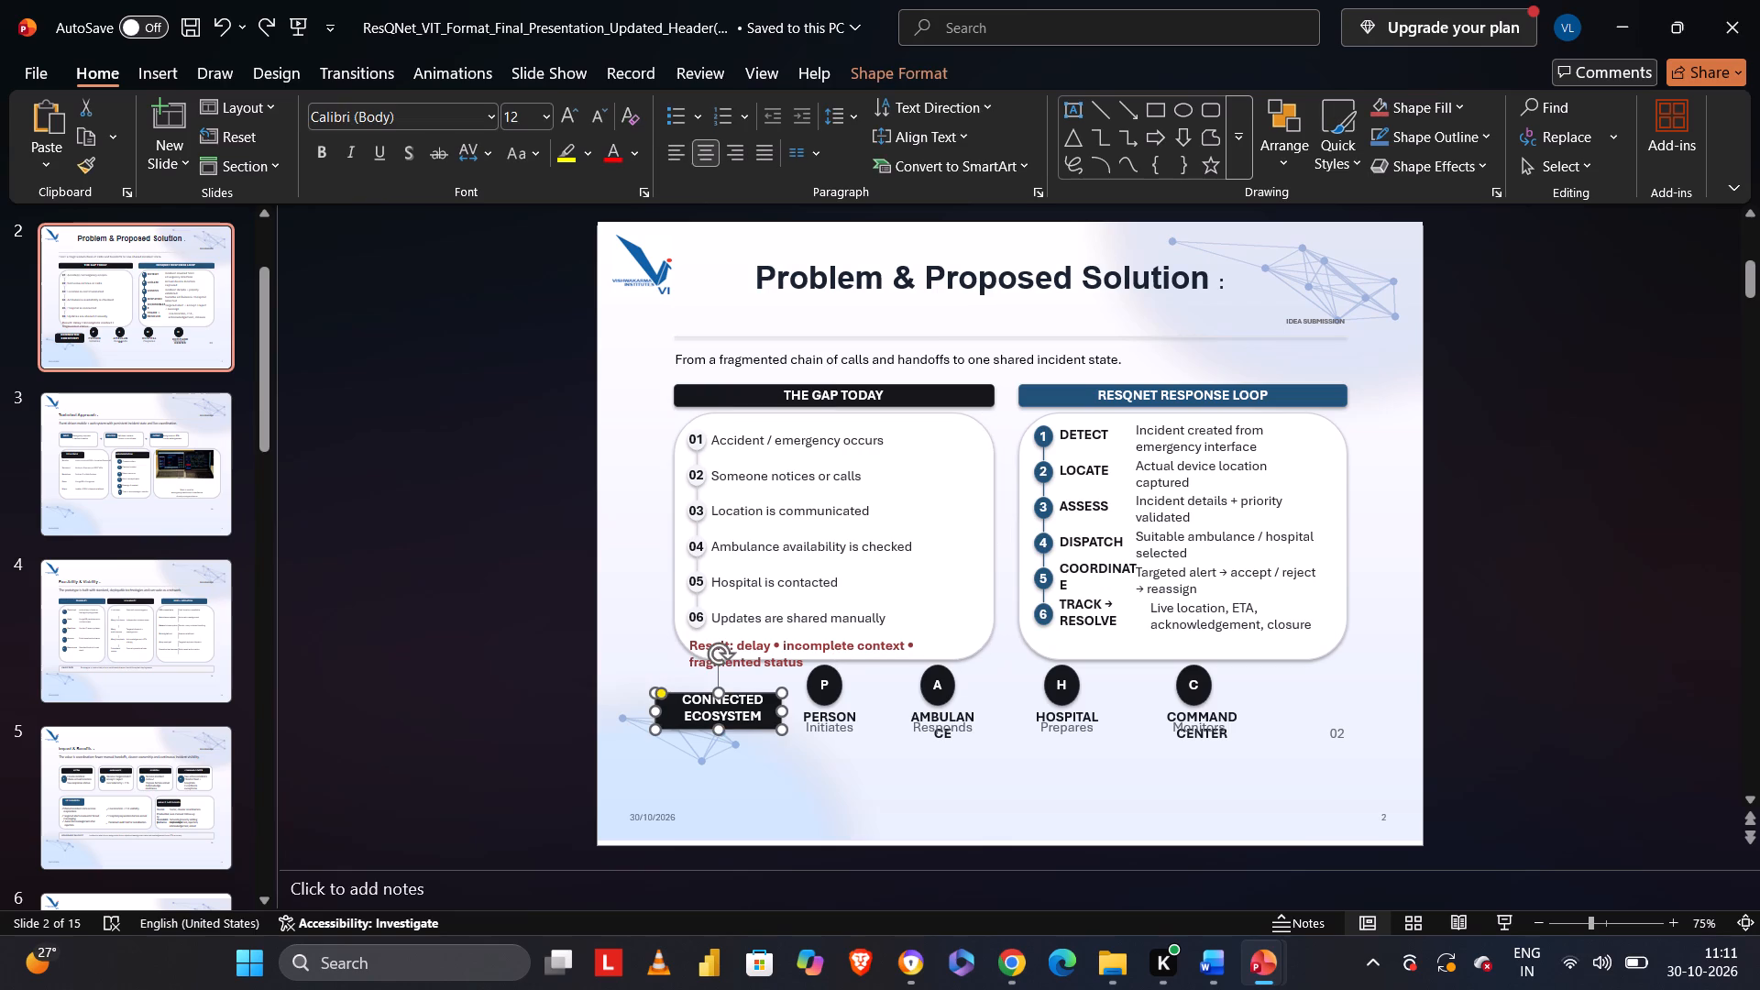
pyautogui.click(723, 725)
pyautogui.moveTo(723, 725); pyautogui.dragTo(714, 726)
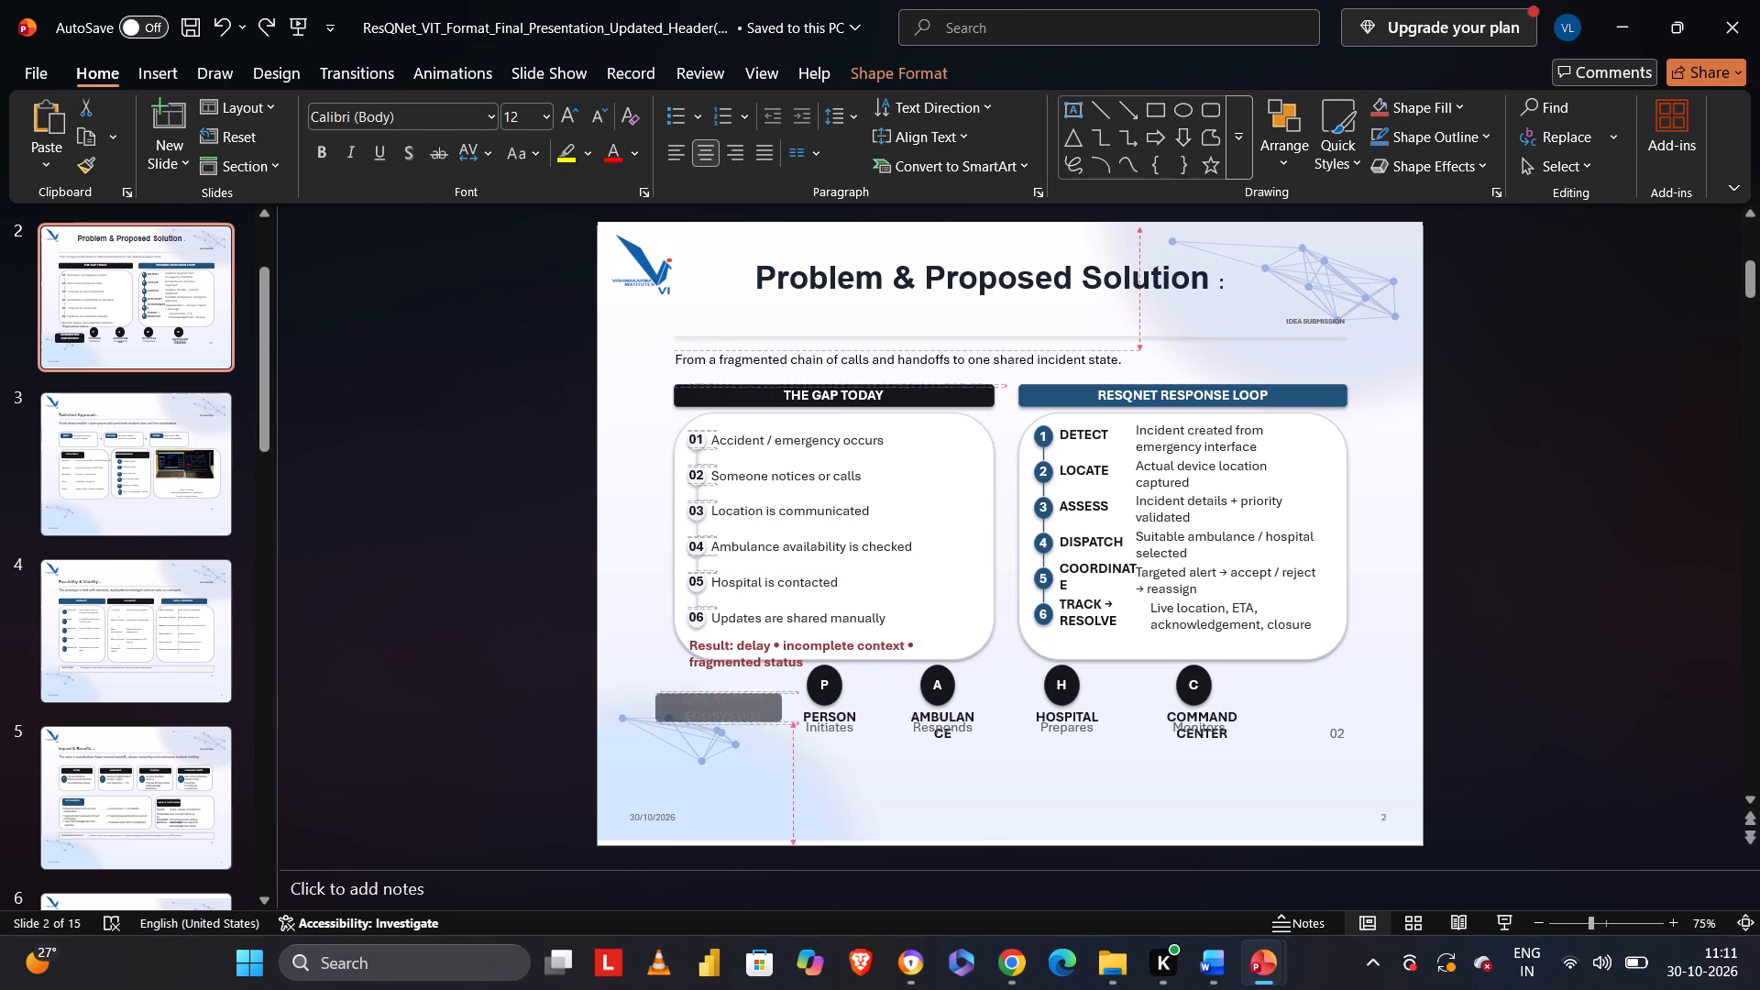
pyautogui.moveTo(714, 726); pyautogui.dragTo(714, 736)
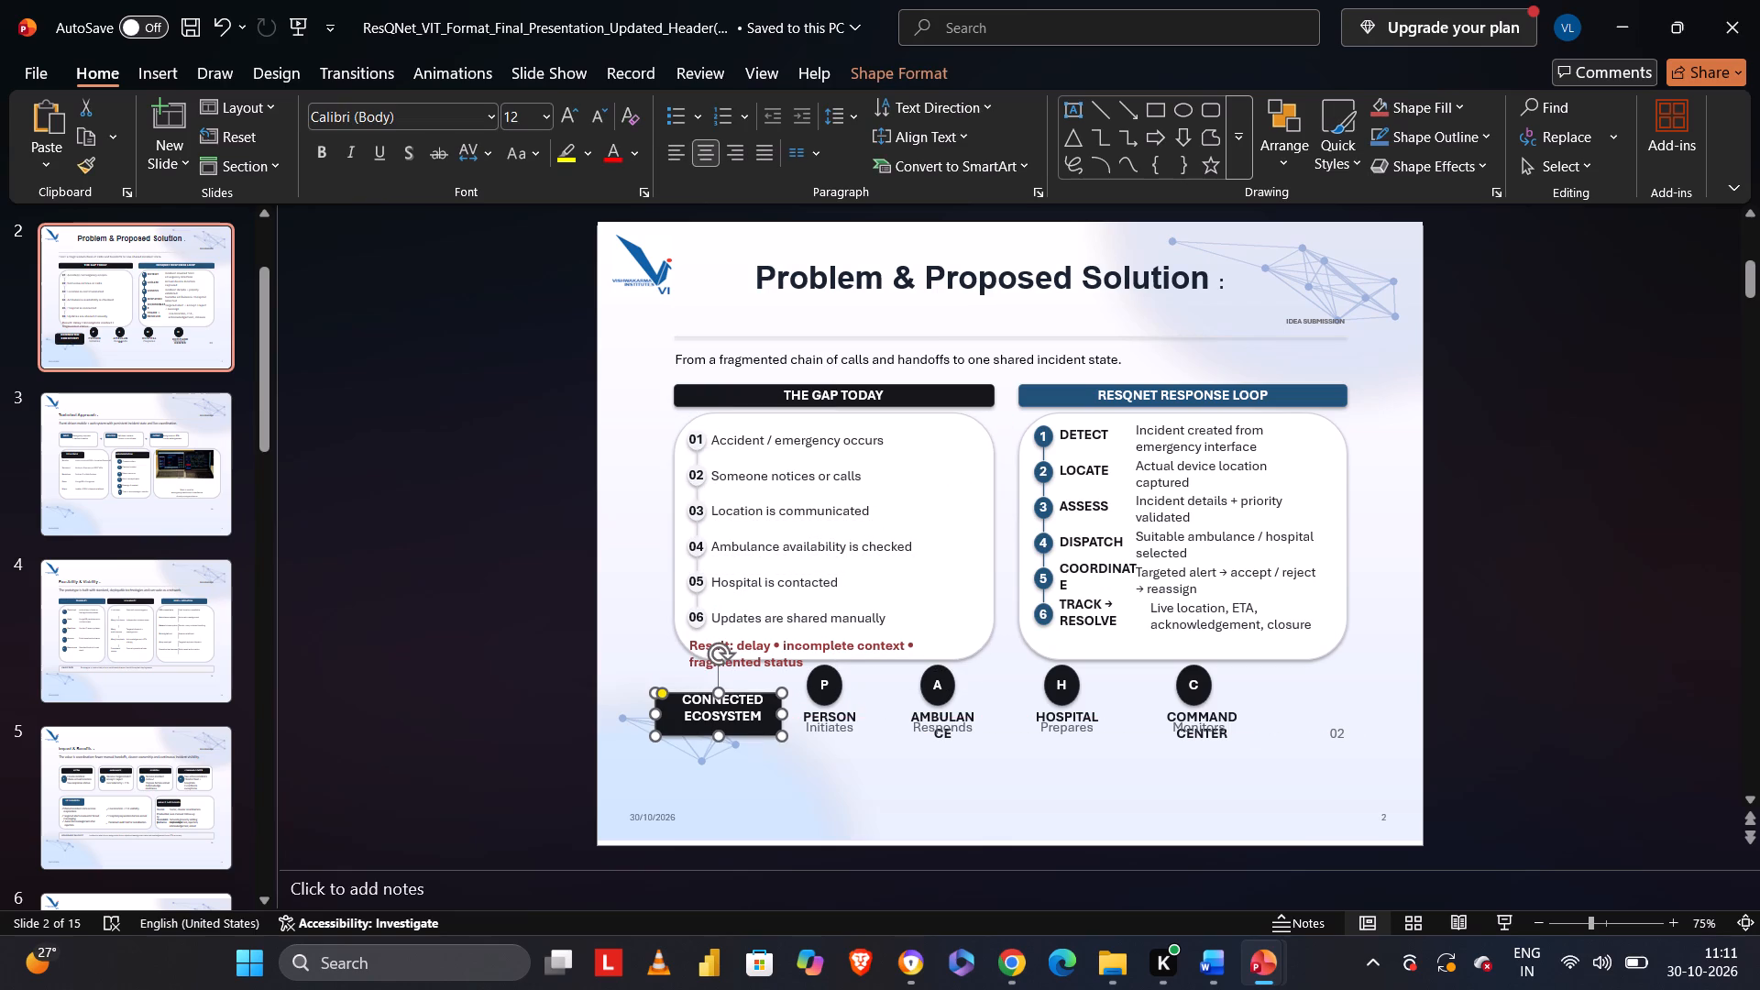
pyautogui.click(654, 699)
pyautogui.moveTo(654, 699); pyautogui.dragTo(653, 721)
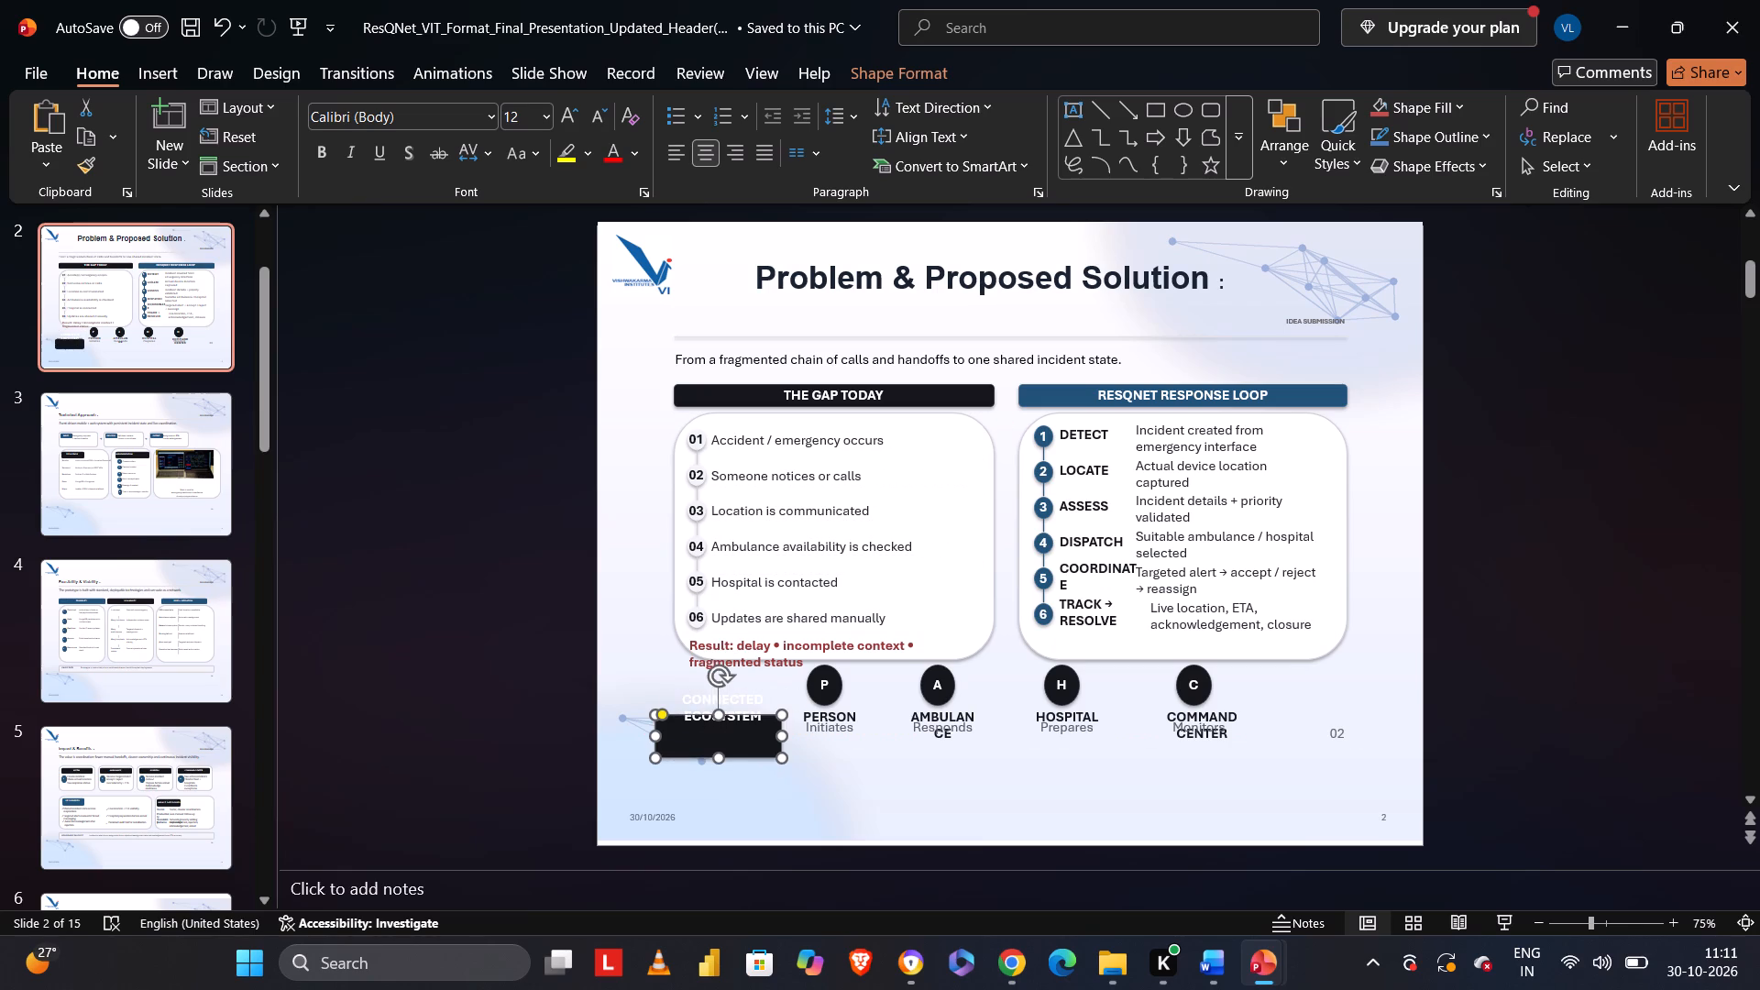
# Move the CONNECTED ECOSYSTEM text down so it sits centred on the black bar.
pyautogui.click(717, 705)
pyautogui.moveTo(665, 698); pyautogui.dragTo(657, 740)
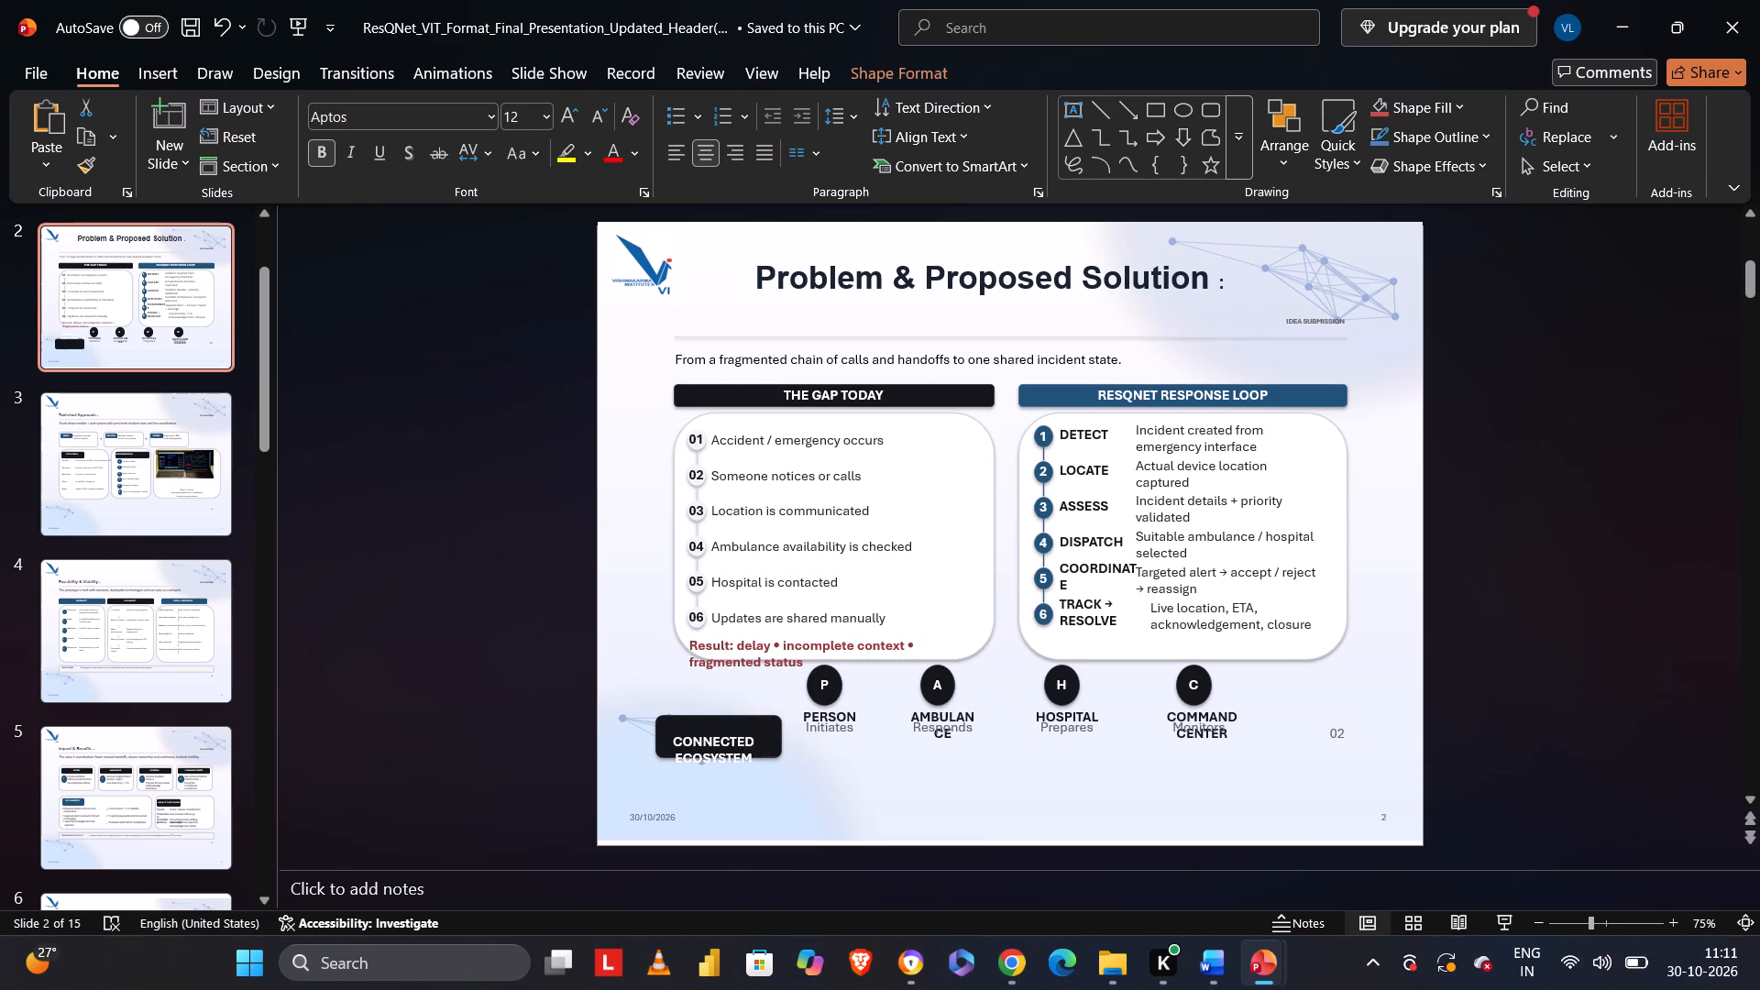
pyautogui.moveTo(657, 740); pyautogui.dragTo(660, 727)
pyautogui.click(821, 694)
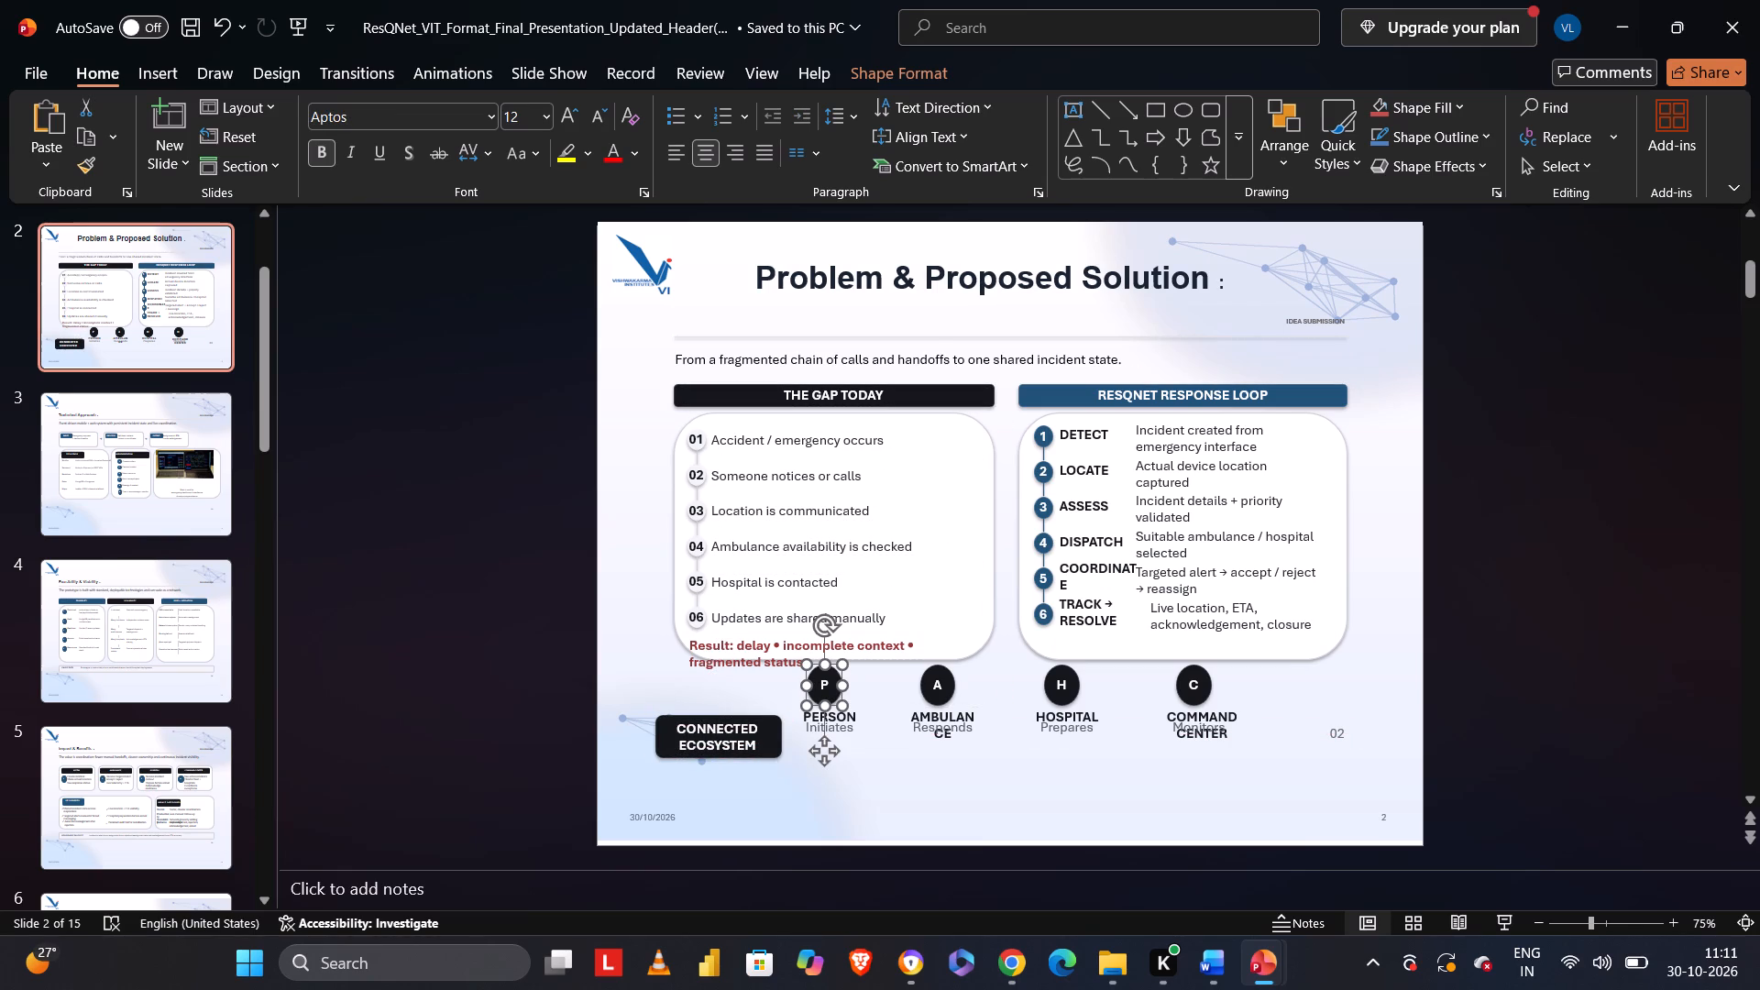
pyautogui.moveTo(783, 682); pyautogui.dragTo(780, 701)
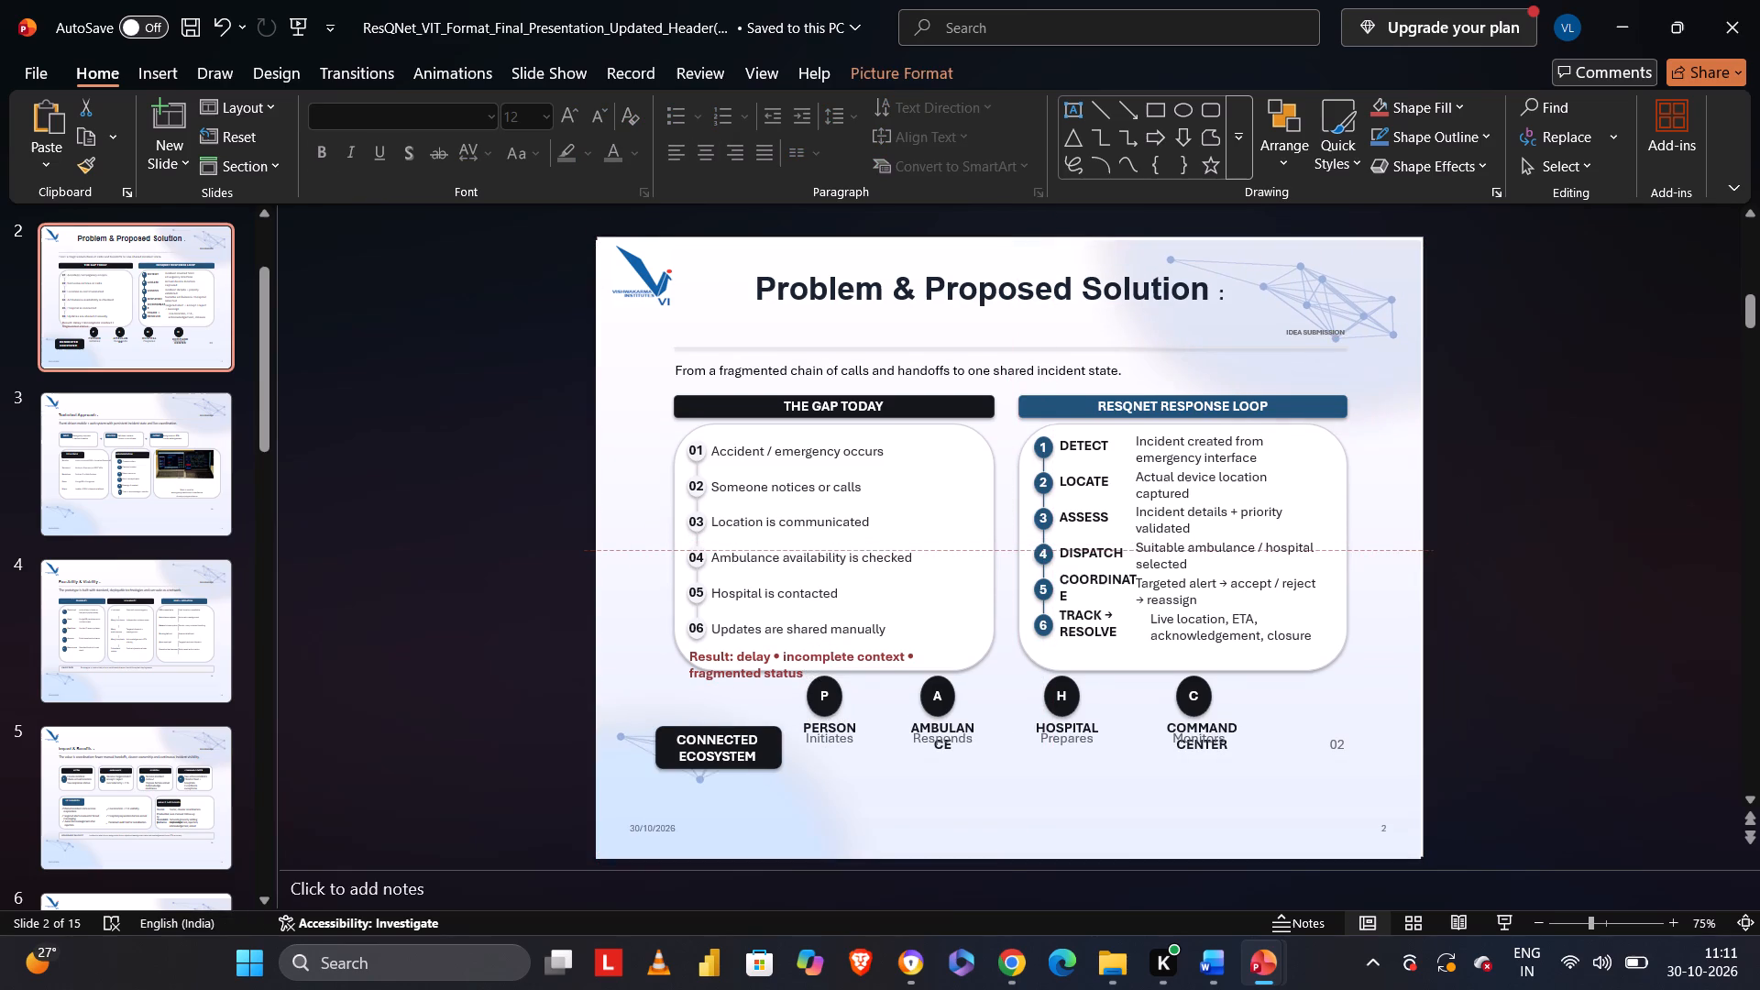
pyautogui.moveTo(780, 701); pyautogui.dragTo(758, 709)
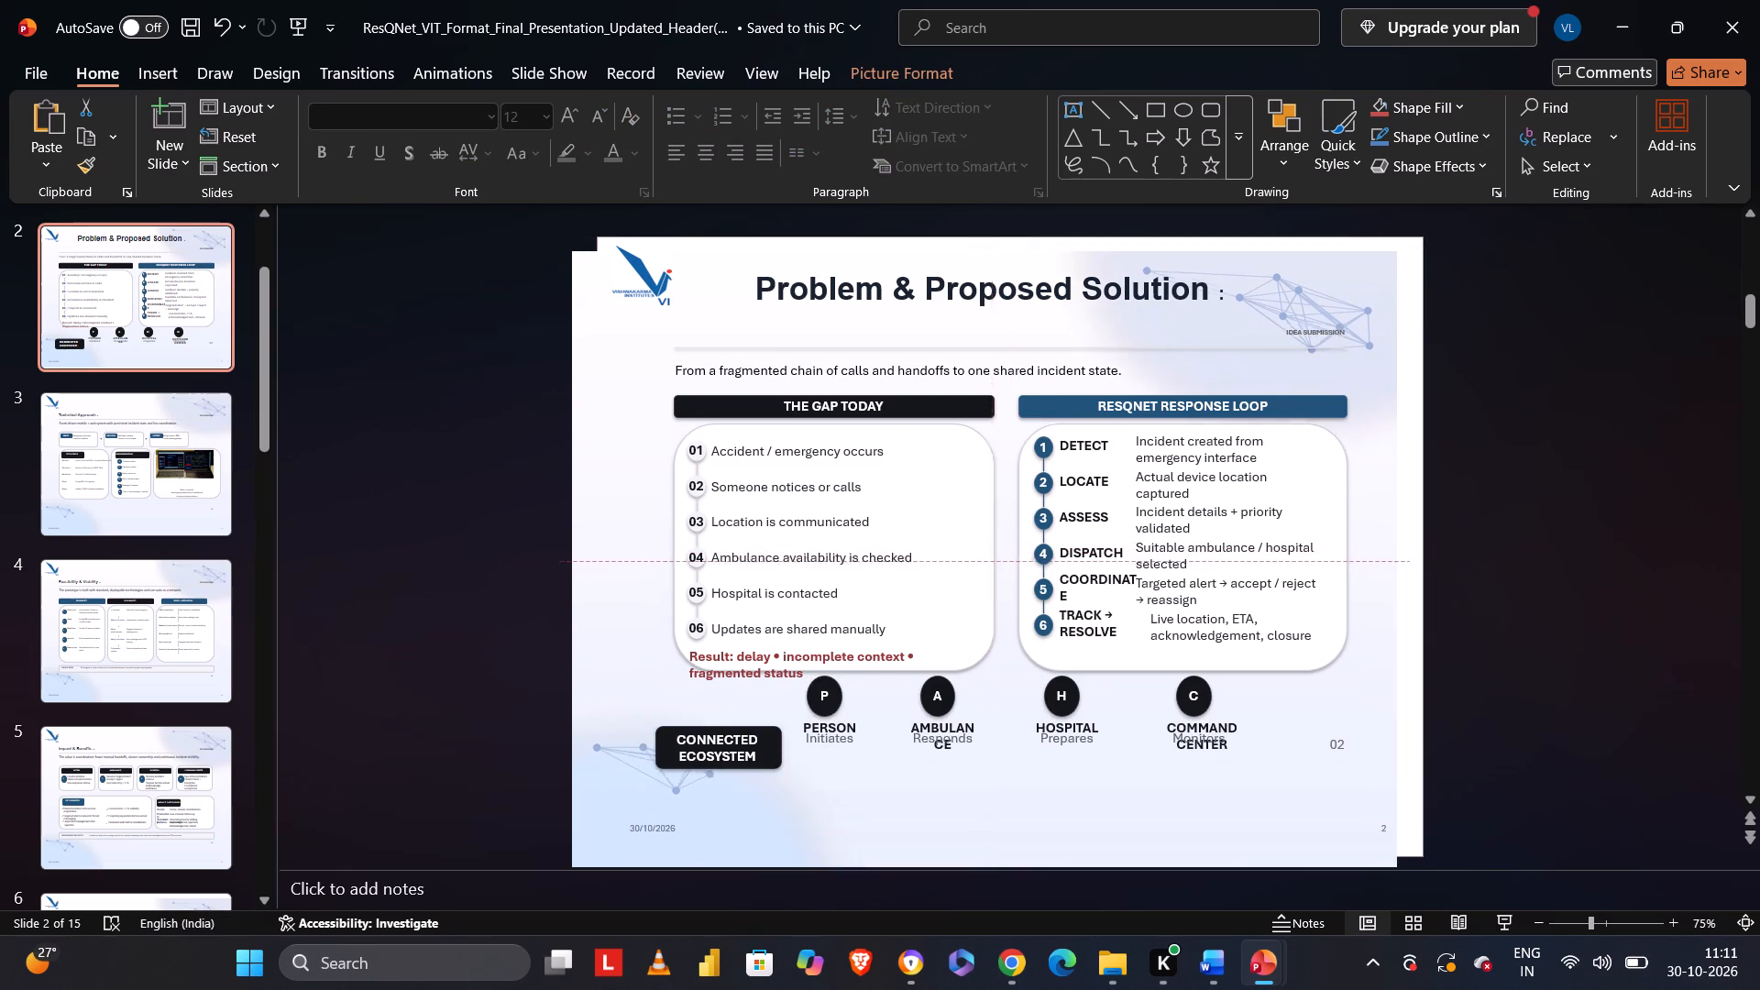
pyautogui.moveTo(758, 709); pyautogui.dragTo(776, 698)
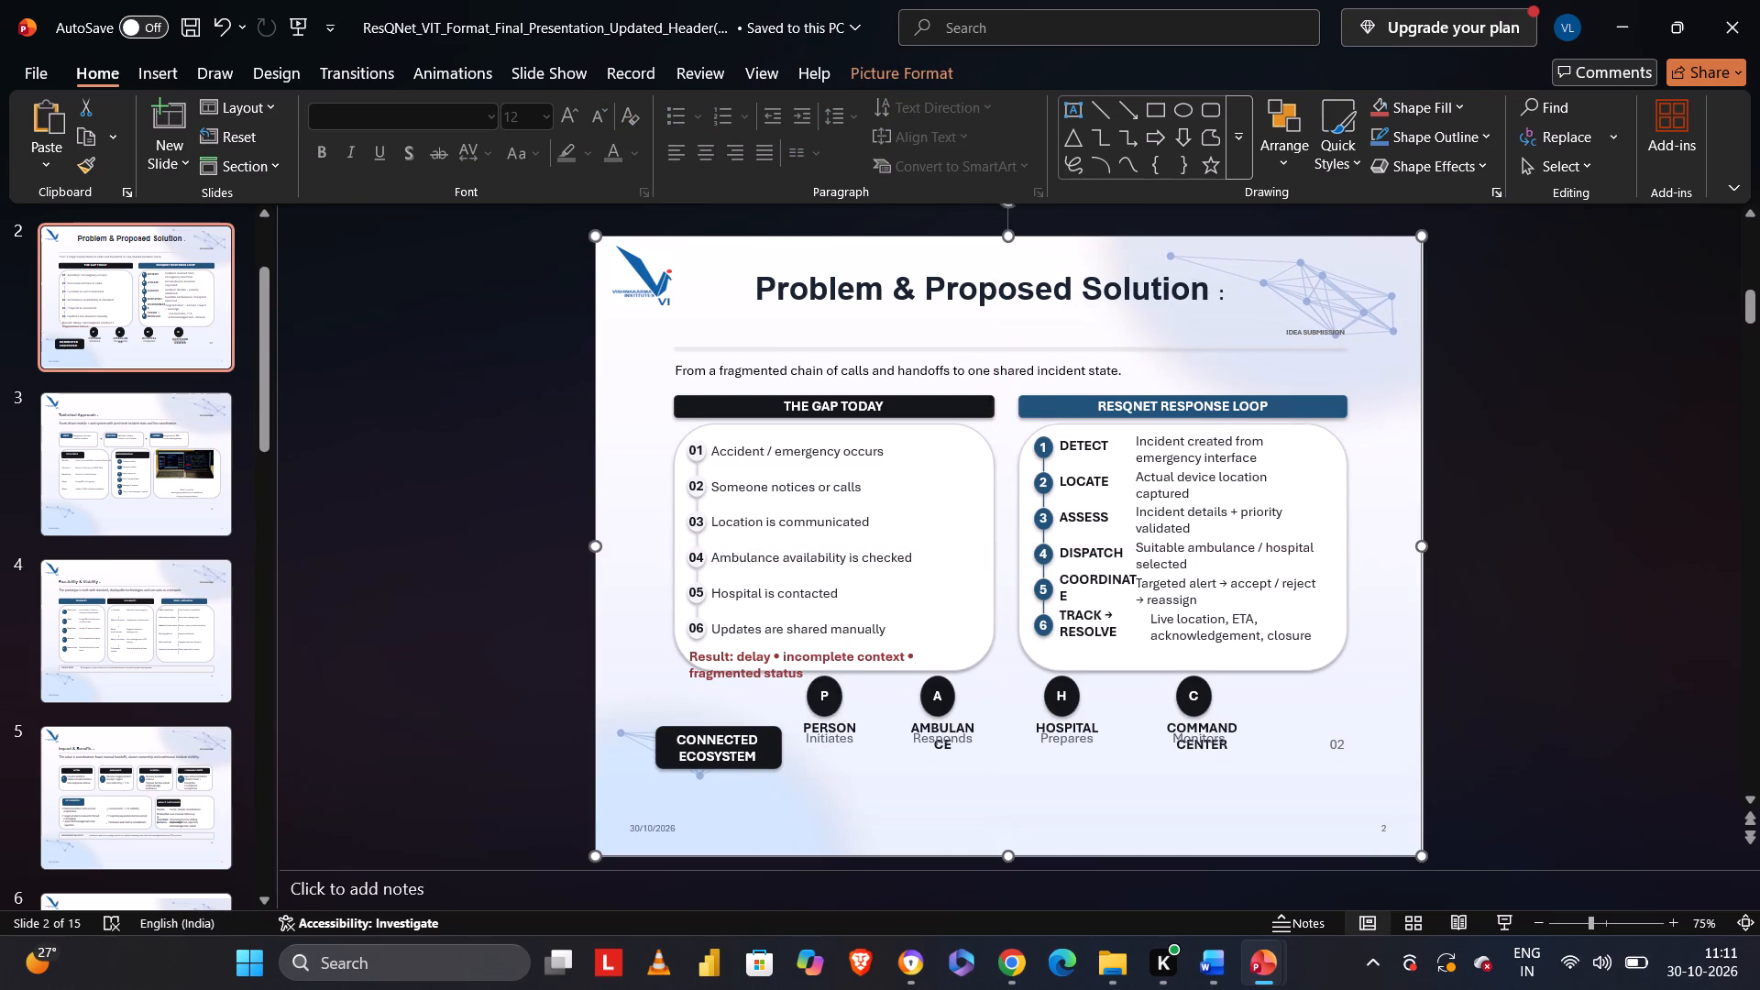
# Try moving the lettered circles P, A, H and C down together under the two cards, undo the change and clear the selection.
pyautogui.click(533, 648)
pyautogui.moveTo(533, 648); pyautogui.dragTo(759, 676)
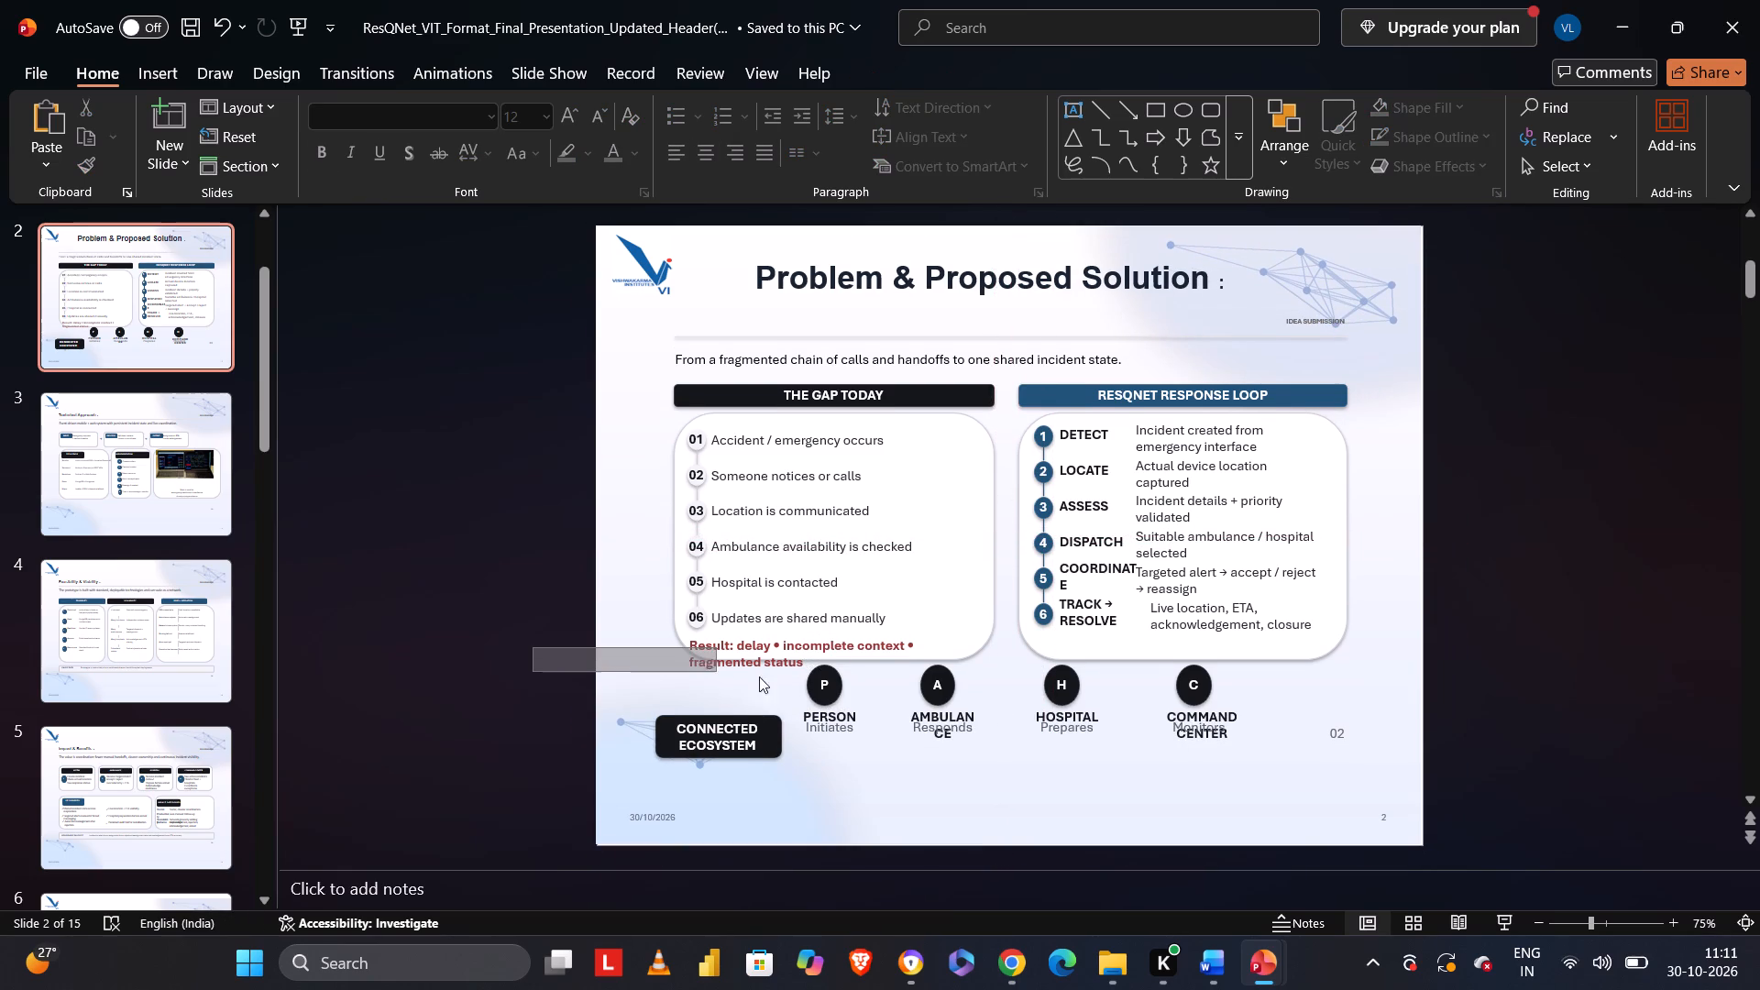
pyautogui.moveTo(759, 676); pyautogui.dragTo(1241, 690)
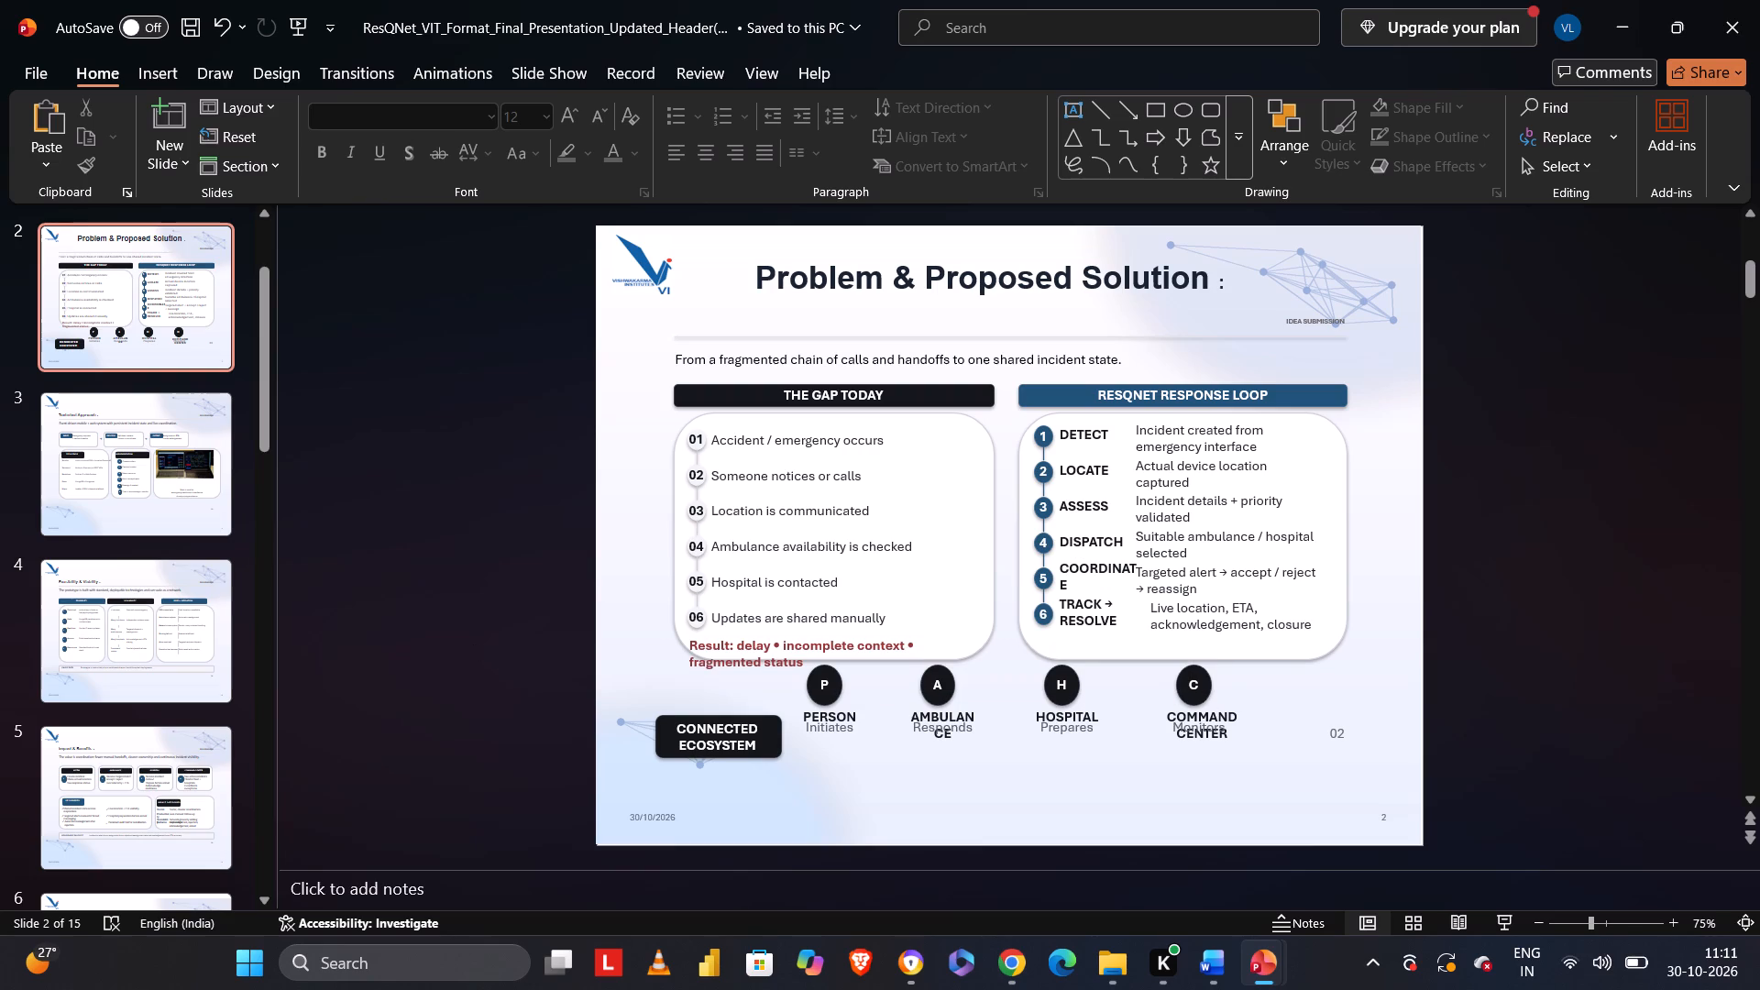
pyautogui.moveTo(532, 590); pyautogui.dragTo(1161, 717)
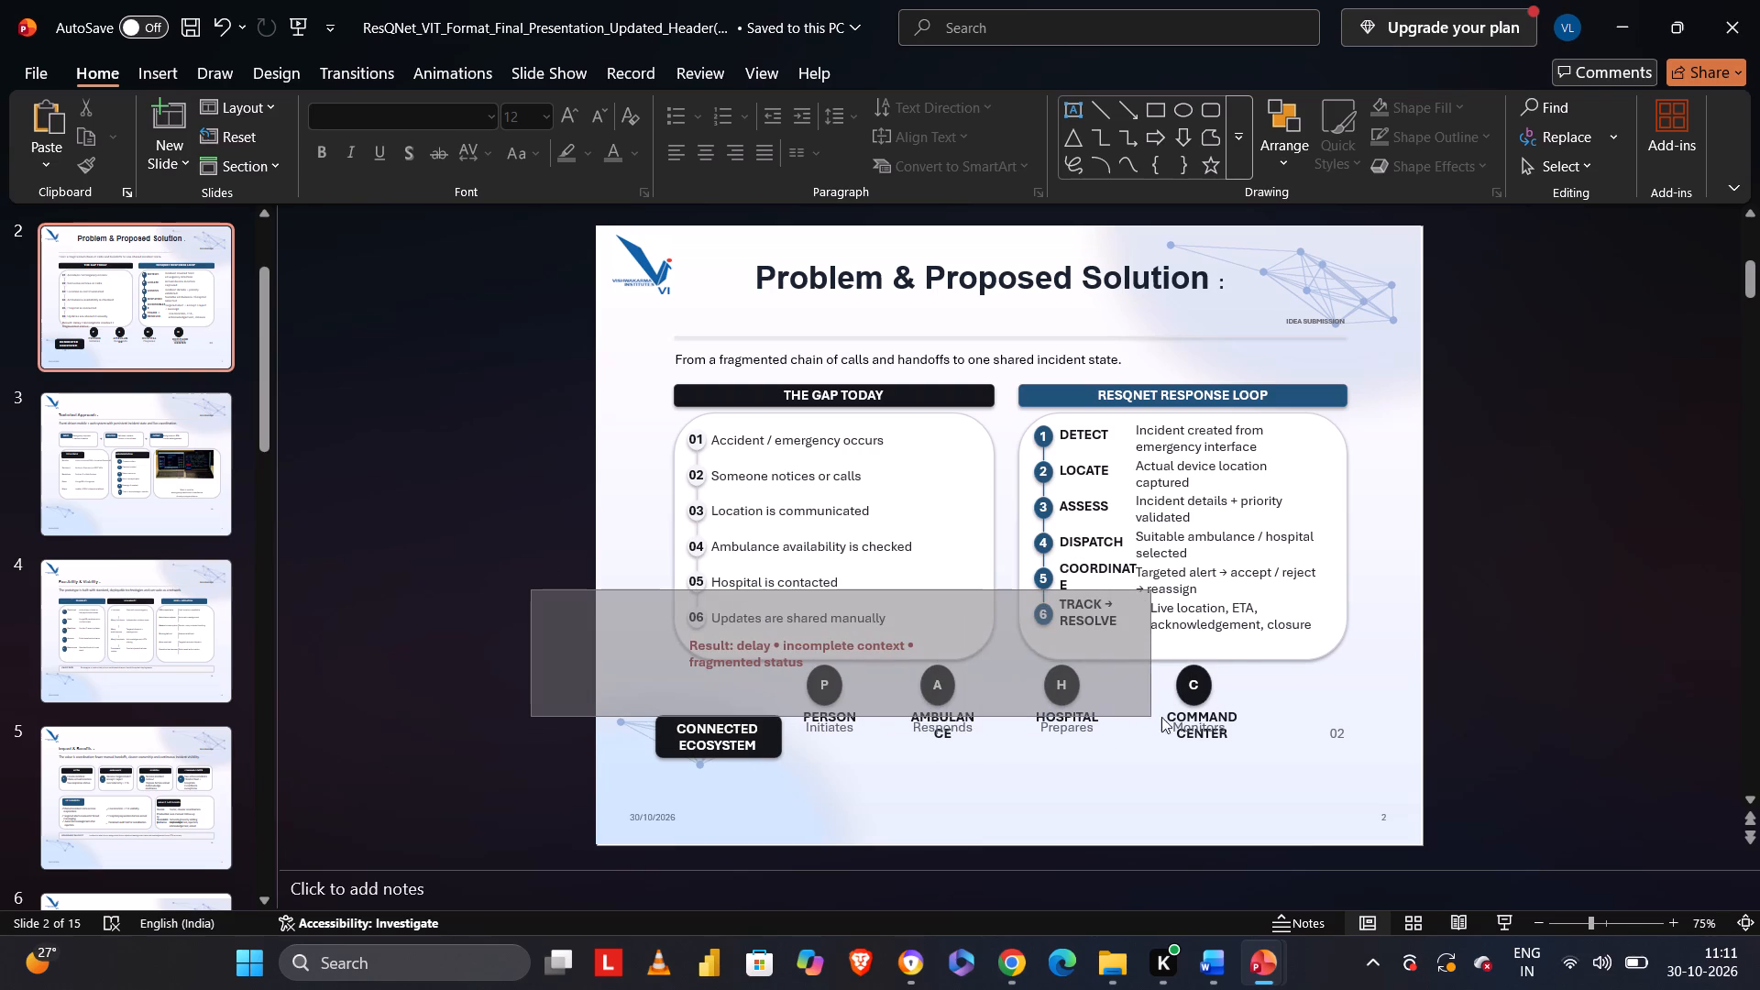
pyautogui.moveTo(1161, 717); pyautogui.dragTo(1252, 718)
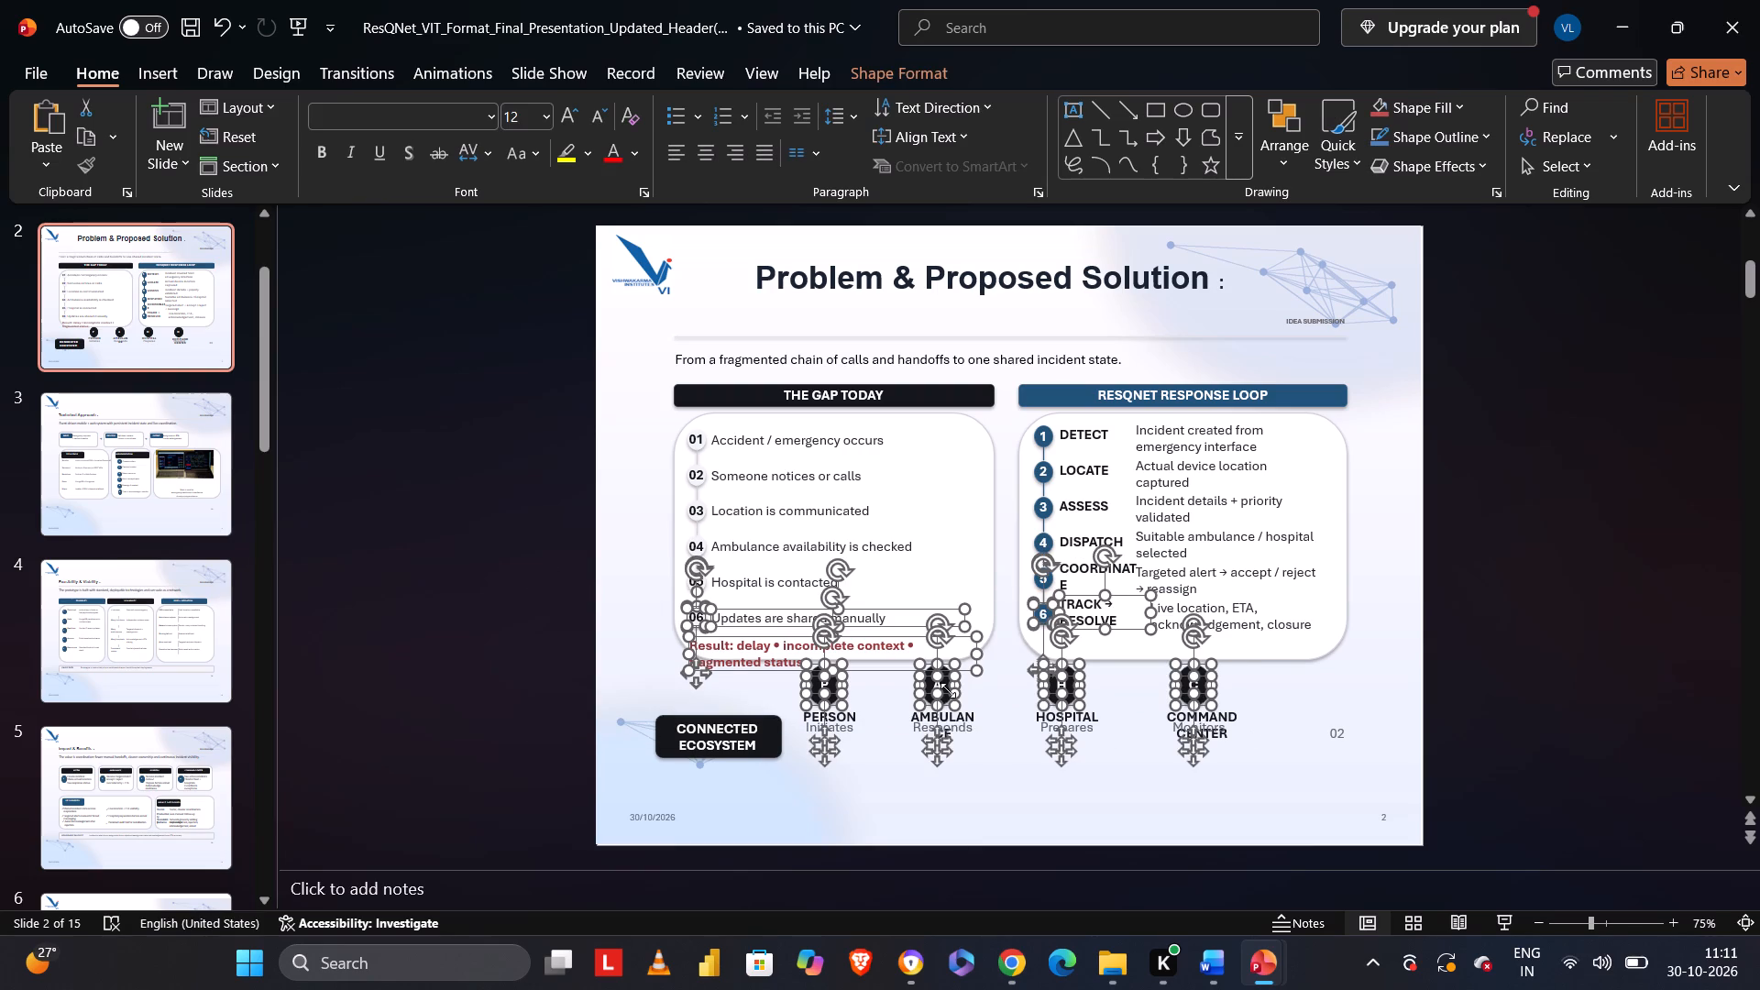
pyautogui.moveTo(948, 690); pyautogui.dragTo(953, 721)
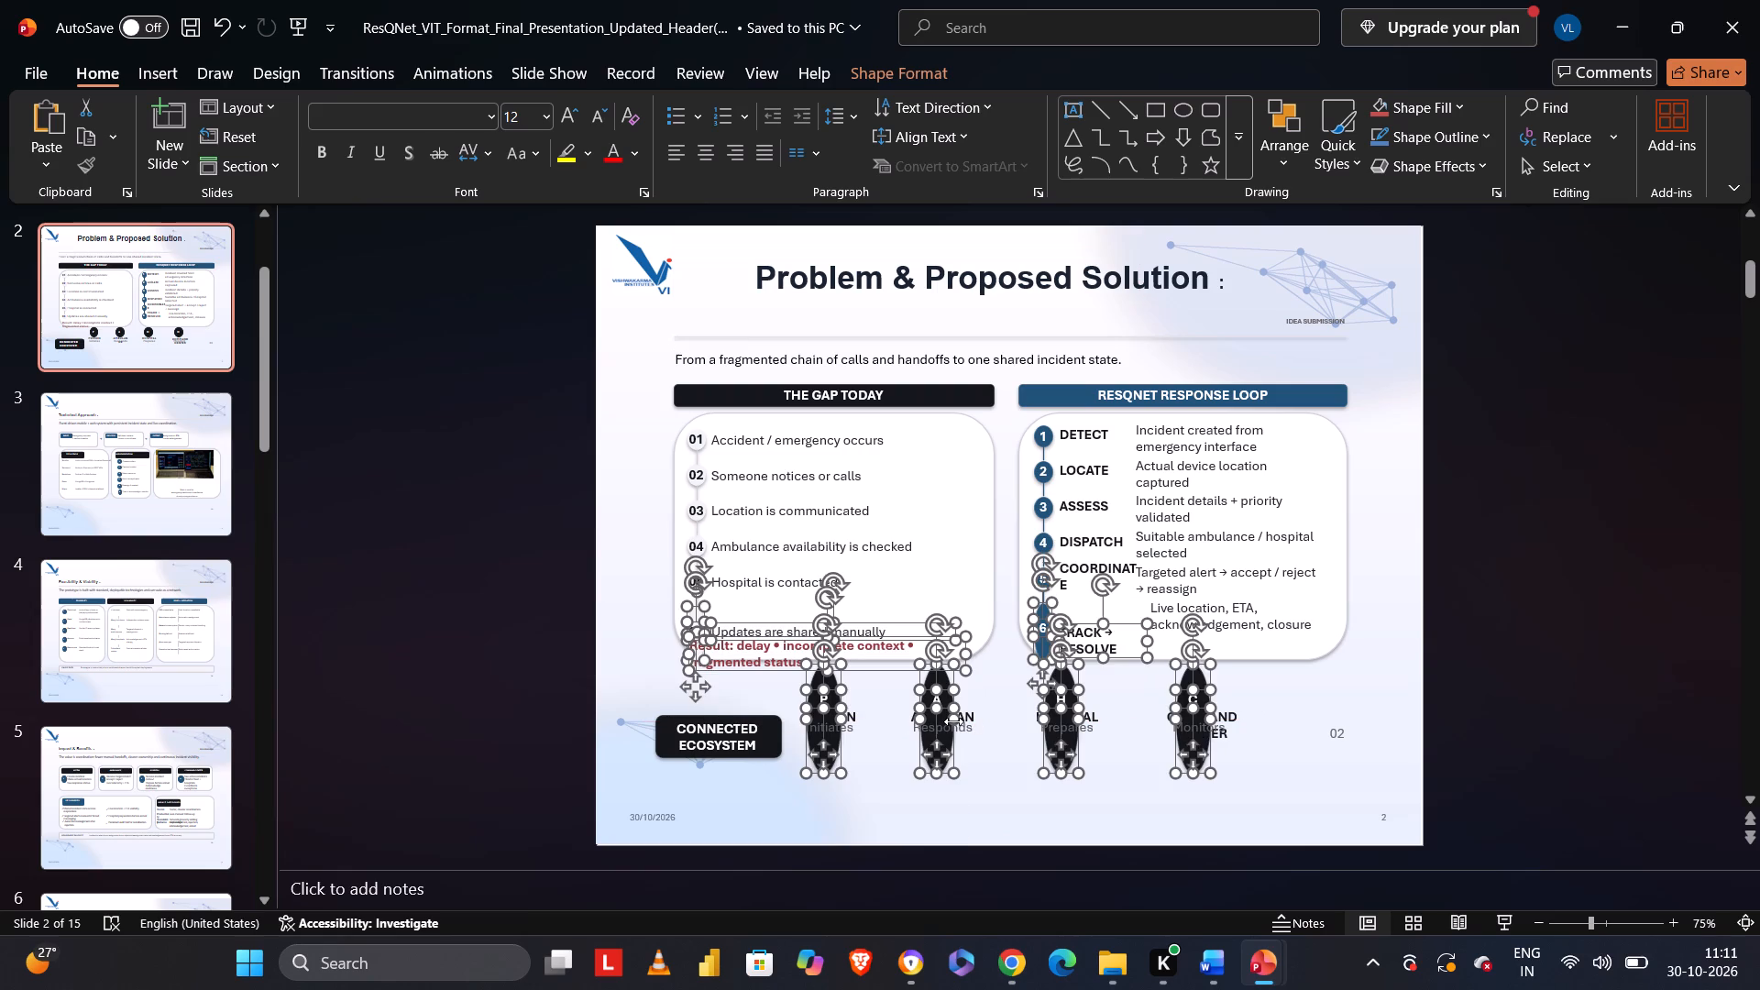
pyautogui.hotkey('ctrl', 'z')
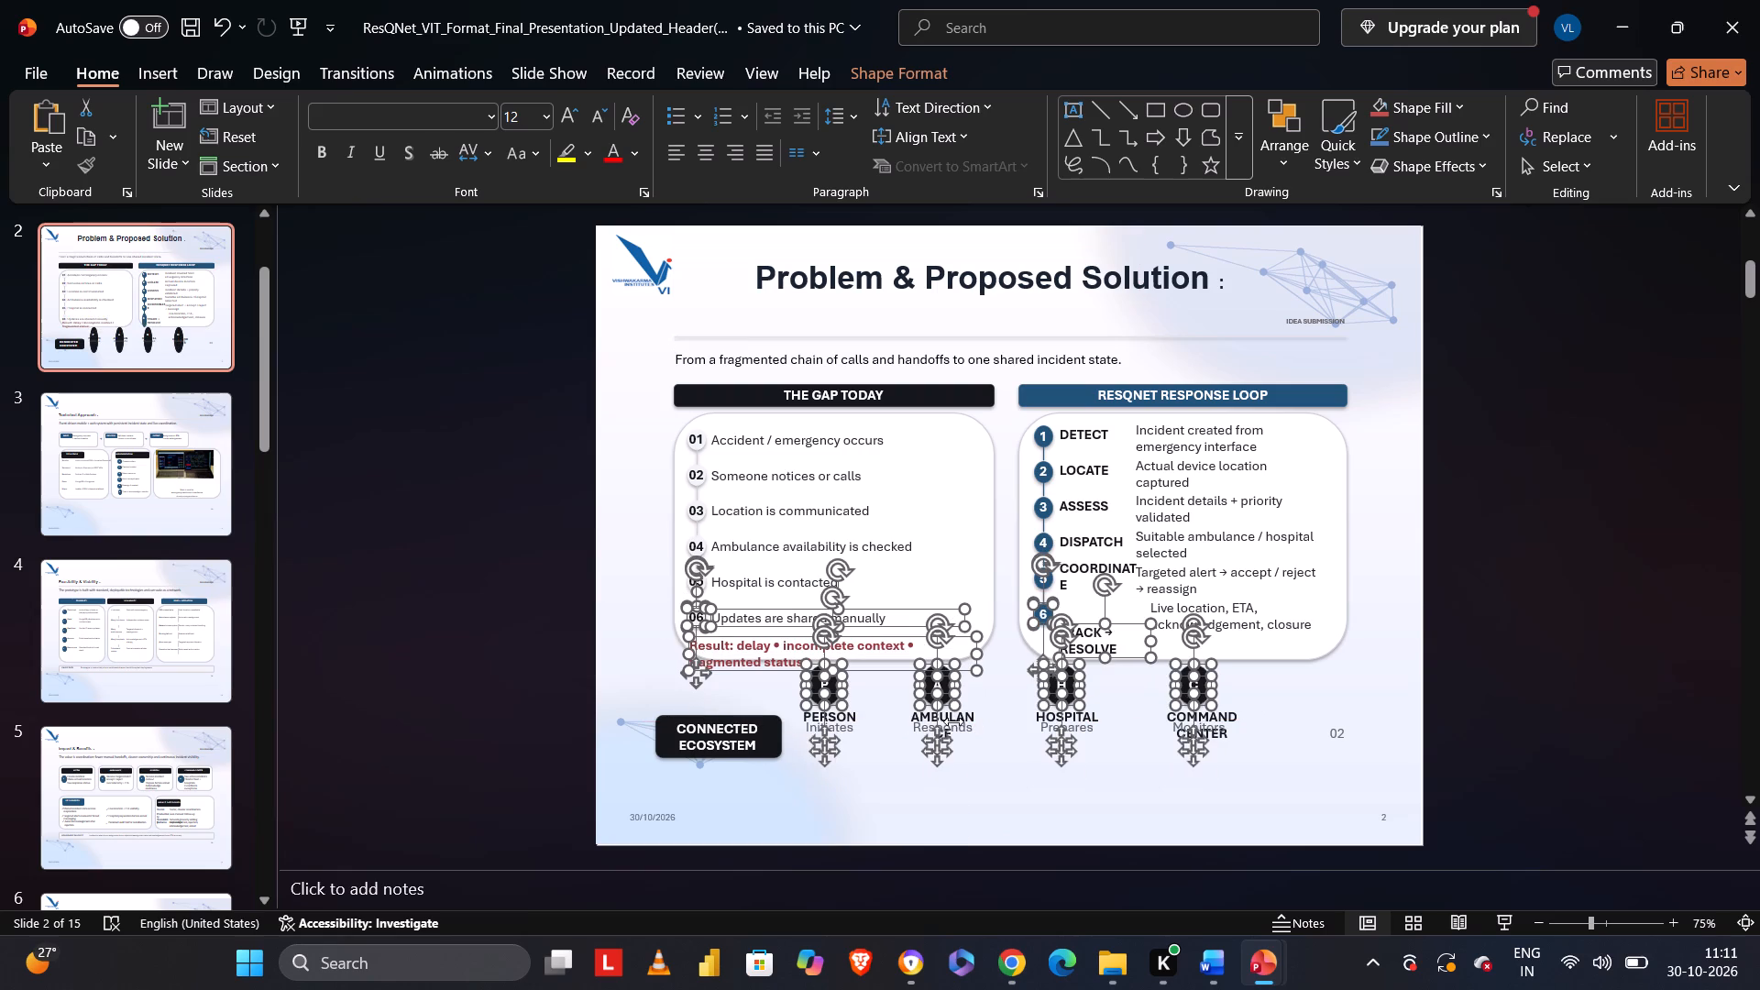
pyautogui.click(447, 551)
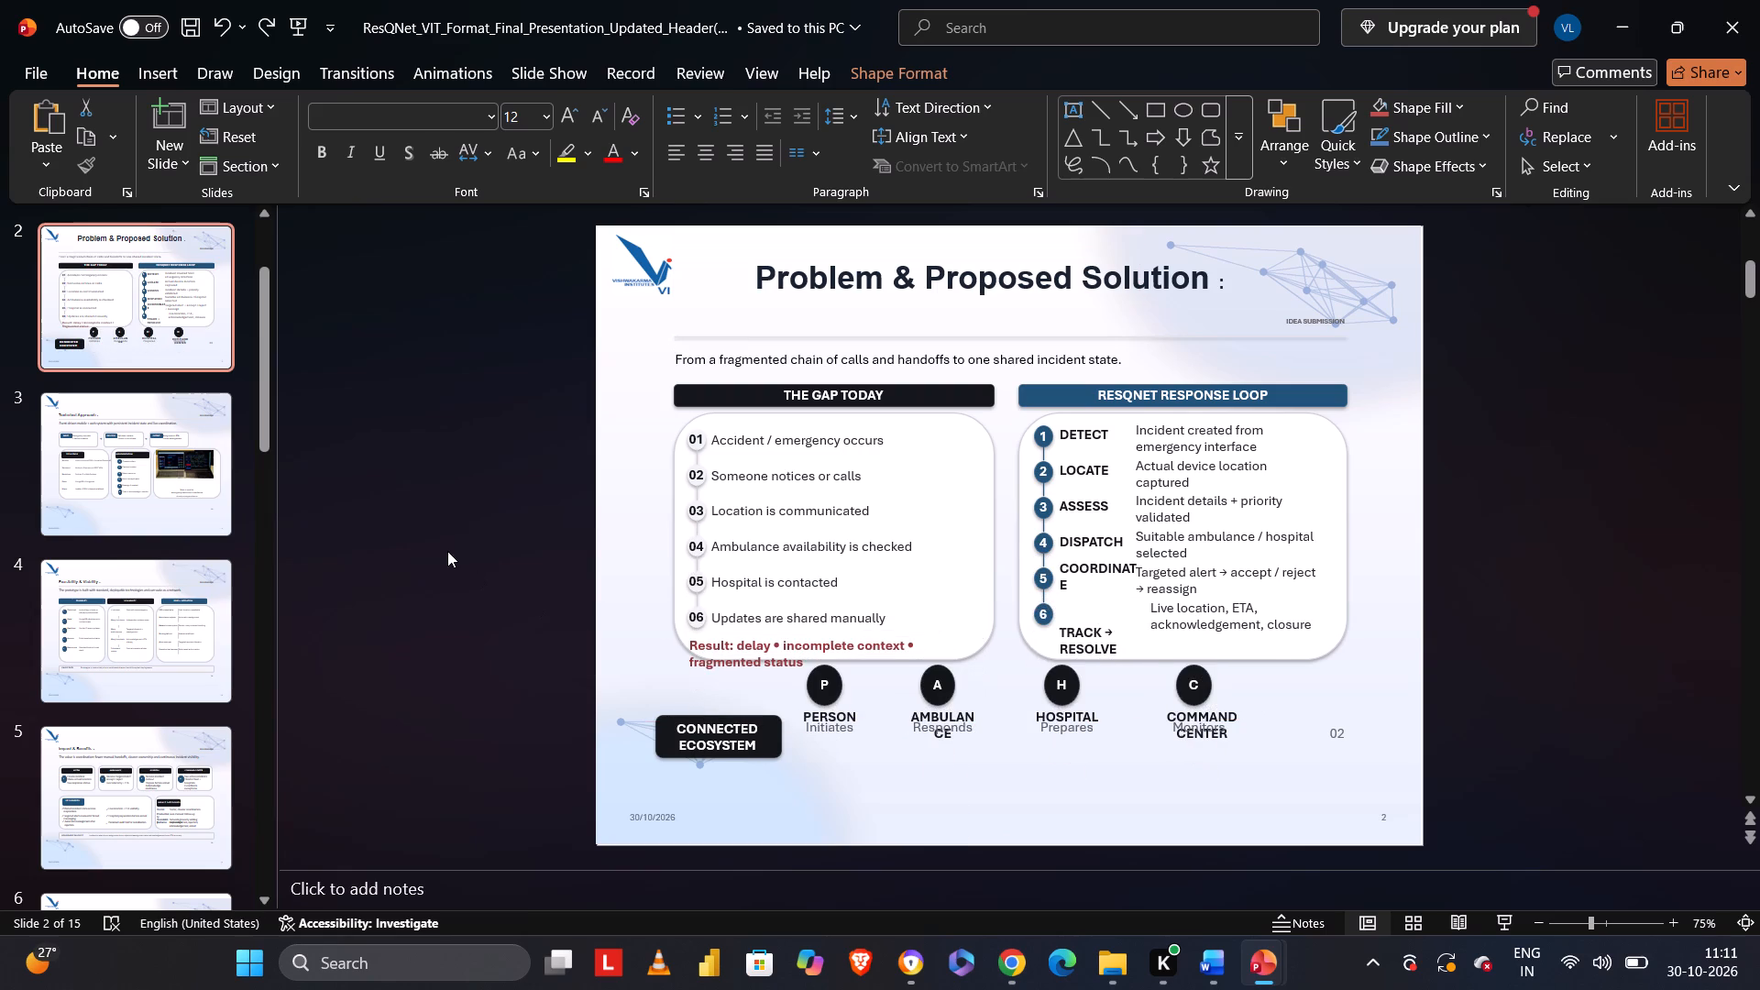
# Go to the Research & References slide and examine the layout of its two cards up close.
pyautogui.press('Right')
pyautogui.press('Right')
pyautogui.press('Right')
pyautogui.press('Right')
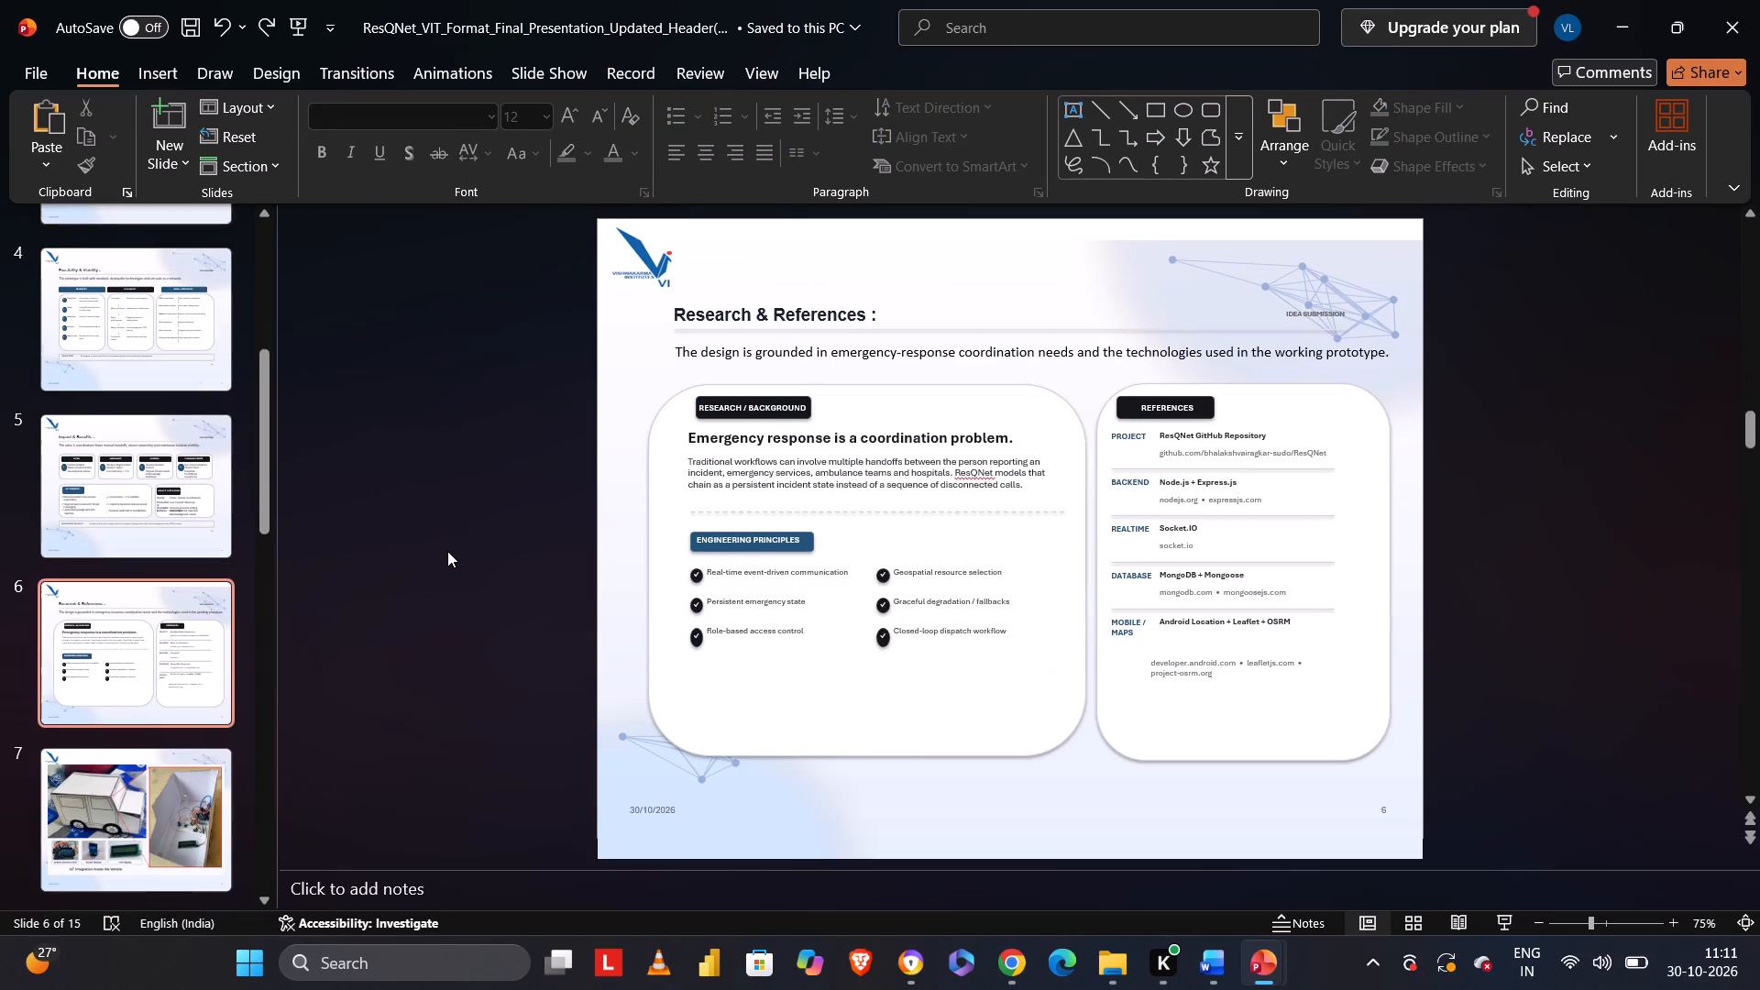
pyautogui.press('Right')
pyautogui.press('Left')
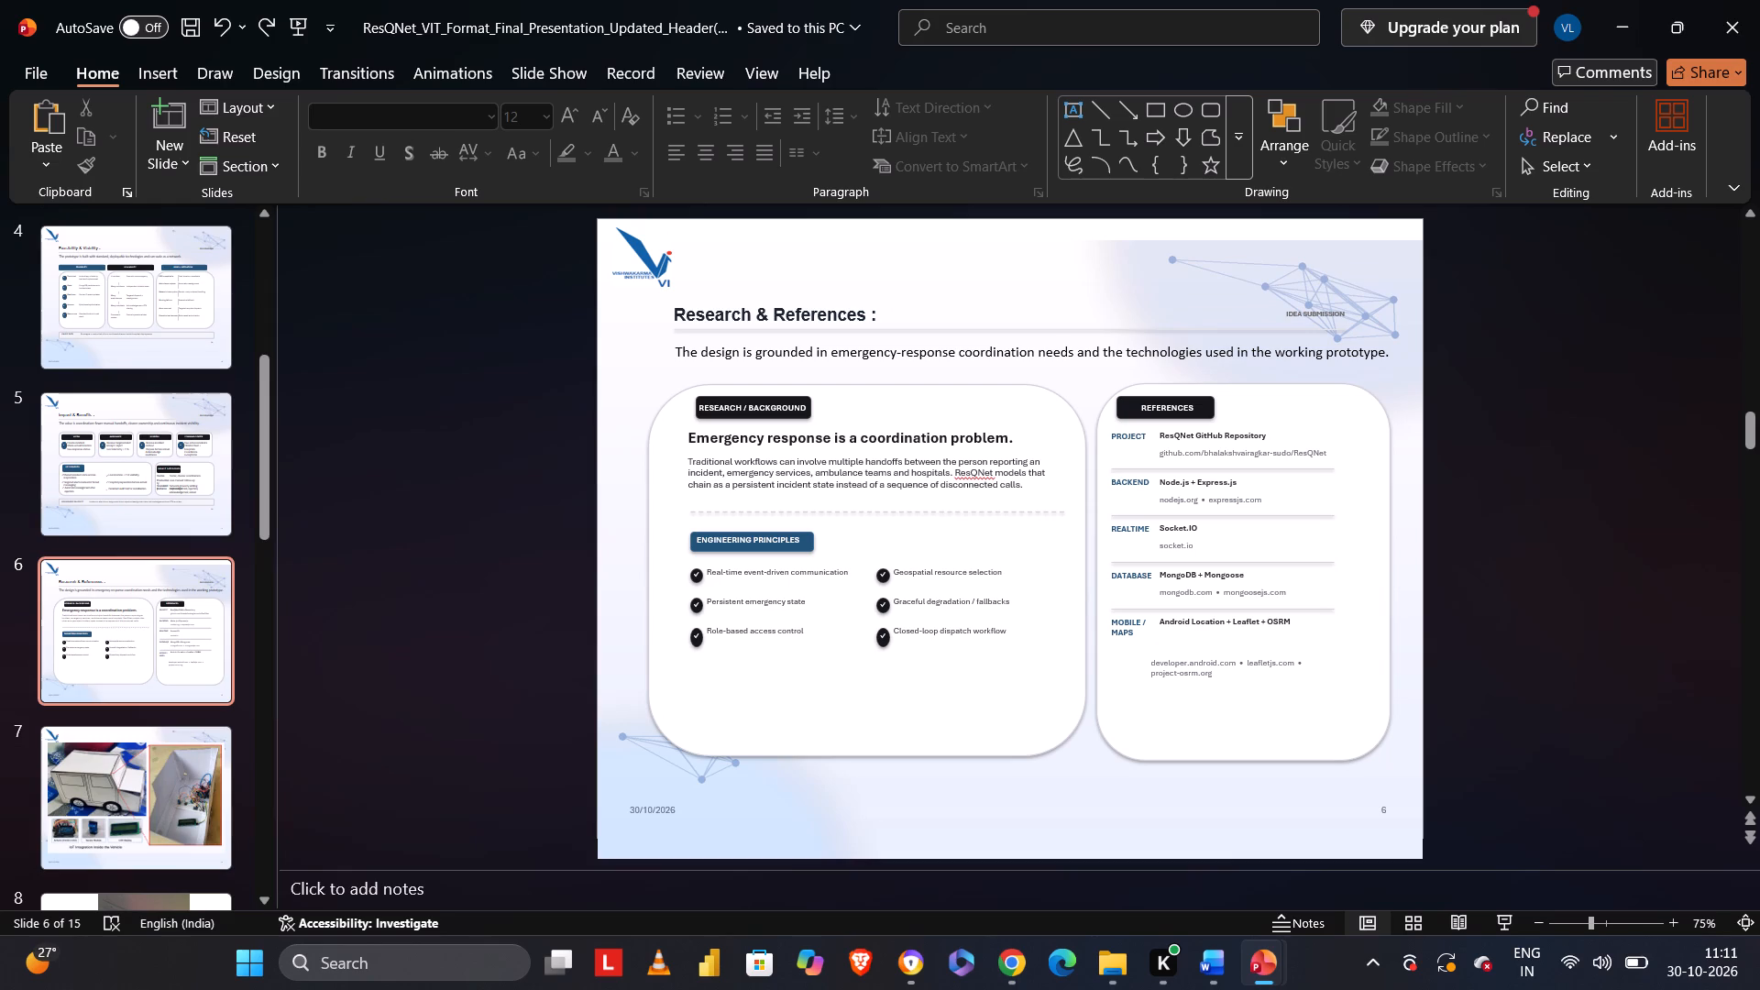
pyautogui.keyDown('ctrl'); pyautogui.scroll(1, 658, 567); pyautogui.keyUp('ctrl')
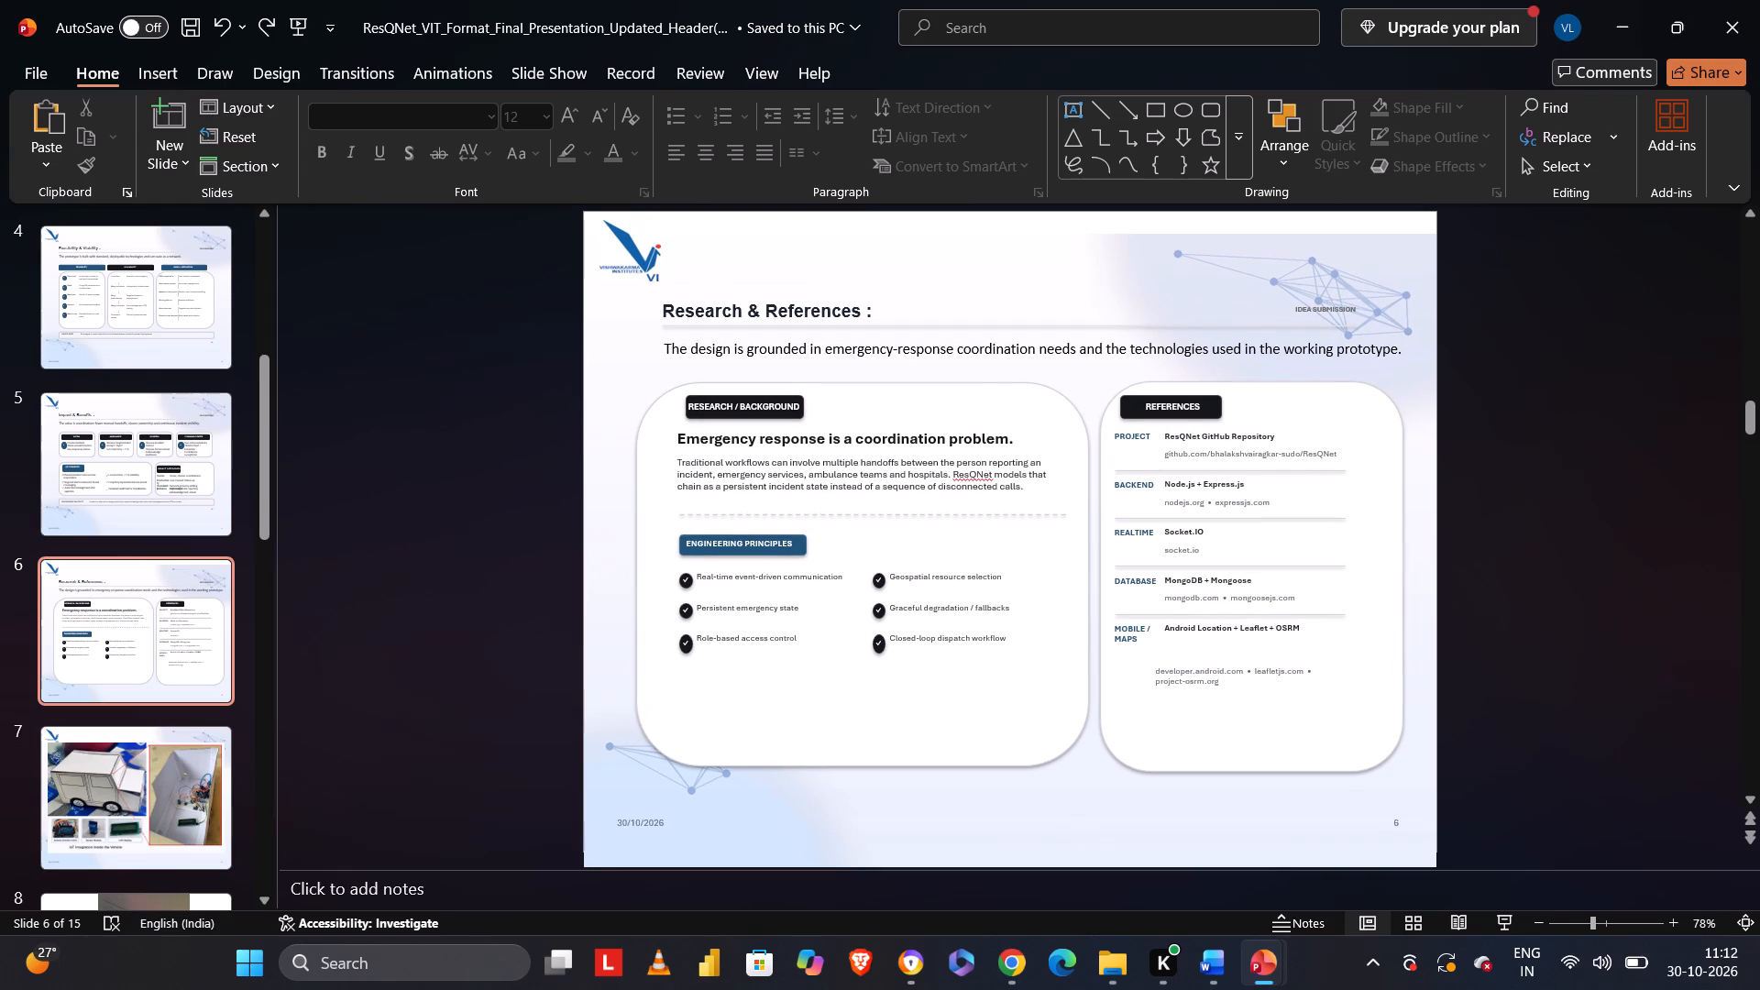
pyautogui.keyDown('ctrl'); pyautogui.scroll(1, 658, 567); pyautogui.keyUp('ctrl')
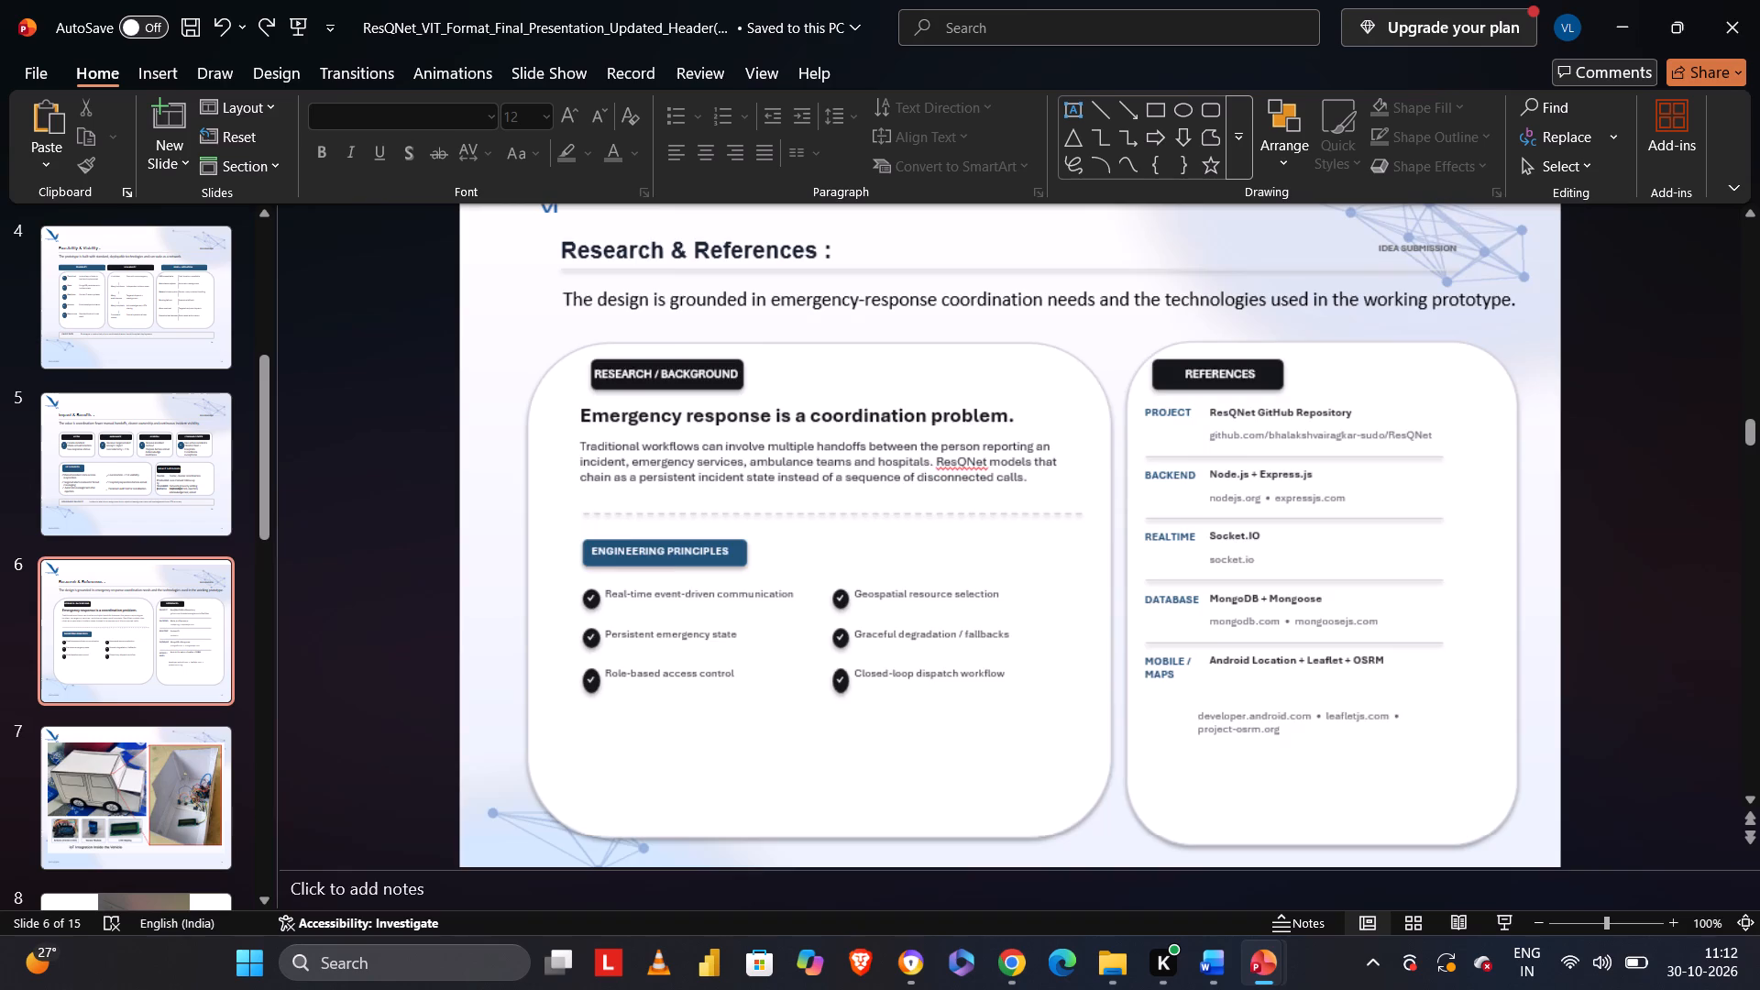
pyautogui.keyDown('ctrl'); pyautogui.scroll(-2, 617, 559); pyautogui.keyUp('ctrl')
pyautogui.keyDown('ctrl'); pyautogui.scroll(2, 617, 559); pyautogui.keyUp('ctrl')
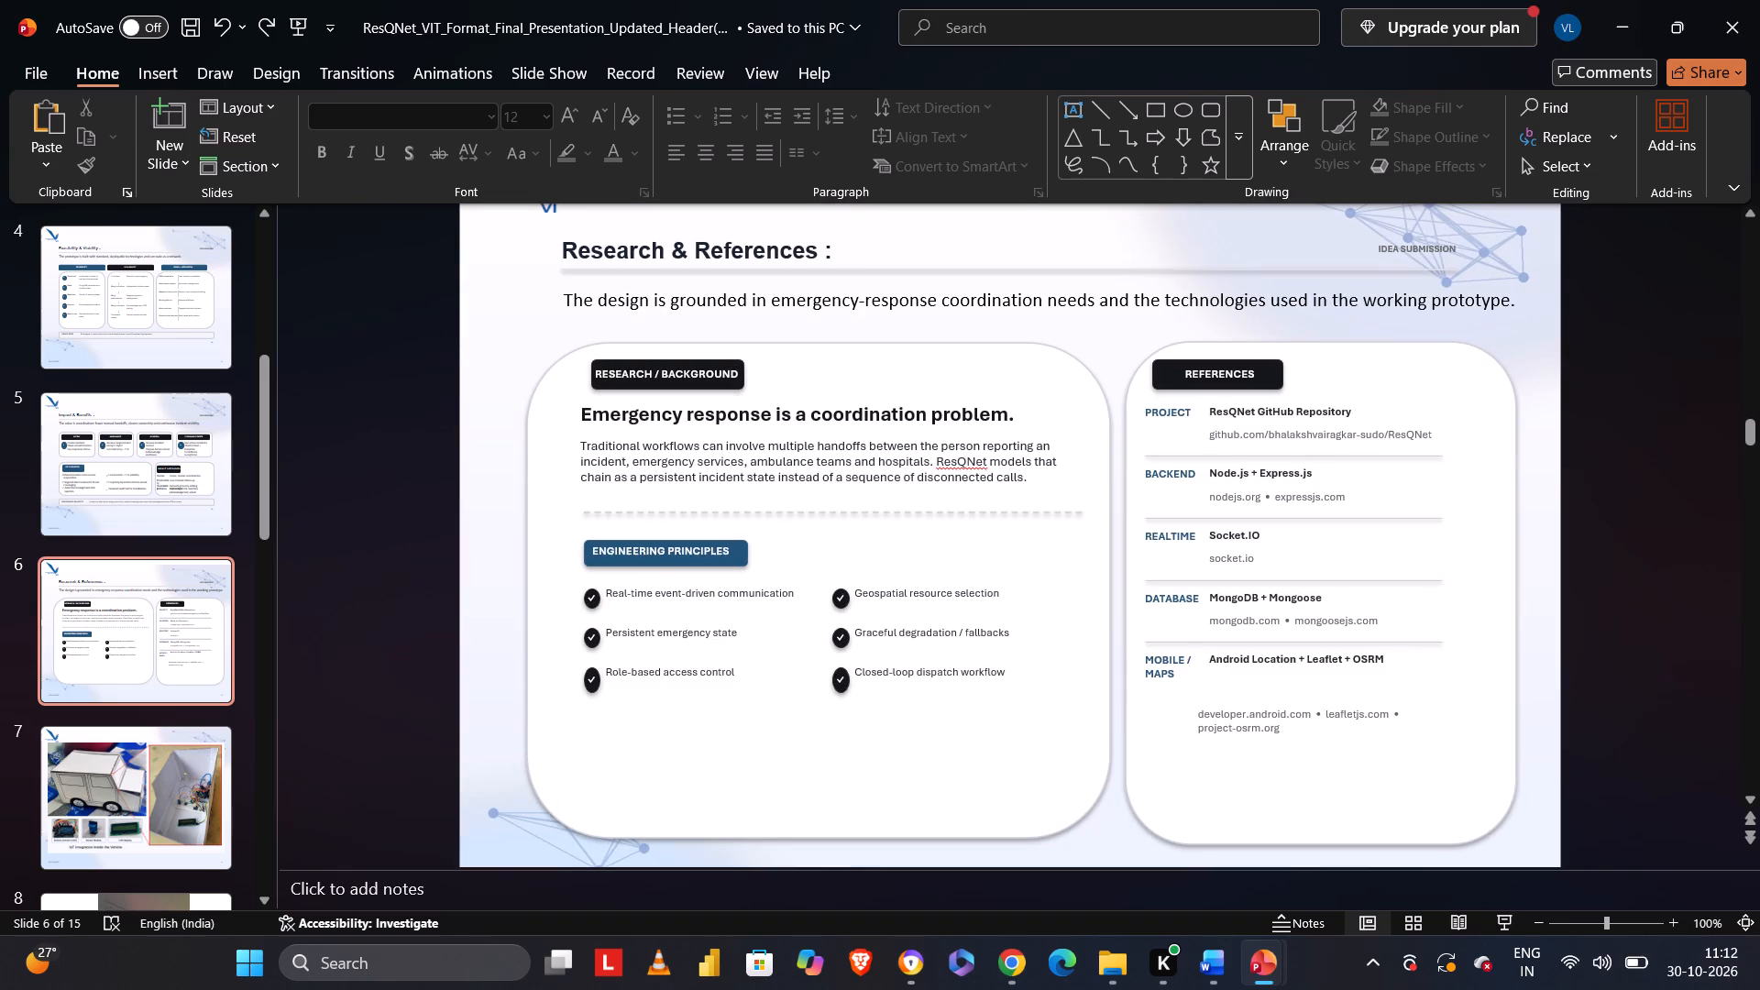
pyautogui.keyDown('ctrl'); pyautogui.scroll(-1, 617, 559); pyautogui.keyUp('ctrl')
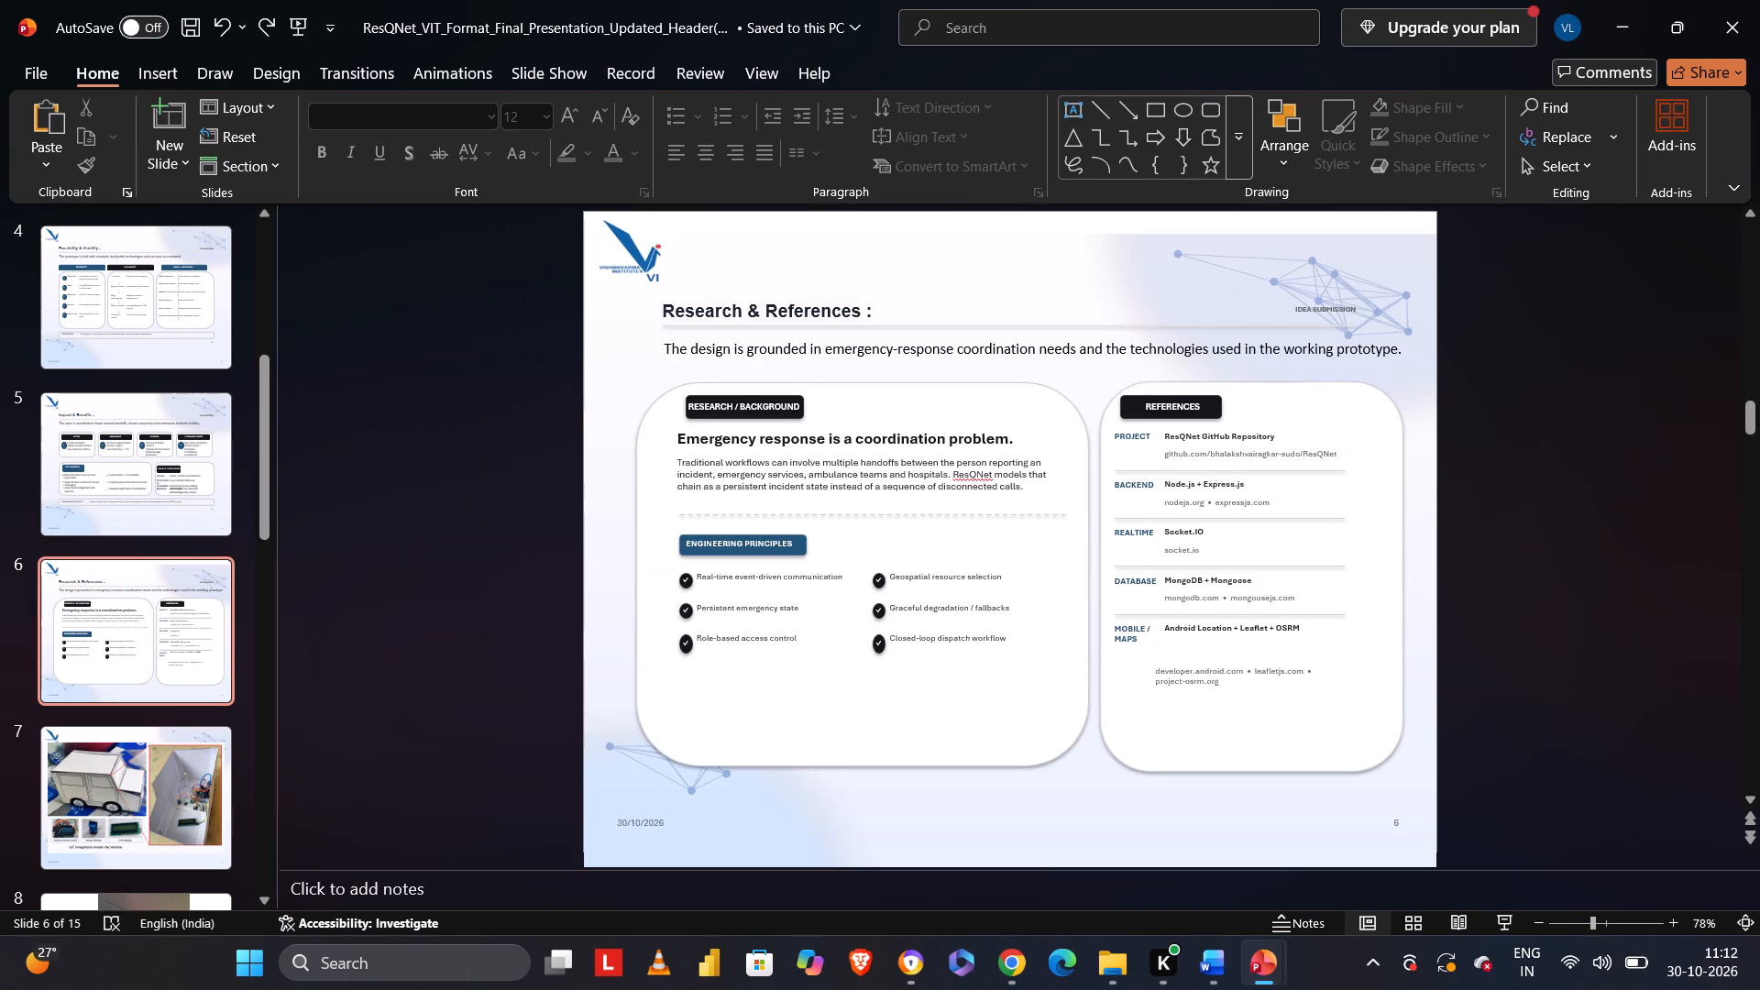
pyautogui.keyDown('ctrl'); pyautogui.scroll(1, 617, 559); pyautogui.keyUp('ctrl')
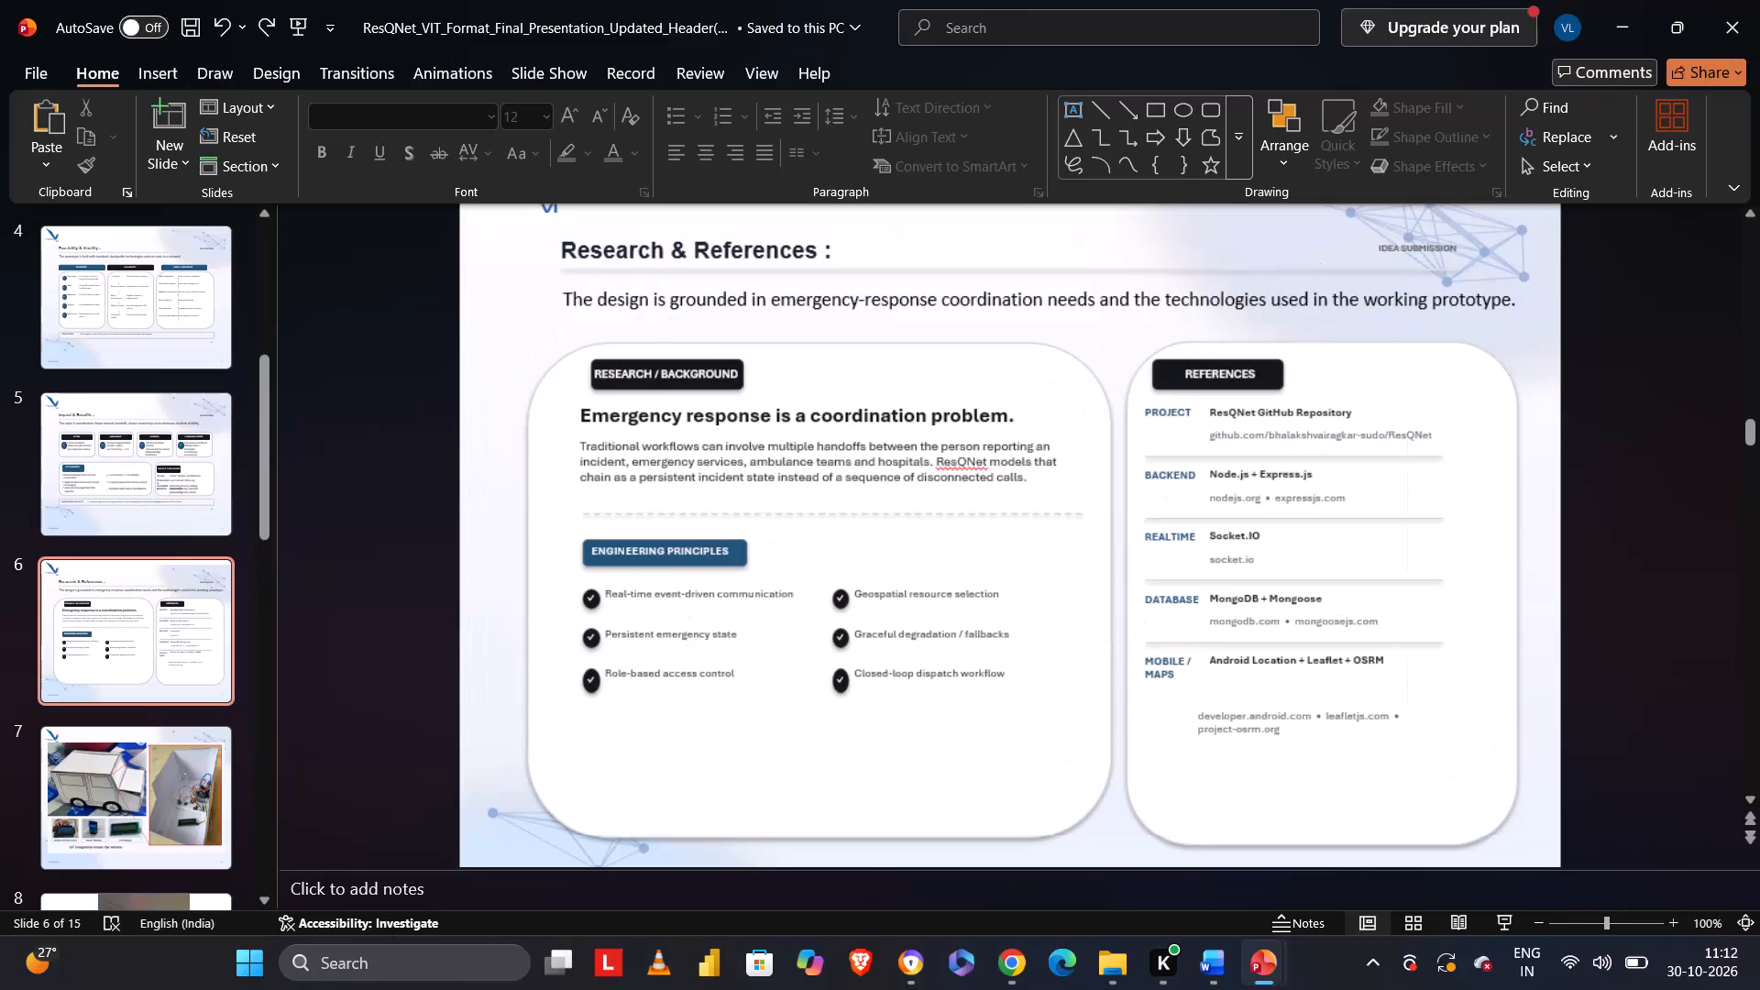
pyautogui.keyDown('ctrl'); pyautogui.scroll(-1, 617, 559); pyautogui.keyUp('ctrl')
pyautogui.keyDown('ctrl'); pyautogui.scroll(1, 617, 559); pyautogui.keyUp('ctrl')
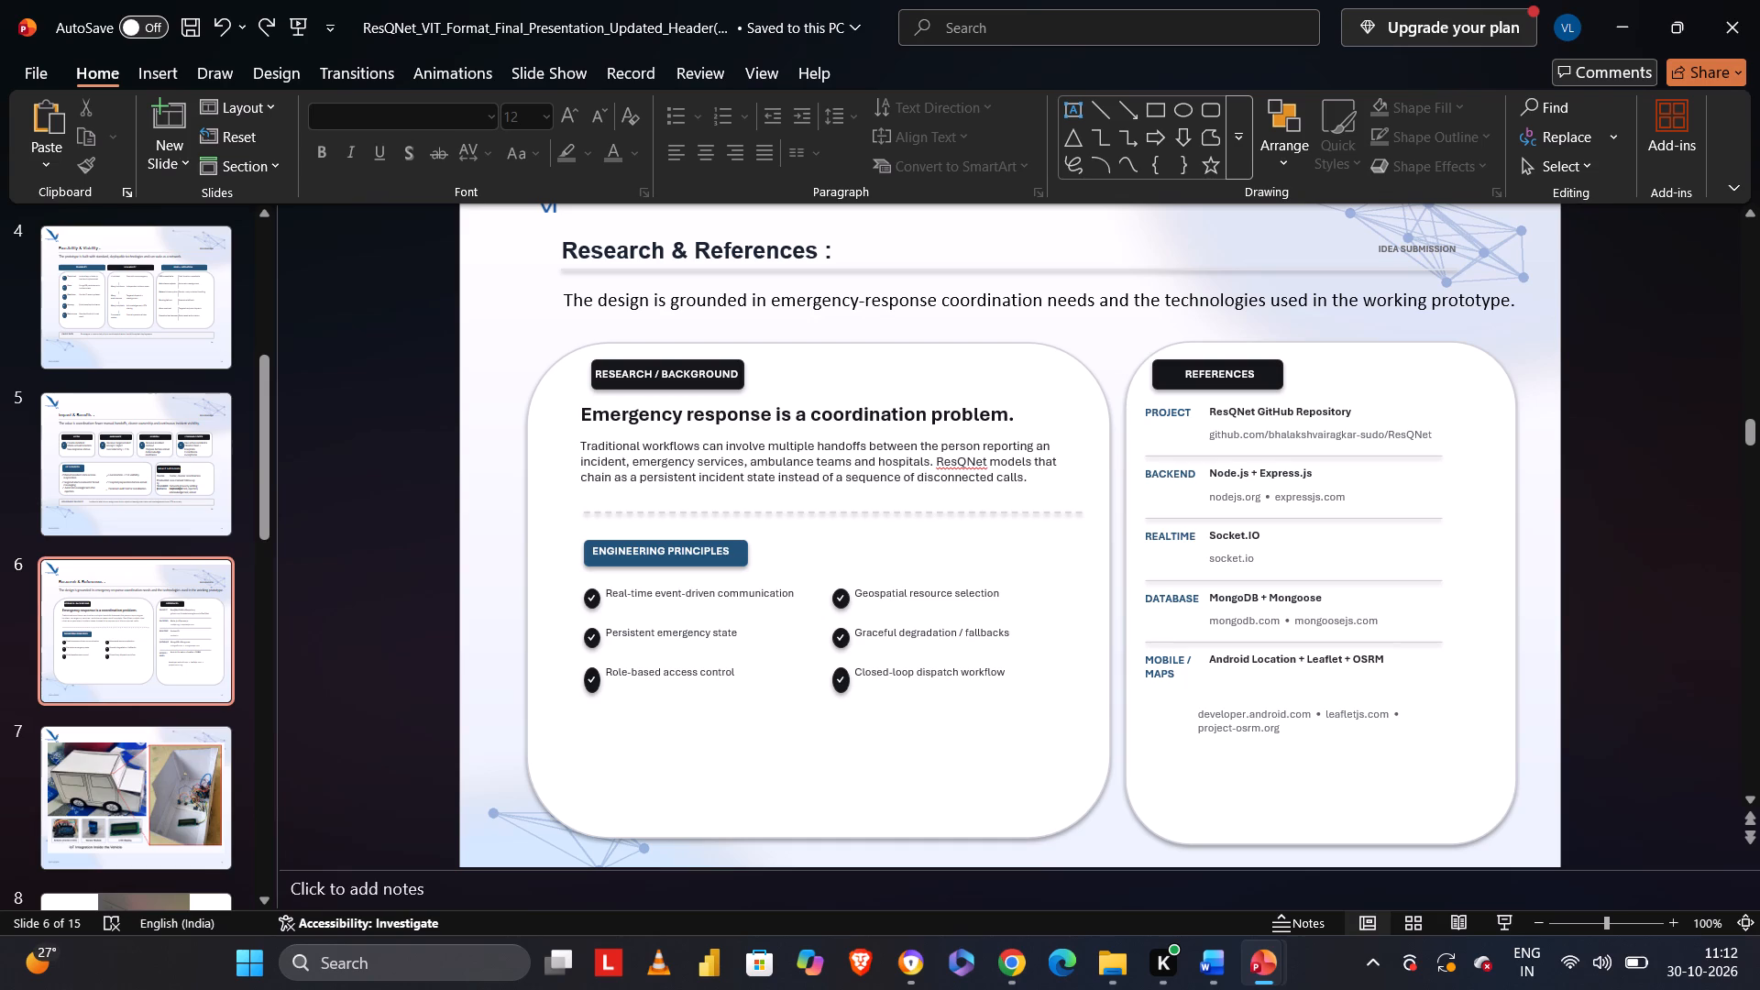
pyautogui.keyDown('ctrl'); pyautogui.scroll(-3, 788, 616); pyautogui.keyUp('ctrl')
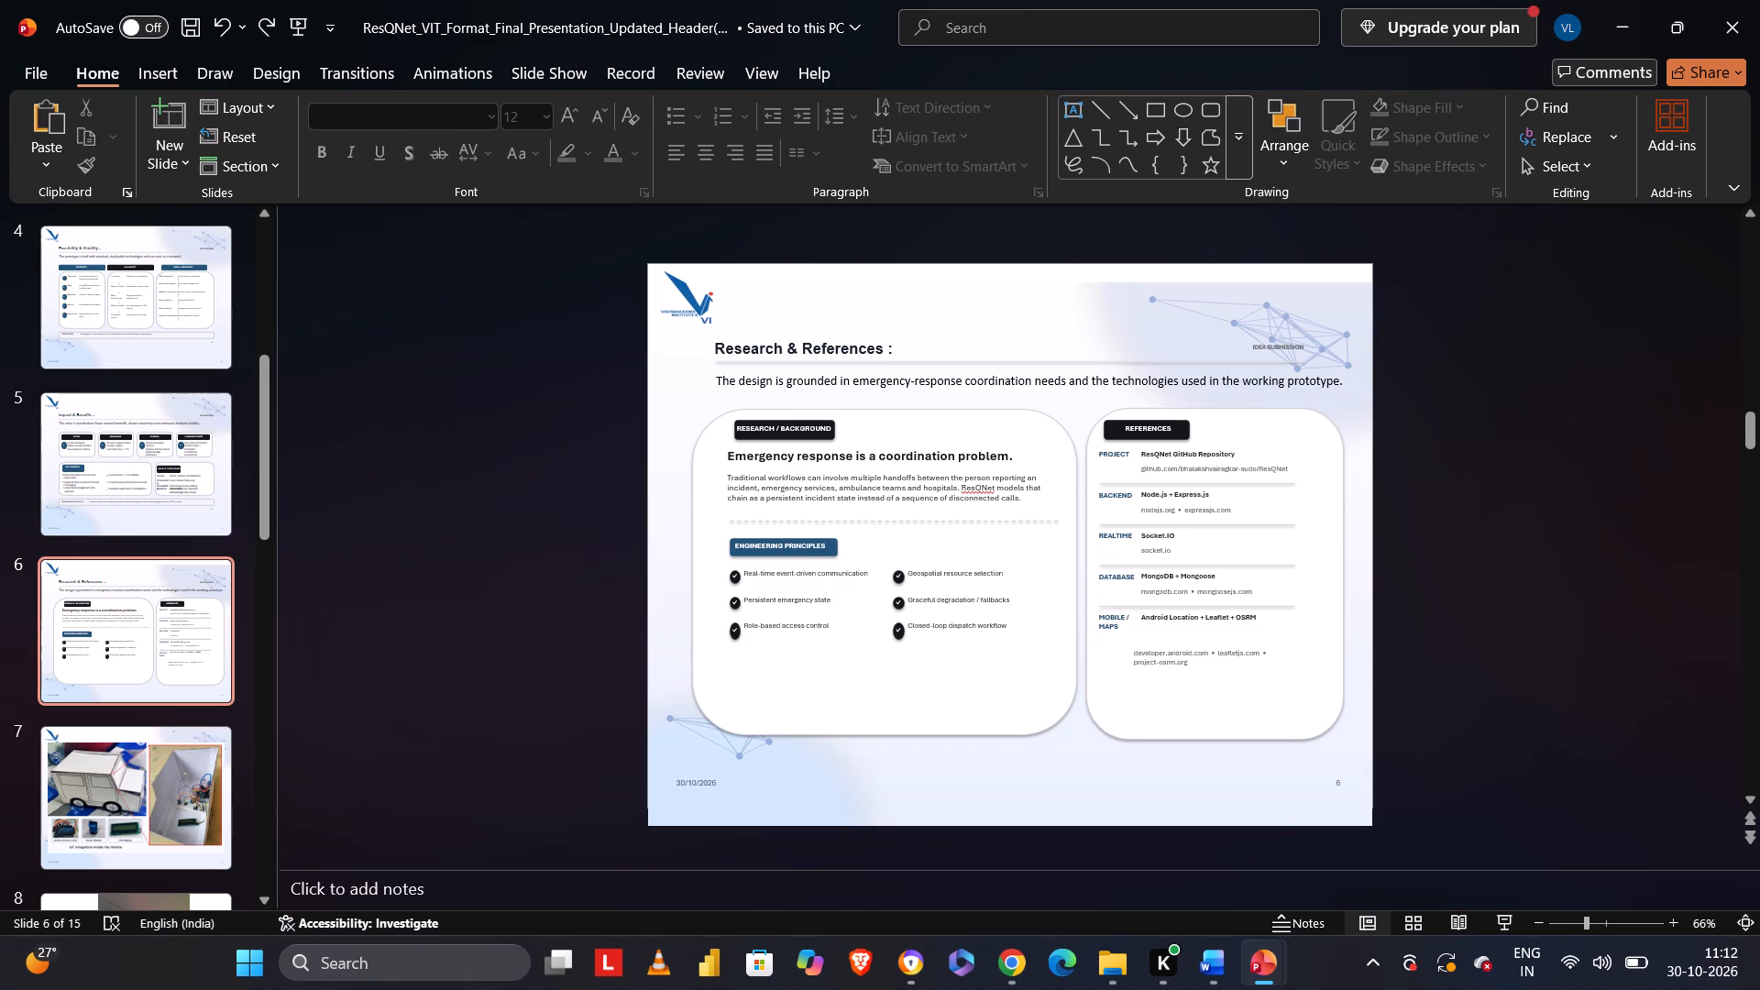
pyautogui.keyDown('ctrl'); pyautogui.scroll(3, 788, 518); pyautogui.keyUp('ctrl')
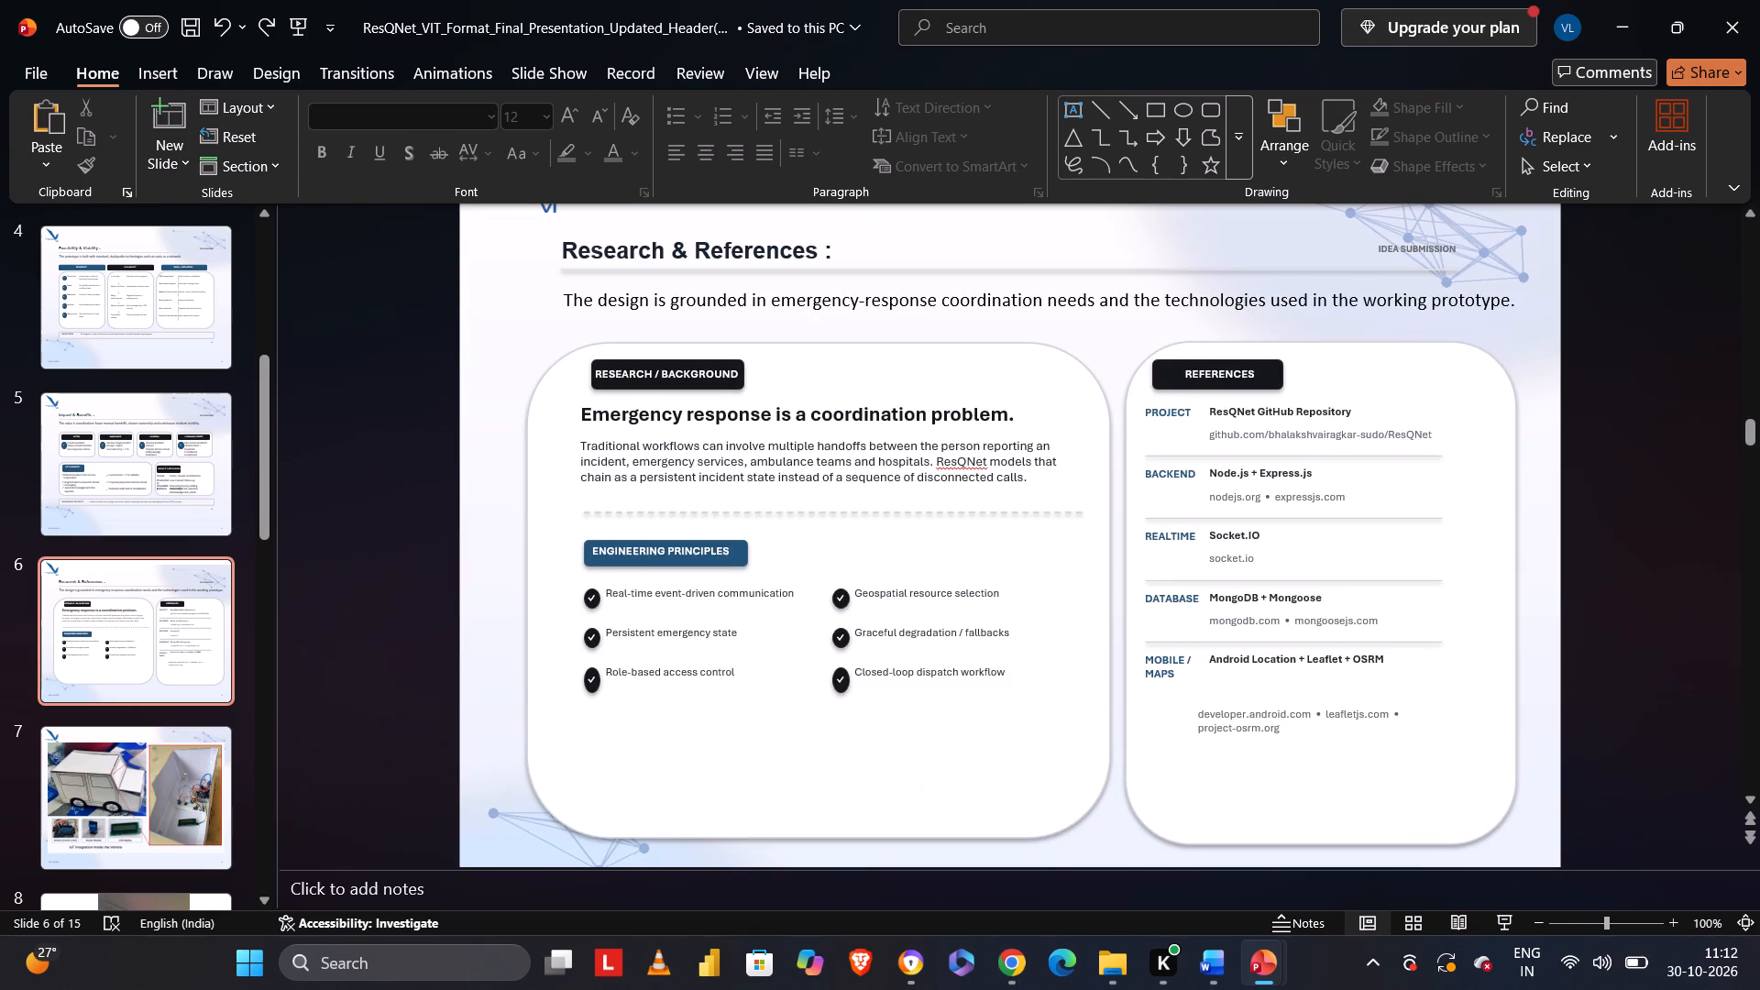
pyautogui.keyDown('ctrl'); pyautogui.scroll(-1, 788, 518); pyautogui.keyUp('ctrl')
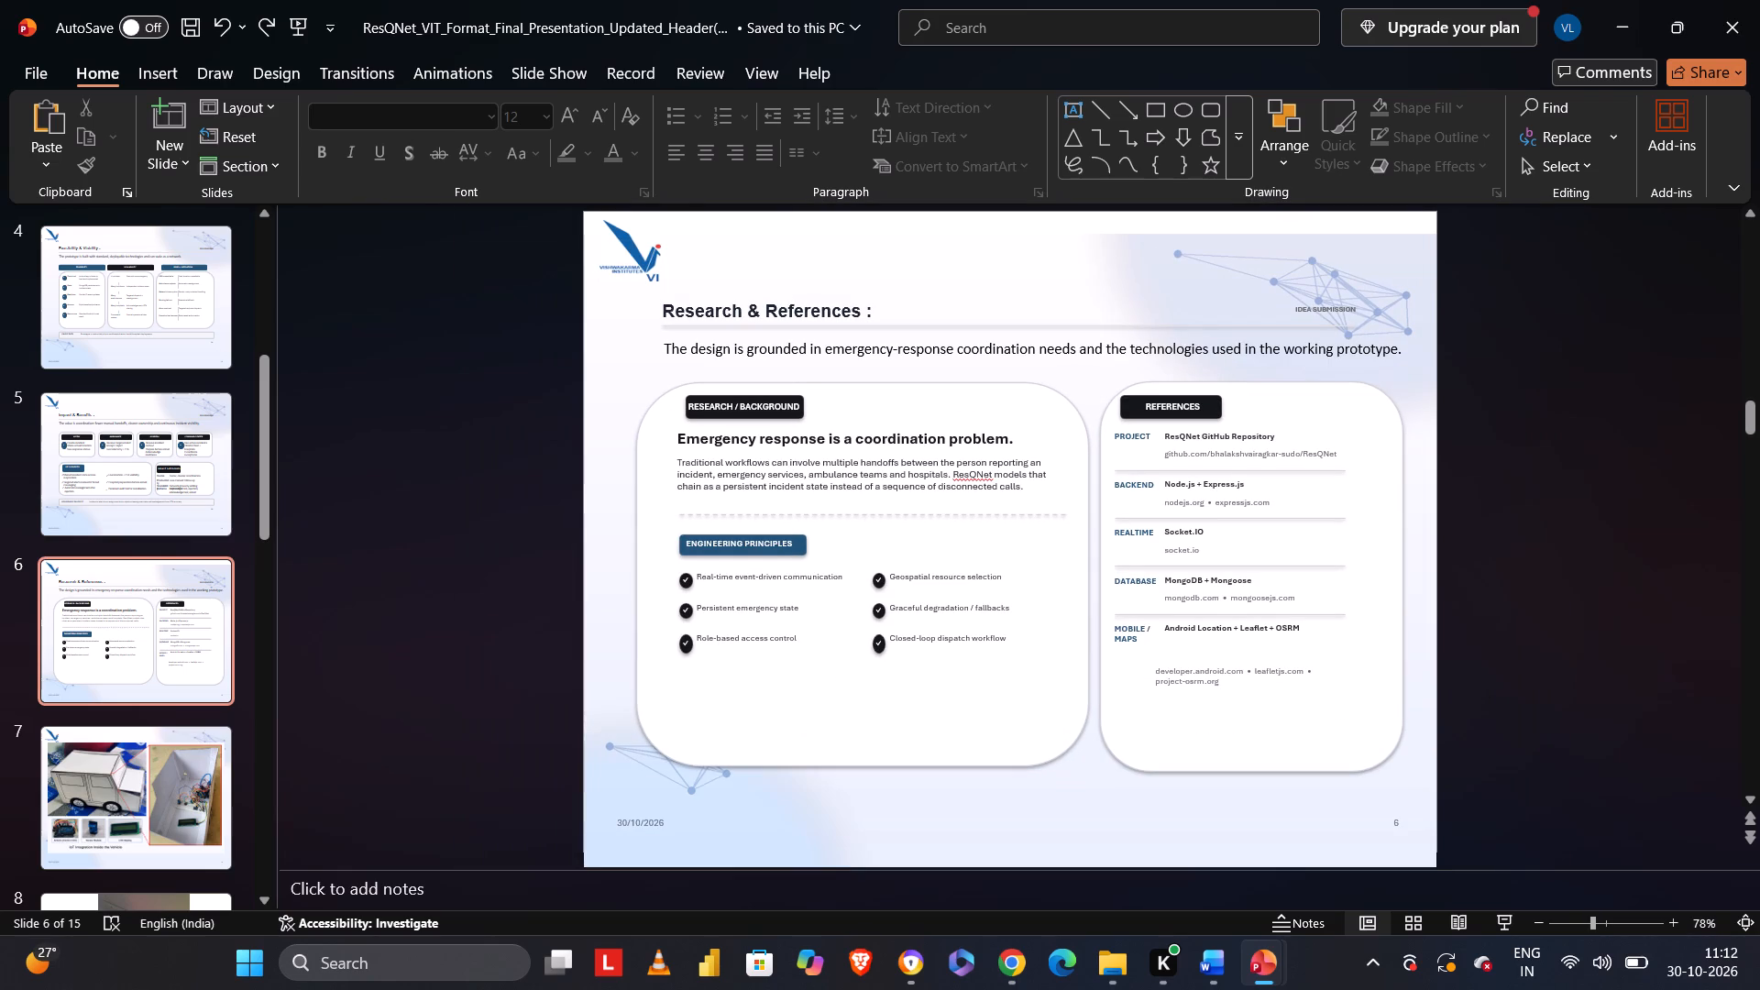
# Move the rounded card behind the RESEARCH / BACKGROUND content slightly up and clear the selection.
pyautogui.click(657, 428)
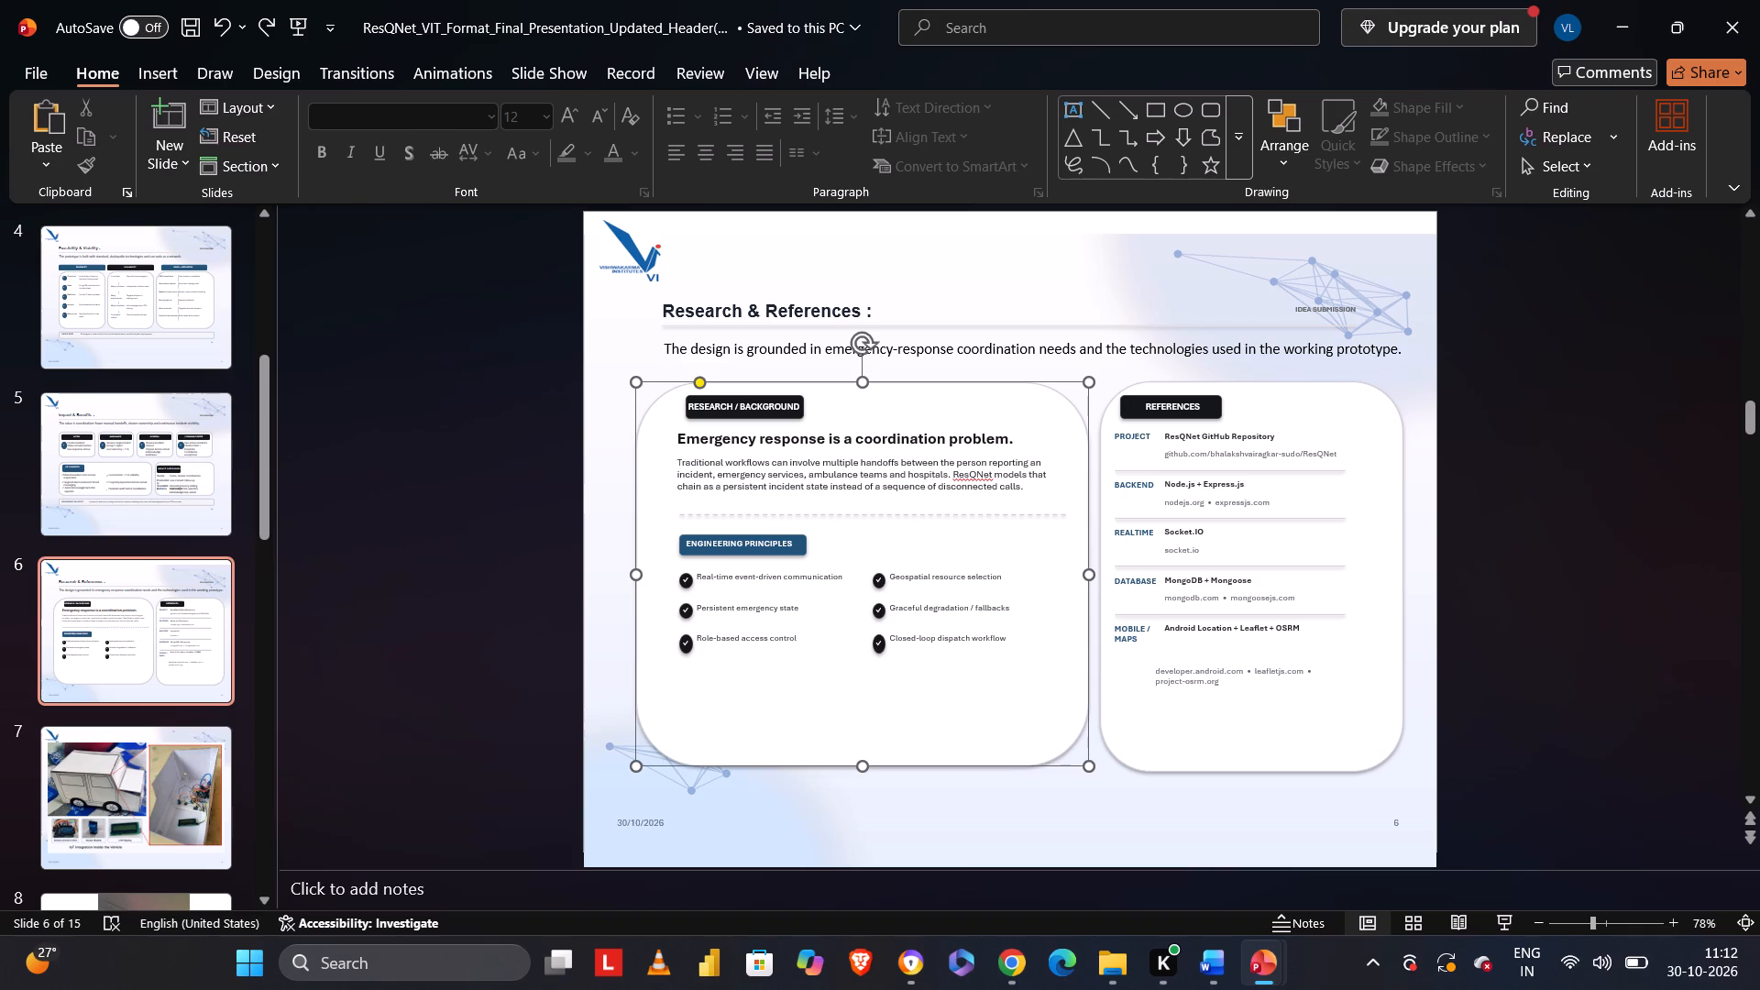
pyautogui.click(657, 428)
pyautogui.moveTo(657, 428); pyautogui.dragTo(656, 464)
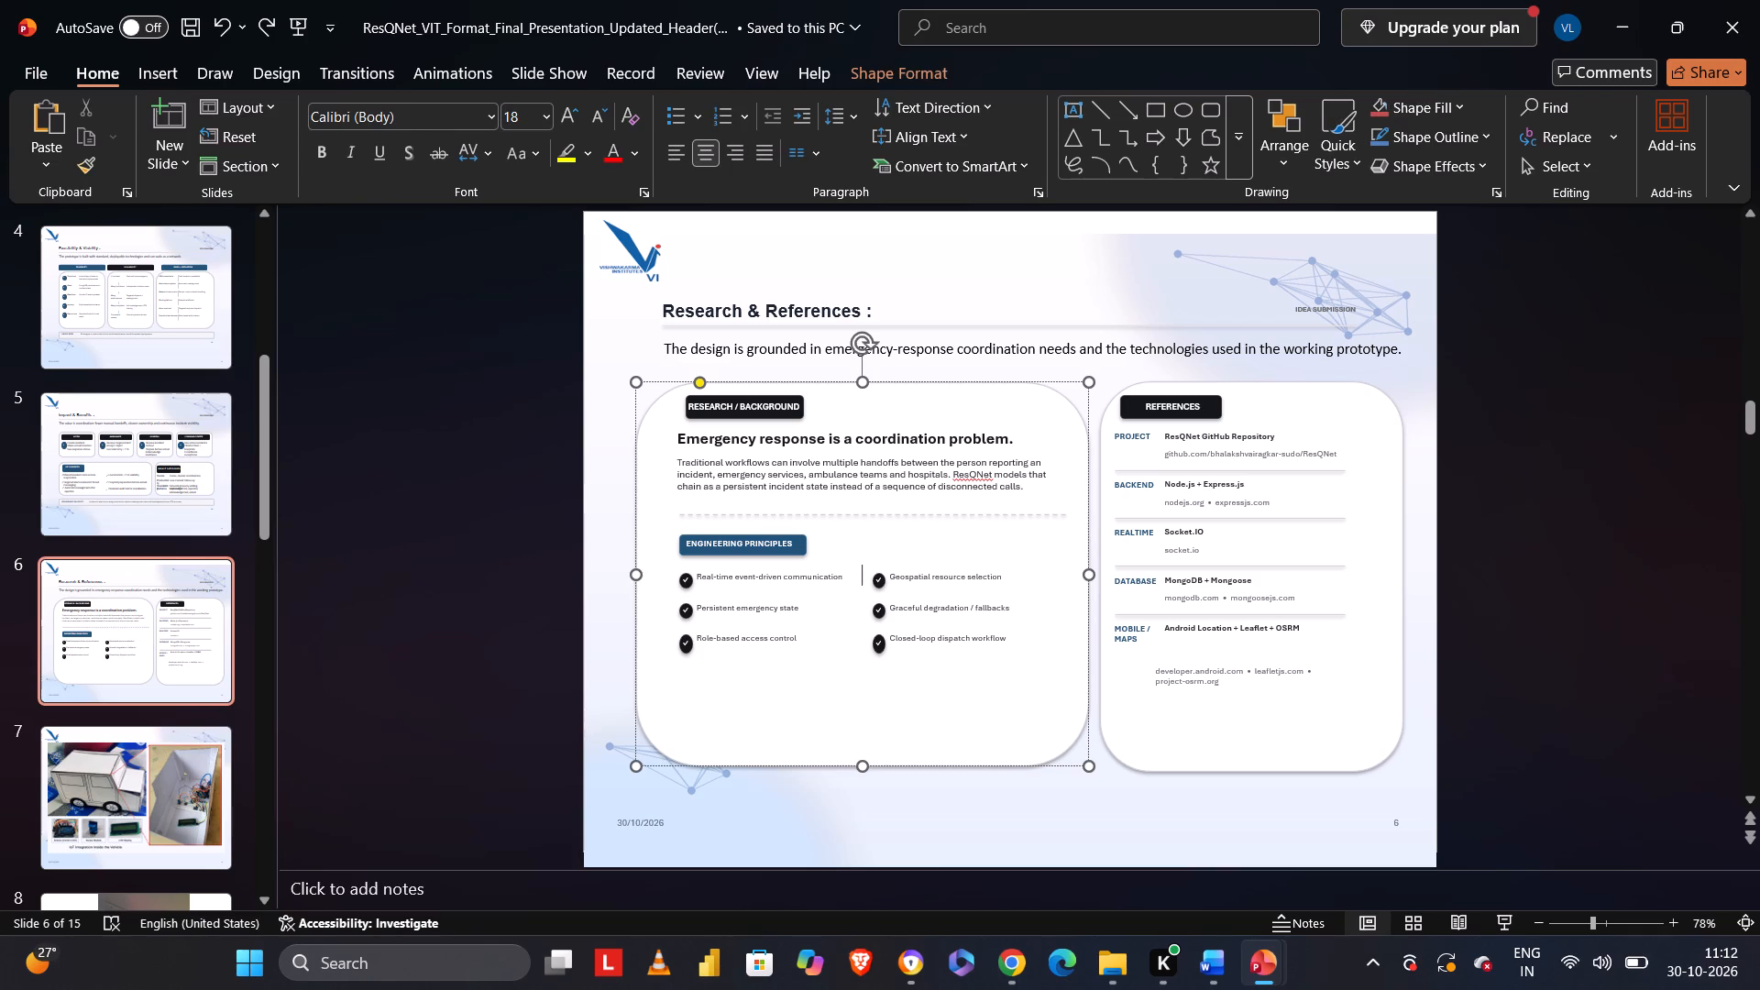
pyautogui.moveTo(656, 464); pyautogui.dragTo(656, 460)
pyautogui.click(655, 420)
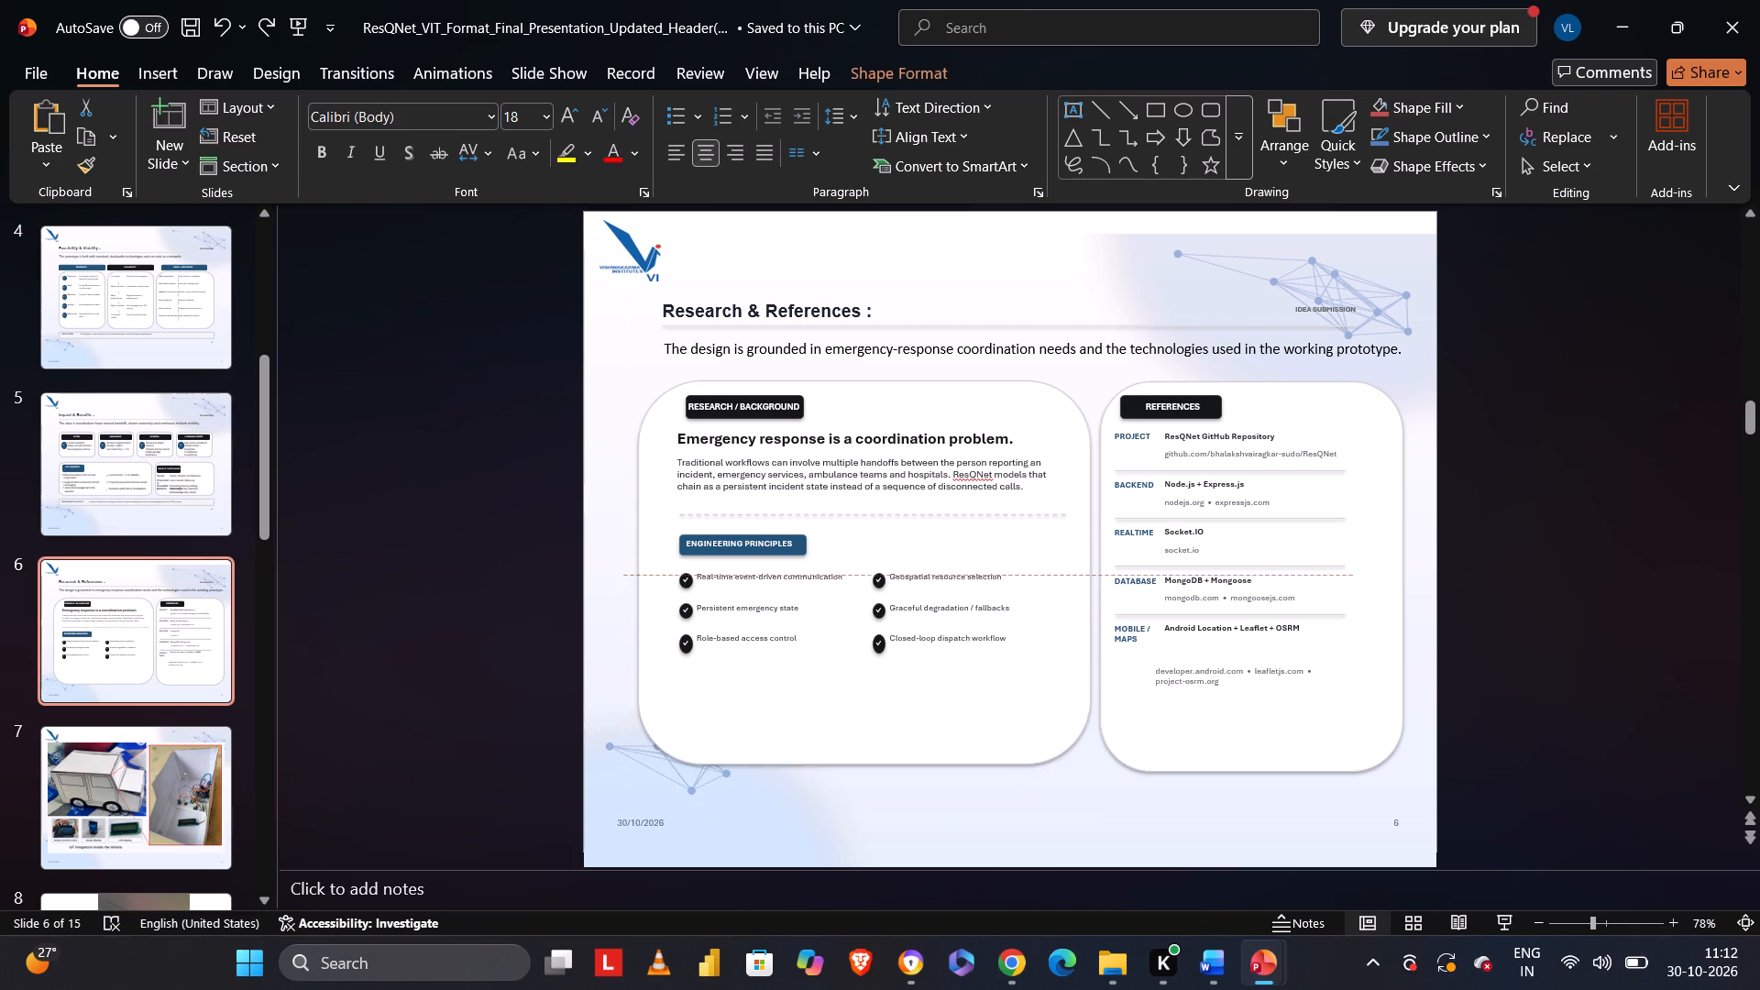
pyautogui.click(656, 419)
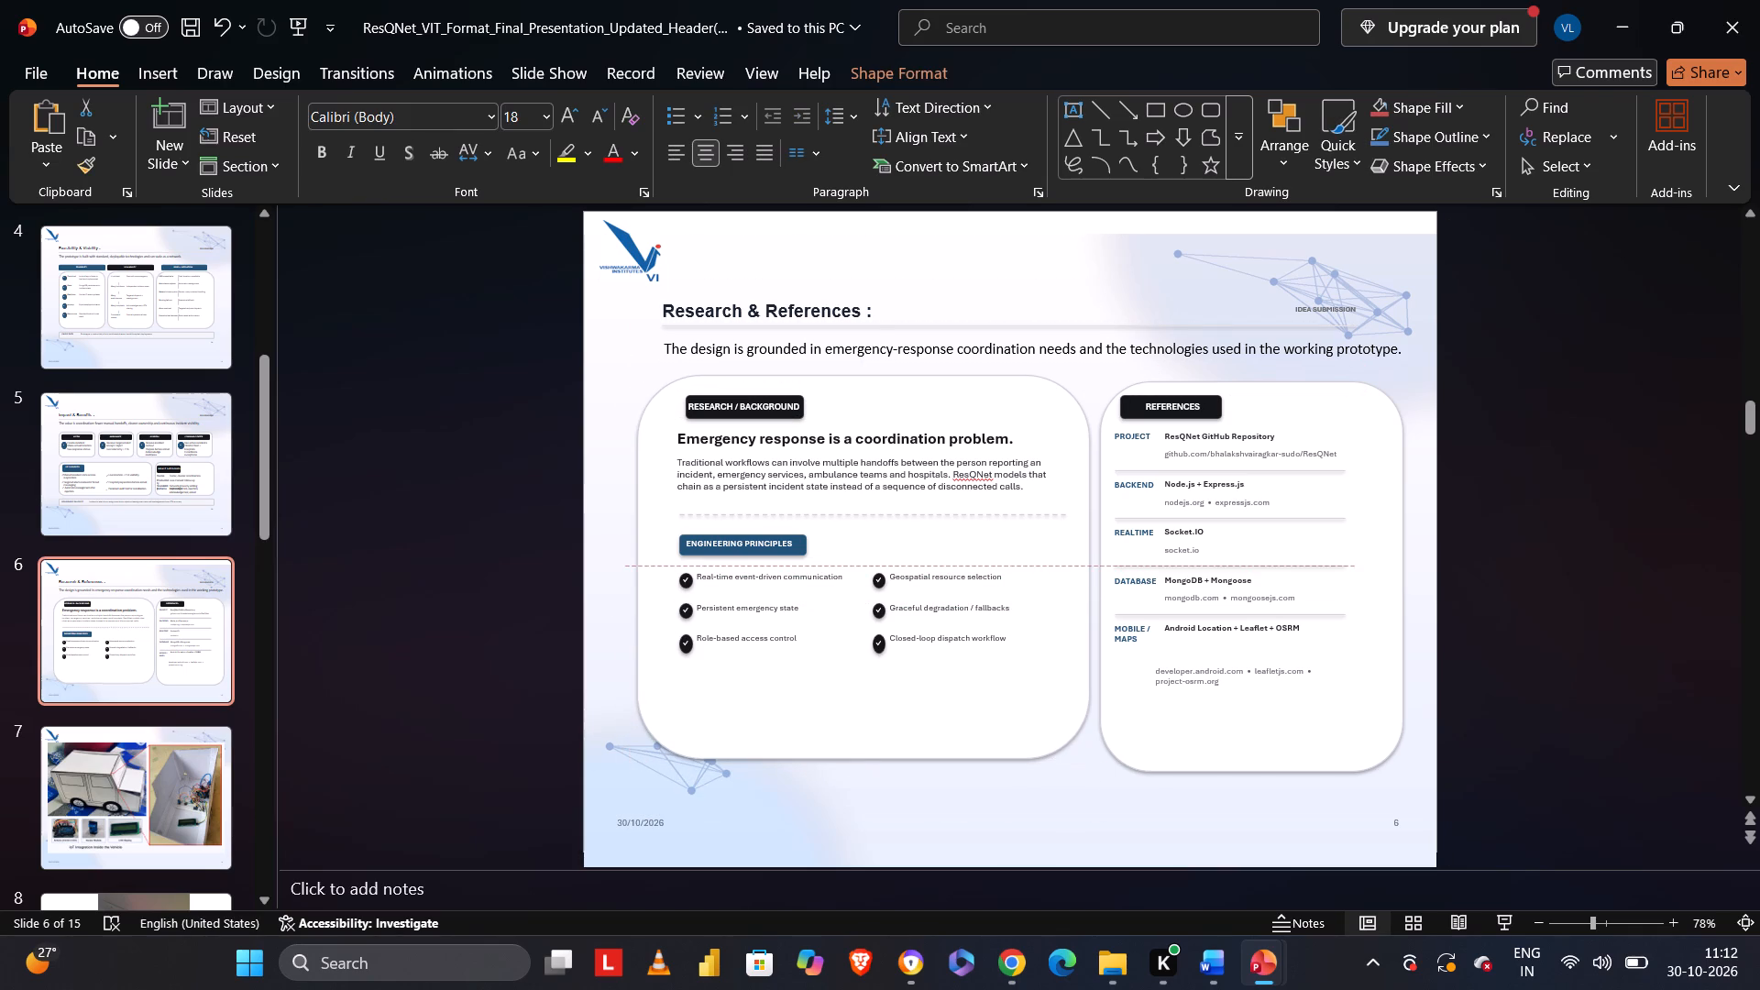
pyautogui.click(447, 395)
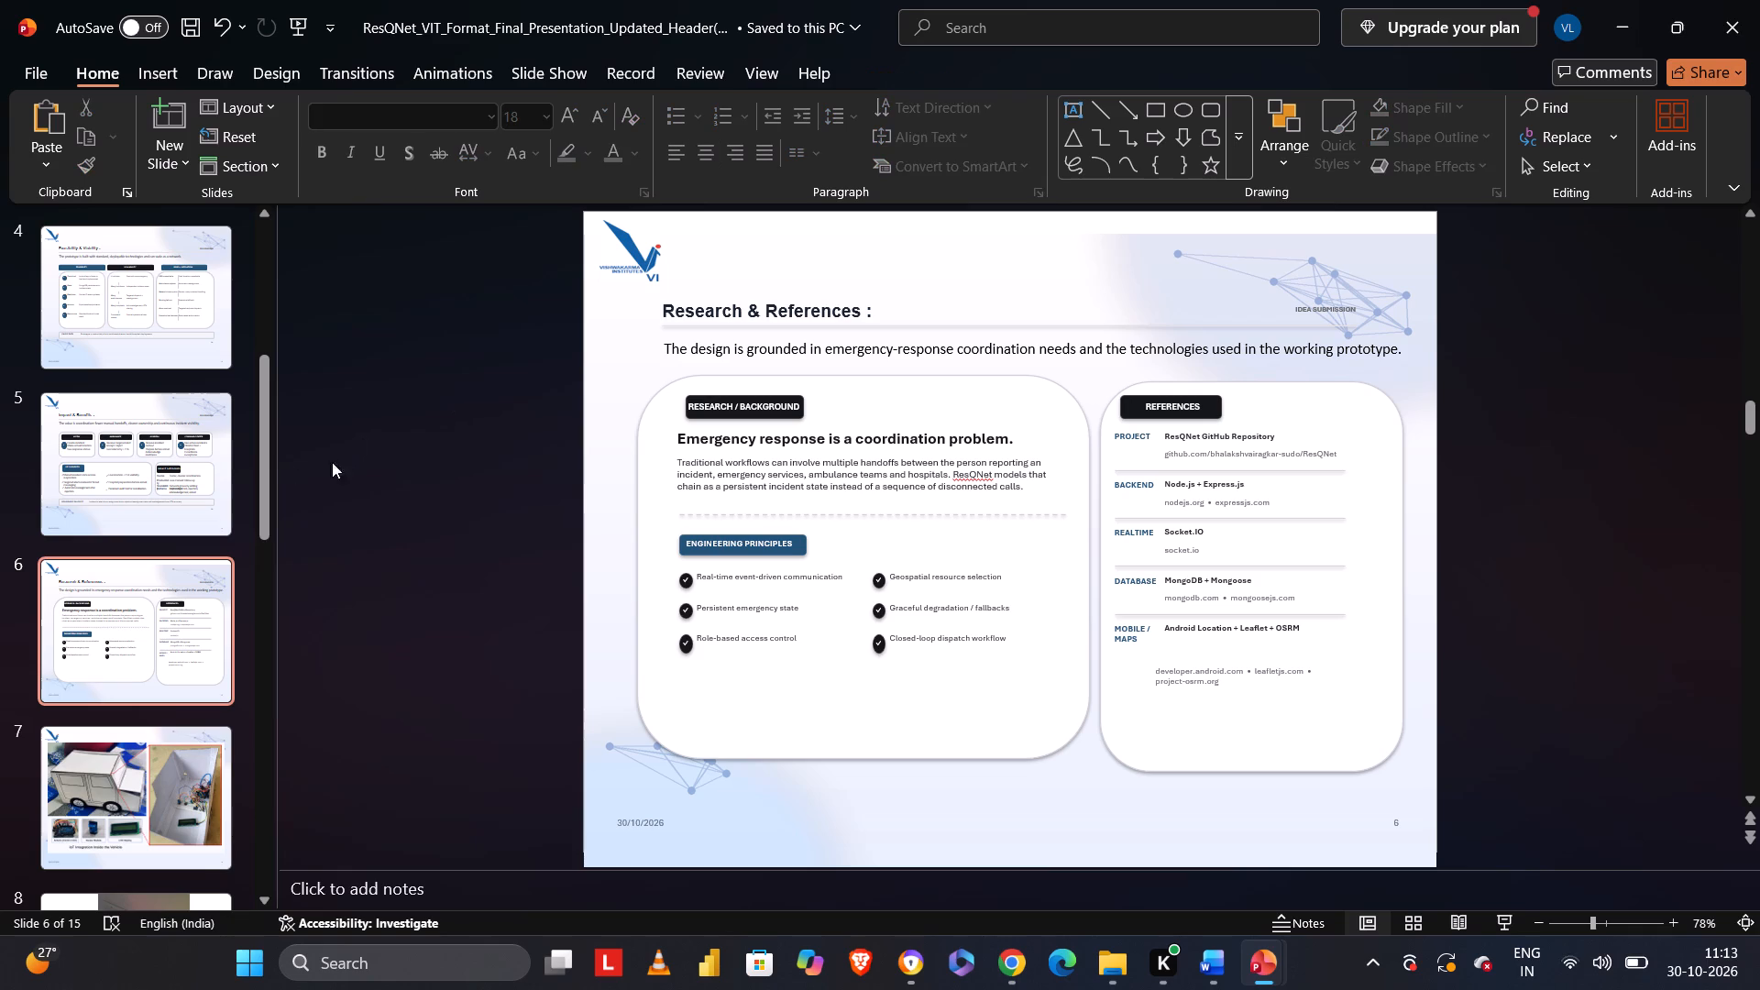
# Look over the Impact & Benefits slide, the "If the First Response Fails" slide and the remaining slide thumbnails.
pyautogui.click(211, 453)
pyautogui.scroll(-4, 211, 453)
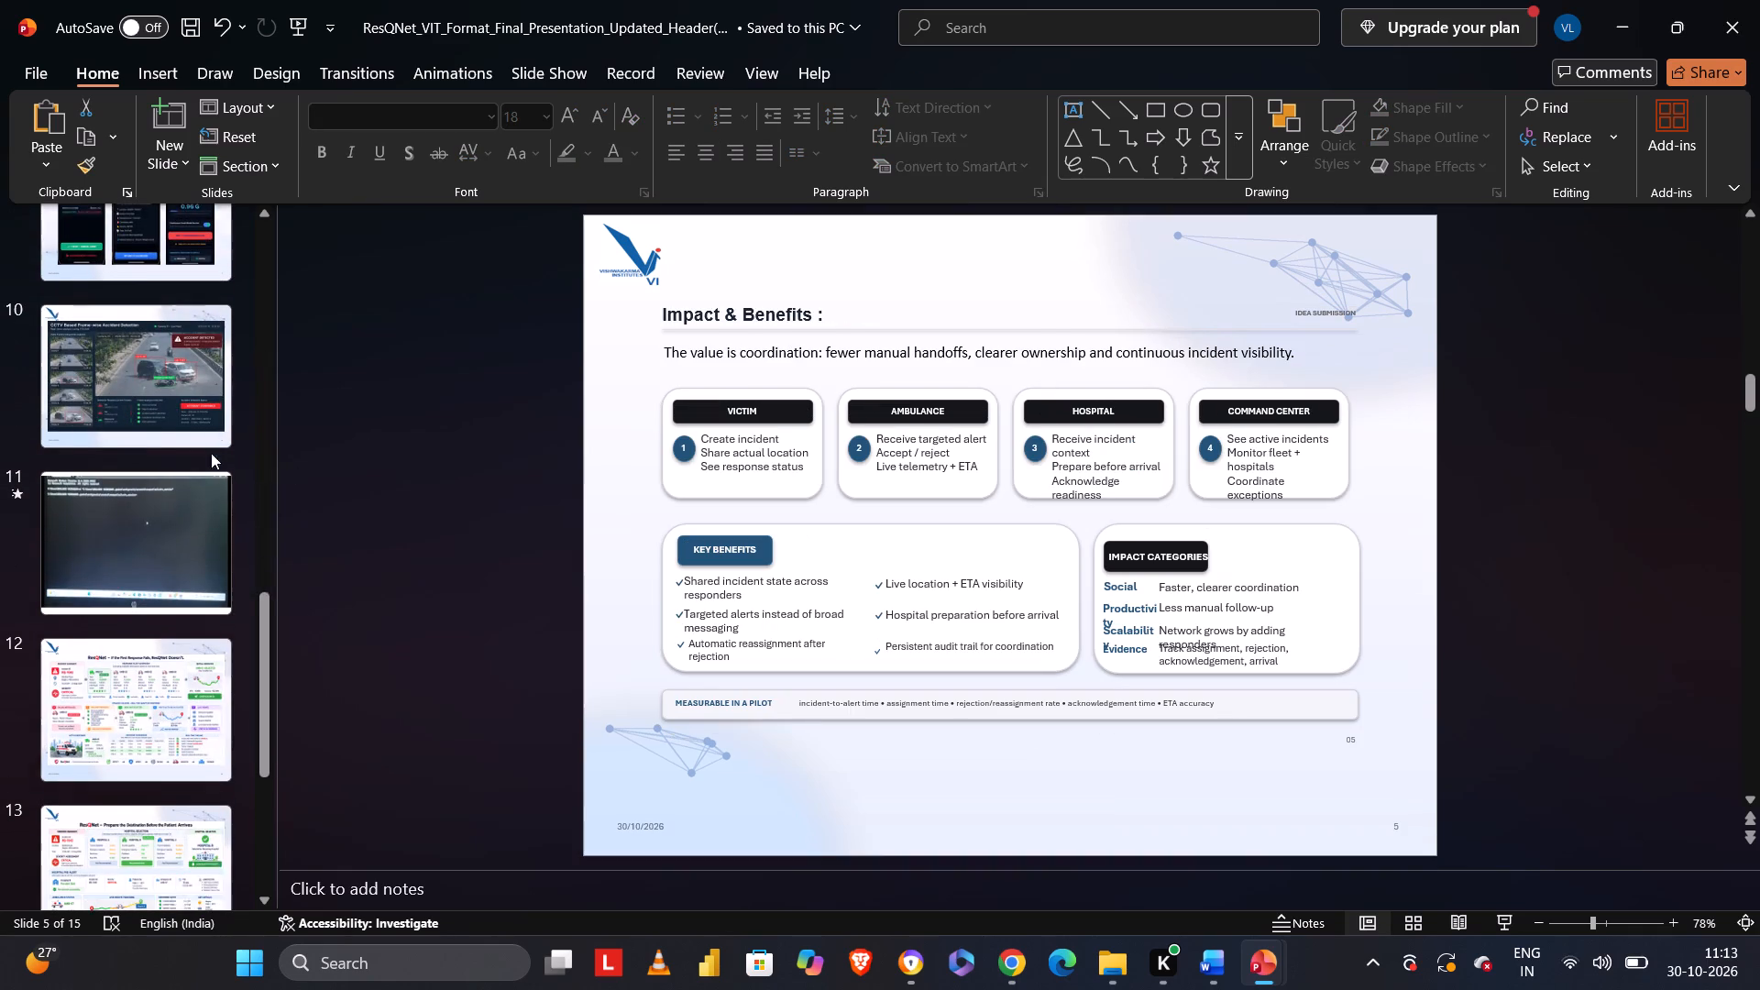
pyautogui.scroll(-3, 200, 703)
pyautogui.click(177, 442)
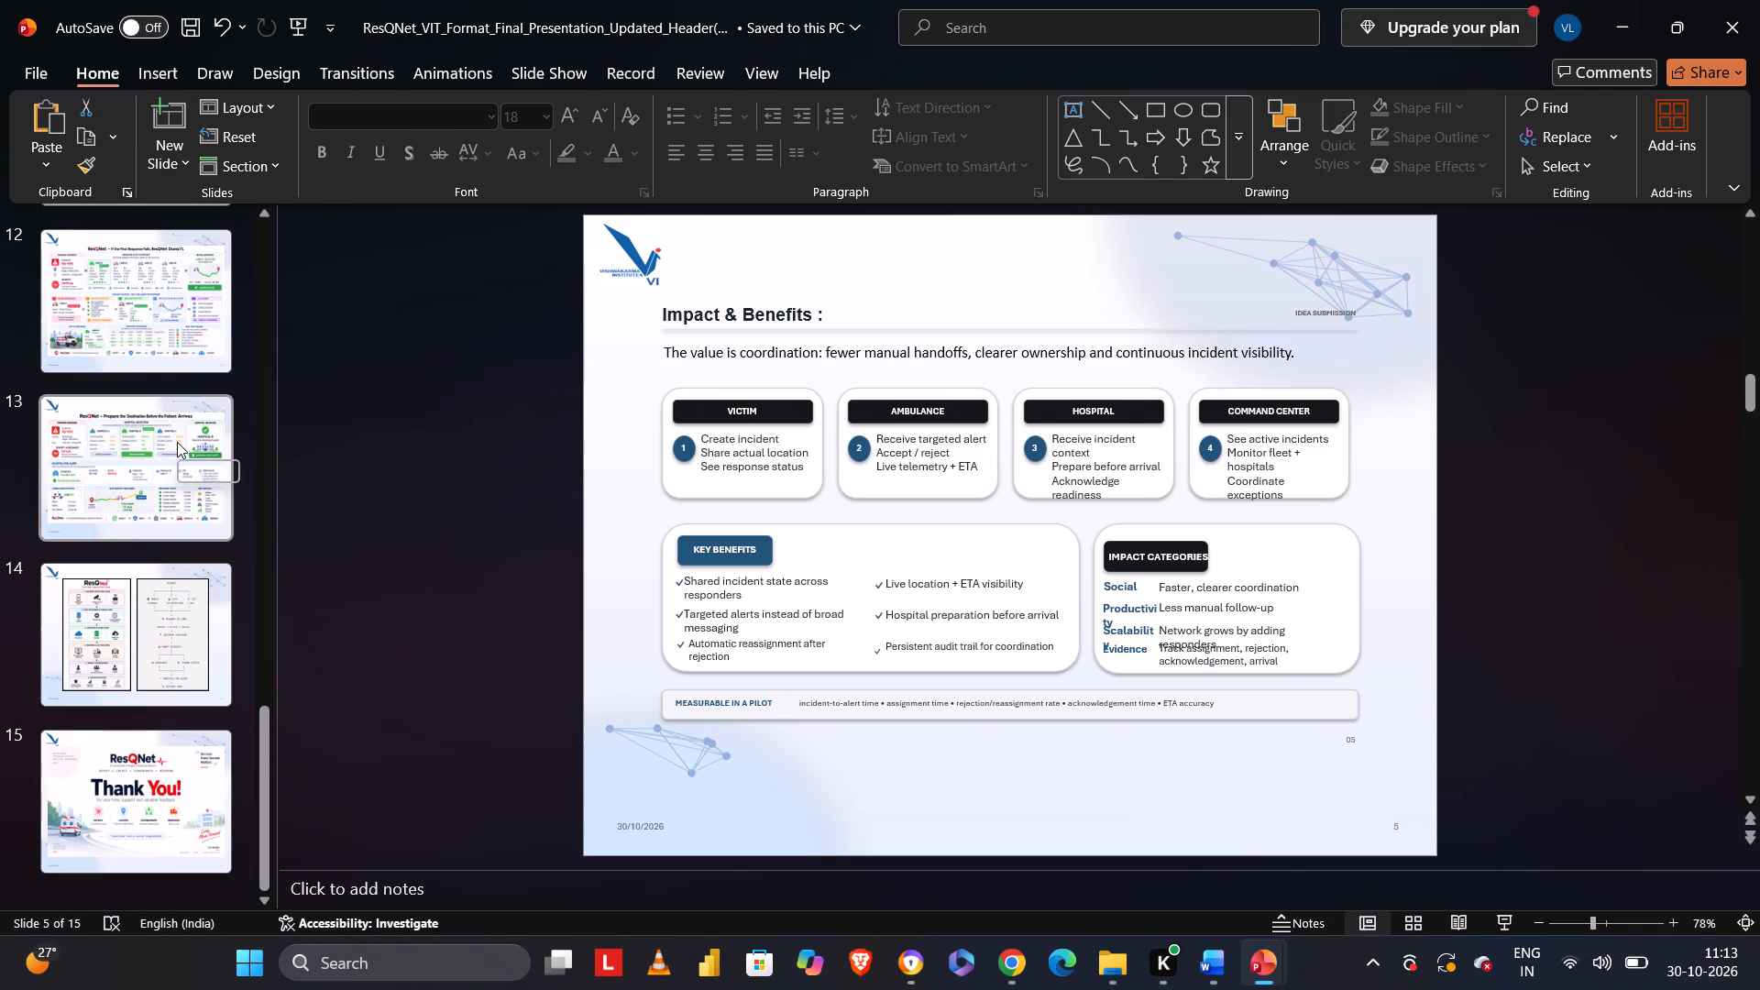
pyautogui.click(164, 319)
pyautogui.scroll(5, 164, 319)
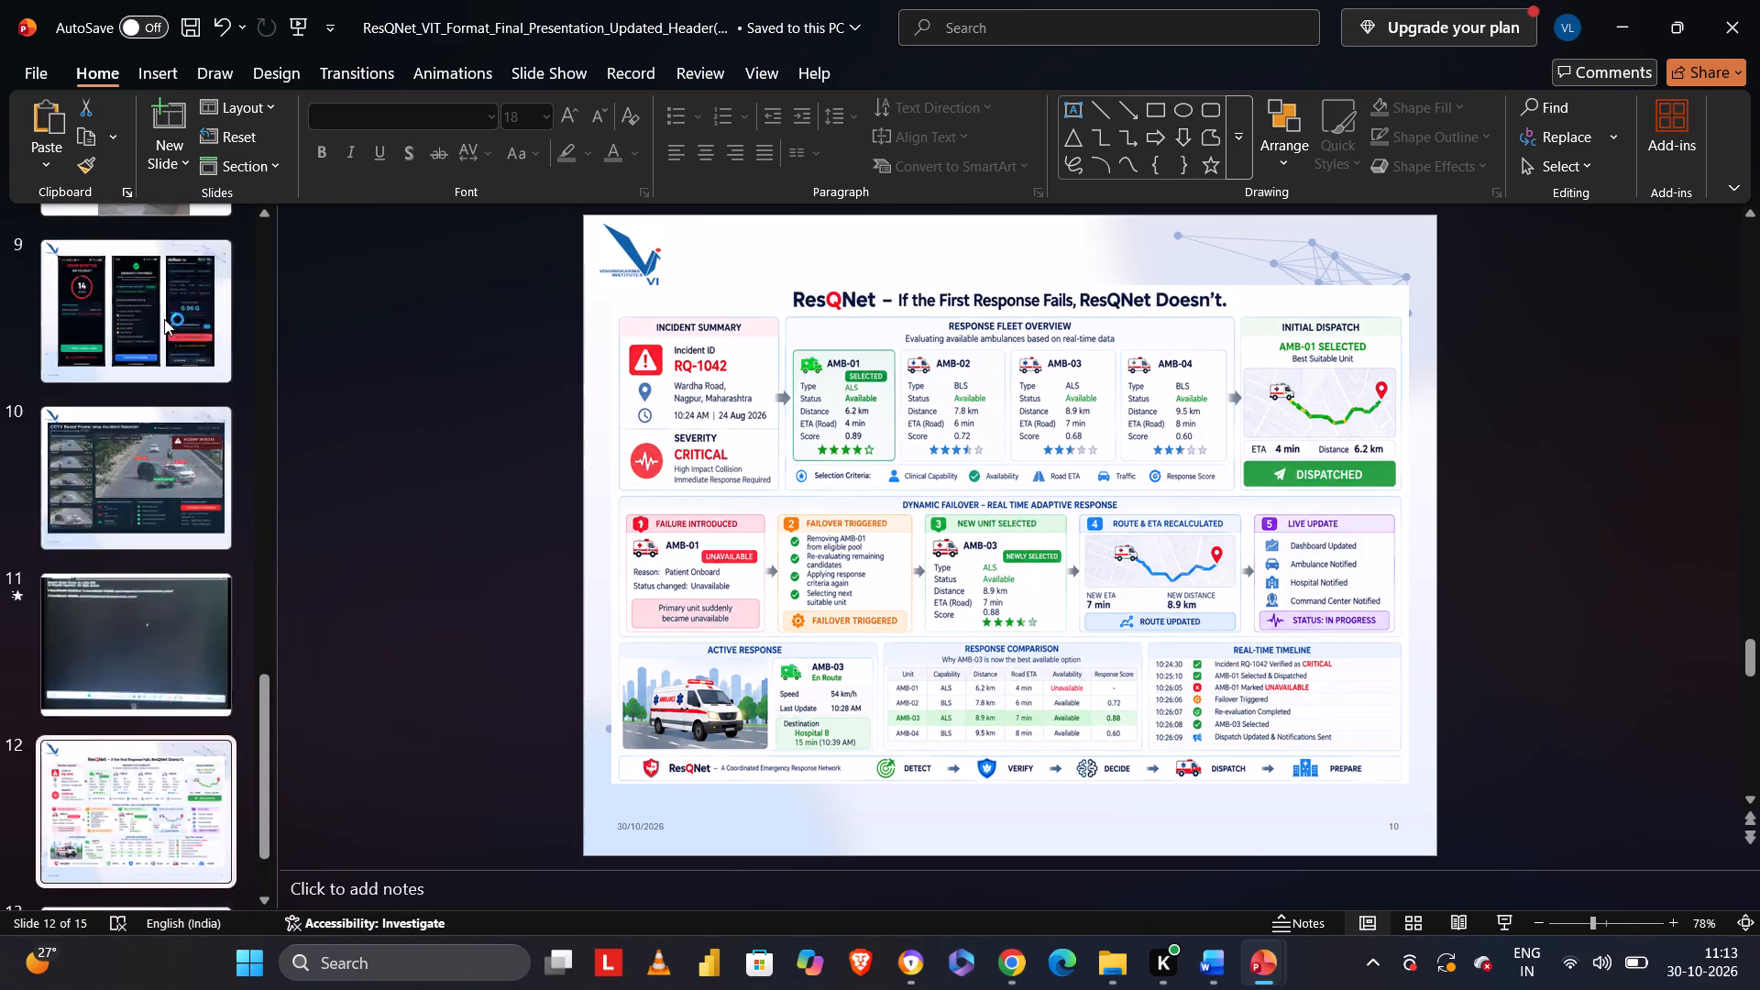
pyautogui.scroll(3, 164, 319)
pyautogui.scroll(-3, 164, 319)
pyautogui.scroll(1, 164, 319)
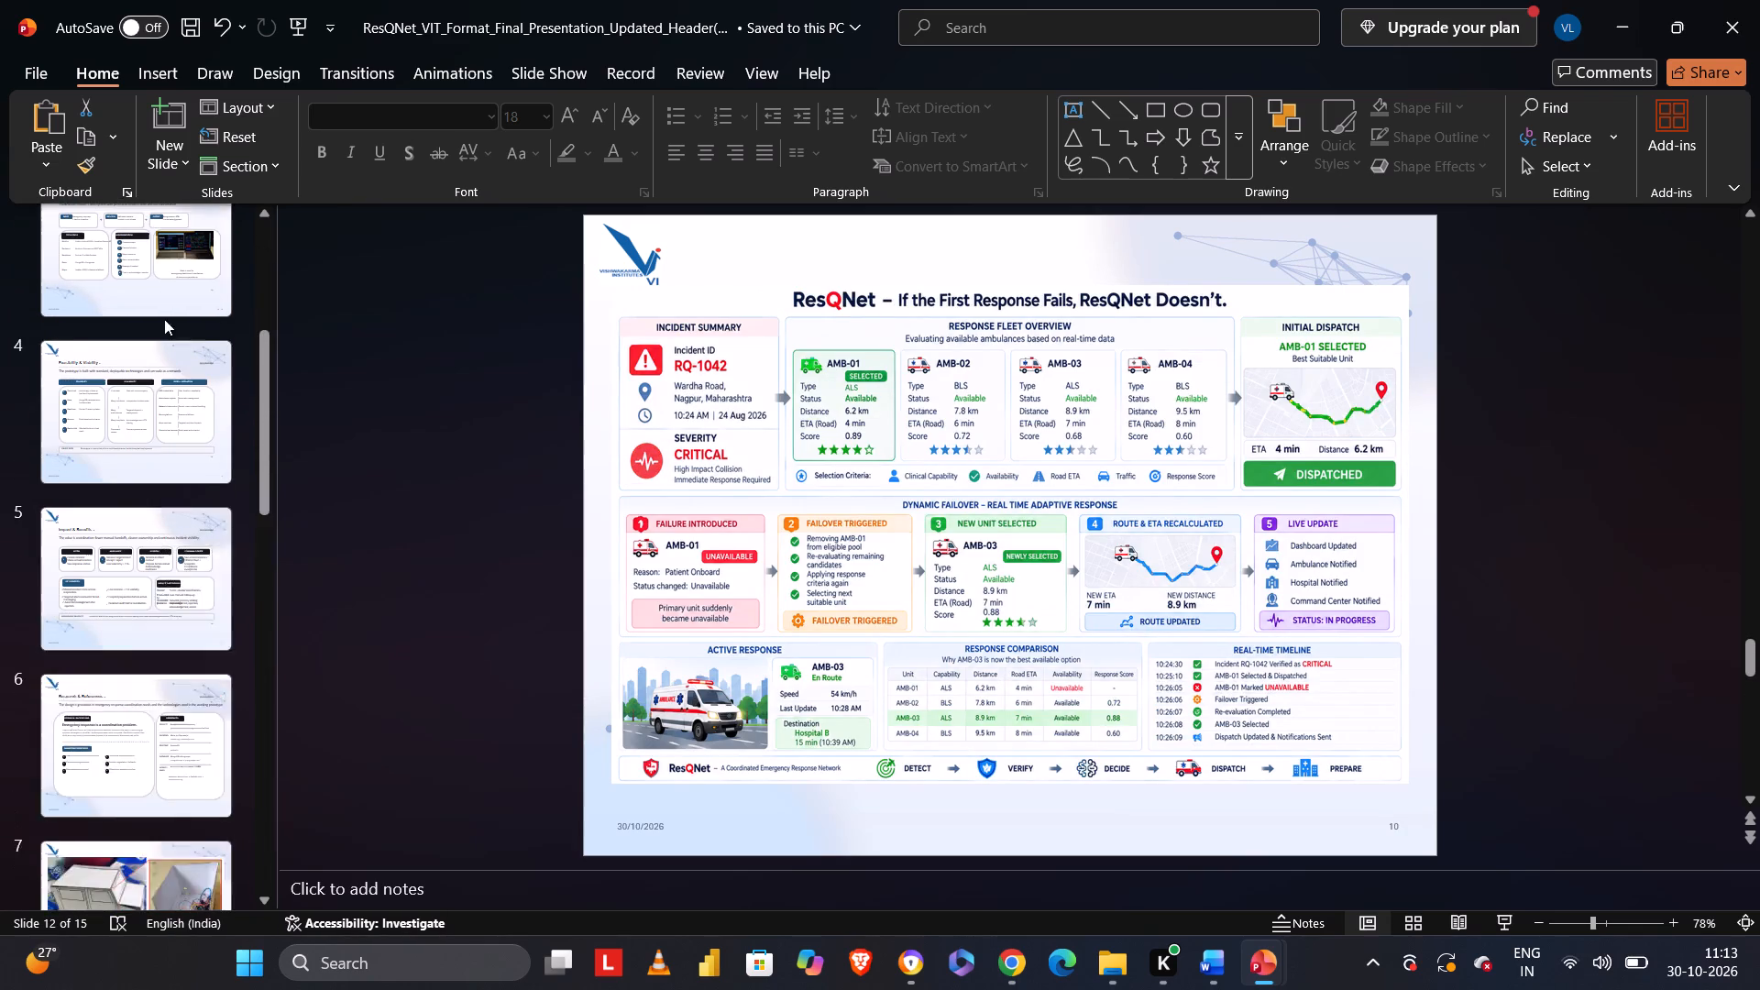
pyautogui.scroll(1, 164, 319)
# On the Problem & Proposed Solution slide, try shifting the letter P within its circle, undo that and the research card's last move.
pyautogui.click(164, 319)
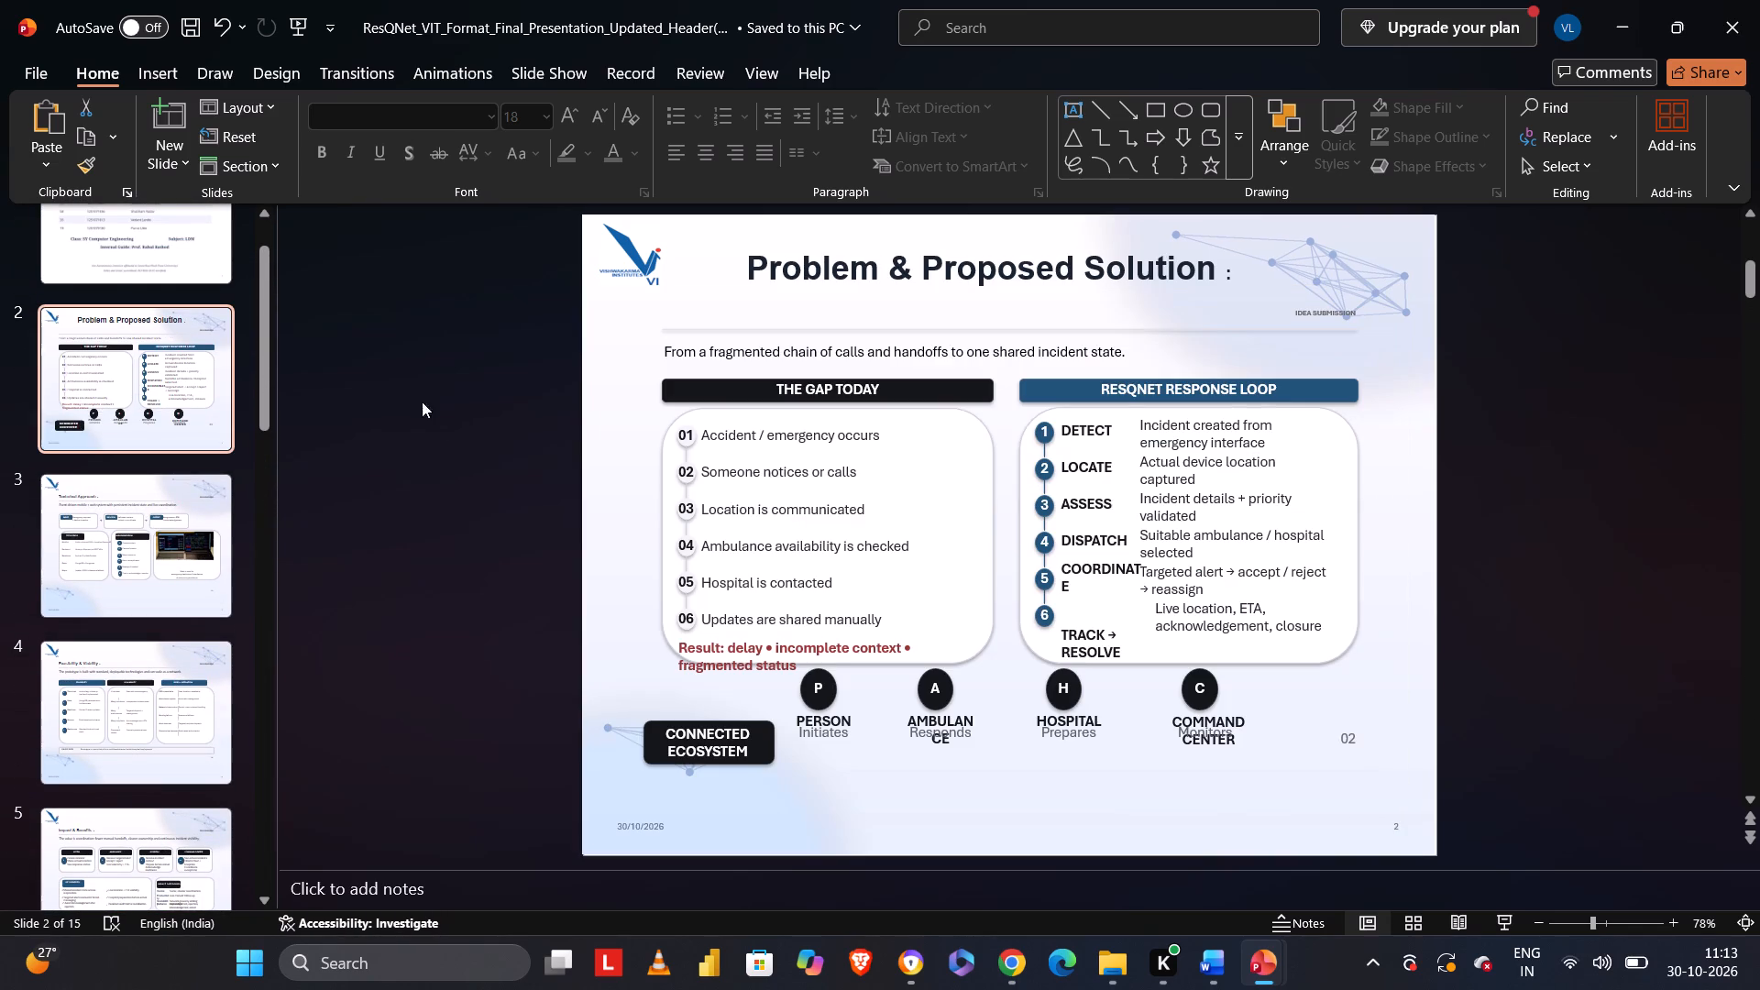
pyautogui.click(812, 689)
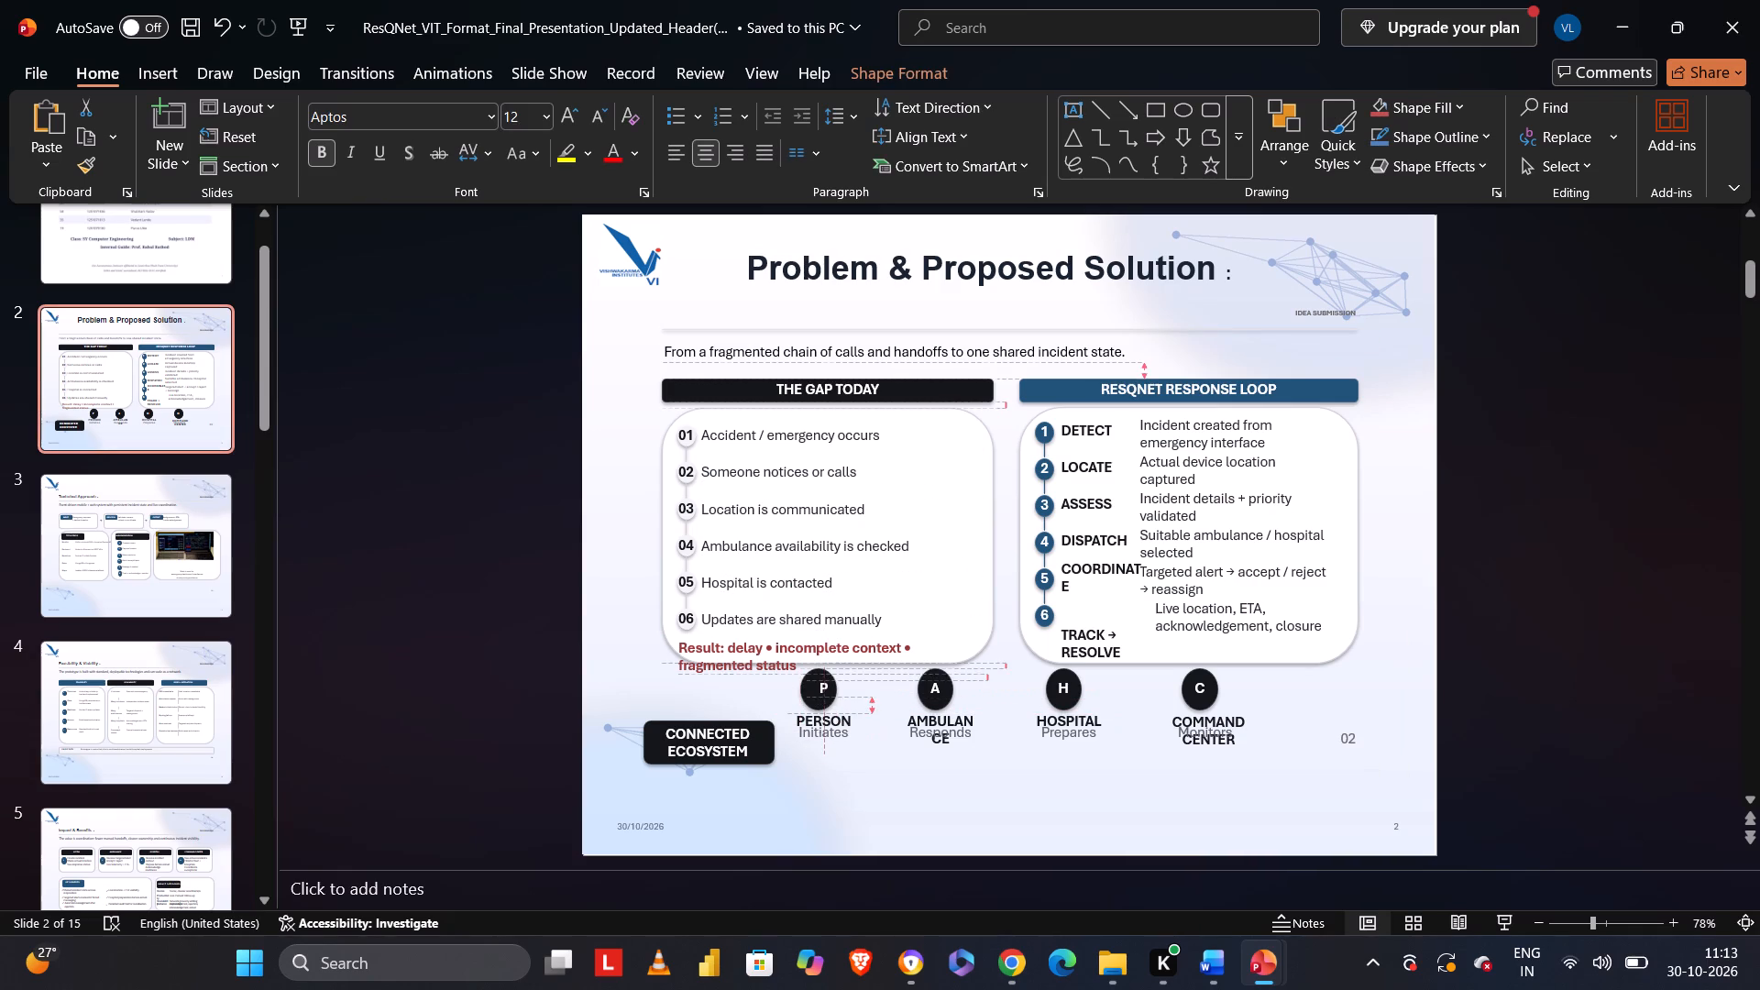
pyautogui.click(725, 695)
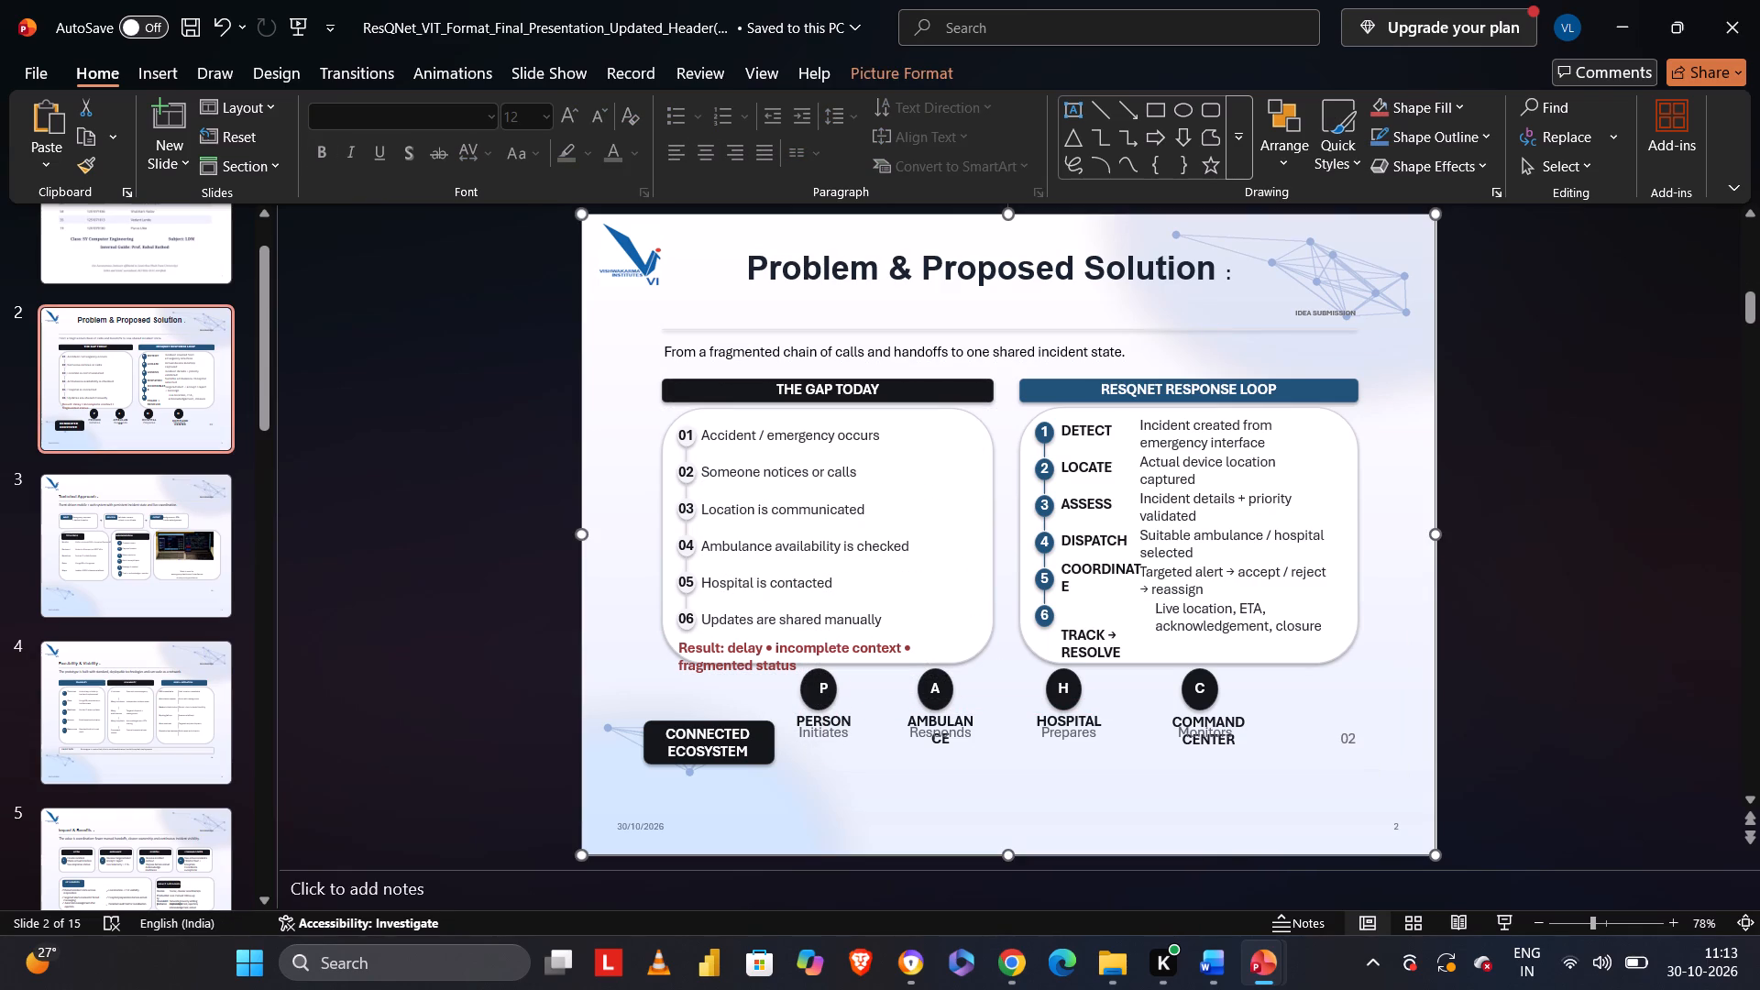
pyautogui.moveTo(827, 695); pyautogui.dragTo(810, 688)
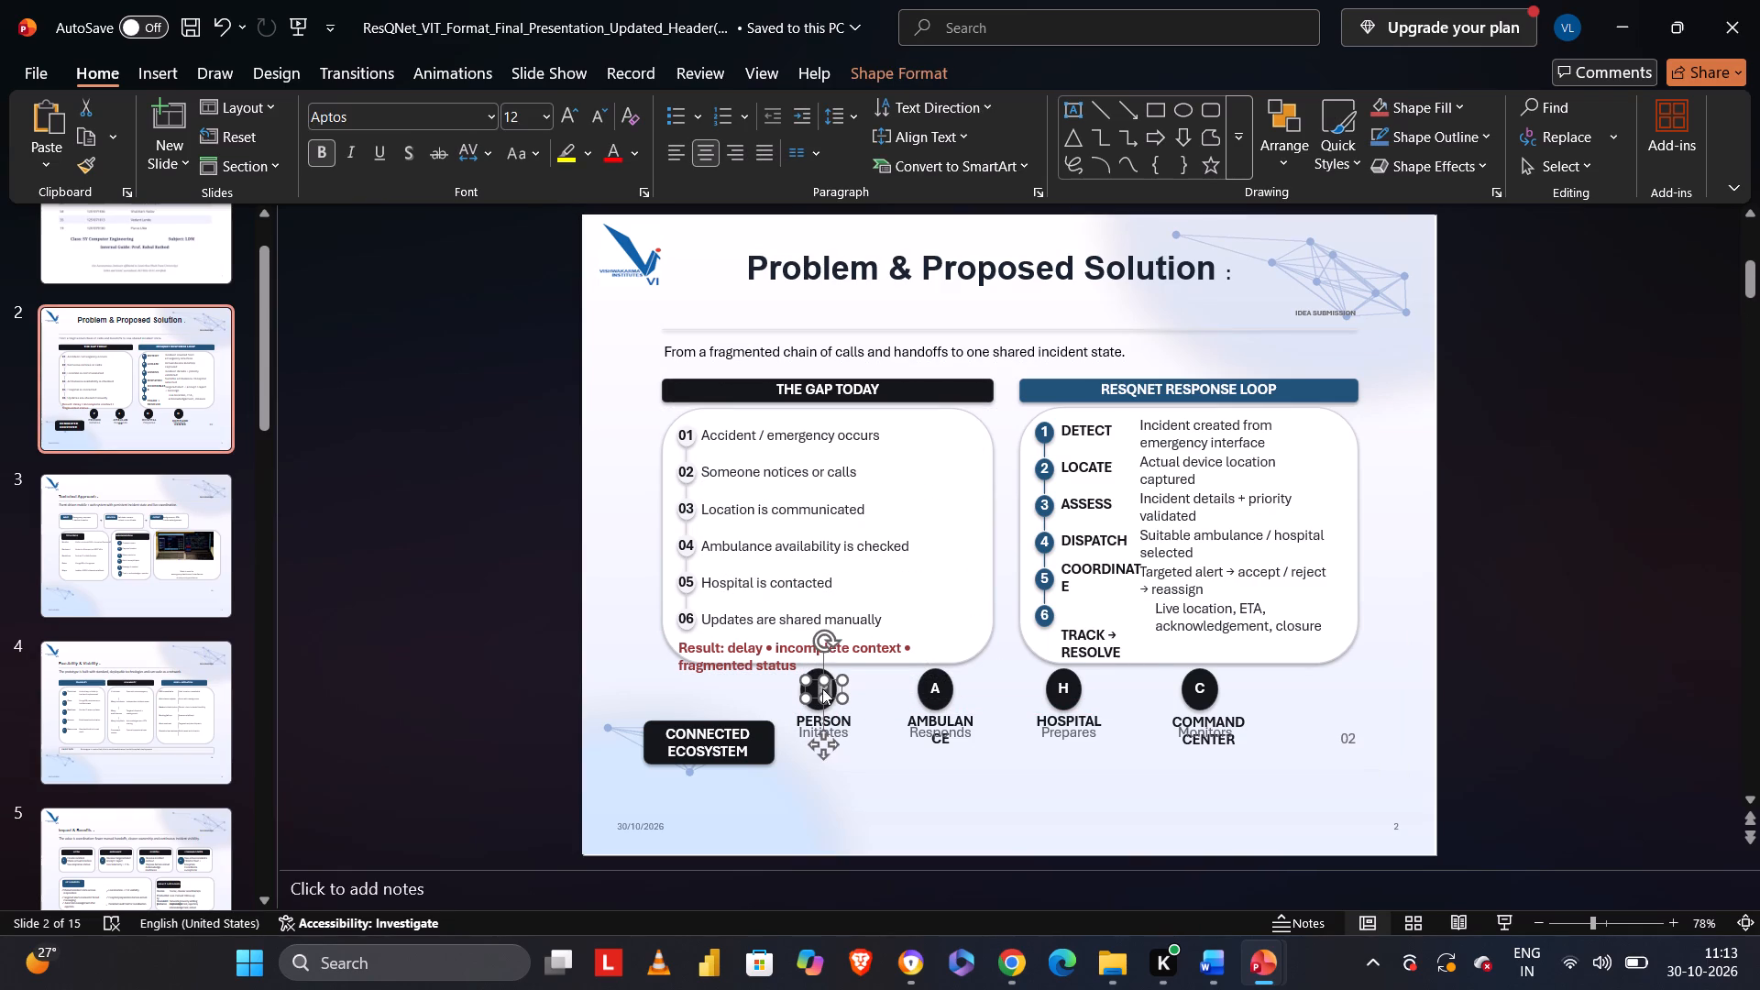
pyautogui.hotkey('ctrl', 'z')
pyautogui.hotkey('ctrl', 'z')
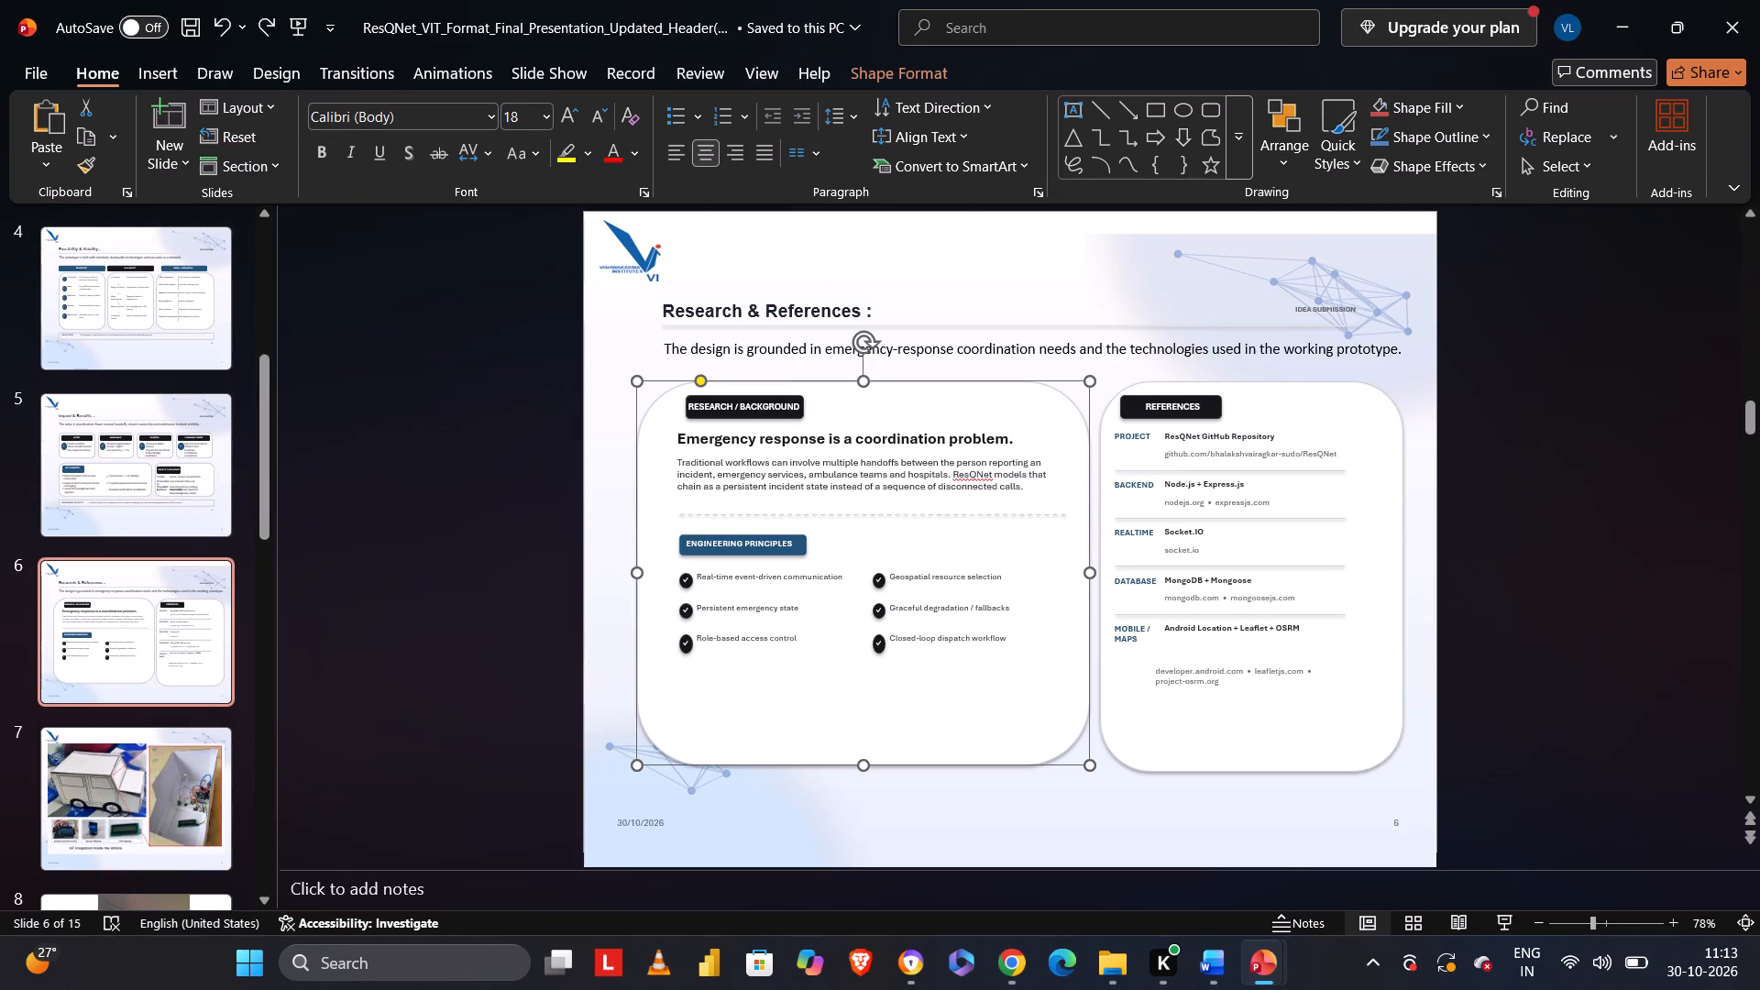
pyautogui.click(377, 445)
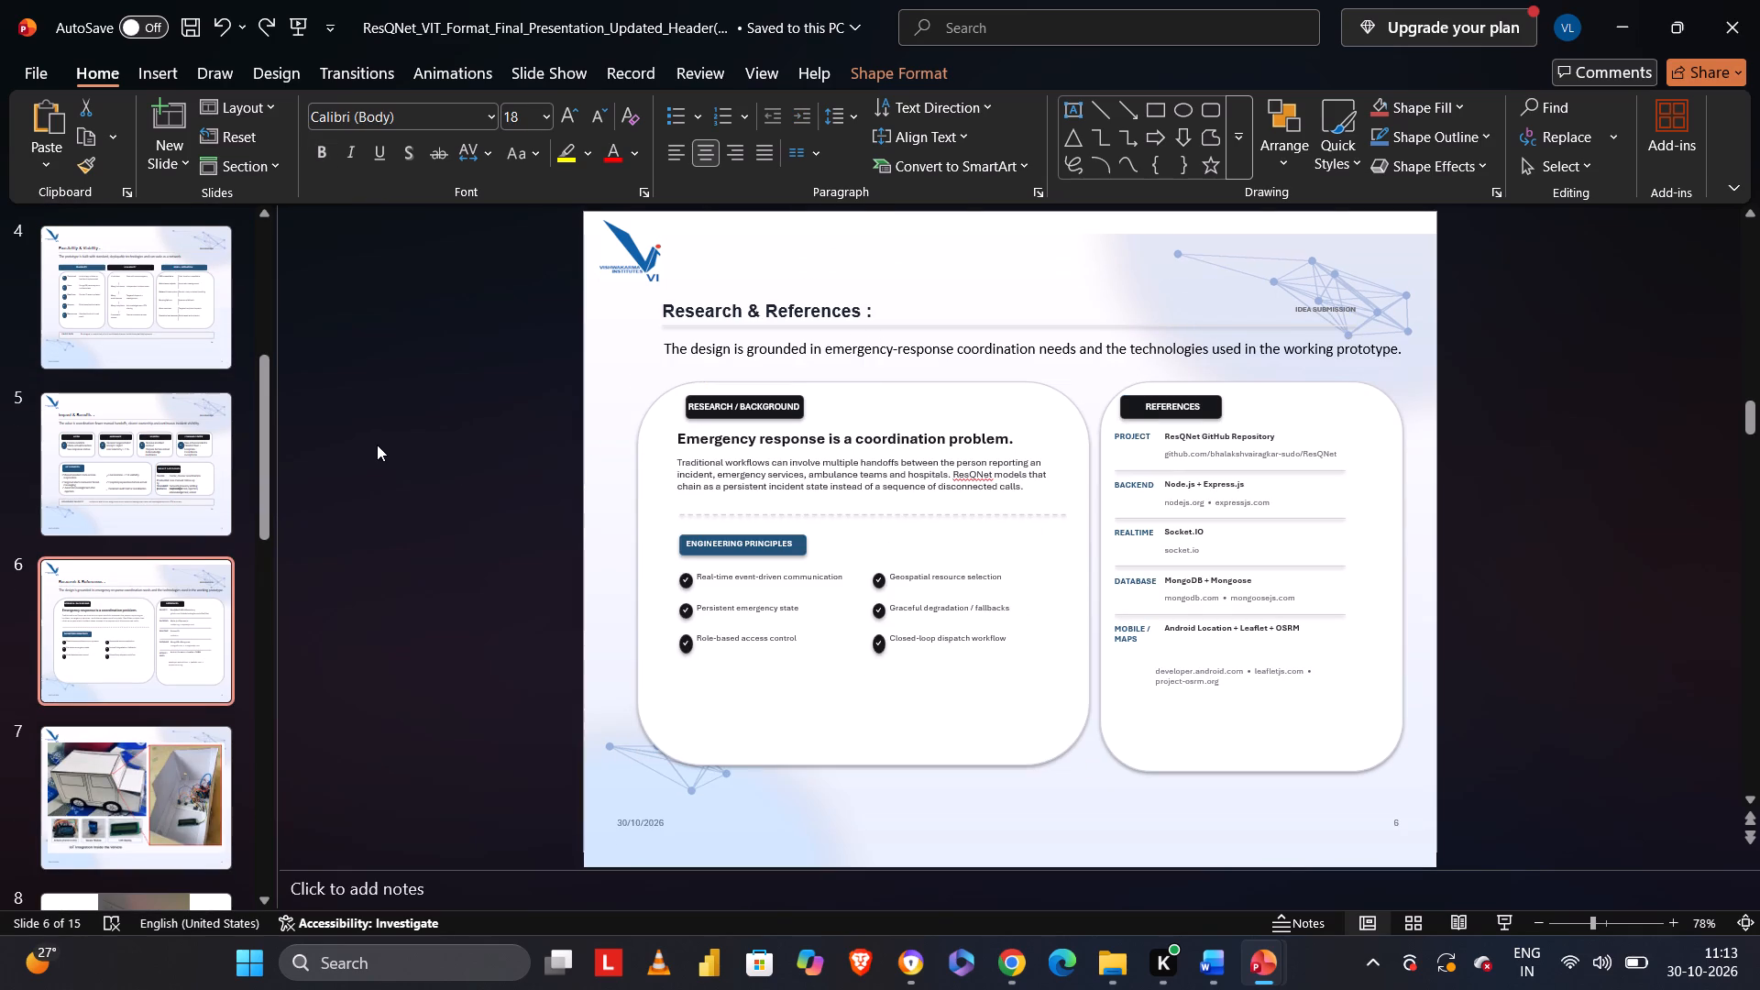
# Return to the Problem & Proposed Solution slide.
pyautogui.press('Left')
pyautogui.press('Left')
pyautogui.press('Left')
pyautogui.press('Left')
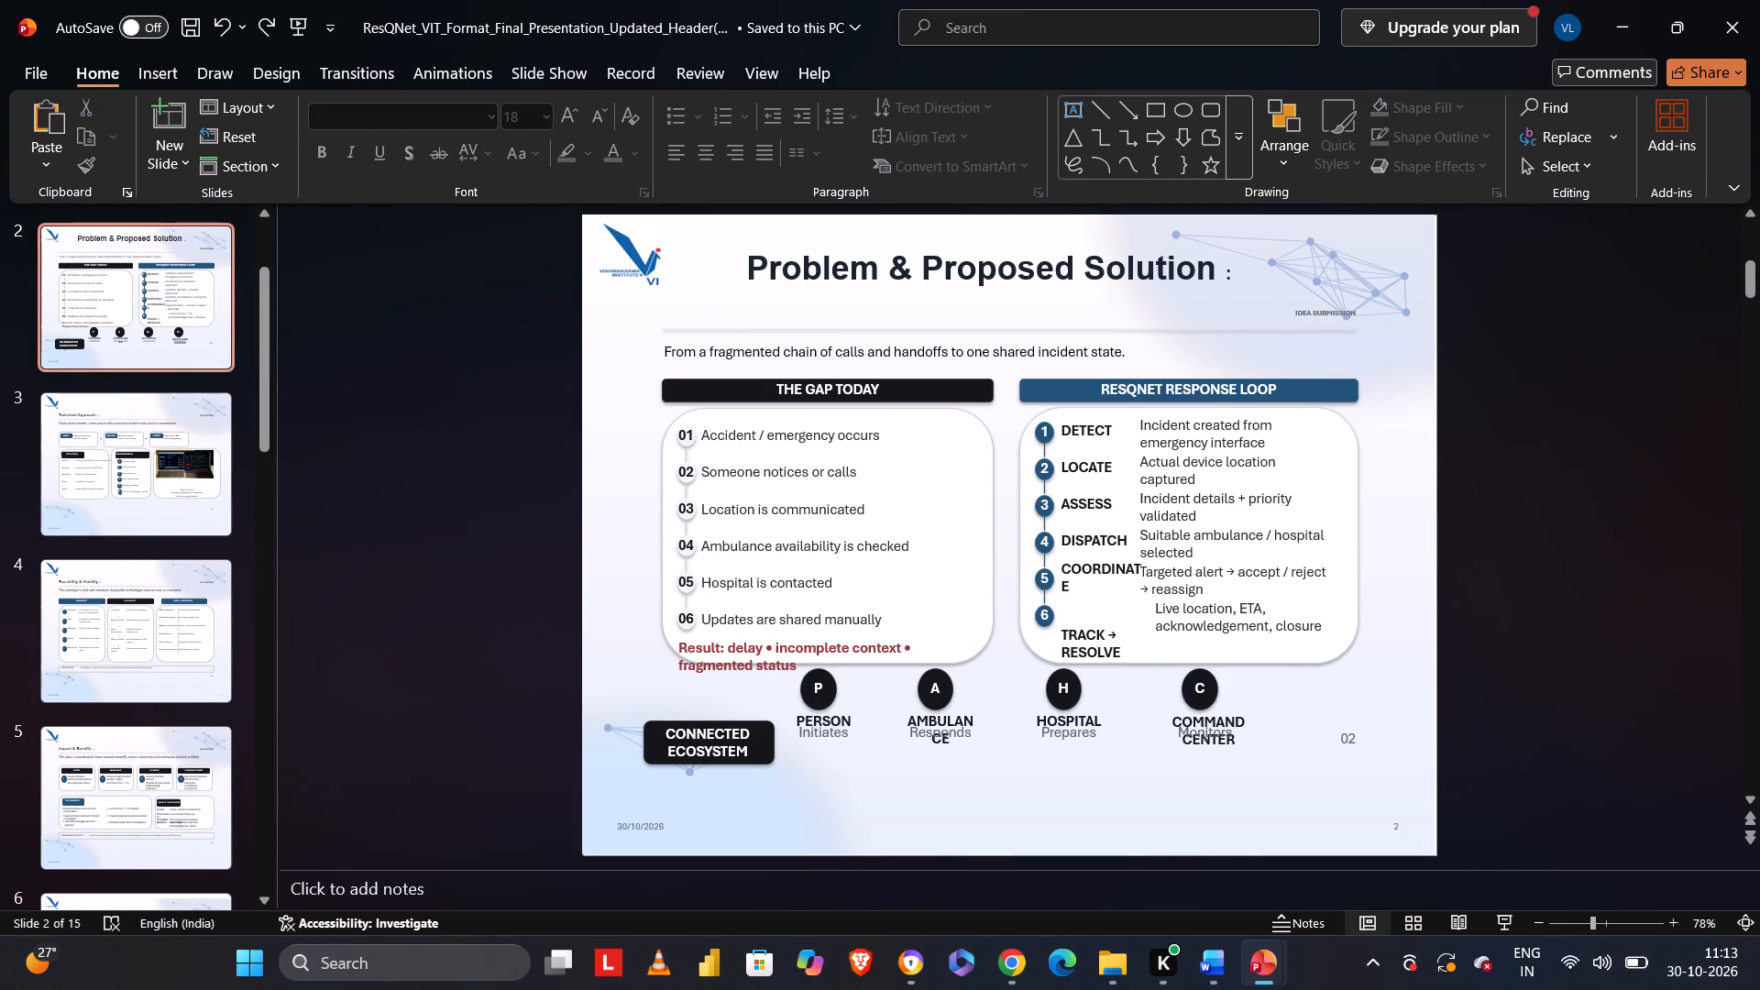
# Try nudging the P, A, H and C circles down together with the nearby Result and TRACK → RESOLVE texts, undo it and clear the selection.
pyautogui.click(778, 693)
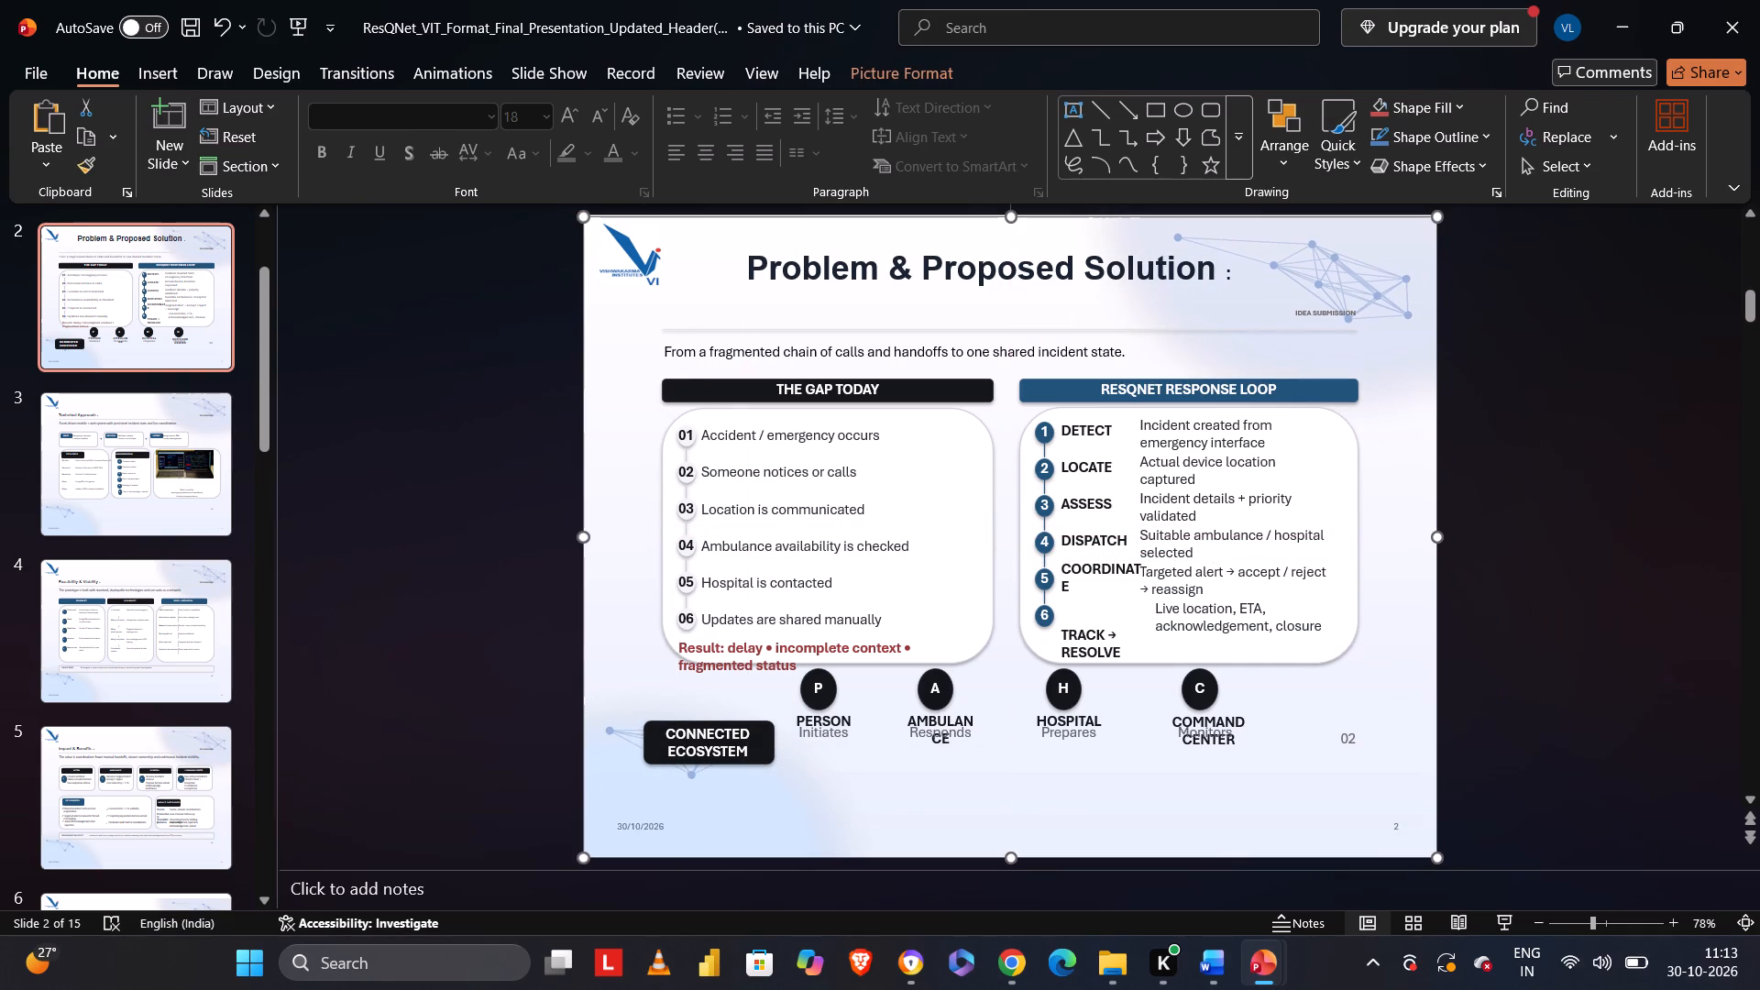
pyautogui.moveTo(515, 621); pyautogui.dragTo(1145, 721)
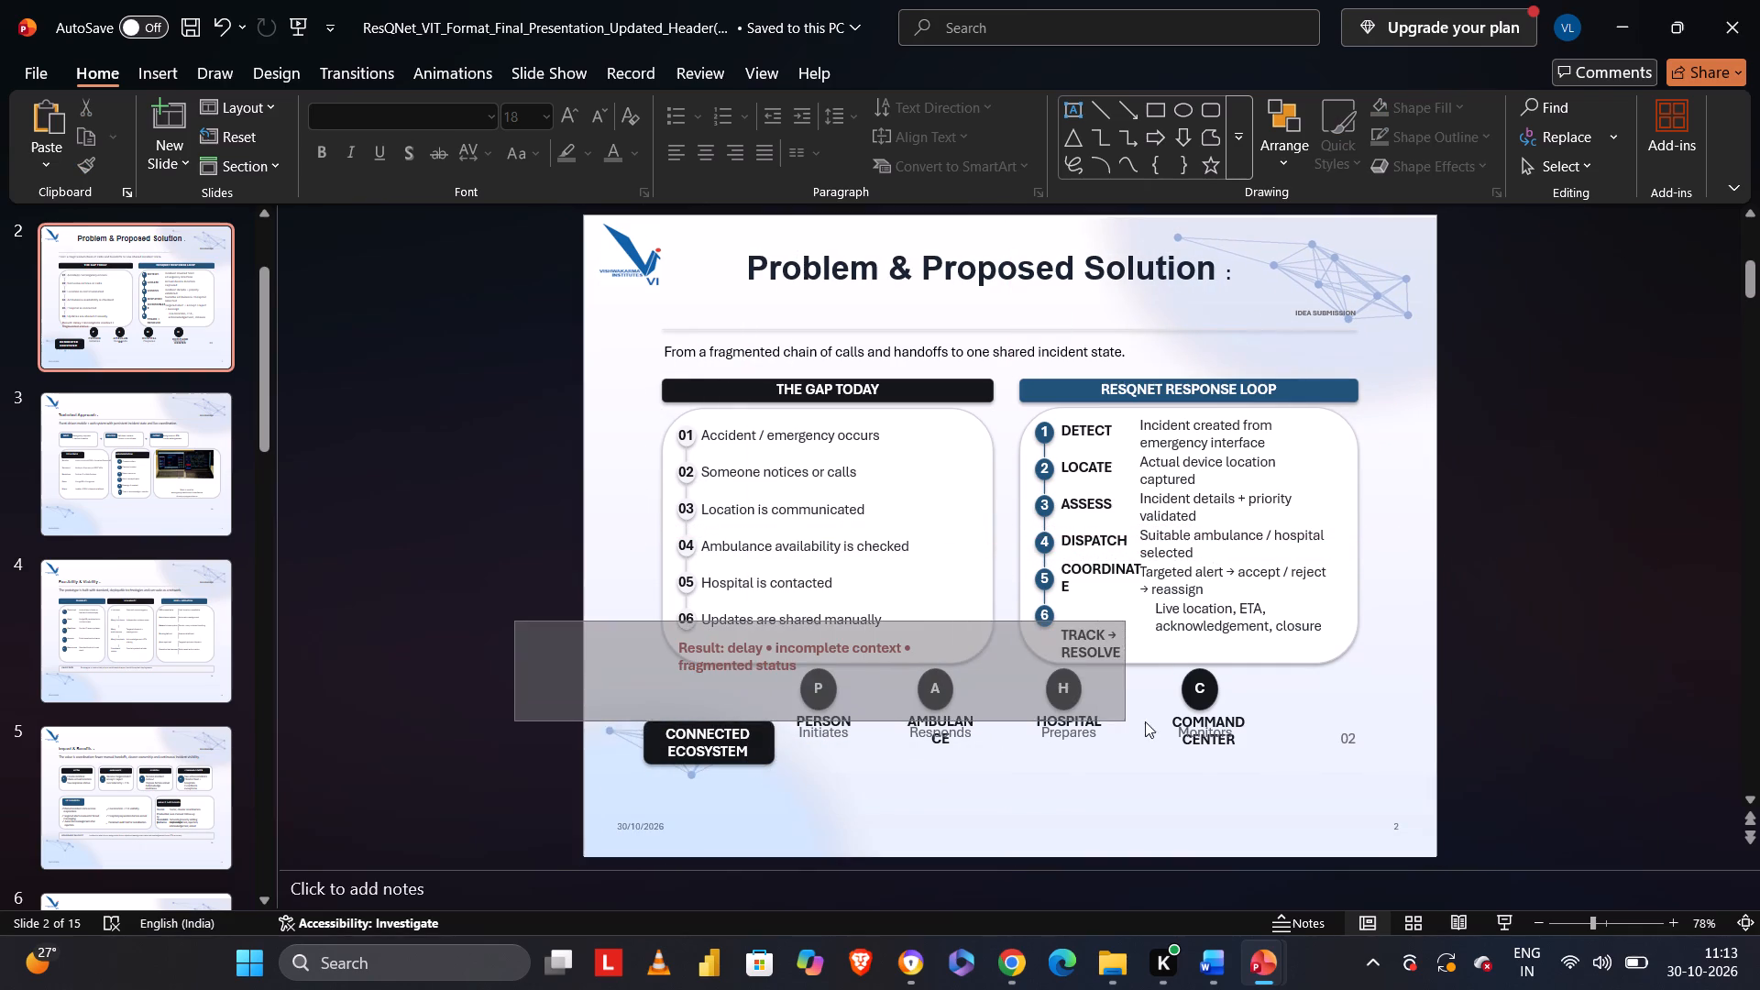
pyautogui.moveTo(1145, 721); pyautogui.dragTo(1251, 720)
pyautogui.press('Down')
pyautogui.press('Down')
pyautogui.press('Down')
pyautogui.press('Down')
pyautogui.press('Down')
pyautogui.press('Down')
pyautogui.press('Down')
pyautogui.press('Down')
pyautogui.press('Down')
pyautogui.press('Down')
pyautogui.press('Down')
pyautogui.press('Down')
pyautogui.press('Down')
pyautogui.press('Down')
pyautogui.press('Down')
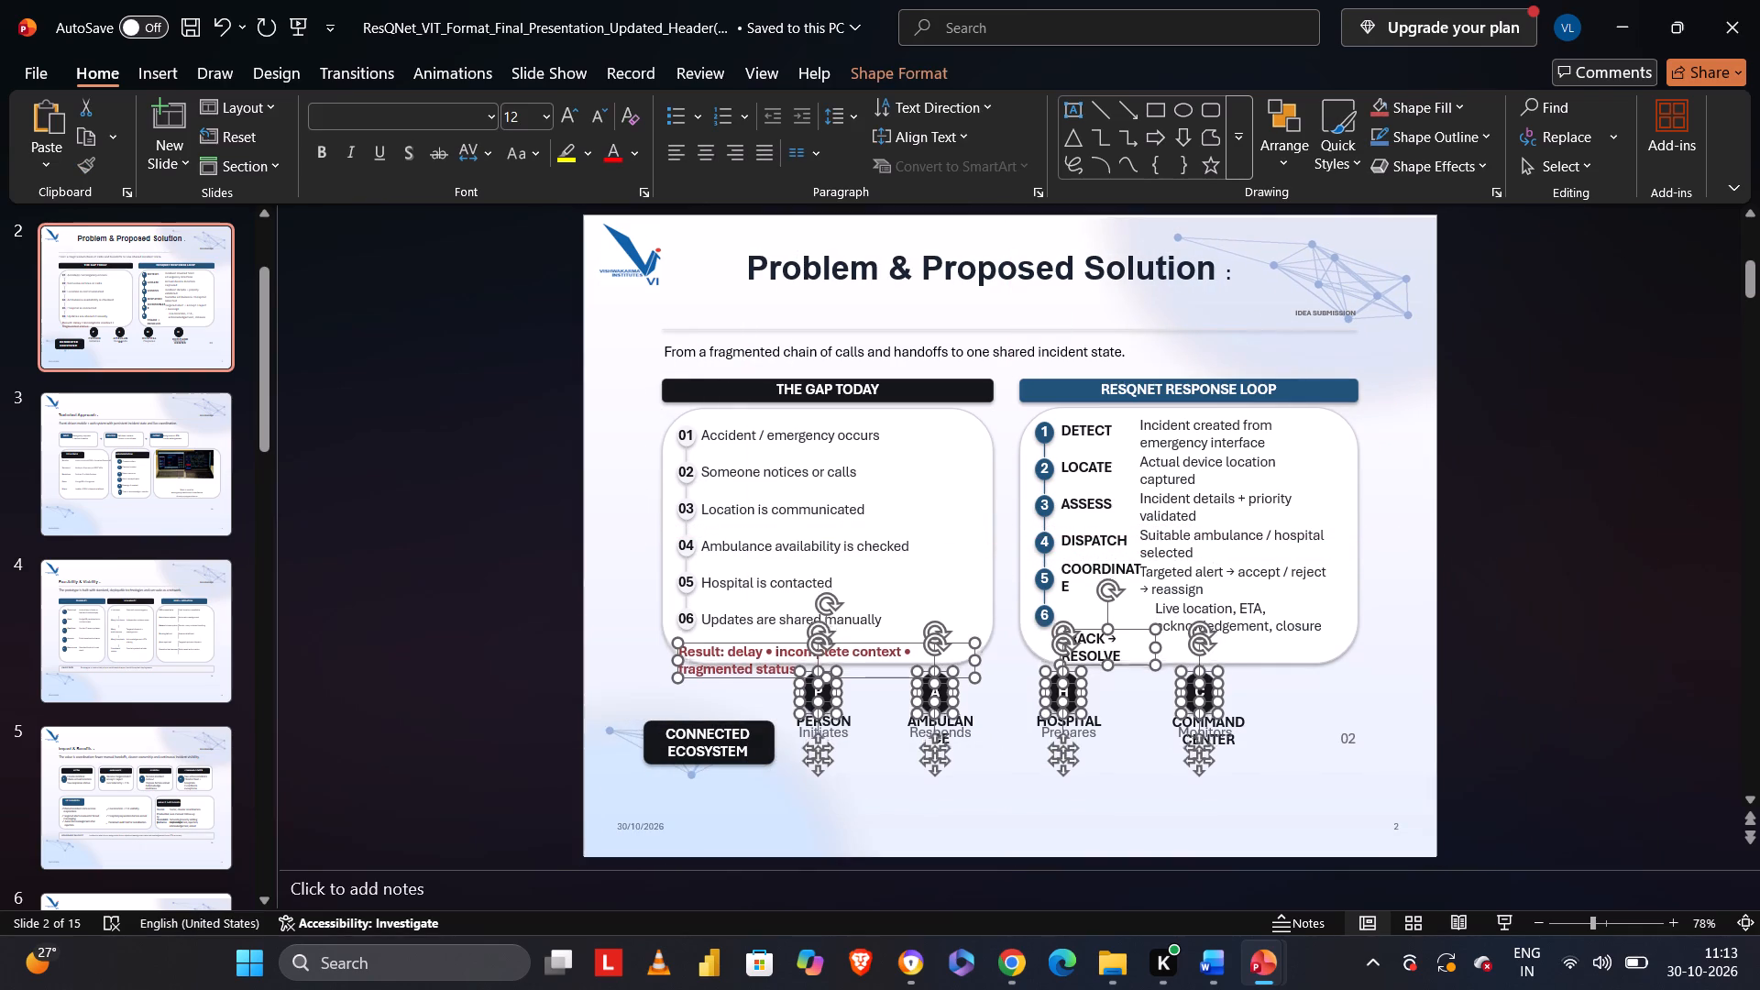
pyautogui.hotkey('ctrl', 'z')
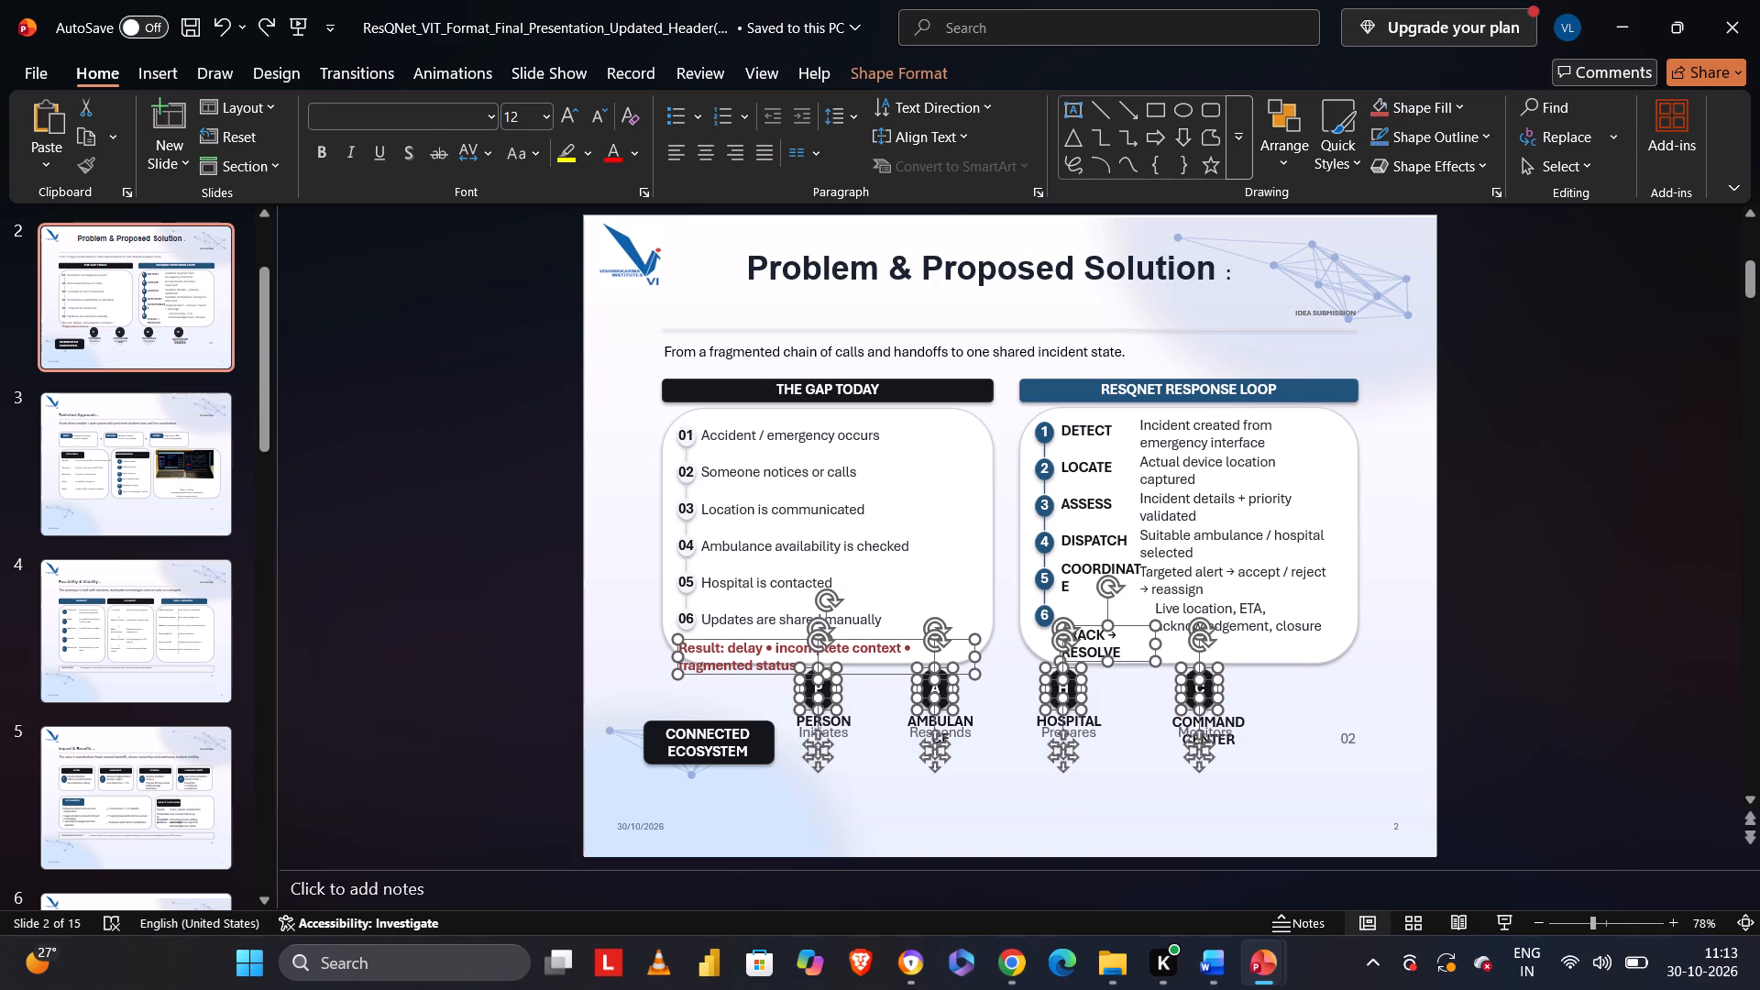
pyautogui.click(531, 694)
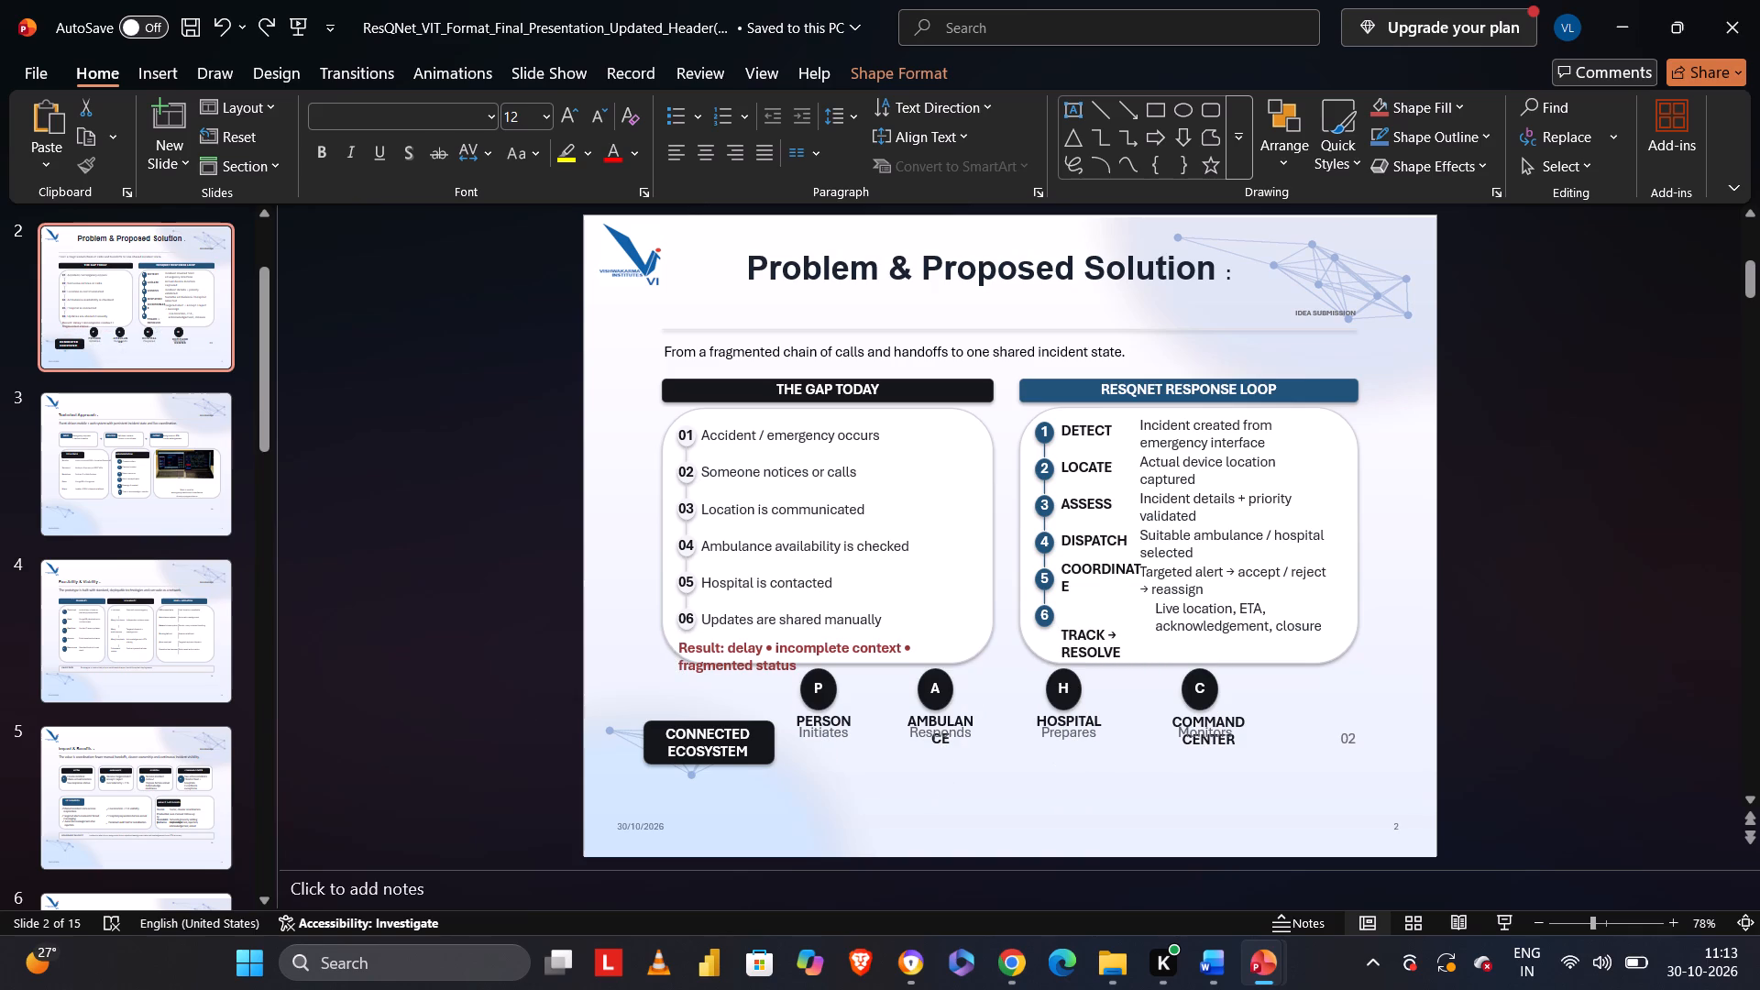
# Widen the rounded card behind the RESQNET RESPONSE LOOP list by extending its right edge past the header bar.
pyautogui.click(1359, 513)
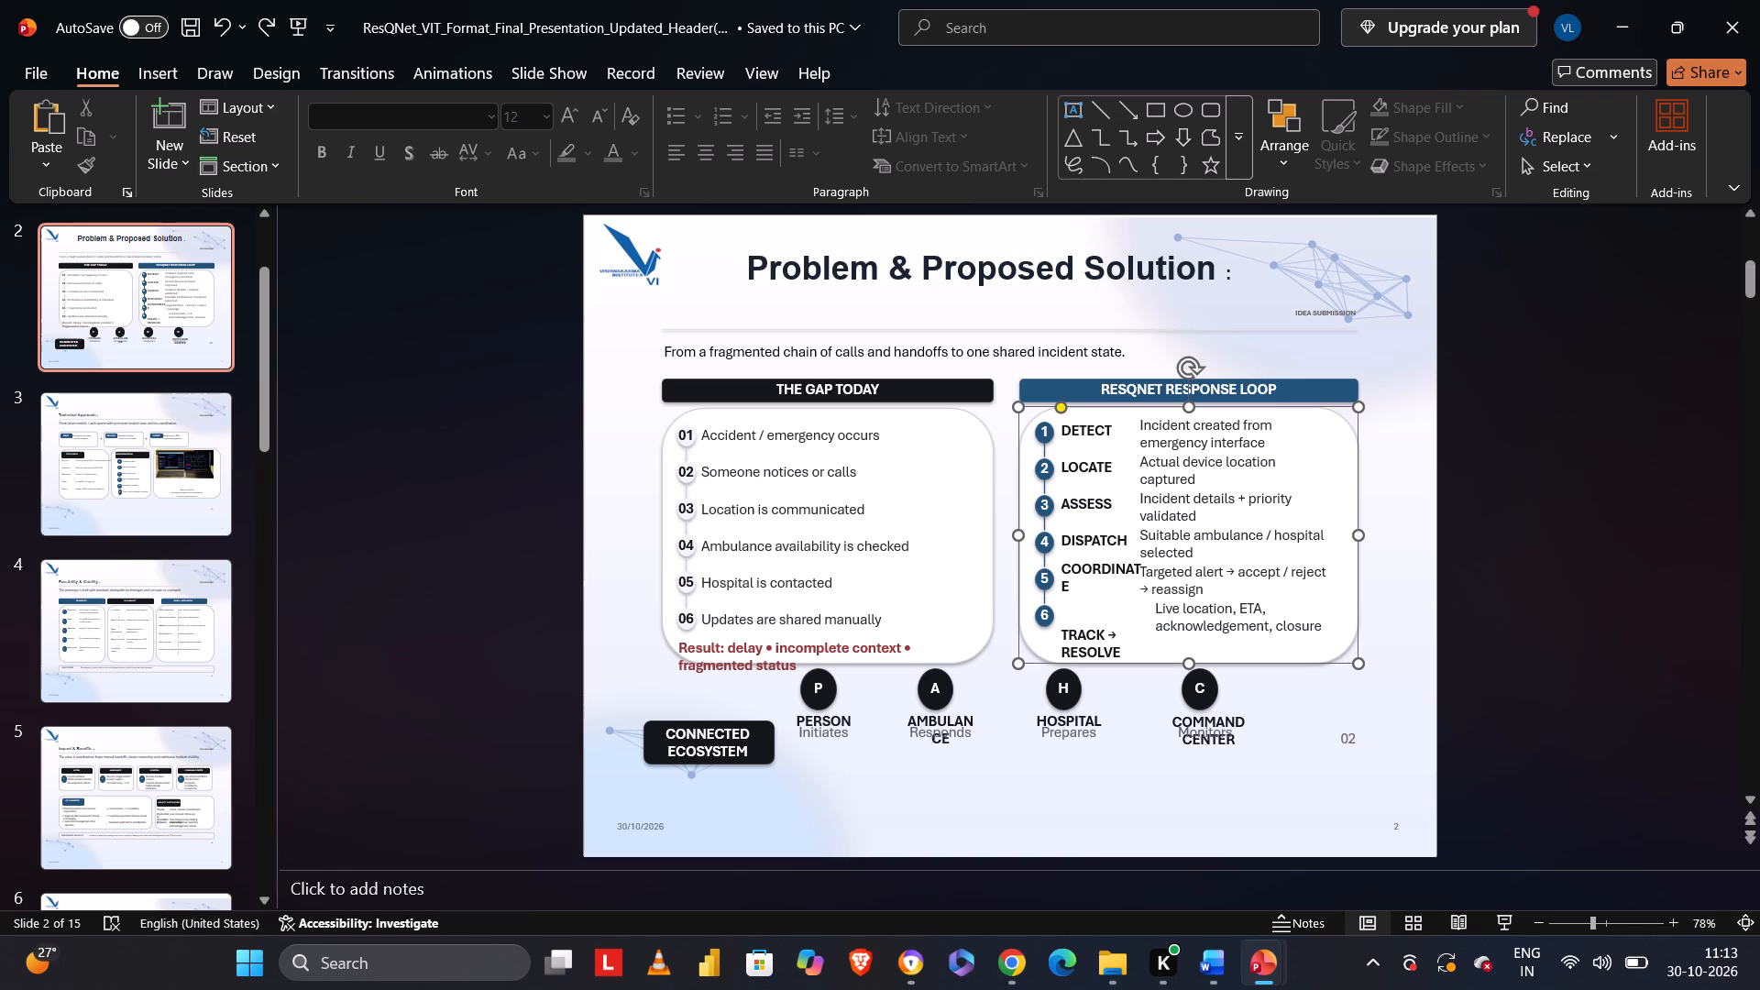
pyautogui.moveTo(1360, 535); pyautogui.dragTo(1397, 531)
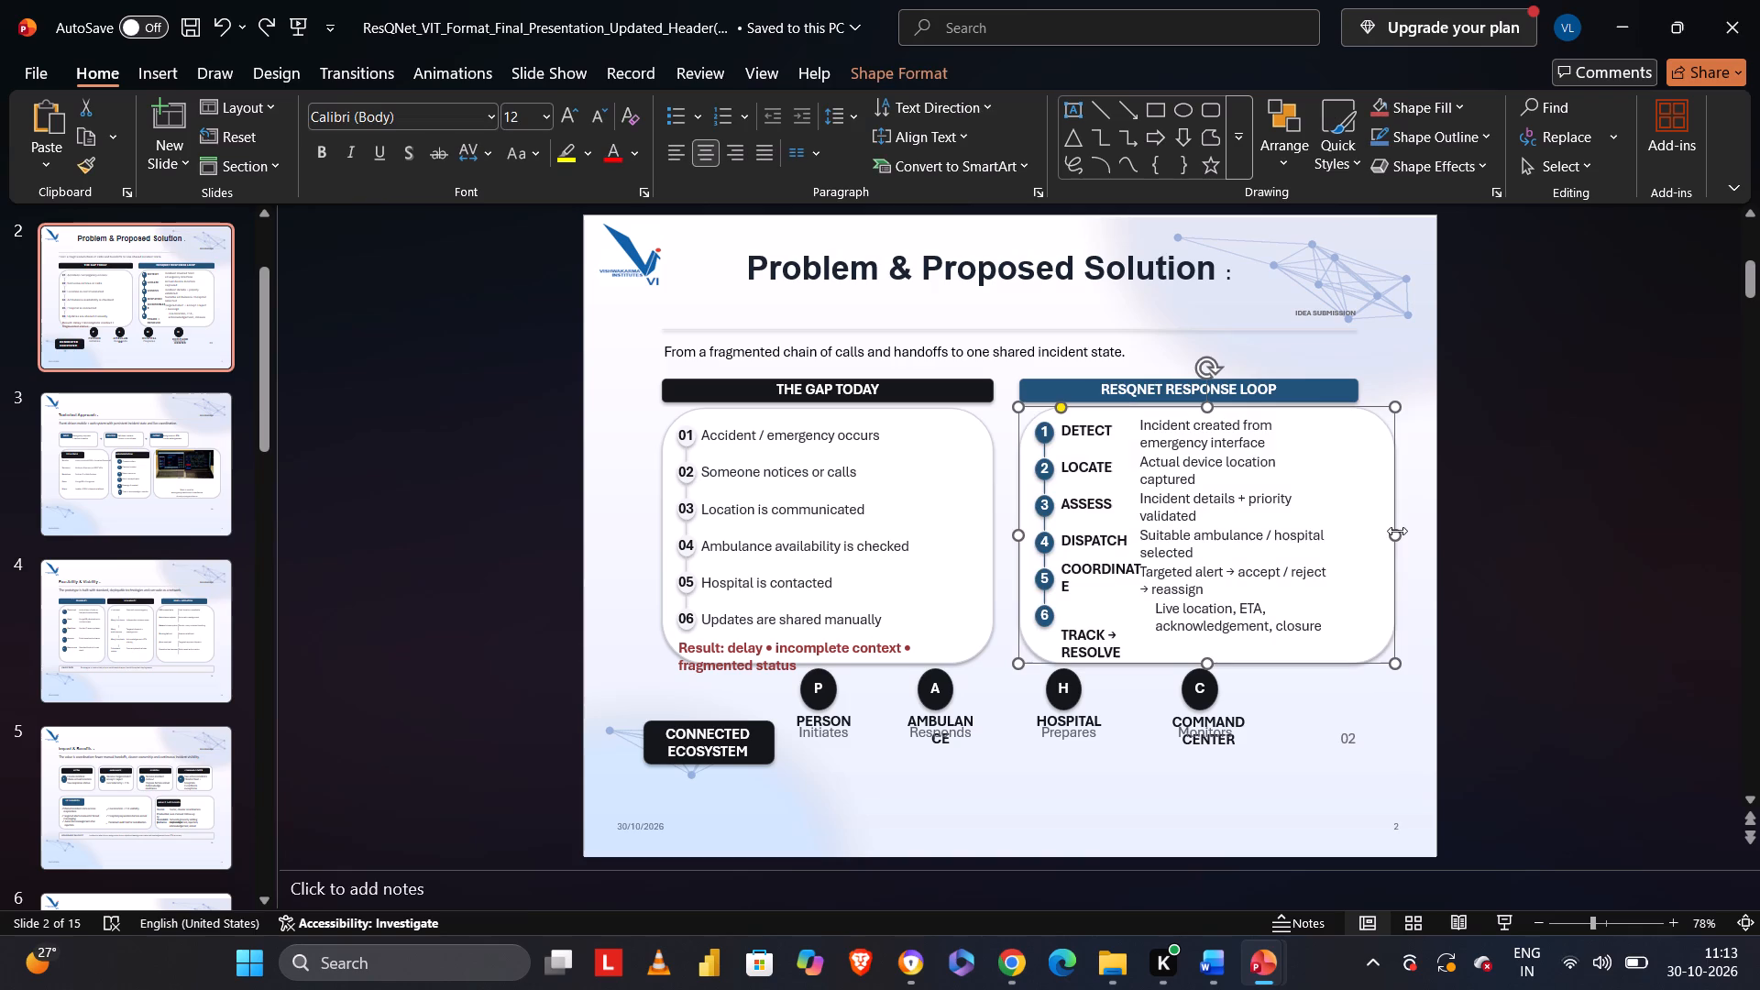
# Shift the "Targeted alert → accept / reject → reassign" text slightly to the right, away from the step 5 label.
pyautogui.click(1192, 576)
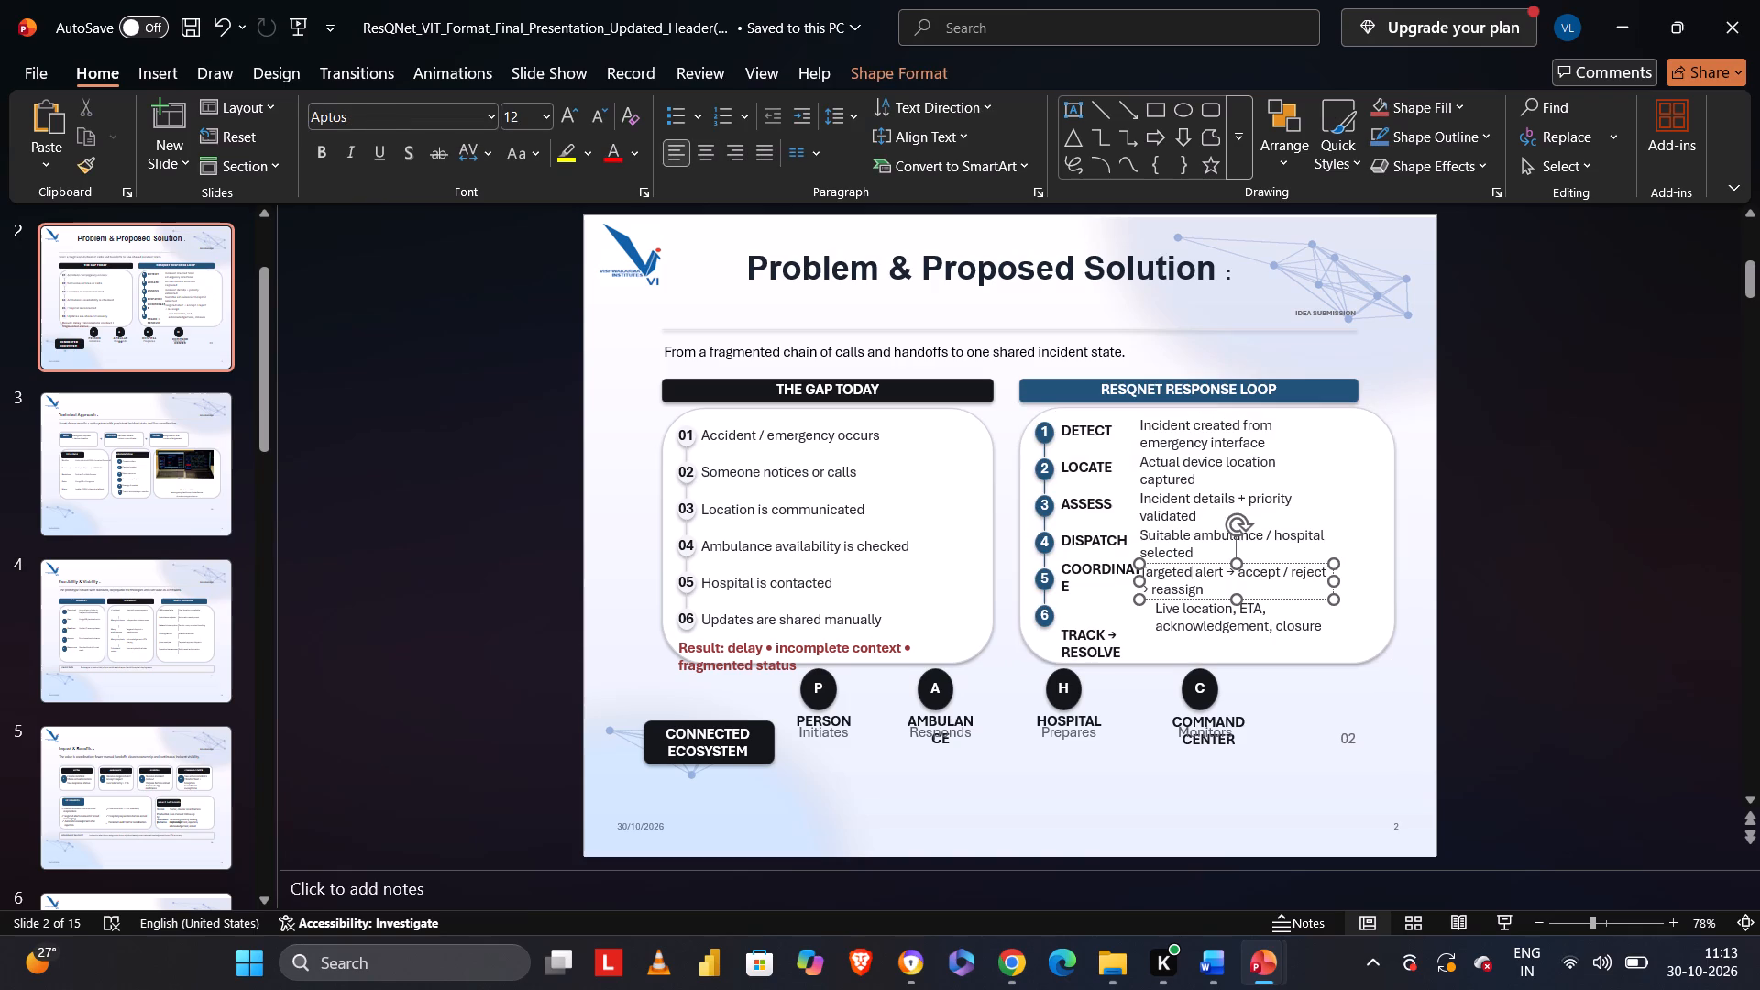
pyautogui.click(1192, 576)
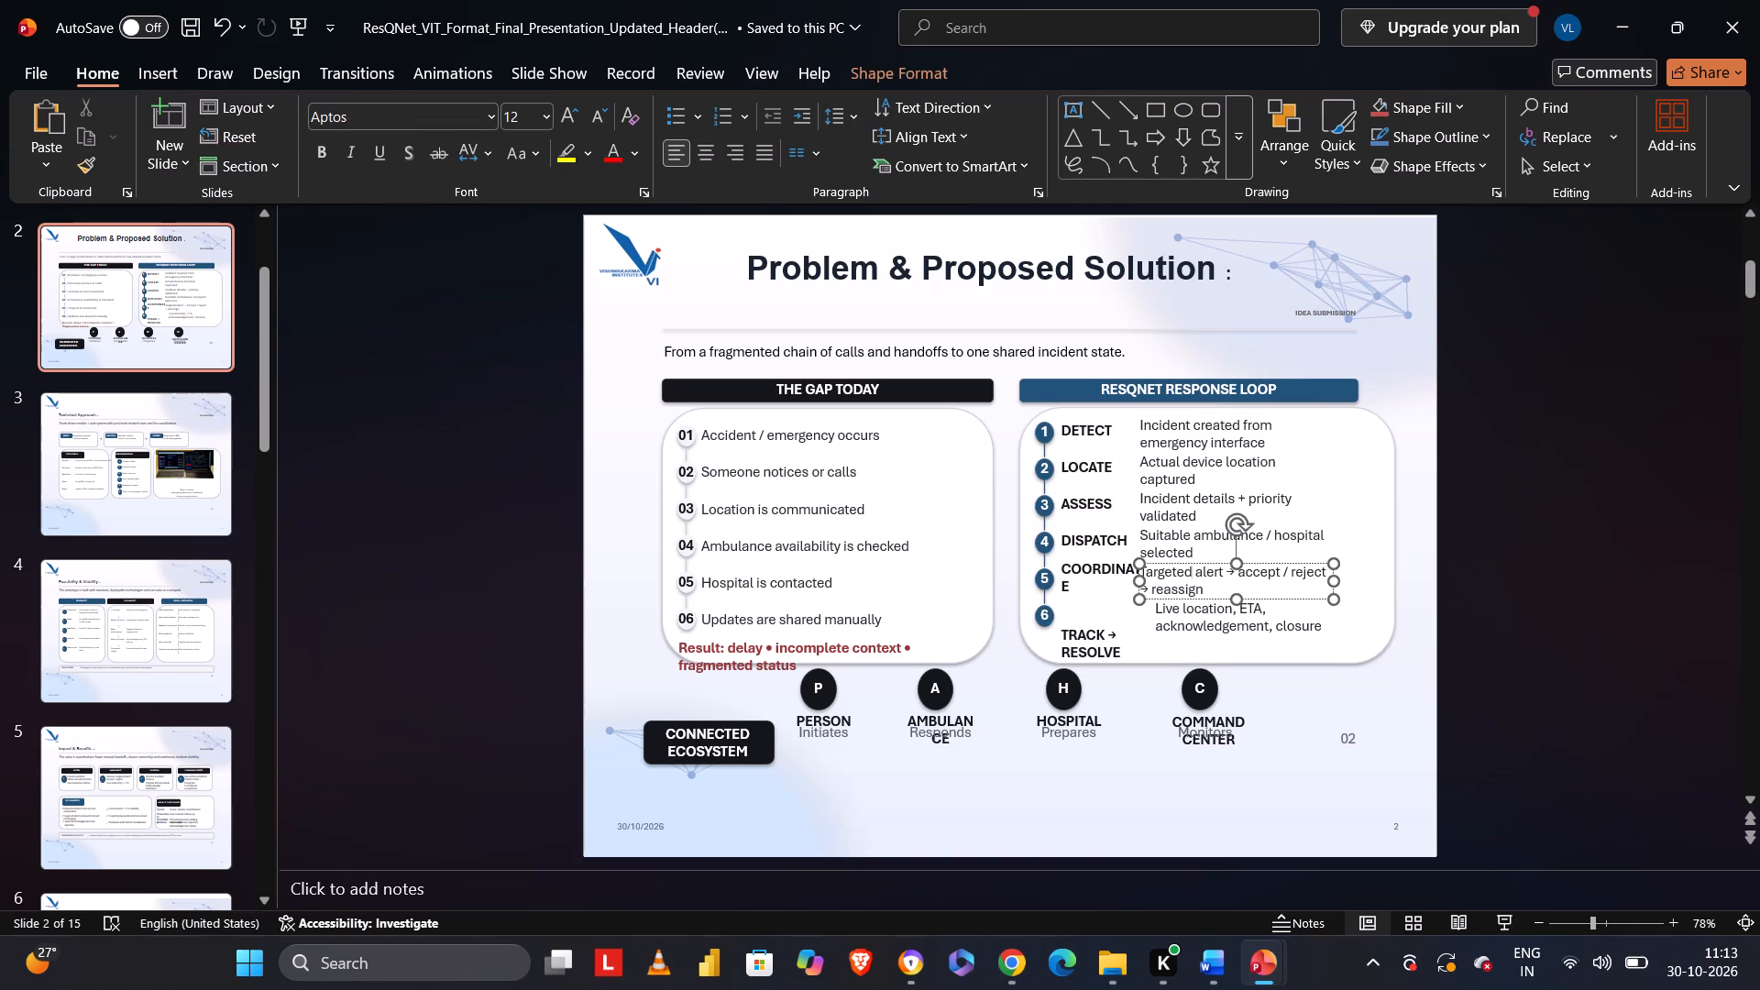
pyautogui.click(1147, 565)
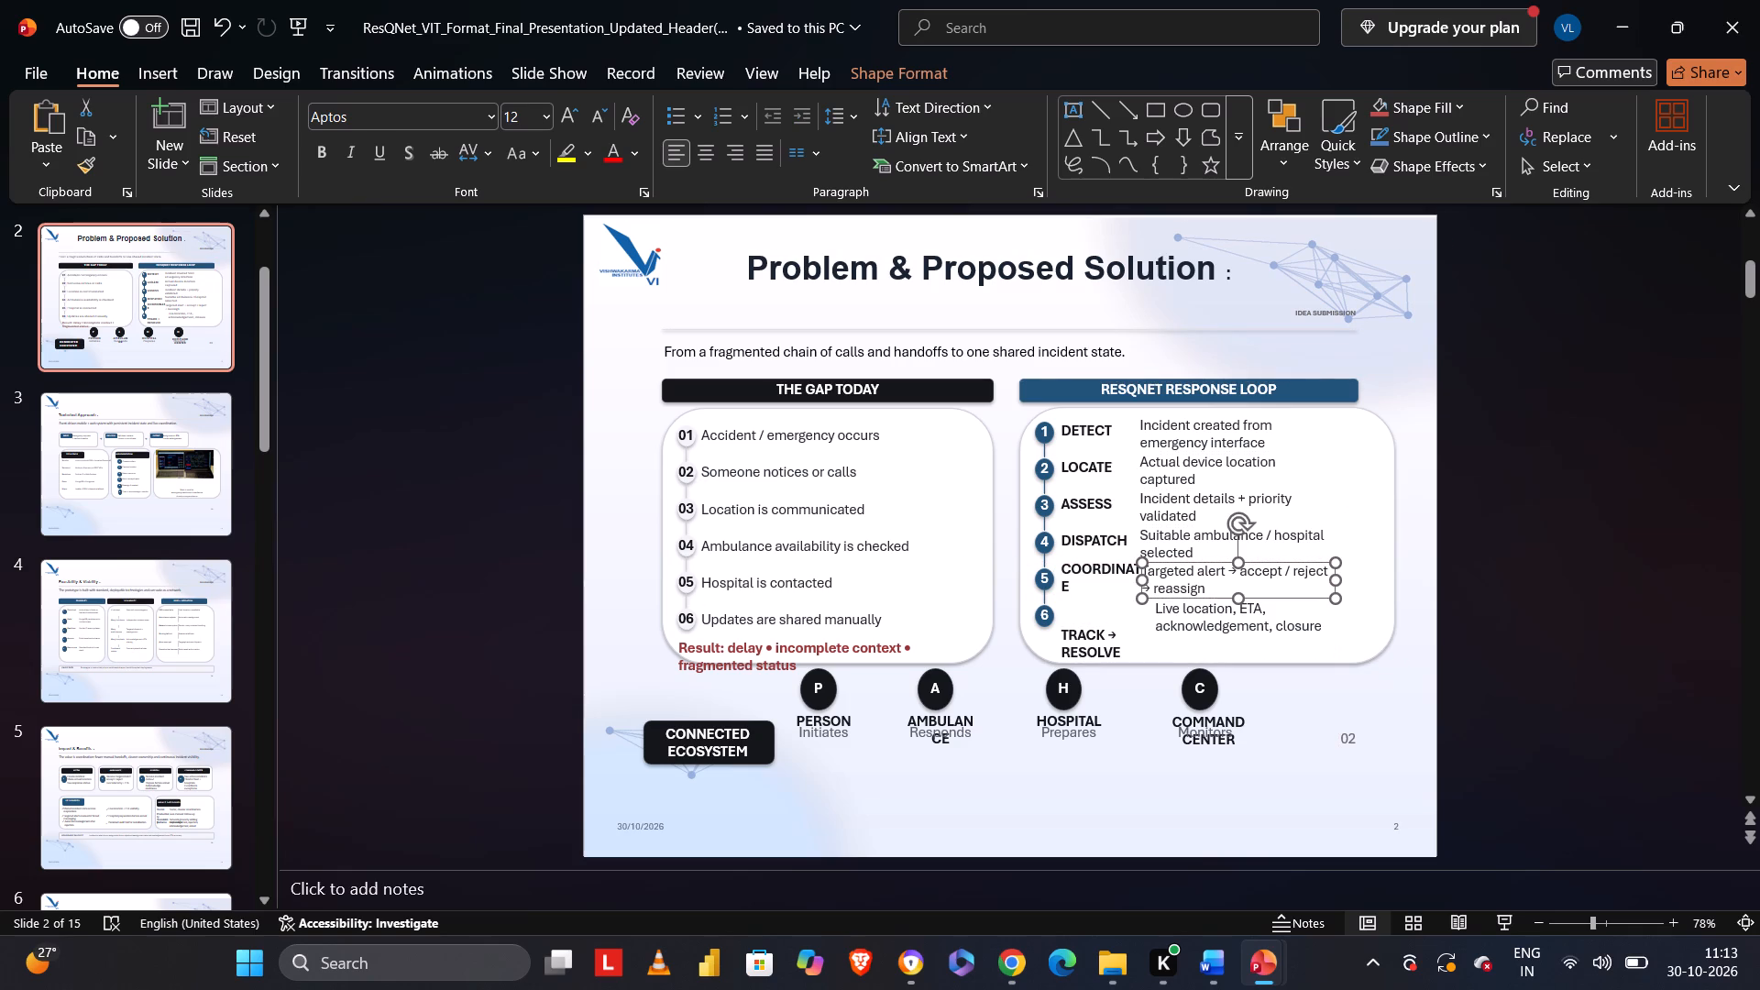
# Move the TRACK → RESOLVE label up and slightly right so it sits beside the number 6 circle.
pyautogui.click(1083, 647)
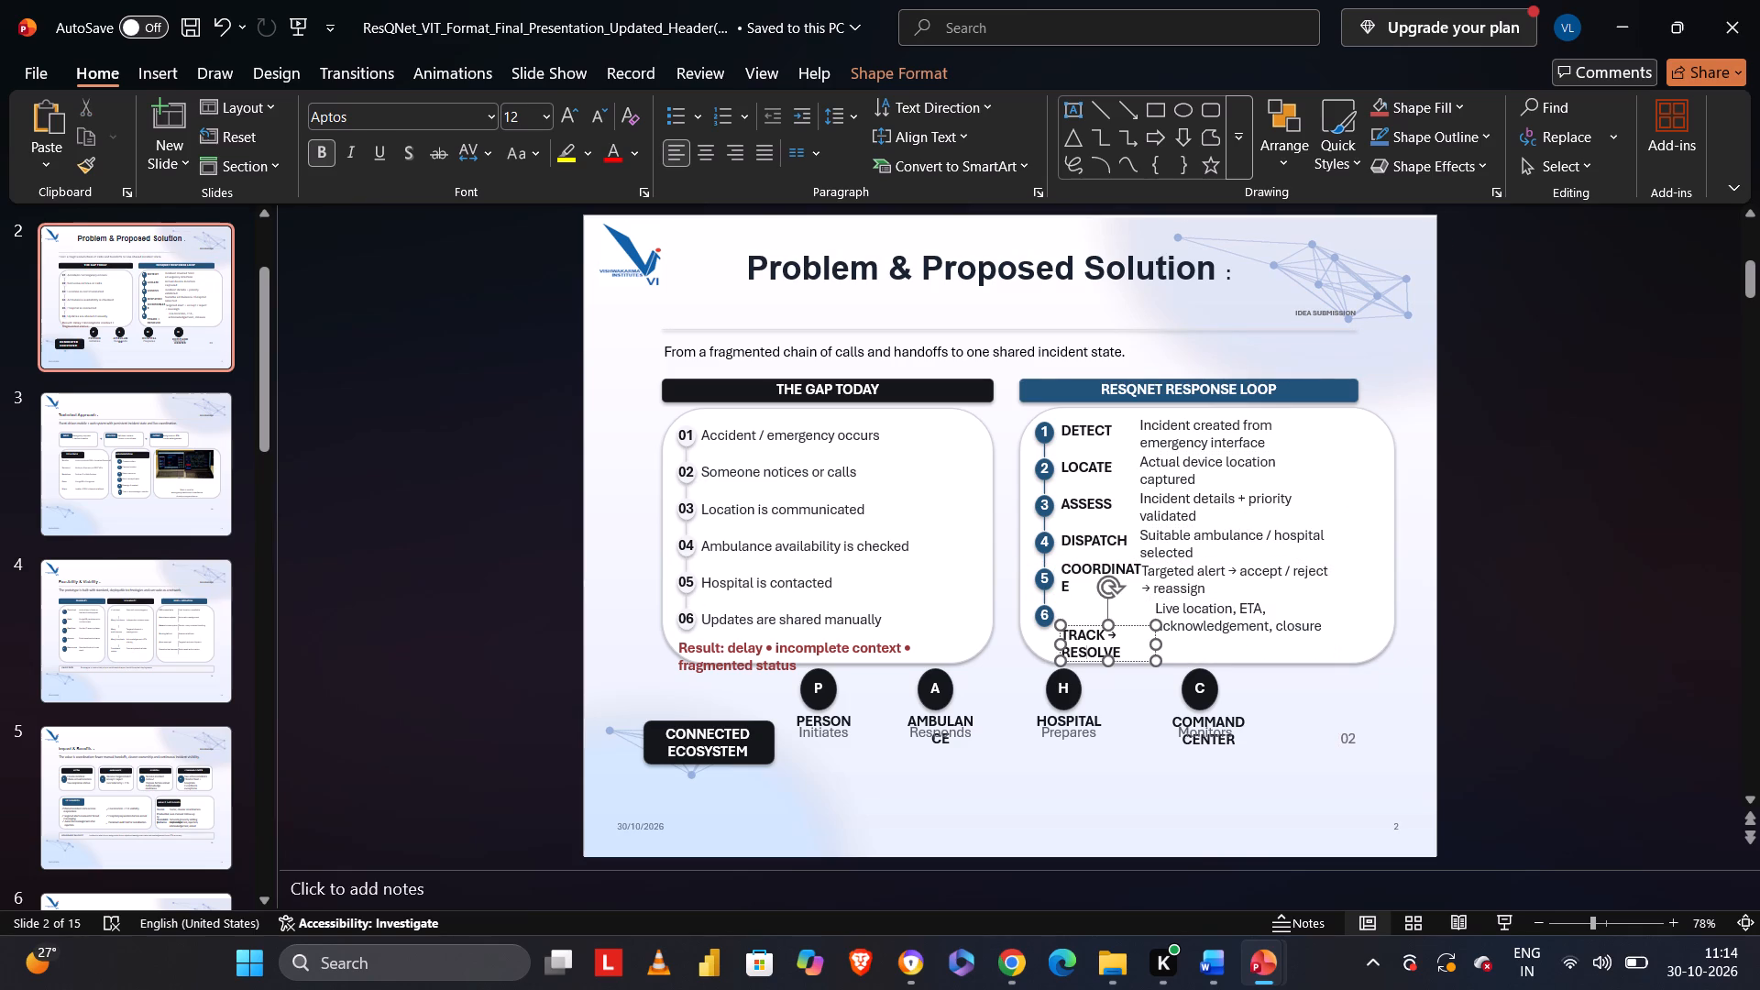
pyautogui.moveTo(1059, 632); pyautogui.dragTo(1069, 608)
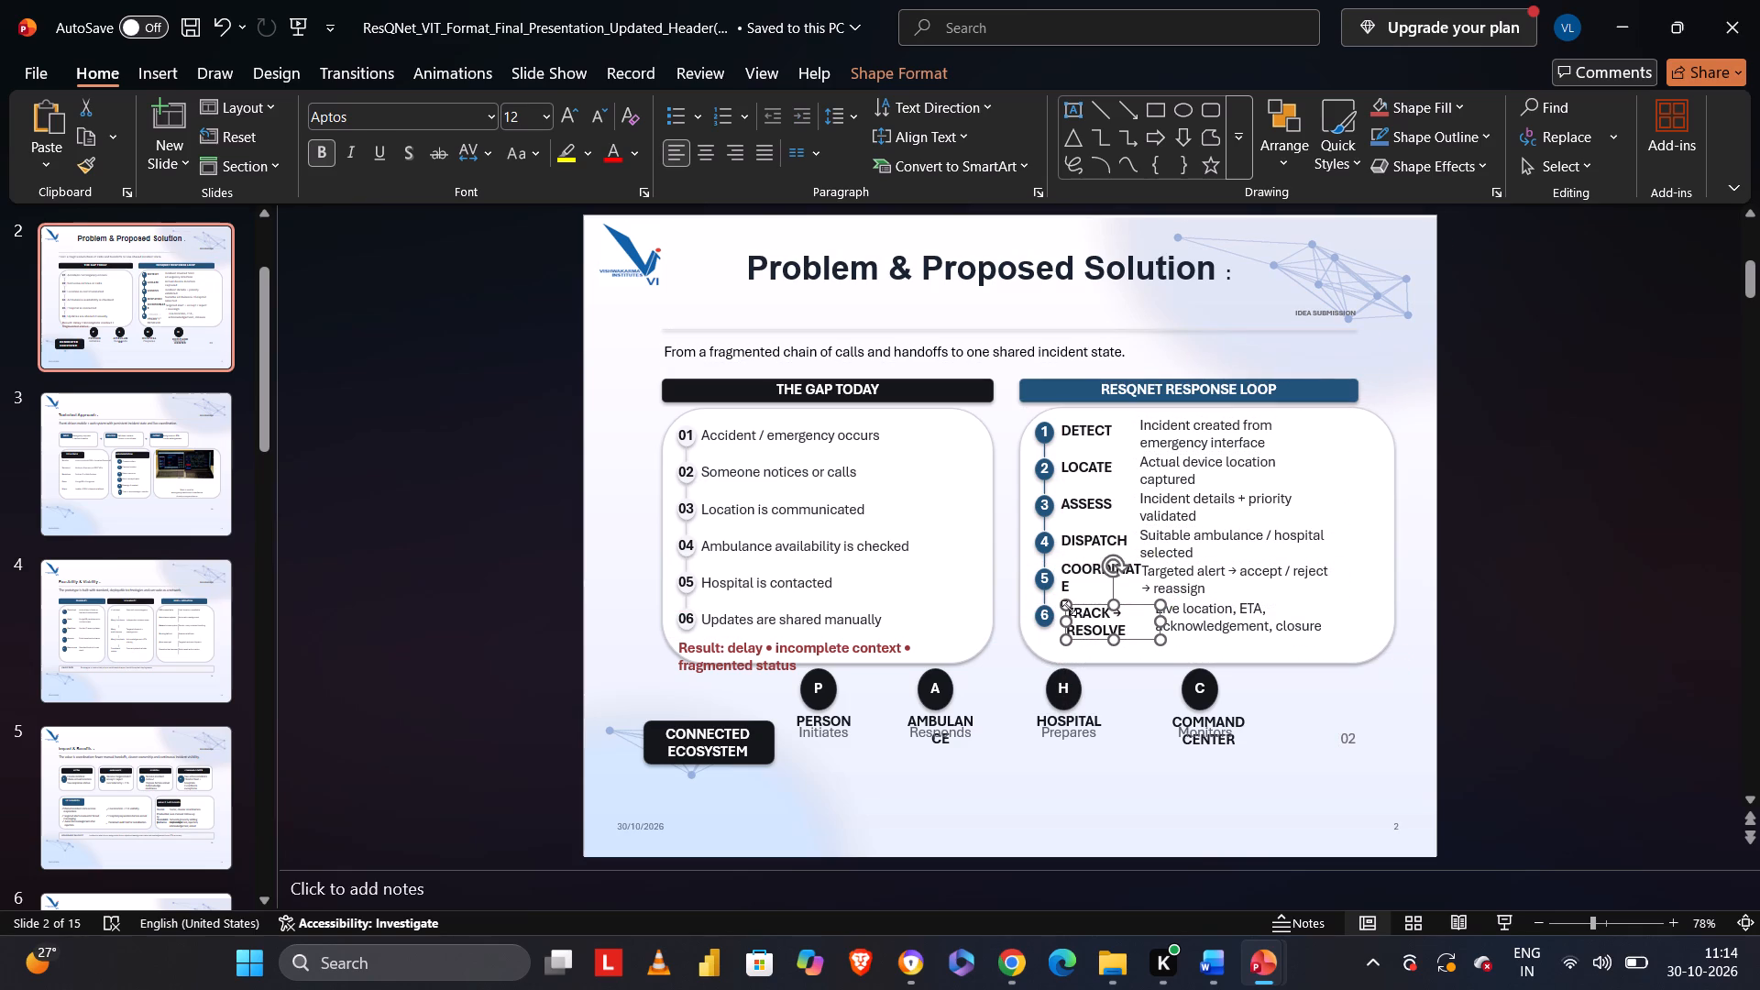
# Move the "Targeted alert → accept / reject → reassign" text a little further right and slightly up.
pyautogui.click(1162, 583)
pyautogui.doubleClick(1162, 583)
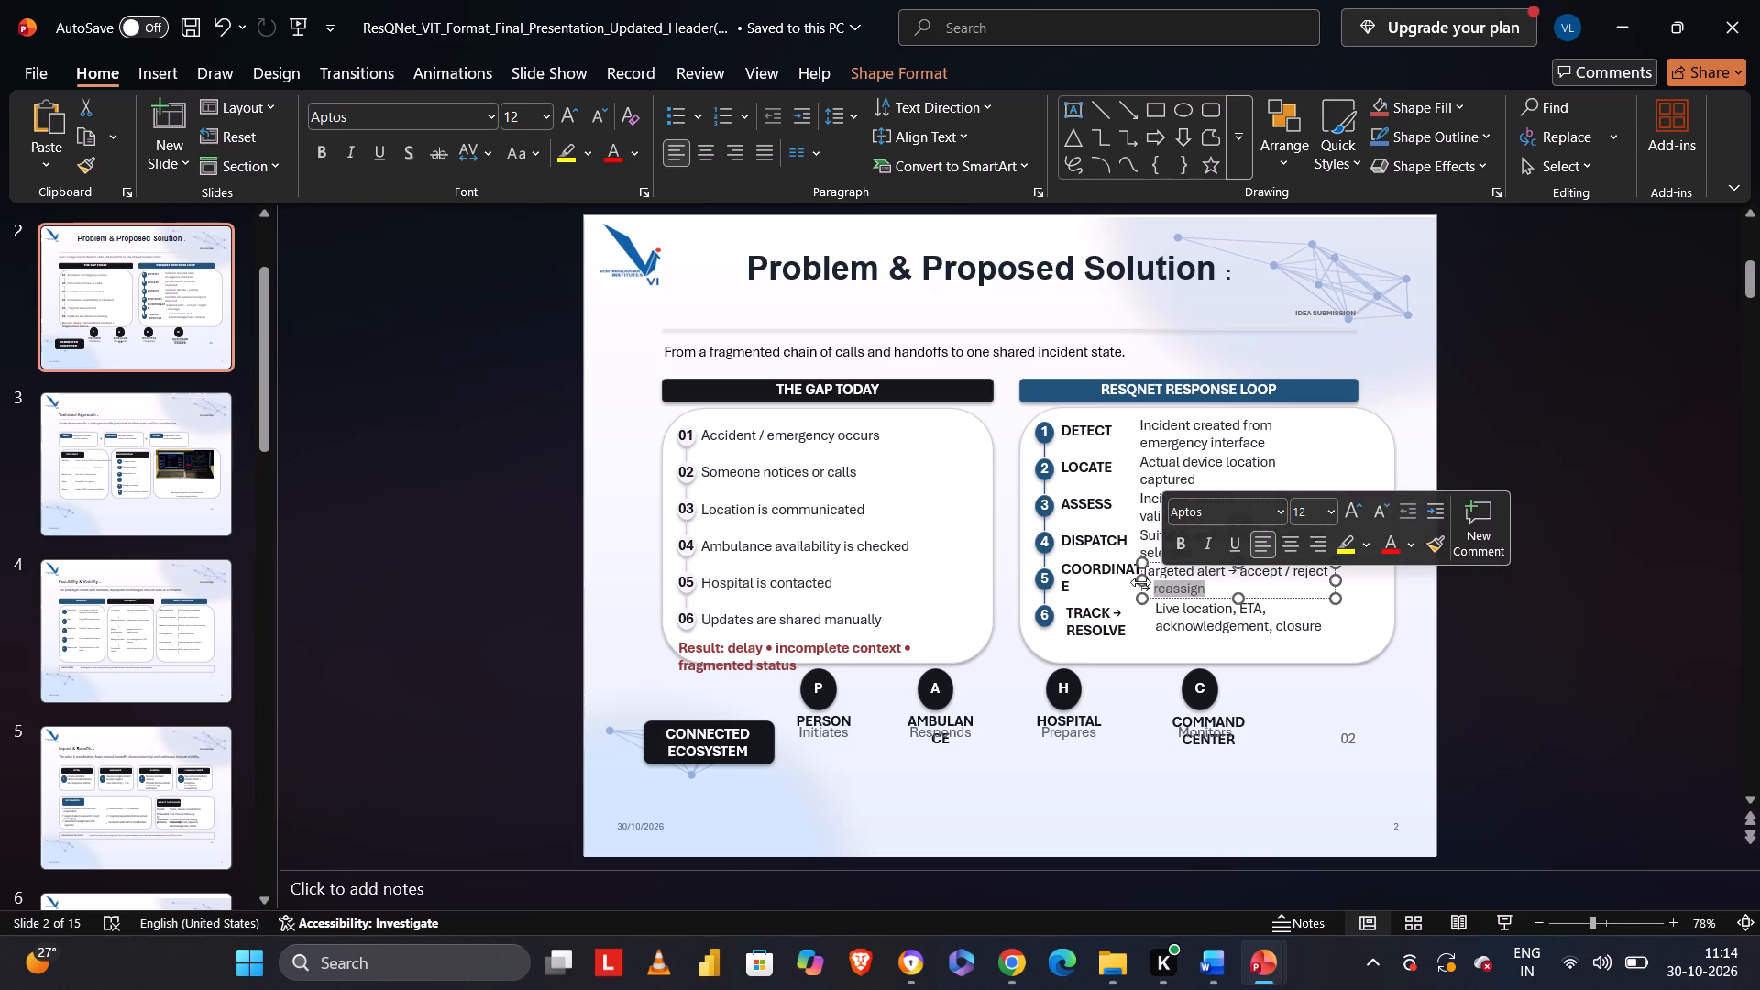
pyautogui.click(485, 500)
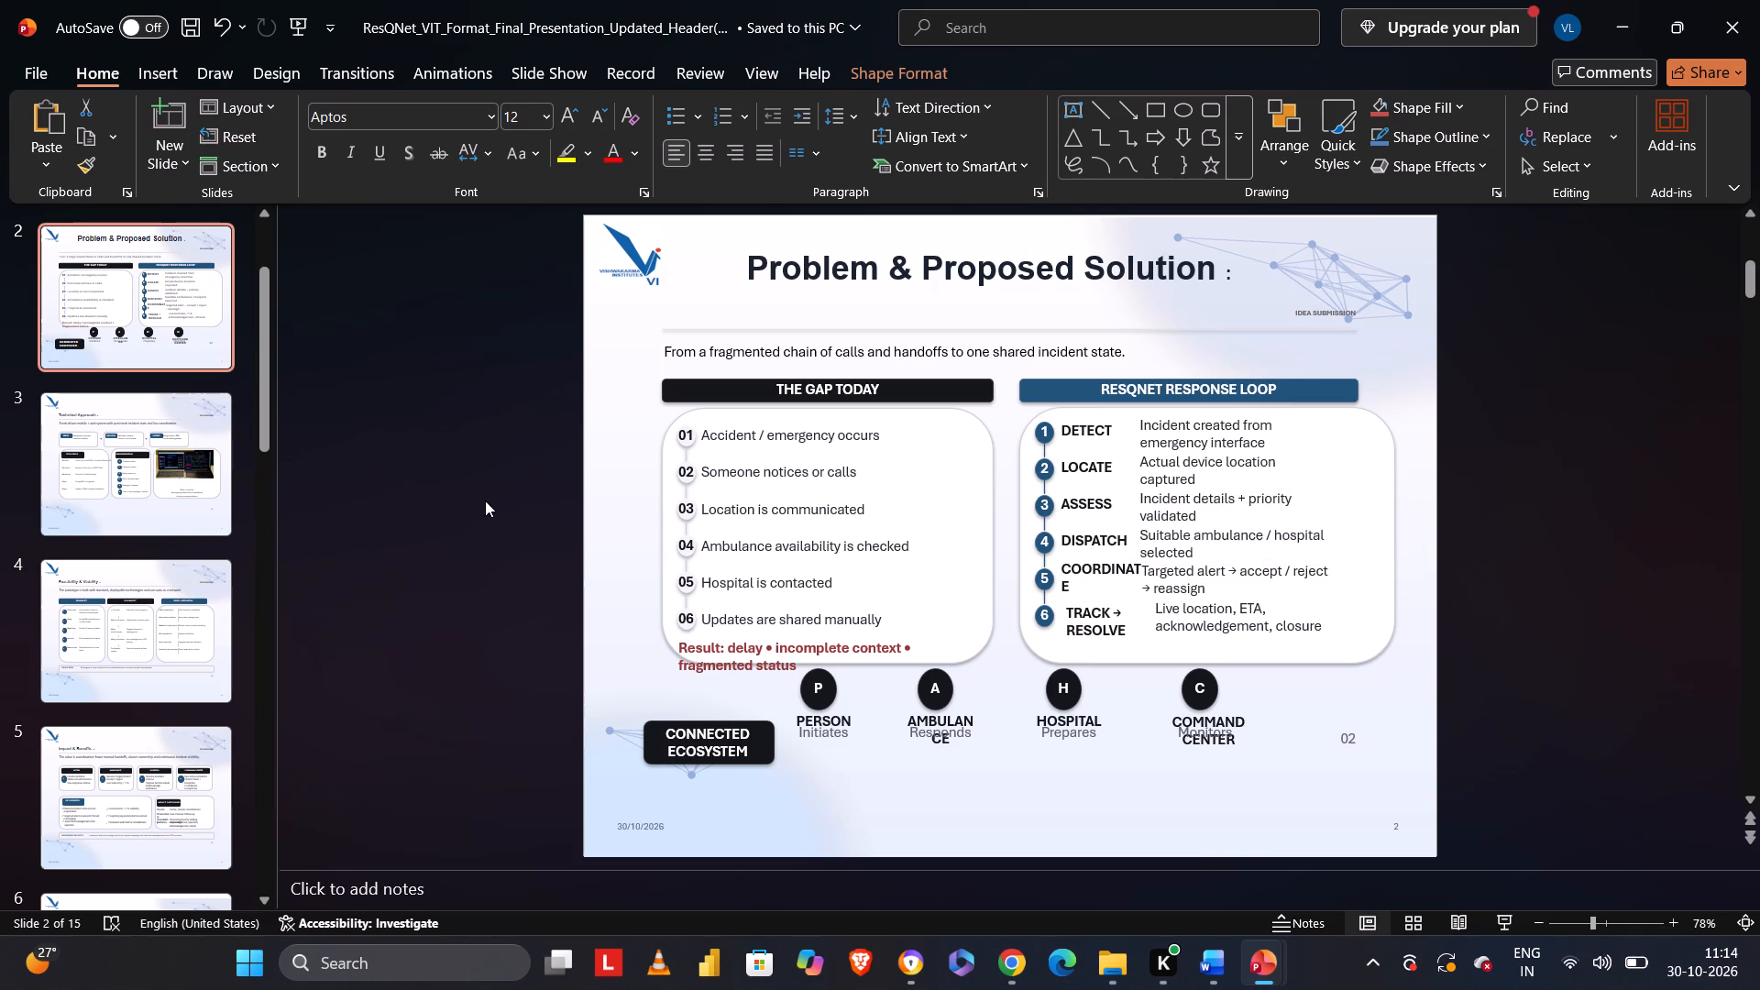
pyautogui.click(1176, 580)
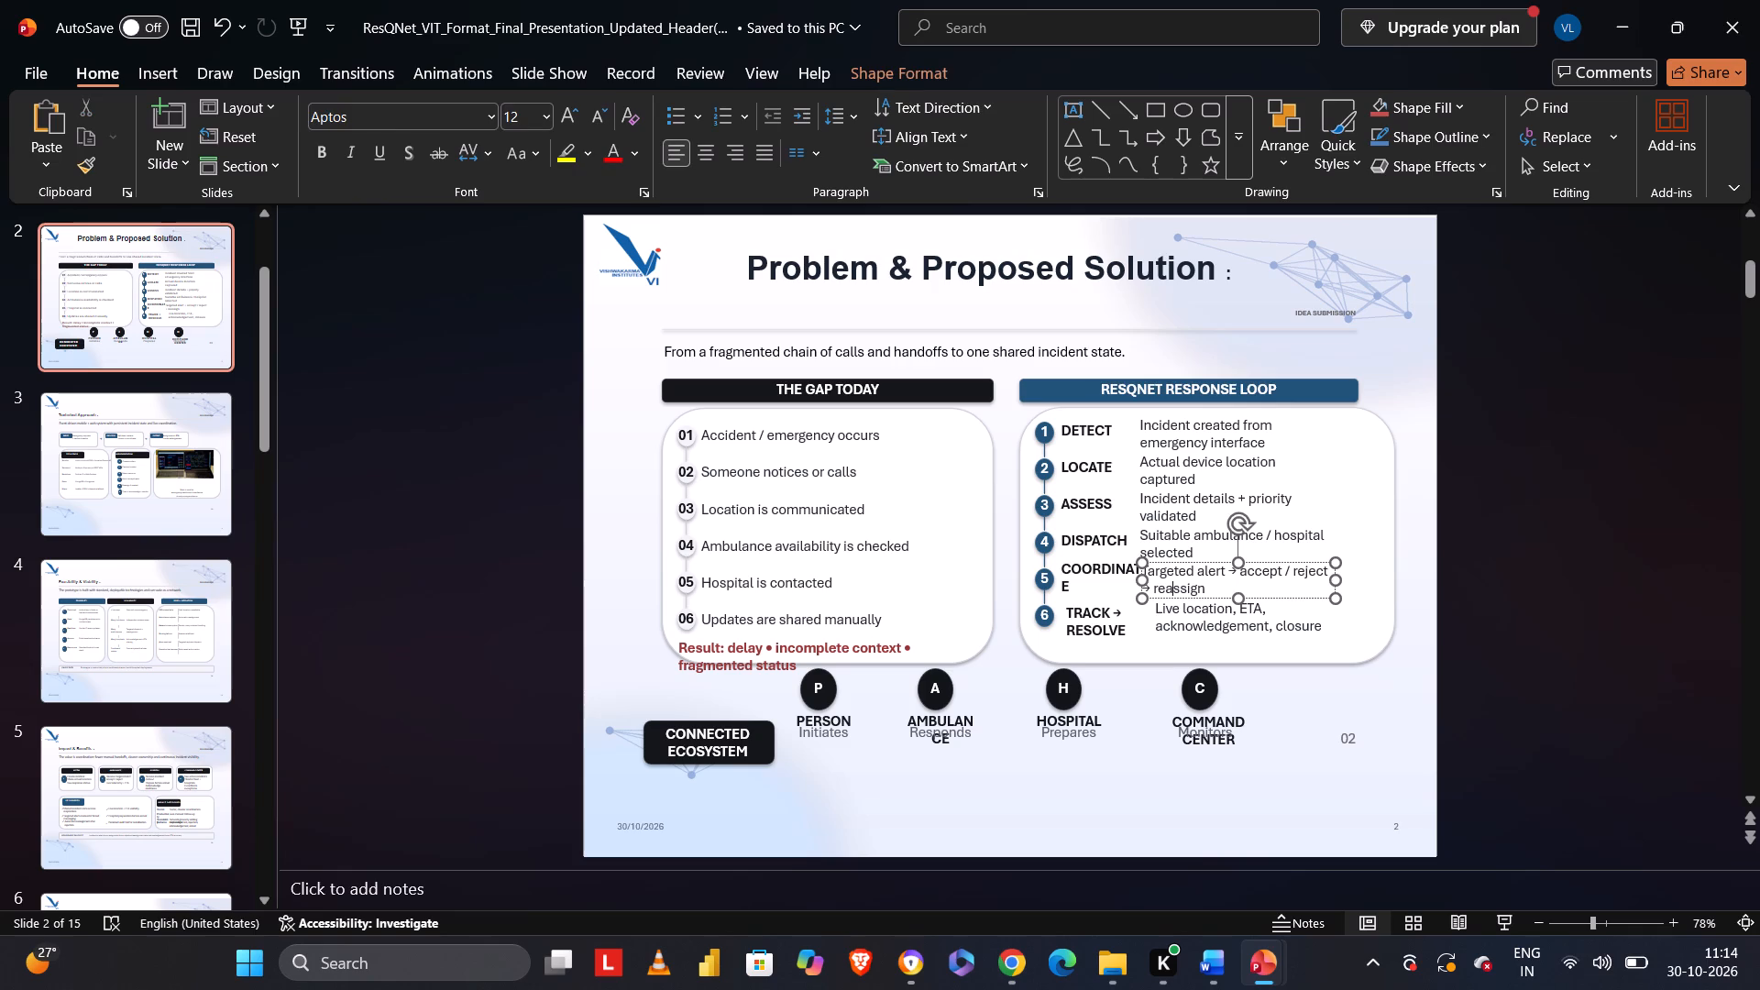
pyautogui.click(1321, 562)
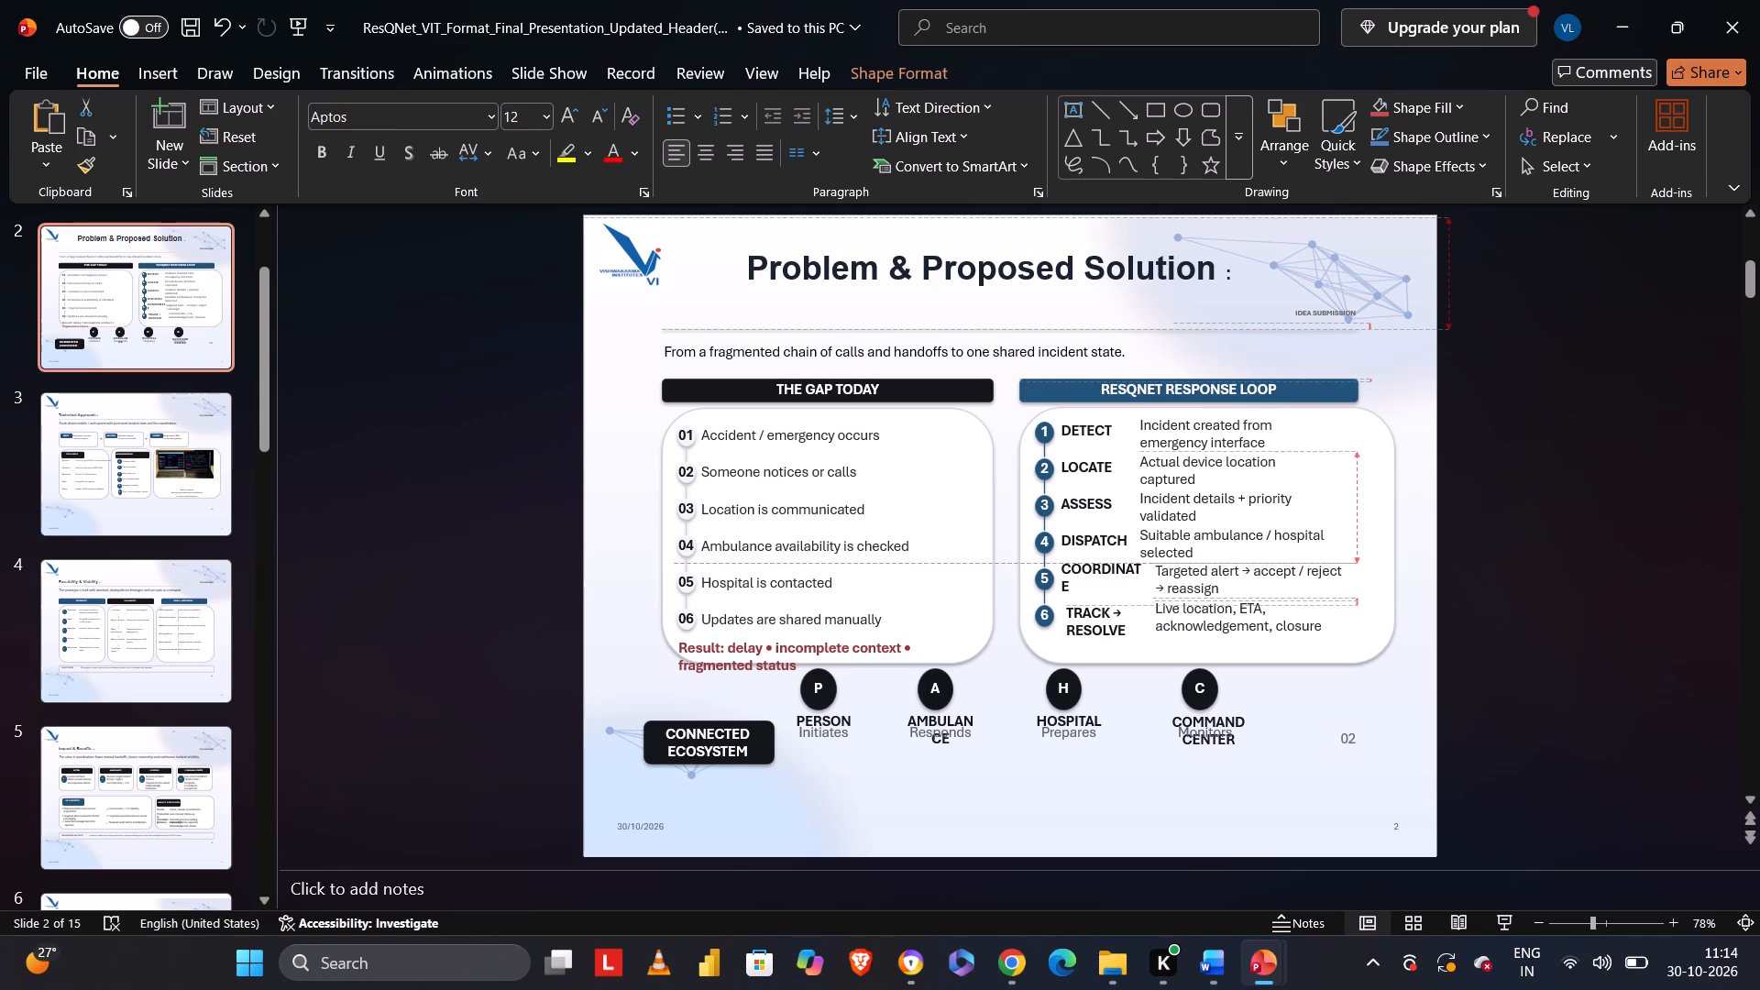
# Widen the COORDINATE label's text box to fit the word on one line and position it between circle 5 and its description.
pyautogui.click(1056, 577)
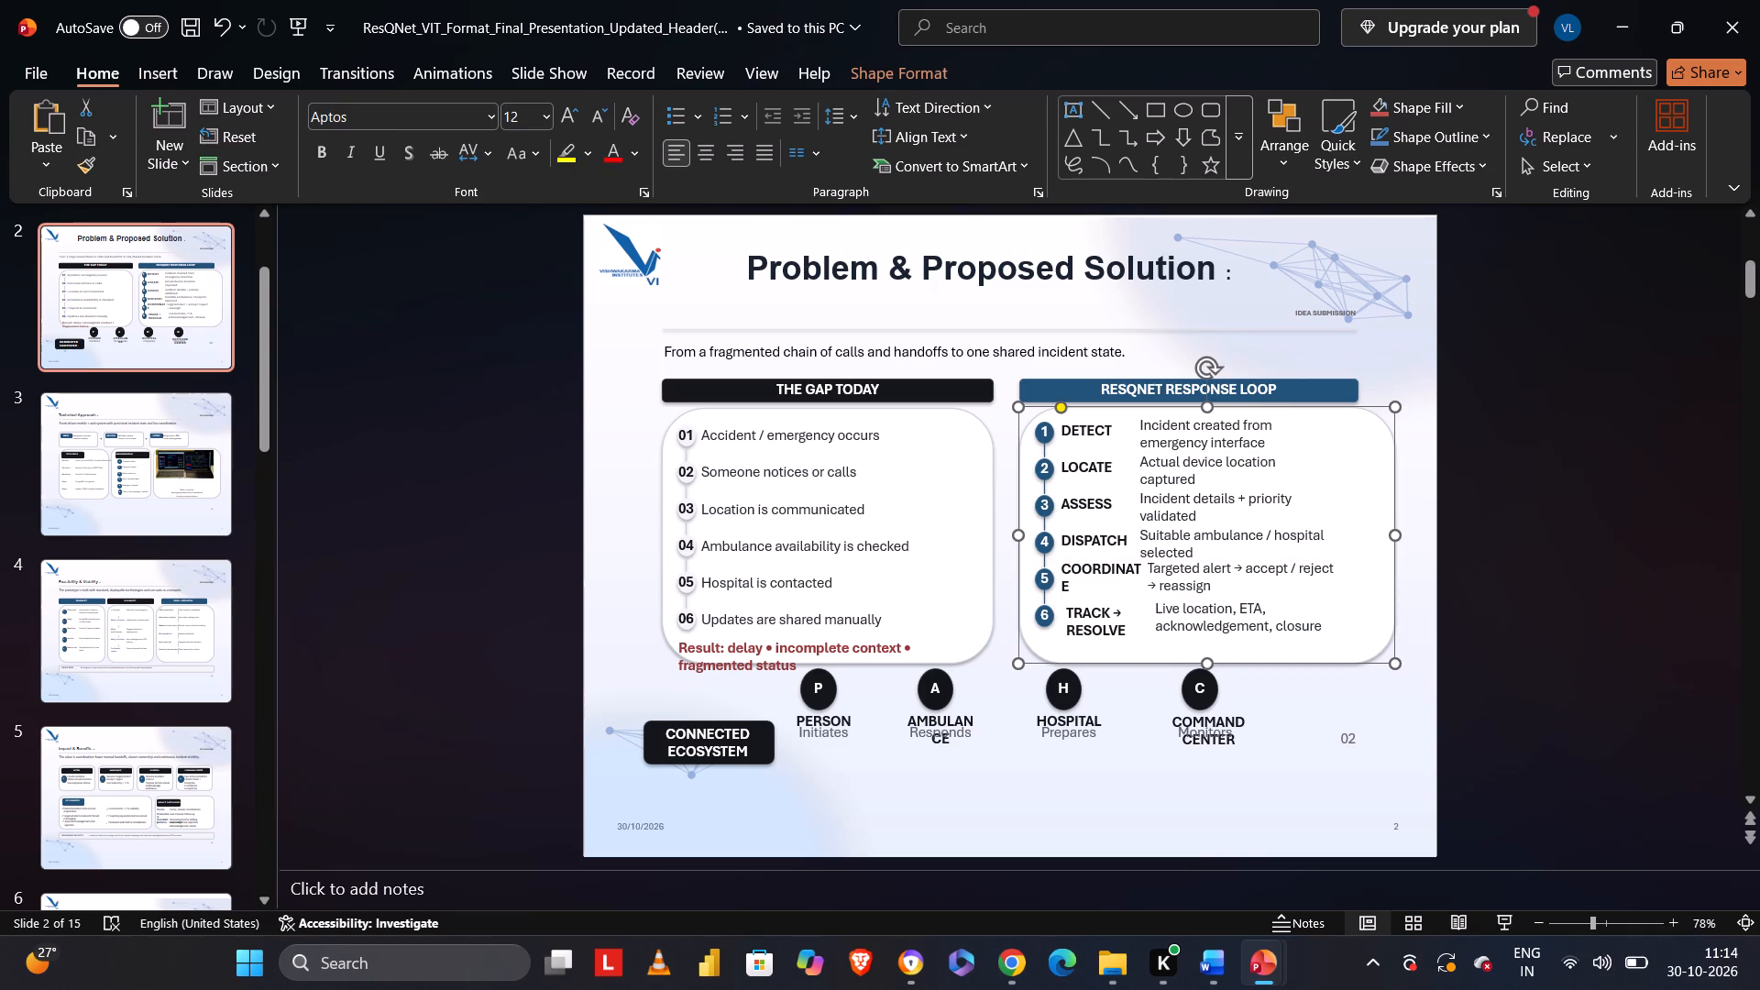
pyautogui.click(1084, 579)
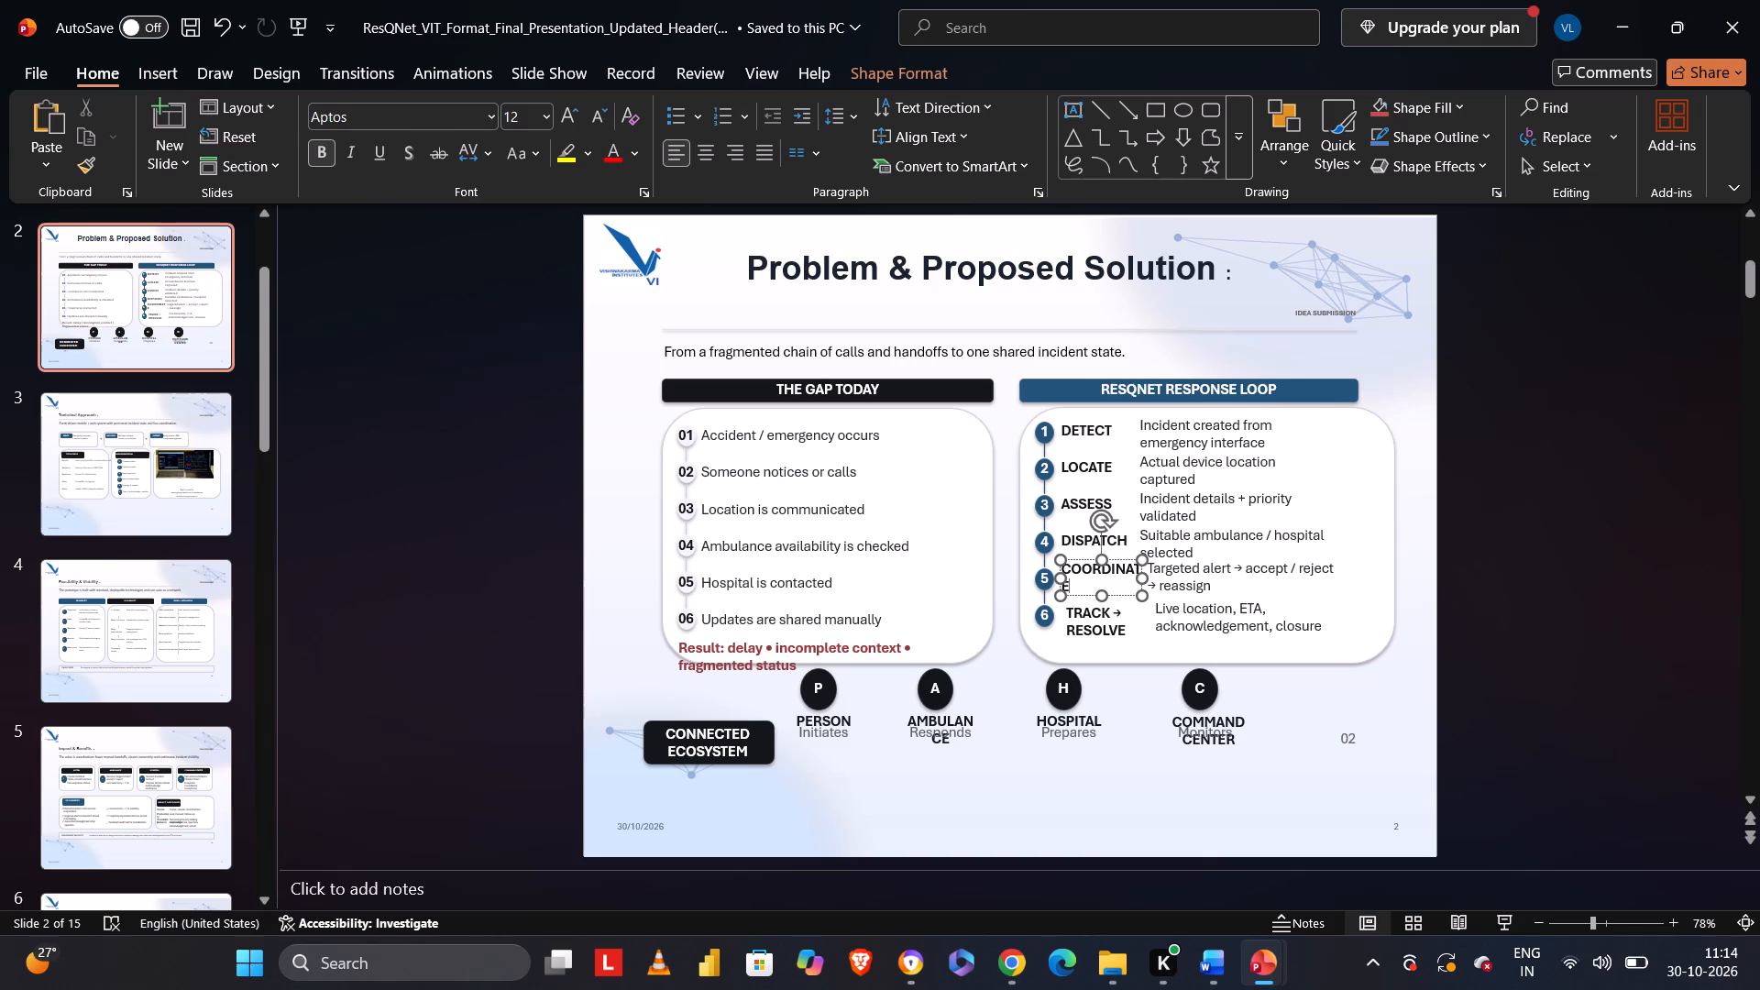
pyautogui.moveTo(1063, 581); pyautogui.dragTo(1050, 584)
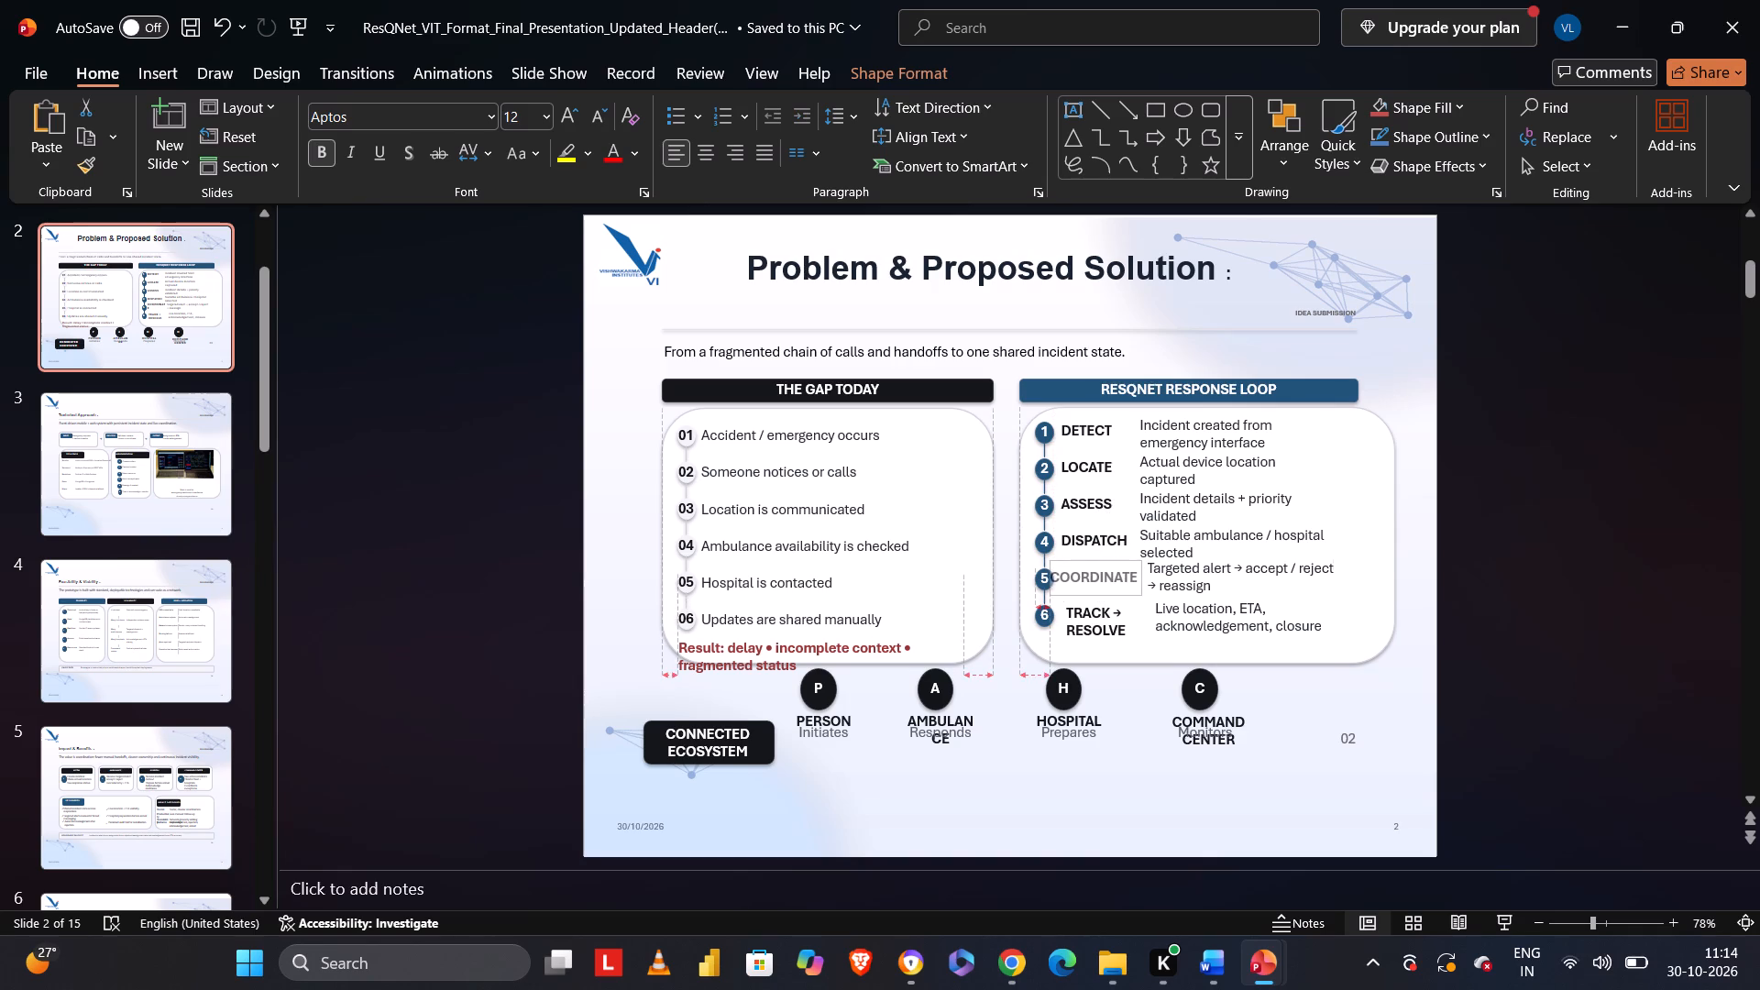
pyautogui.moveTo(1050, 584); pyautogui.dragTo(1050, 586)
pyautogui.click(489, 611)
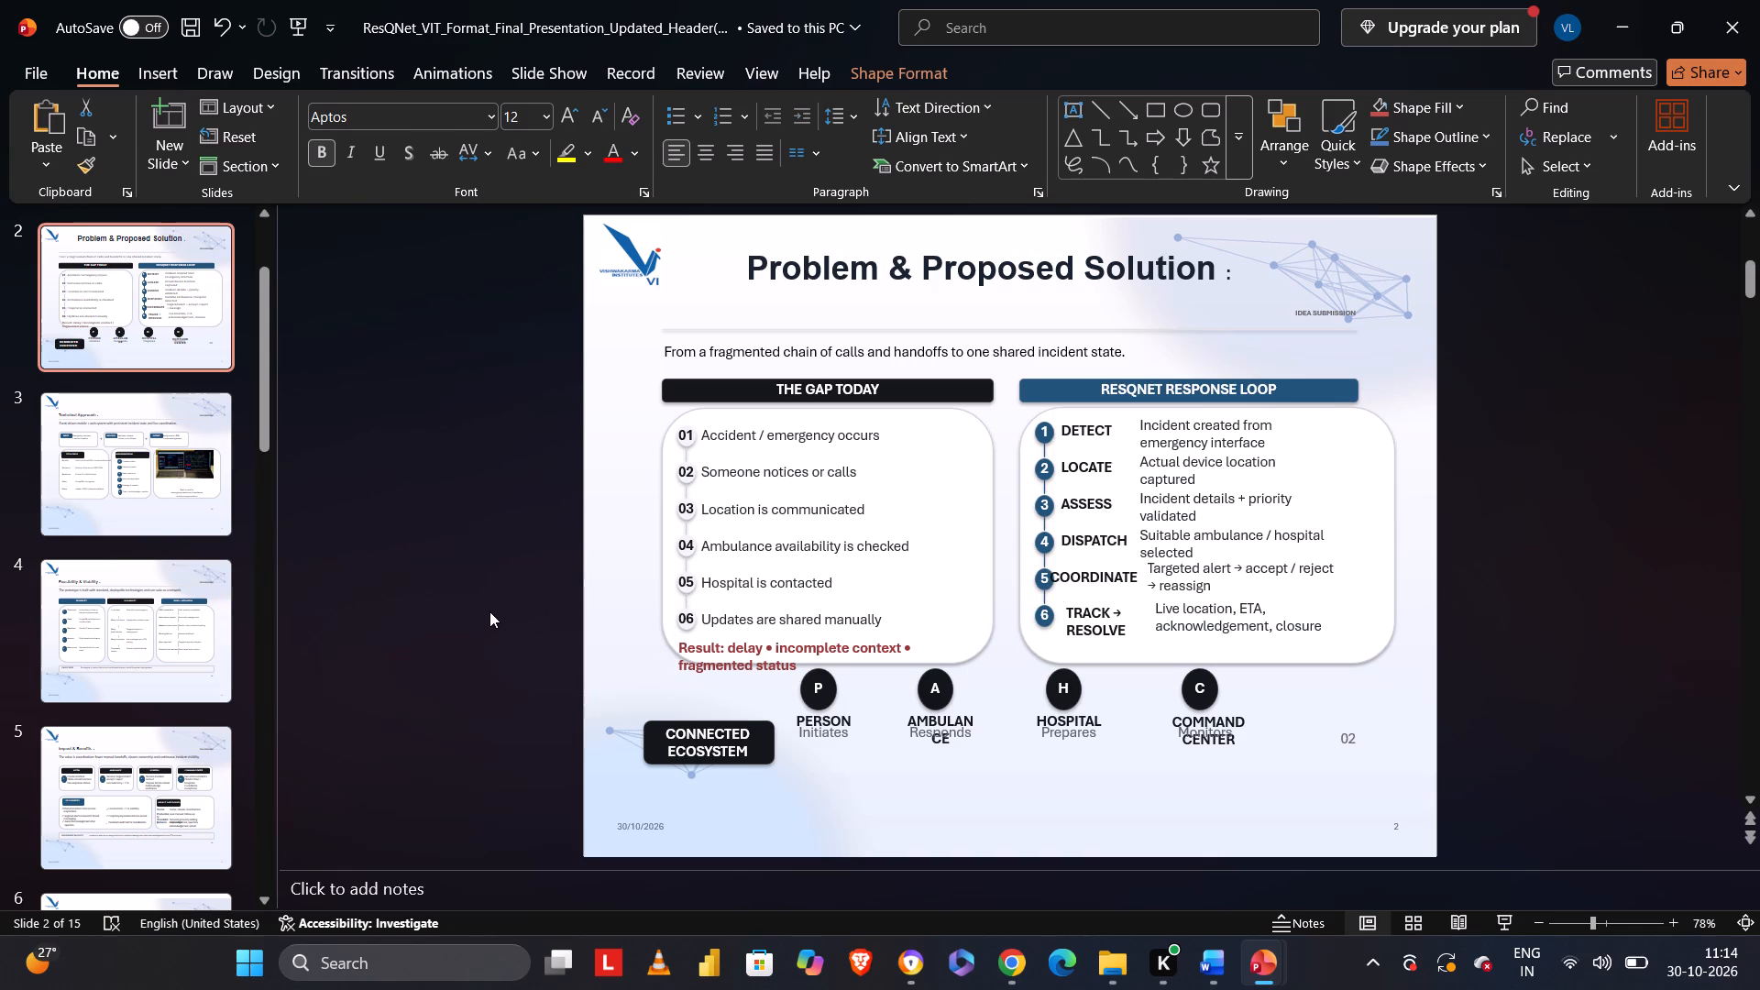
pyautogui.click(1104, 577)
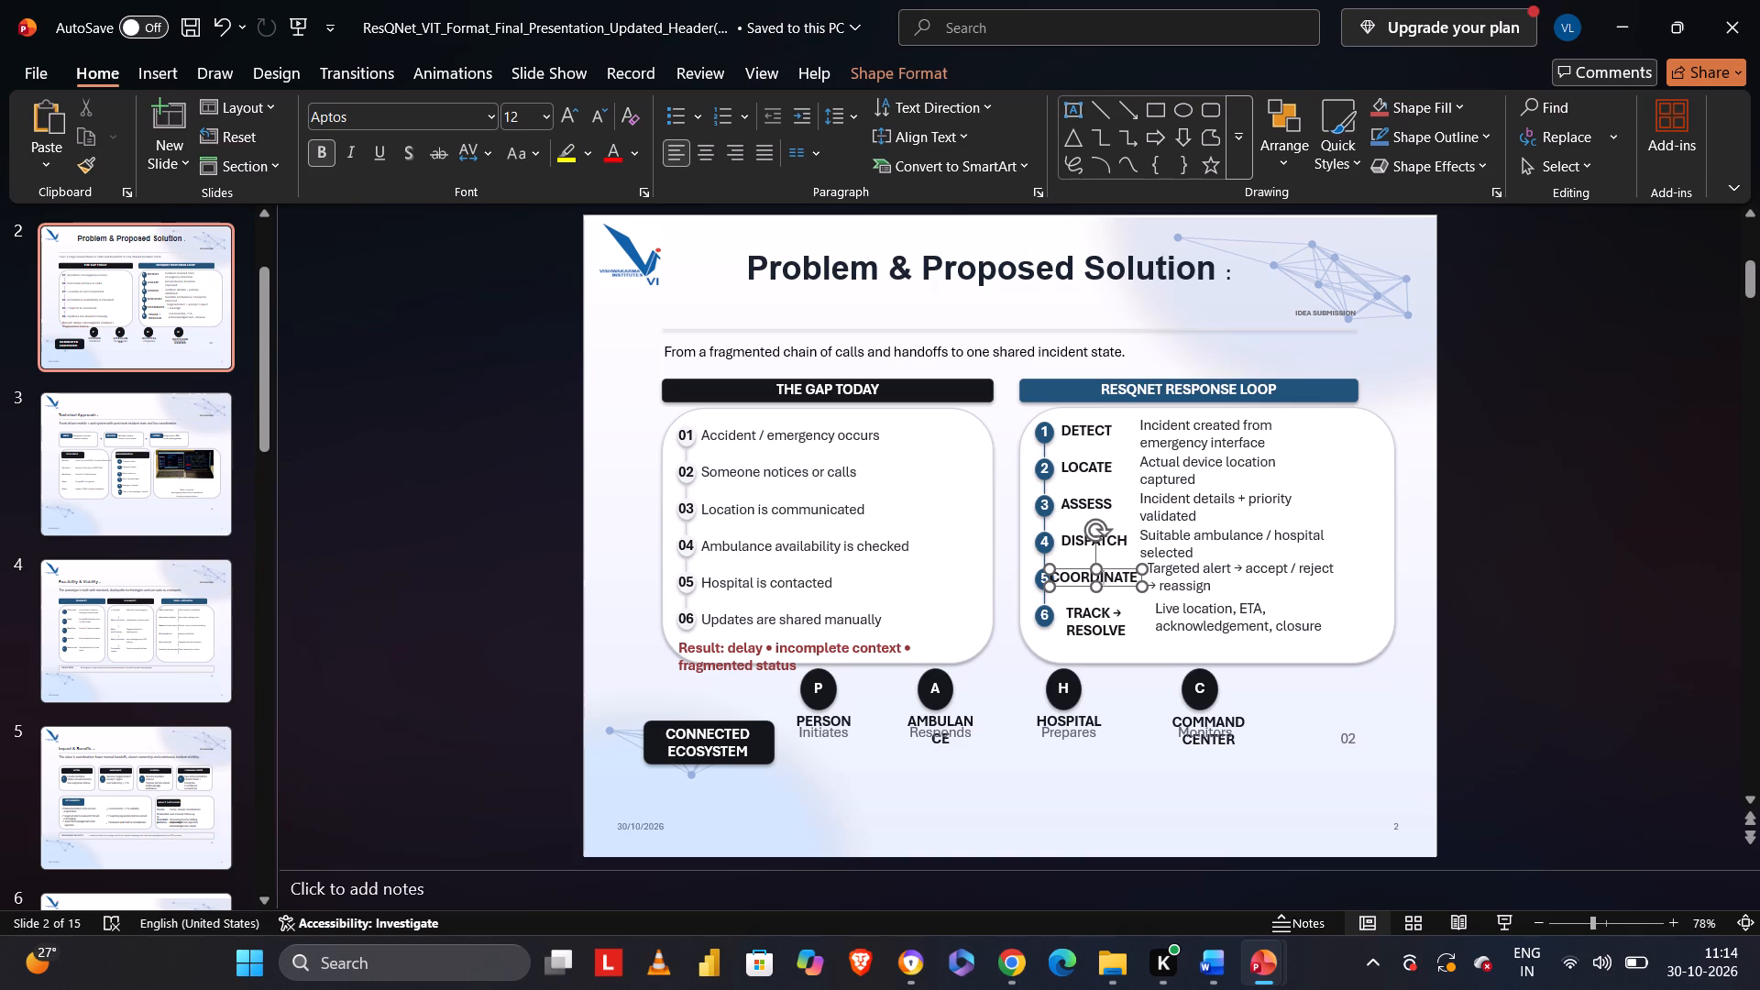
pyautogui.click(1056, 570)
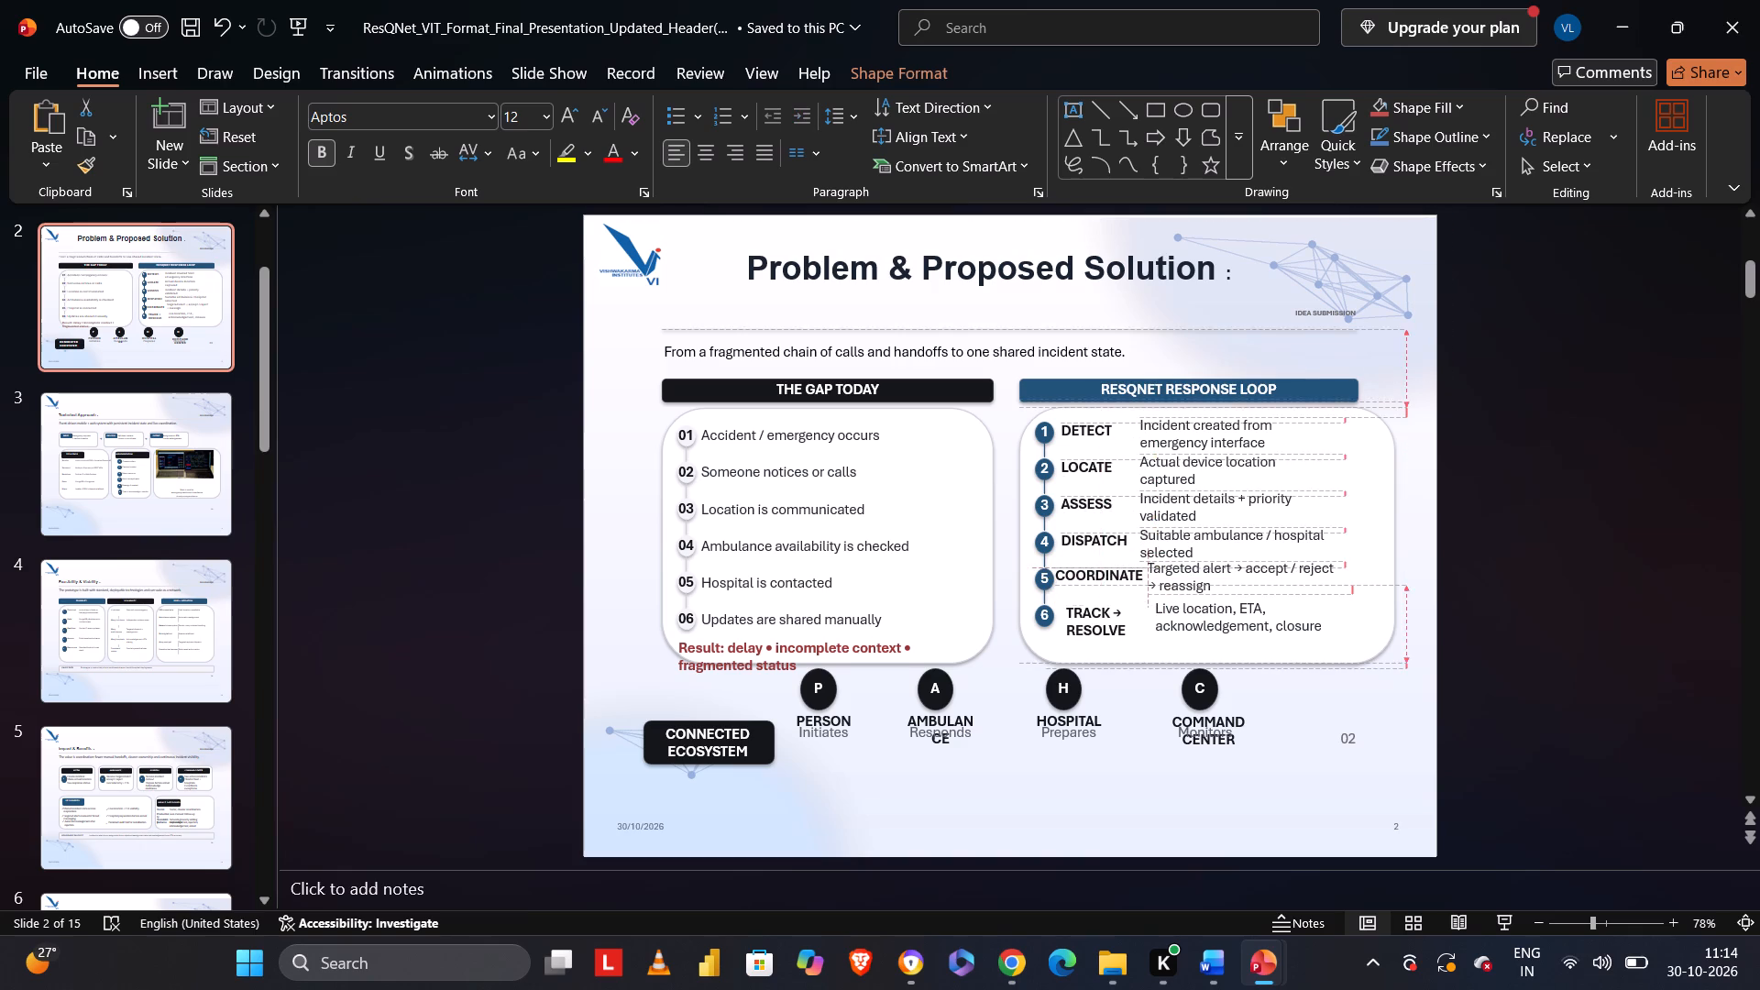
pyautogui.click(479, 446)
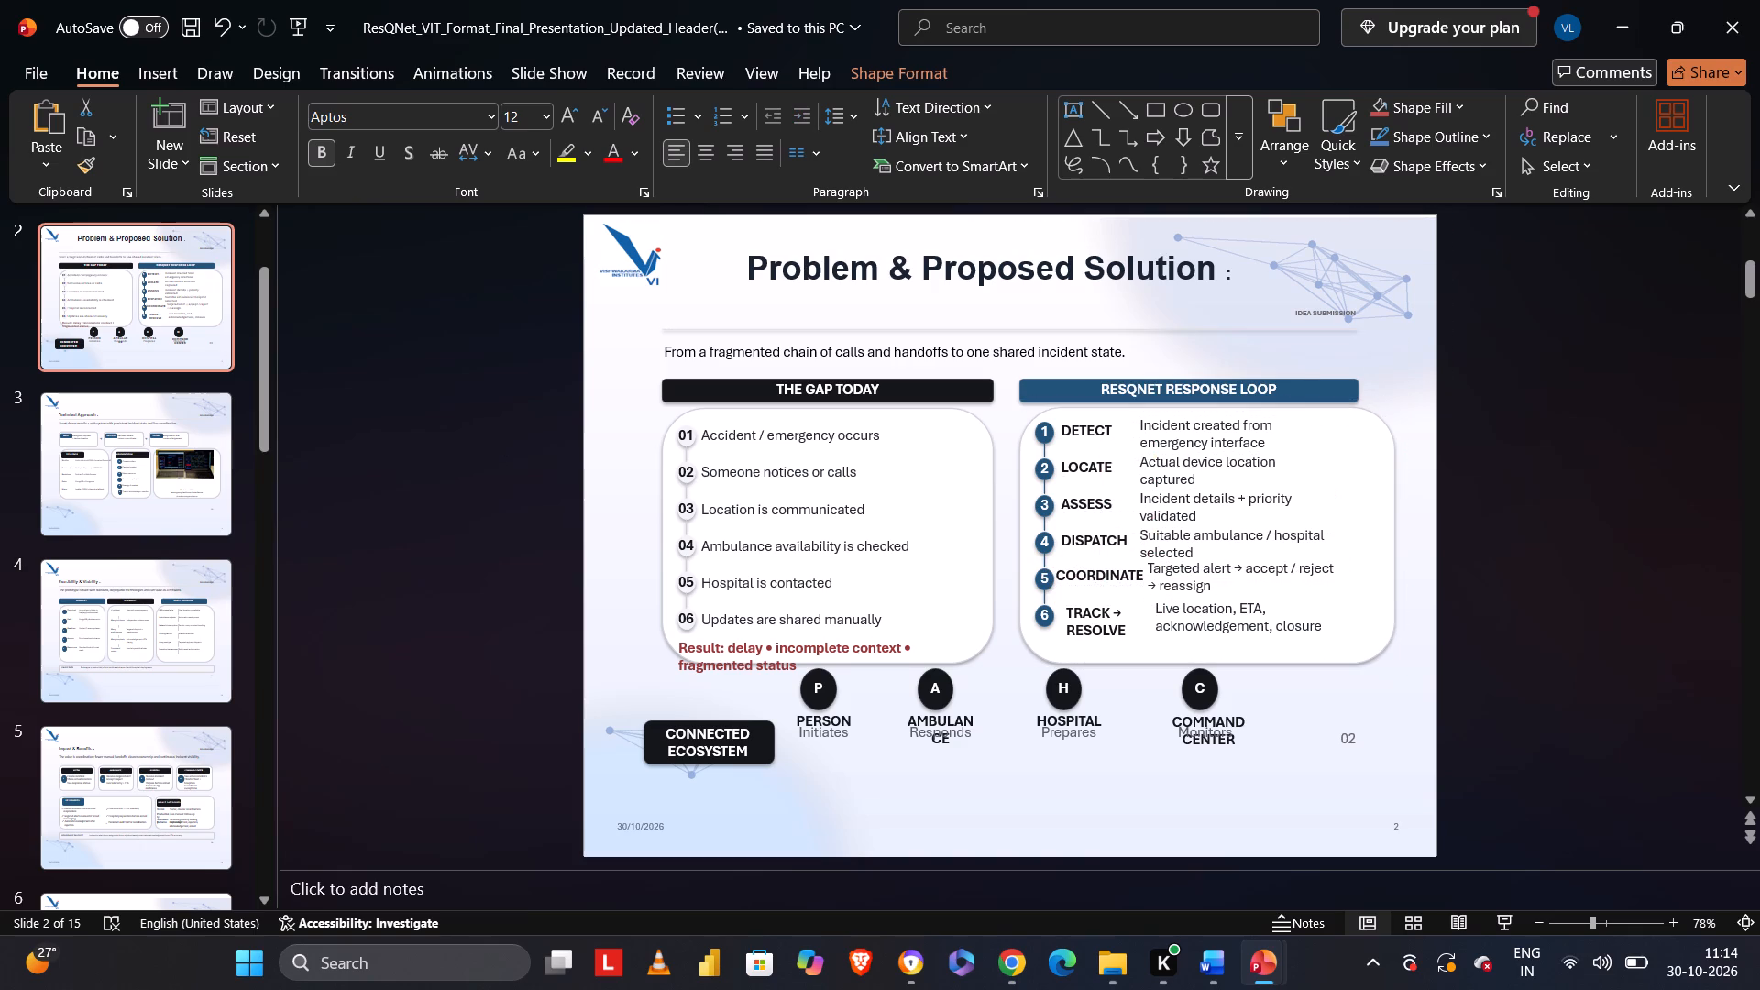
pyautogui.click(1195, 575)
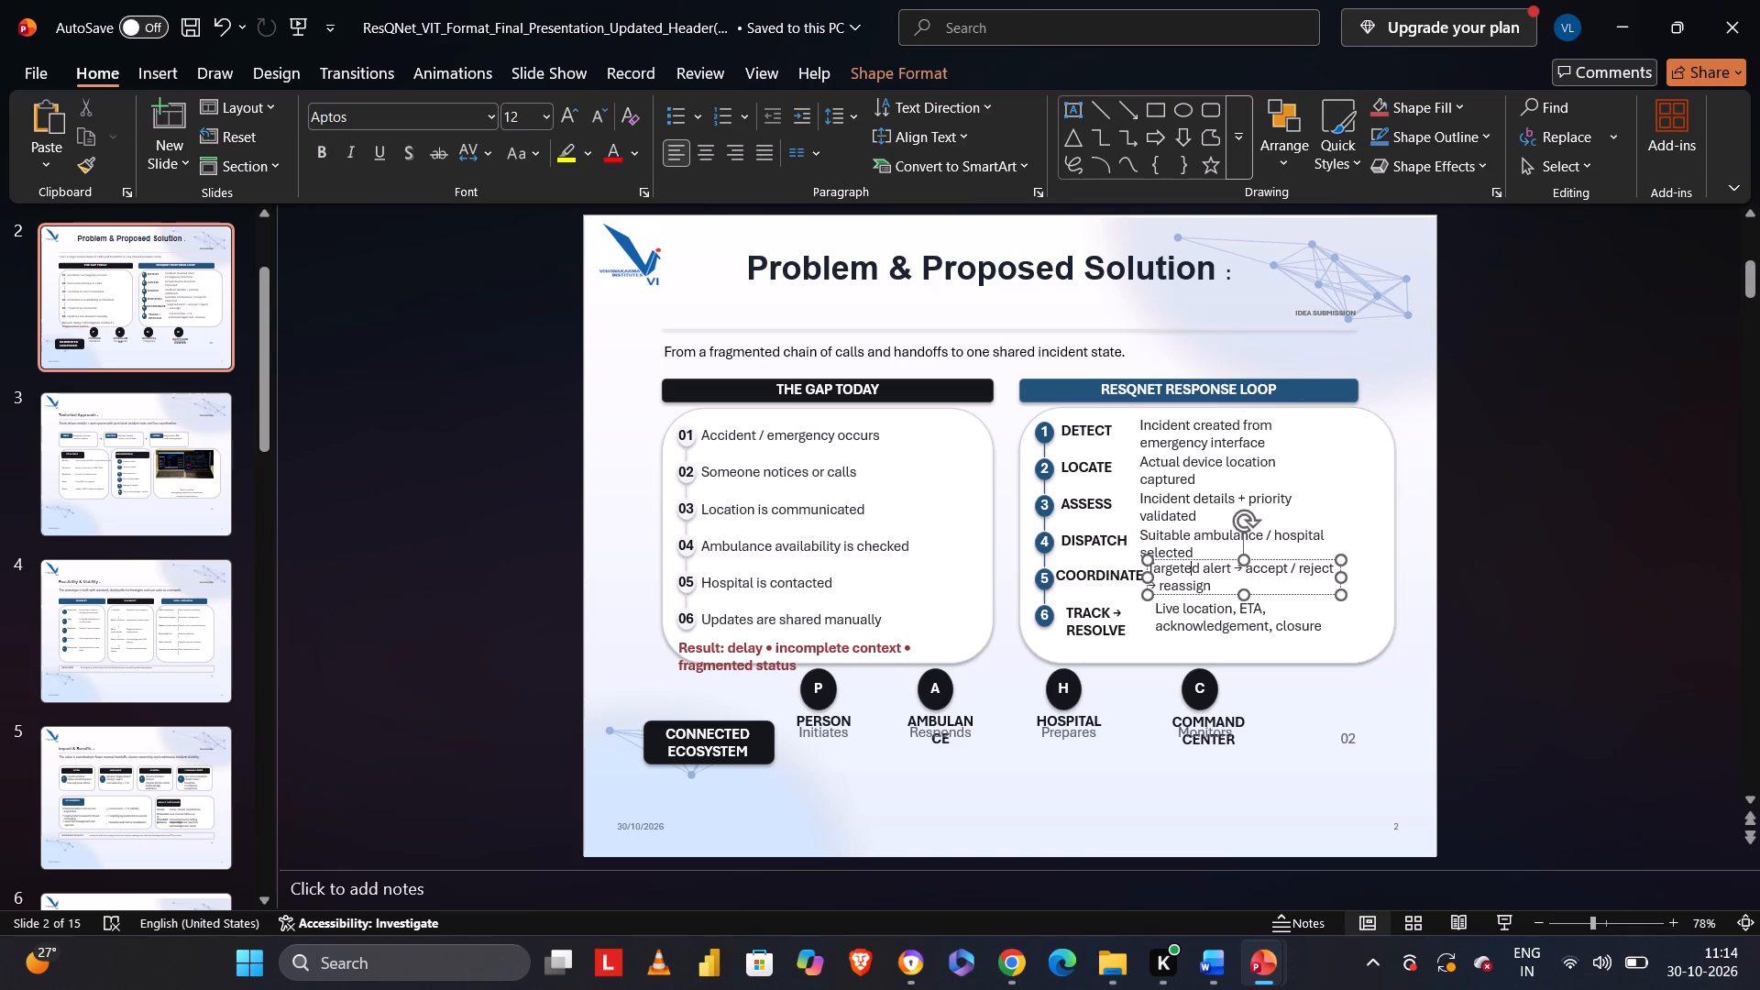
pyautogui.click(390, 508)
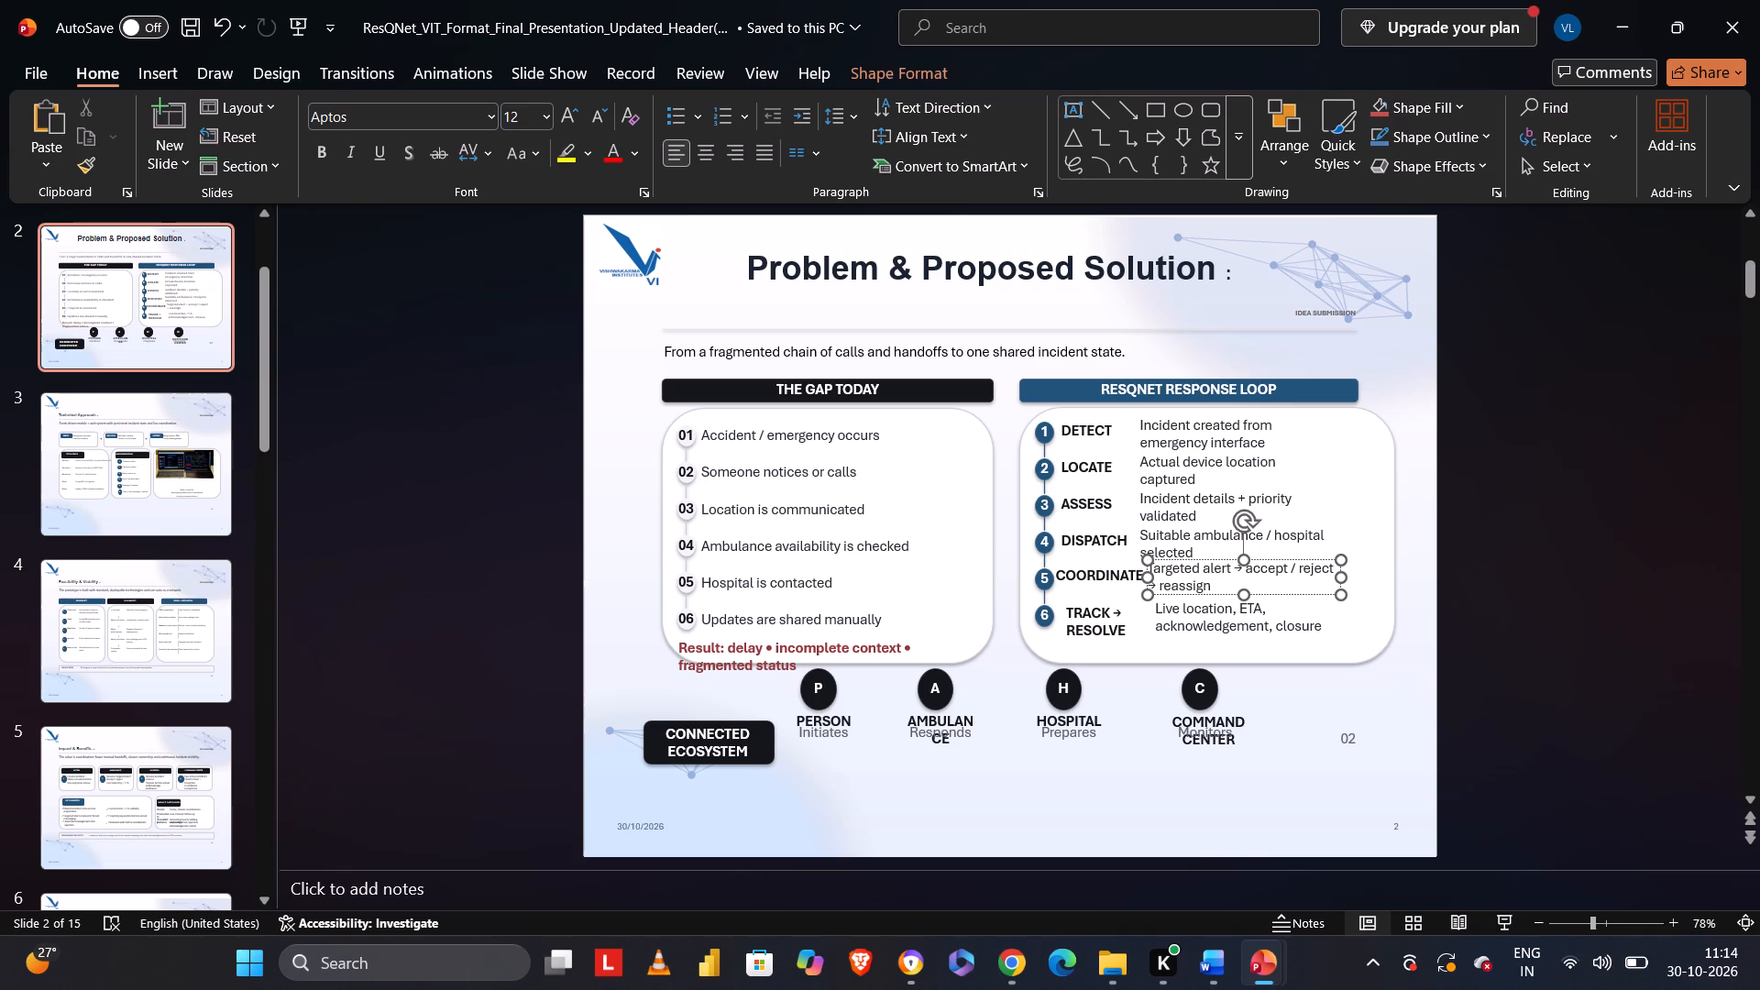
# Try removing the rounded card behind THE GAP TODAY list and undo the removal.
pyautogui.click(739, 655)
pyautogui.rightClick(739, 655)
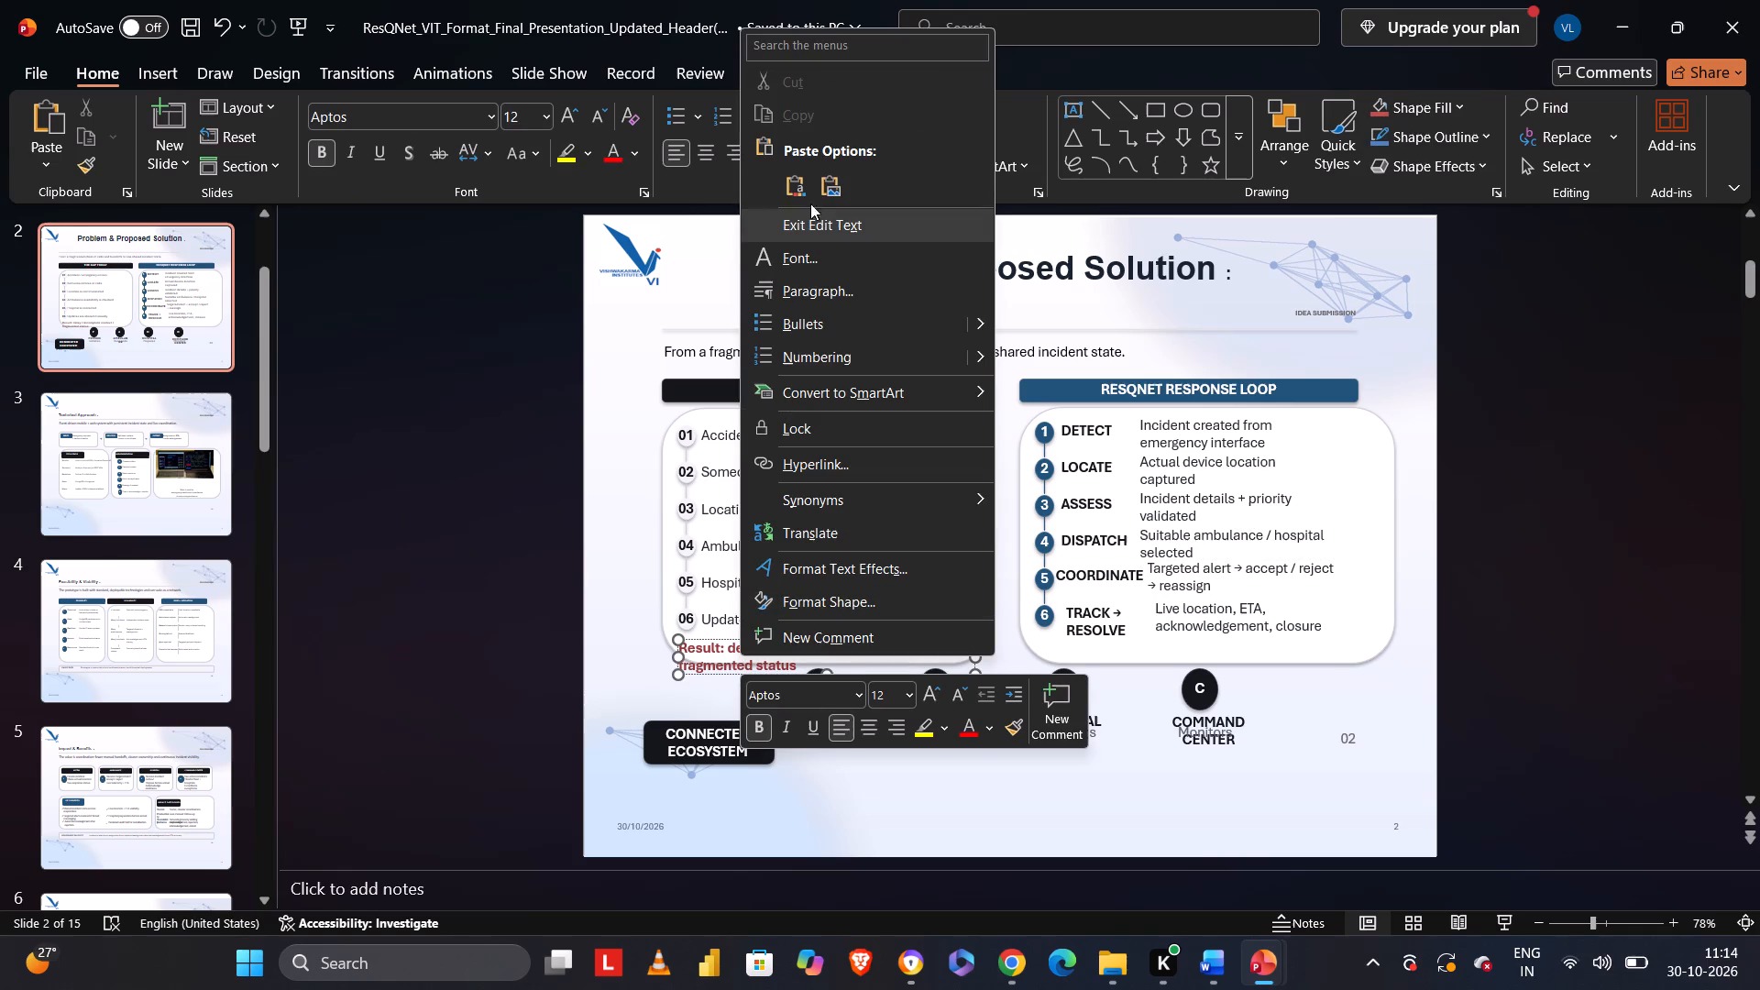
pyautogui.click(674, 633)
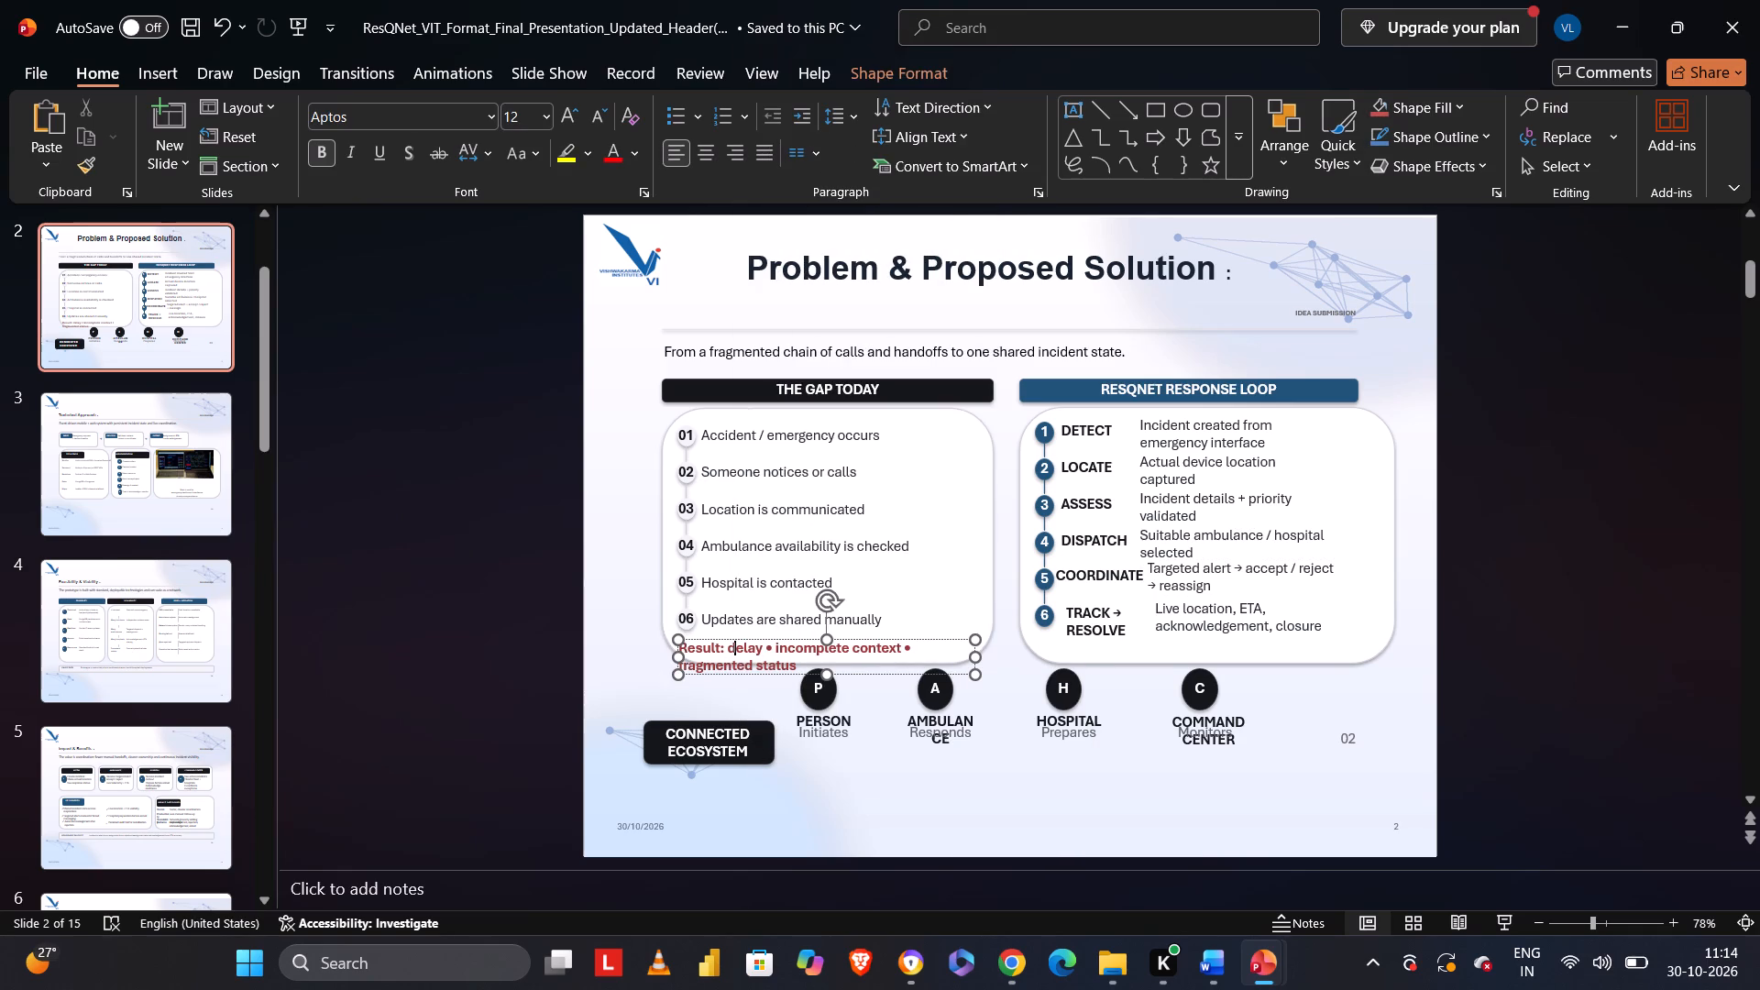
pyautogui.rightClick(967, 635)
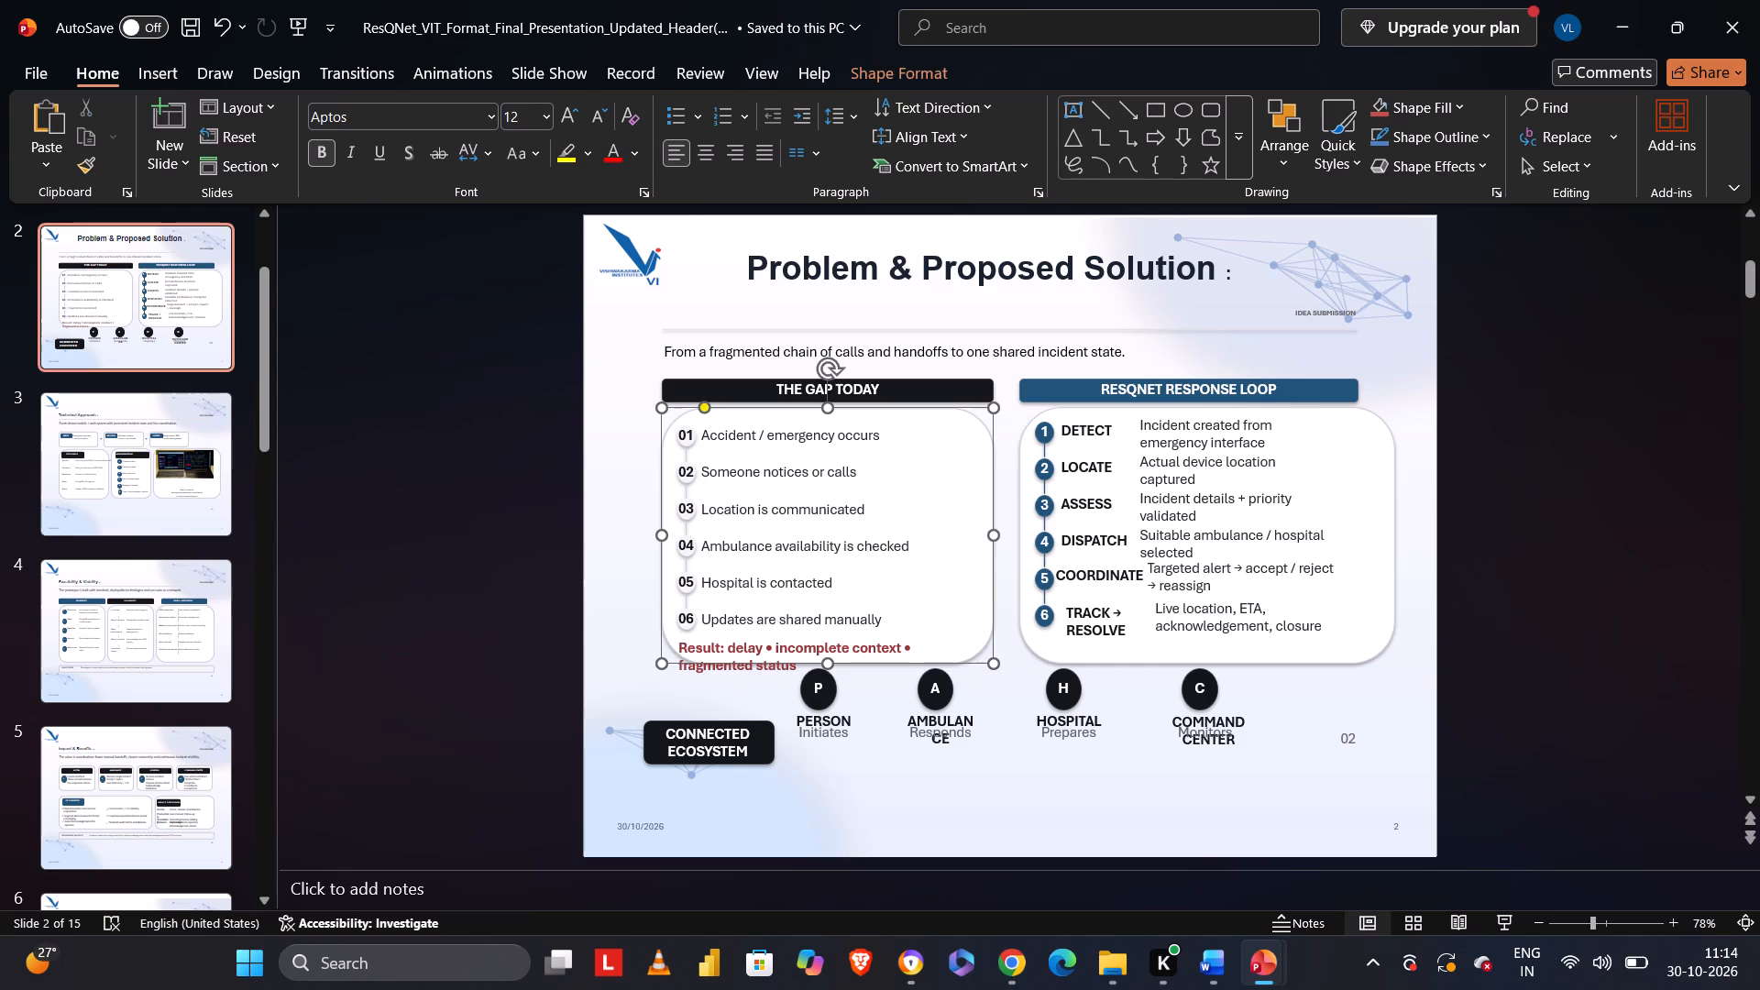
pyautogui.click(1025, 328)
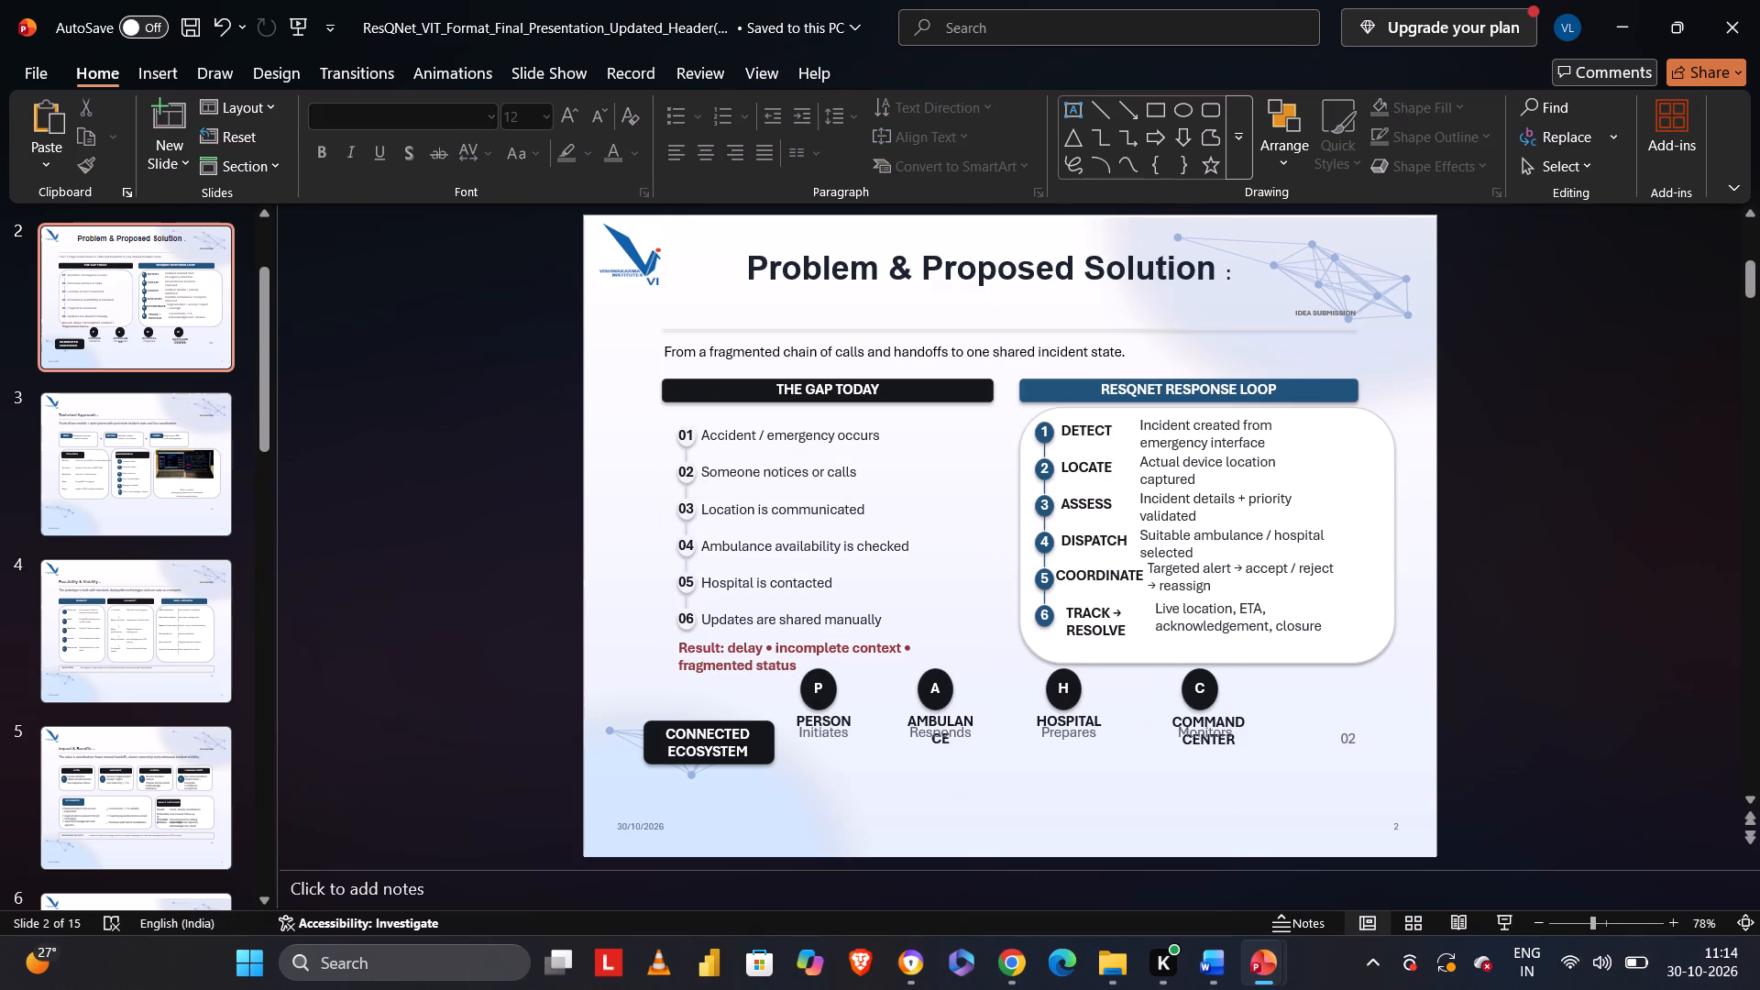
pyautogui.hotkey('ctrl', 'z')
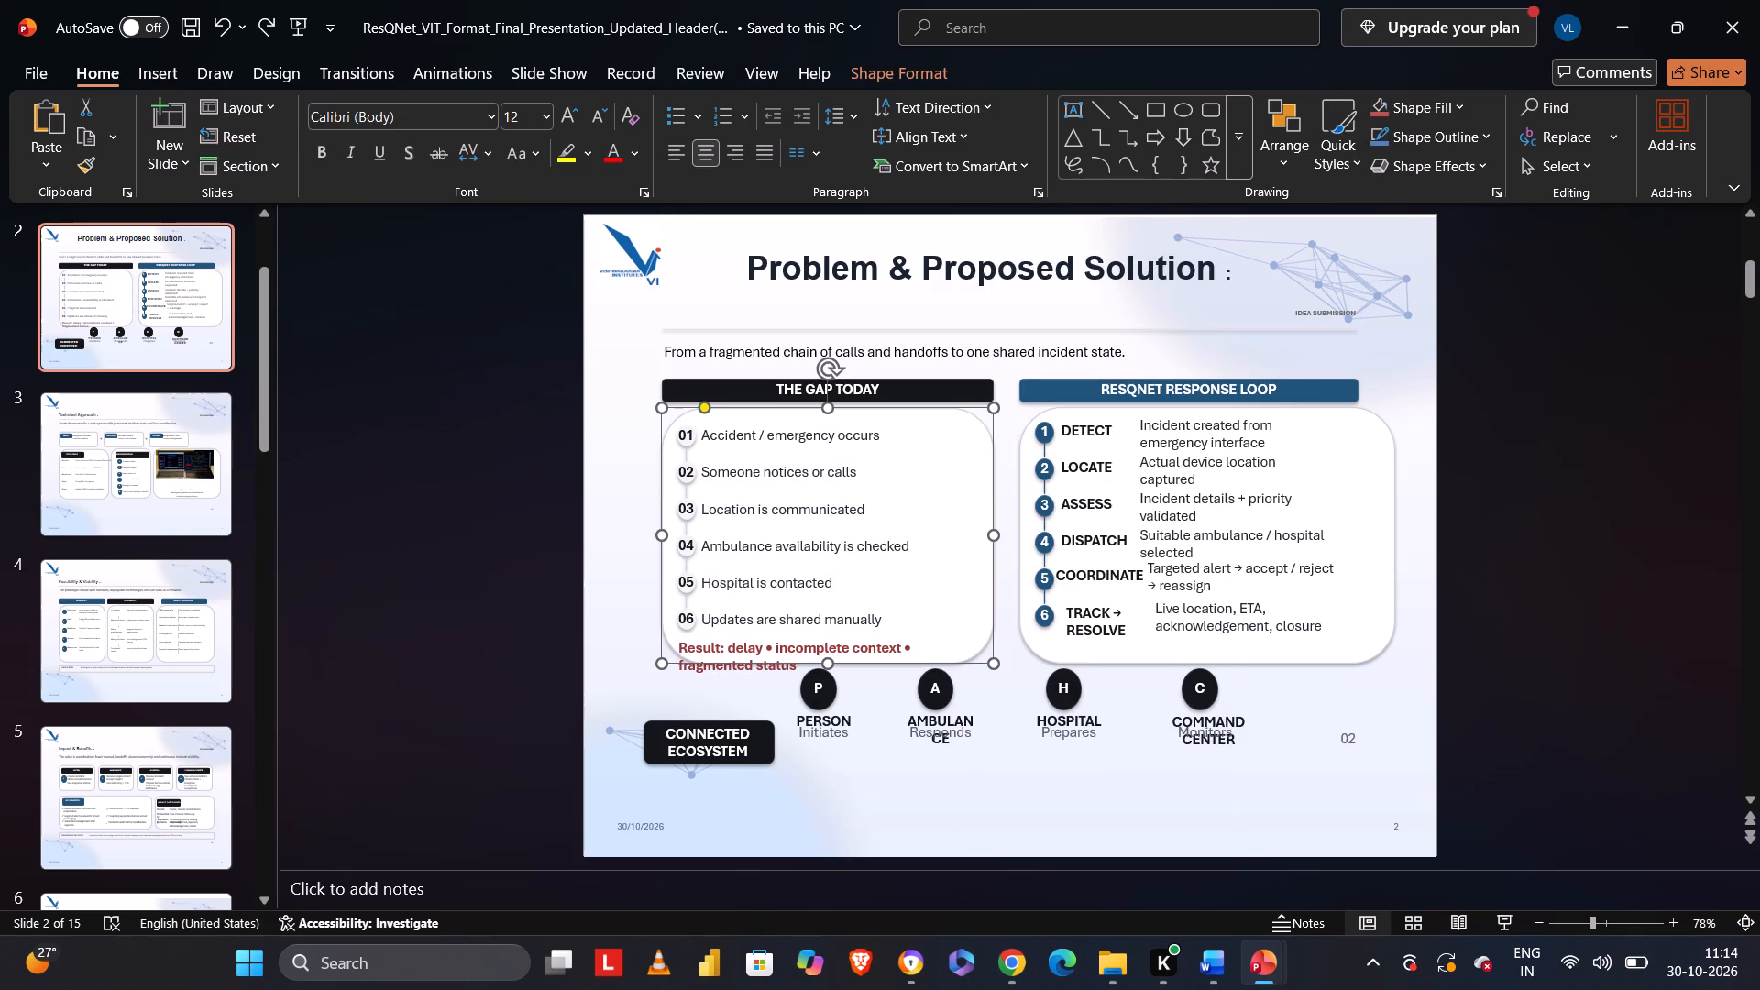
# Move the red "Result: delay • incomplete context • fragmented status" text out of the THE GAP TODAY card and cut it from the slide.
pyautogui.click(738, 665)
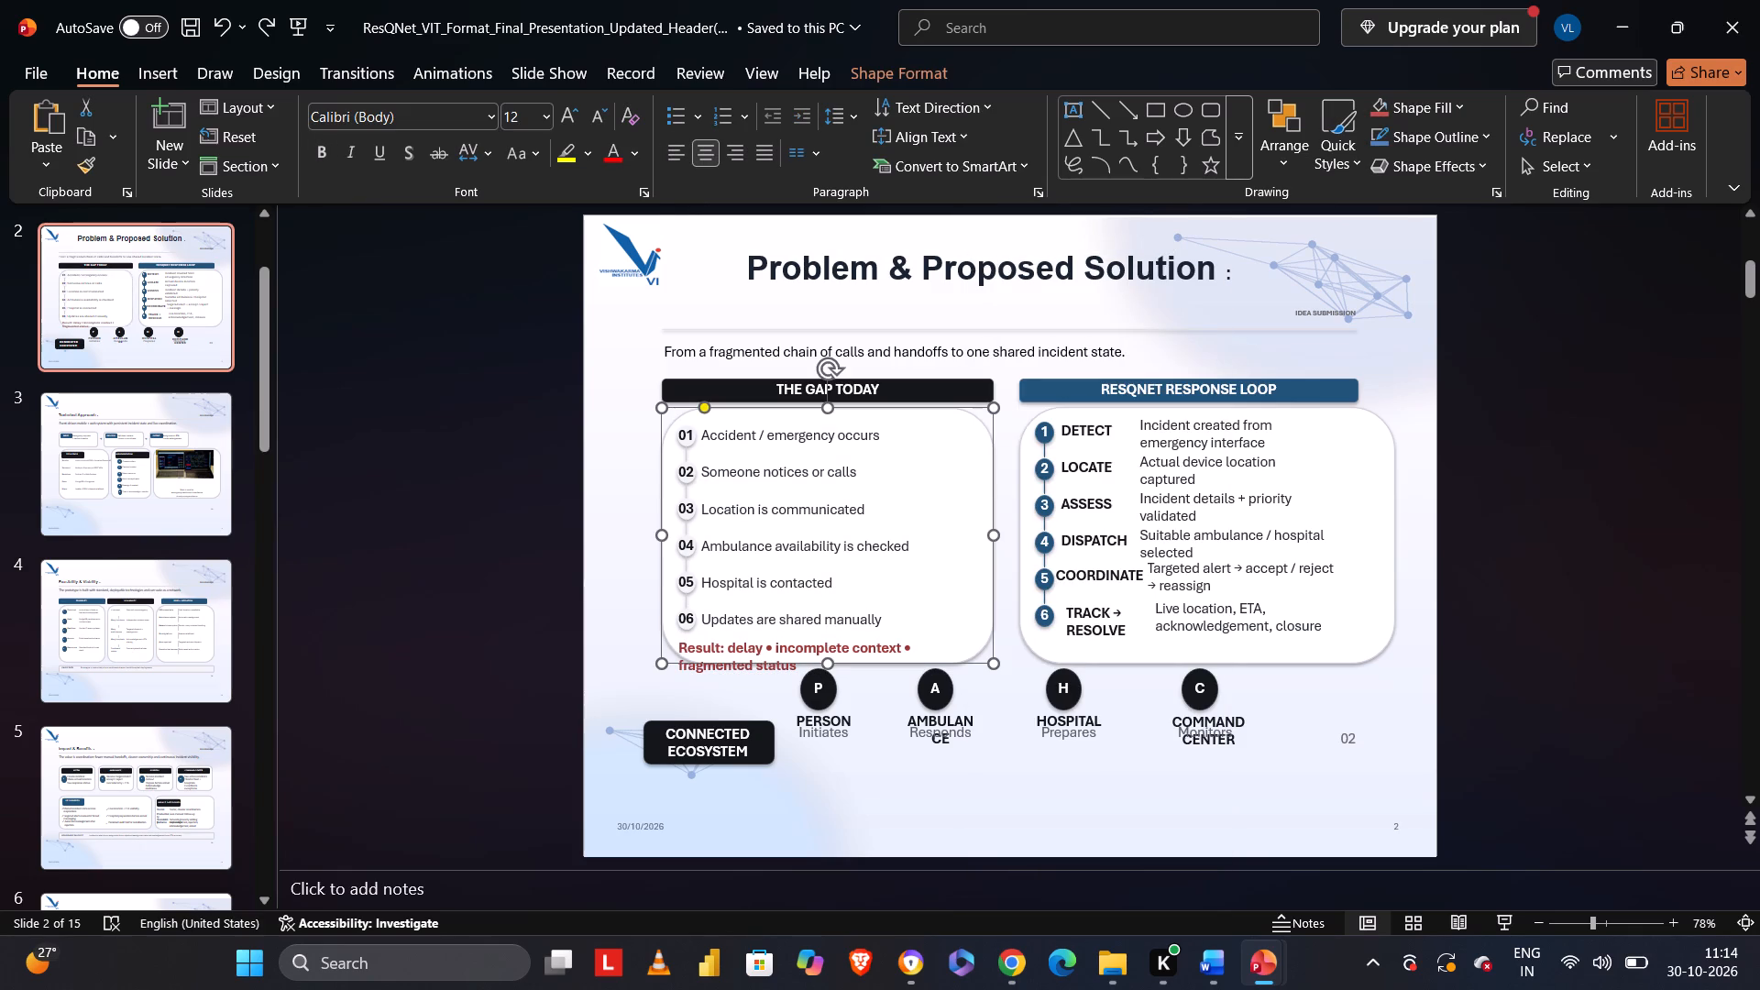
pyautogui.click(739, 653)
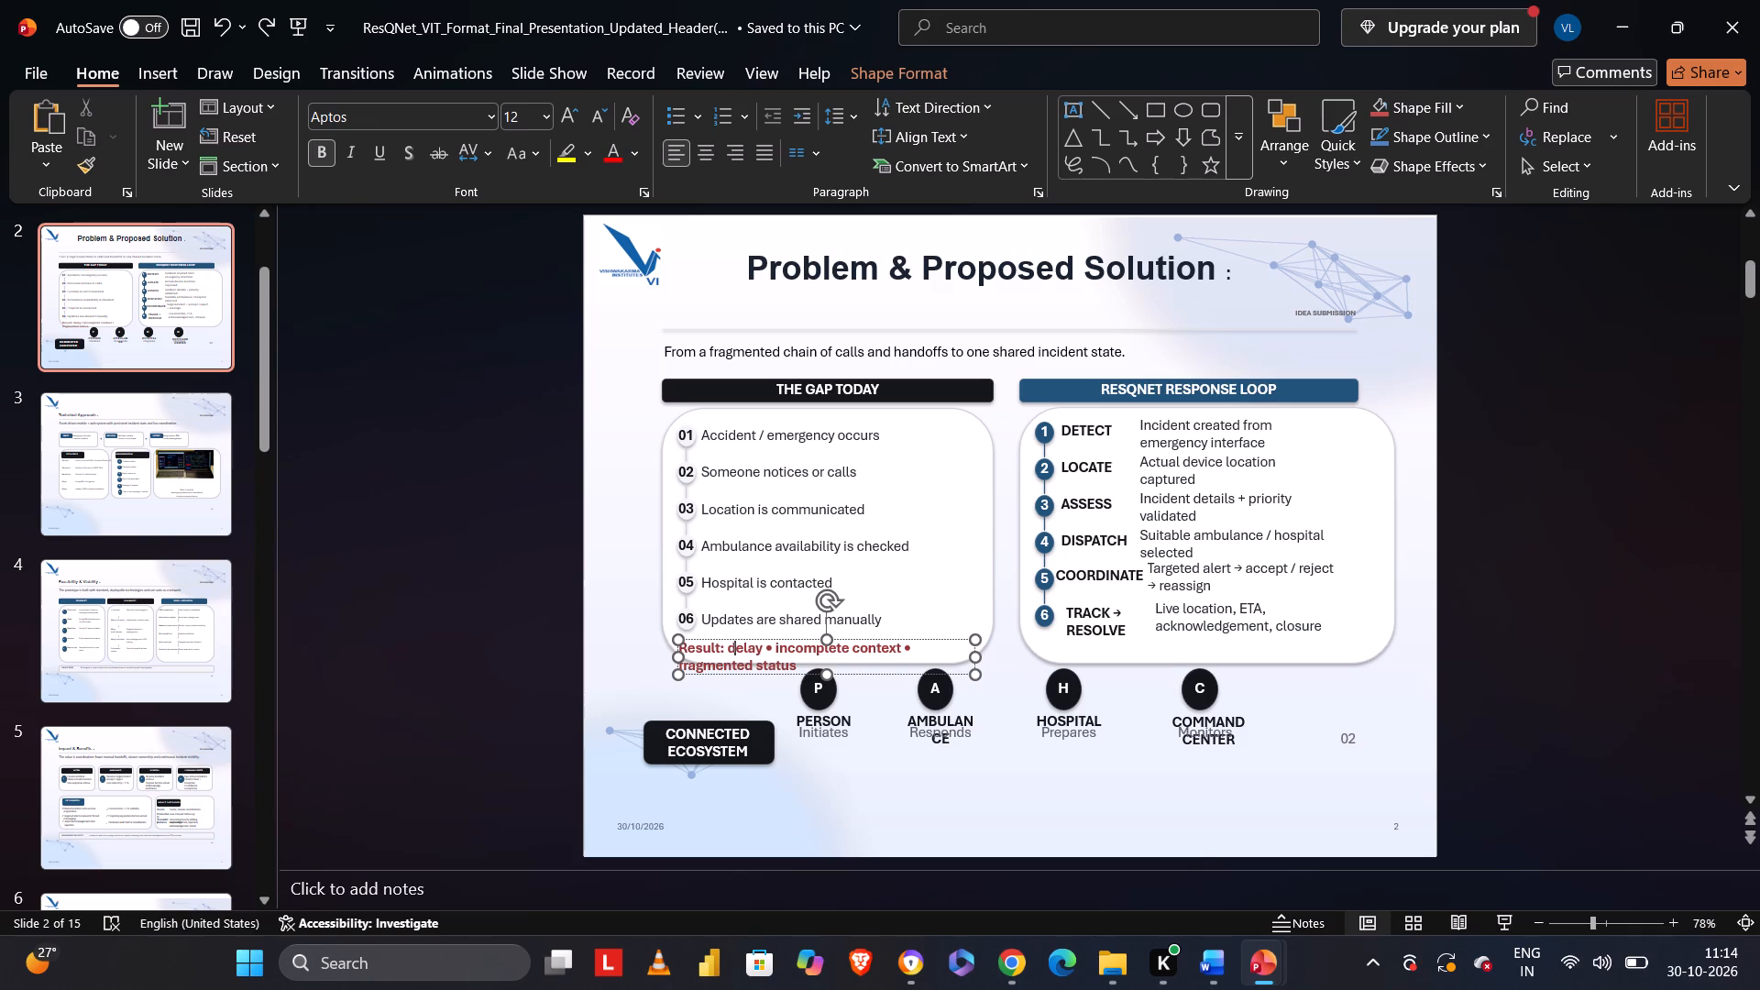
pyautogui.moveTo(688, 642); pyautogui.dragTo(836, 793)
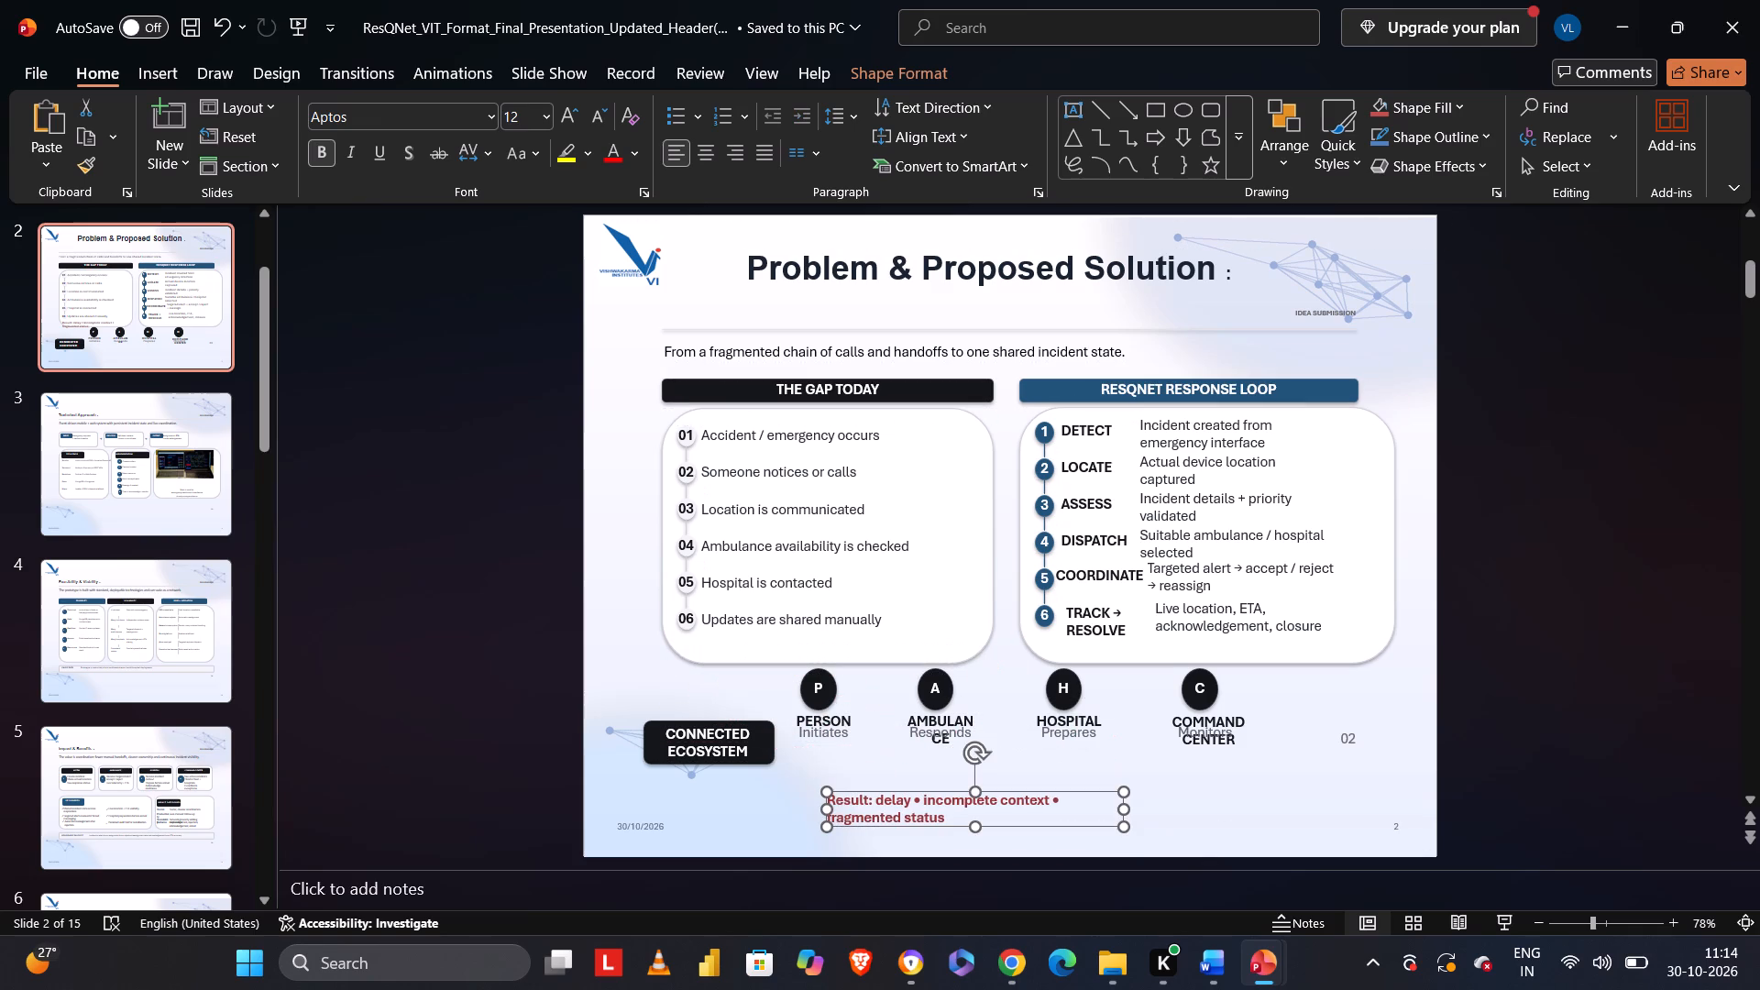
pyautogui.rightClick(847, 793)
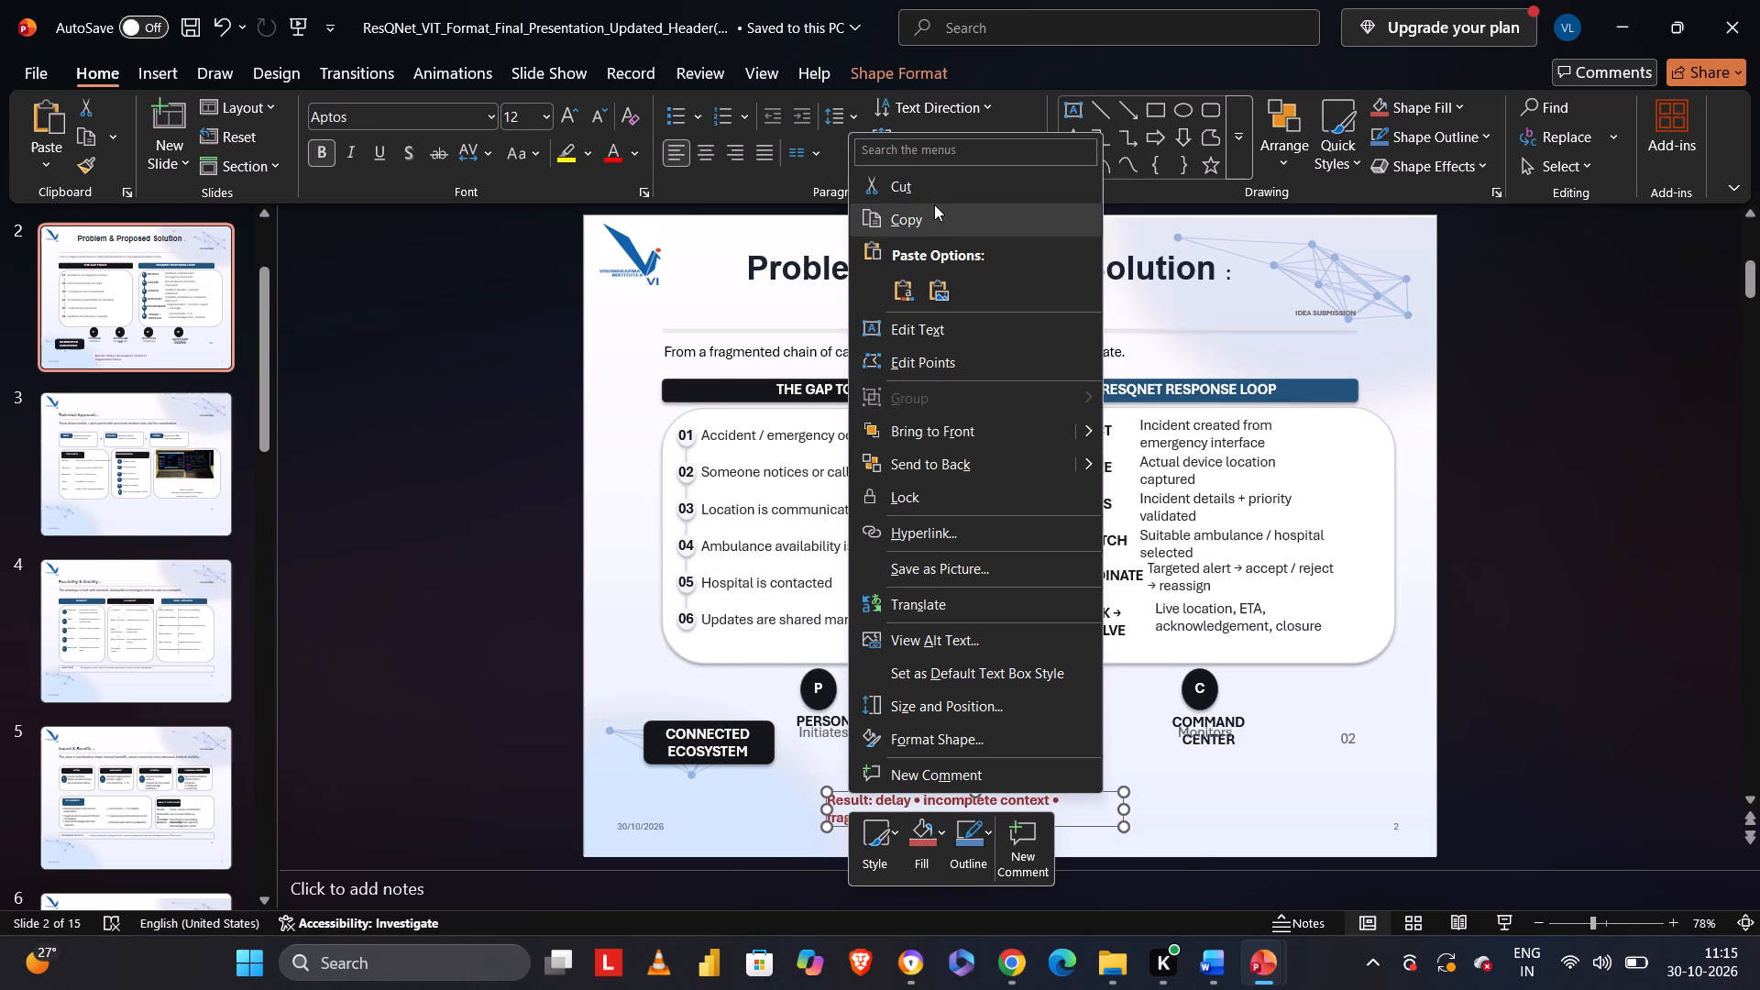
pyautogui.click(934, 201)
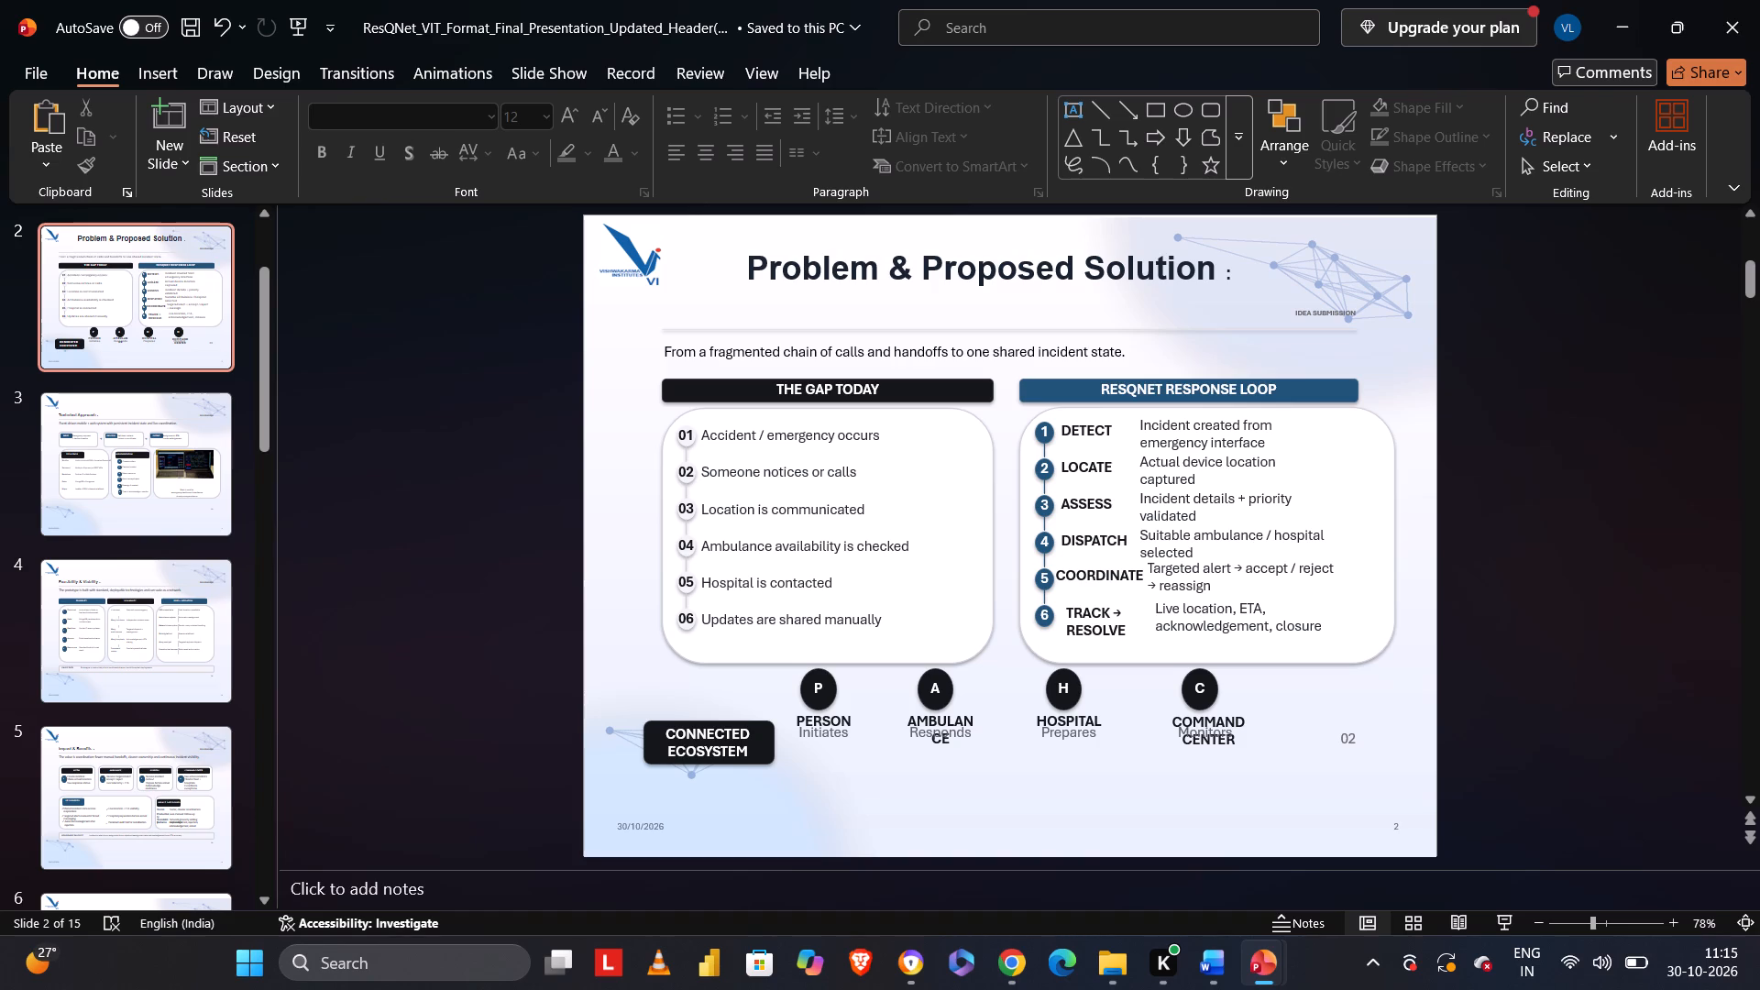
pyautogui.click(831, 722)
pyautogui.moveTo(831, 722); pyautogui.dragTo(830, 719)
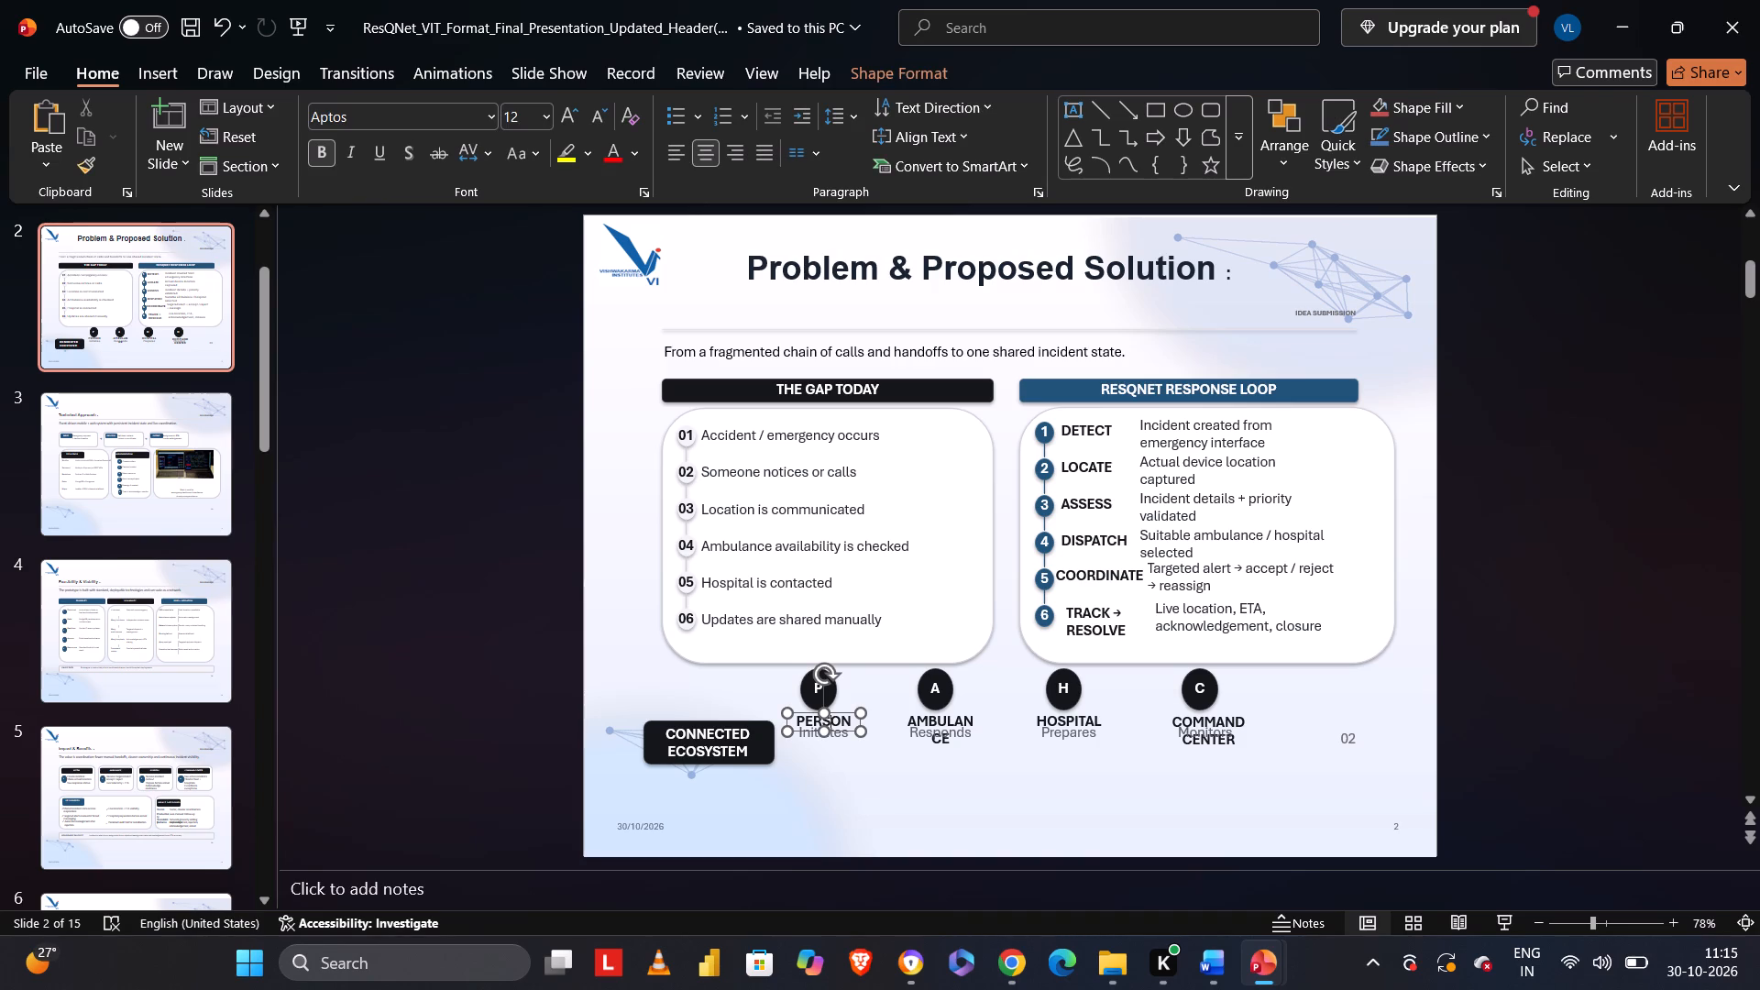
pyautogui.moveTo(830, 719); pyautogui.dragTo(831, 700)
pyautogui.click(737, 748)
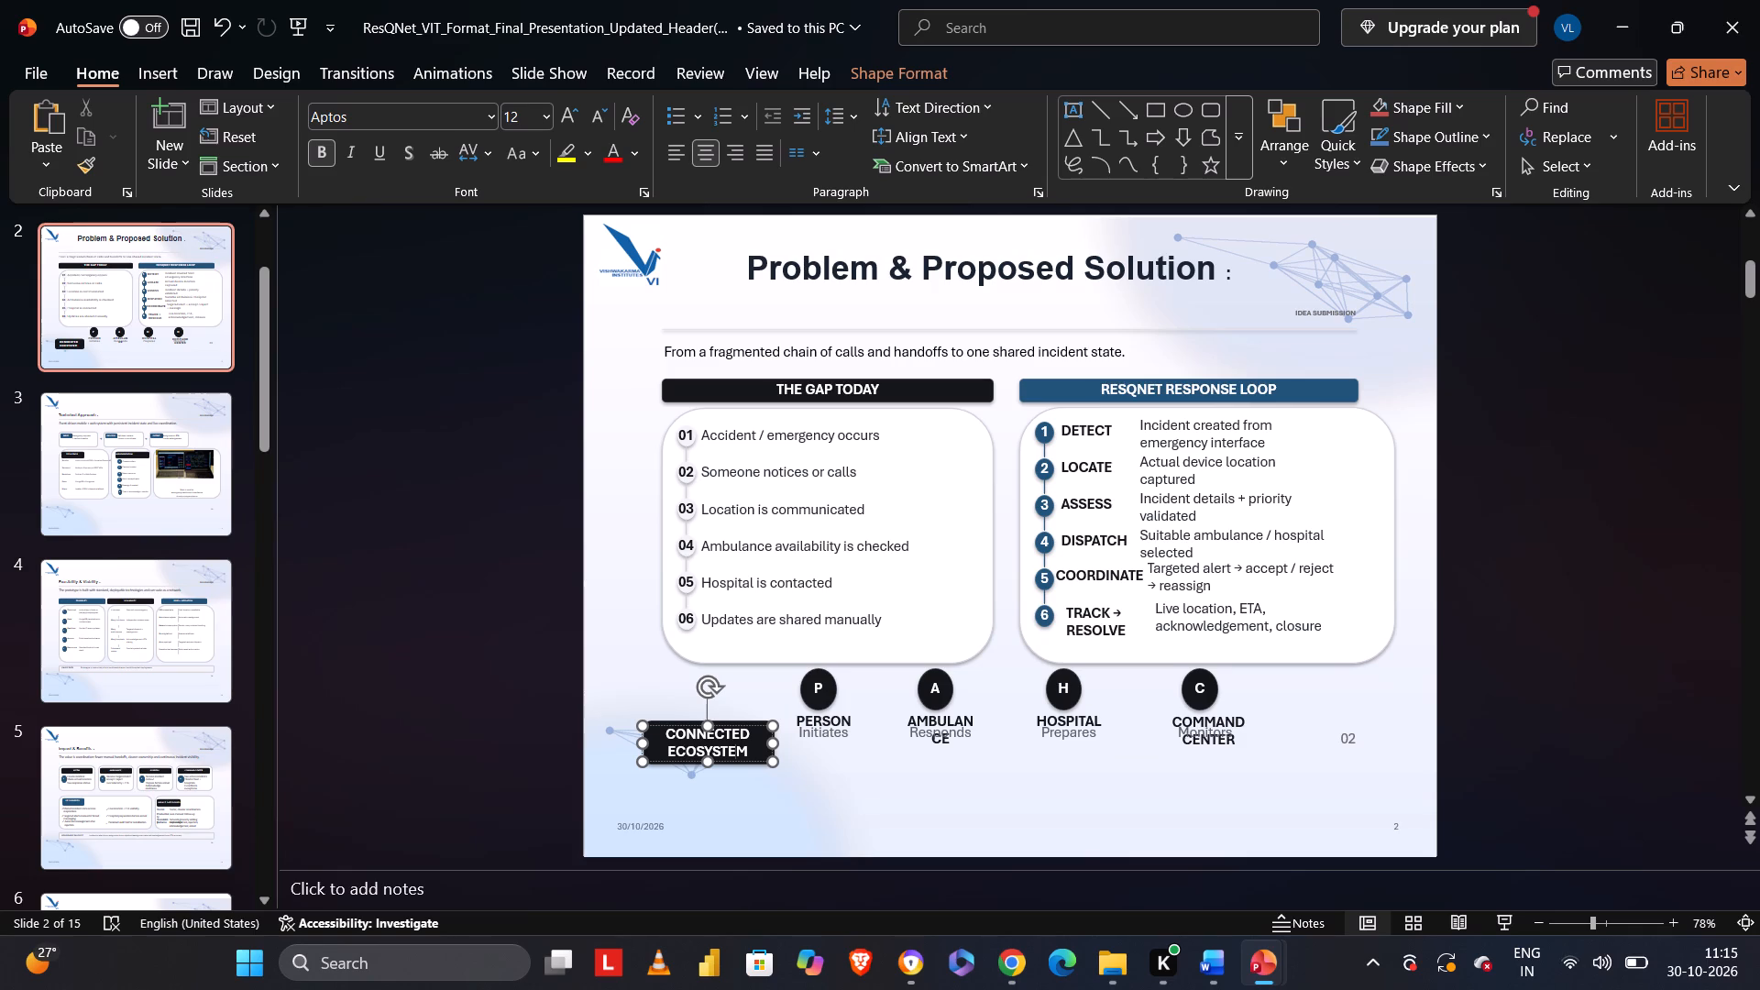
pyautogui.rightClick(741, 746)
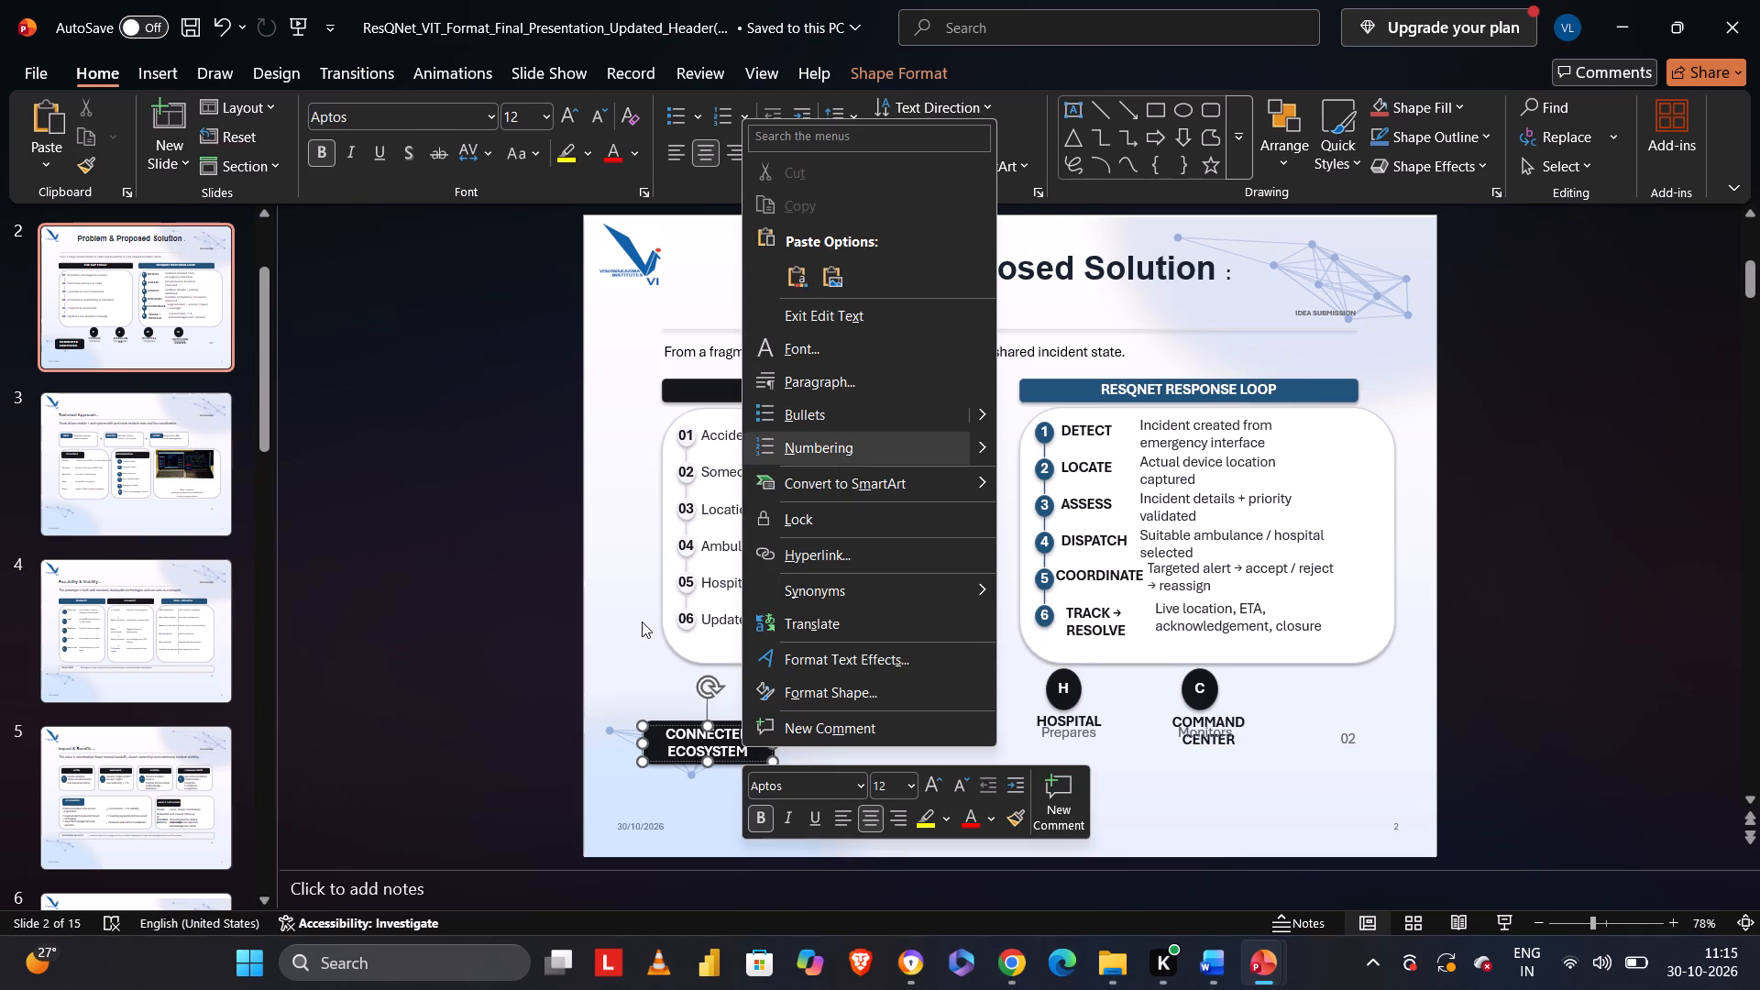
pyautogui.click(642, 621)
# Move the Responds caption down clear of the AMBULANCE label and widen that label's text box to fit the word on one line.
pyautogui.click(931, 735)
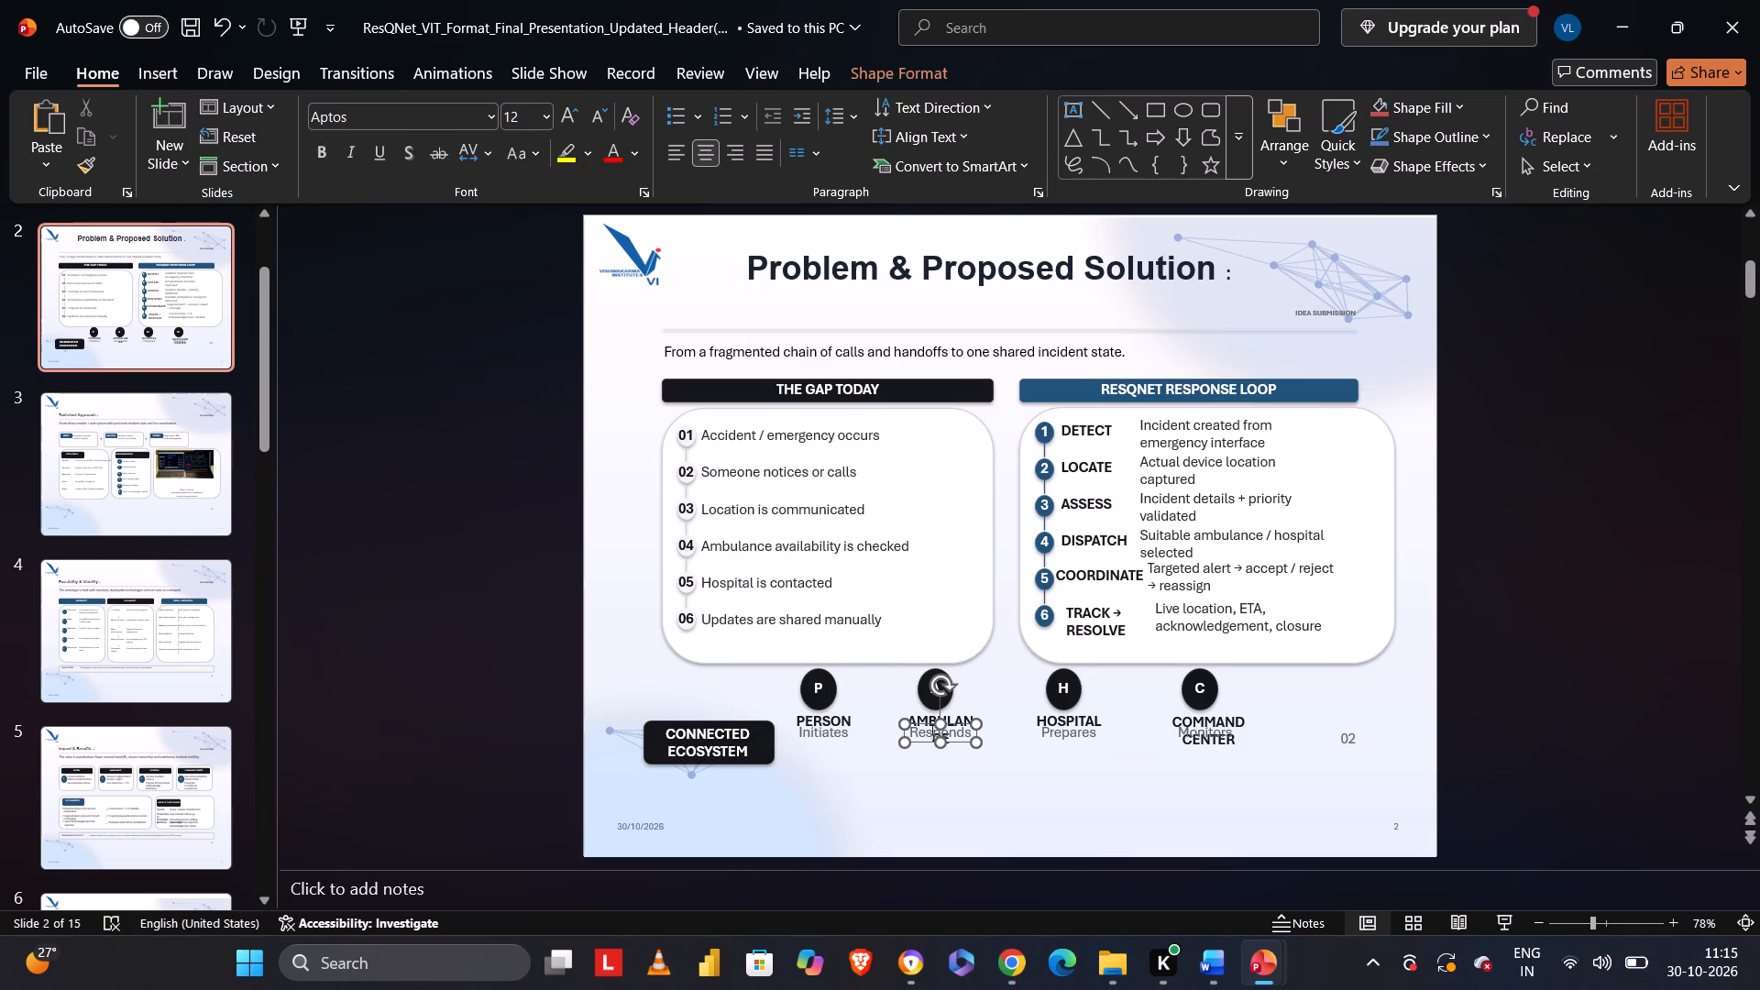
pyautogui.moveTo(911, 726); pyautogui.dragTo(912, 769)
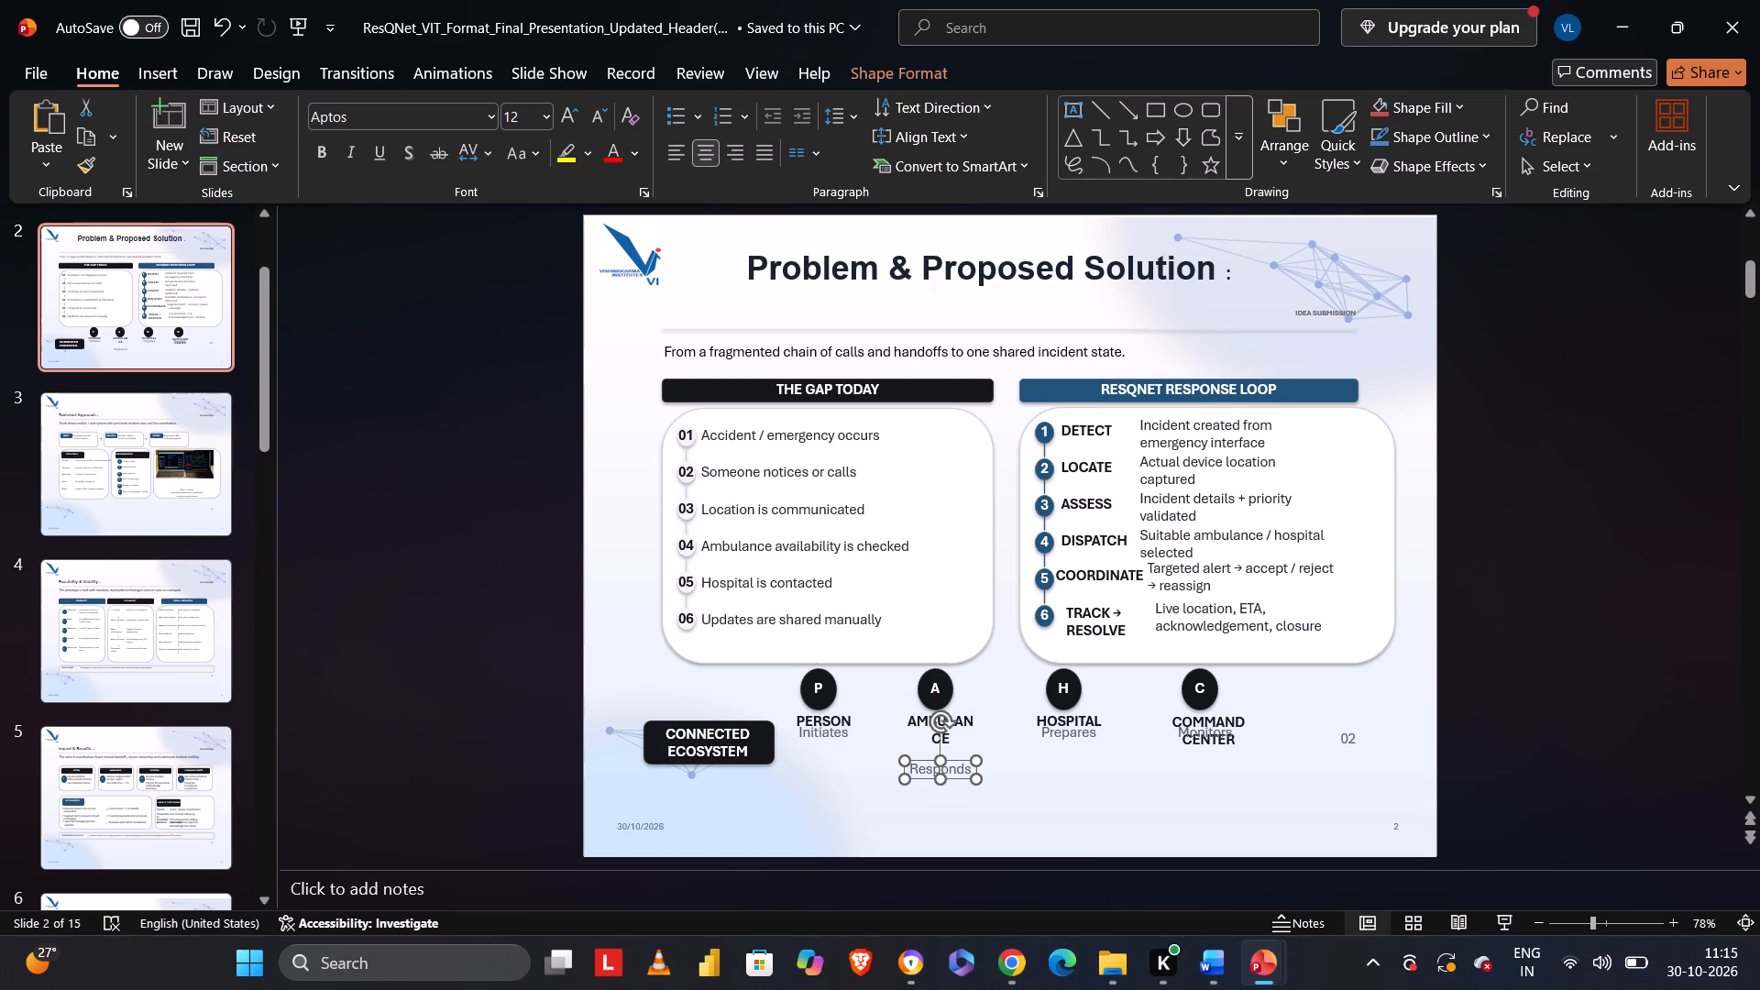
pyautogui.click(918, 722)
pyautogui.moveTo(977, 731); pyautogui.dragTo(986, 730)
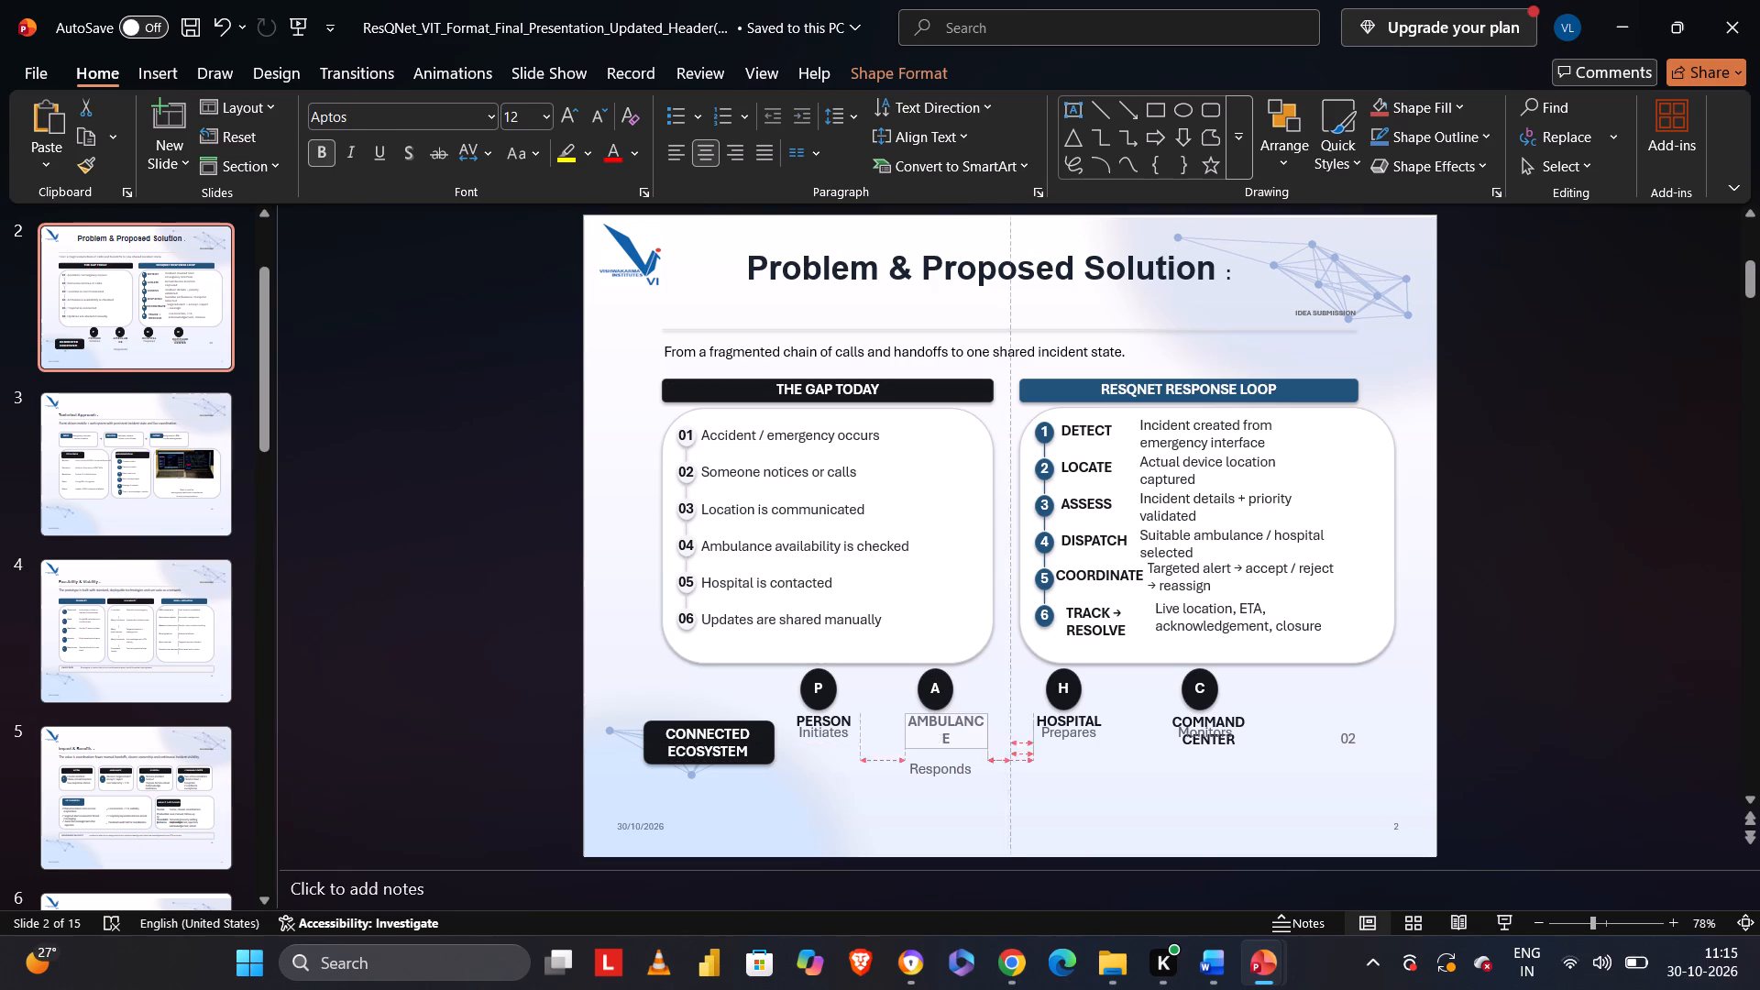
pyautogui.moveTo(986, 730); pyautogui.dragTo(994, 729)
# Position the Initiates, Responds and Prepares captions just below the PERSON, AMBULANCE and HOSPITAL labels so they no longer overlap.
pyautogui.click(1090, 733)
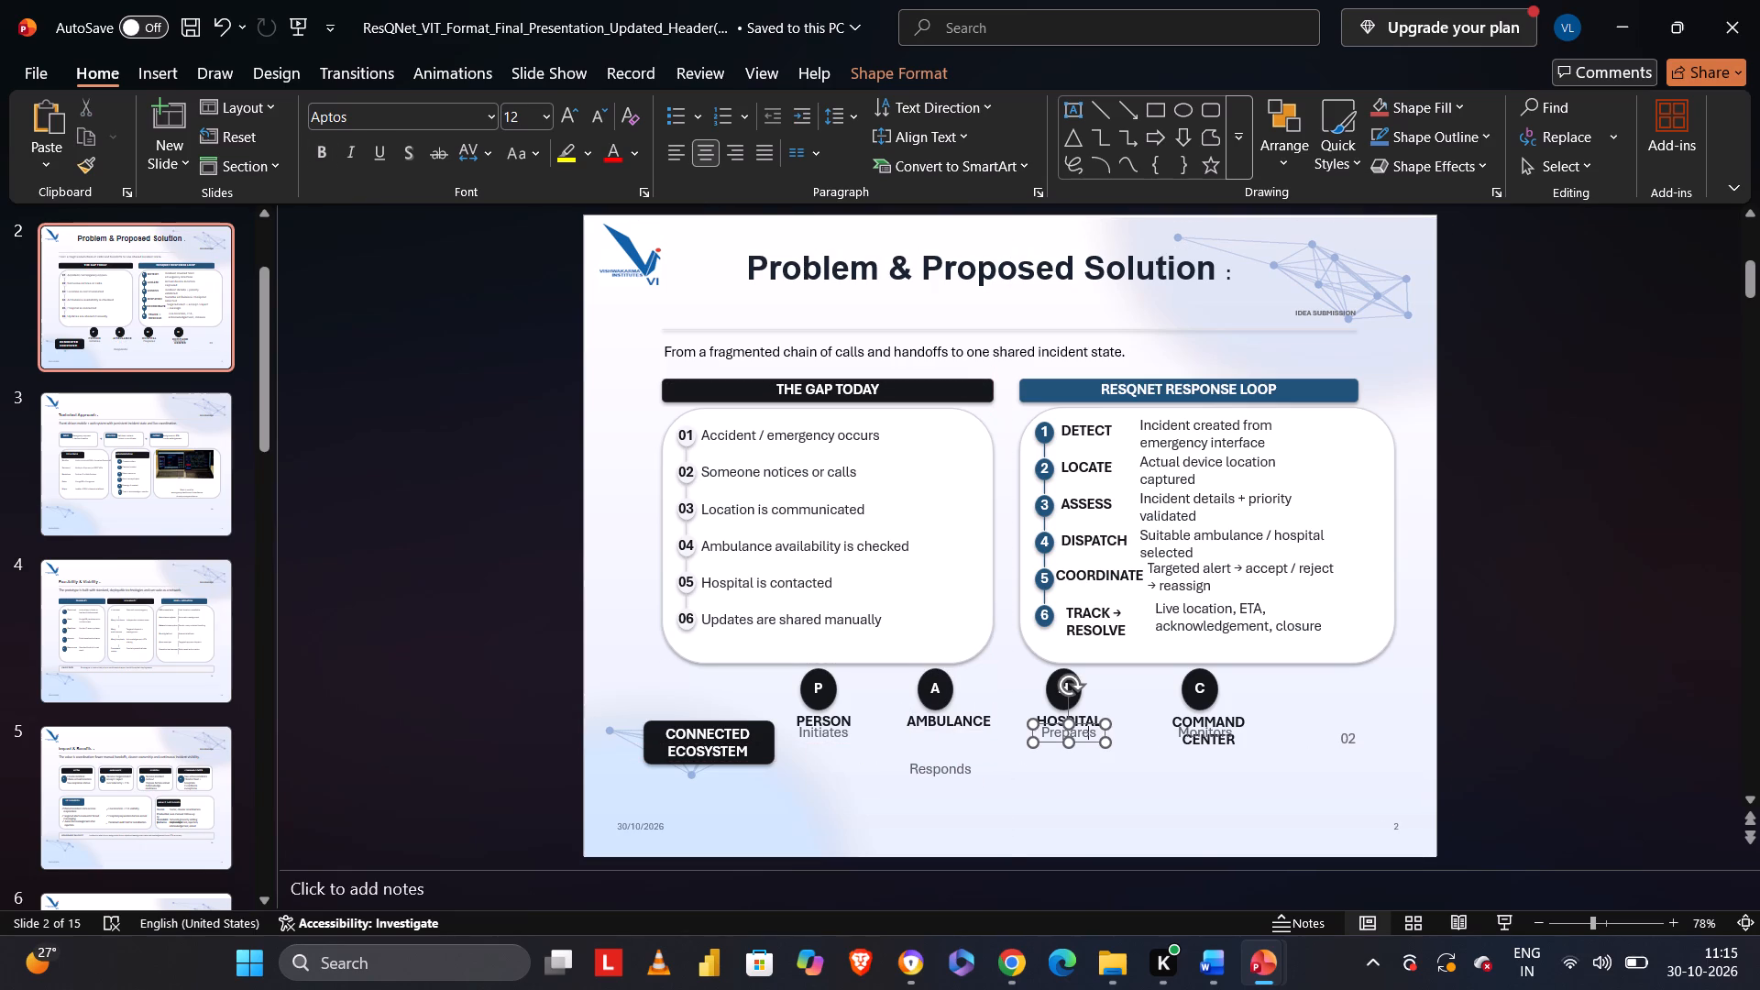
pyautogui.click(841, 738)
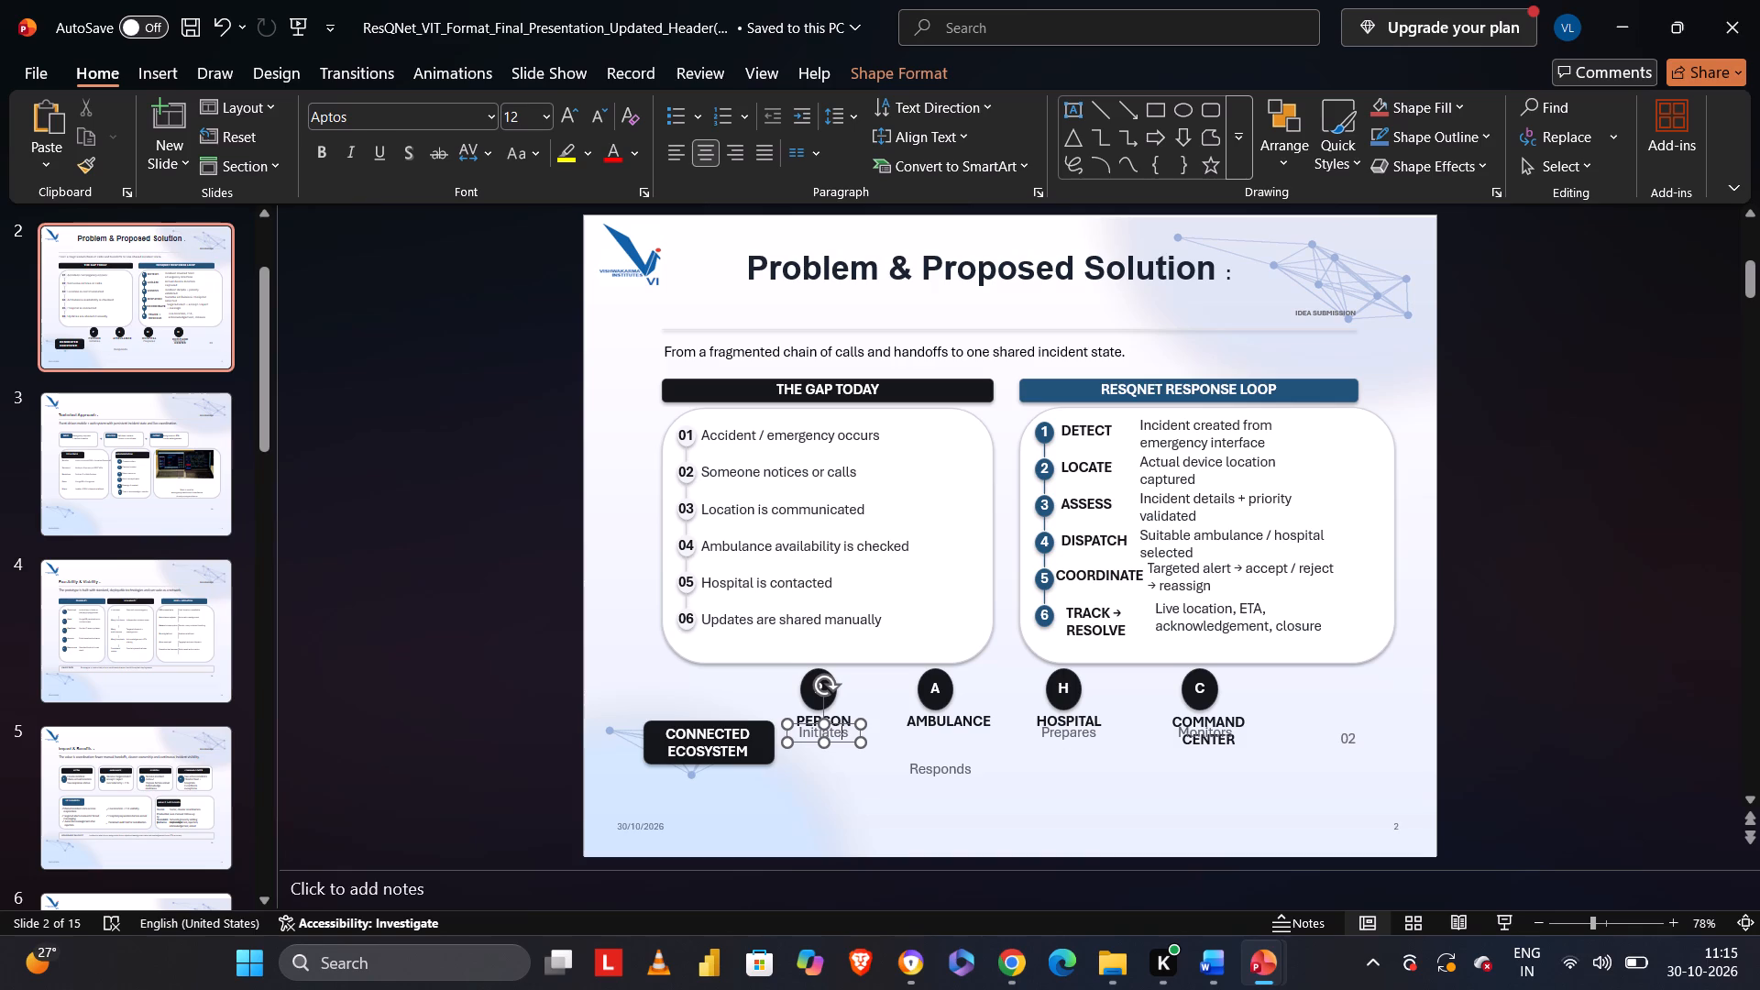
pyautogui.moveTo(831, 724); pyautogui.dragTo(831, 732)
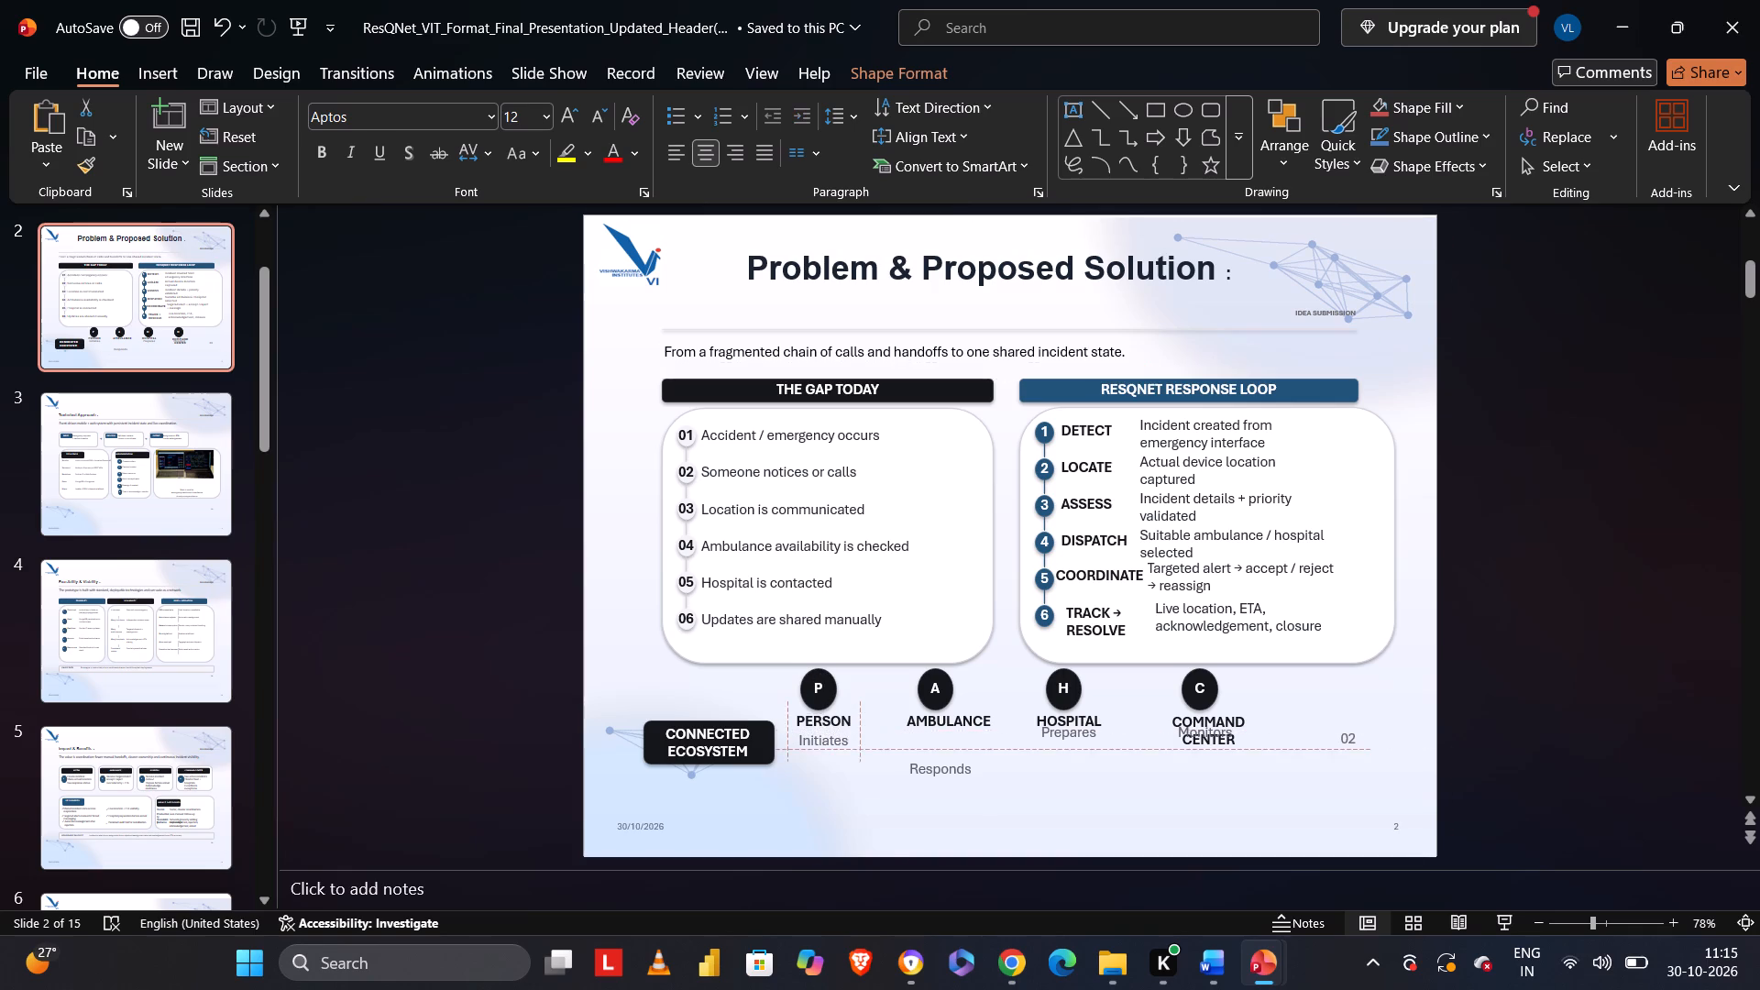
pyautogui.moveTo(831, 732); pyautogui.dragTo(831, 734)
pyautogui.click(939, 769)
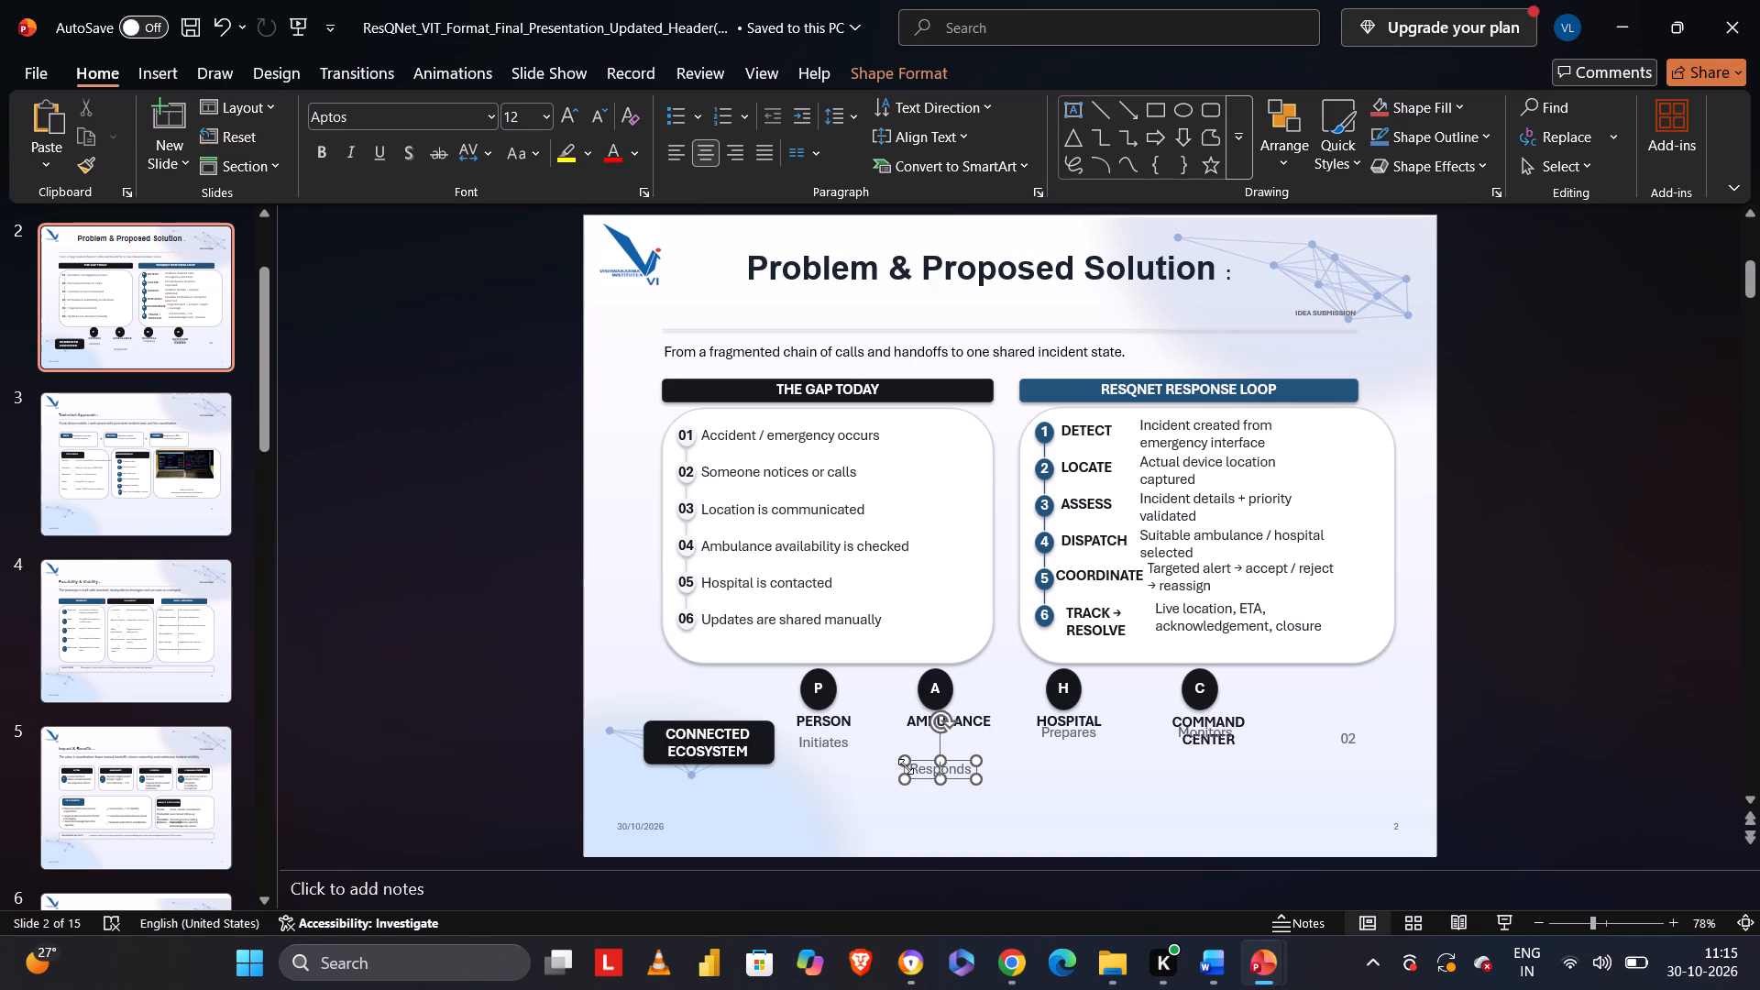
pyautogui.moveTo(905, 768); pyautogui.dragTo(909, 756)
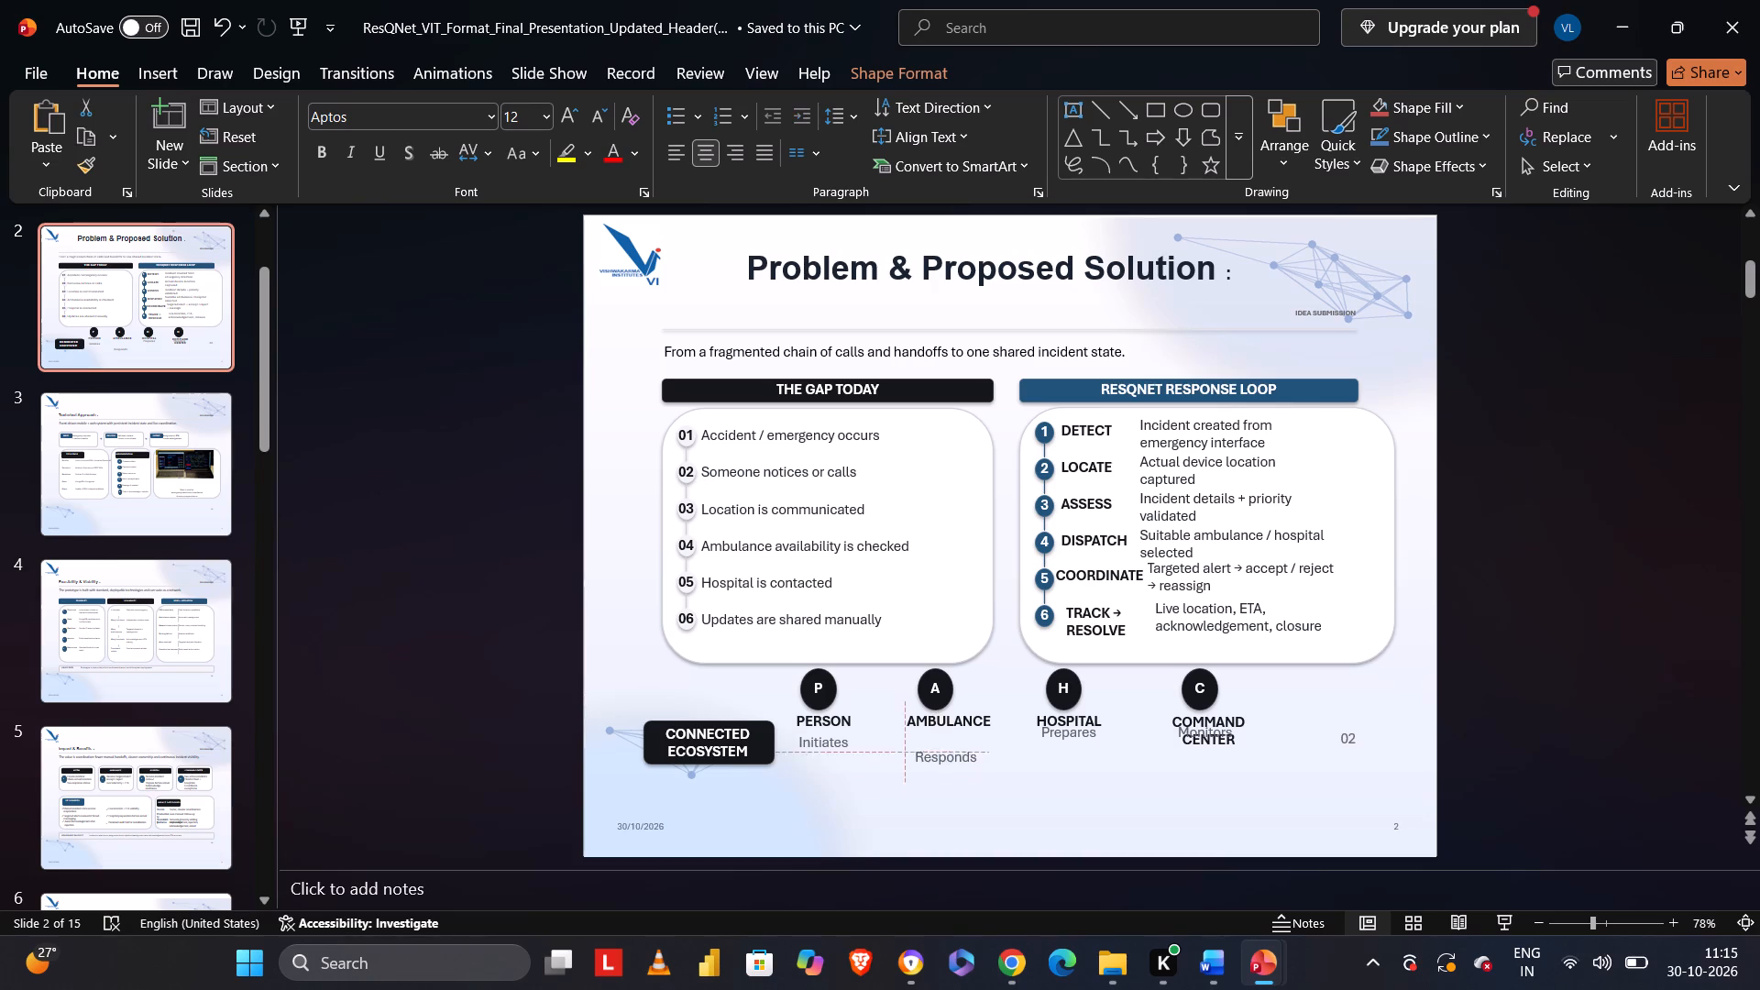
pyautogui.moveTo(909, 756); pyautogui.dragTo(913, 745)
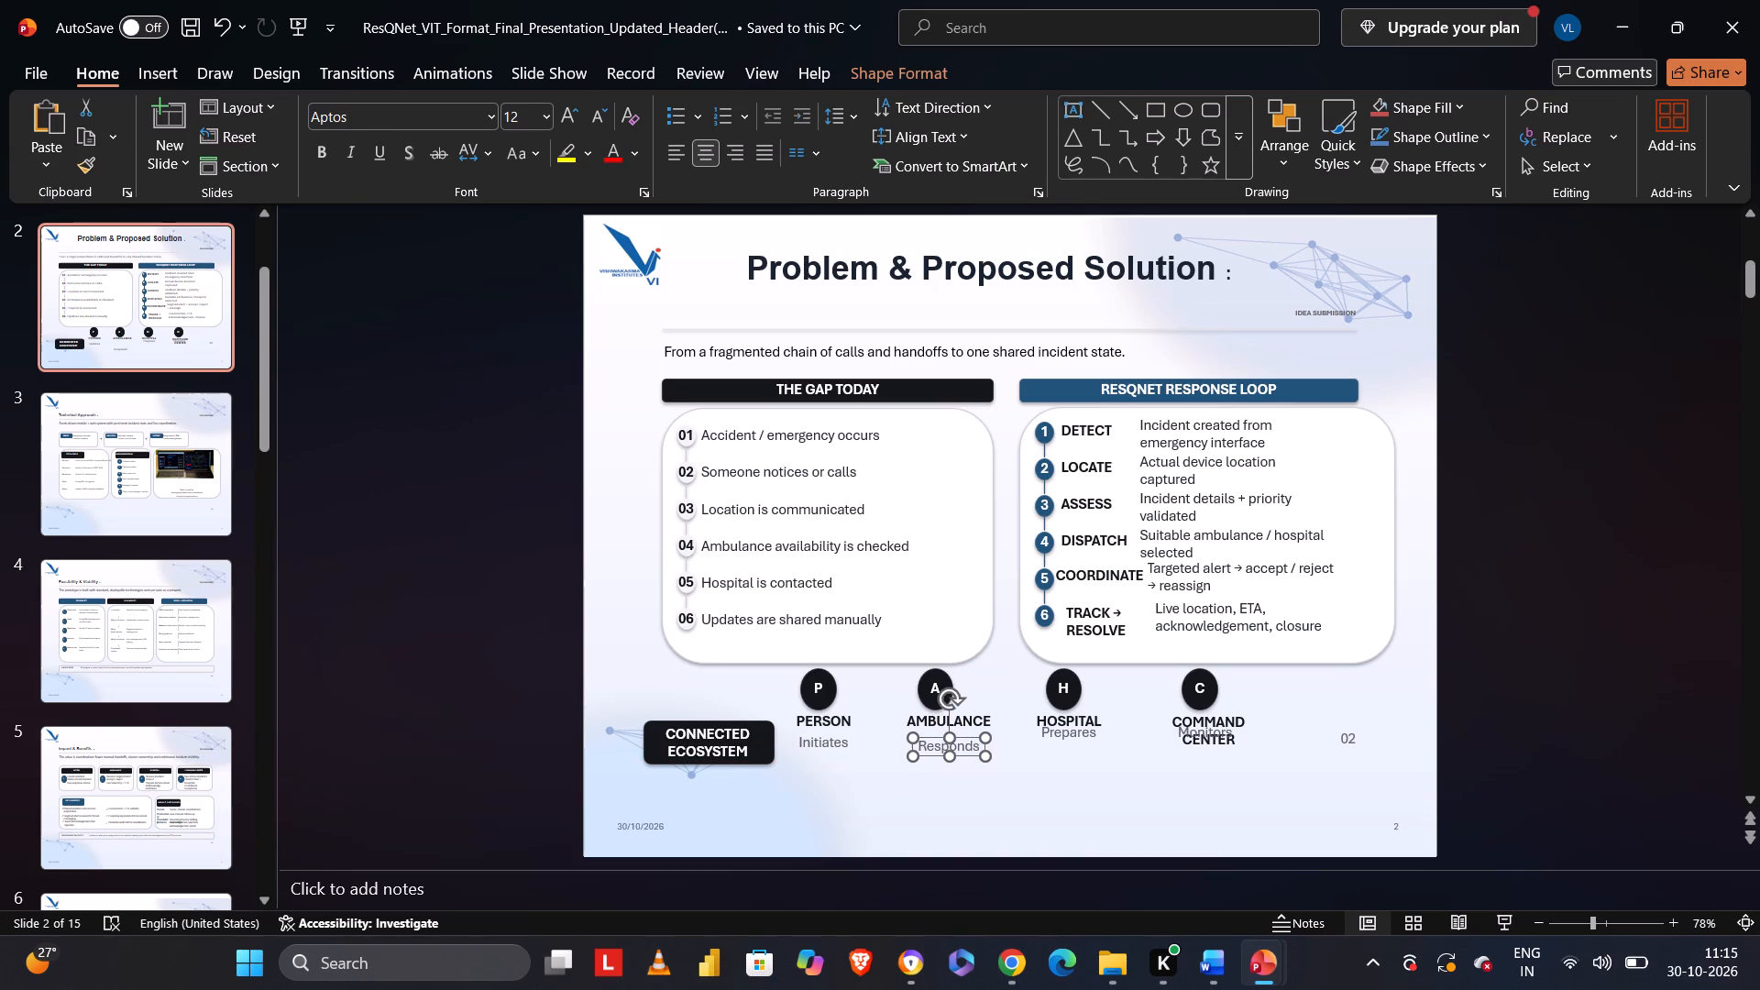
pyautogui.click(1075, 734)
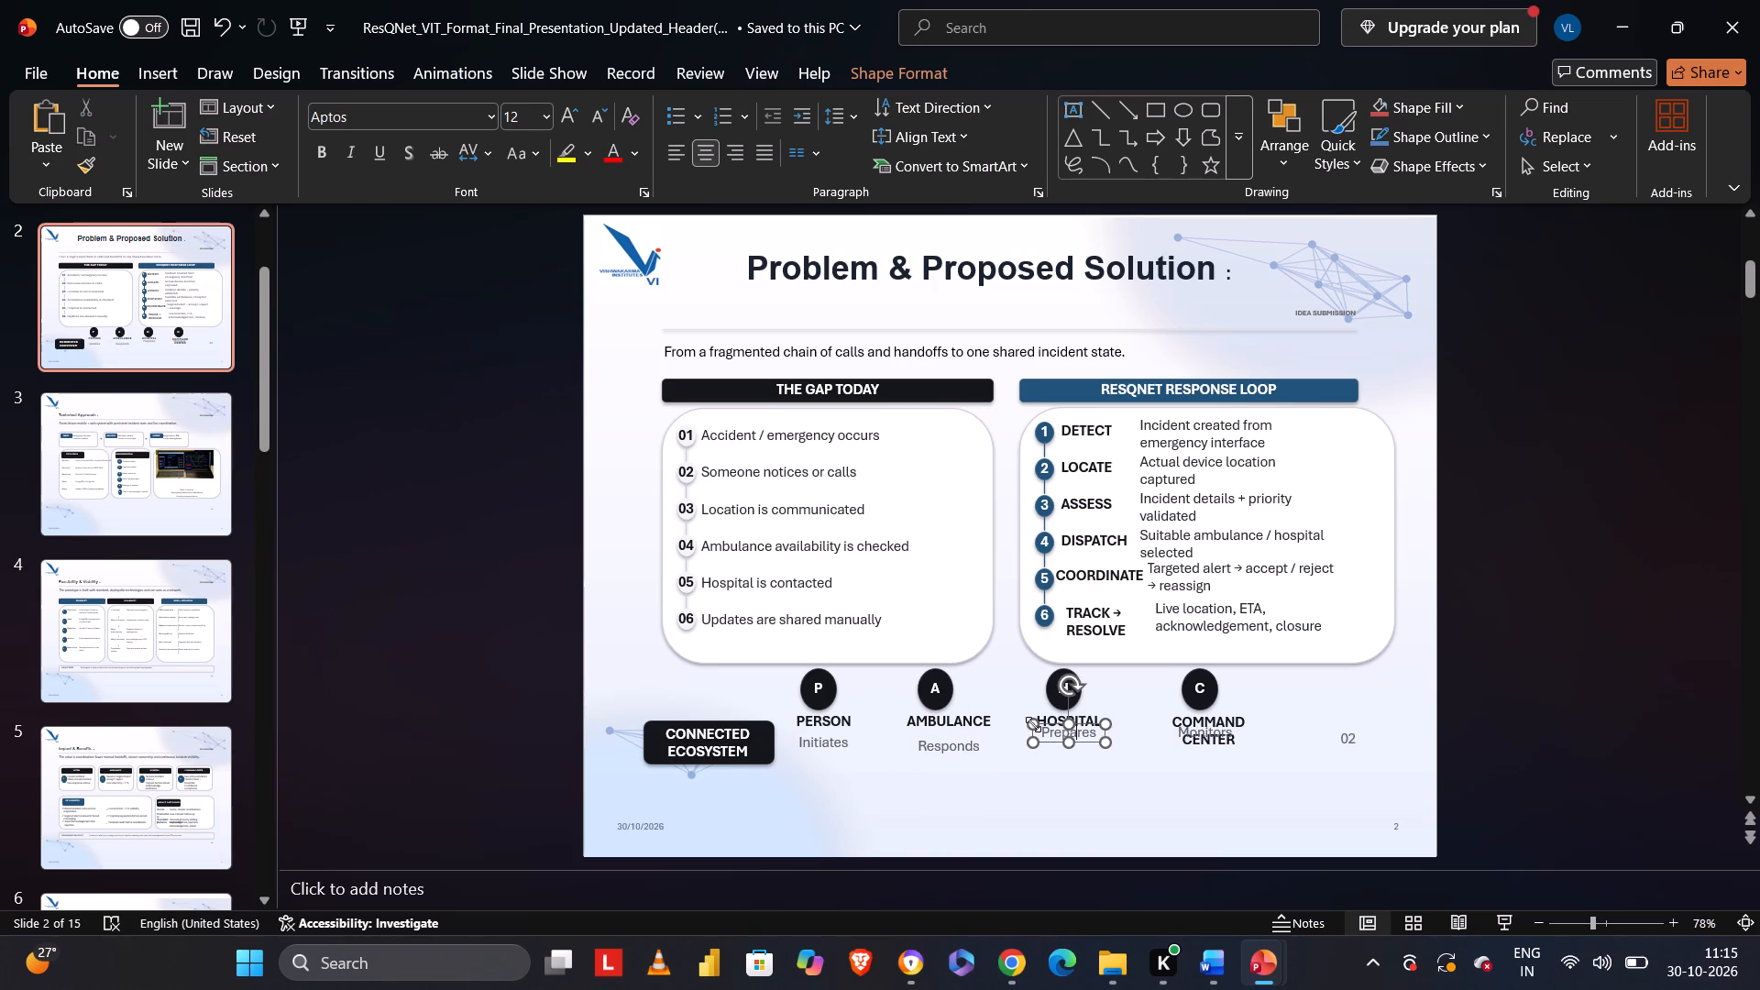
pyautogui.moveTo(1055, 721); pyautogui.dragTo(1055, 736)
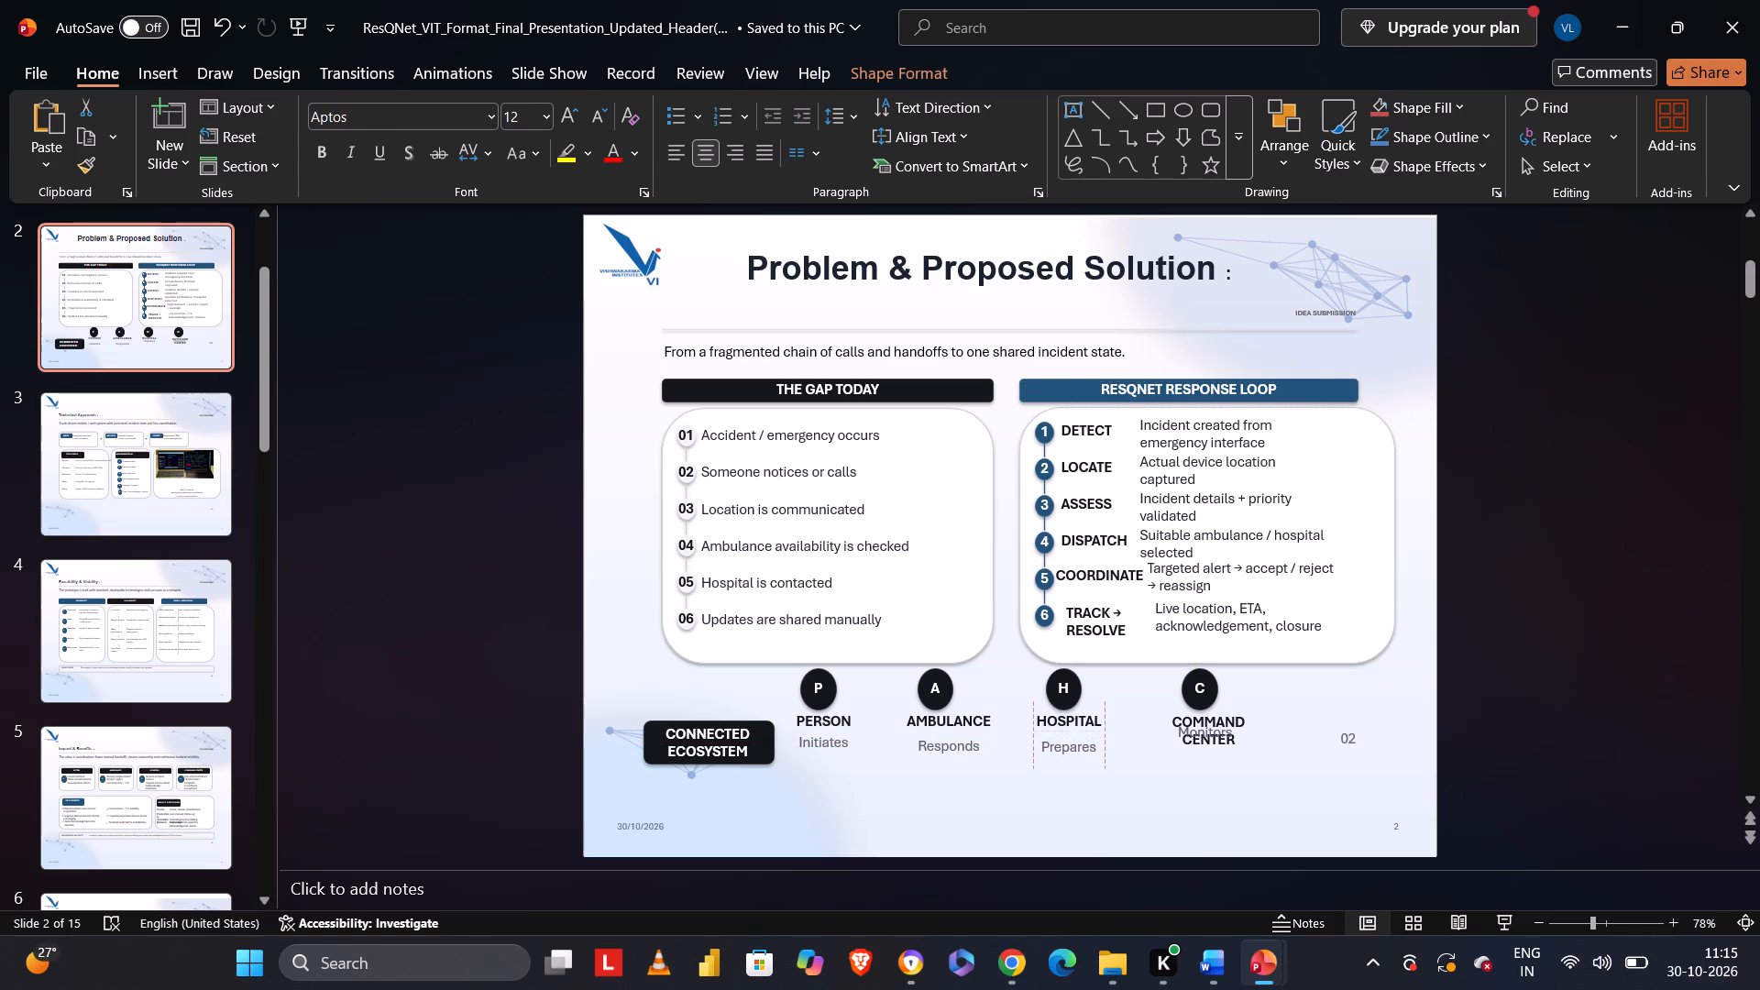
# Move the COMMAND CENTER label aside, up and to the right, and lower the Monitors caption beneath the C circle.
pyautogui.click(1199, 720)
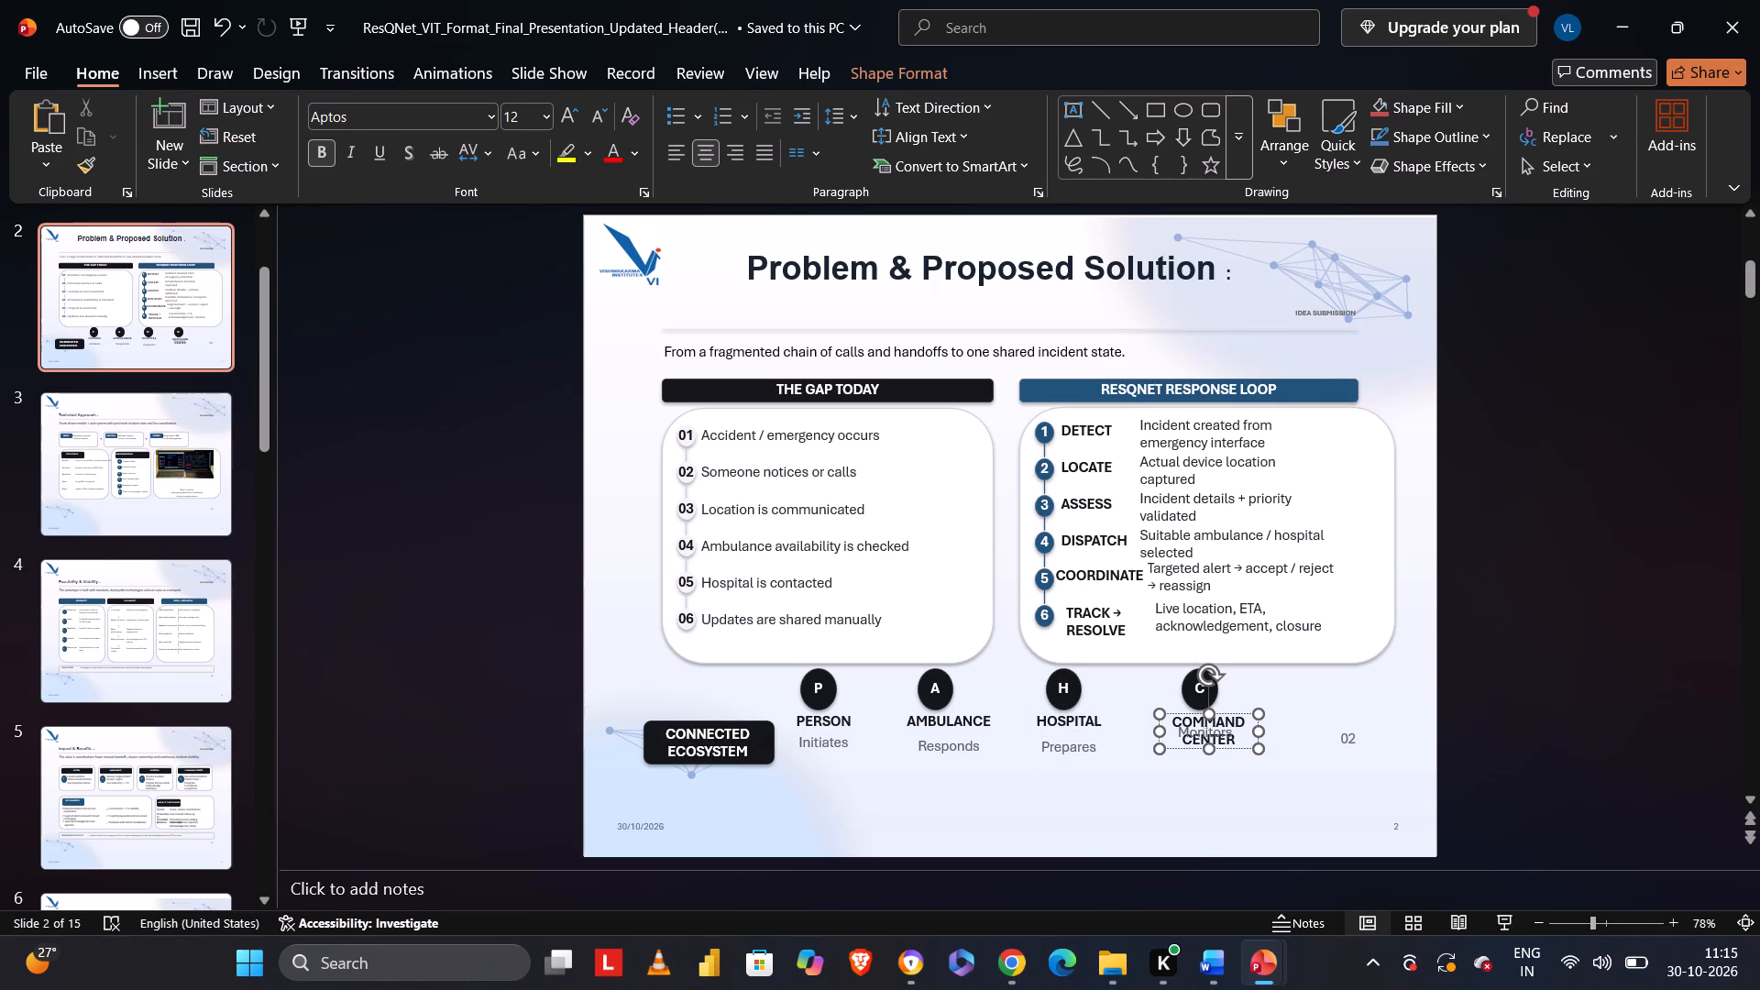
pyautogui.moveTo(1177, 713); pyautogui.dragTo(1222, 703)
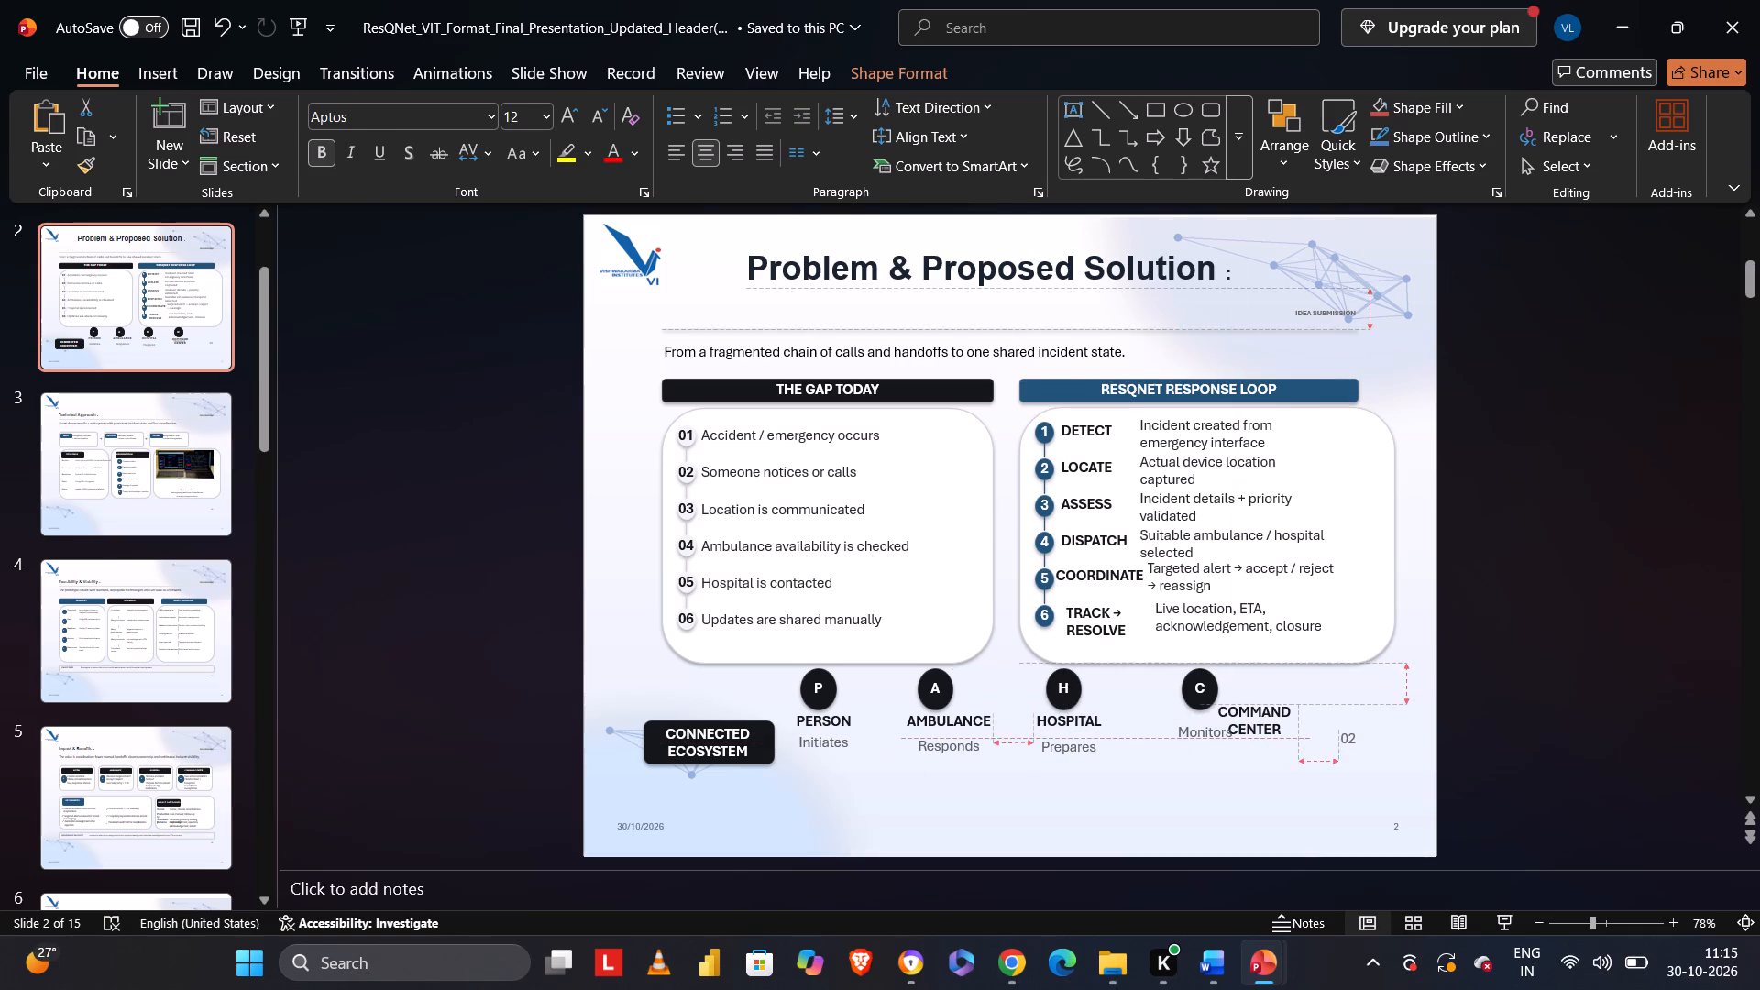
pyautogui.moveTo(1222, 703); pyautogui.dragTo(1230, 698)
pyautogui.click(1196, 728)
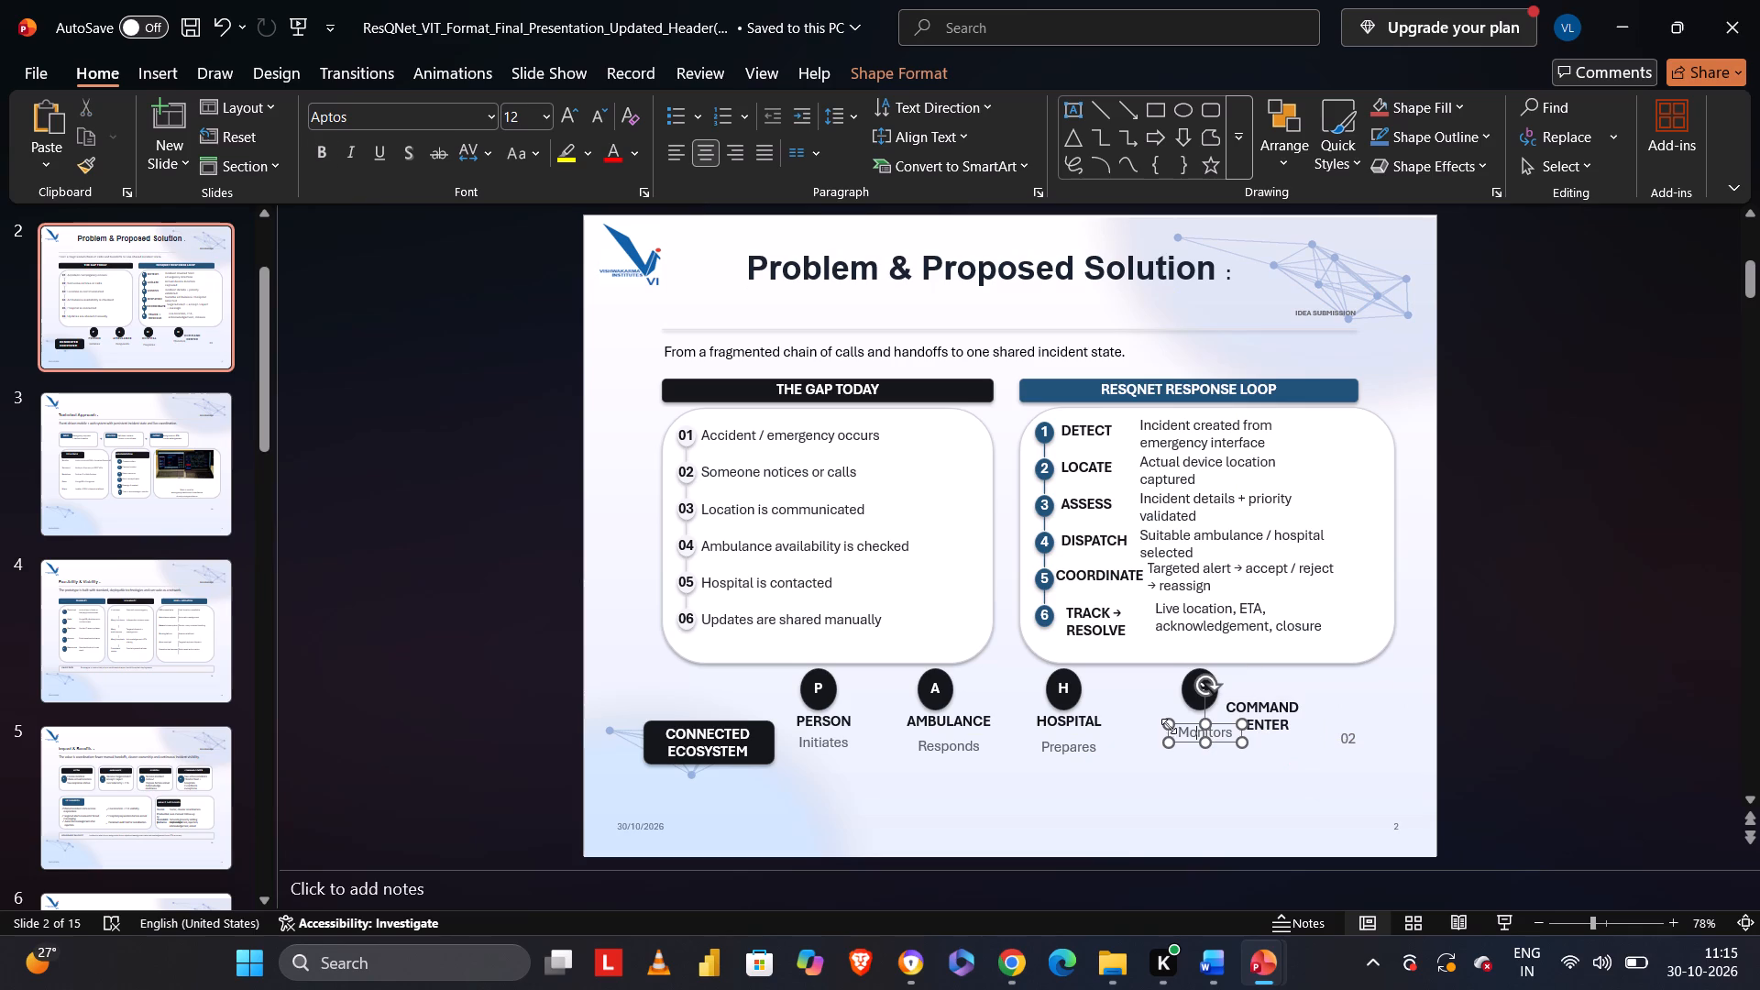
pyautogui.moveTo(1183, 723); pyautogui.dragTo(1183, 738)
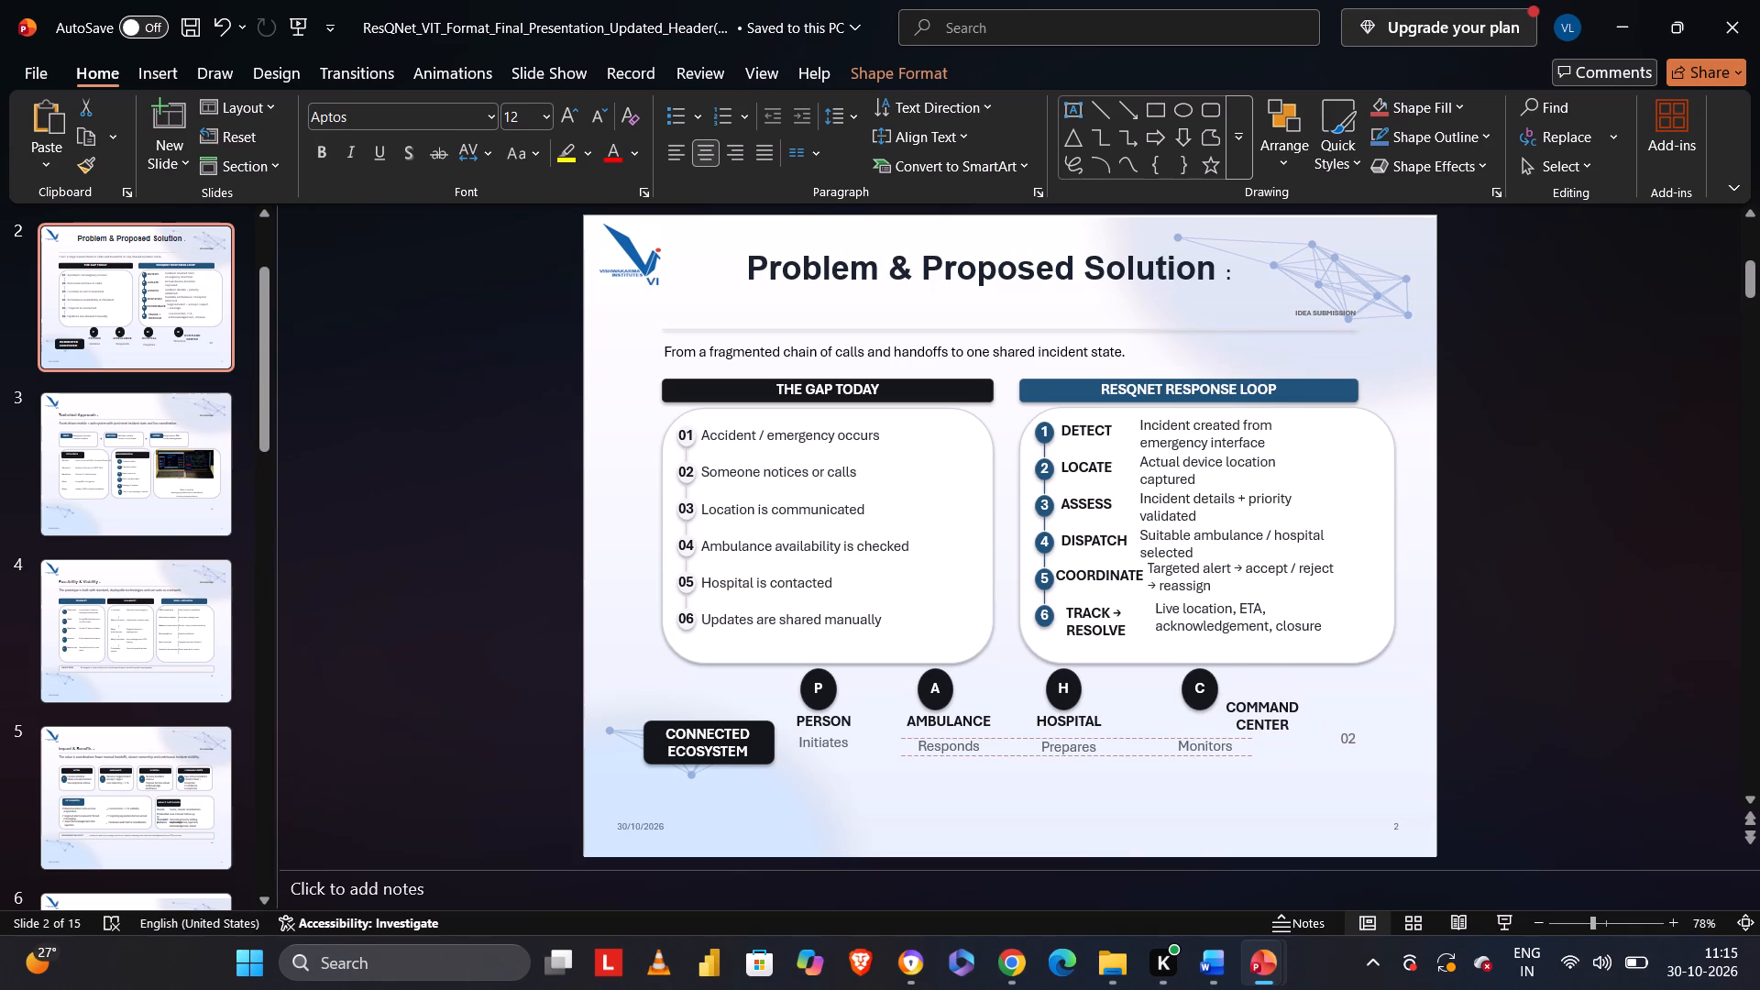
pyautogui.moveTo(1183, 738); pyautogui.dragTo(1185, 743)
# Move the COMMAND CENTER label back directly below the C circle and lower the Monitors caption clear of it.
pyautogui.click(1257, 713)
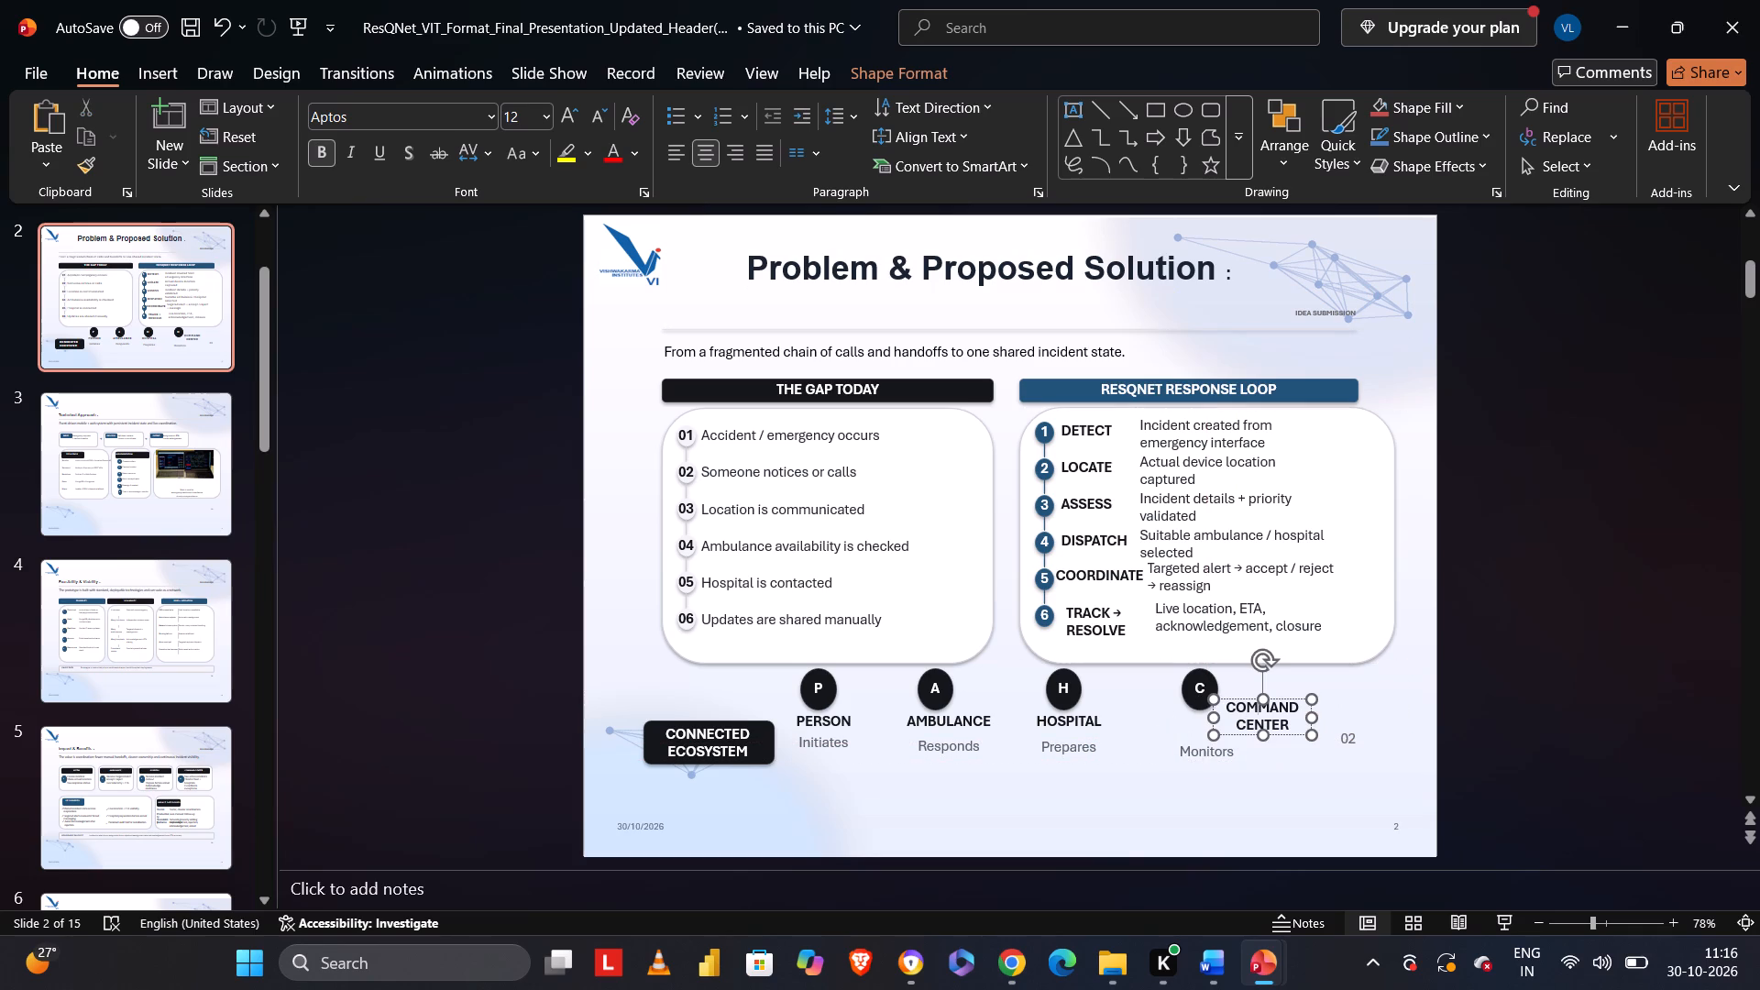
pyautogui.moveTo(1249, 701); pyautogui.dragTo(1198, 714)
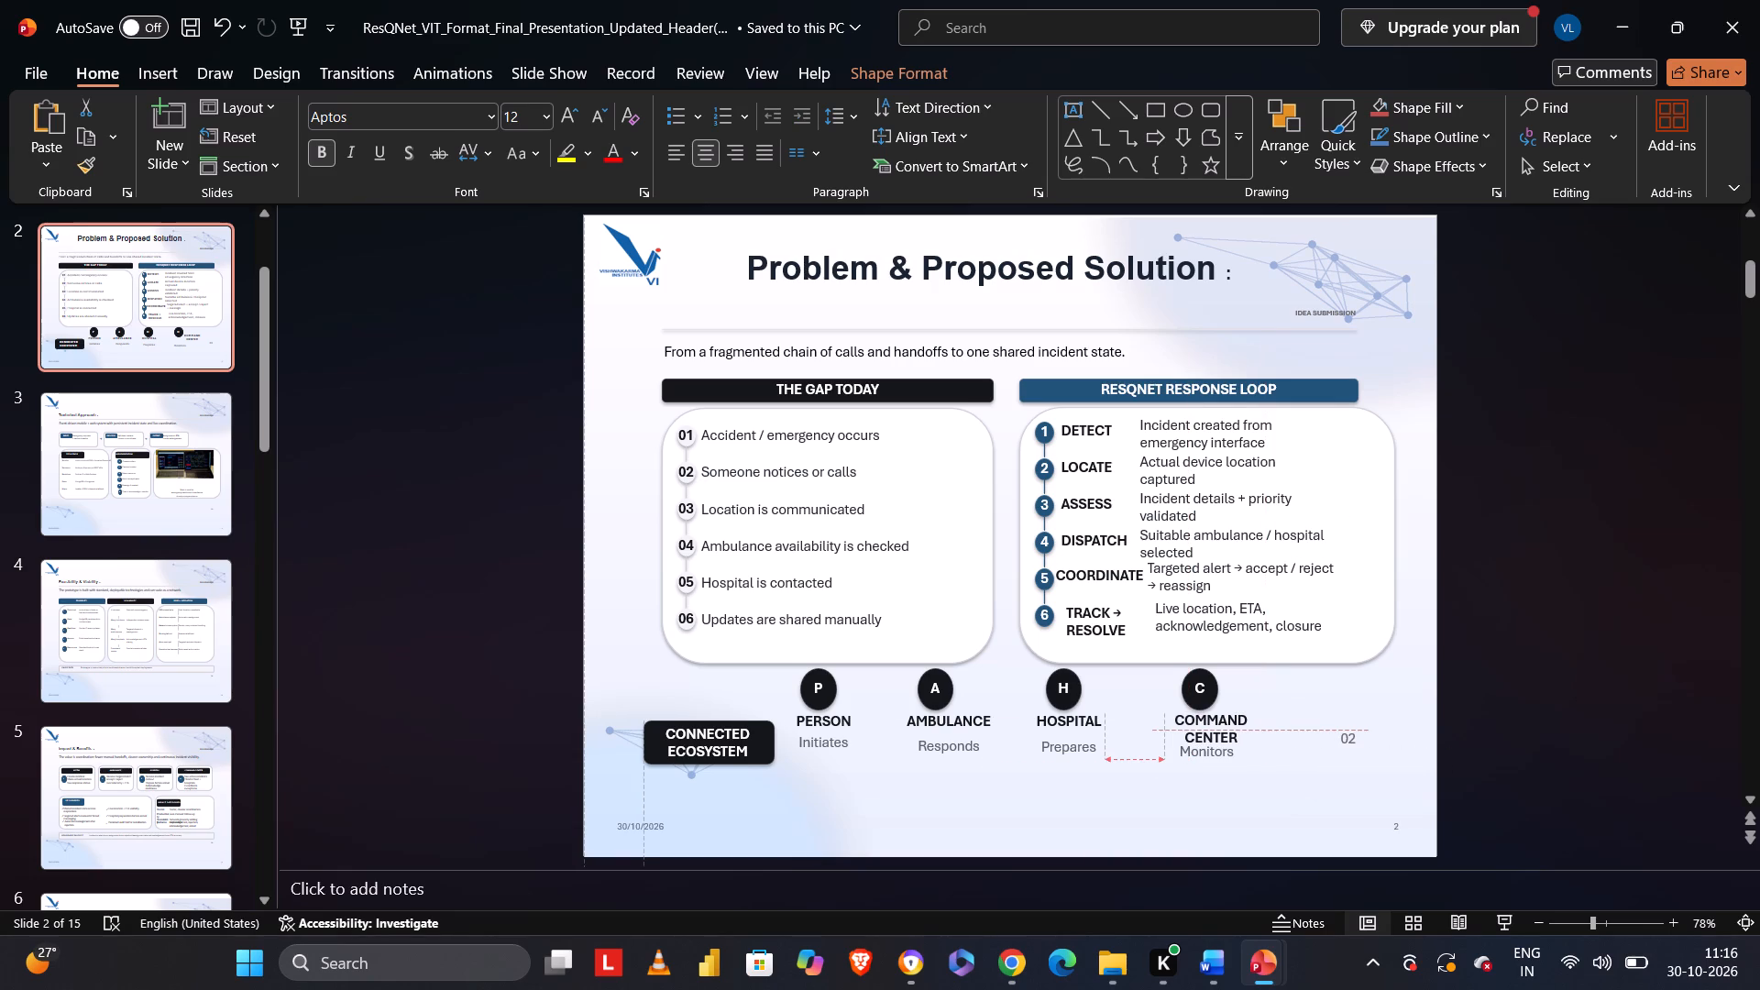
pyautogui.moveTo(1198, 714); pyautogui.dragTo(1191, 713)
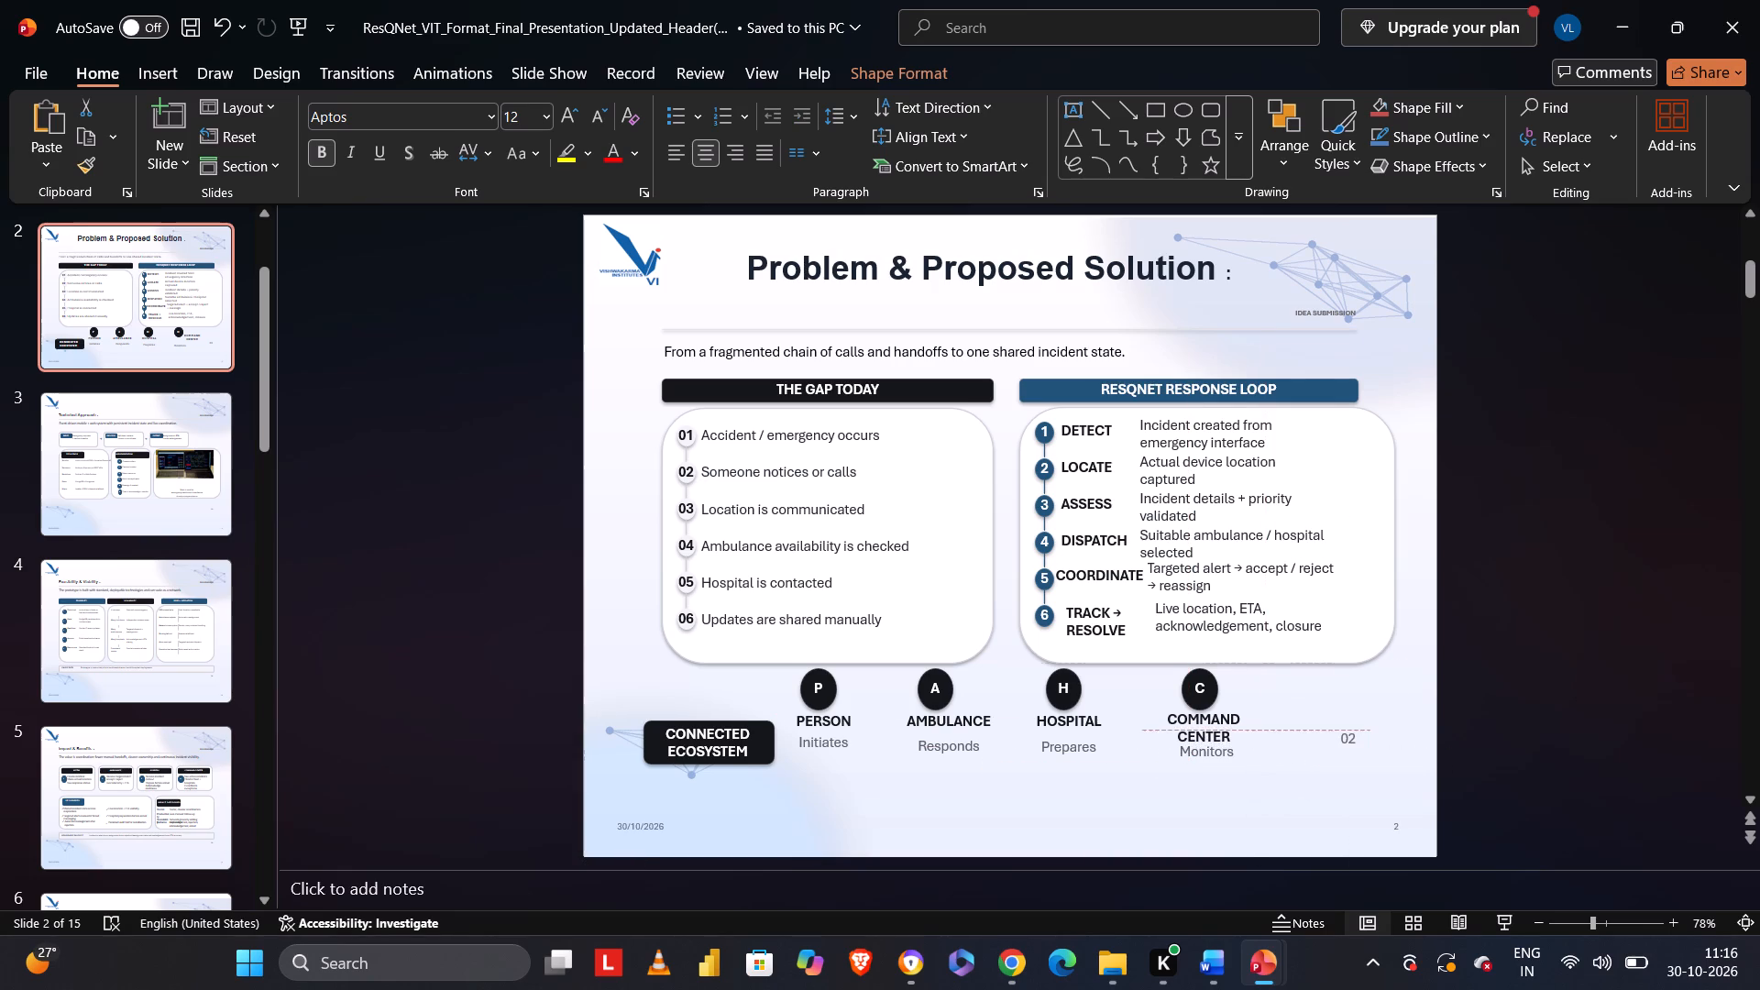
pyautogui.moveTo(1191, 713); pyautogui.dragTo(1191, 719)
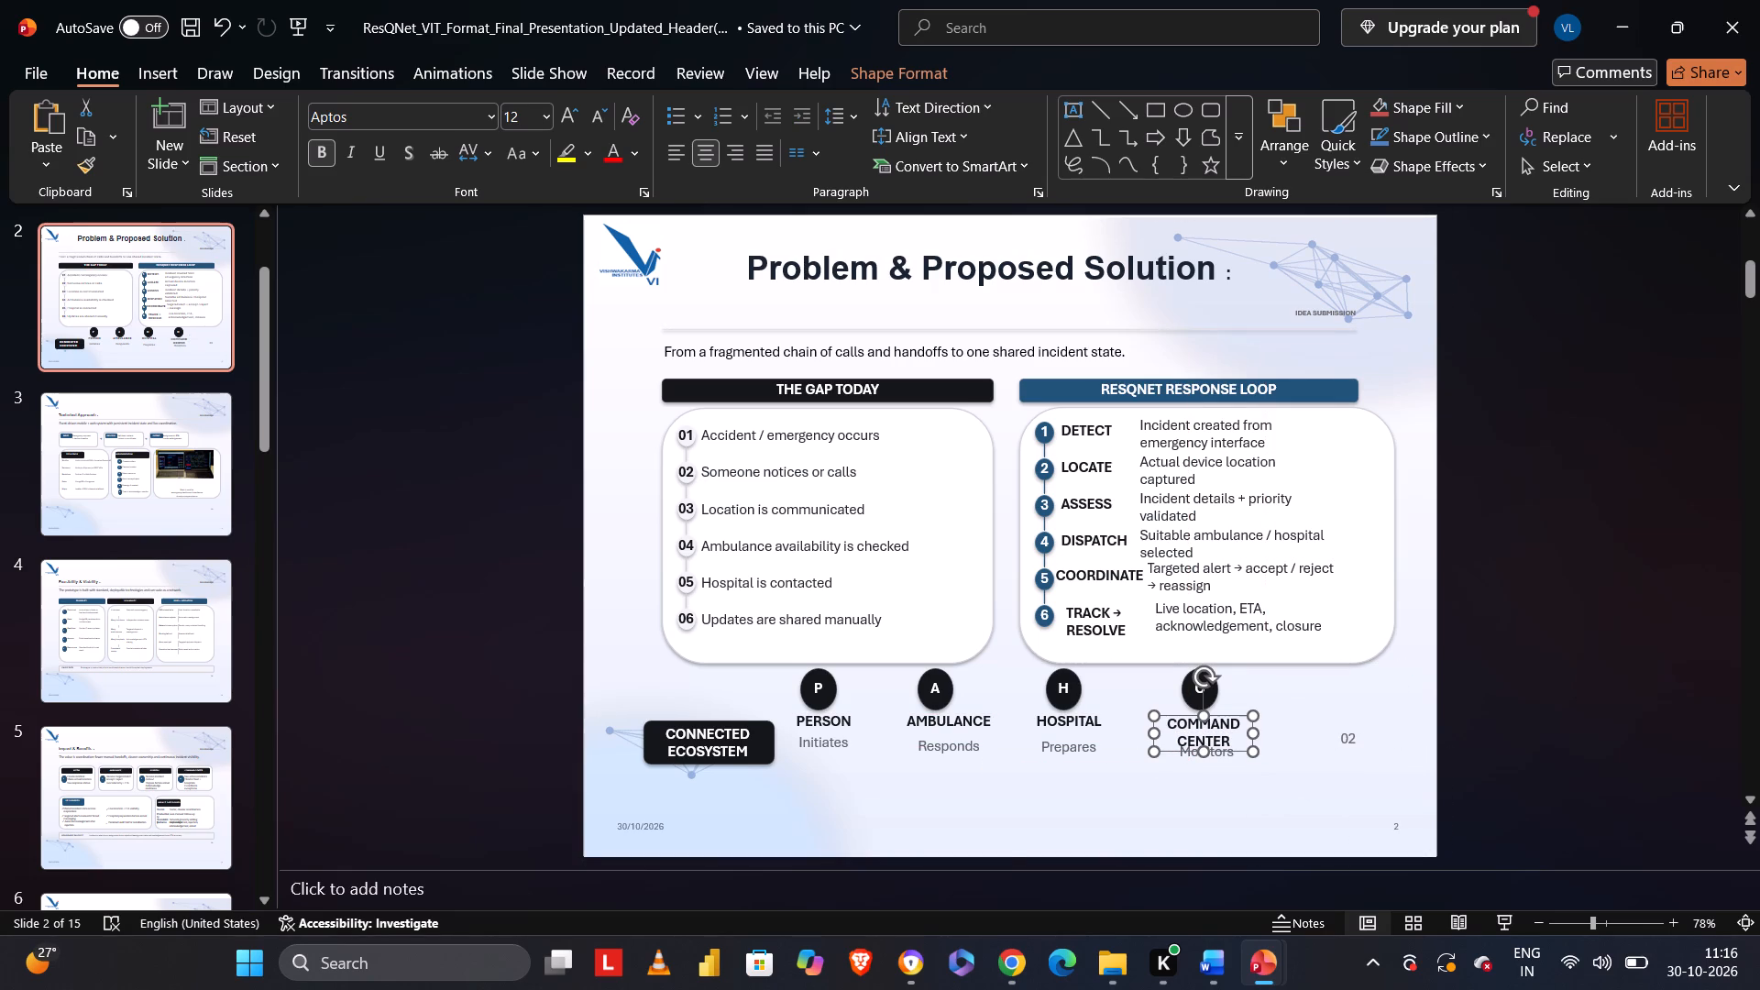
pyautogui.click(1108, 696)
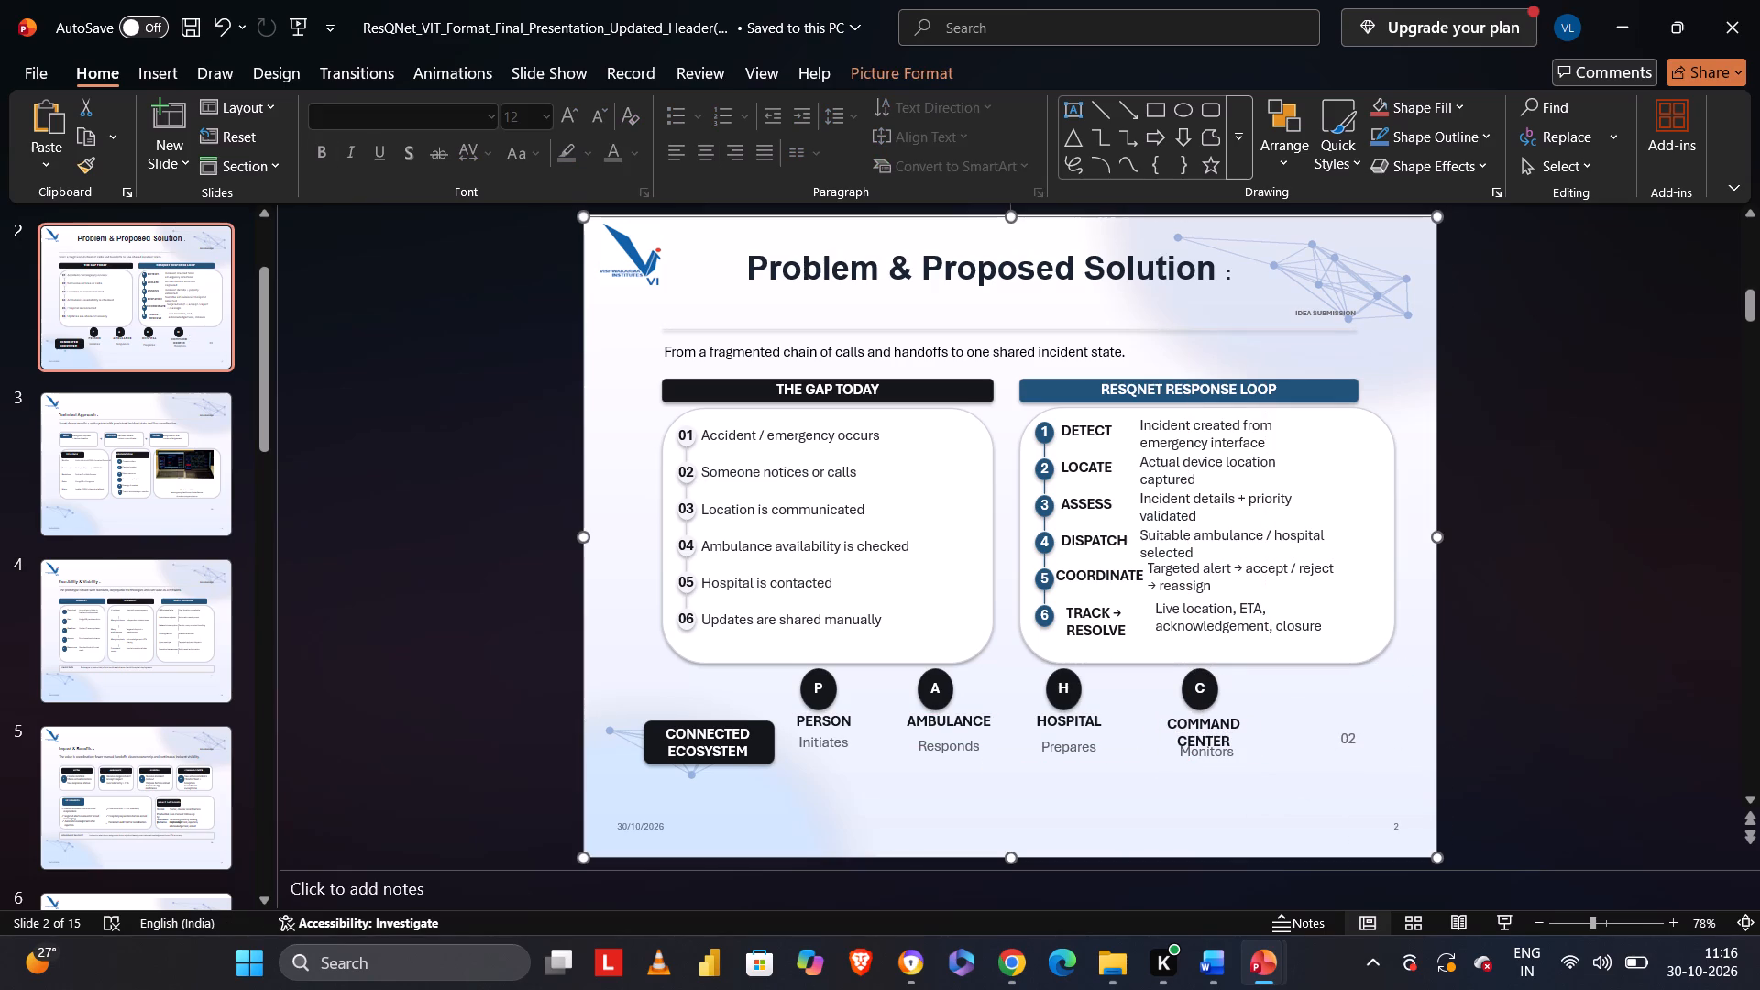
pyautogui.click(1195, 750)
pyautogui.moveTo(1184, 741); pyautogui.dragTo(1182, 749)
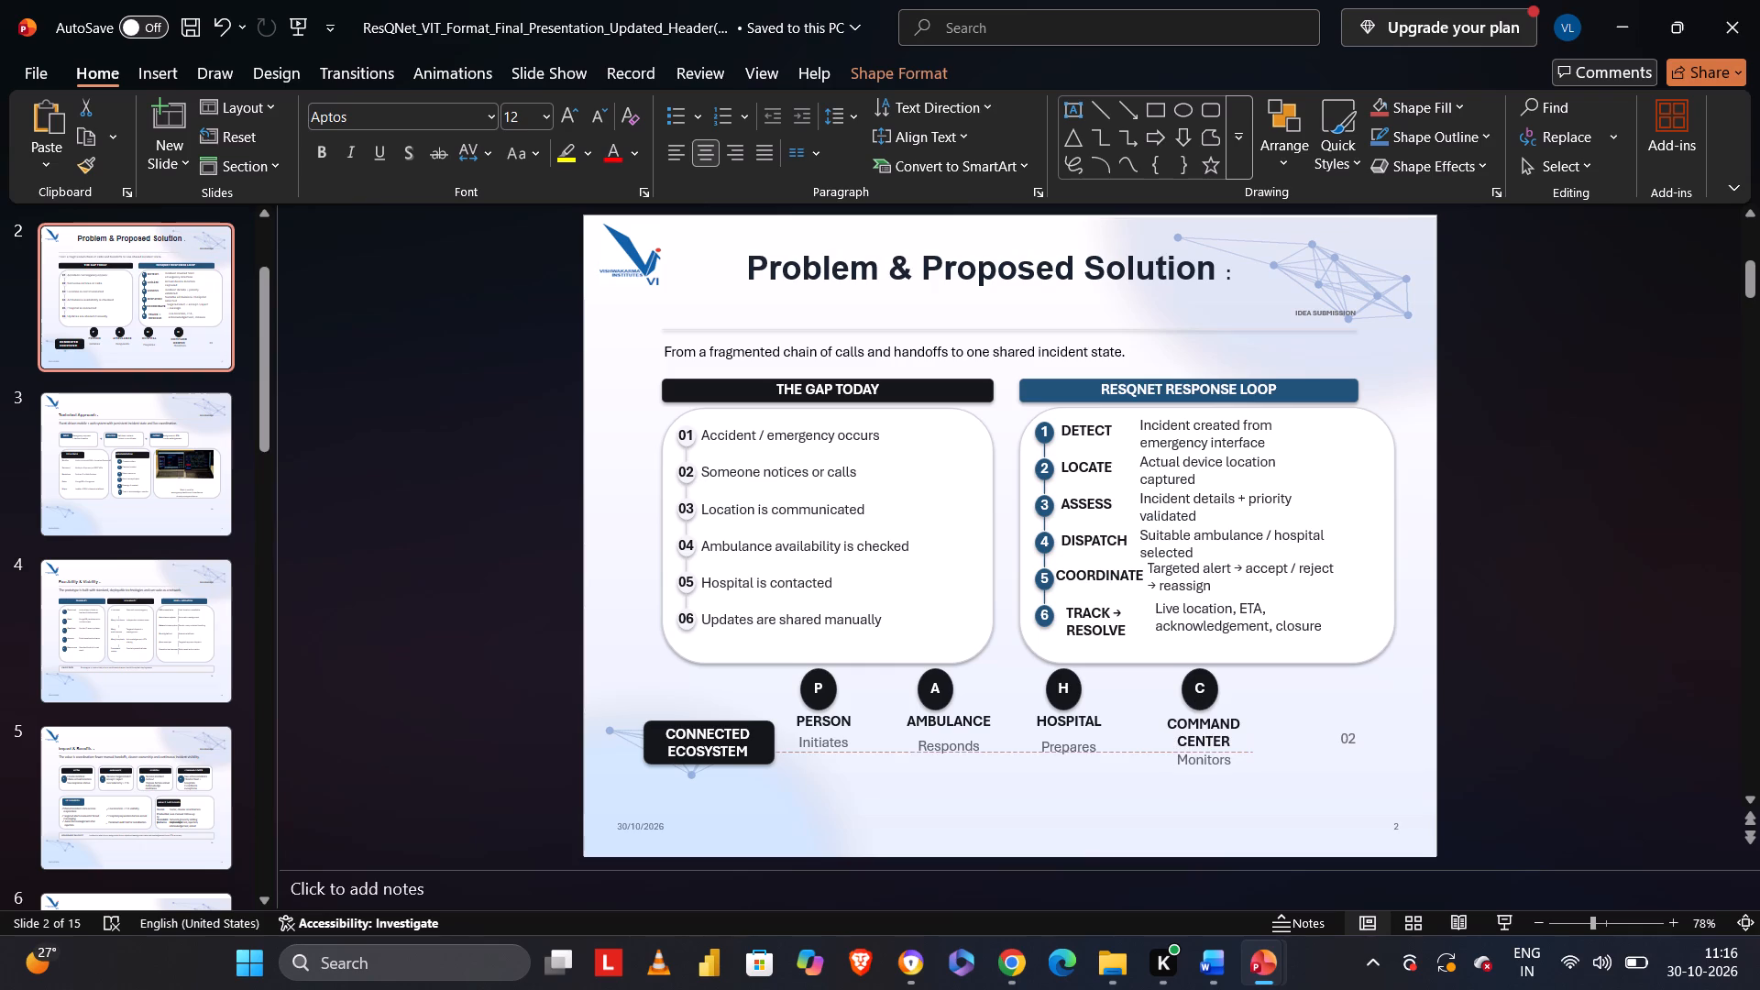
pyautogui.moveTo(1182, 749); pyautogui.dragTo(1181, 749)
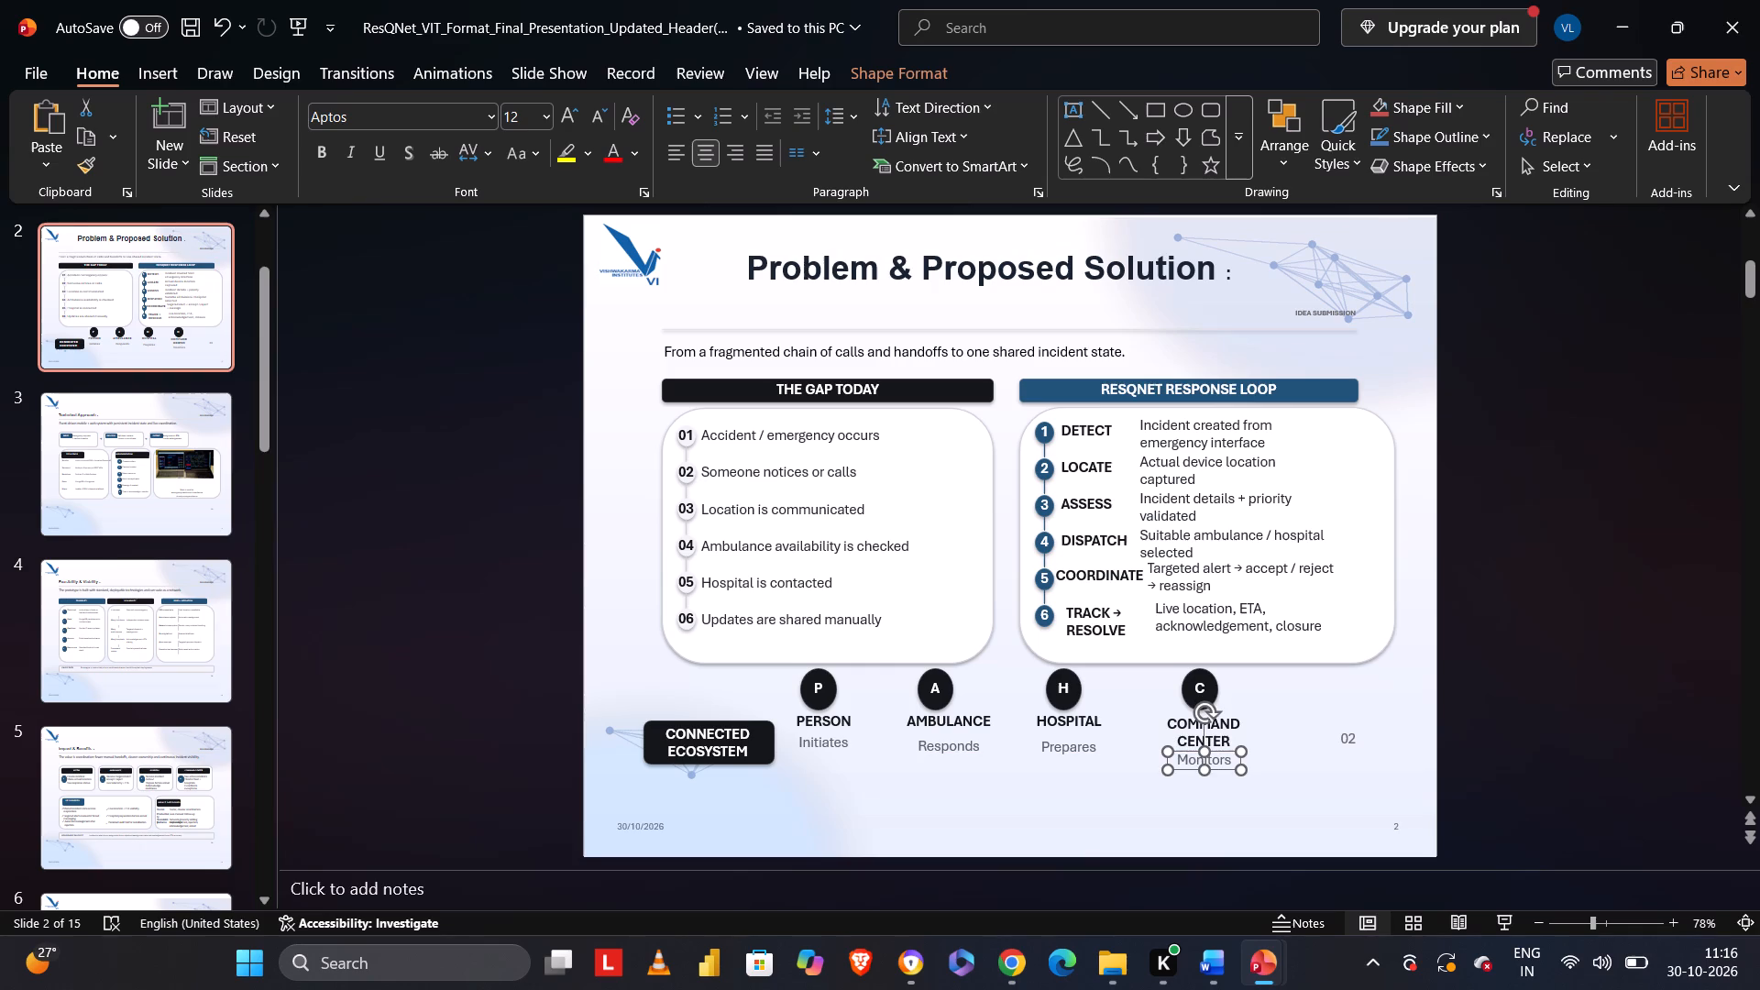
# Move the CONNECTED ECOSYSTEM text and its black rounded box up so they sit together beside the P circle.
pyautogui.click(818, 689)
pyautogui.moveTo(684, 748); pyautogui.dragTo(682, 734)
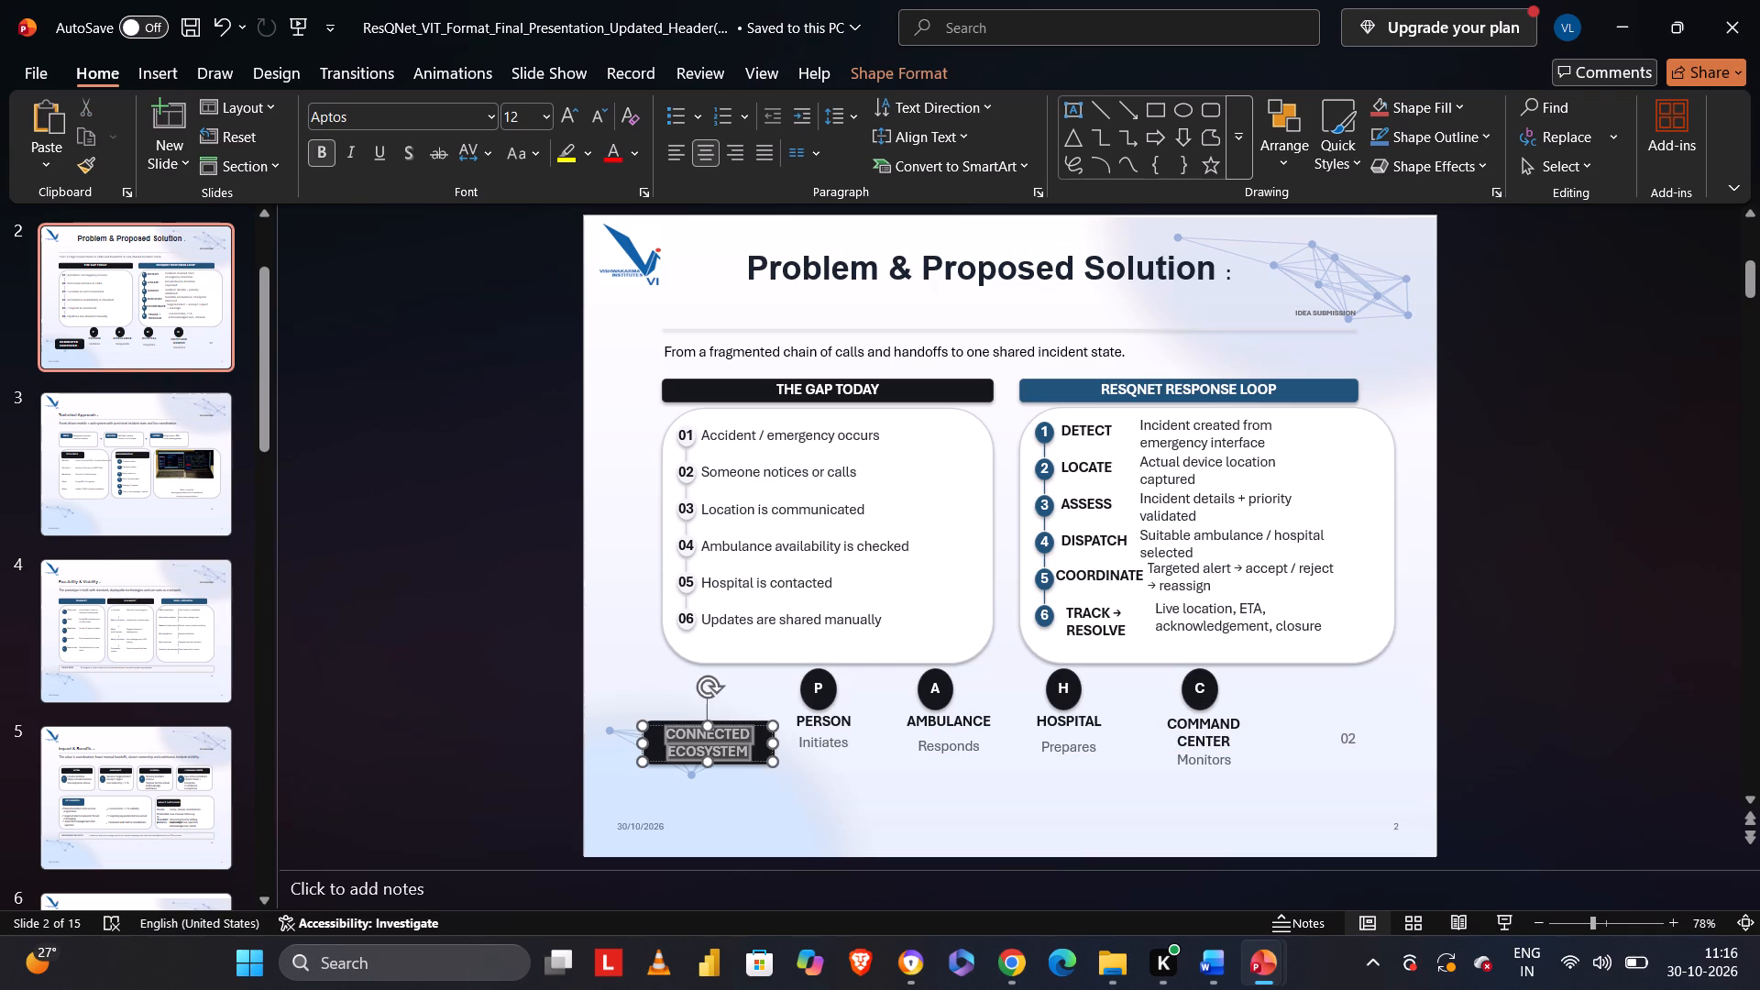
pyautogui.moveTo(682, 734); pyautogui.dragTo(681, 736)
pyautogui.click(653, 731)
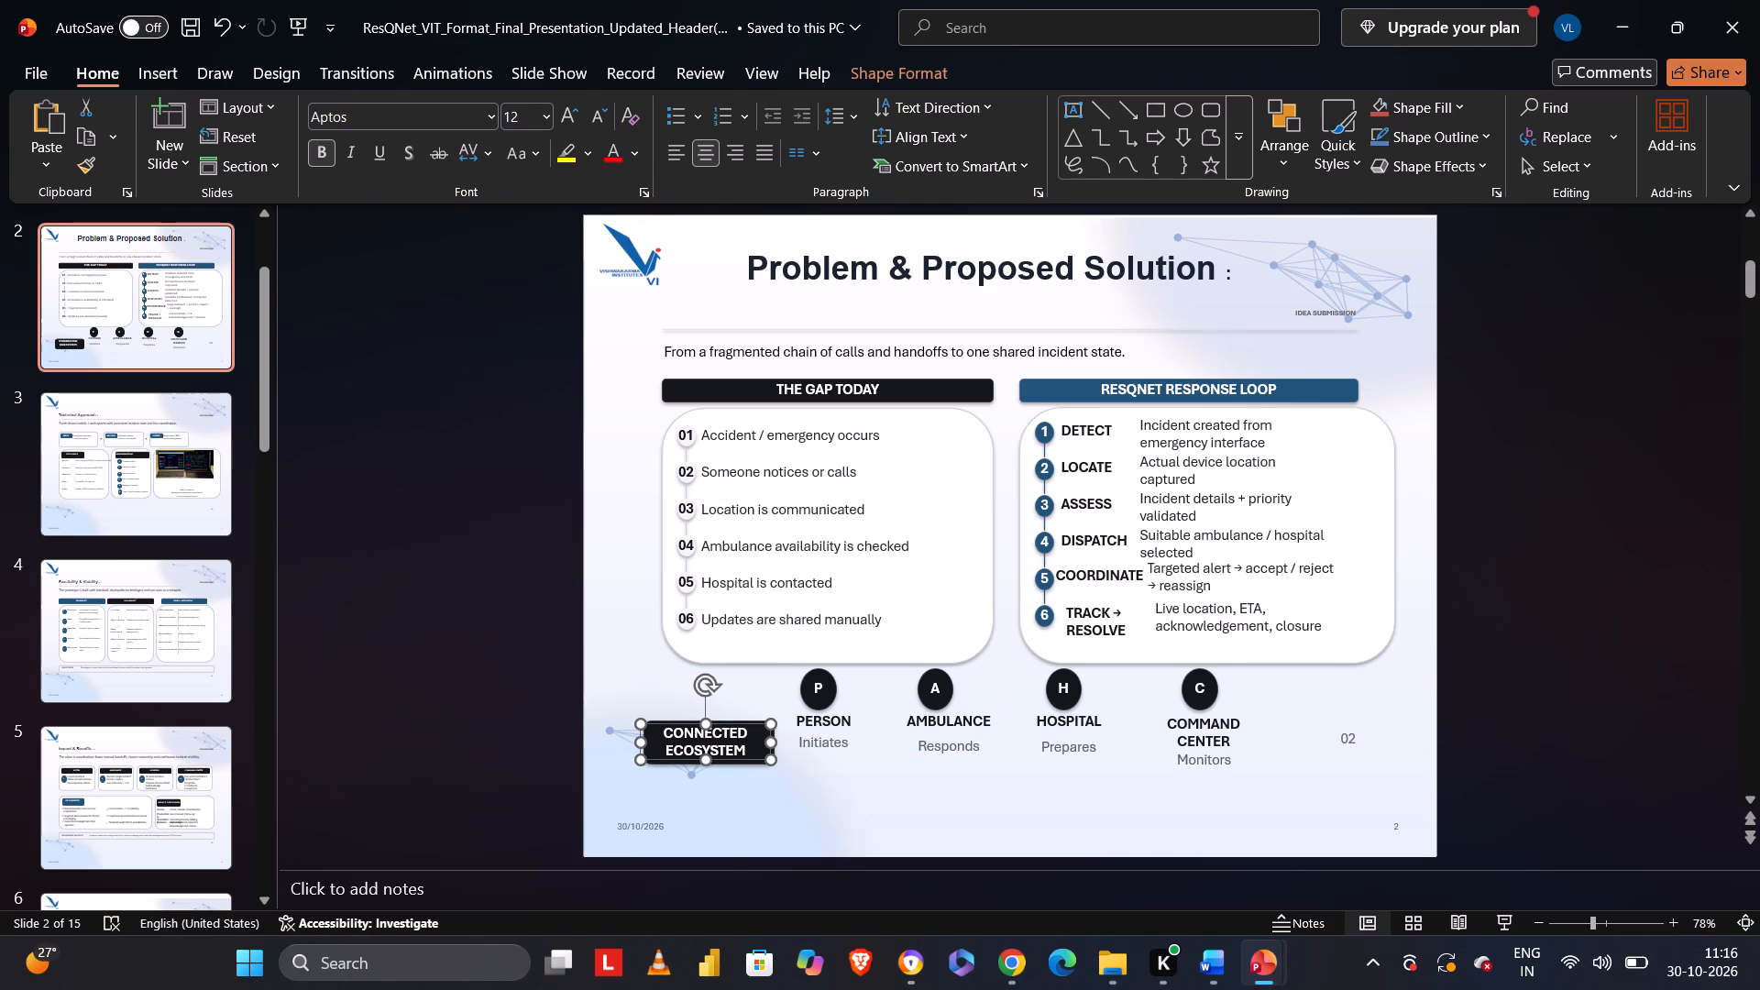
pyautogui.moveTo(649, 733); pyautogui.dragTo(649, 691)
pyautogui.moveTo(656, 741); pyautogui.dragTo(653, 702)
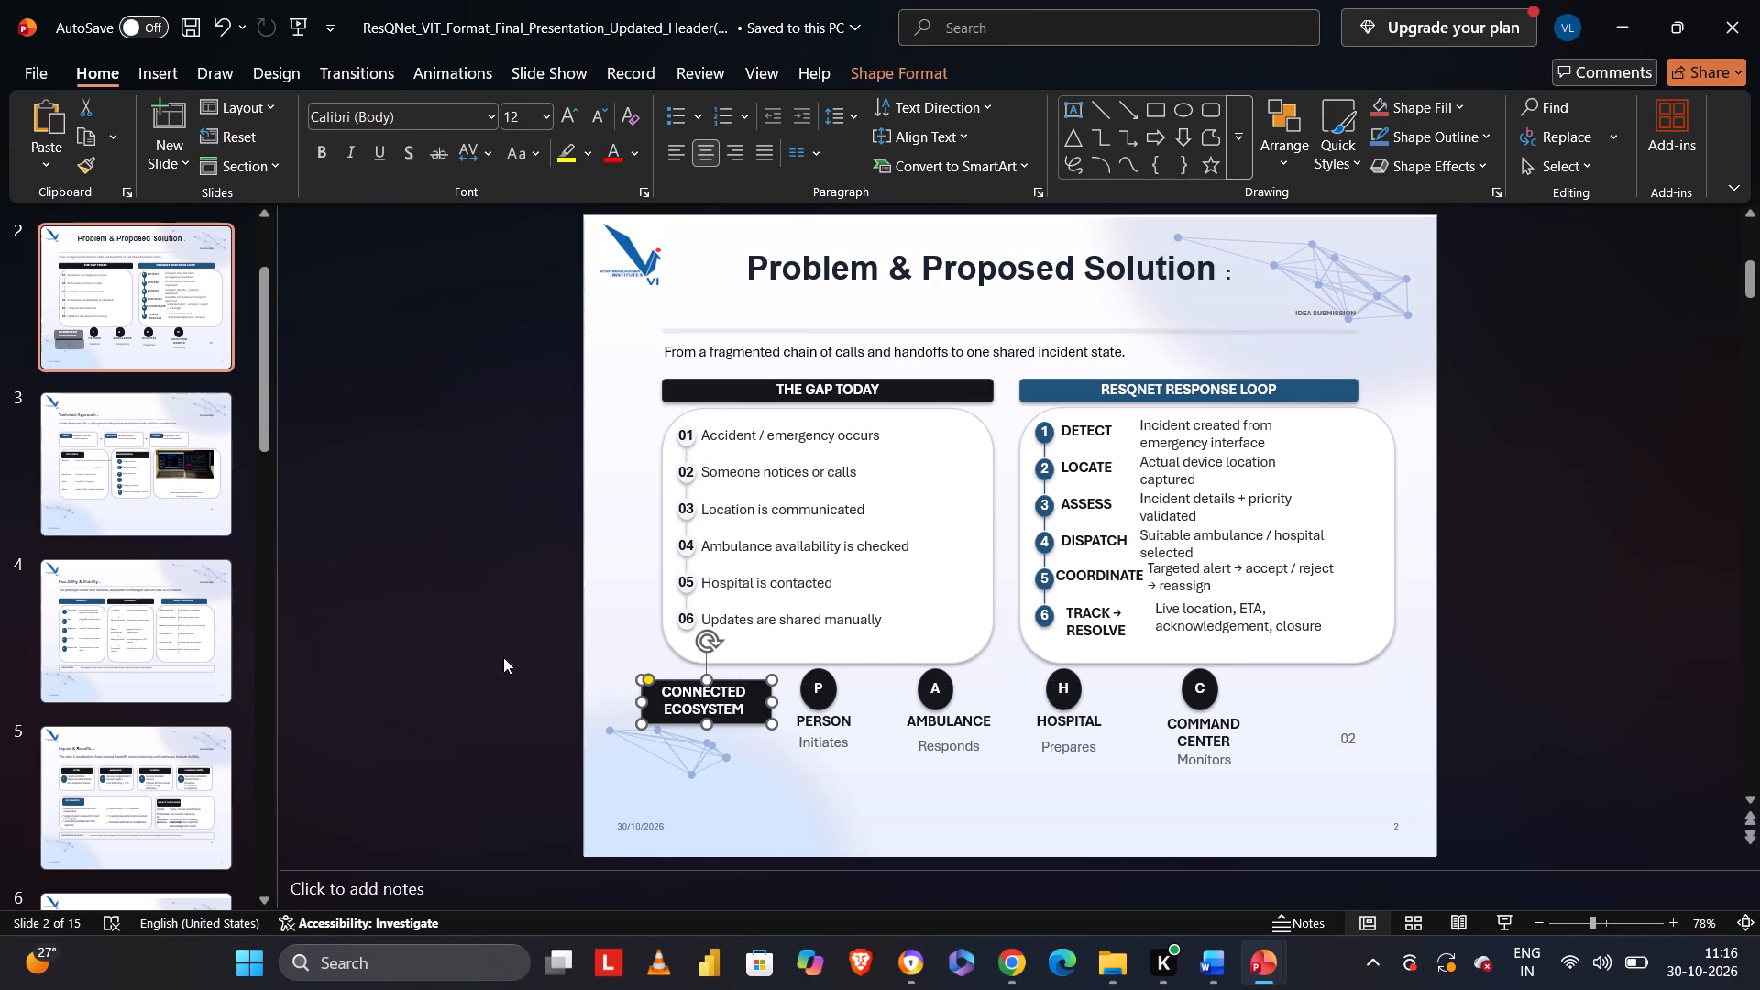
pyautogui.click(488, 645)
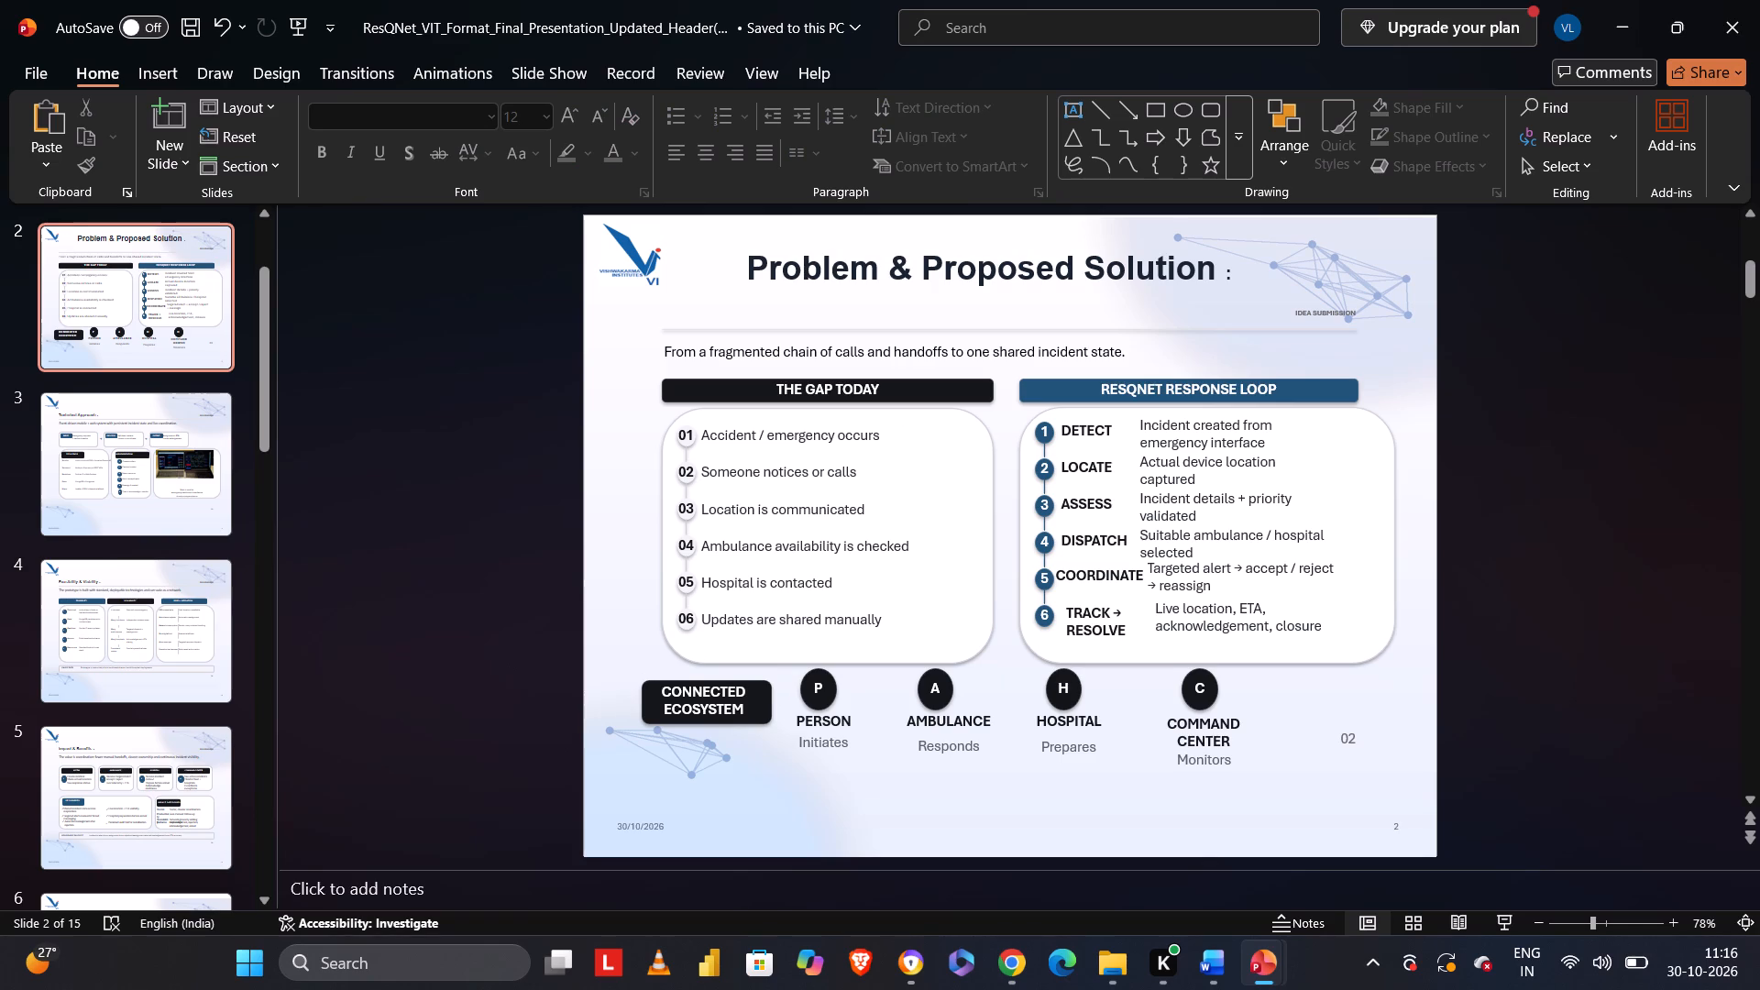
# Go to the title slide at the start of the presentation.
pyautogui.press('Left')
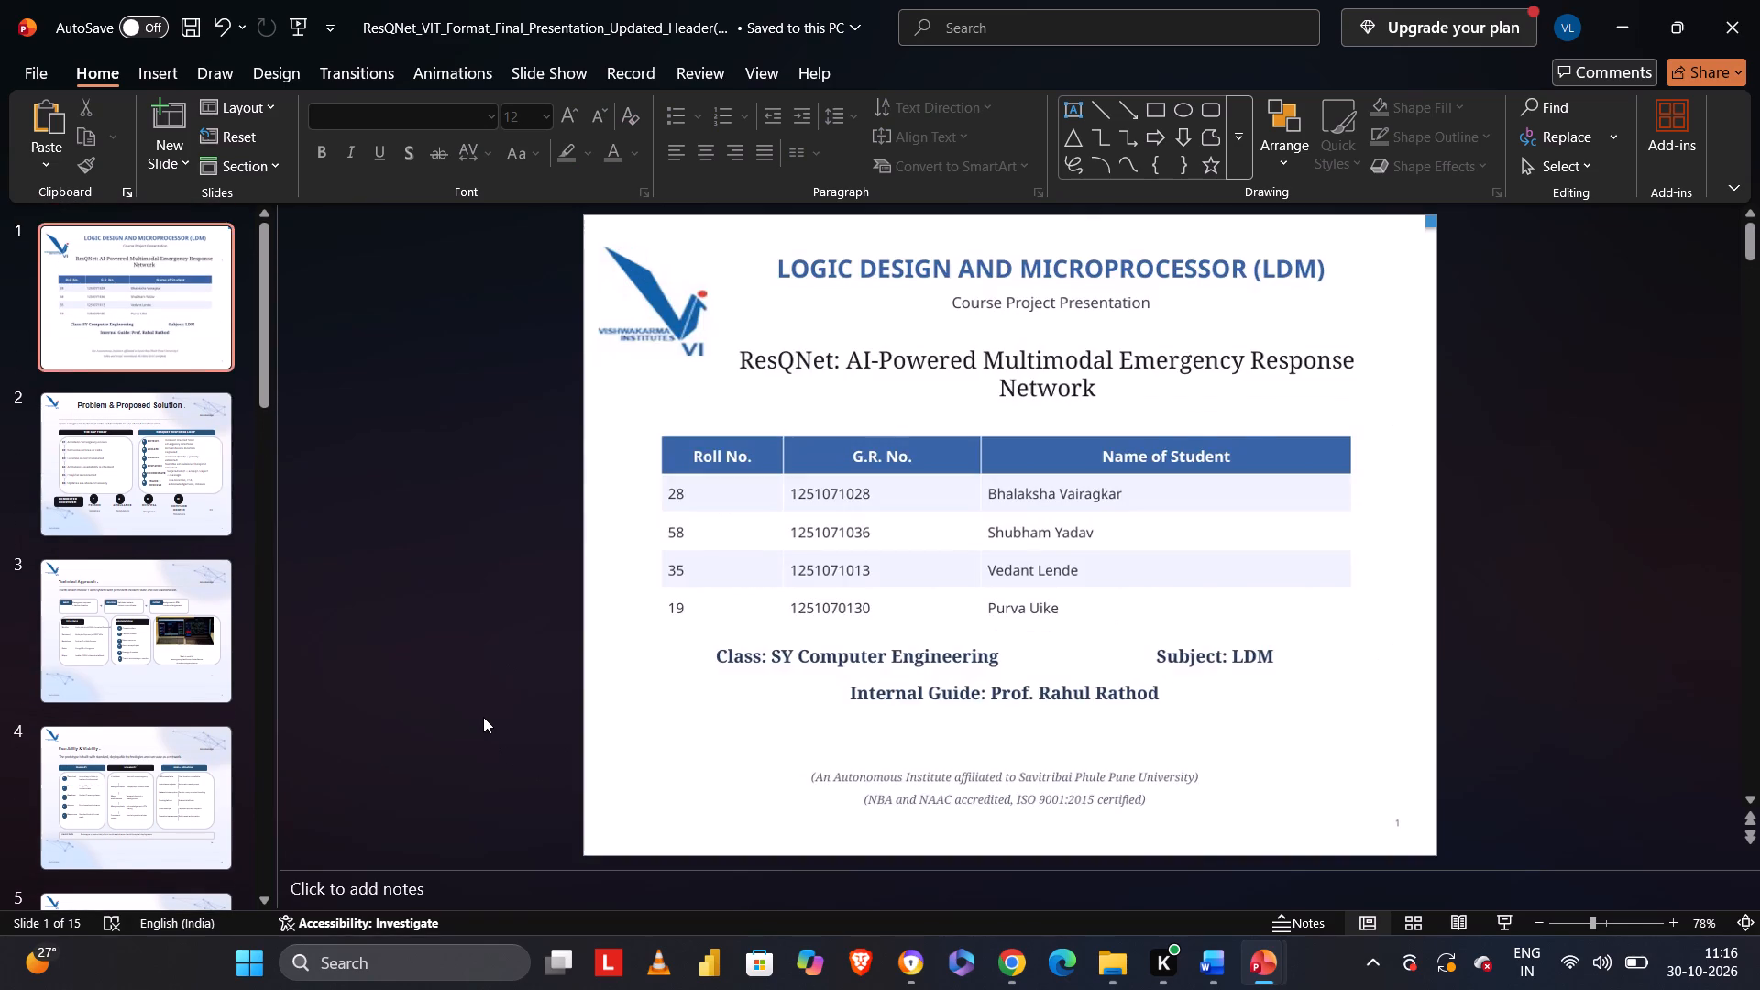
# Go to the Technical Approach slide and set its whole title to font size 24.
pyautogui.press('Right')
pyautogui.press('Right')
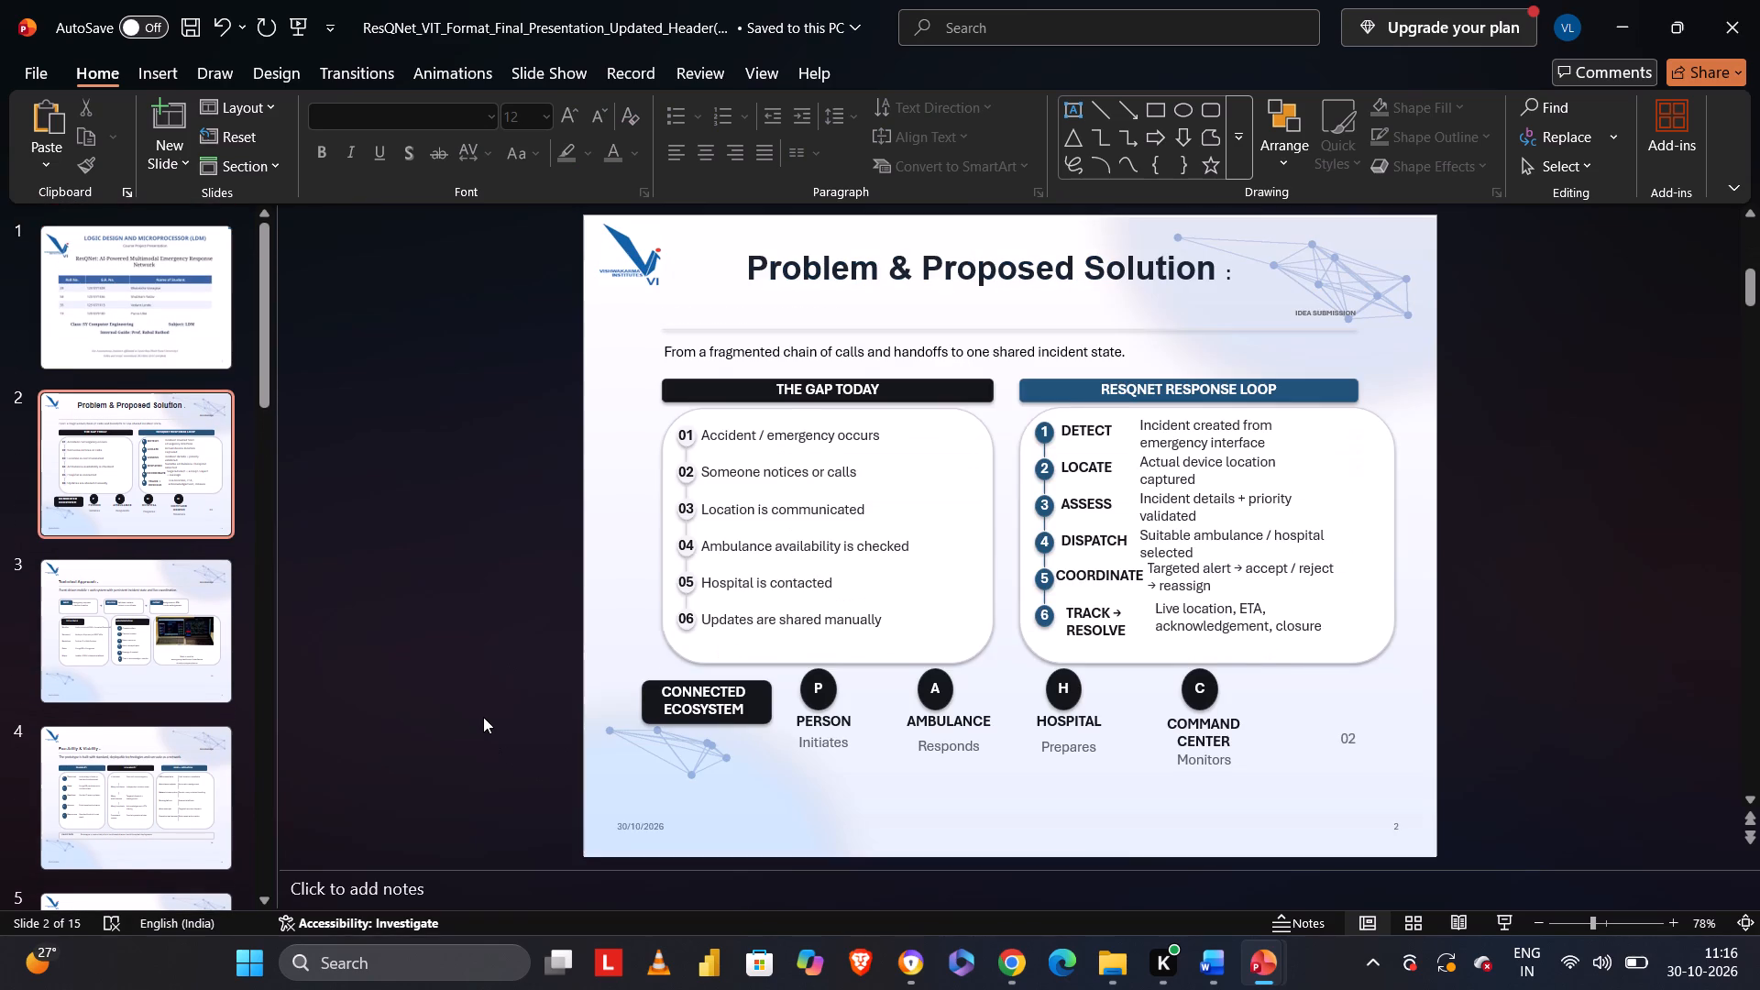
pyautogui.click(817, 324)
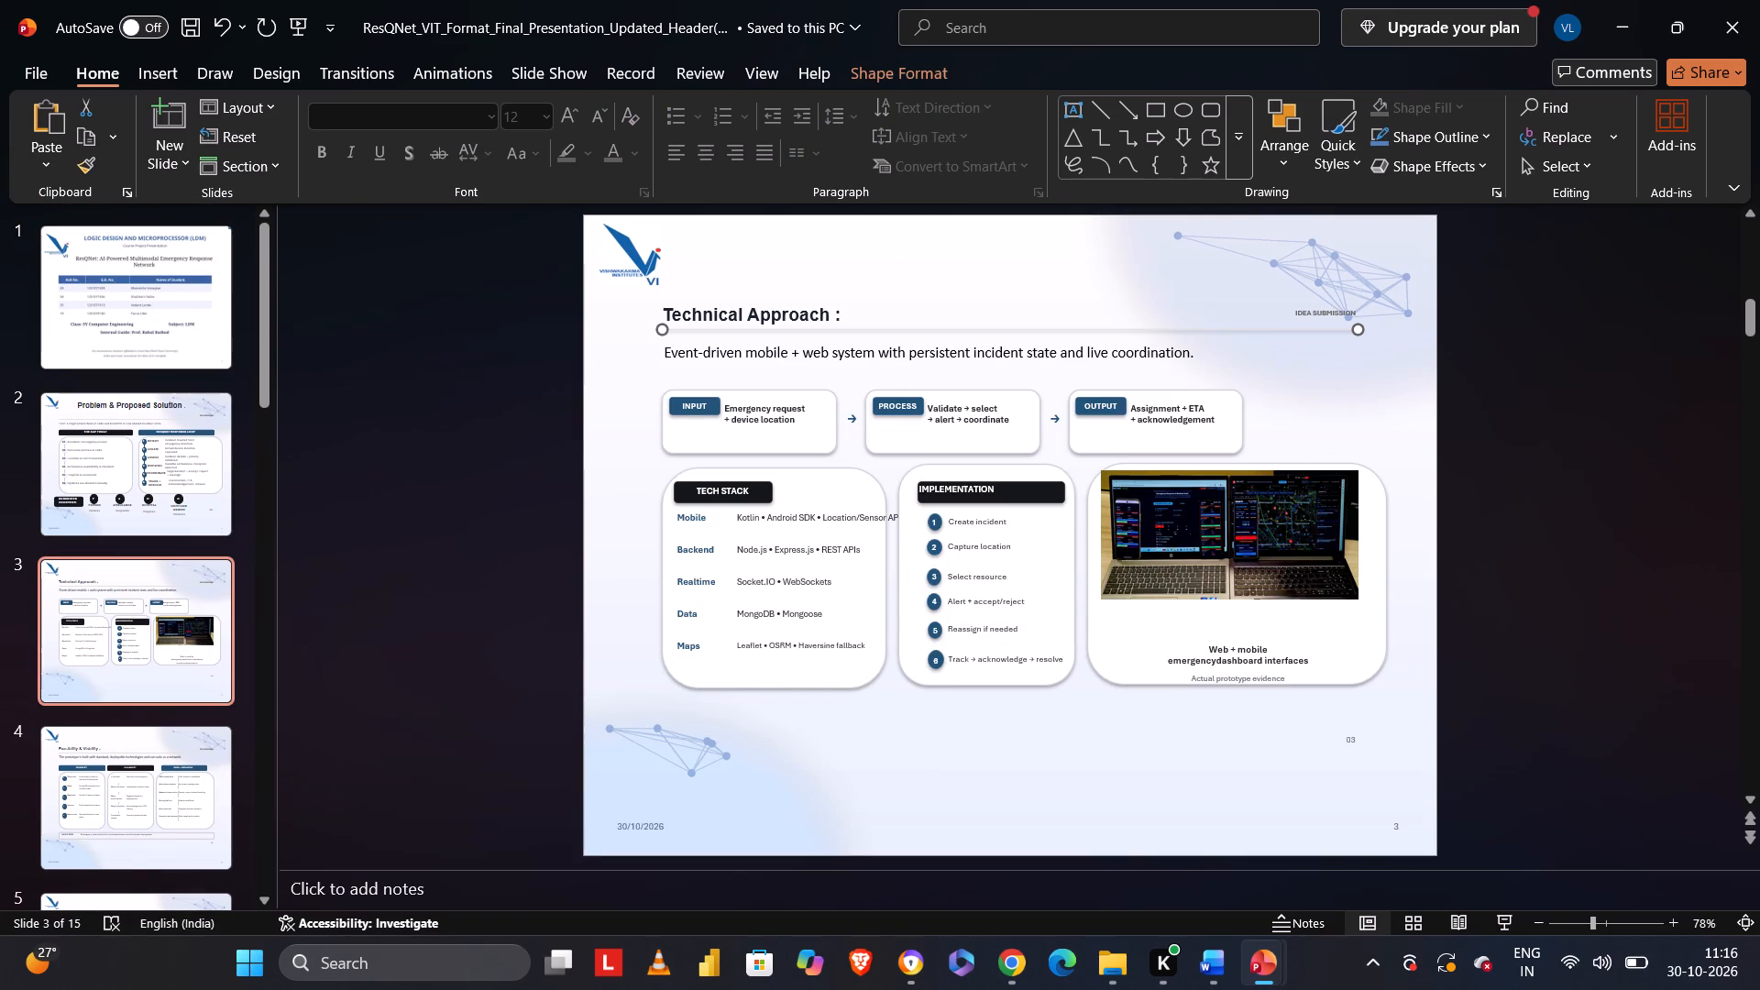
pyautogui.click(813, 312)
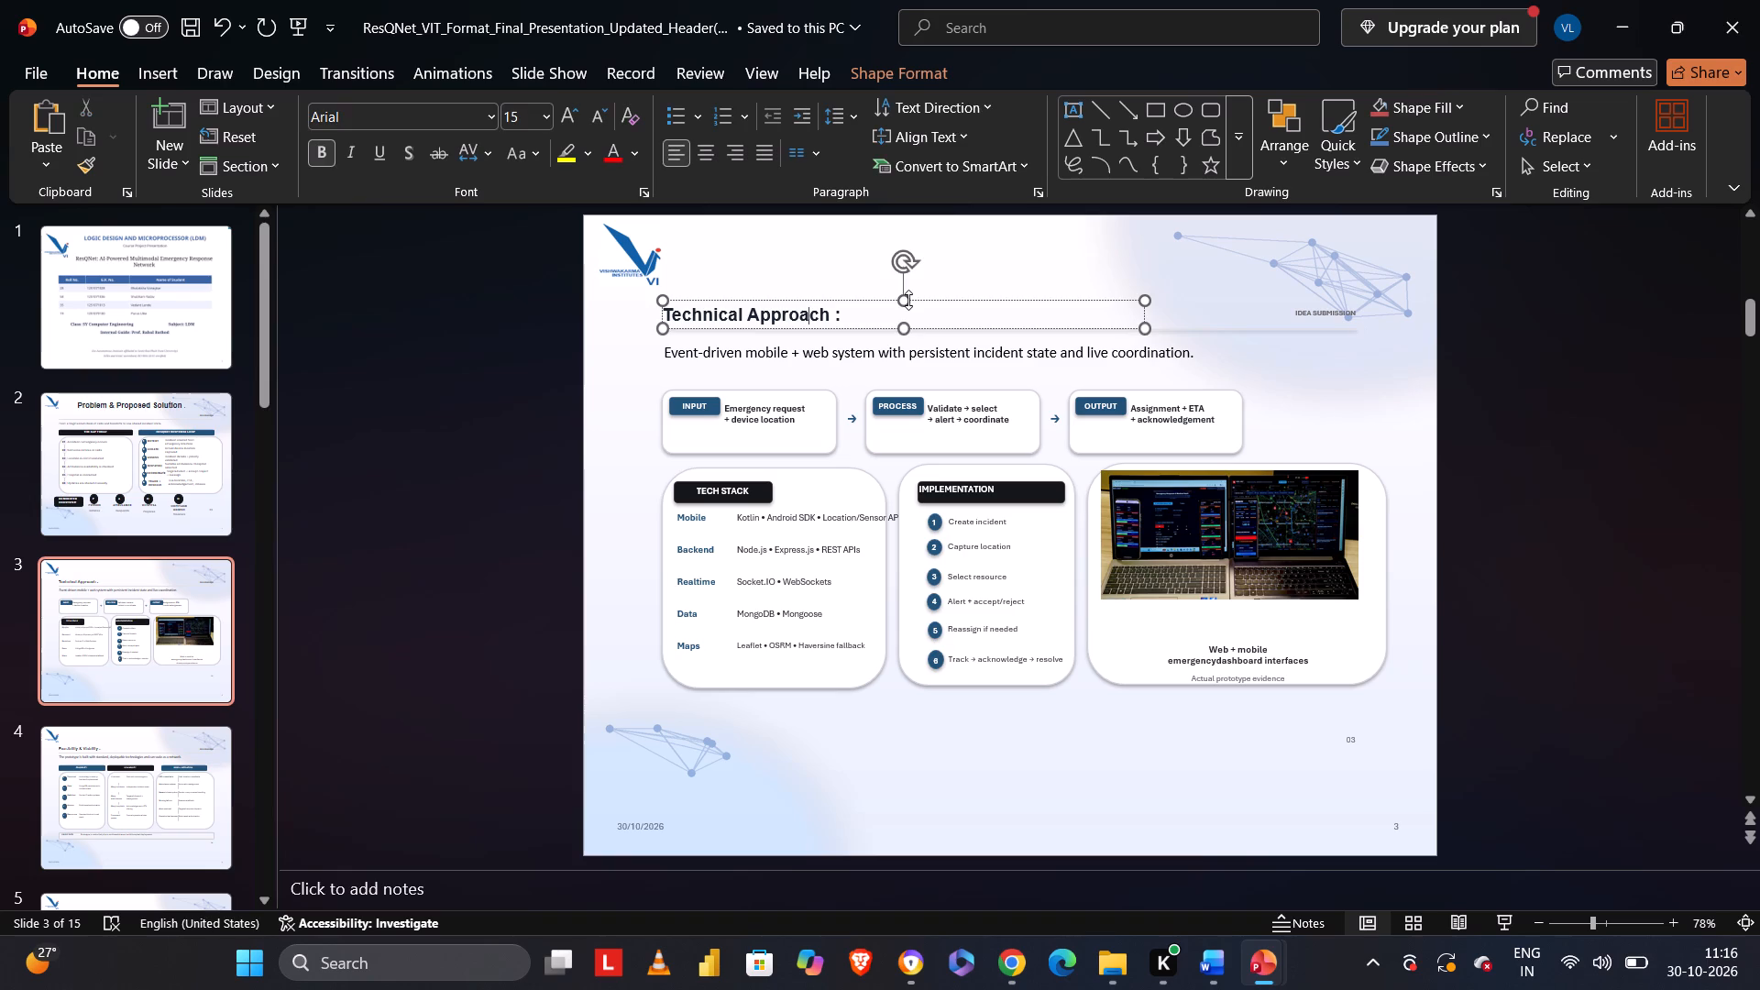
pyautogui.click(546, 104)
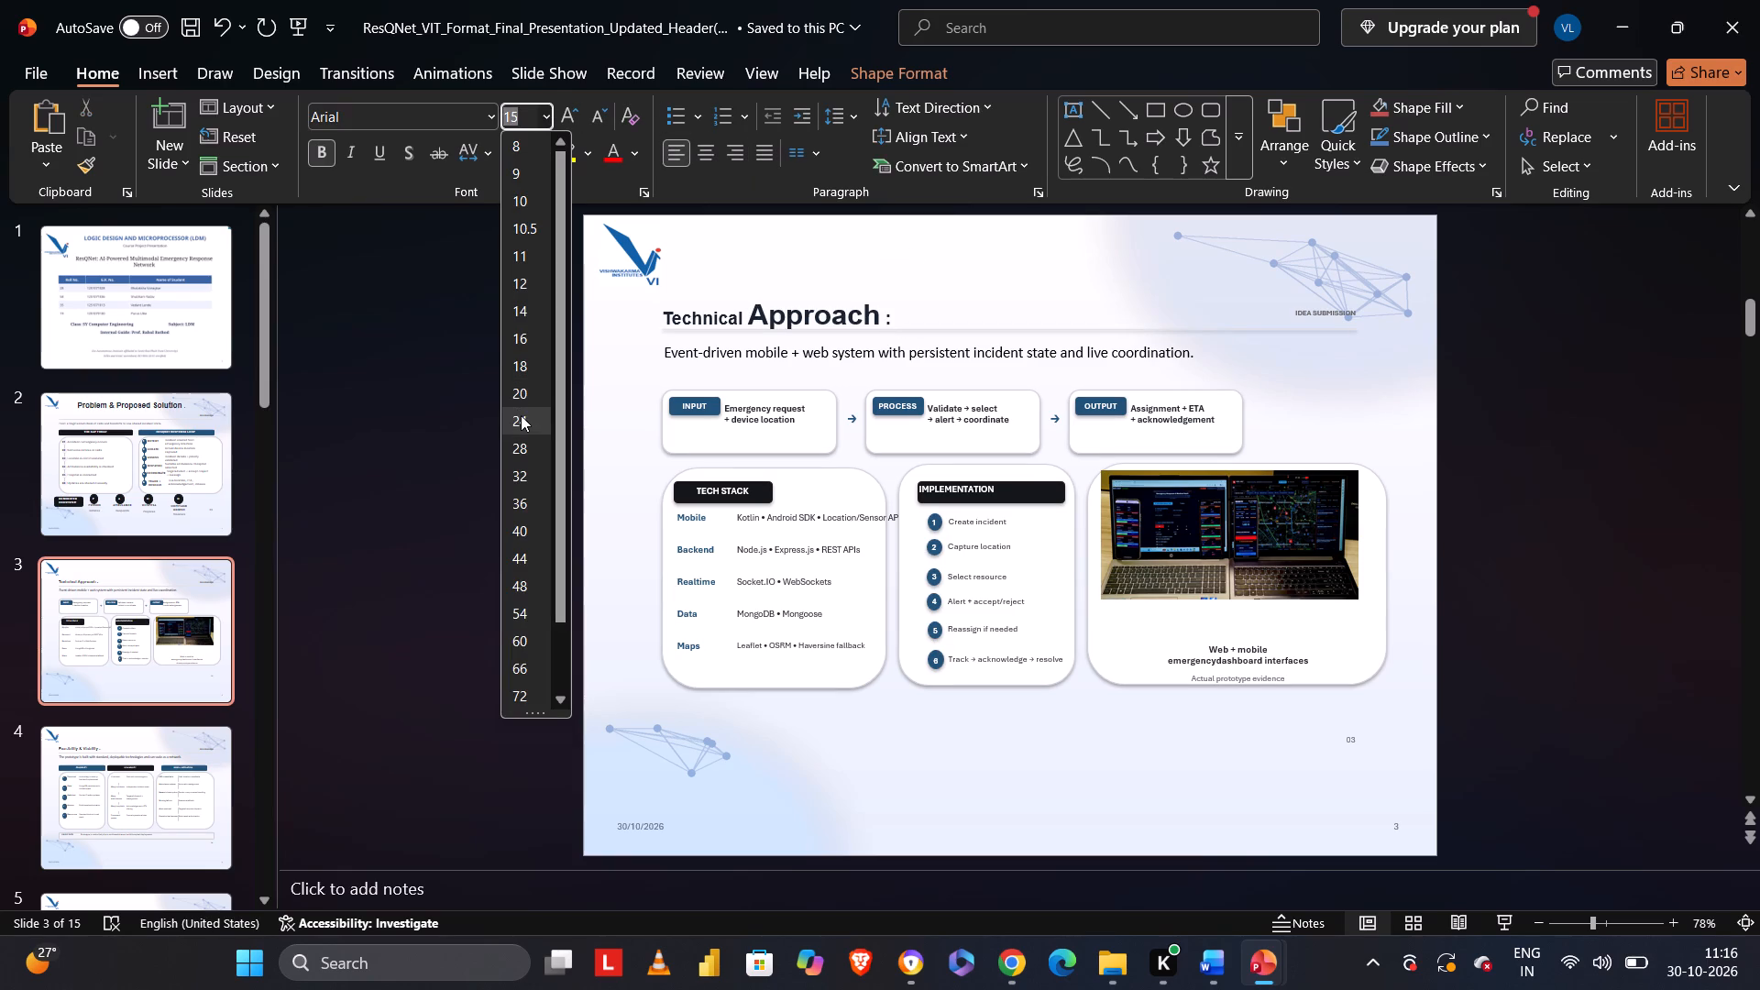
pyautogui.click(434, 392)
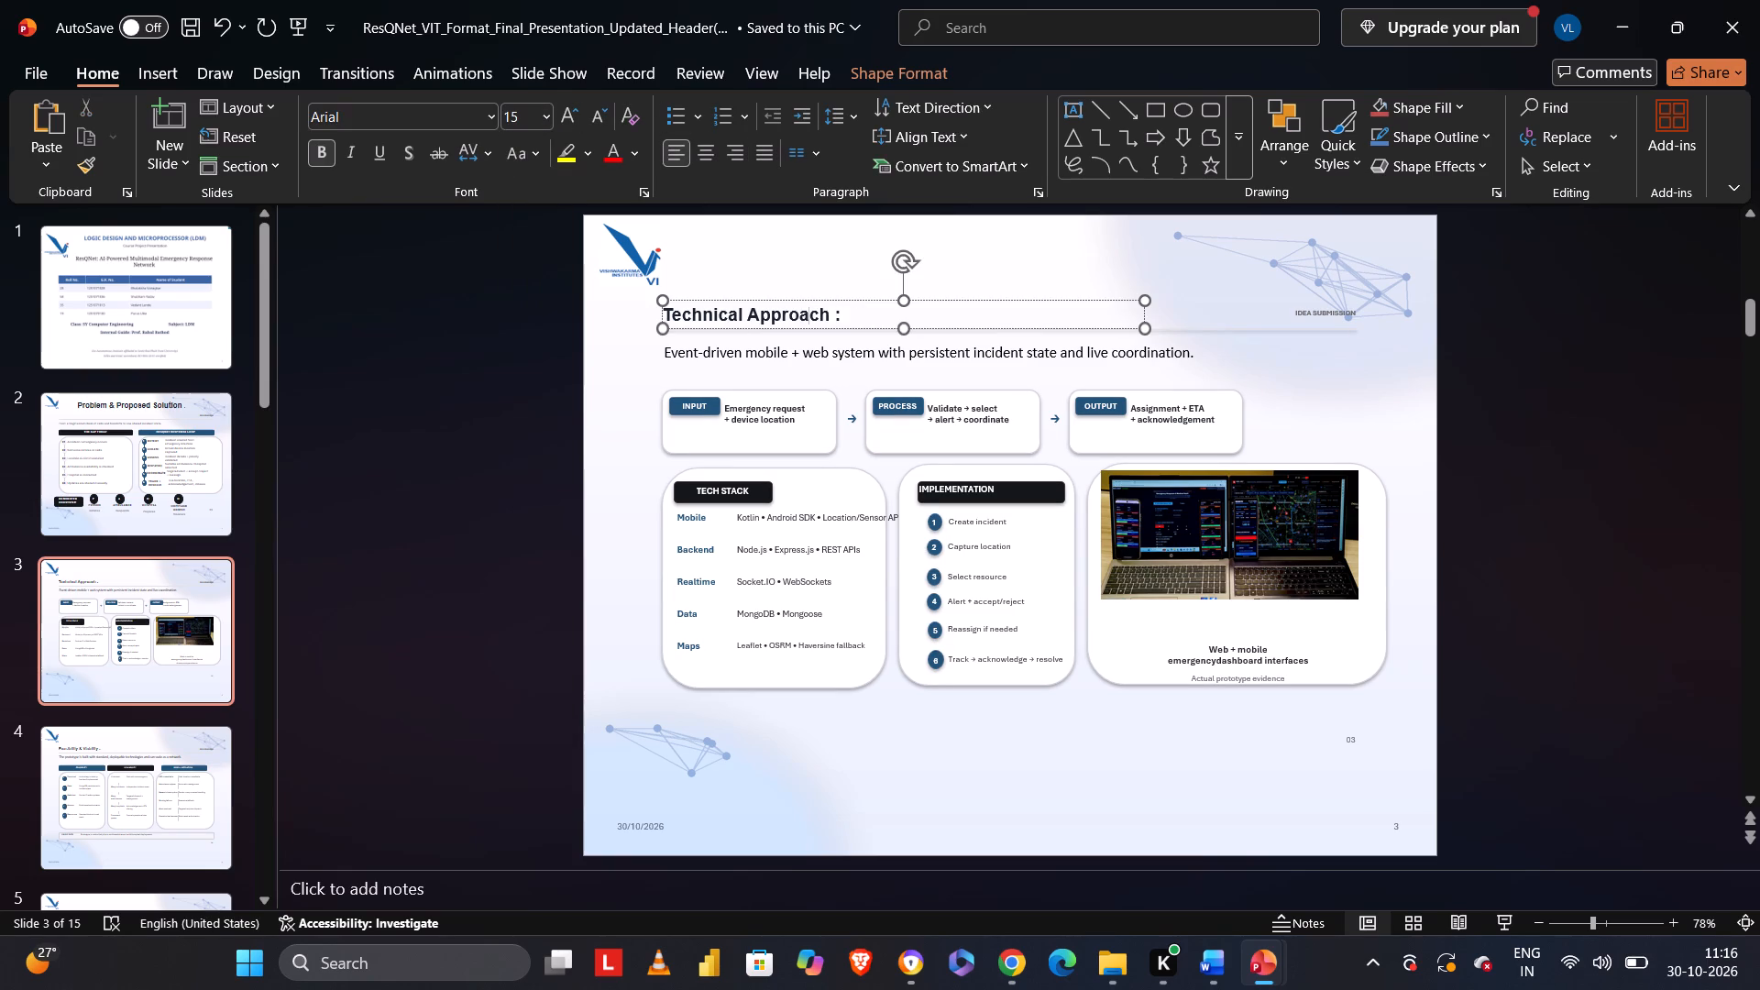
pyautogui.moveTo(840, 314); pyautogui.dragTo(528, 321)
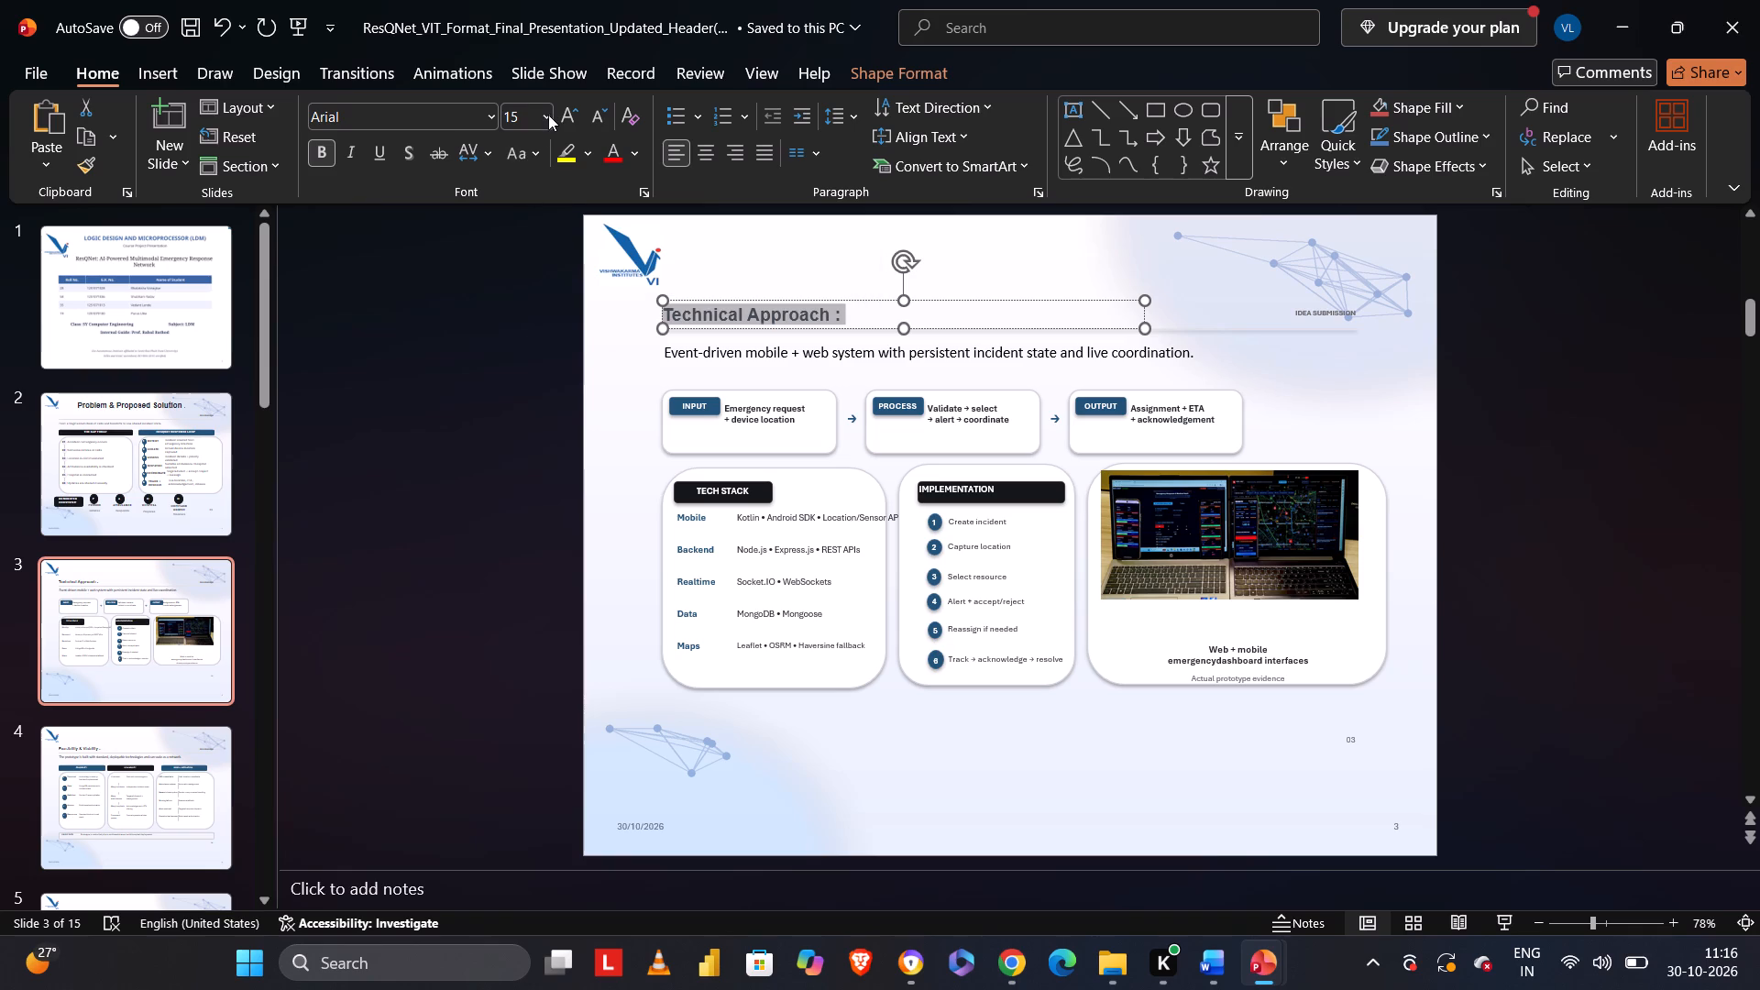
pyautogui.click(548, 115)
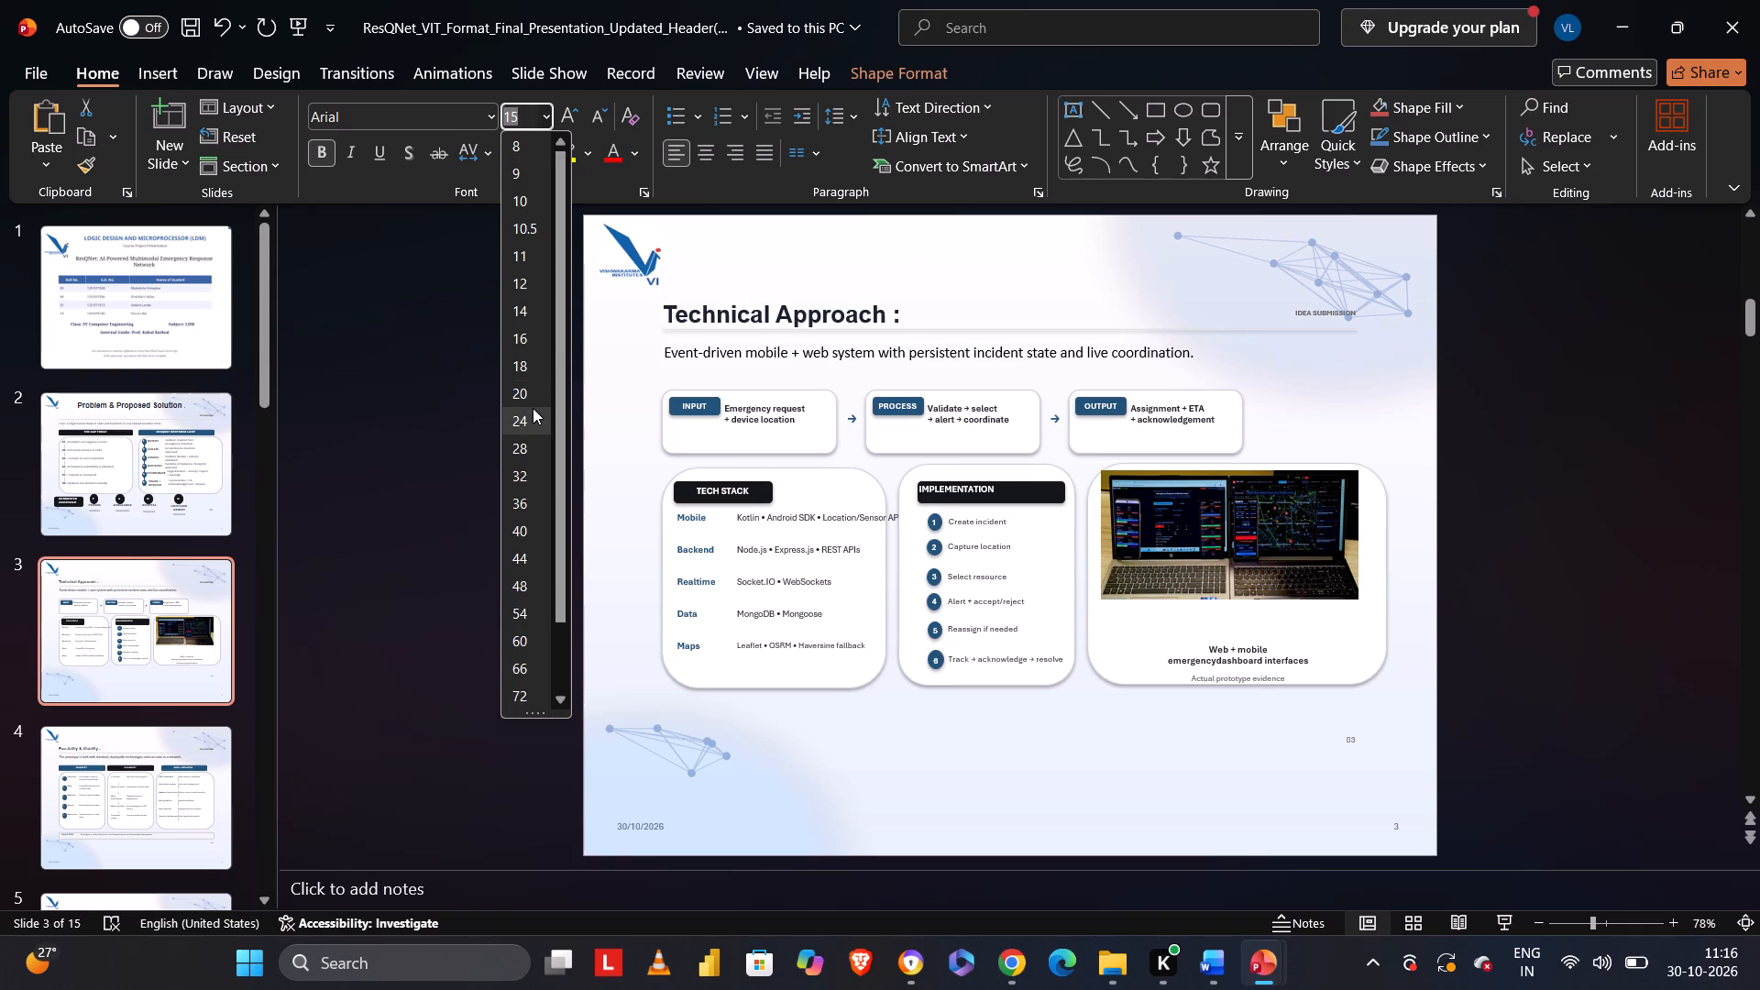
pyautogui.click(534, 421)
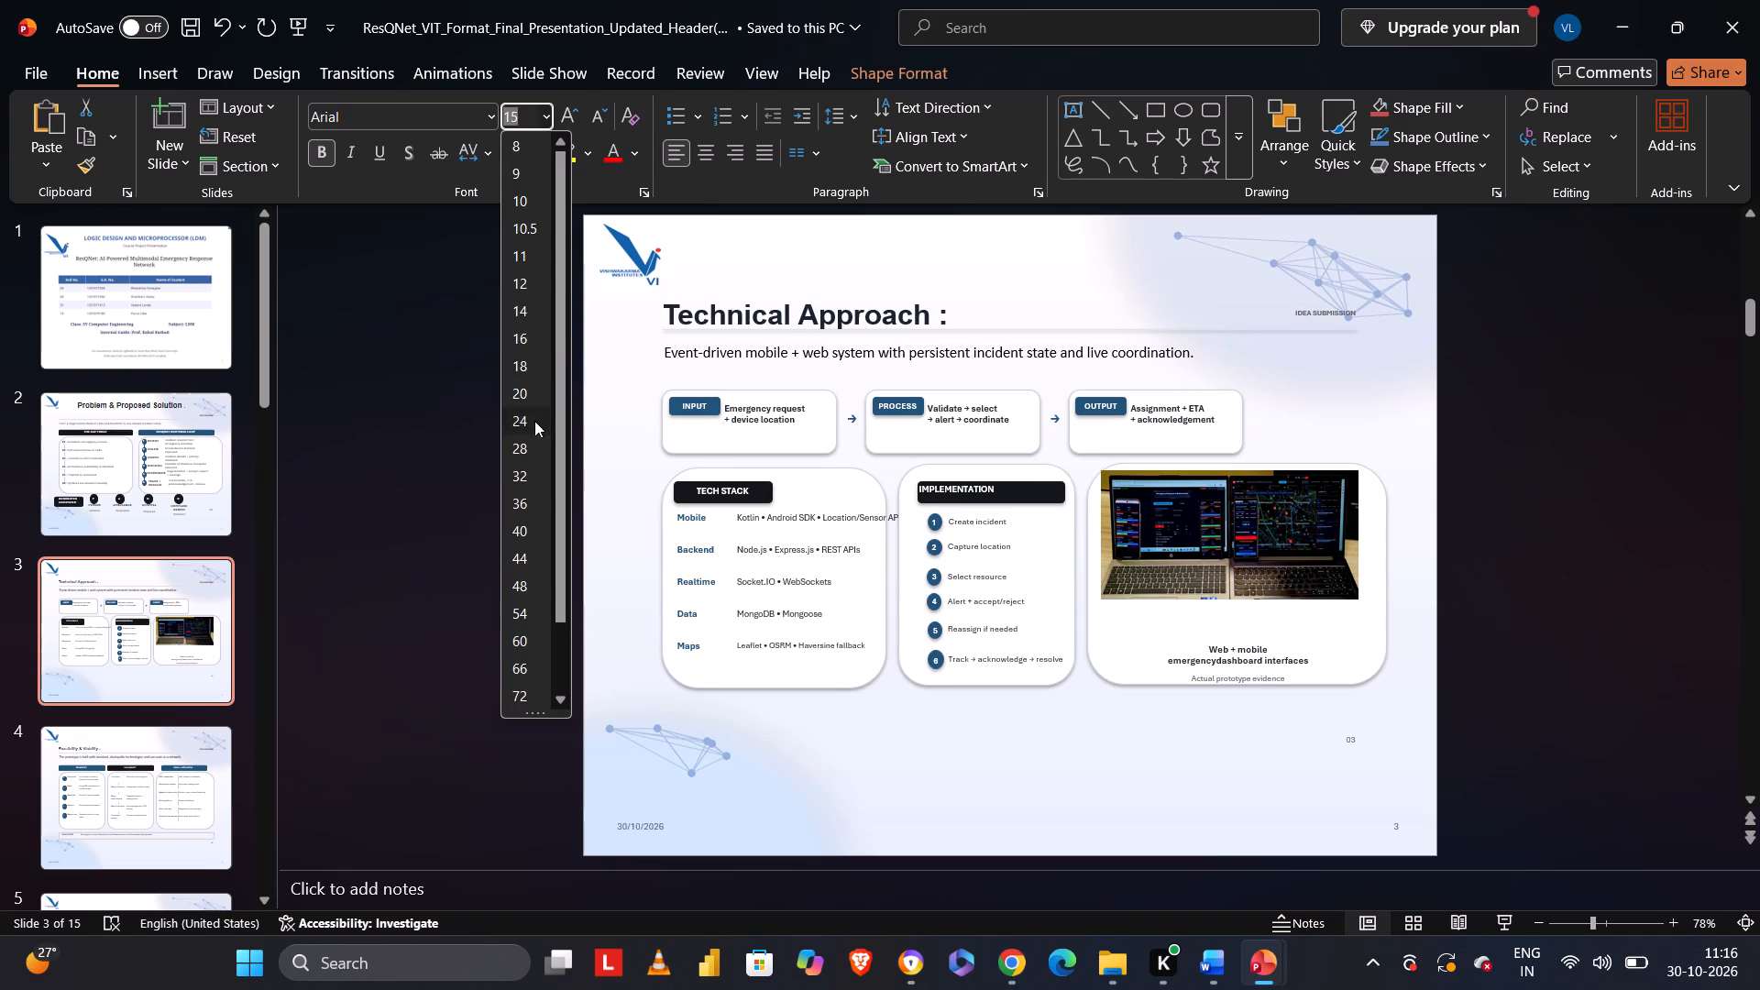
# Move the Technical Approach title up and to the right, near the top centre of the slide.
pyautogui.click(799, 291)
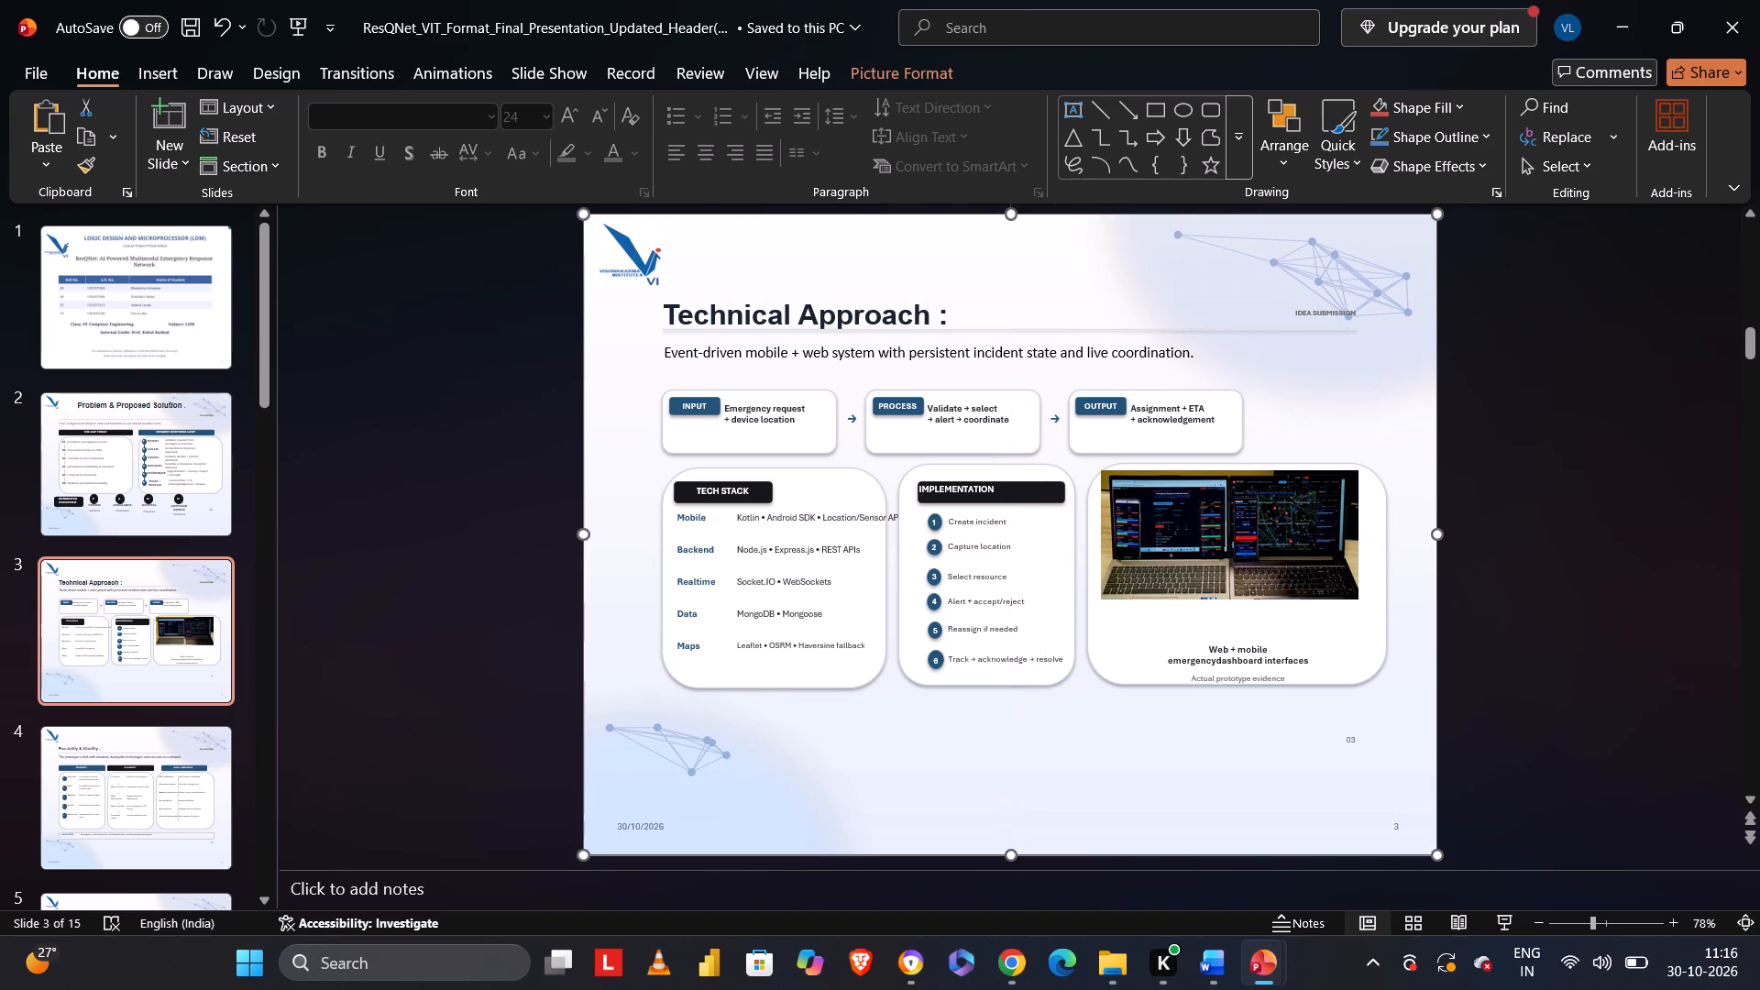
pyautogui.click(817, 314)
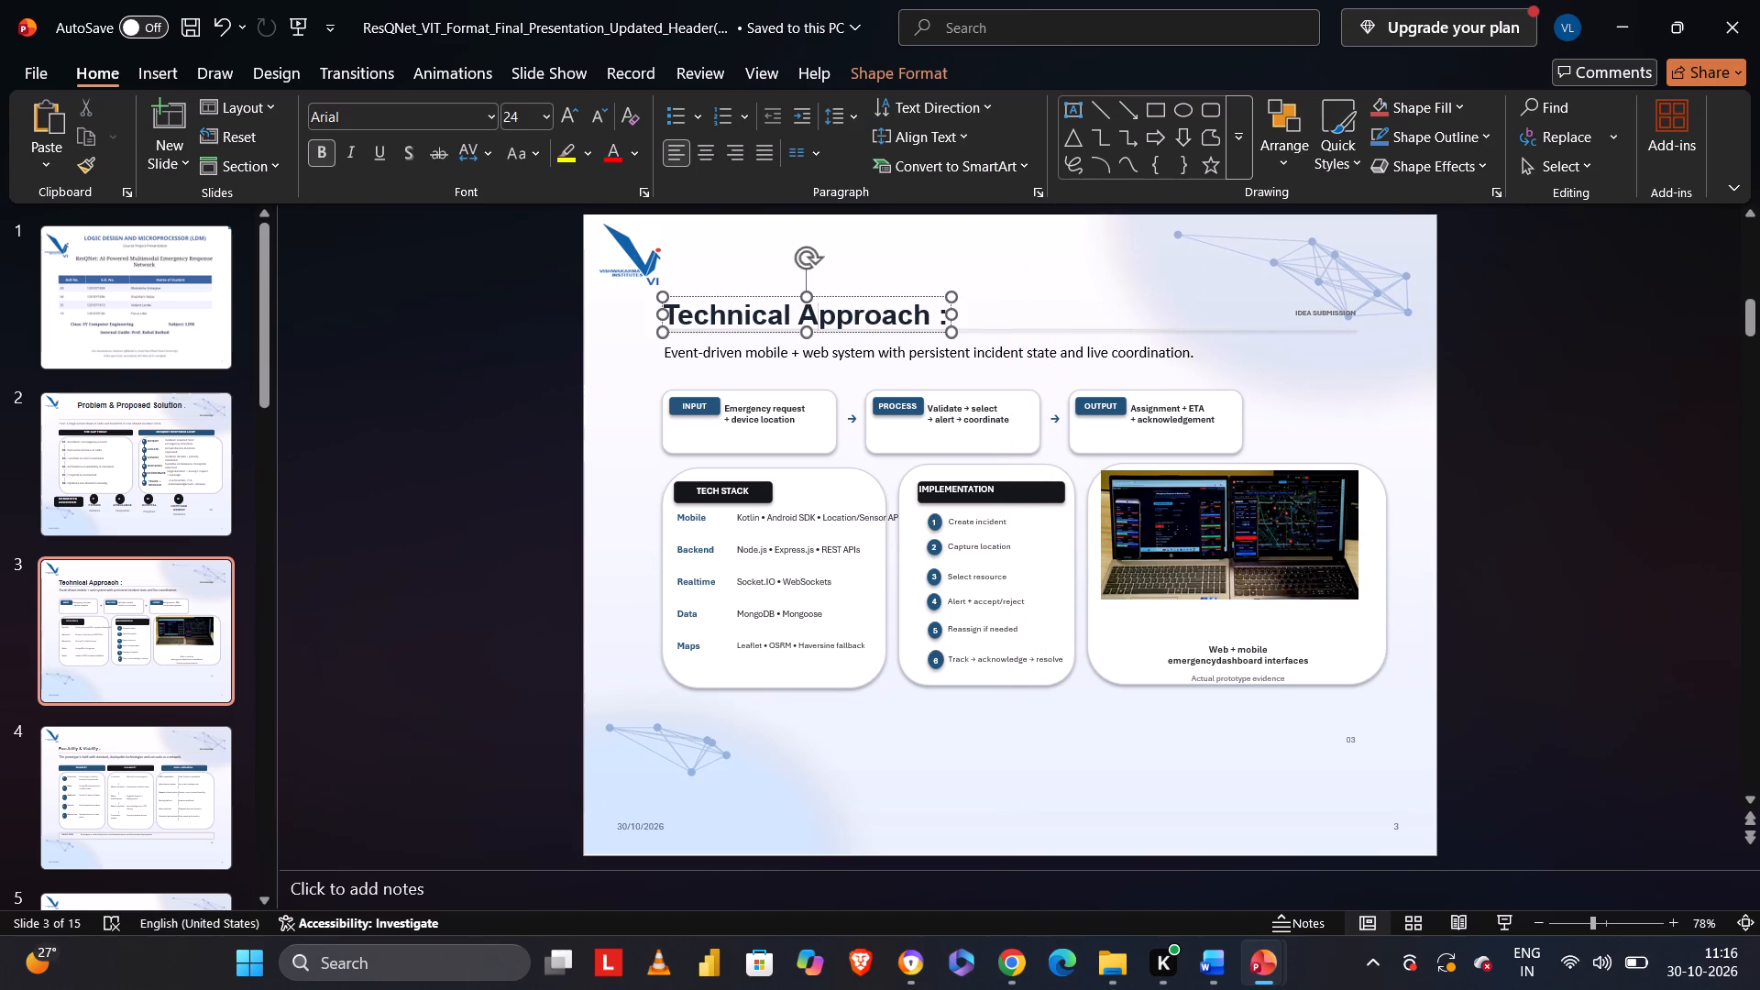
pyautogui.moveTo(662, 305); pyautogui.dragTo(758, 275)
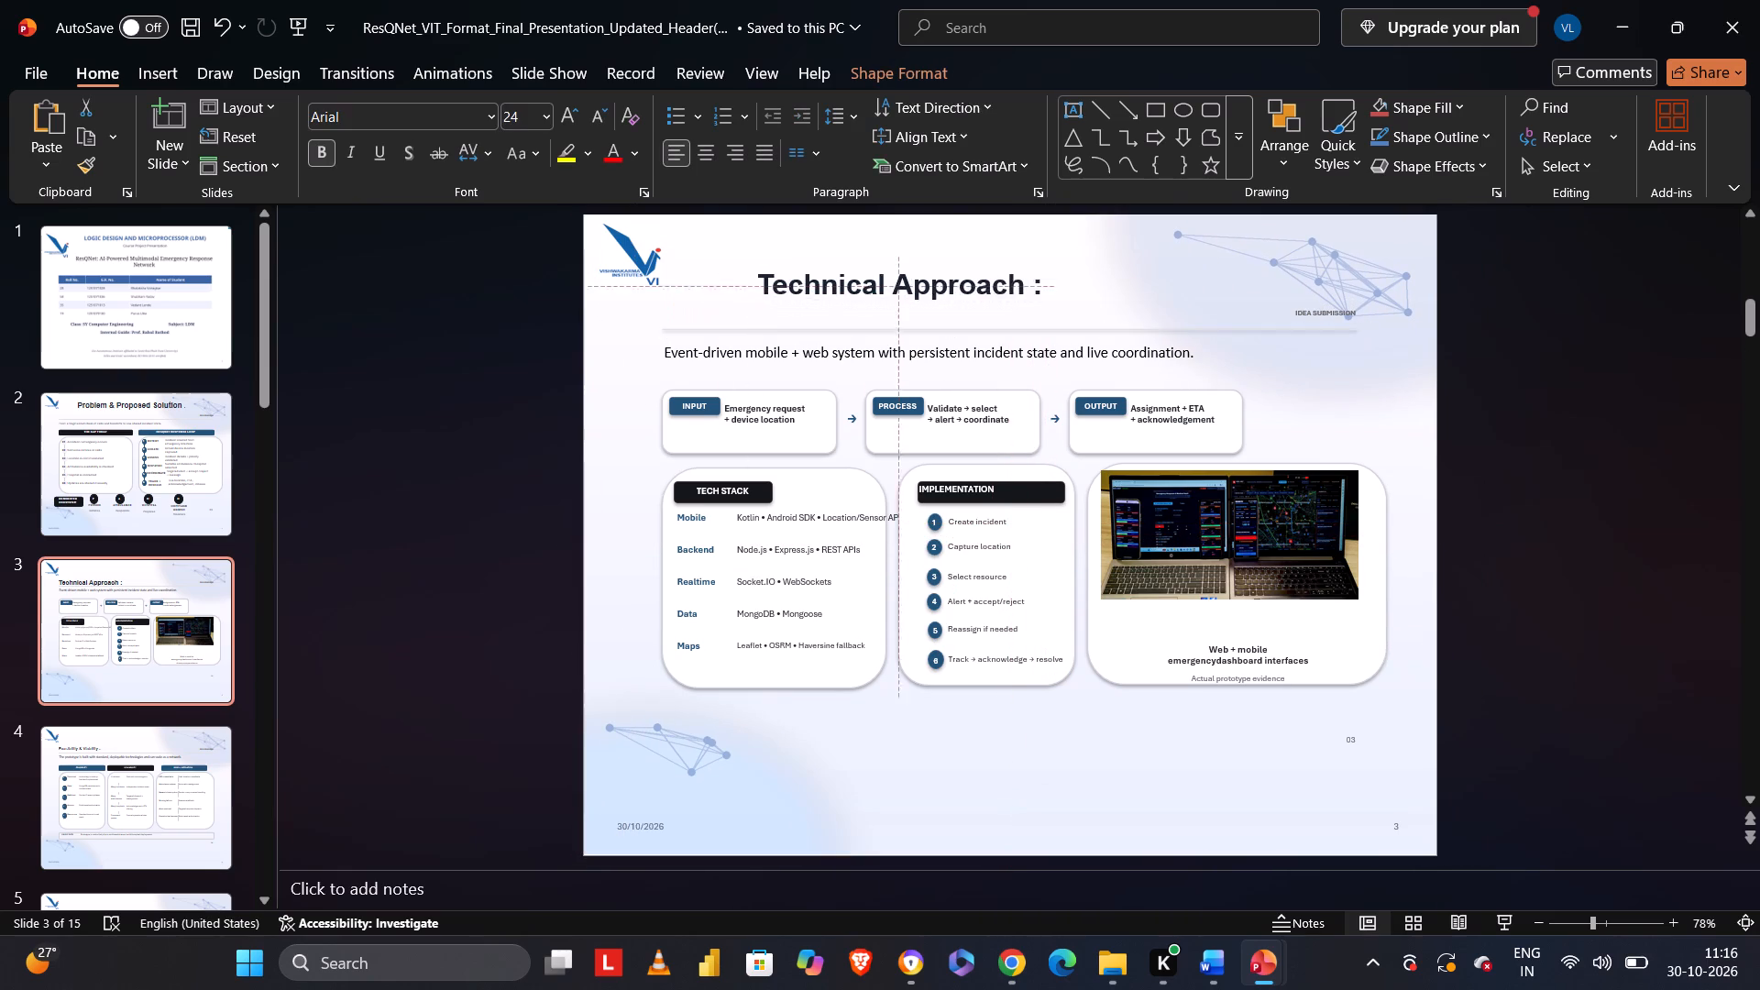
pyautogui.moveTo(758, 275); pyautogui.dragTo(818, 254)
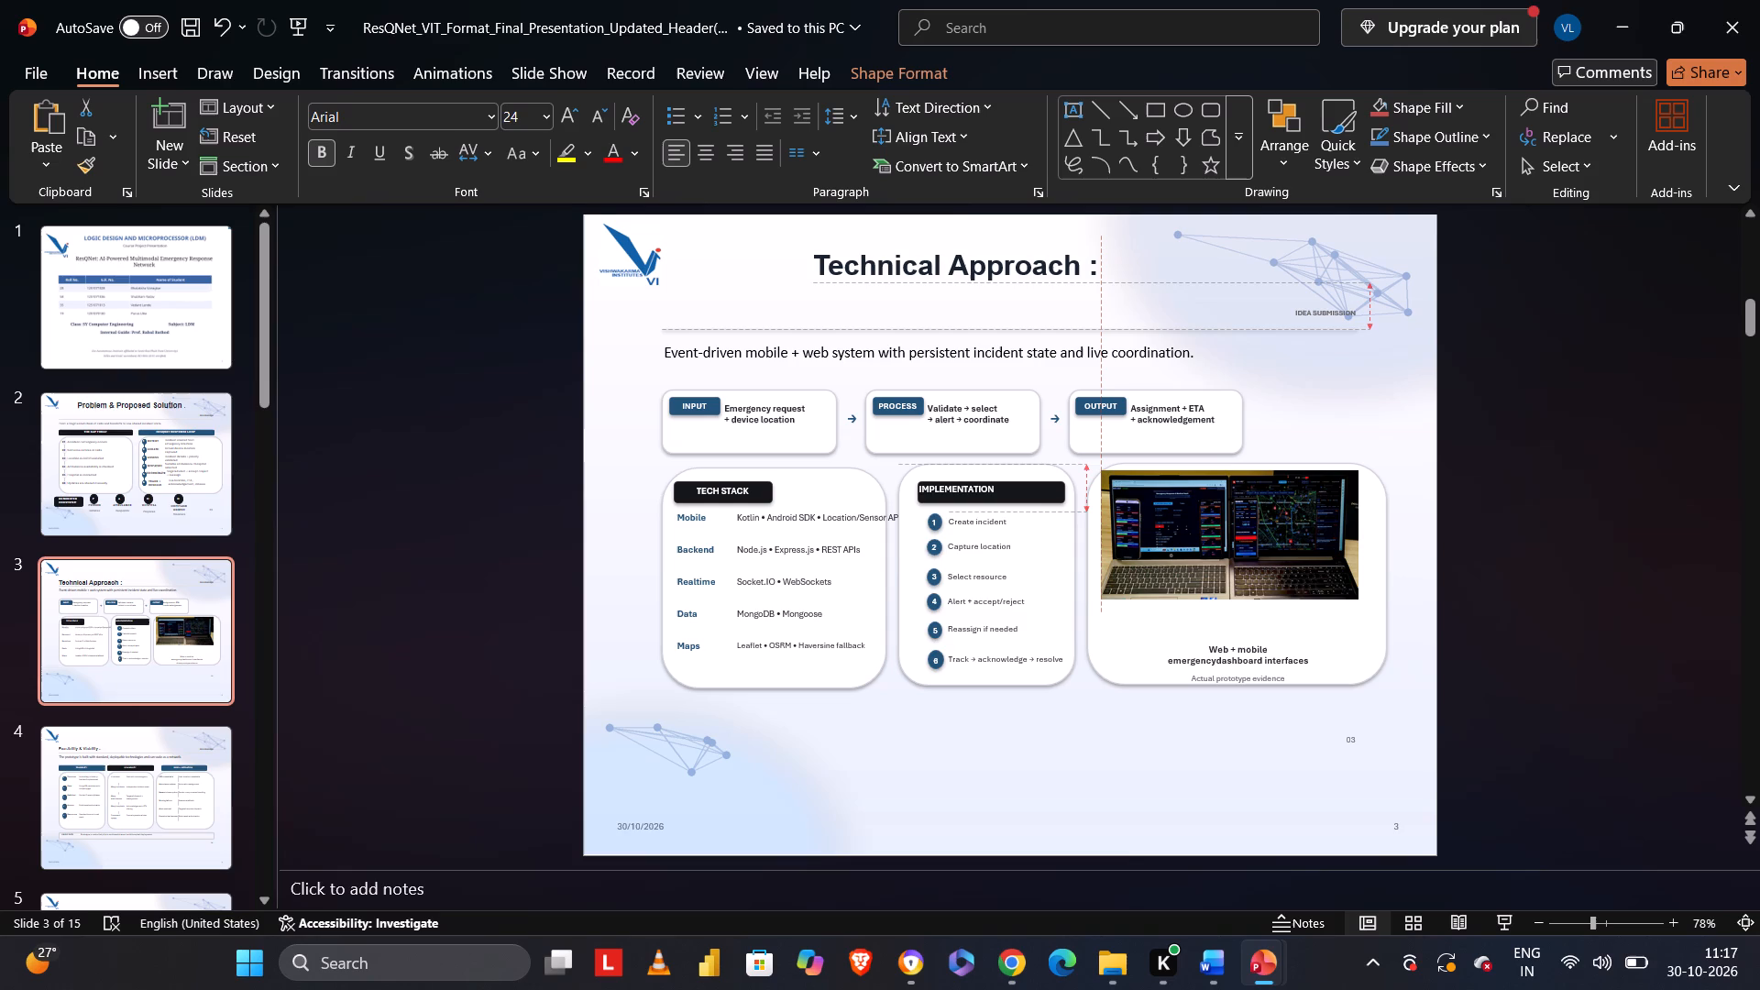
pyautogui.moveTo(818, 254); pyautogui.dragTo(819, 253)
# Return to the Problem & Proposed Solution slide and remove the thin divider line above the subtitle.
pyautogui.click(192, 428)
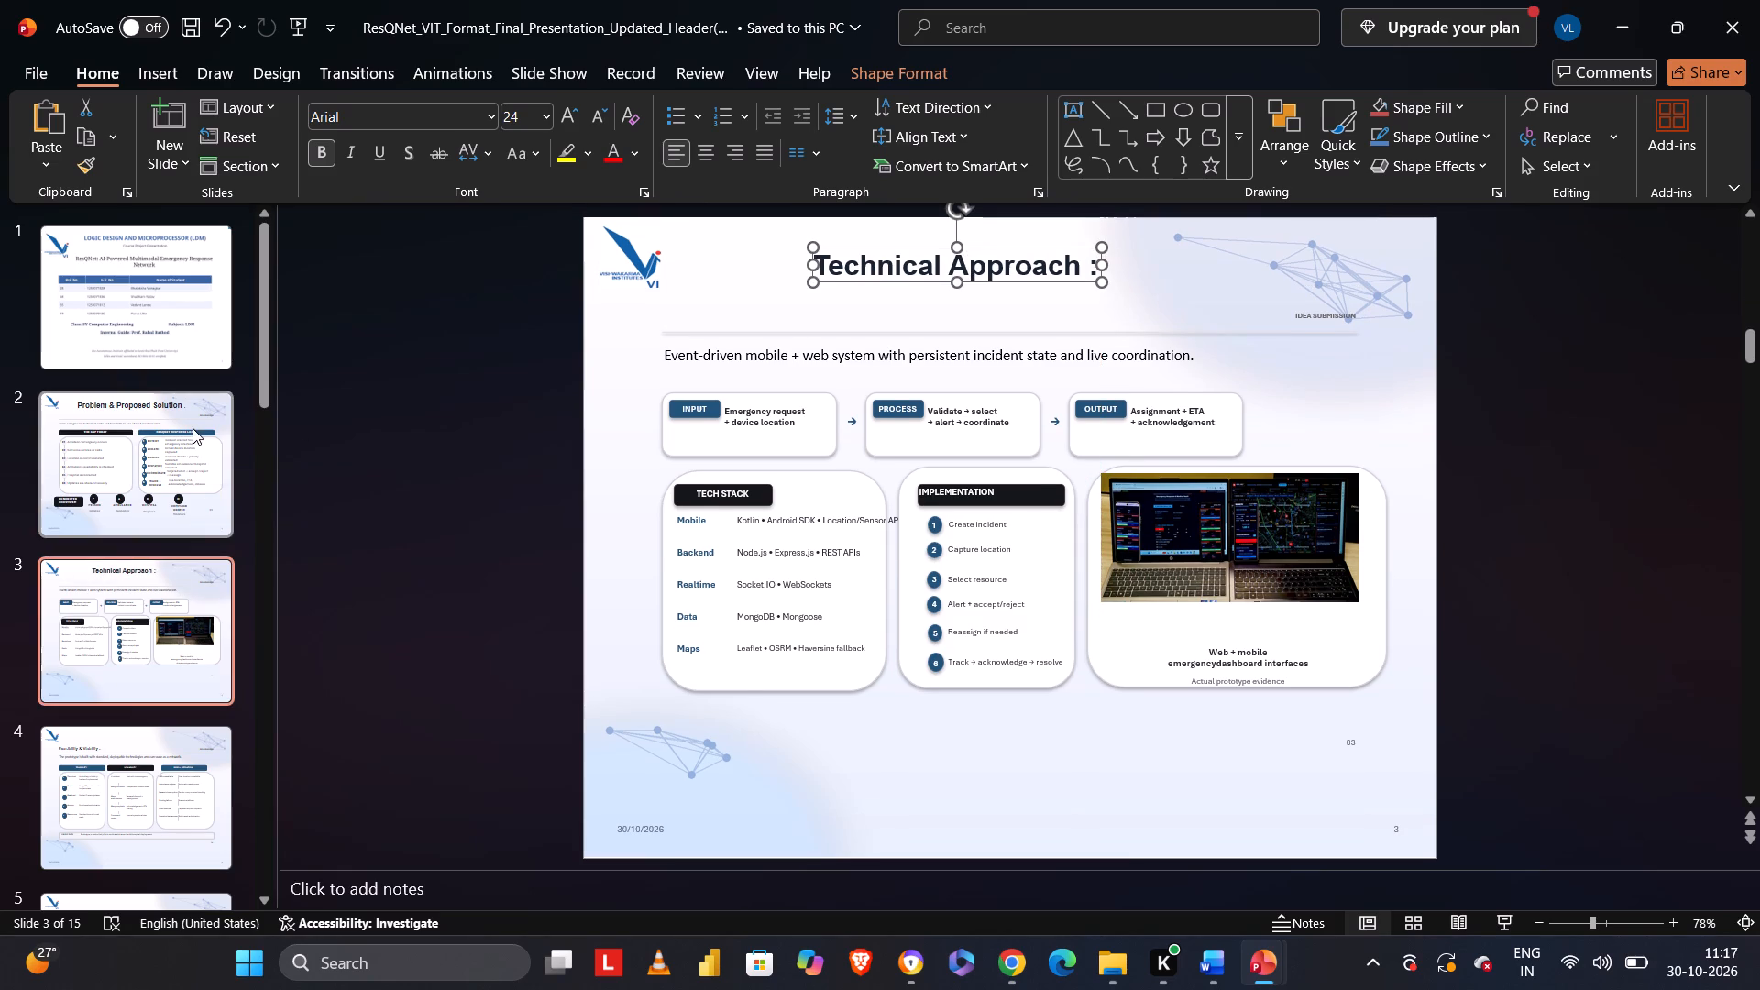
pyautogui.click(699, 326)
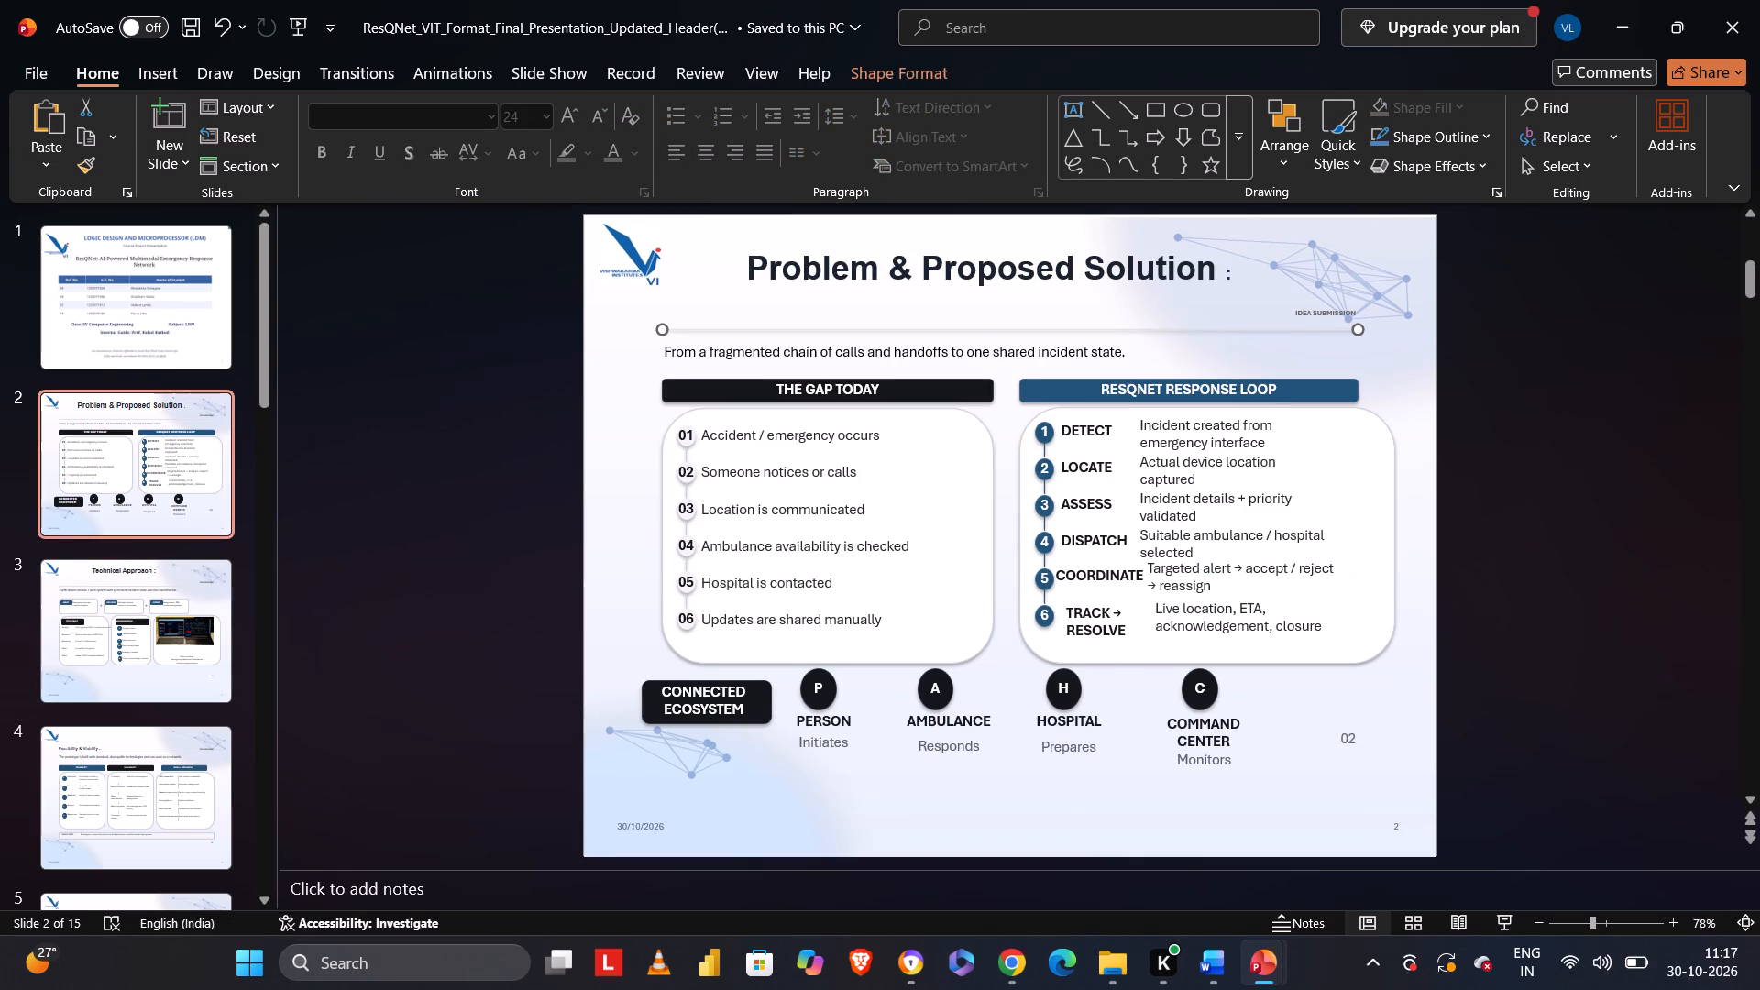
pyautogui.rightClick(699, 326)
pyautogui.click(733, 338)
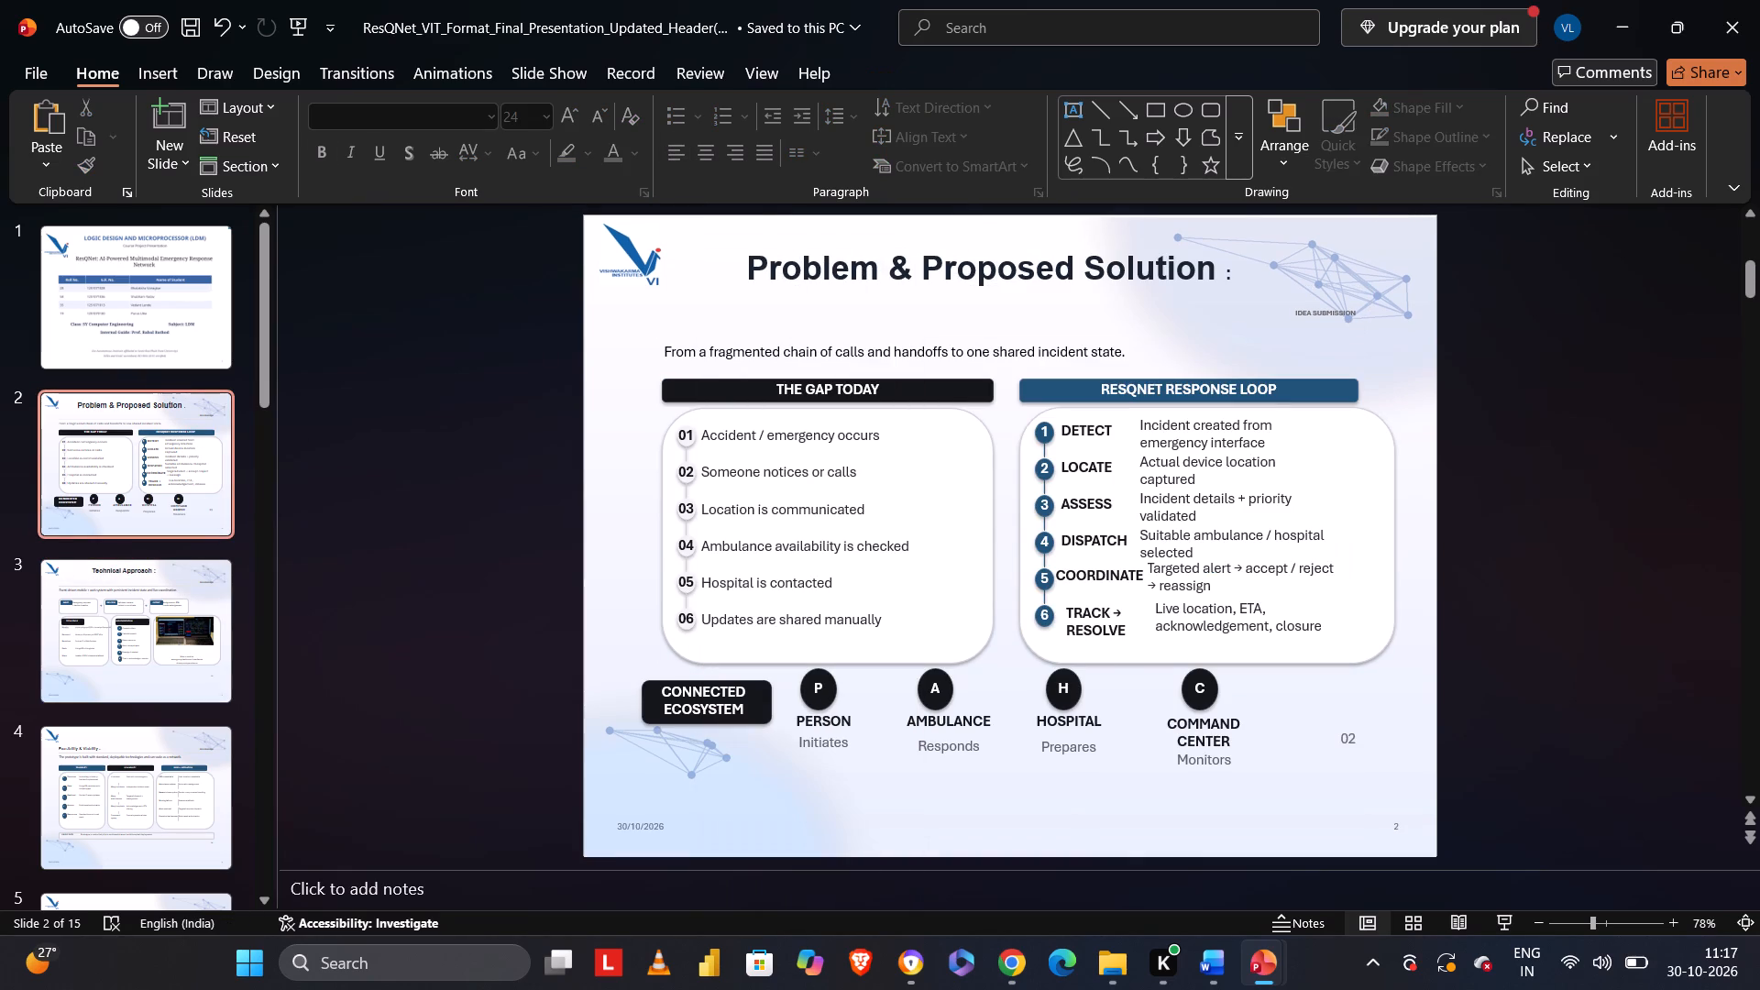
# Shift the Problem & Proposed Solution title slightly to the right, keeping its height on the slide.
pyautogui.click(856, 274)
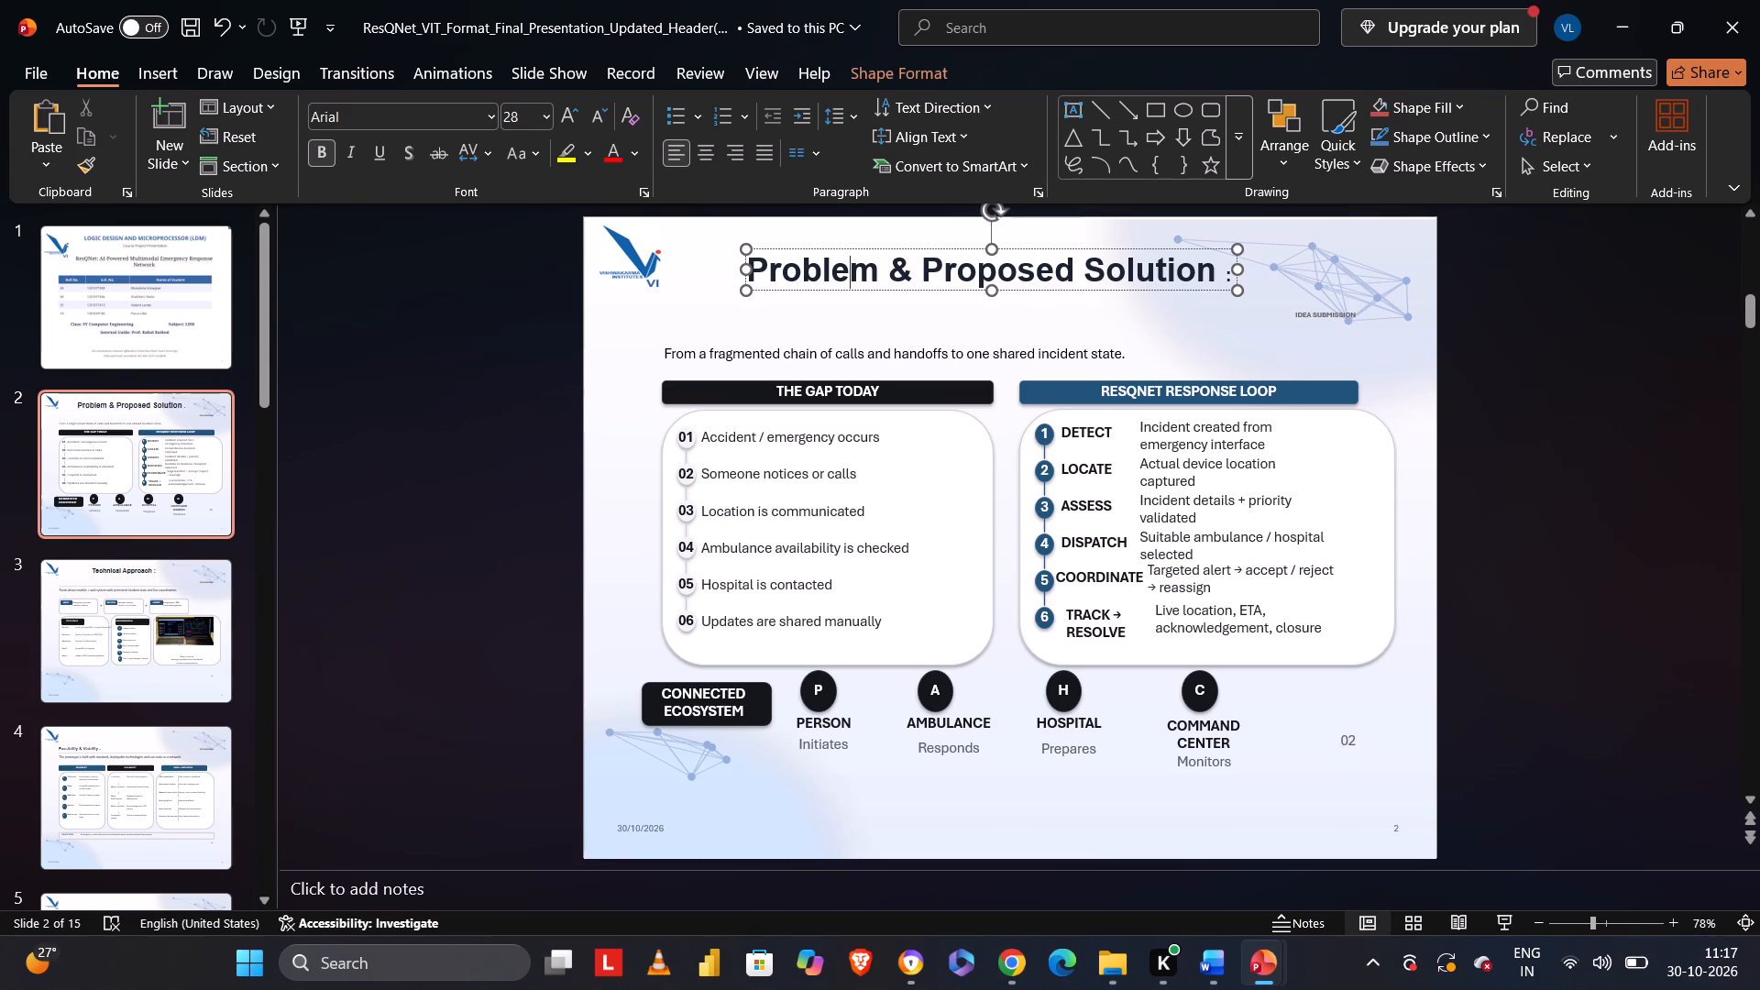
pyautogui.moveTo(743, 258); pyautogui.dragTo(764, 258)
# Activate the subtitle text beginning "From a fragmented chain of calls" for editing.
pyautogui.click(734, 347)
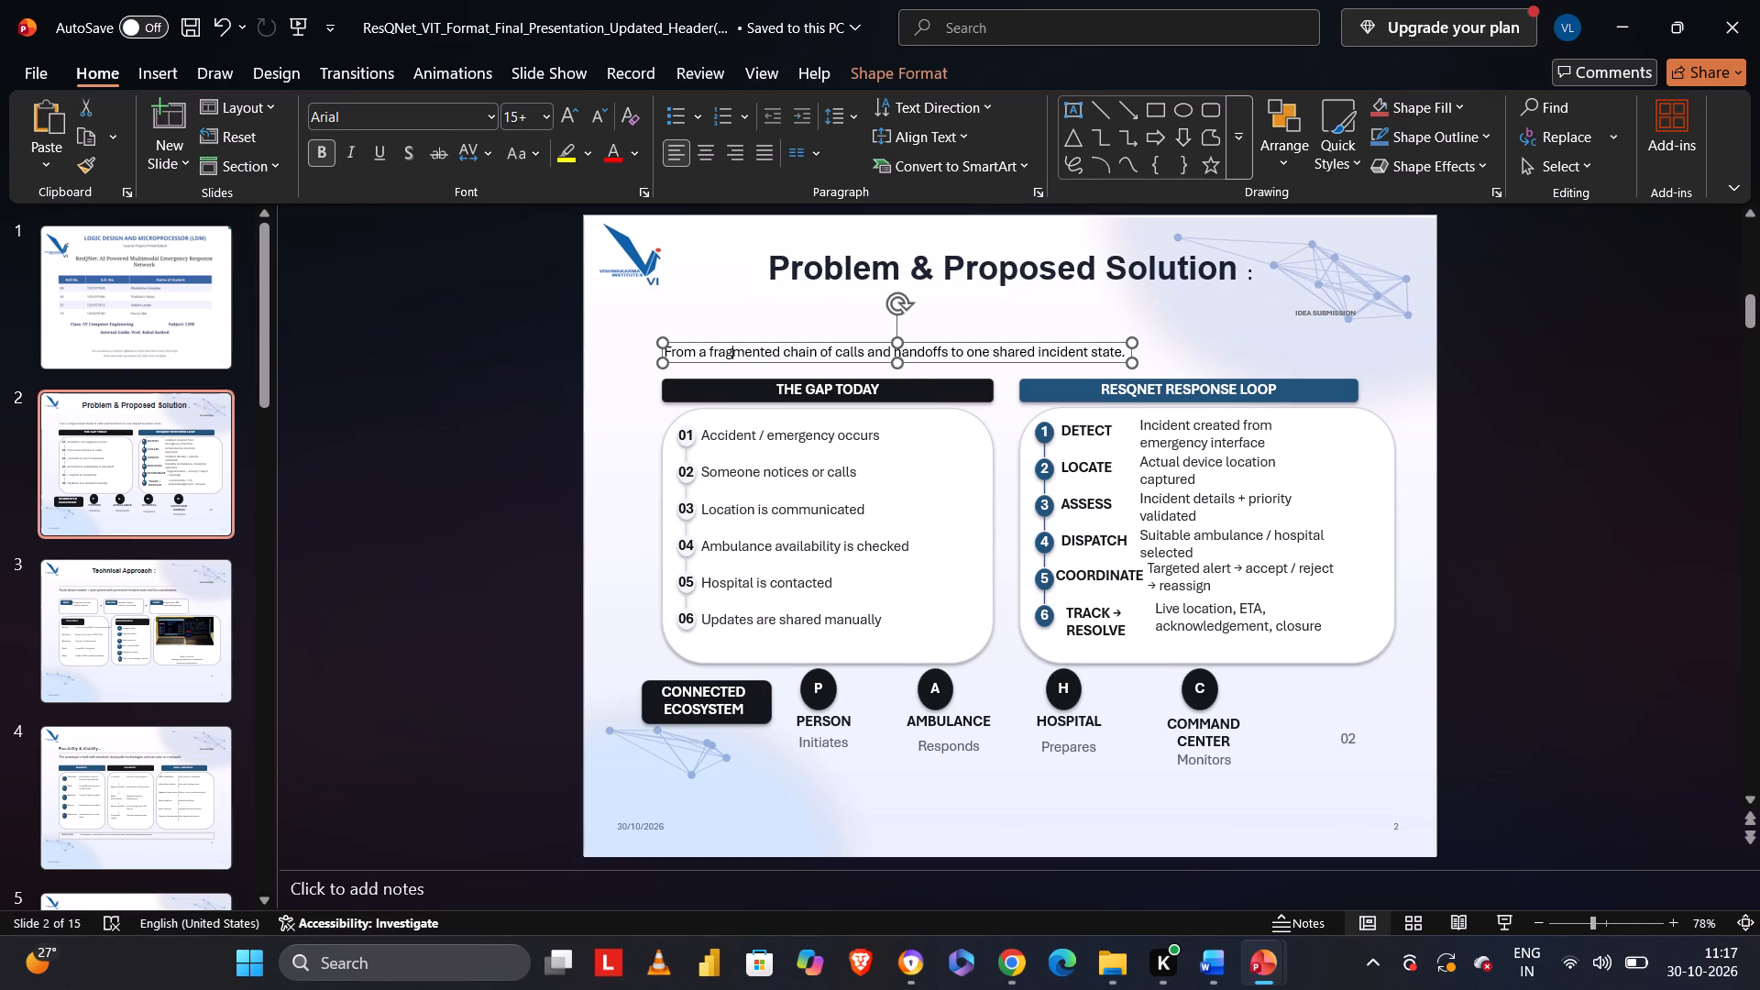
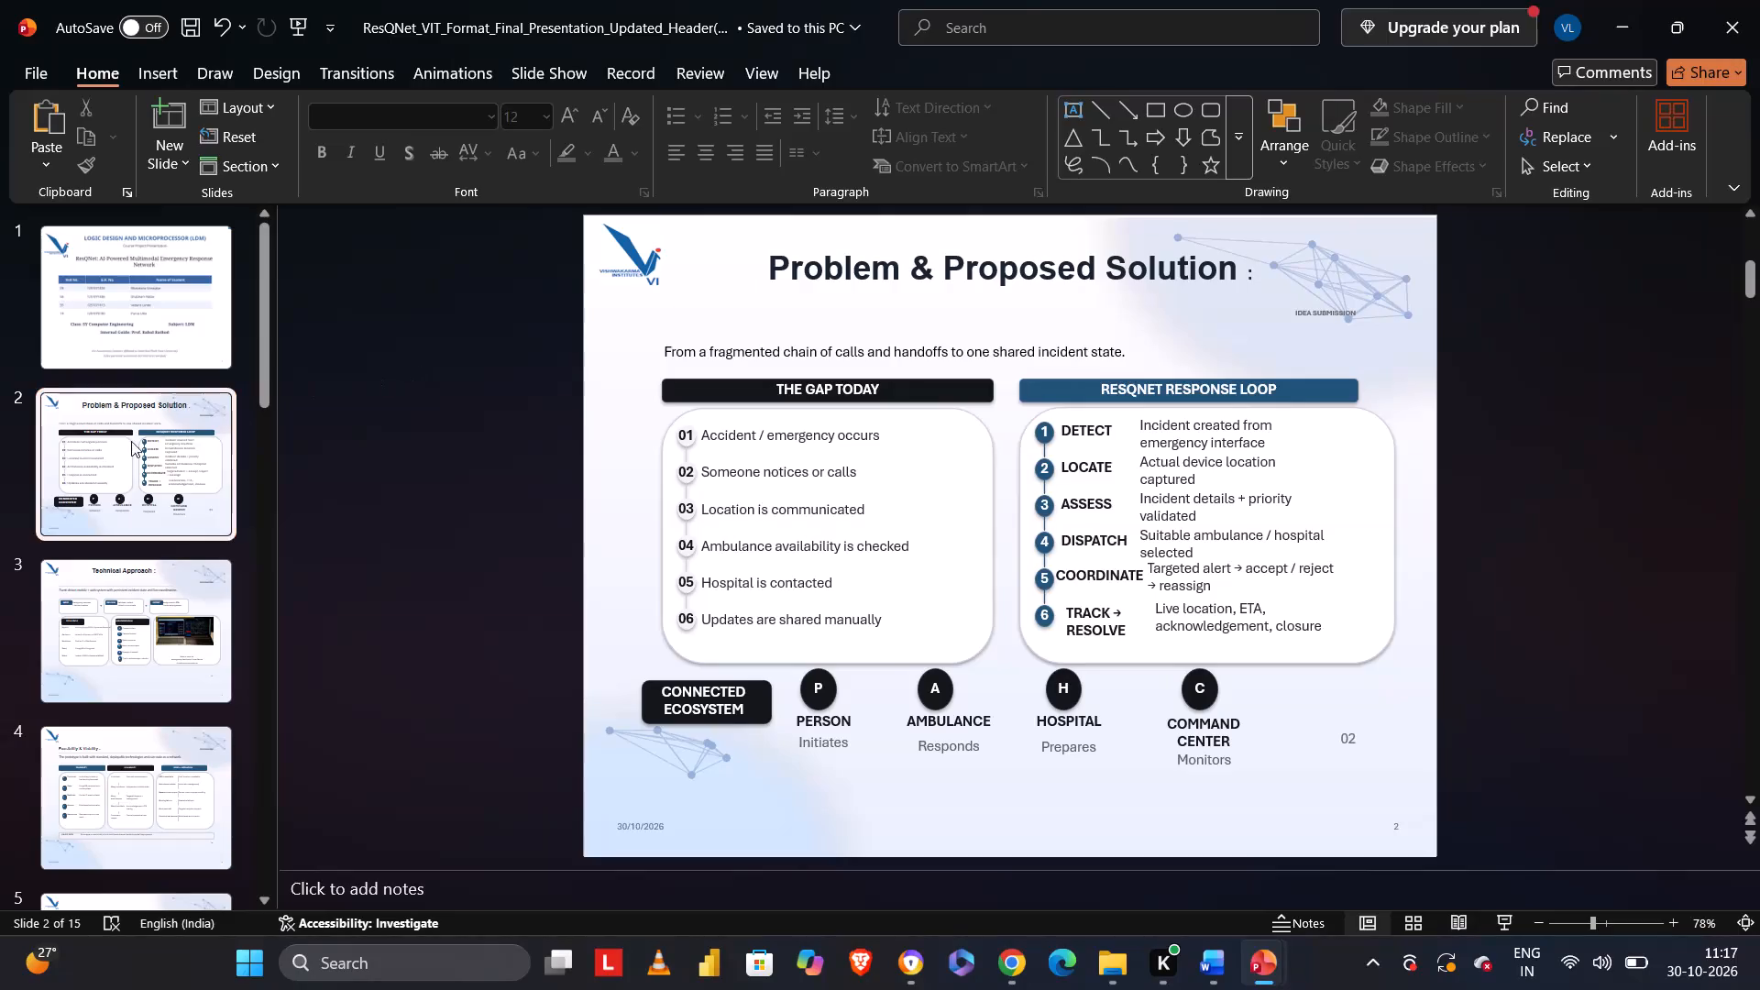
# On the Technical Approach slide, widen the title's text box slightly to the right.
pyautogui.click(195, 630)
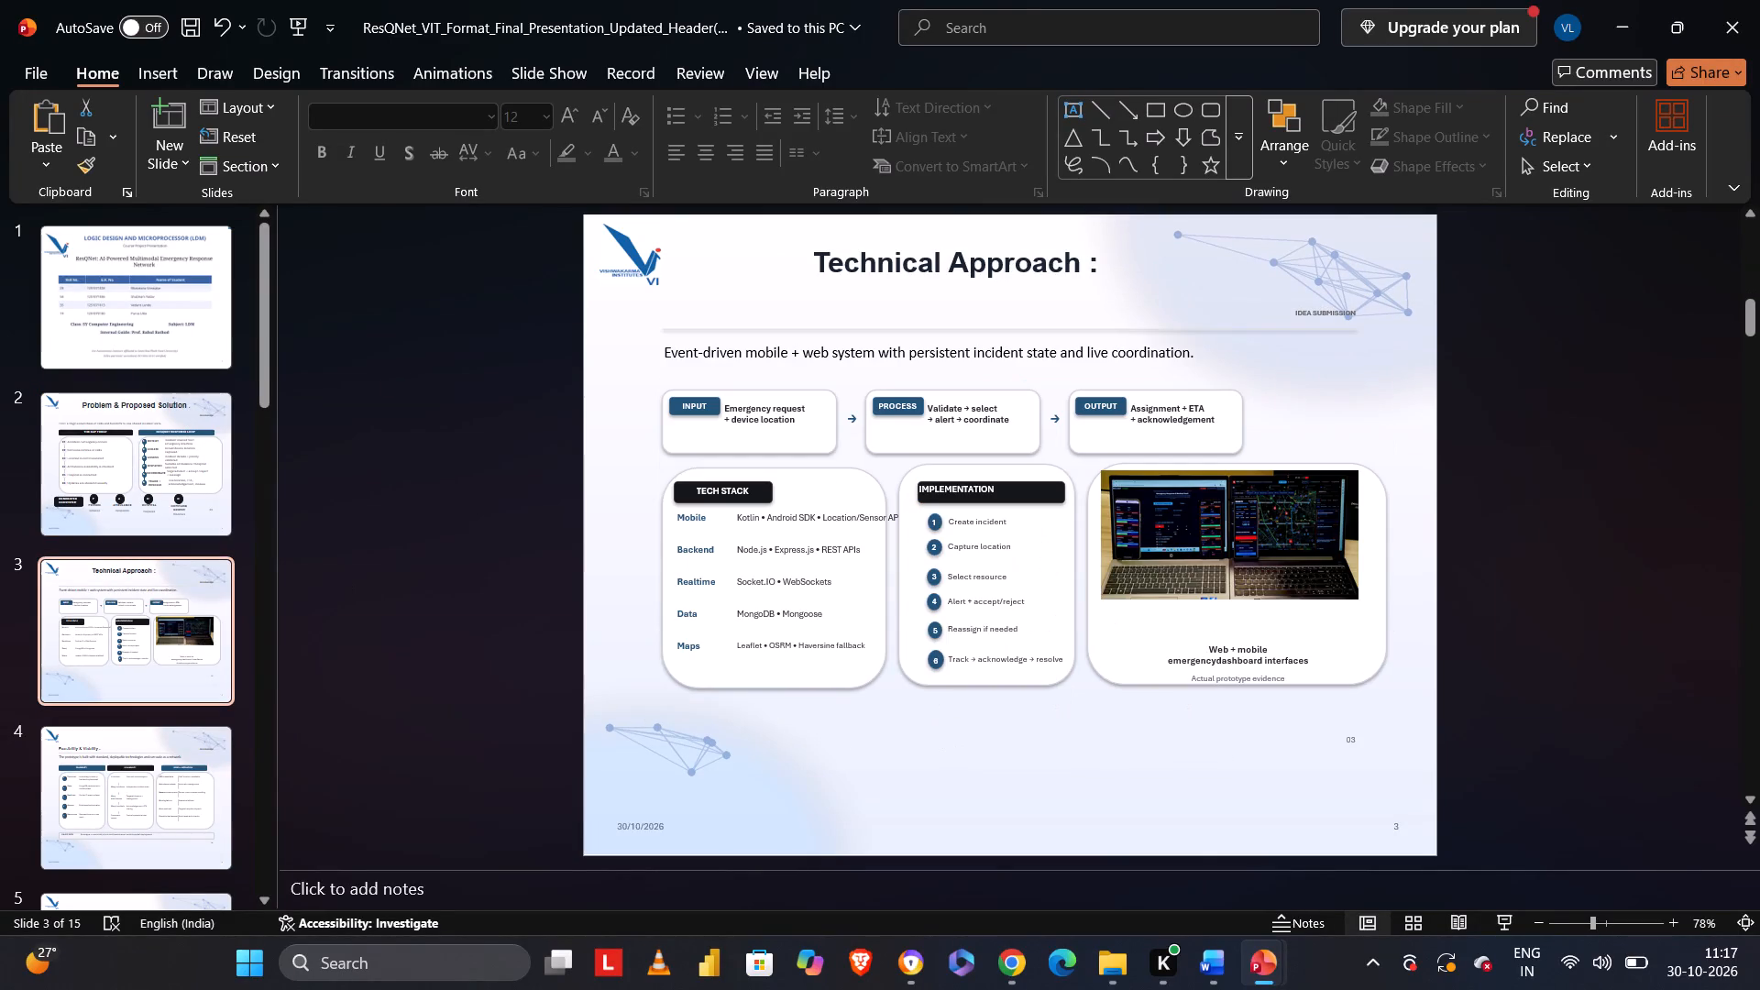
pyautogui.click(1072, 258)
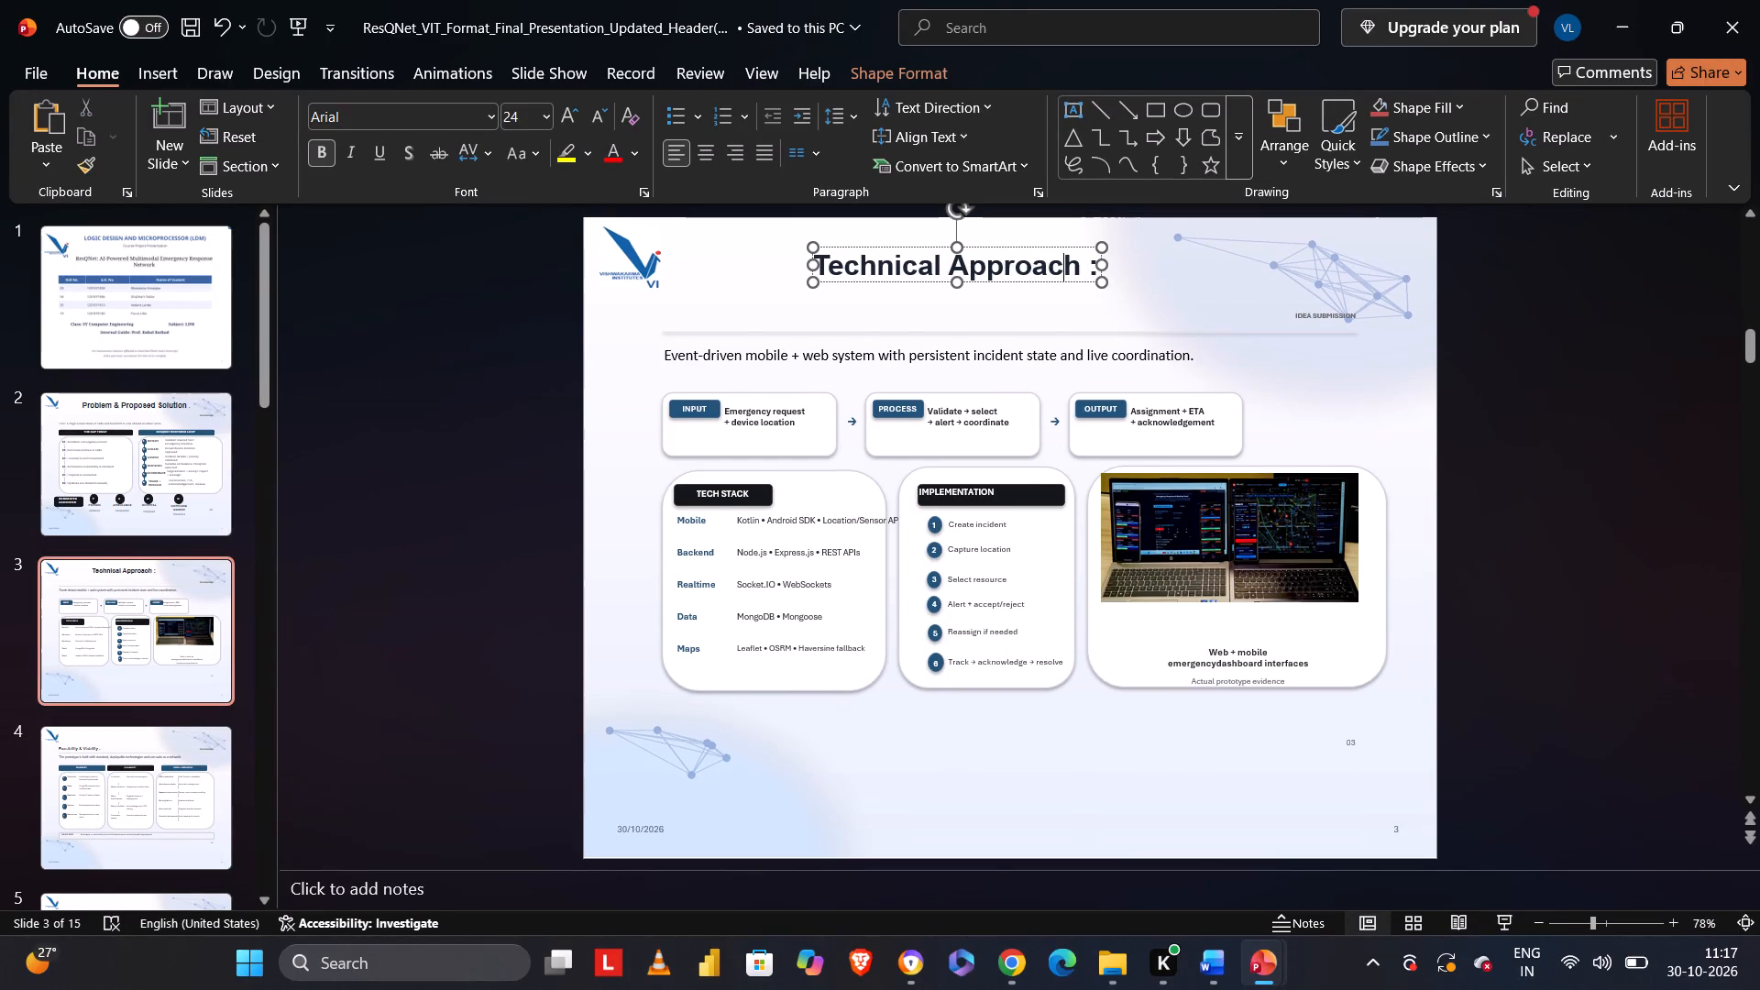
pyautogui.click(1104, 264)
pyautogui.moveTo(1104, 264); pyautogui.dragTo(1147, 262)
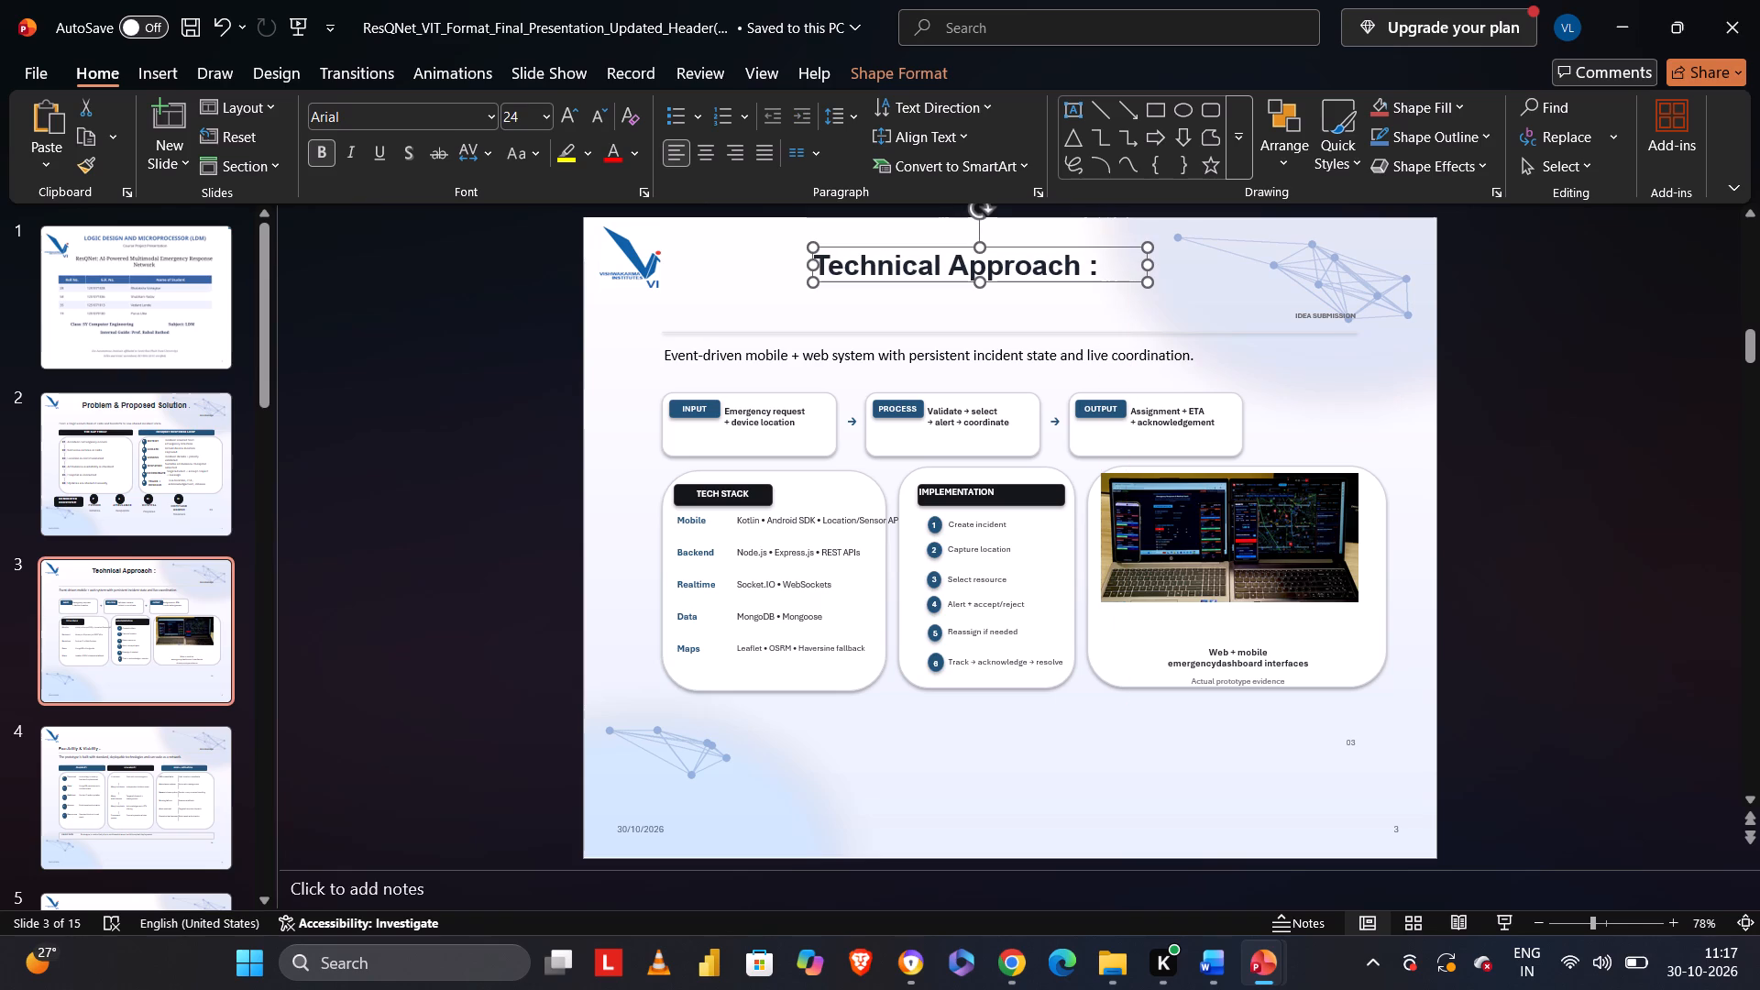
# Remove the thin divider line between the Technical Approach title and its subtitle.
pyautogui.click(895, 330)
pyautogui.rightClick(895, 330)
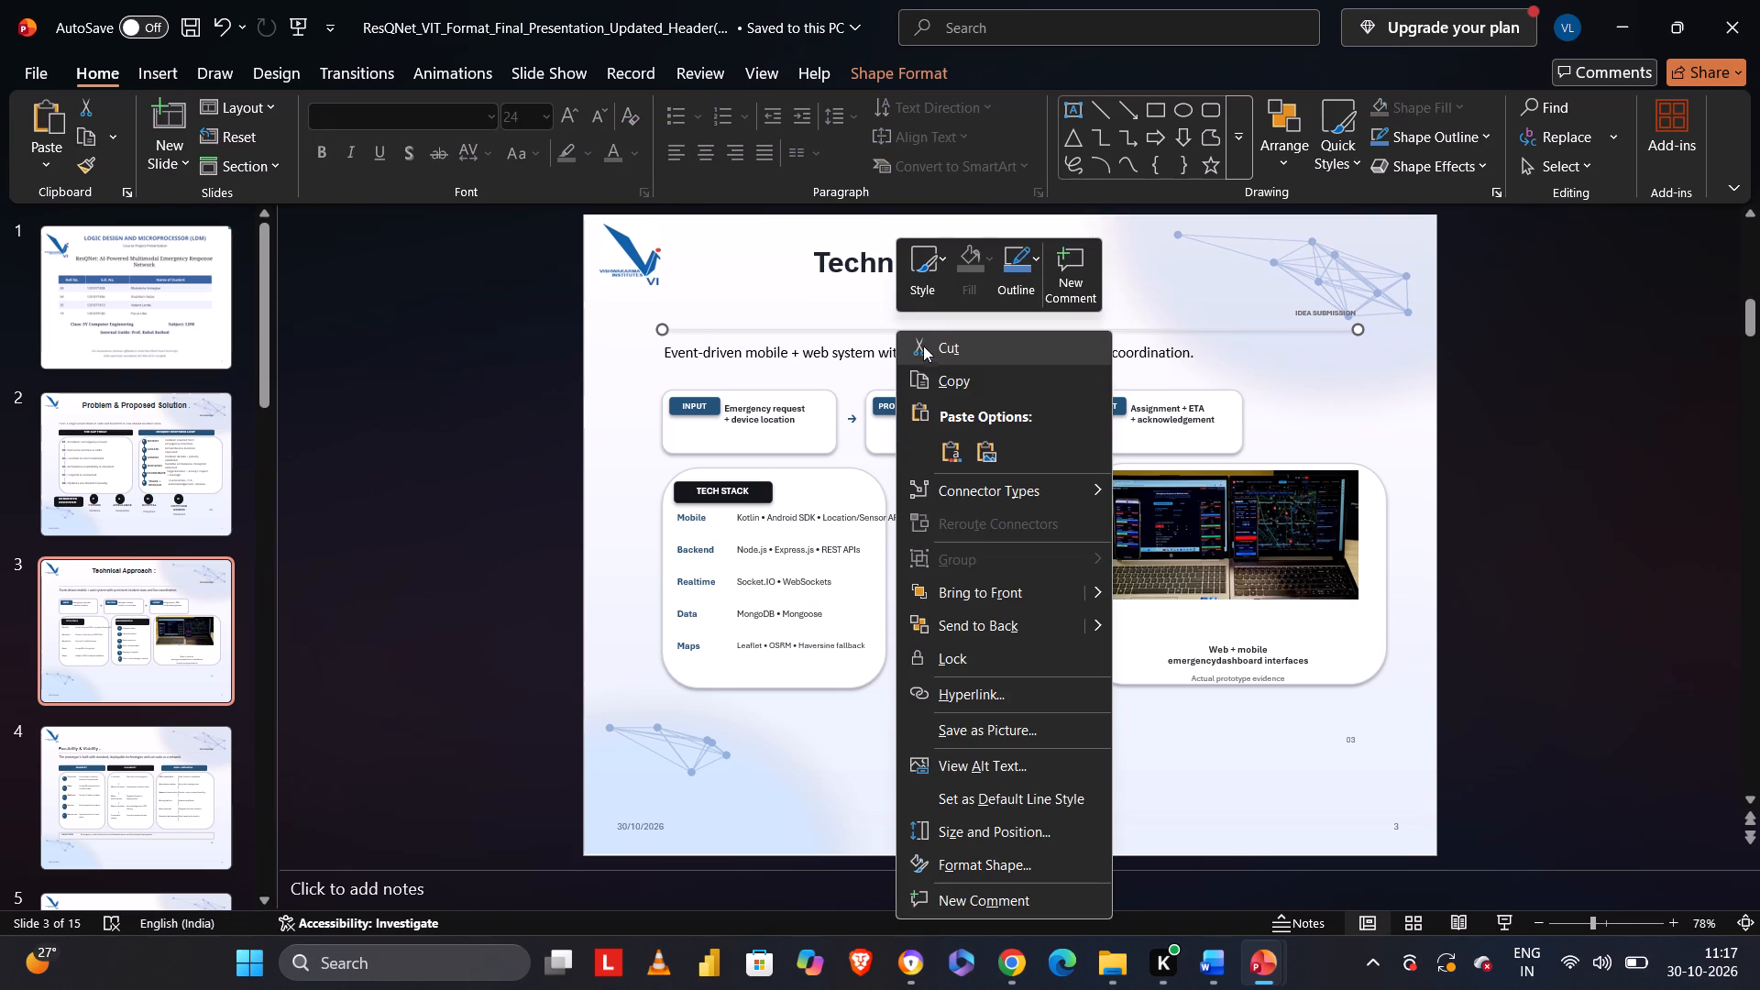
pyautogui.click(930, 348)
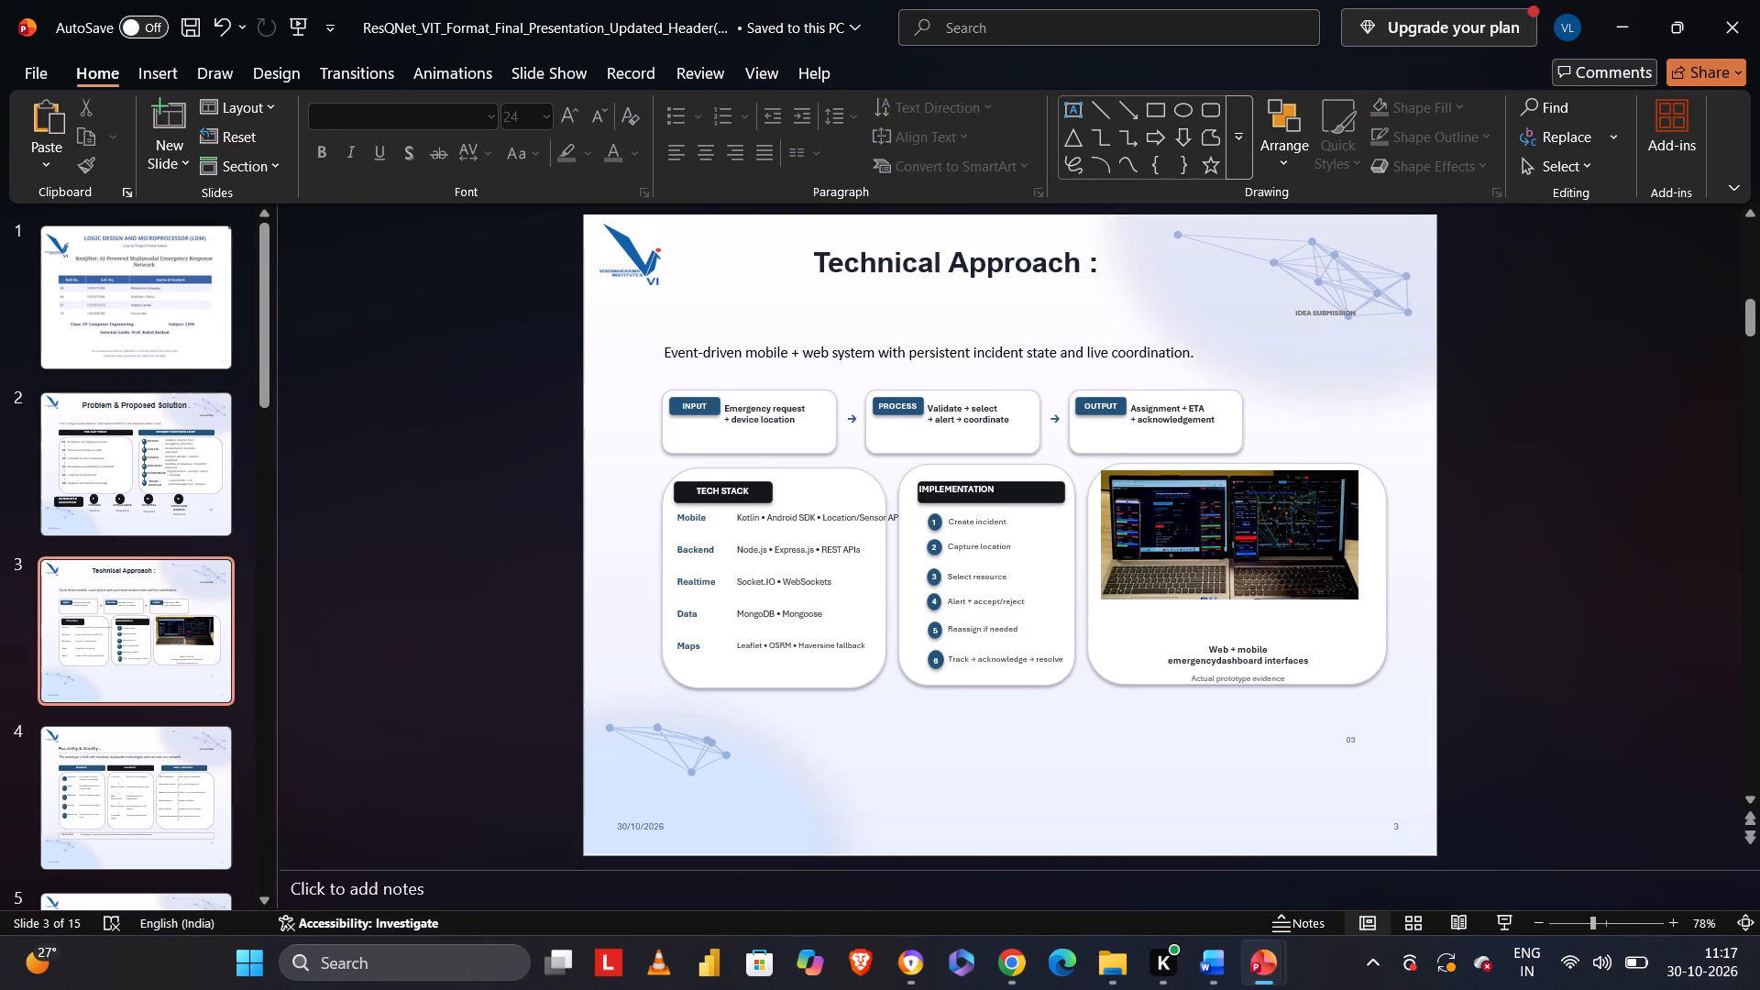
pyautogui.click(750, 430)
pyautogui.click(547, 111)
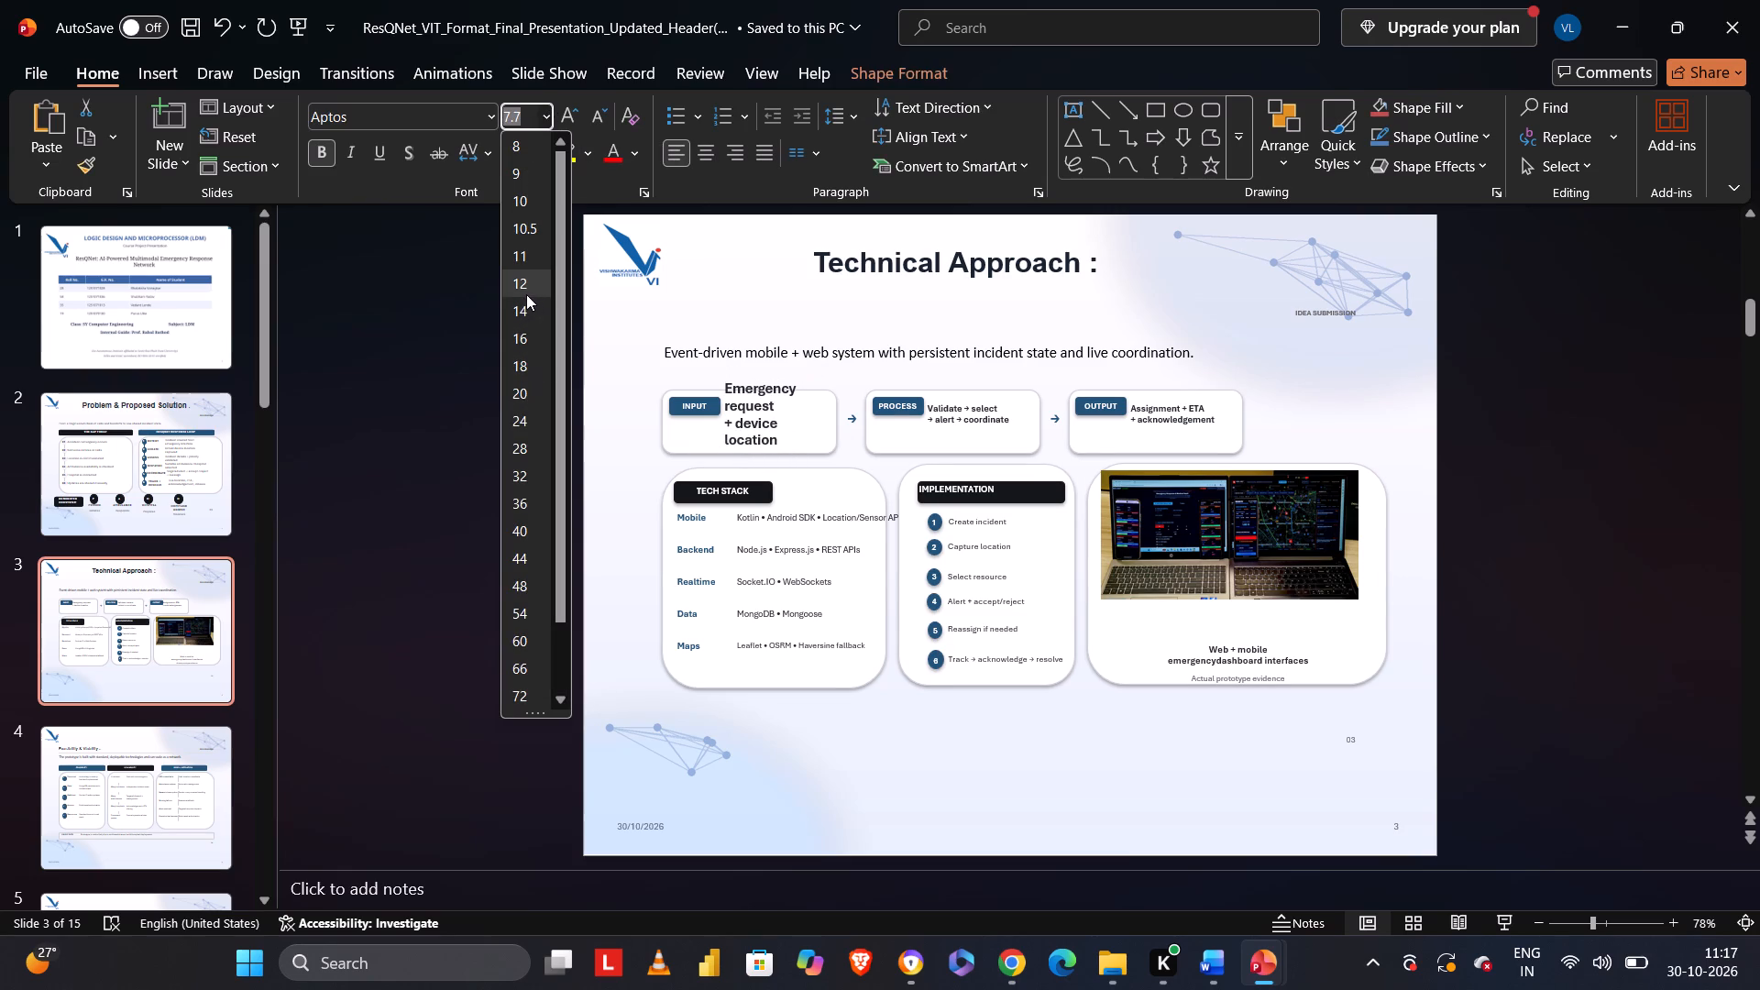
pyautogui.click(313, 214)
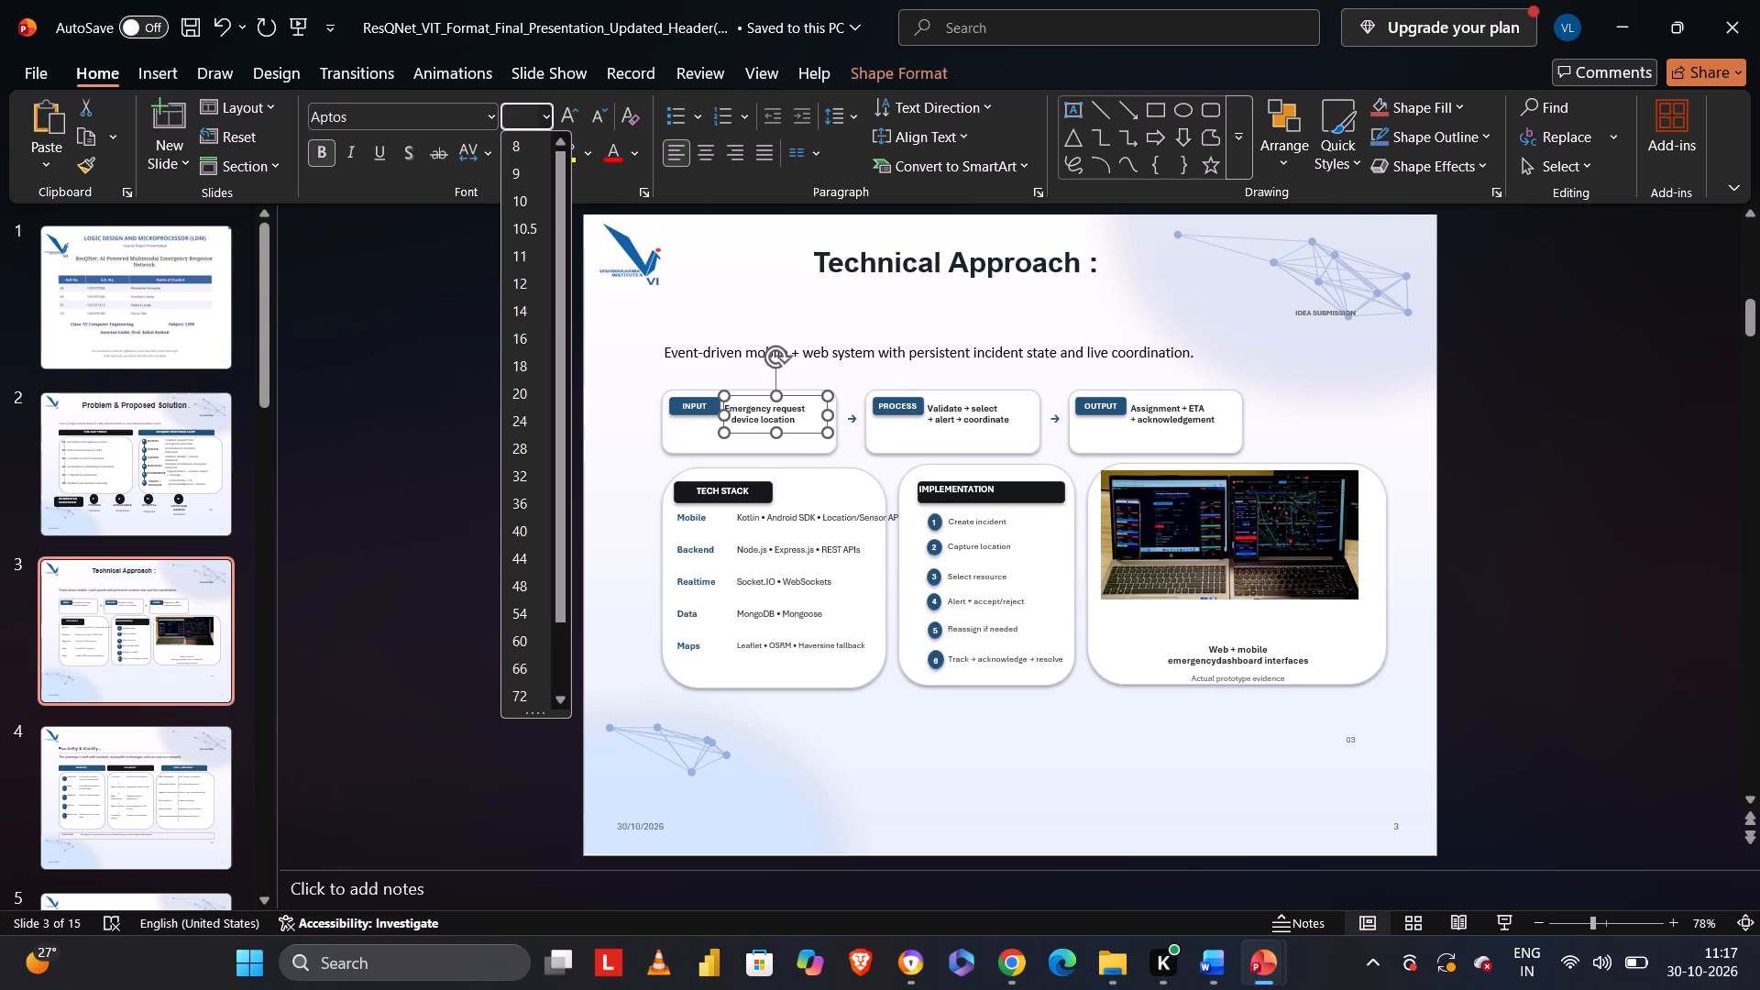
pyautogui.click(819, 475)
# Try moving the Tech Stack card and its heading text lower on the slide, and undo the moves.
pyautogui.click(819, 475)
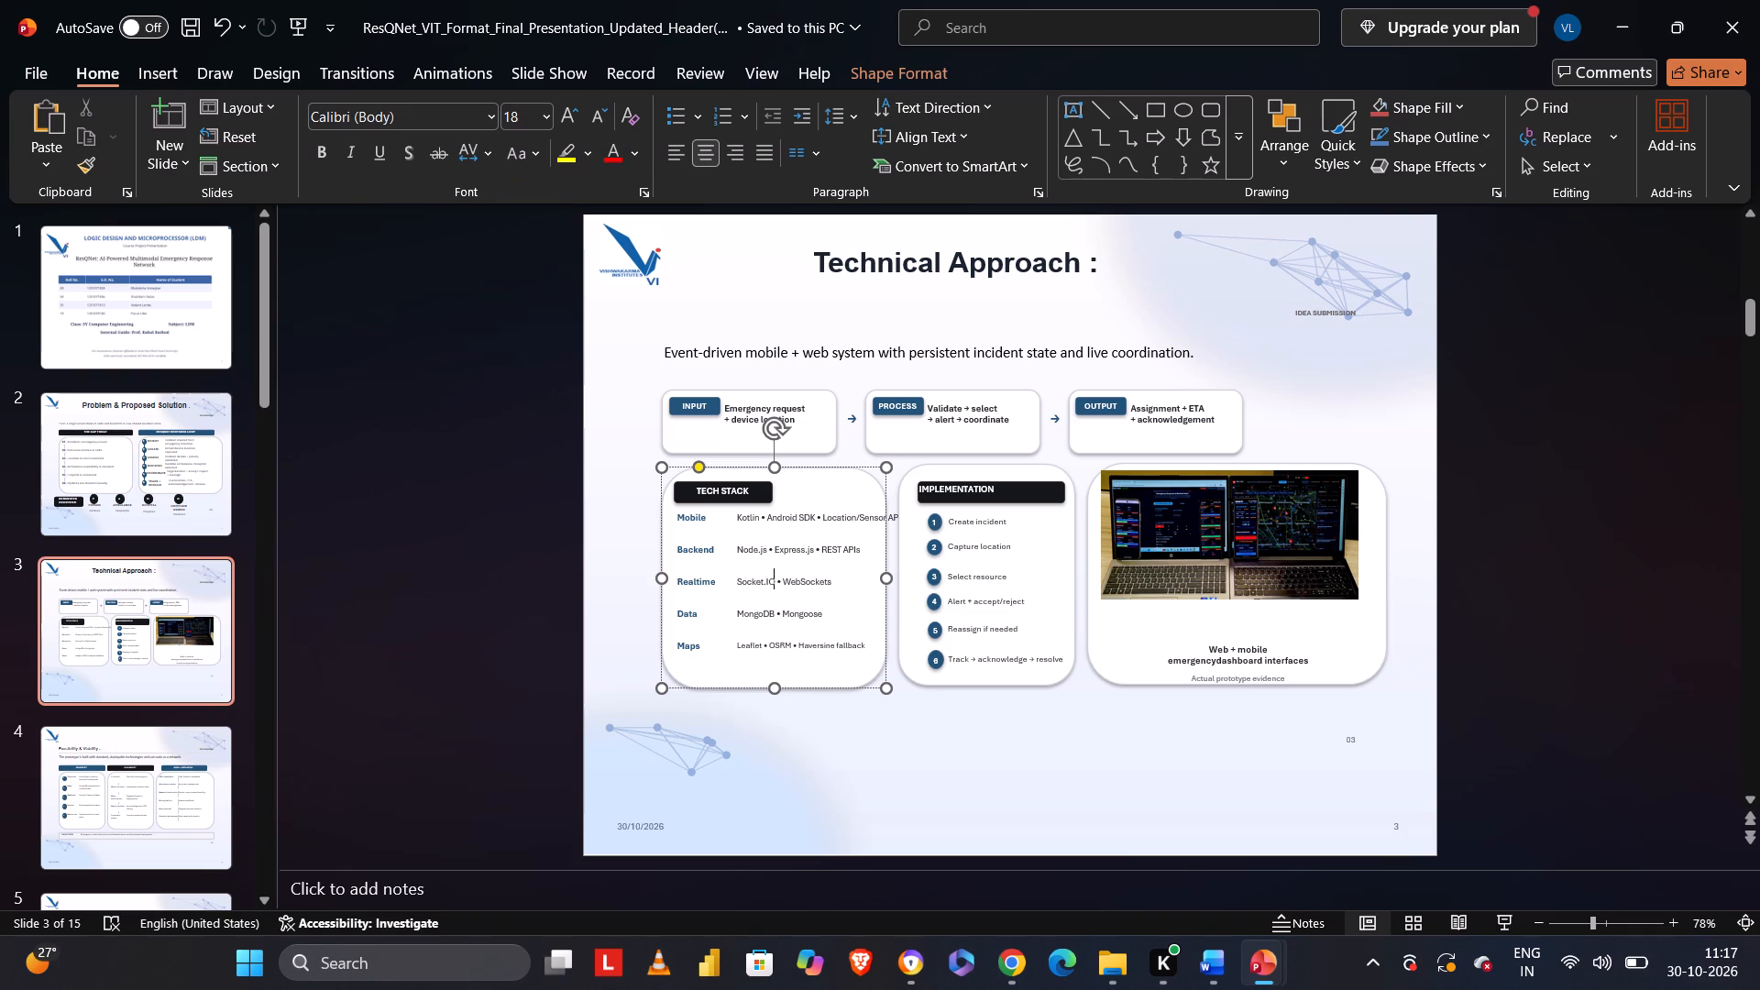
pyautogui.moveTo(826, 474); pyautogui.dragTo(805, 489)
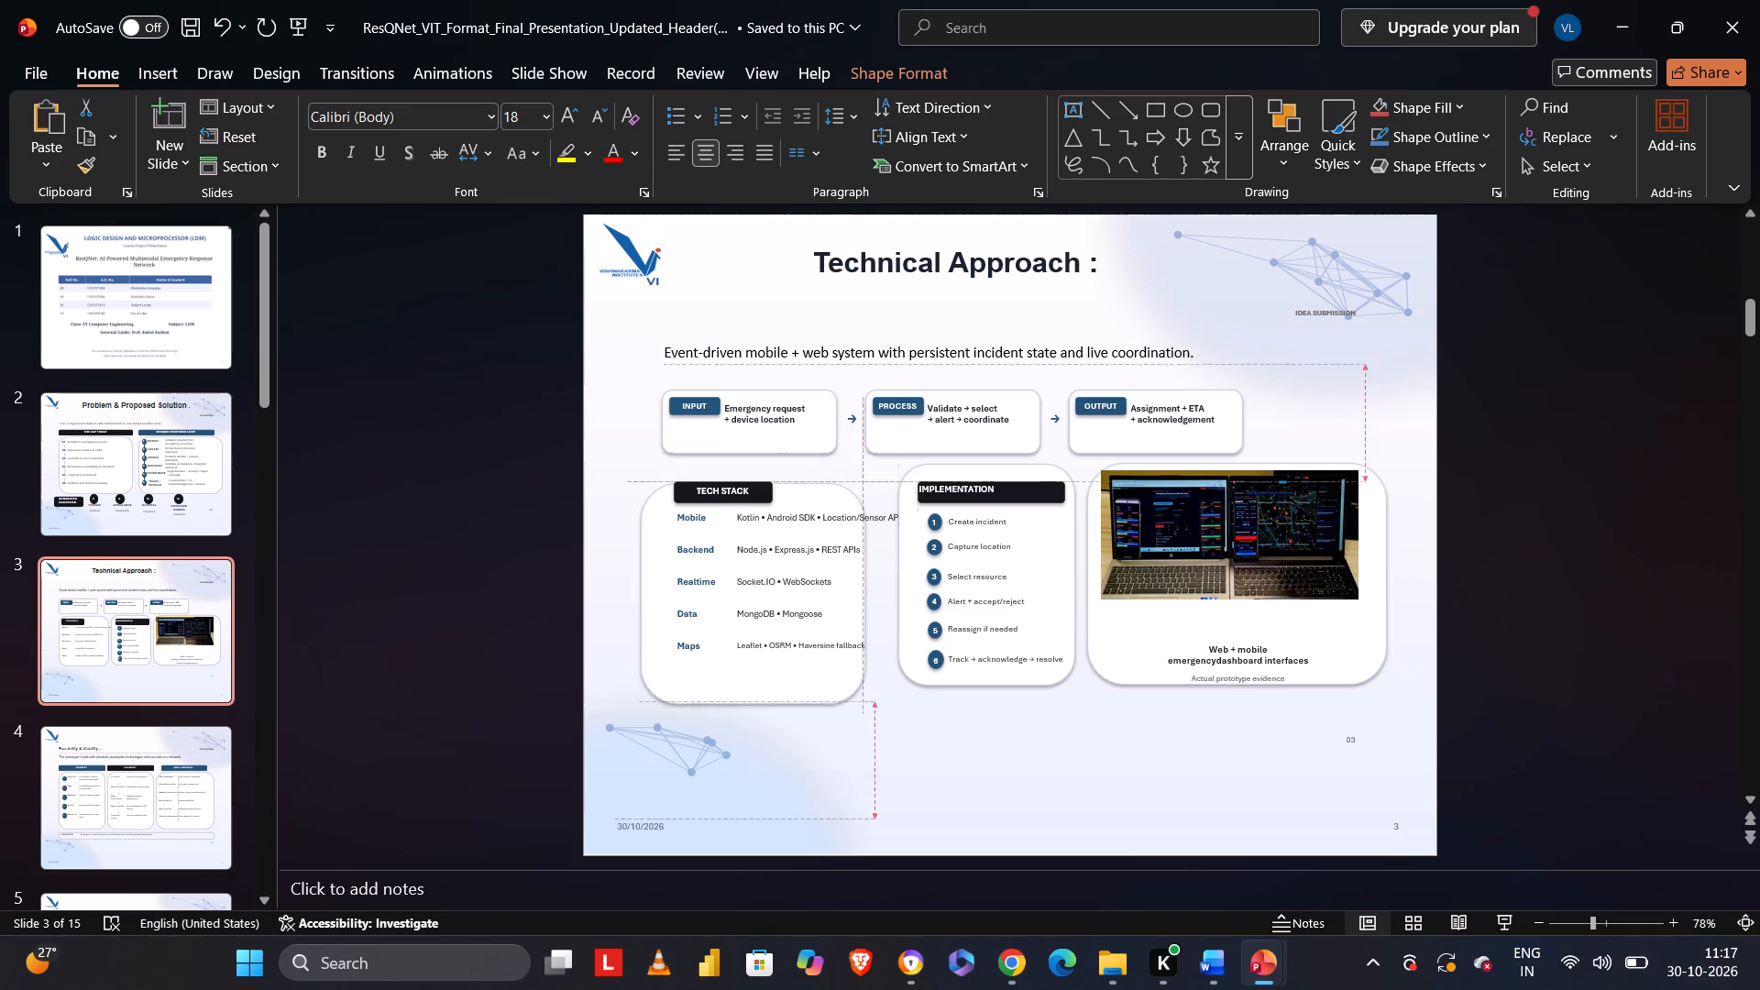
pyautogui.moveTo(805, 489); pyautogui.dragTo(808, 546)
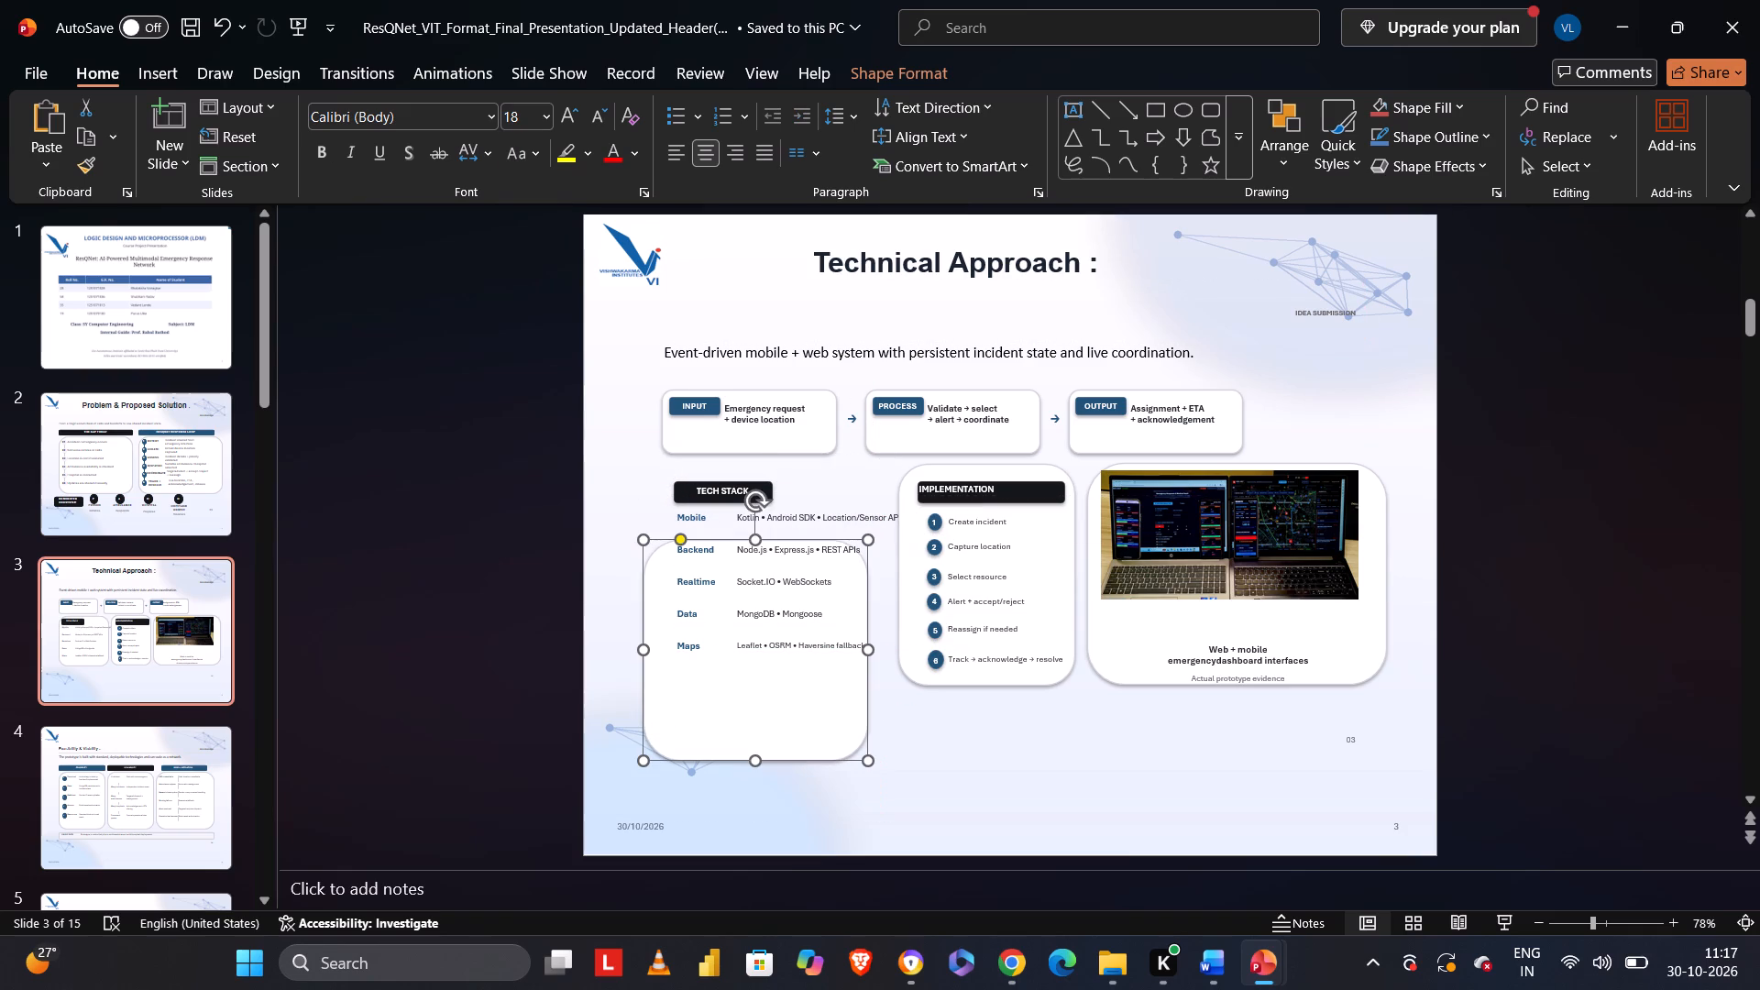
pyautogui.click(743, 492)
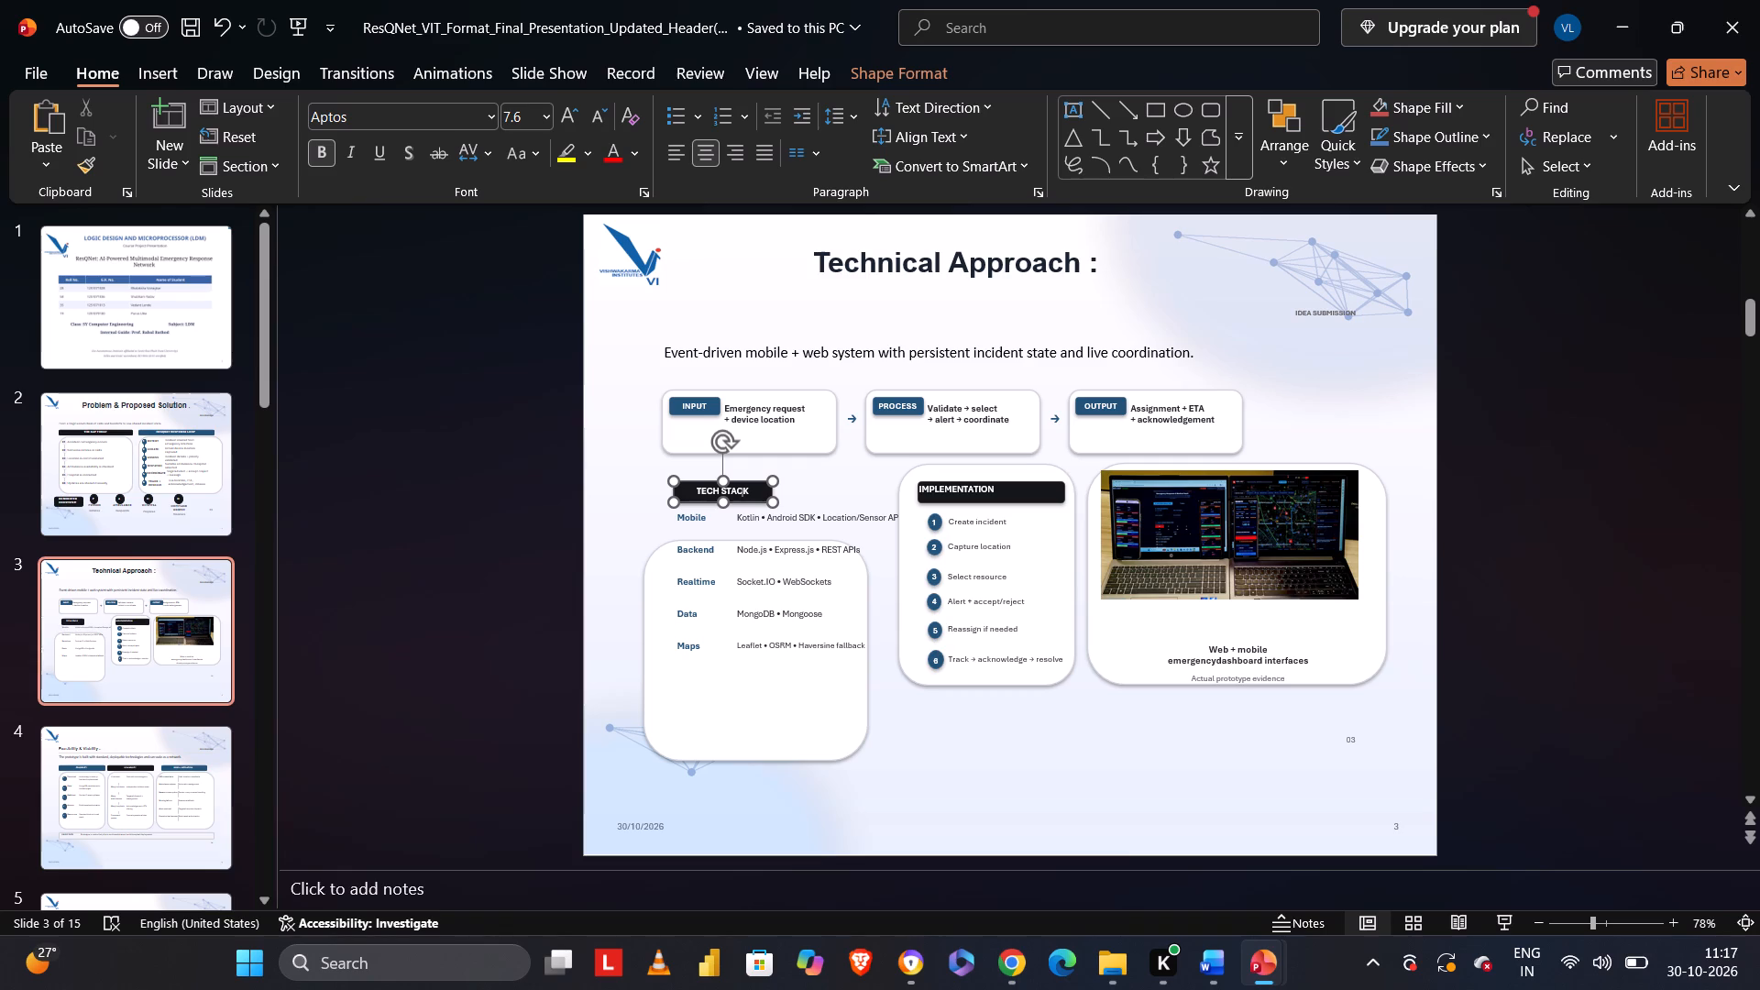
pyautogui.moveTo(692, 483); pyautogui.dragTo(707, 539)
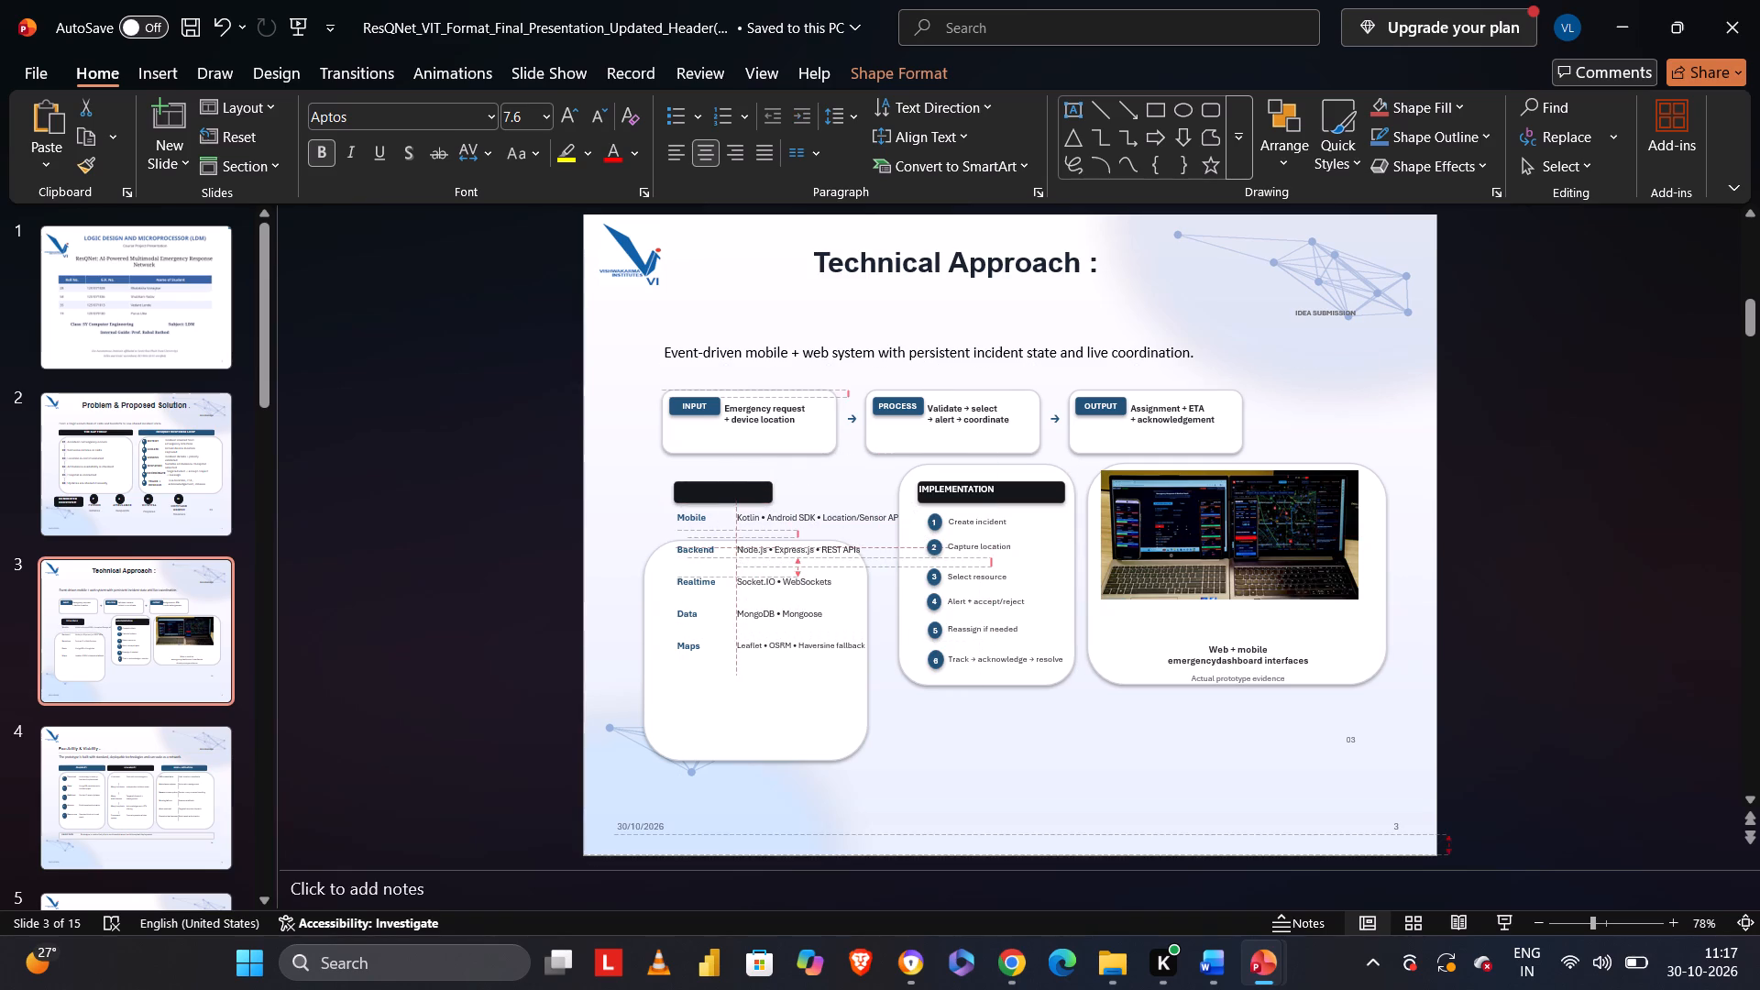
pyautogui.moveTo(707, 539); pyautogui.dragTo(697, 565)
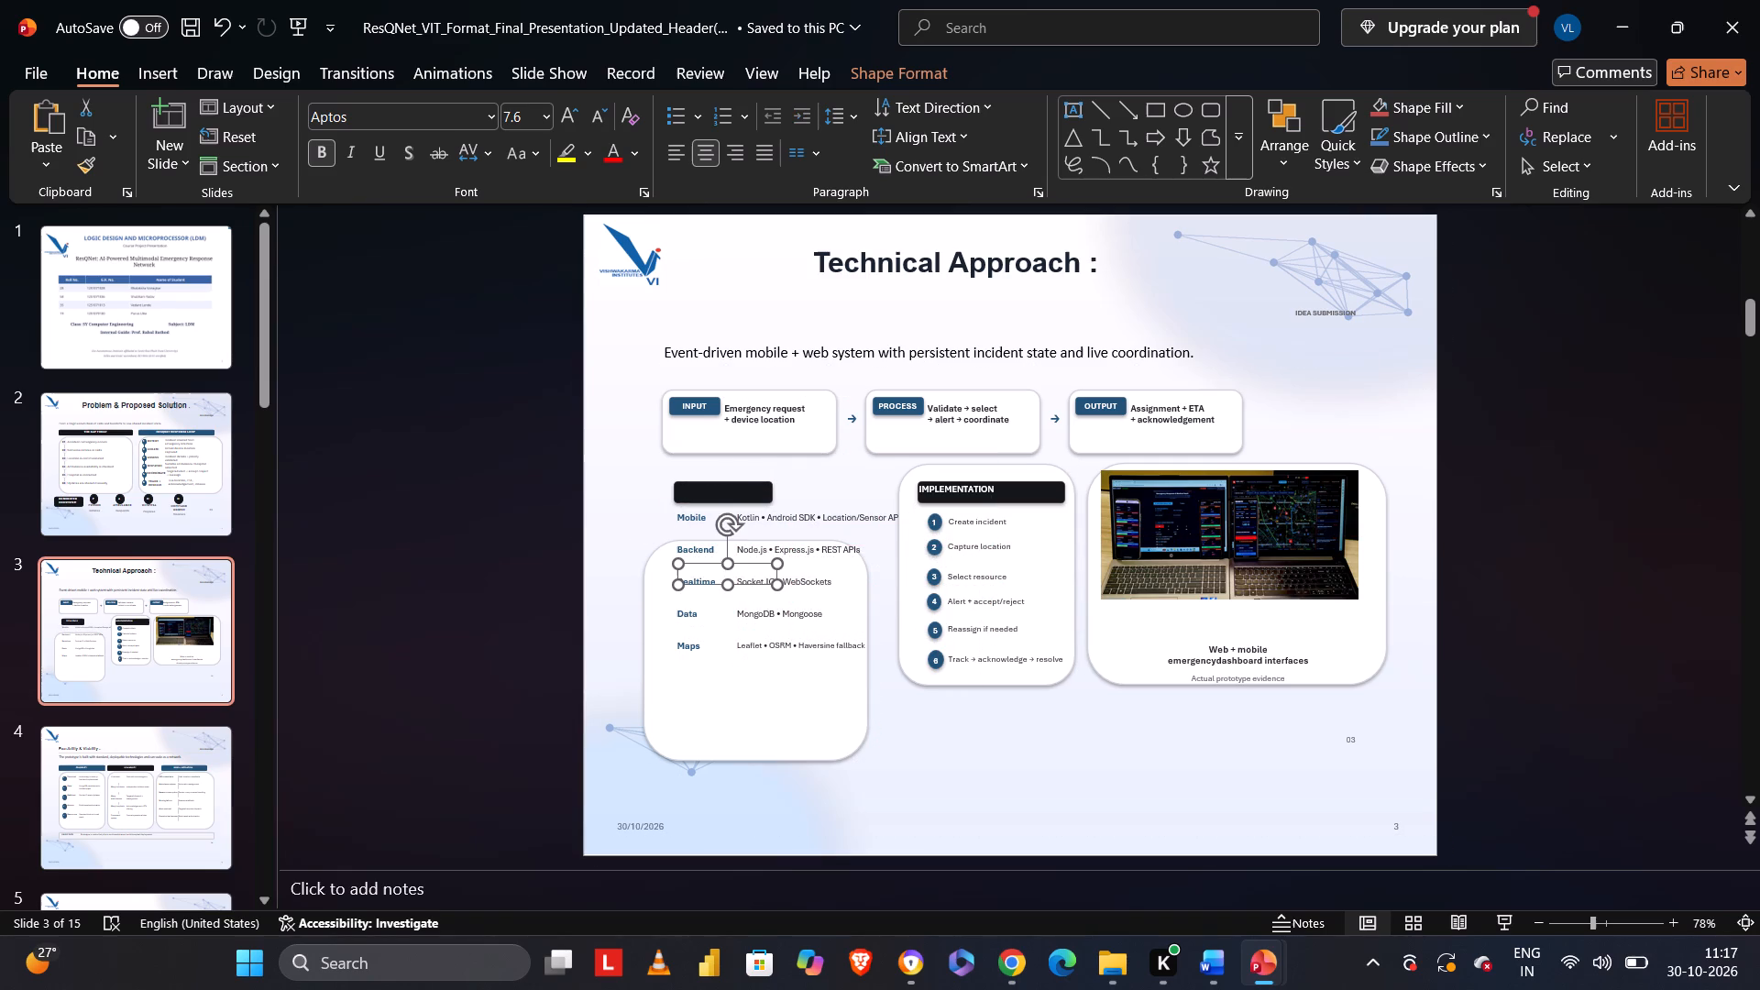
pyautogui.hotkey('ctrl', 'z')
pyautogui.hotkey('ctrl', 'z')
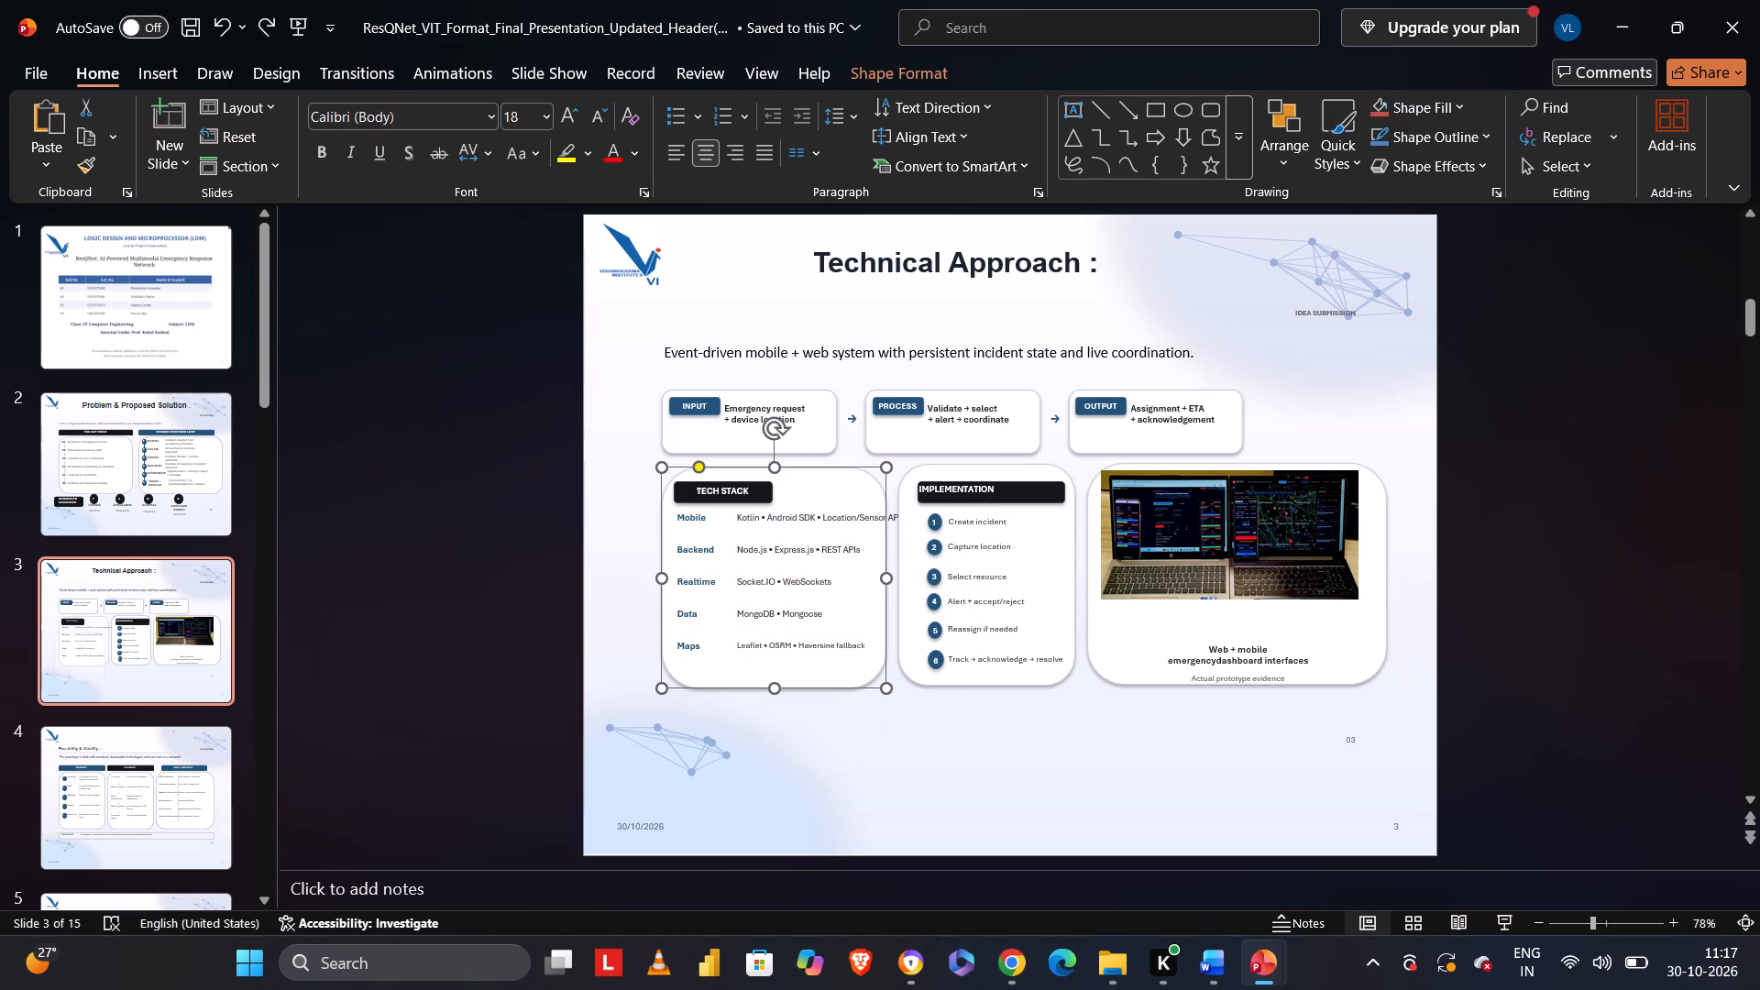
# Look through the slides from Problem & Proposed Solution to the IoT Integration Inside the Vehicle slide.
pyautogui.click(937, 750)
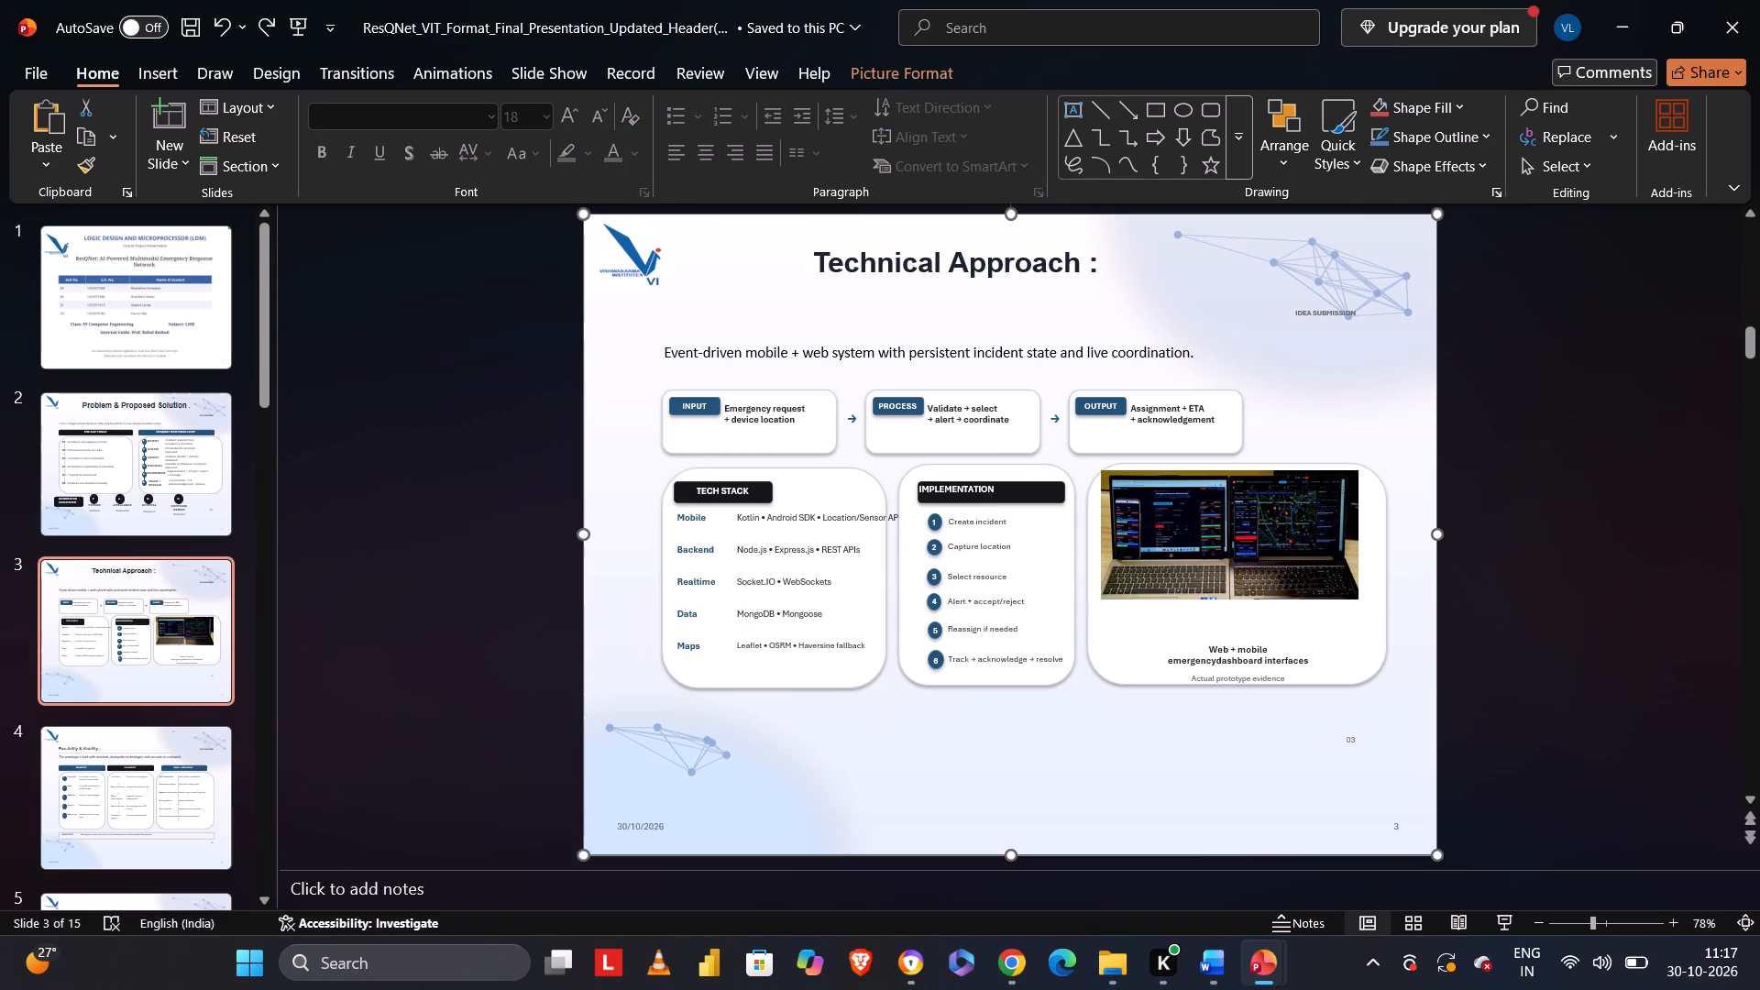
pyautogui.press('Left')
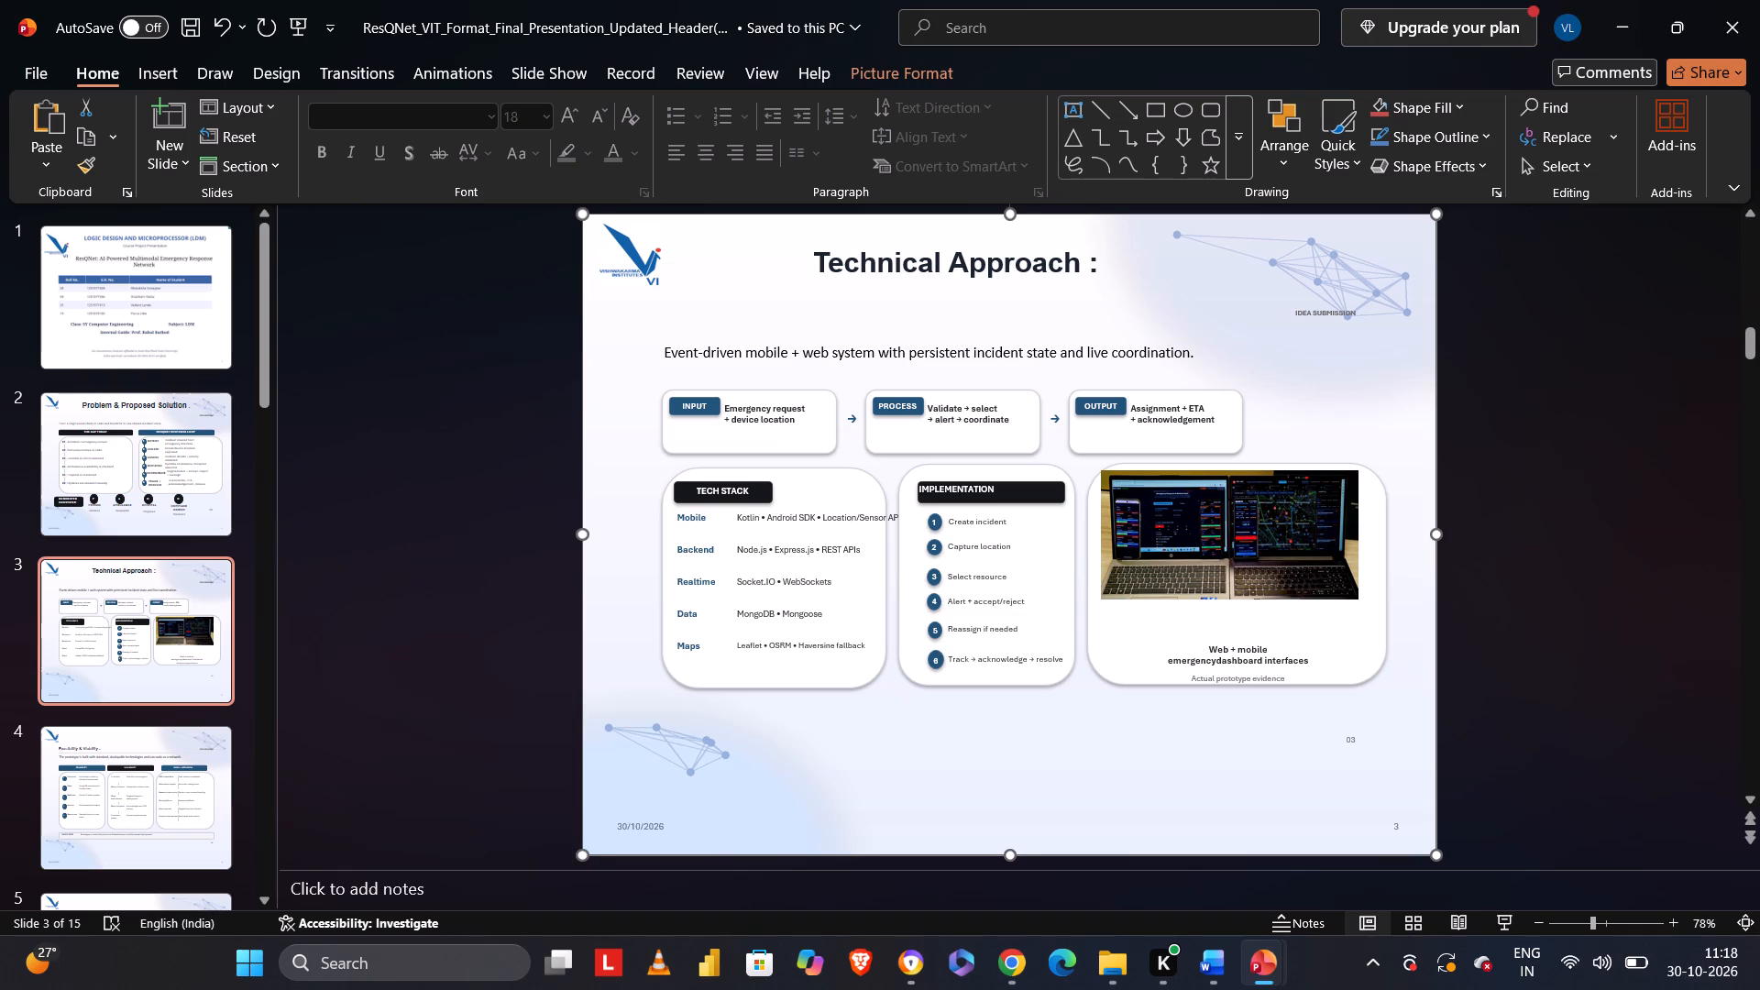
pyautogui.click(540, 568)
pyautogui.press('Left')
pyautogui.press('Left')
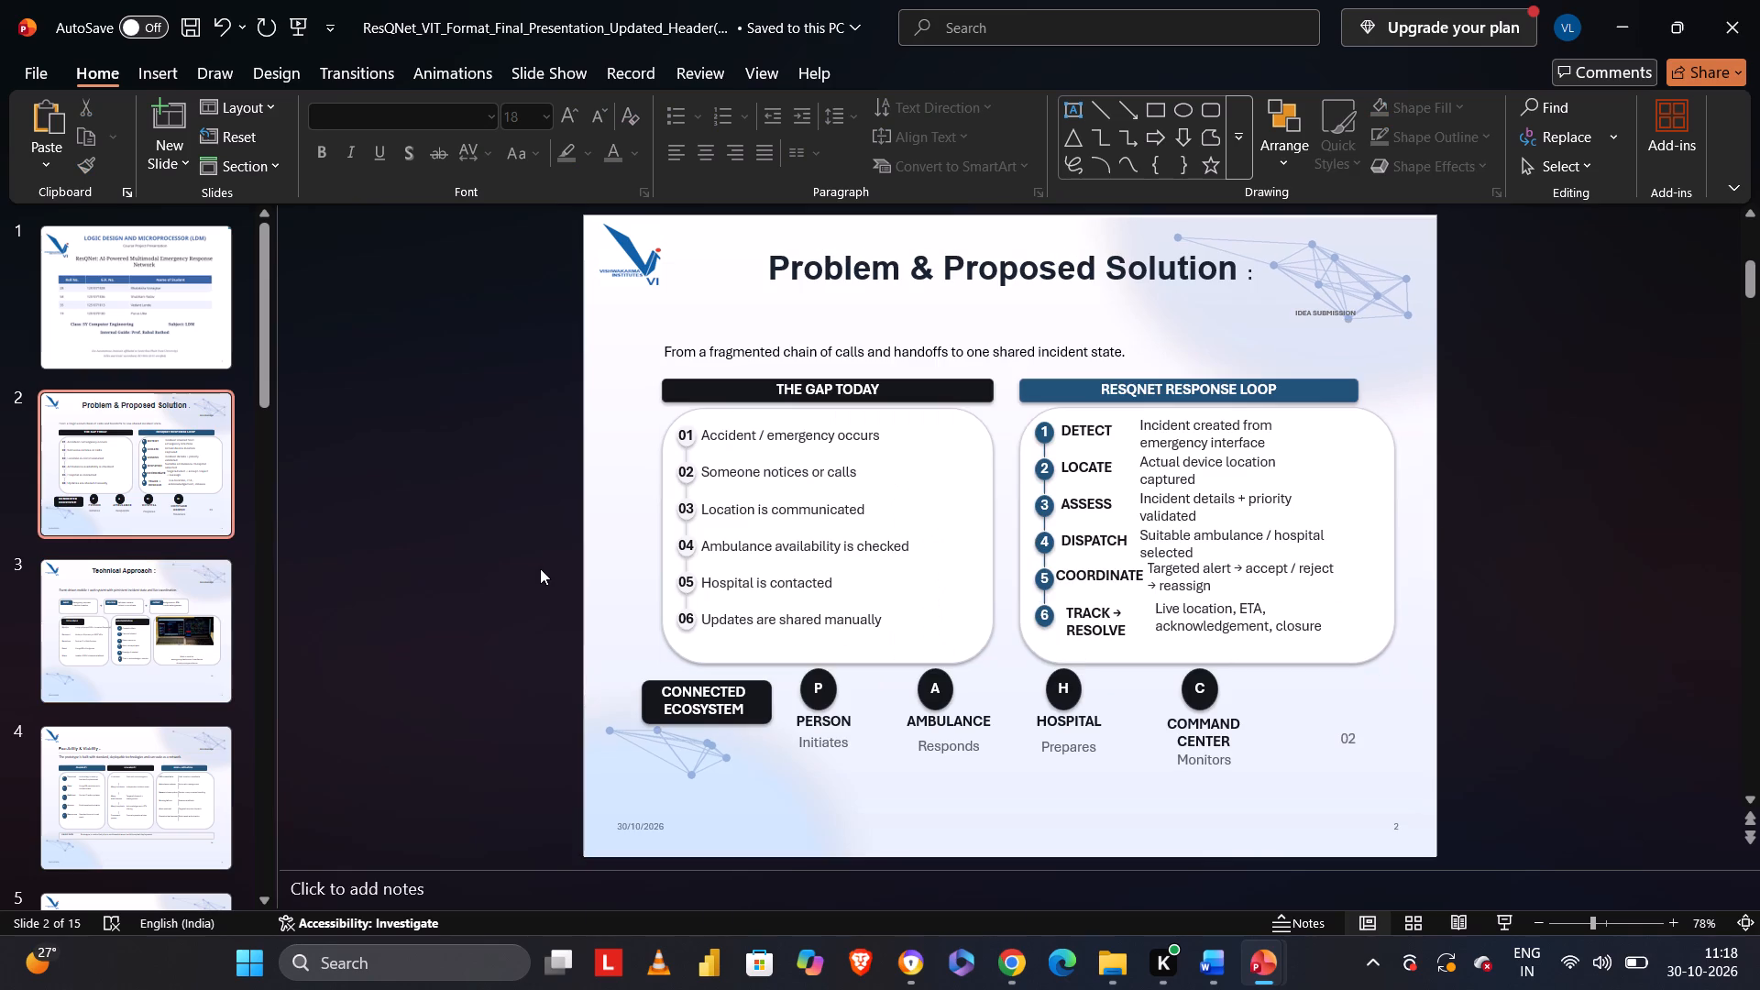
pyautogui.press('Right')
pyautogui.press('Right')
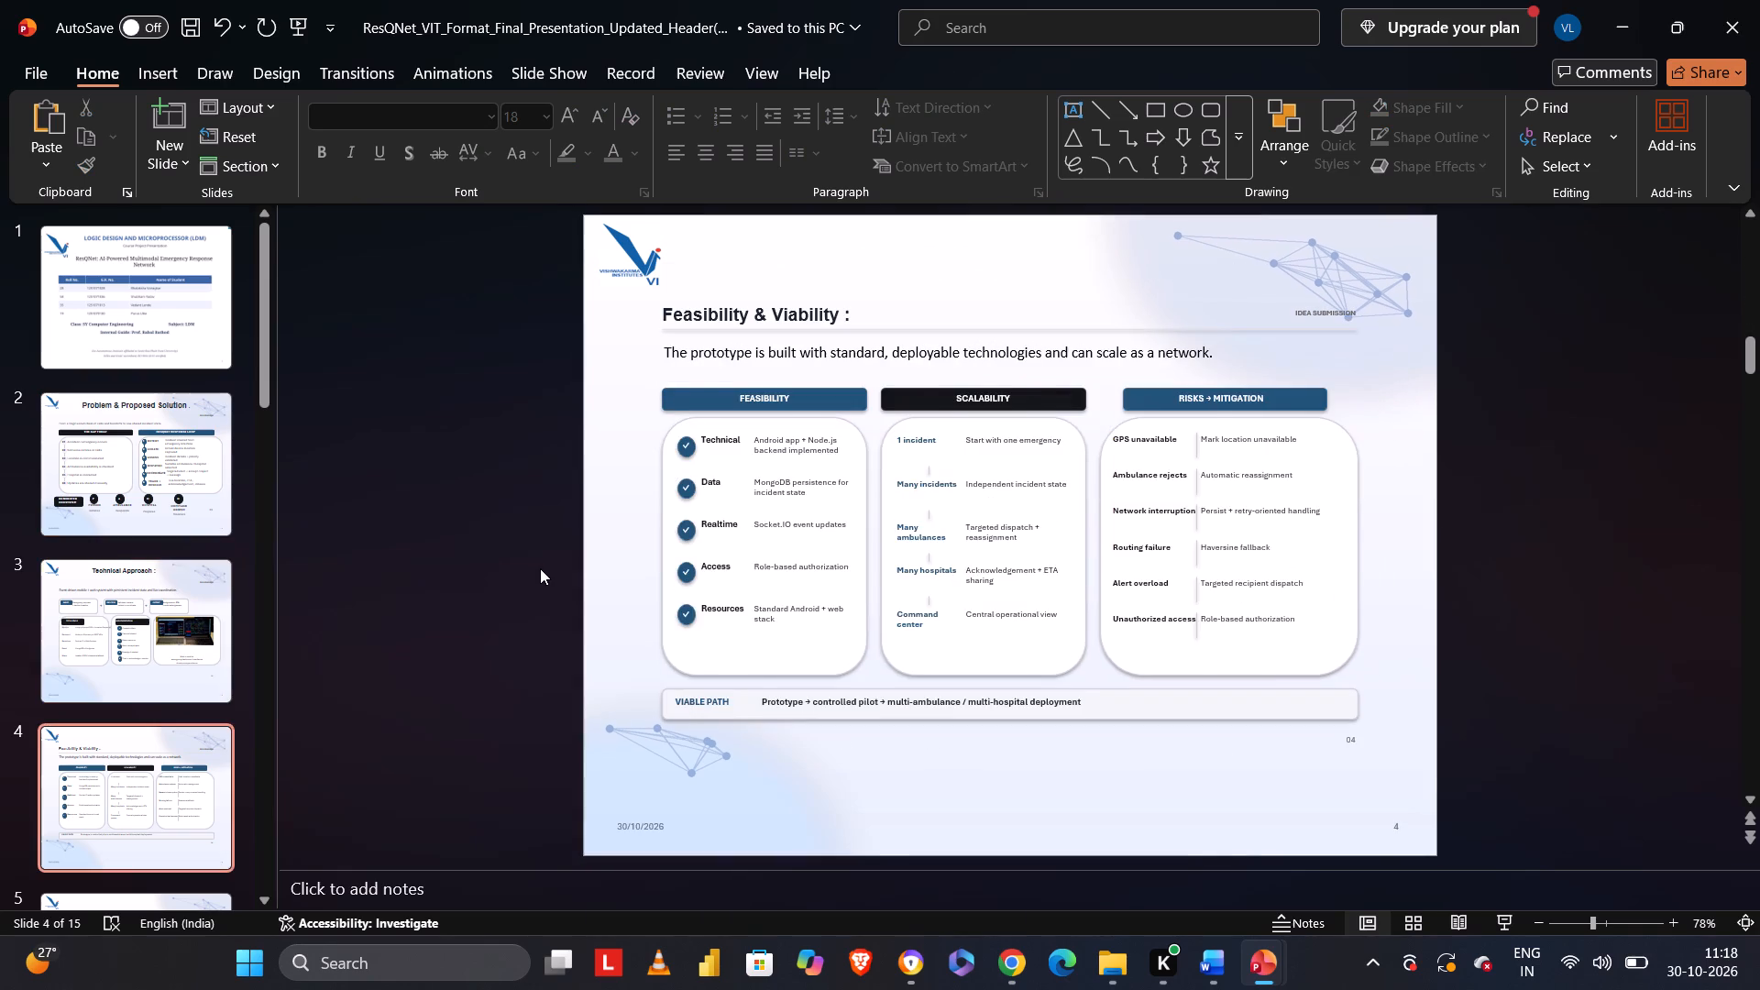
pyautogui.press('Right')
pyautogui.press('Right')
pyautogui.press('Right')
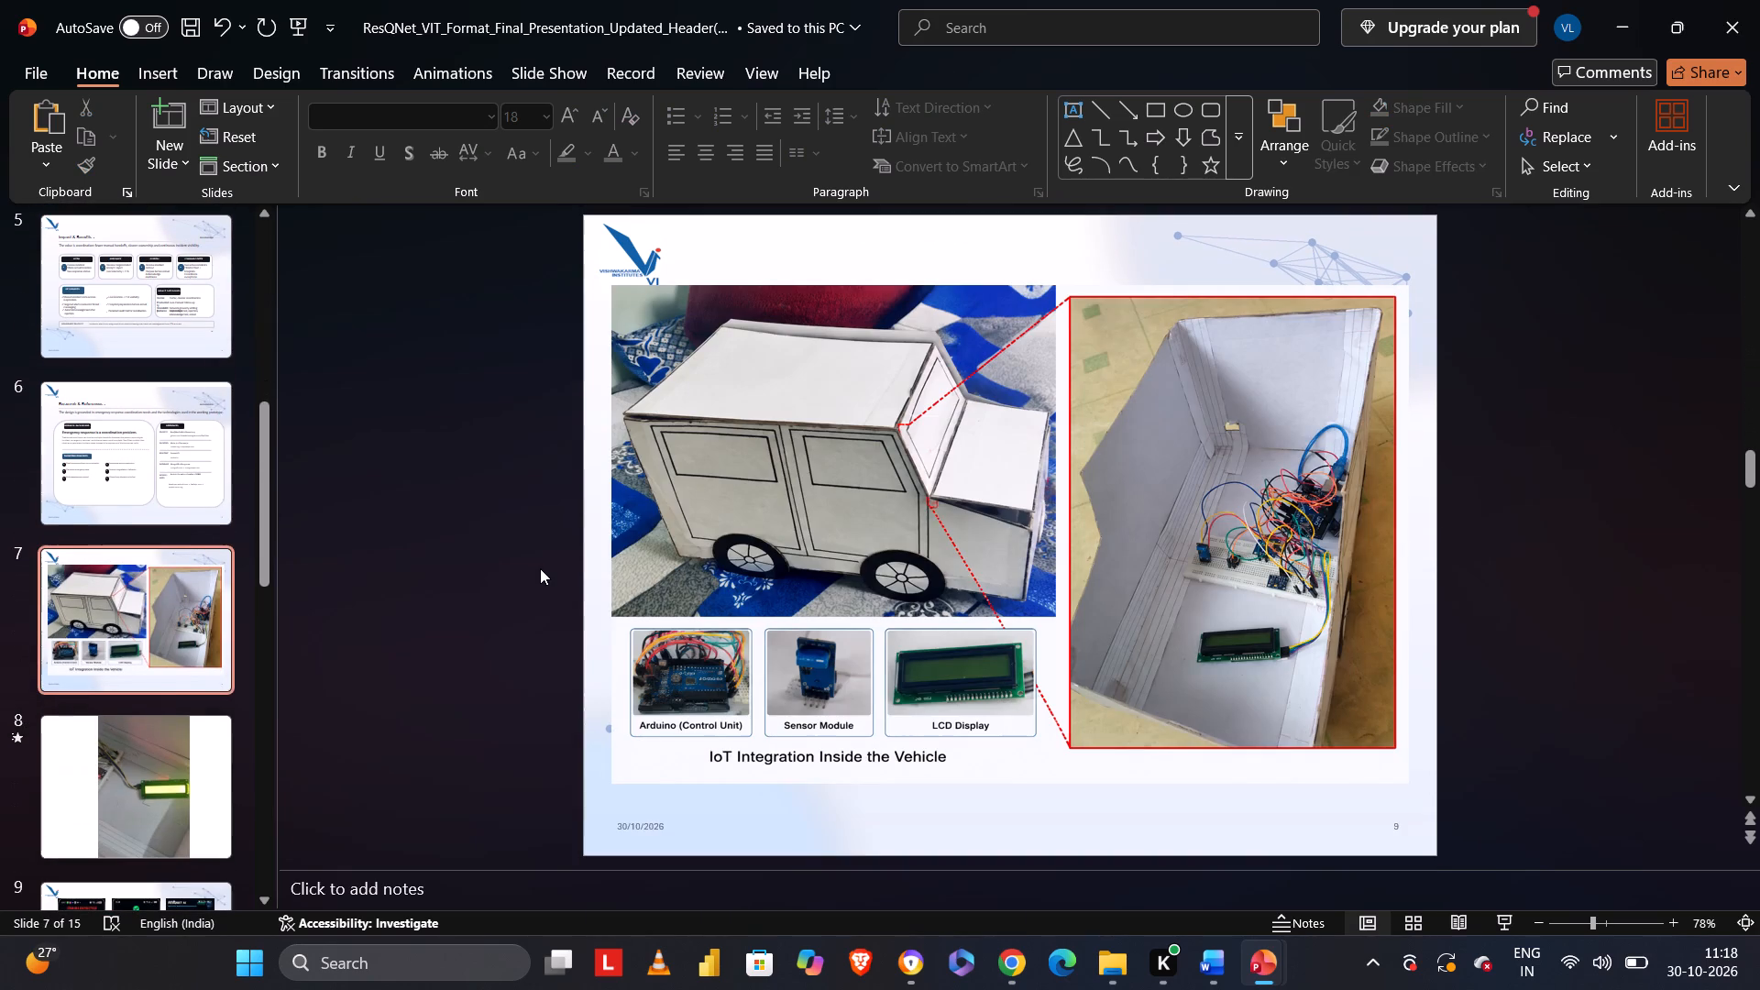
# Go back to the Research & References slide and activate its title for editing.
pyautogui.press('Left')
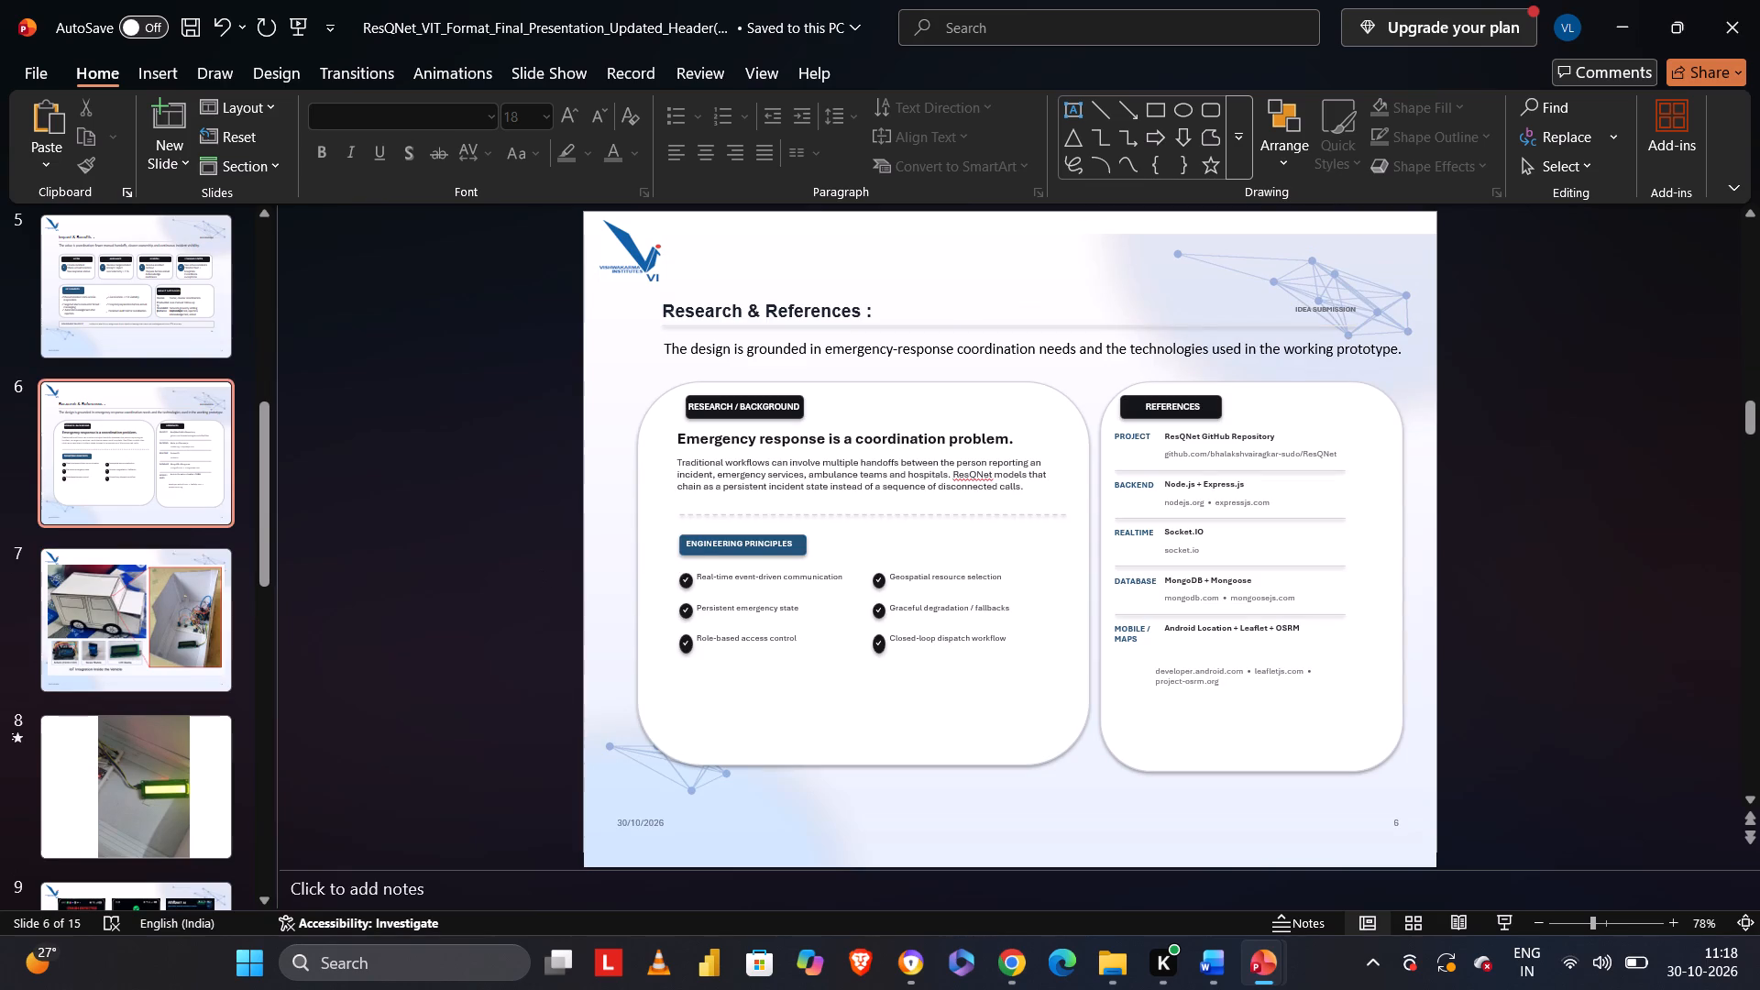
pyautogui.click(839, 306)
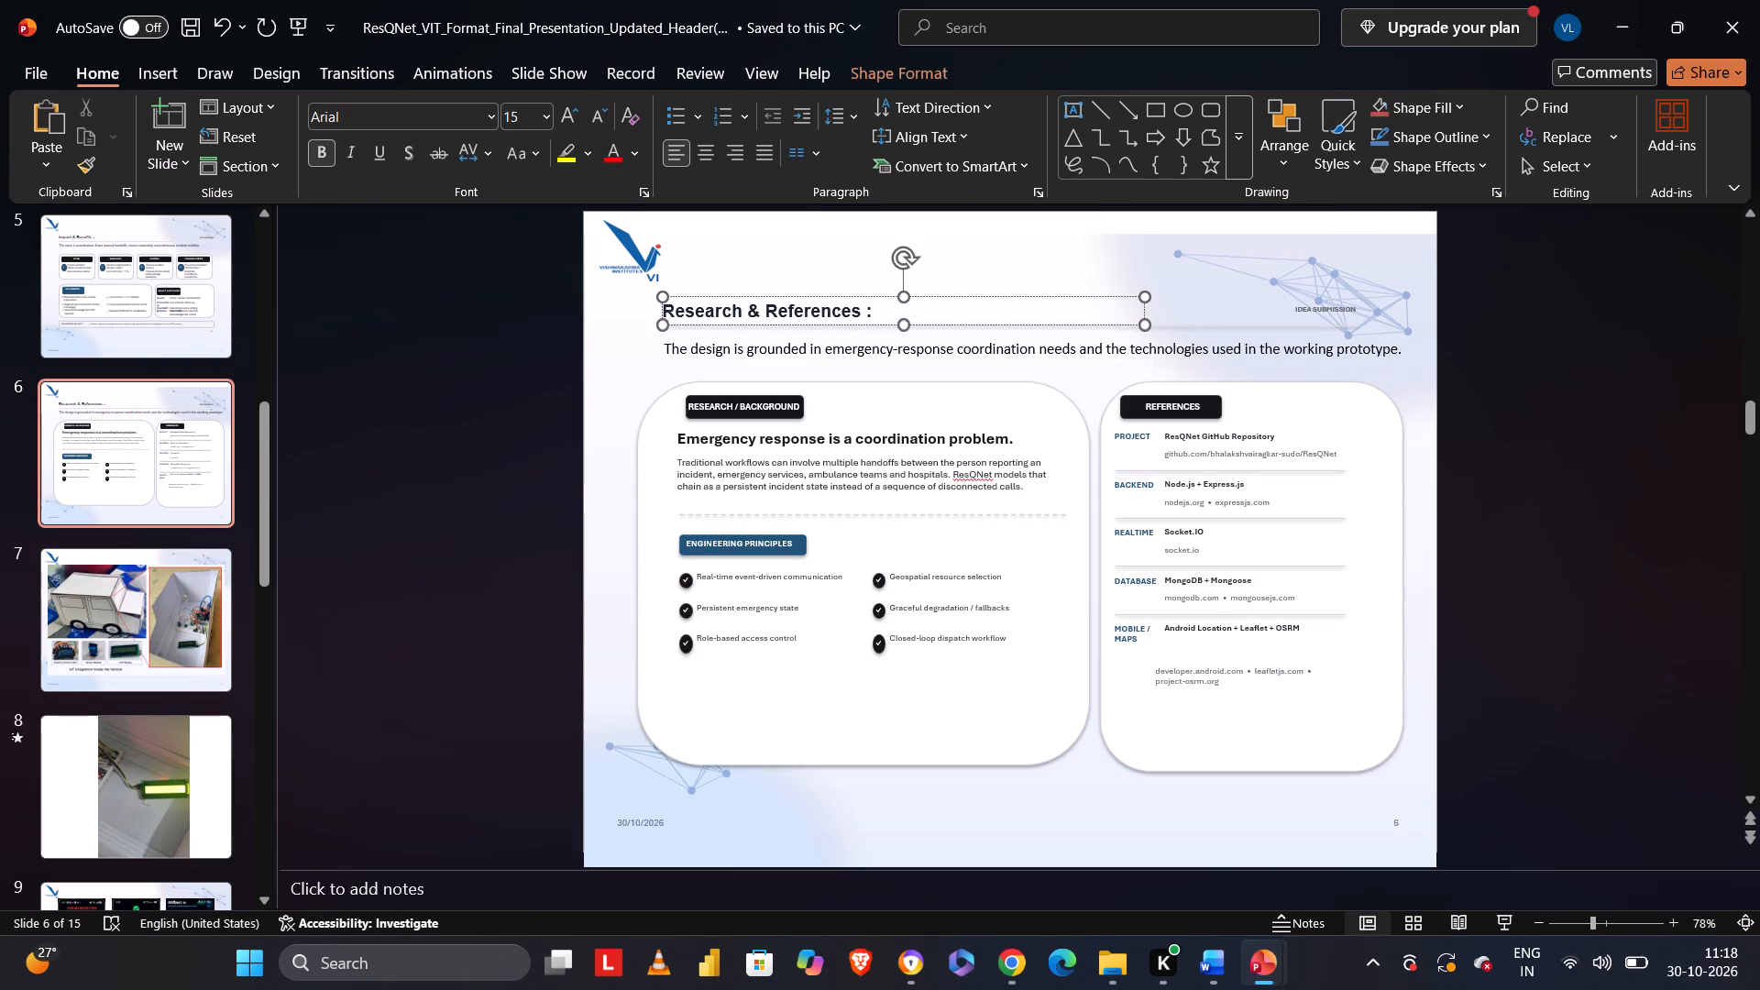
pyautogui.click(873, 308)
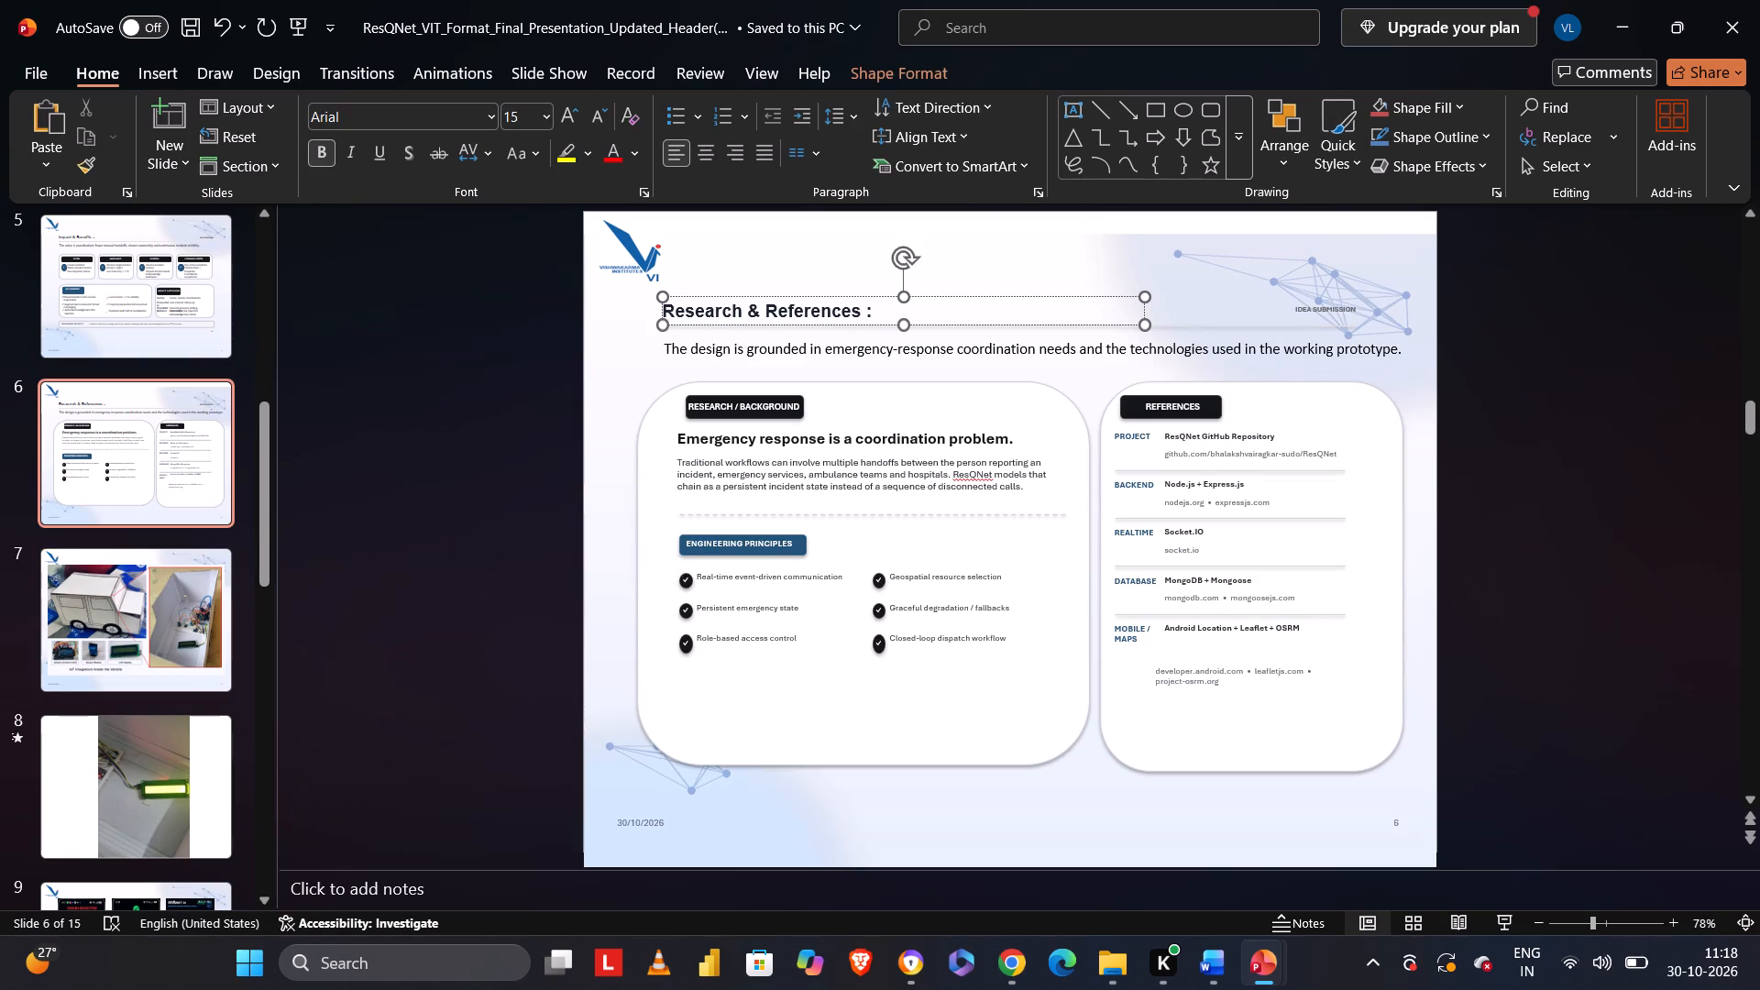
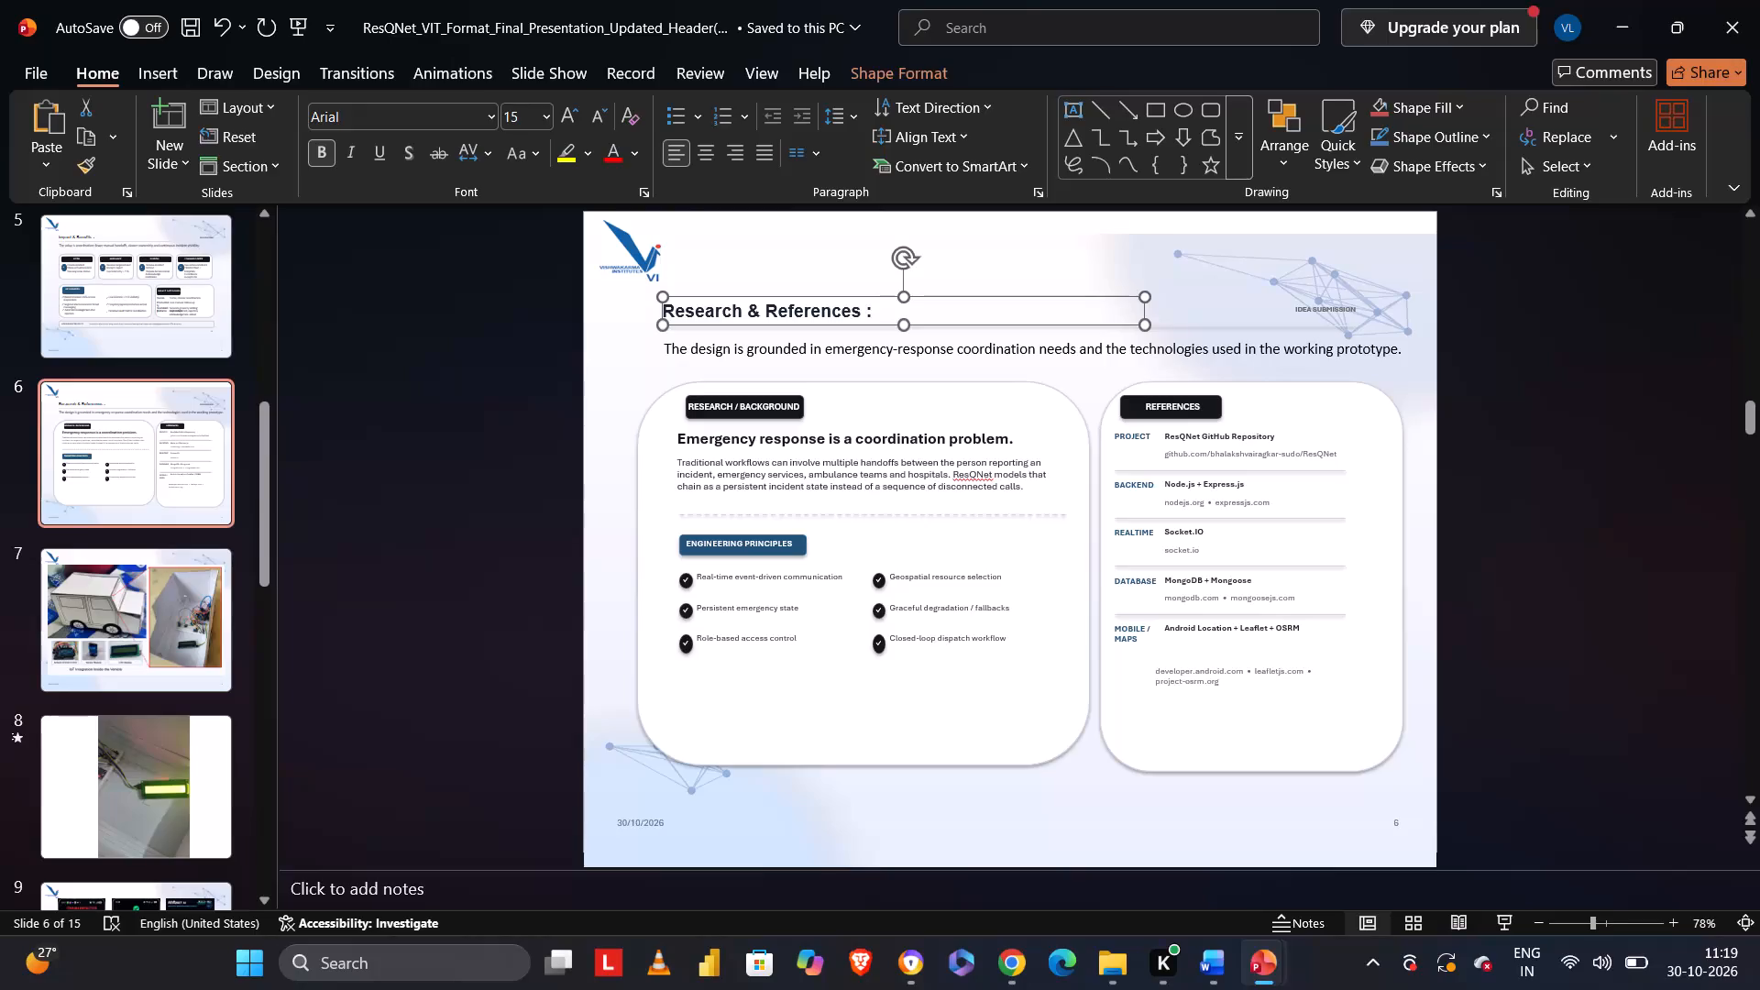
# Set the Research & References title's font size to 24.
pyautogui.moveTo(864, 309); pyautogui.dragTo(874, 309)
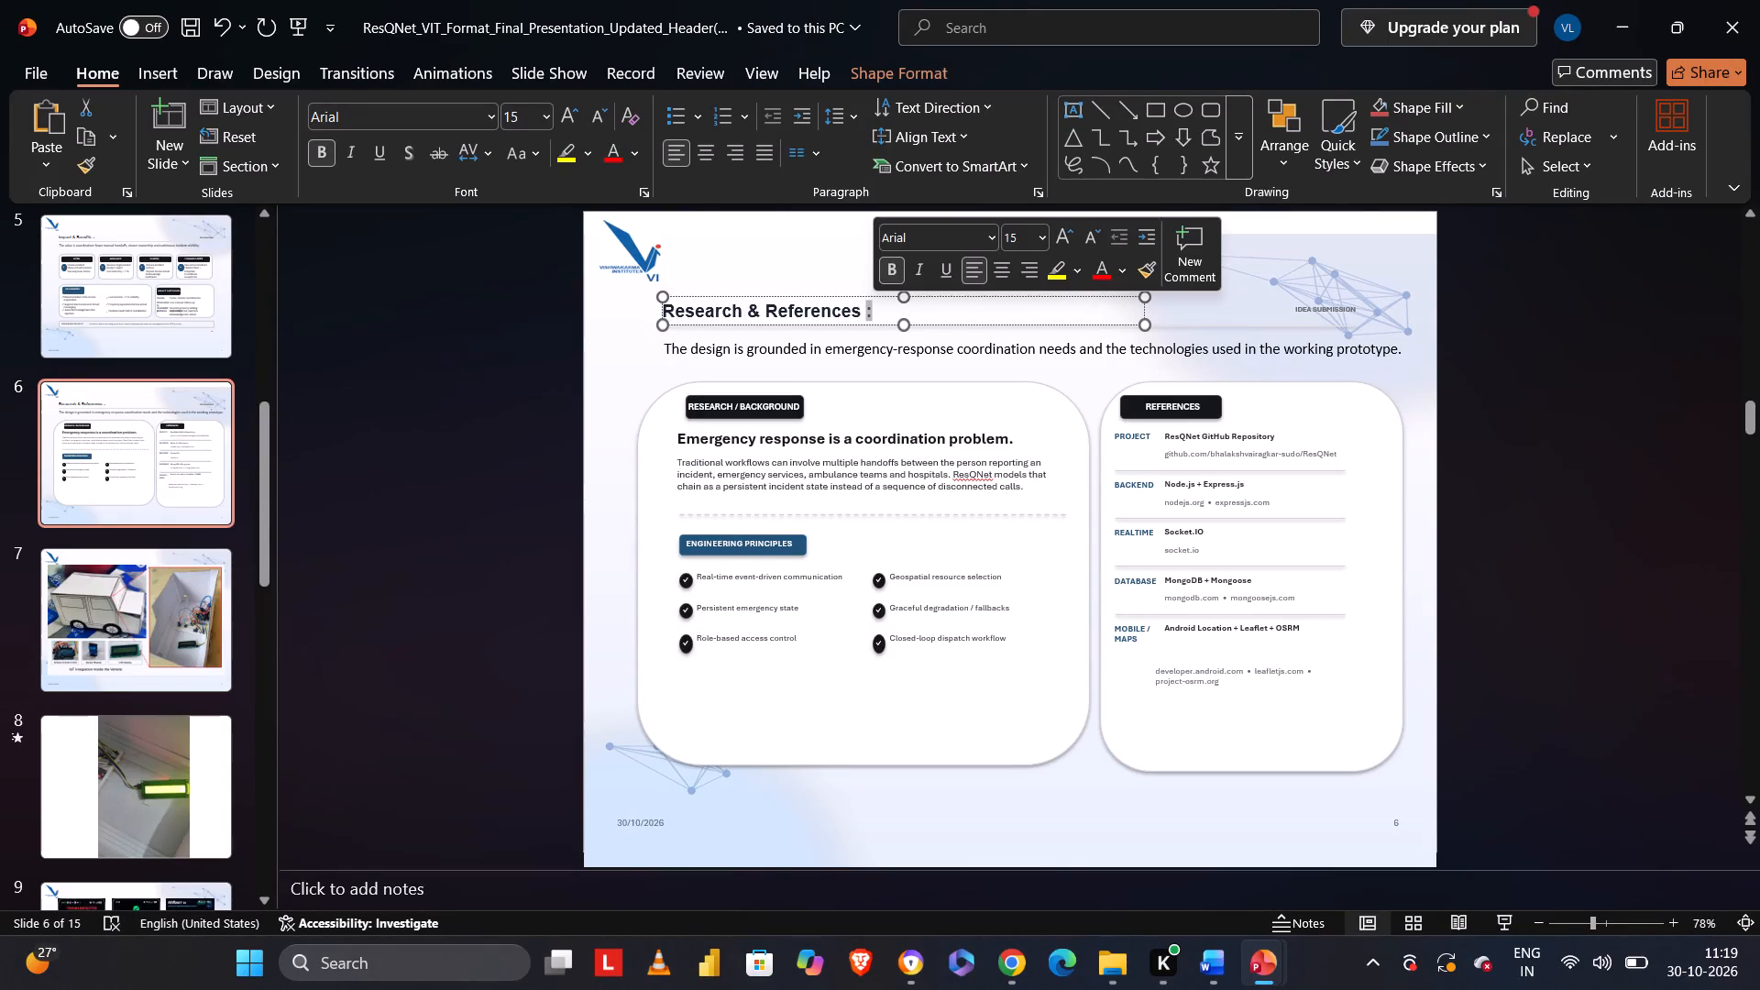
pyautogui.click(874, 309)
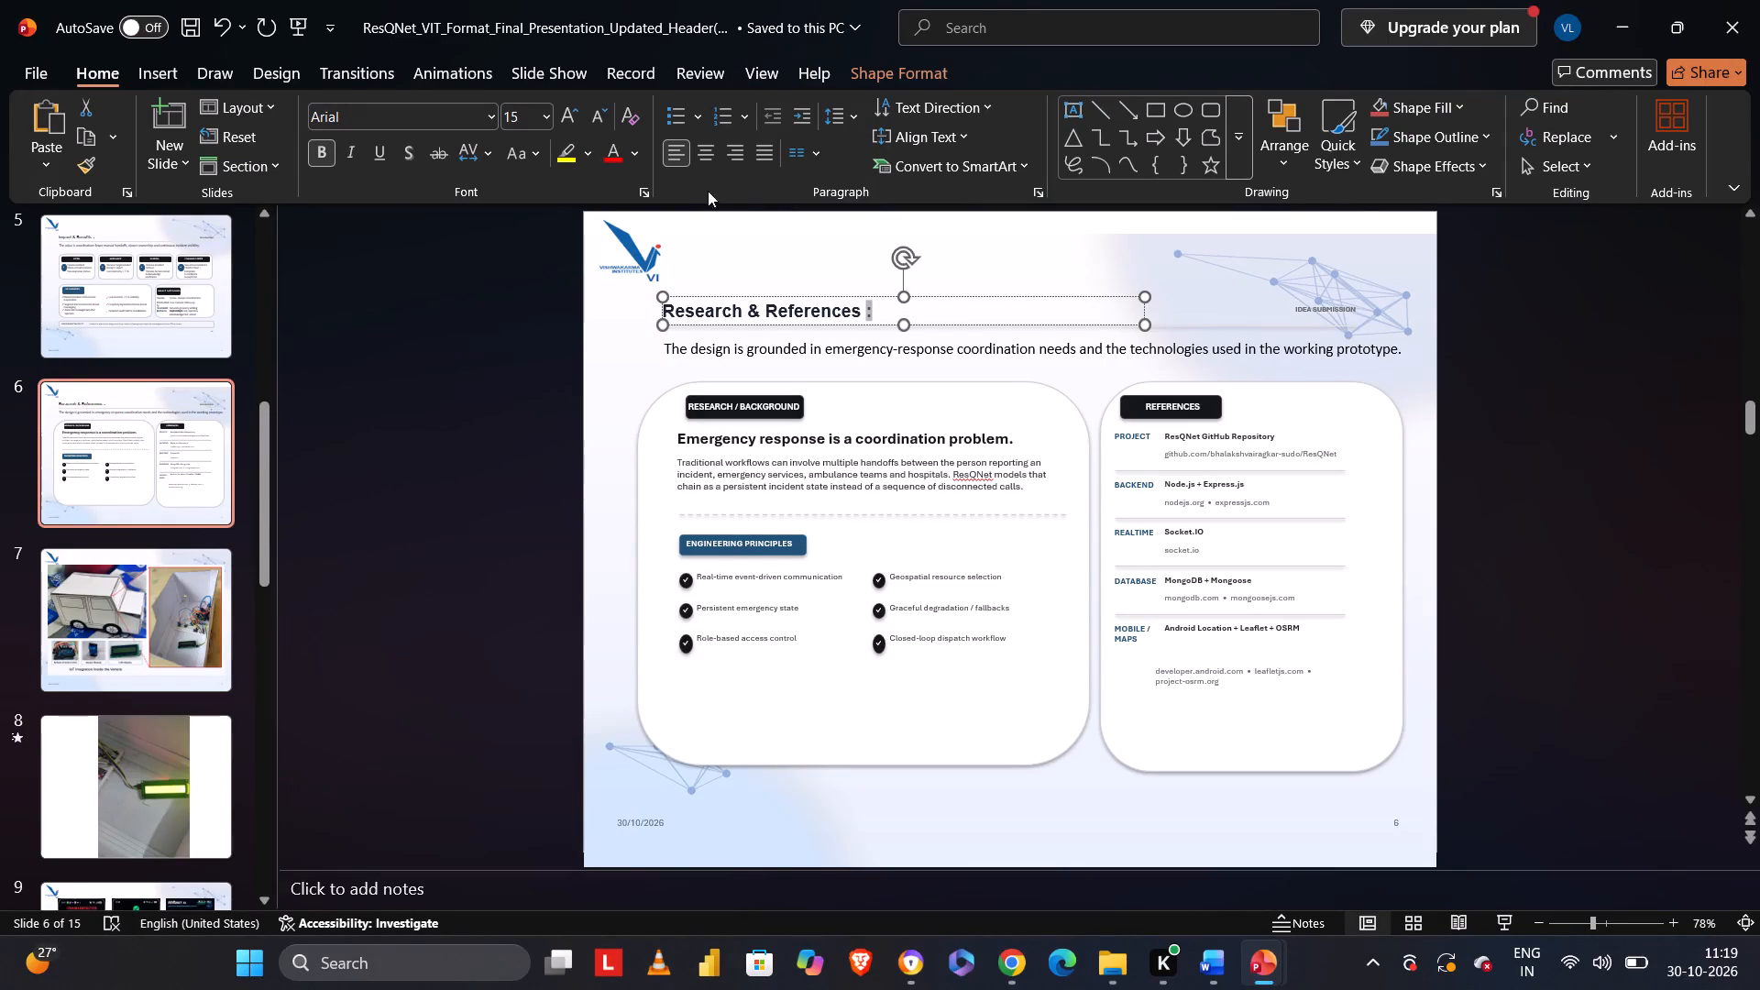
pyautogui.moveTo(549, 122); pyautogui.dragTo(518, 420)
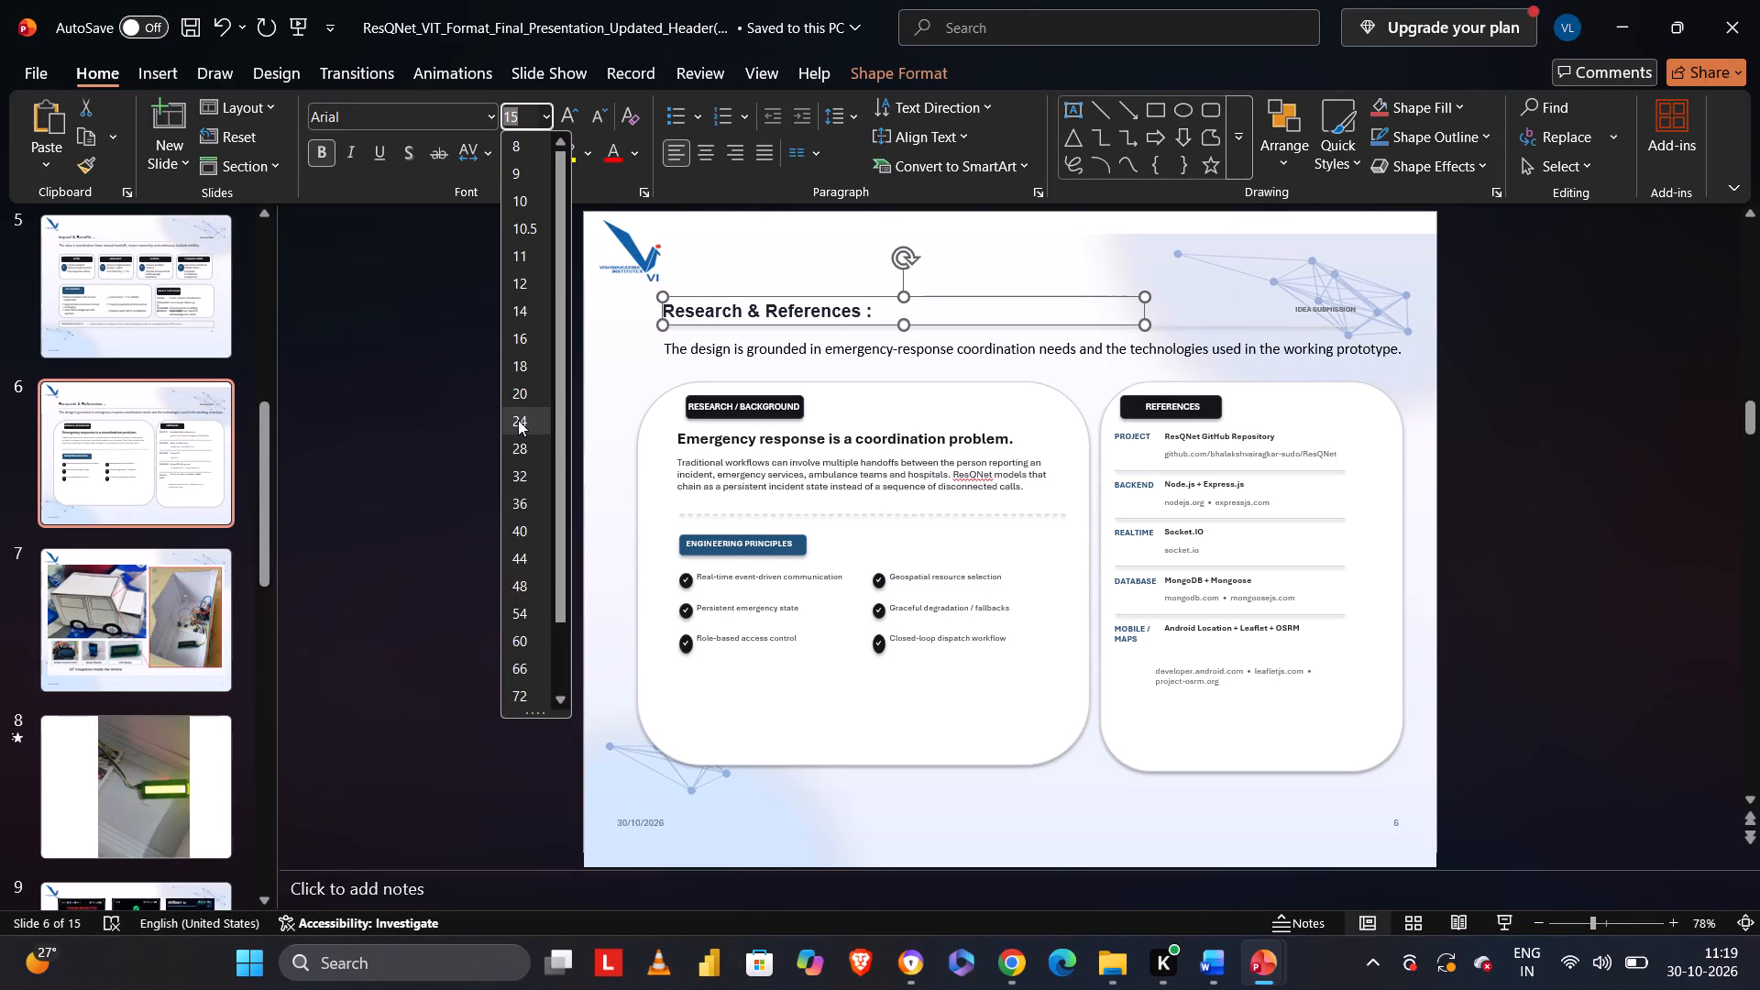
pyautogui.moveTo(518, 420); pyautogui.dragTo(518, 422)
pyautogui.click(518, 422)
# Move the Research & References title up and centre it at the top of the slide.
pyautogui.click(812, 317)
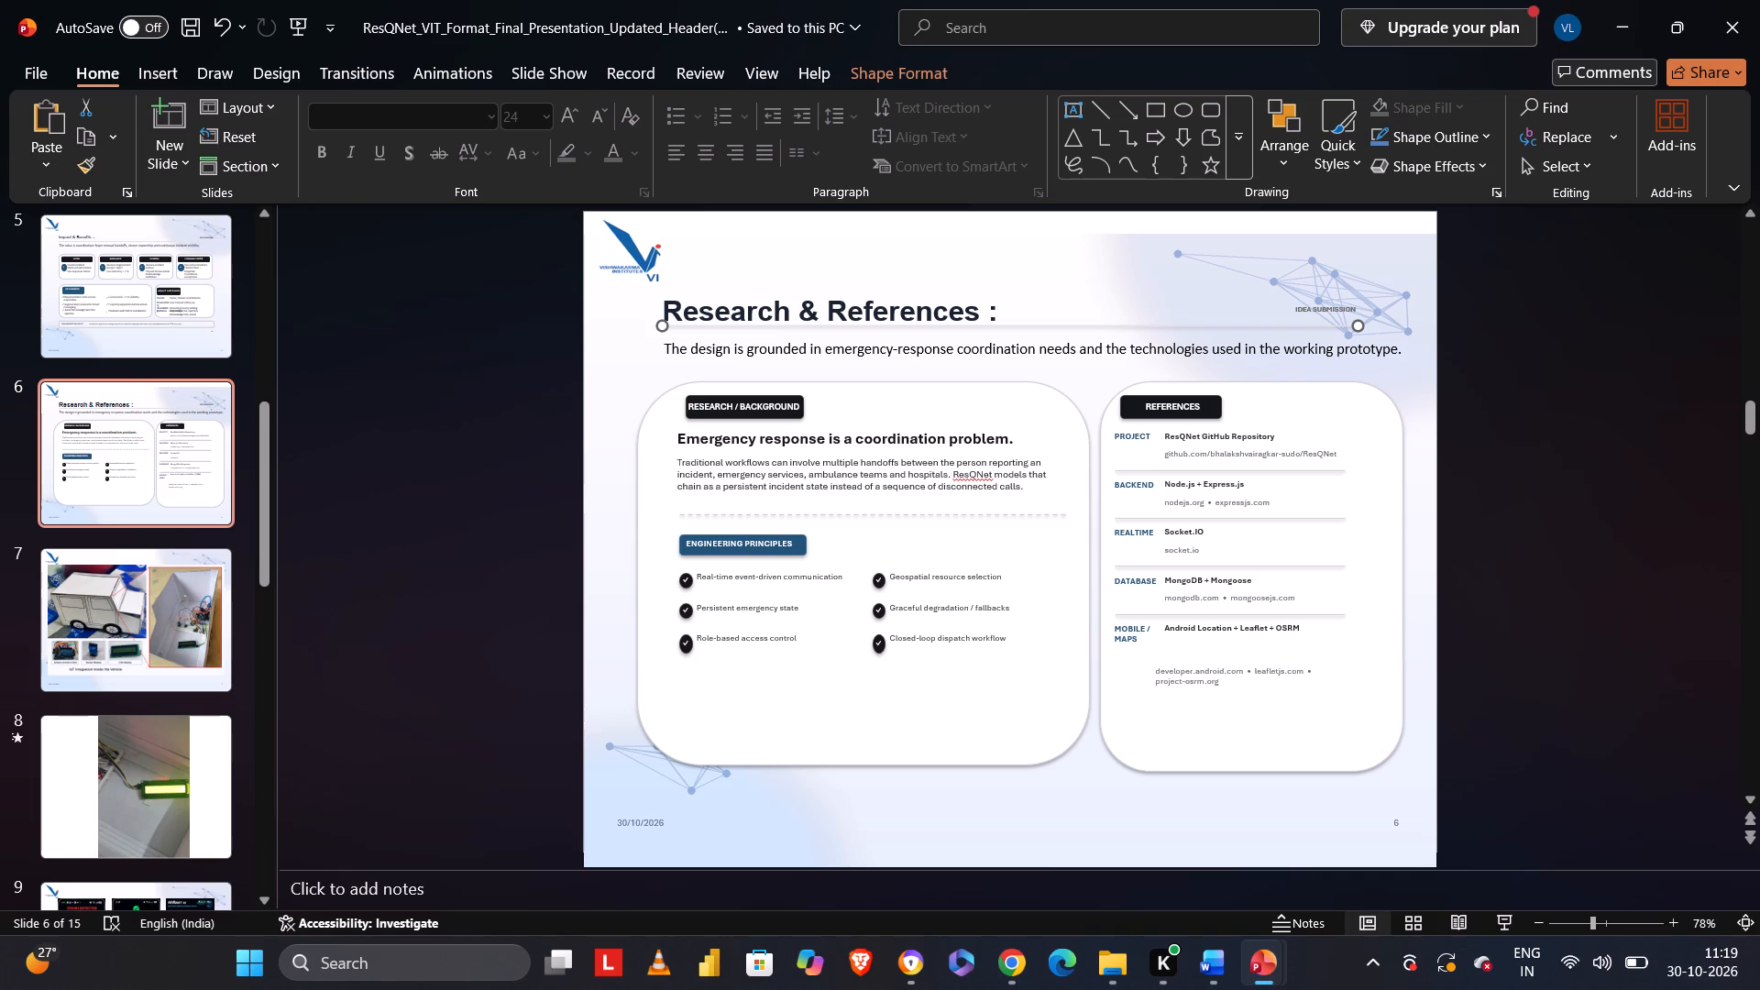
pyautogui.click(814, 294)
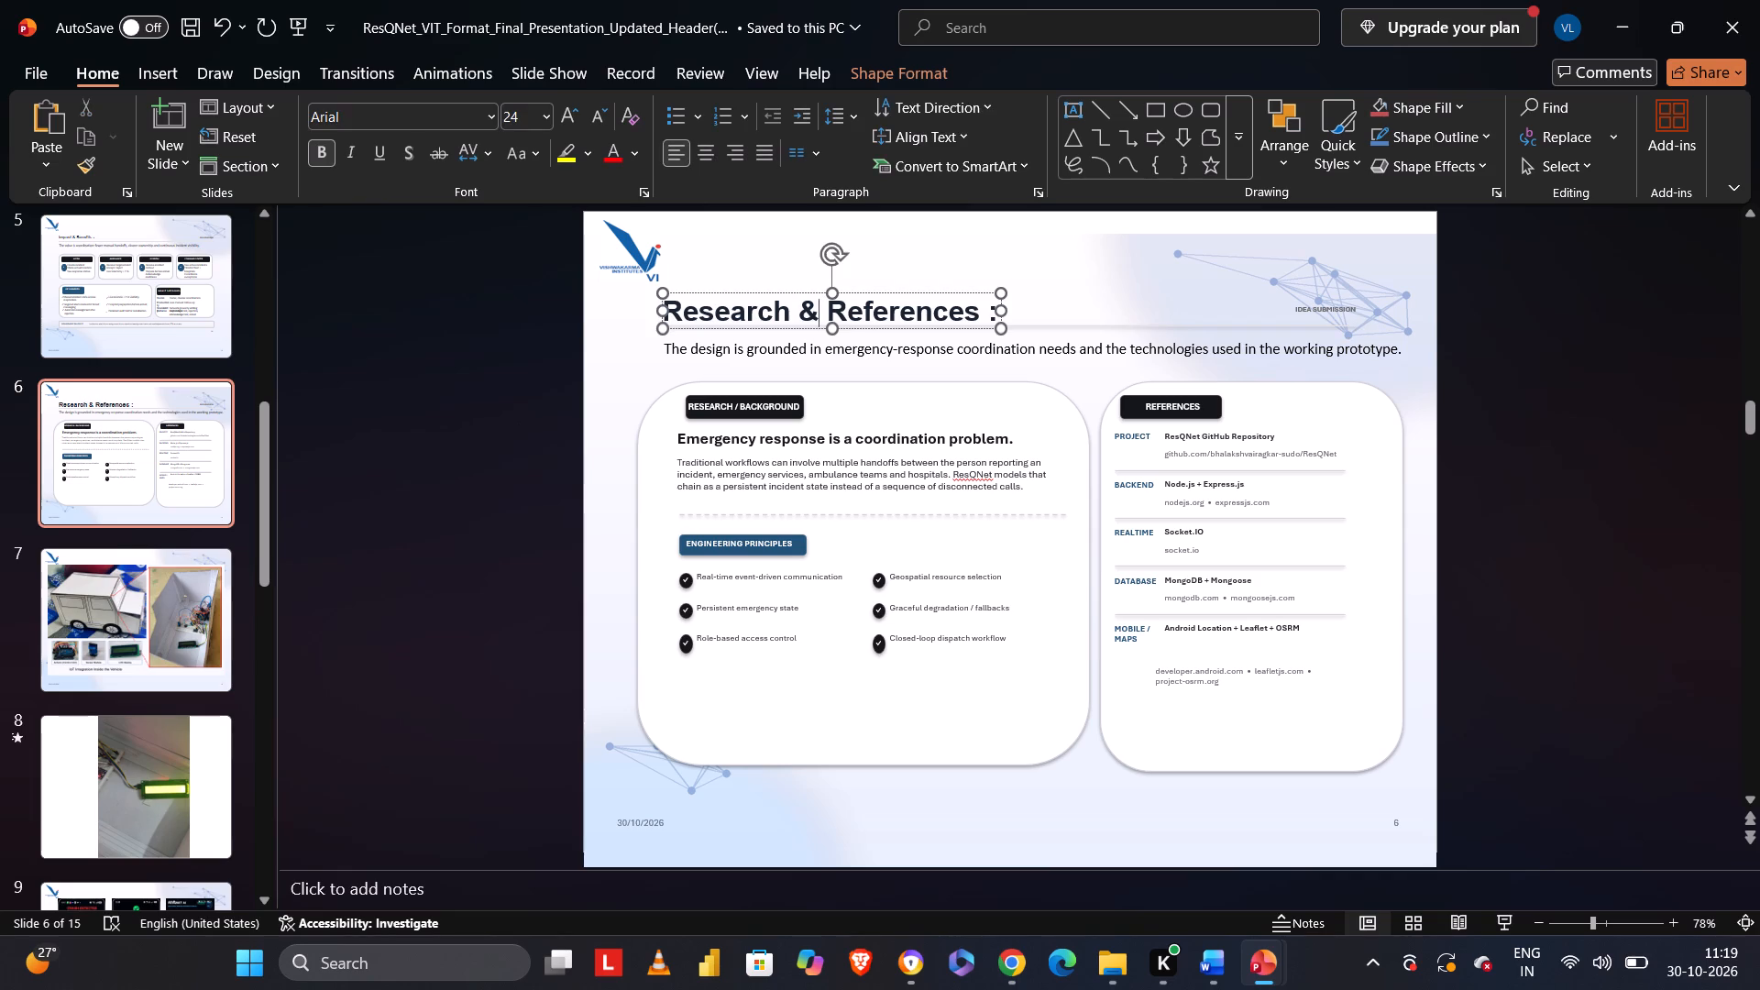
pyautogui.moveTo(818, 291); pyautogui.dragTo(954, 249)
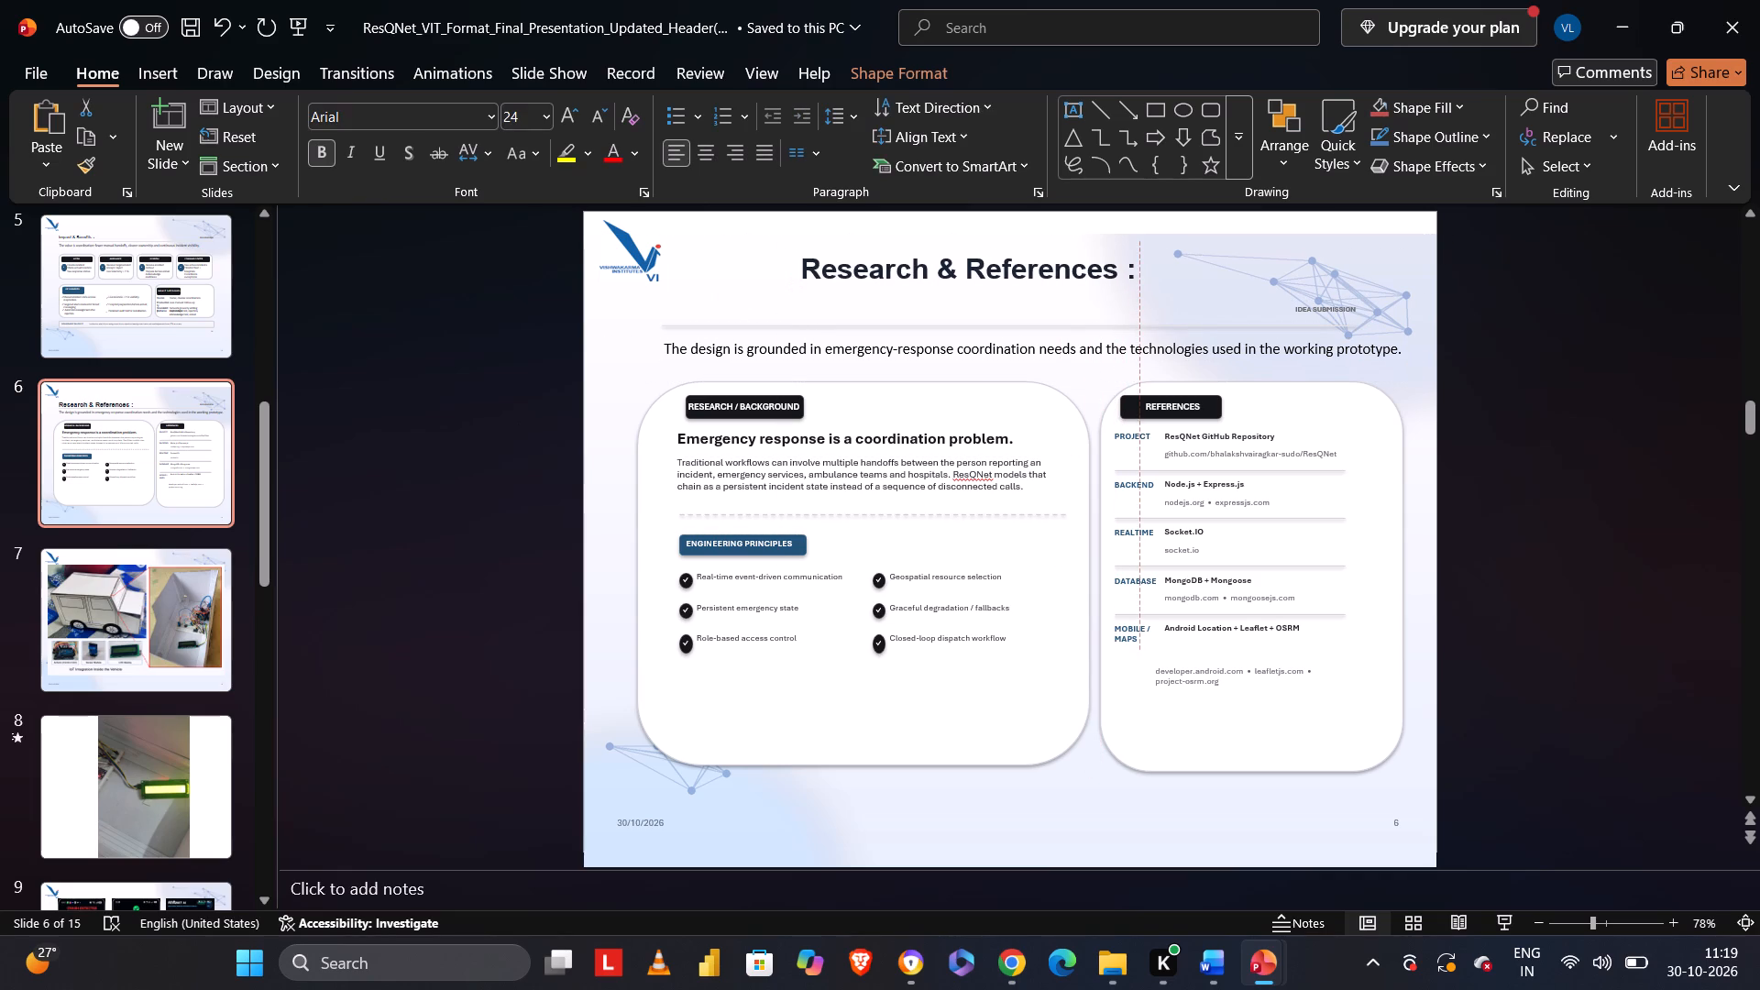
pyautogui.moveTo(954, 249); pyautogui.dragTo(958, 248)
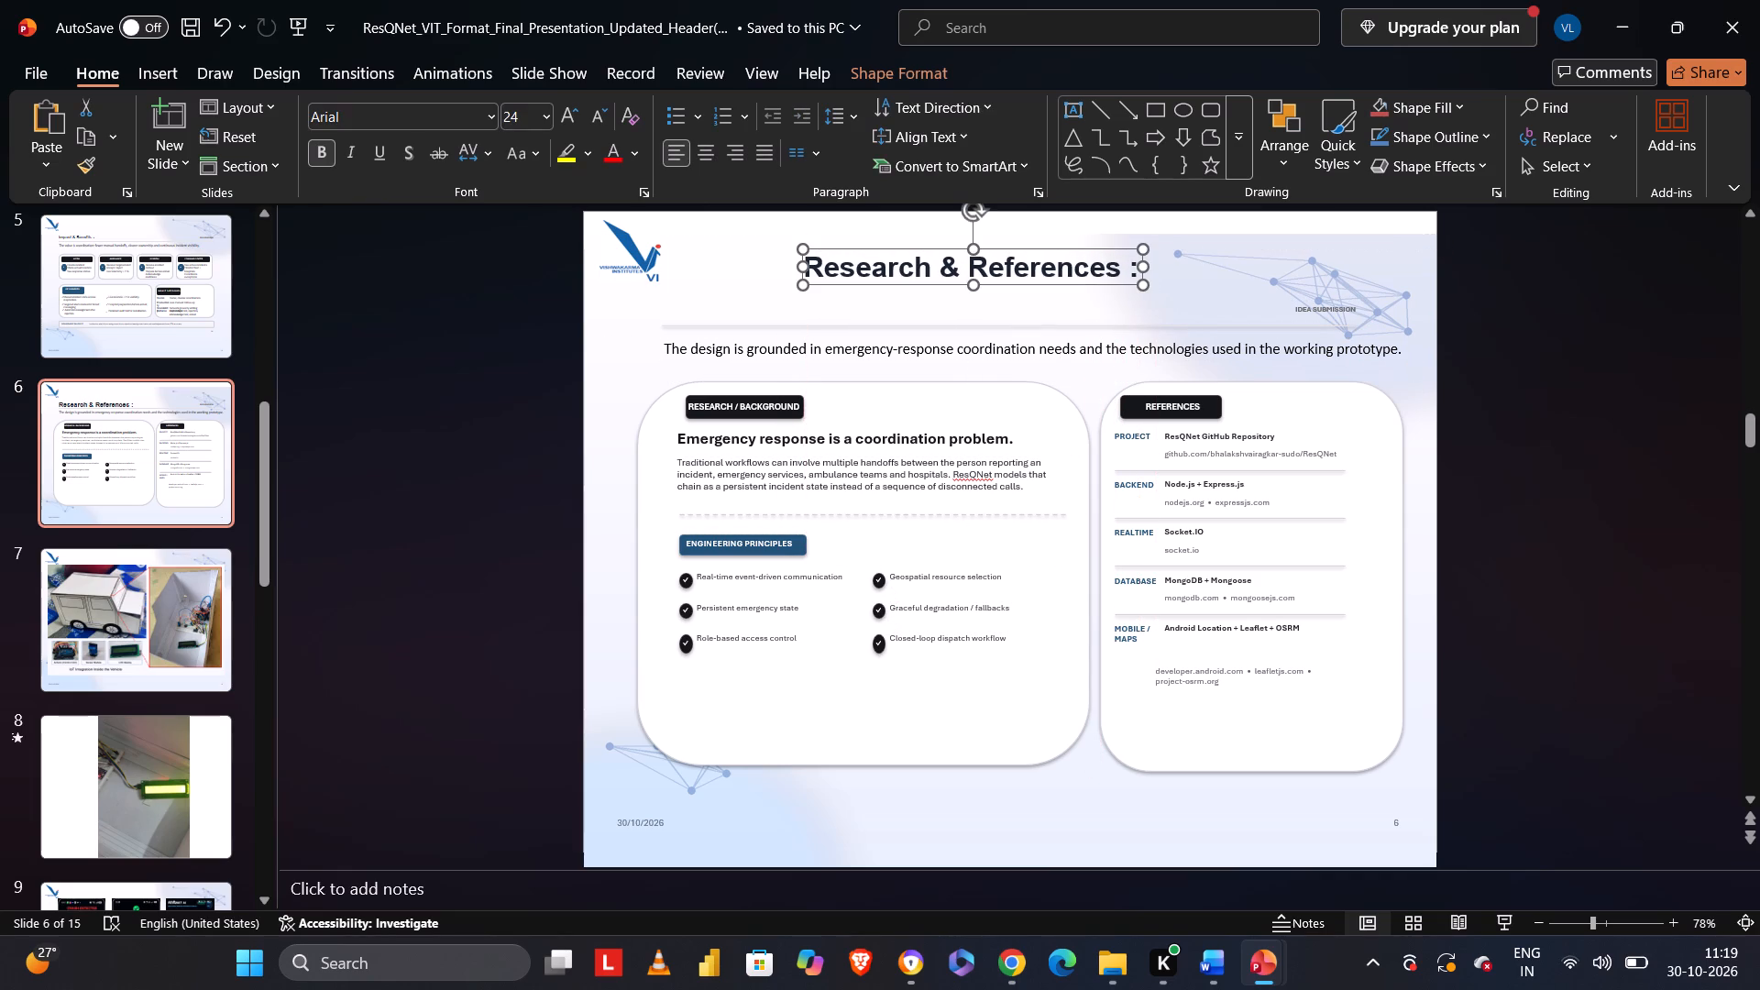
# Remove the thin divider line between the Research & References title and its subtitle.
pyautogui.click(880, 334)
pyautogui.click(884, 325)
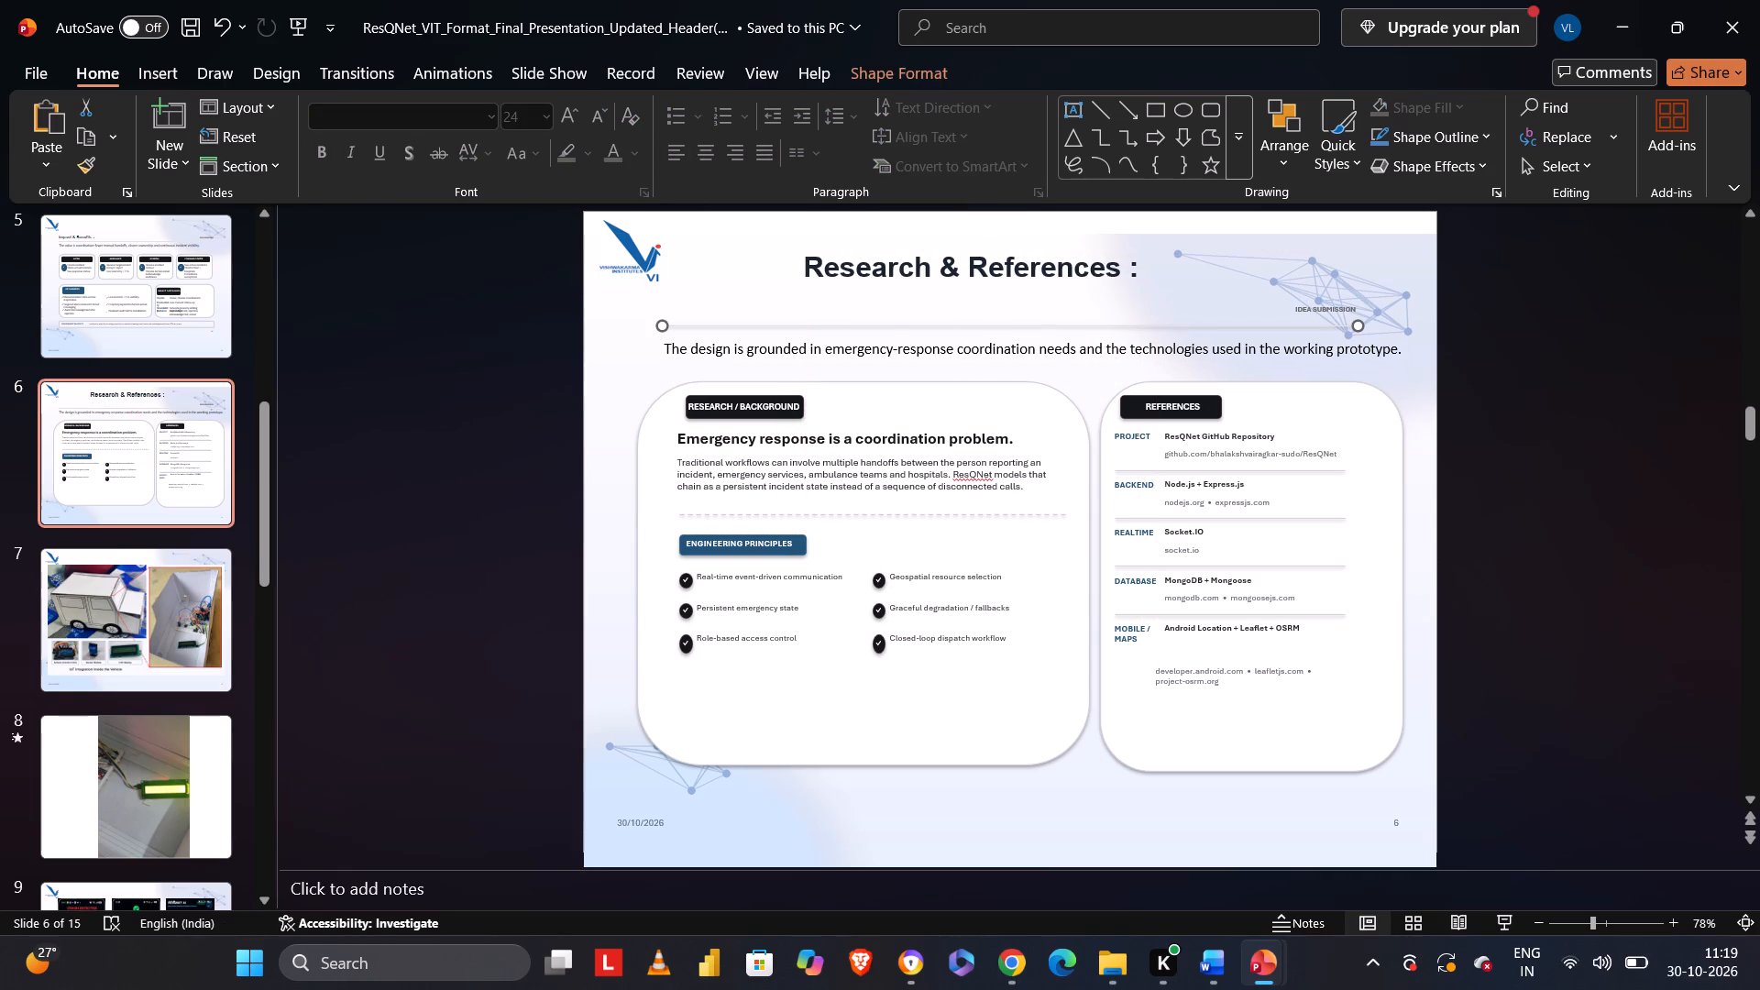
pyautogui.rightClick(884, 325)
pyautogui.click(910, 345)
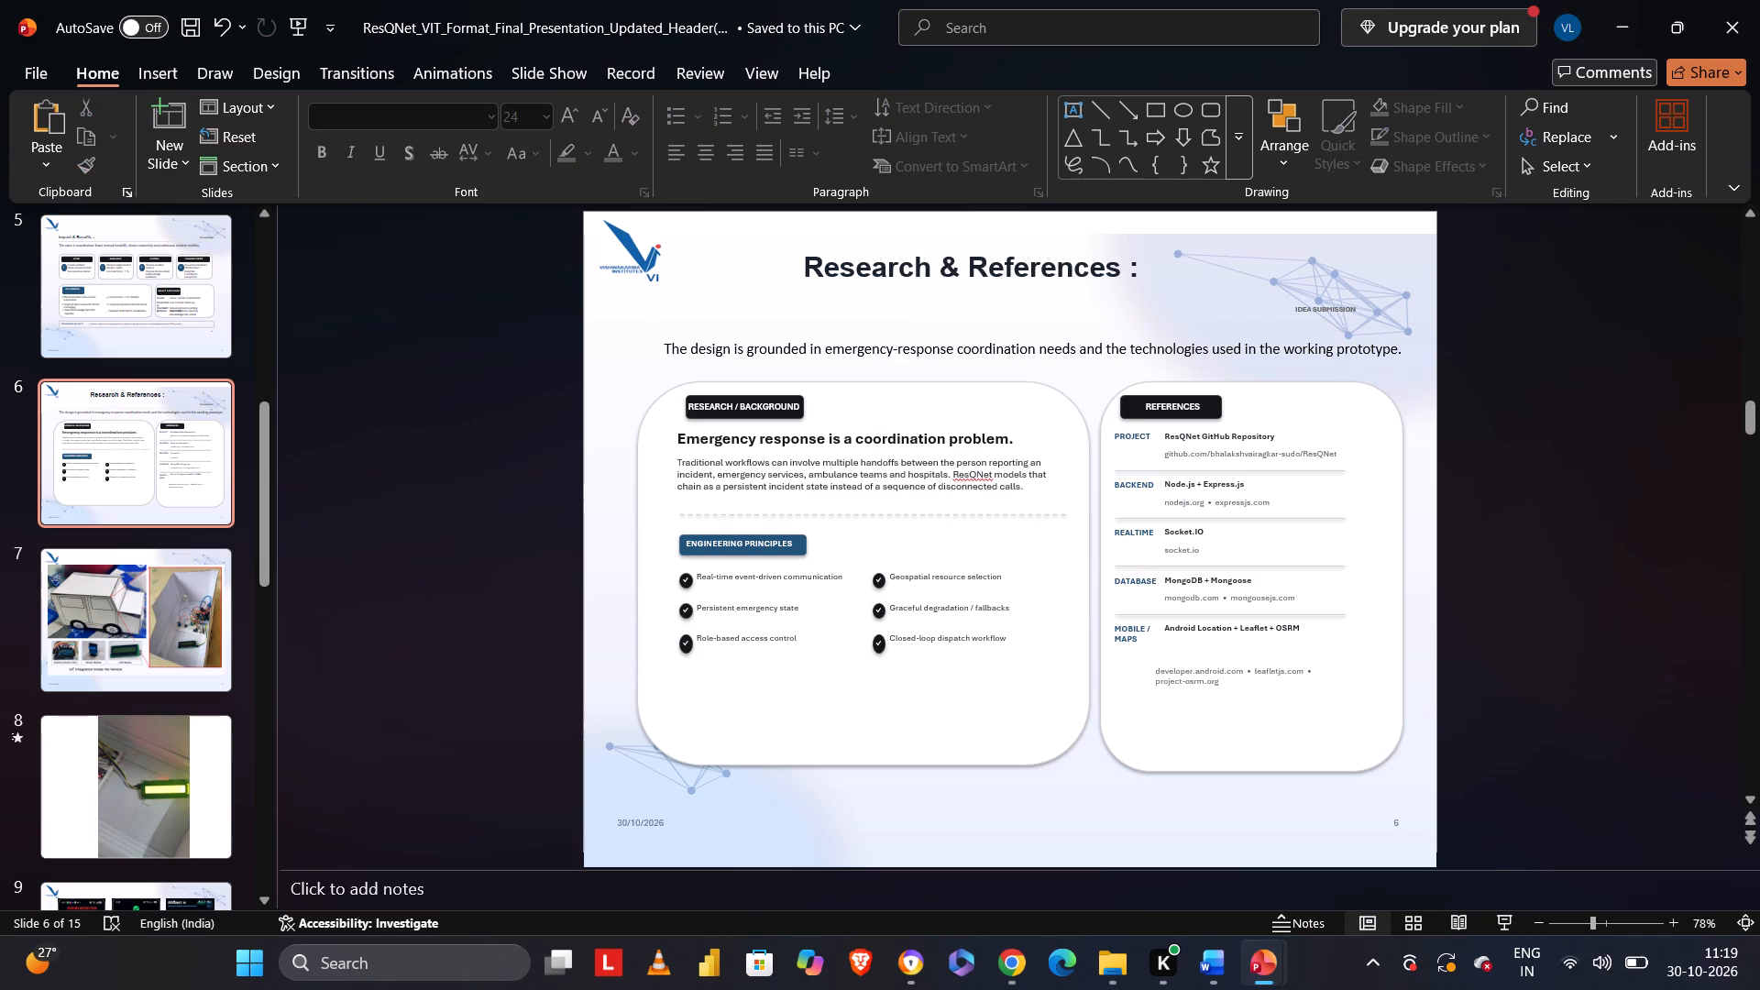
# Move the subtitle about the design being grounded in emergency-response needs slightly up and towards the slide's left edge.
pyautogui.click(899, 349)
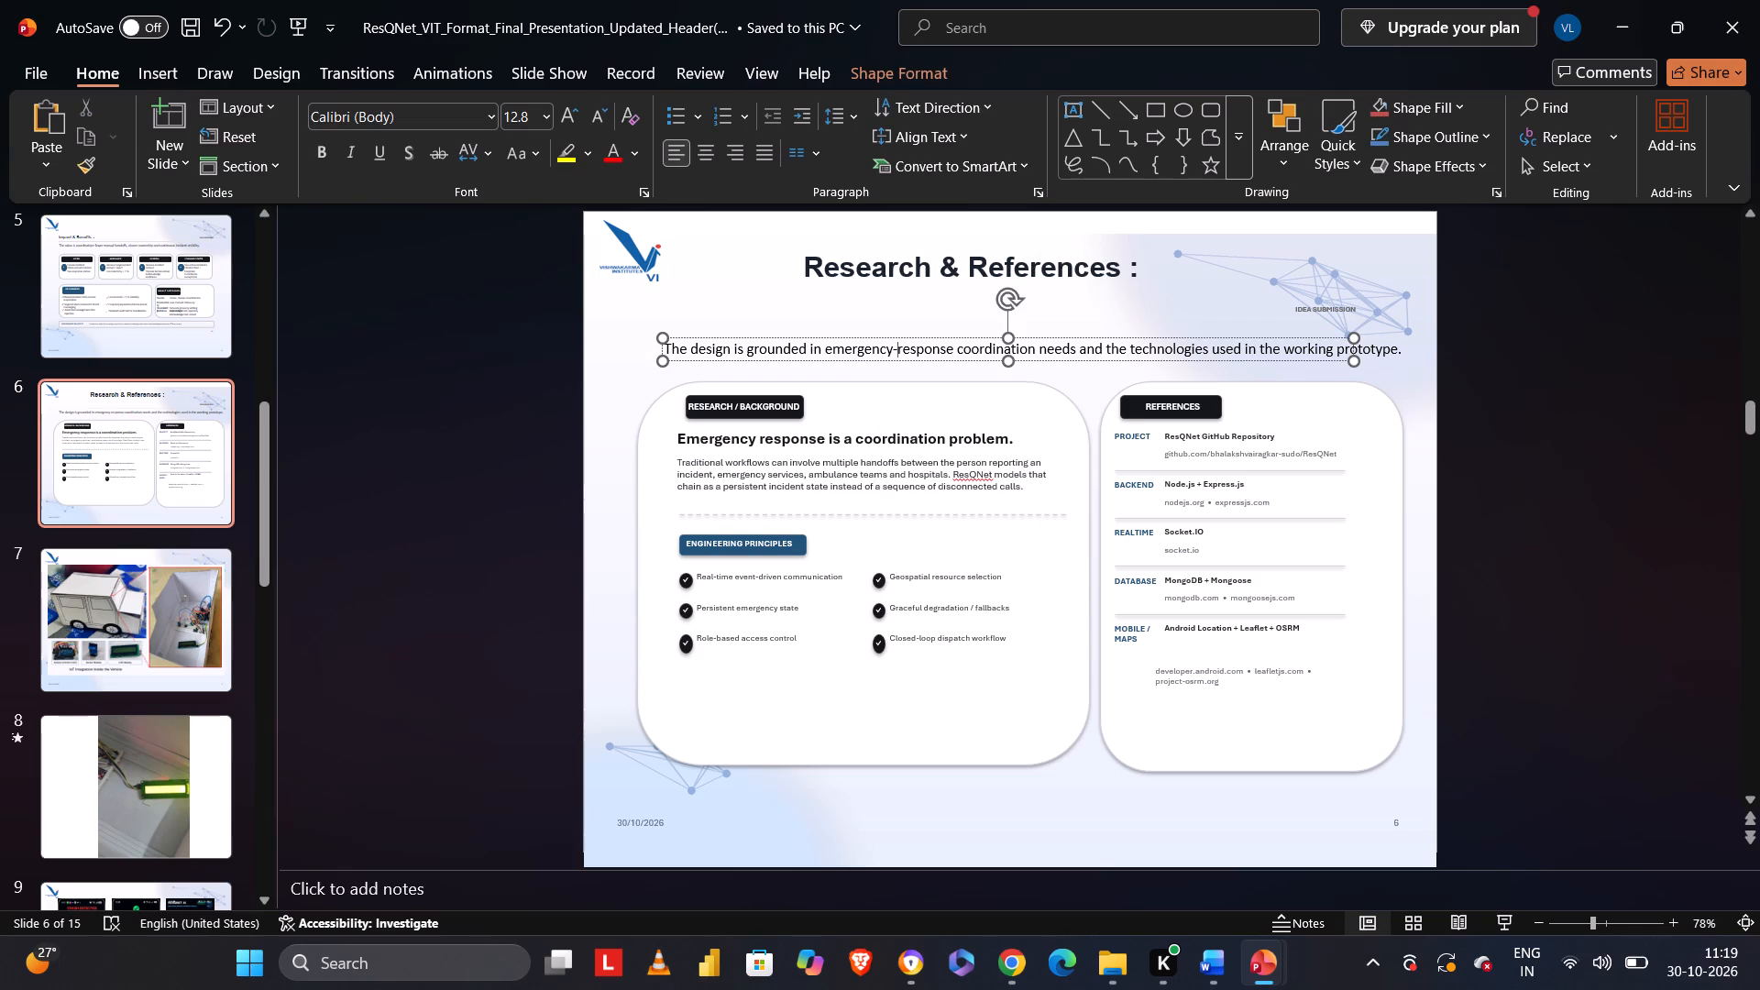
pyautogui.moveTo(664, 352); pyautogui.dragTo(654, 334)
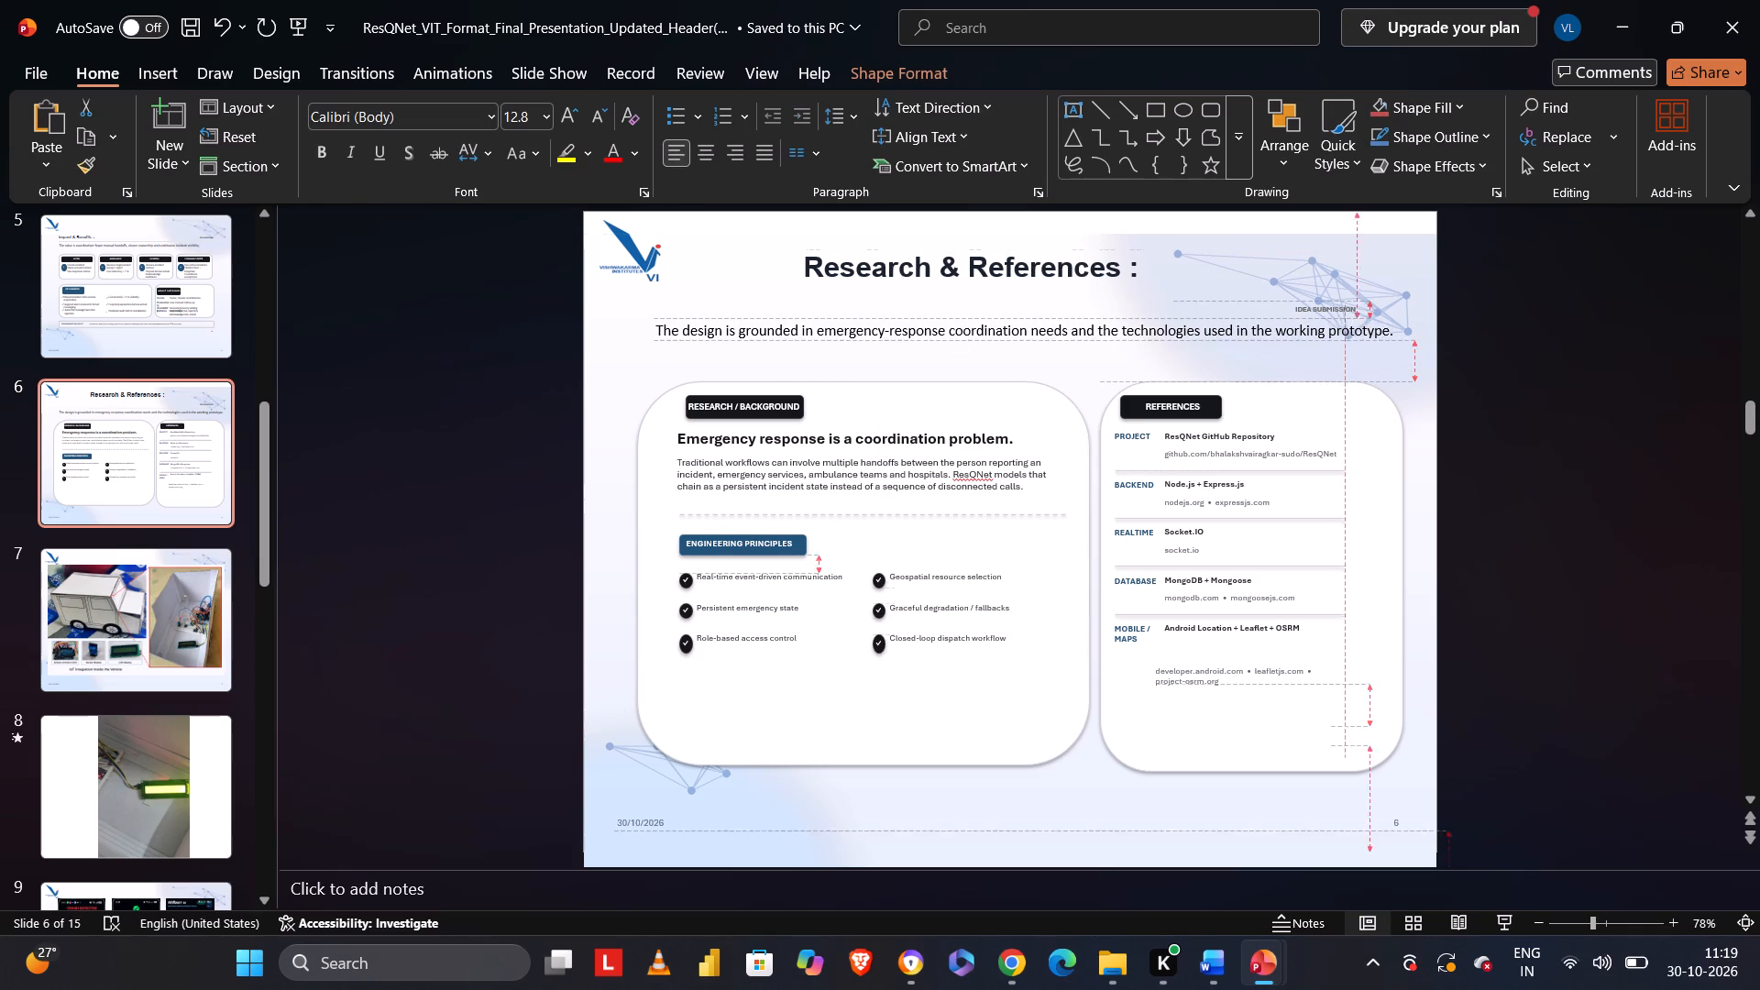
pyautogui.moveTo(654, 334); pyautogui.dragTo(646, 337)
# Enlarge the white Research / Background card upward, outward and down to the level of the slide's footer date.
pyautogui.click(654, 391)
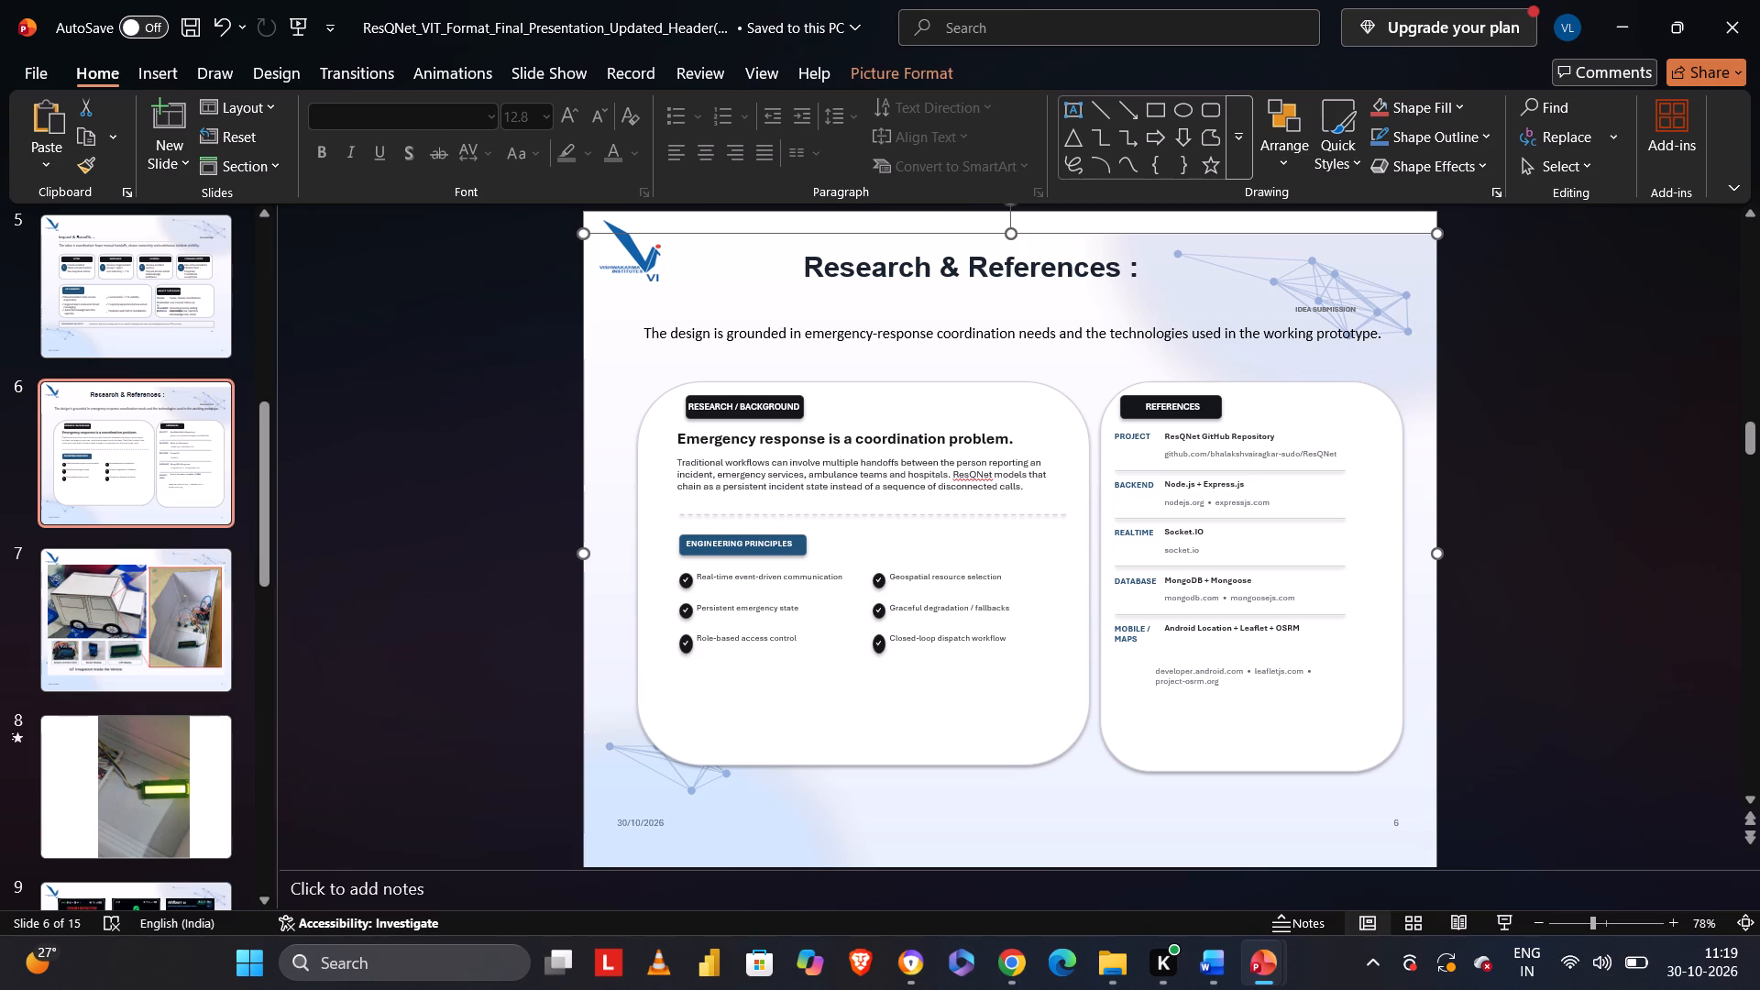
pyautogui.click(664, 418)
pyautogui.moveTo(632, 379); pyautogui.dragTo(630, 366)
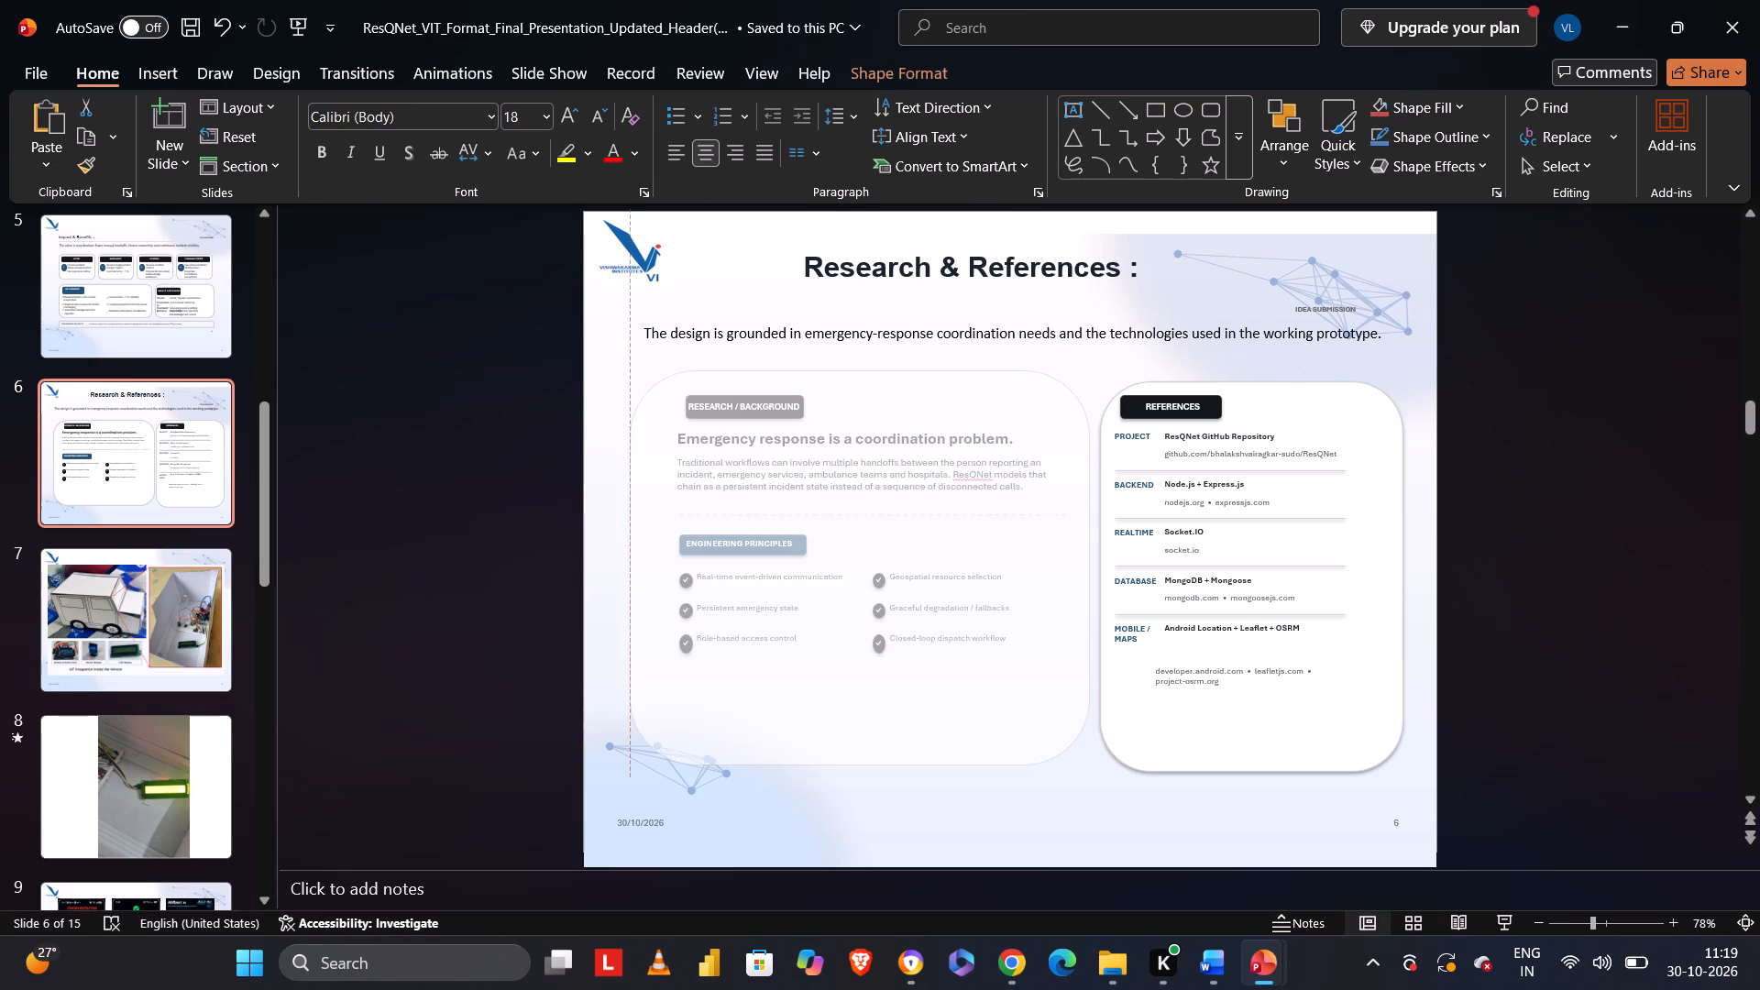
pyautogui.moveTo(630, 366); pyautogui.dragTo(625, 366)
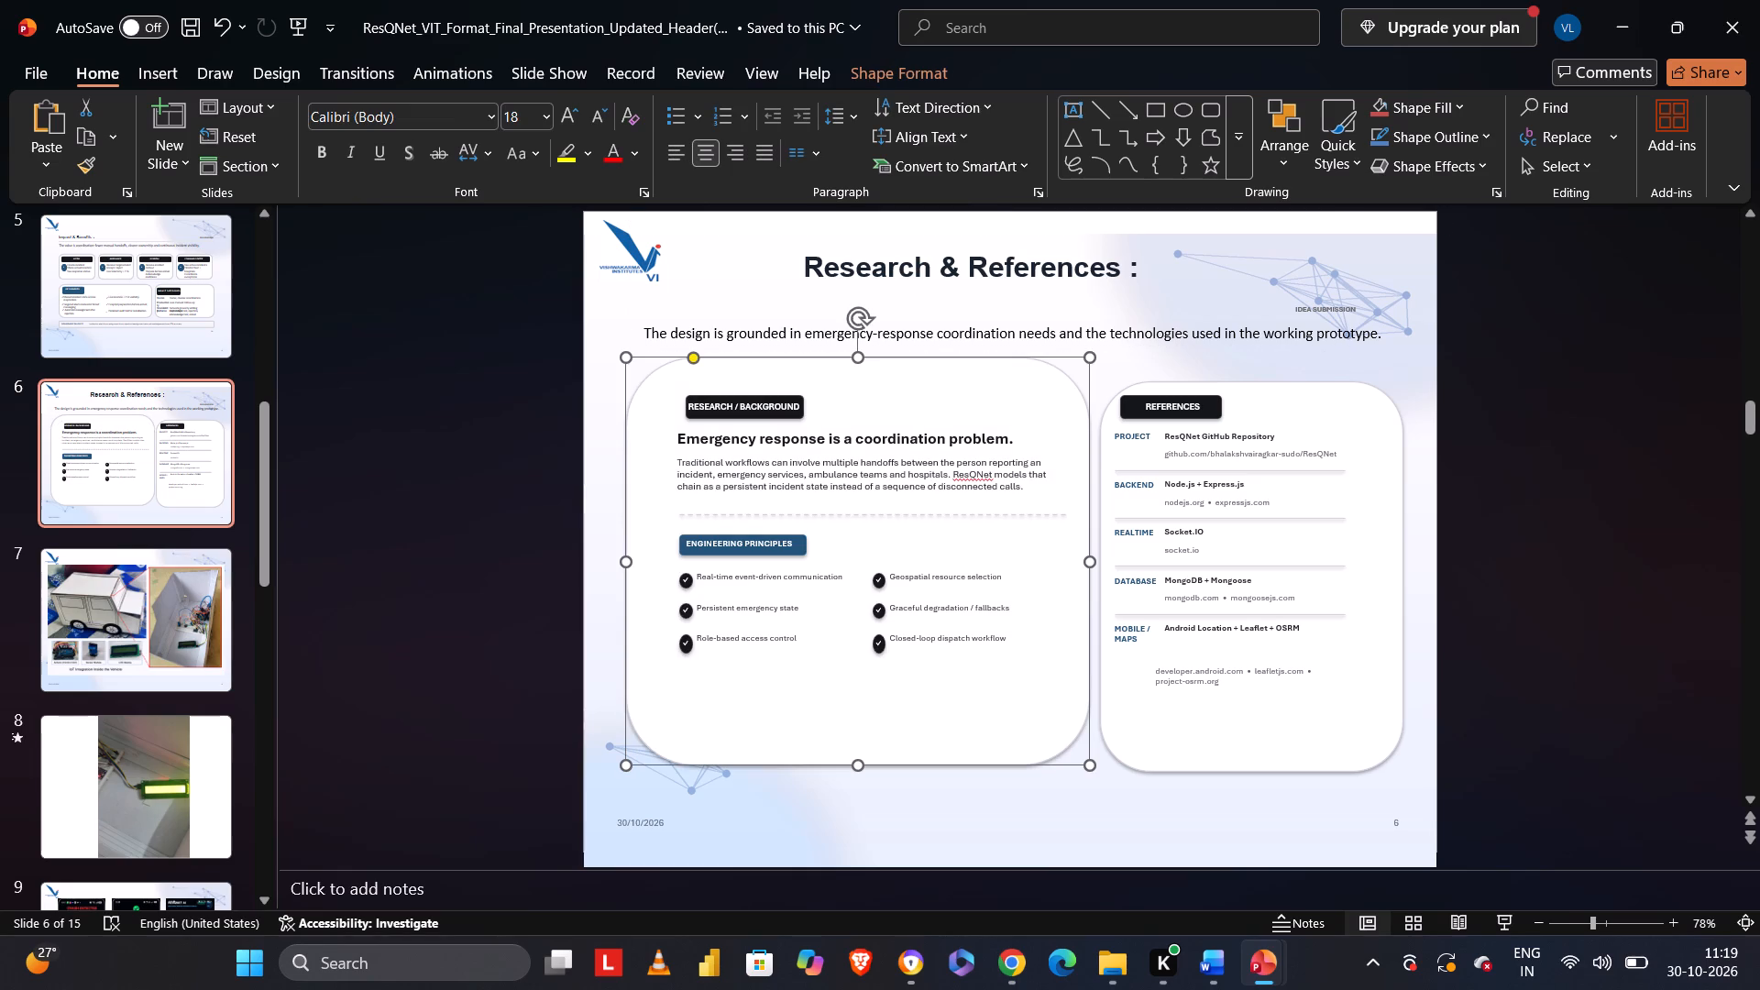
pyautogui.moveTo(855, 764); pyautogui.dragTo(848, 797)
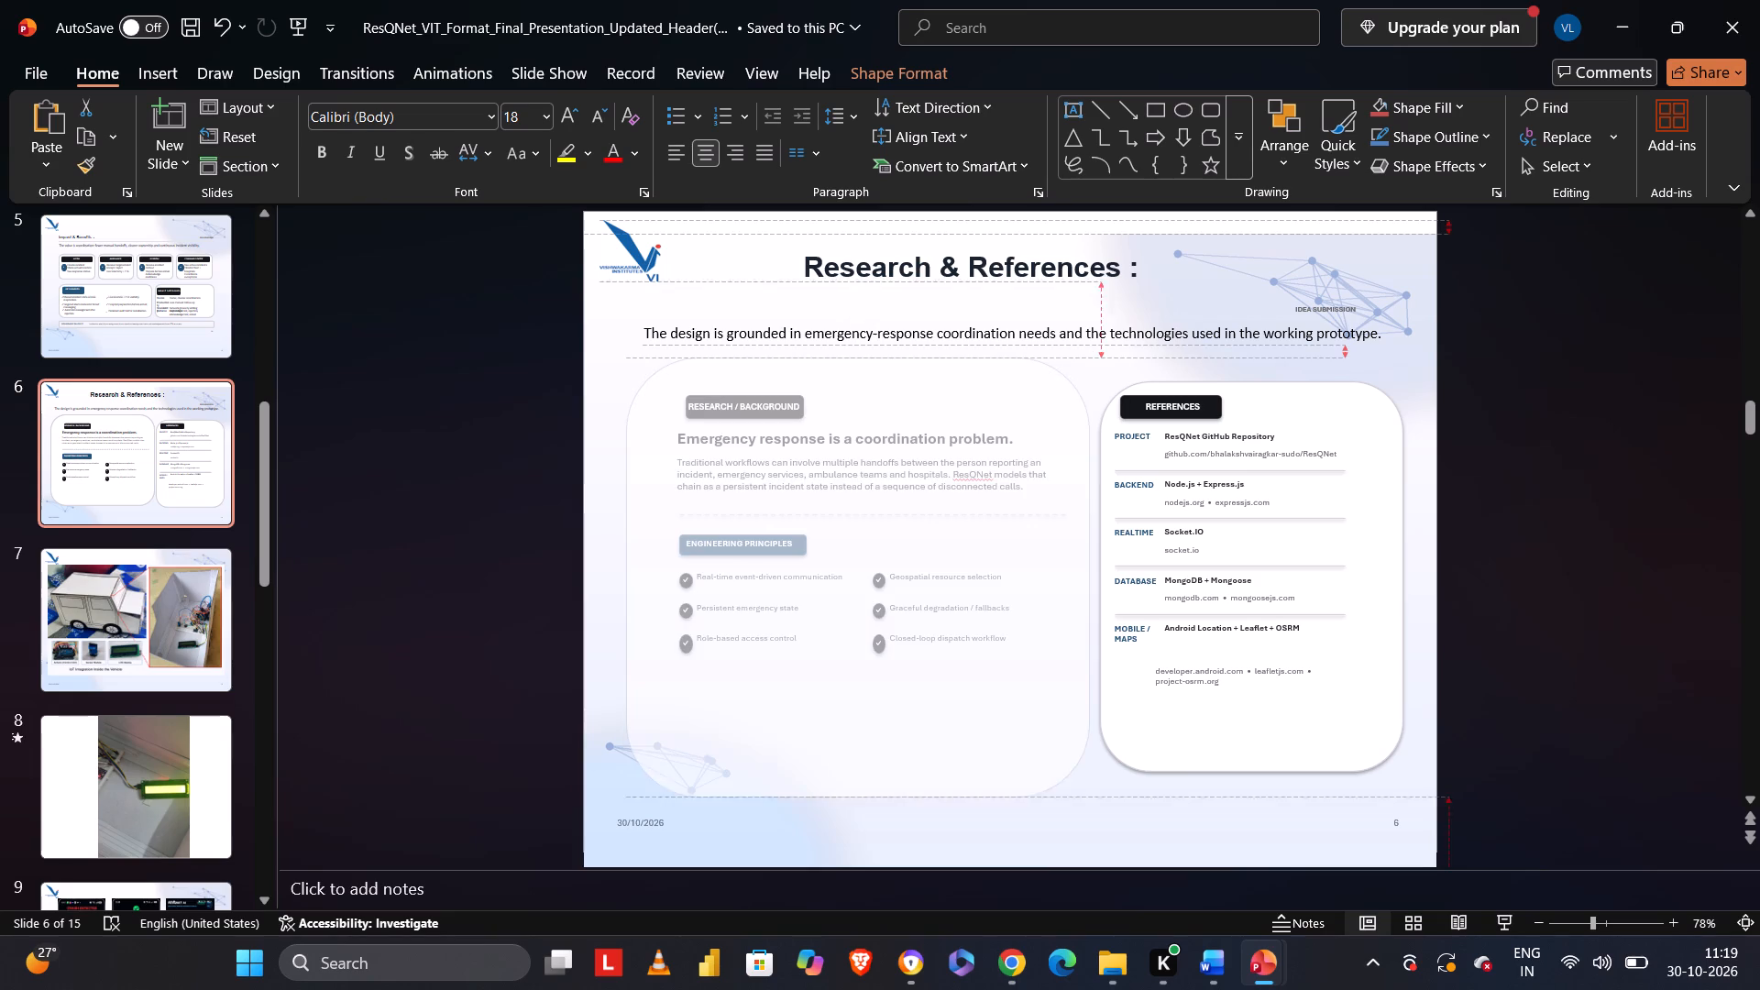
pyautogui.moveTo(848, 797); pyautogui.dragTo(845, 819)
# Extend the white References card upward and downward to about the same height as the Research / Background card.
pyautogui.click(1294, 552)
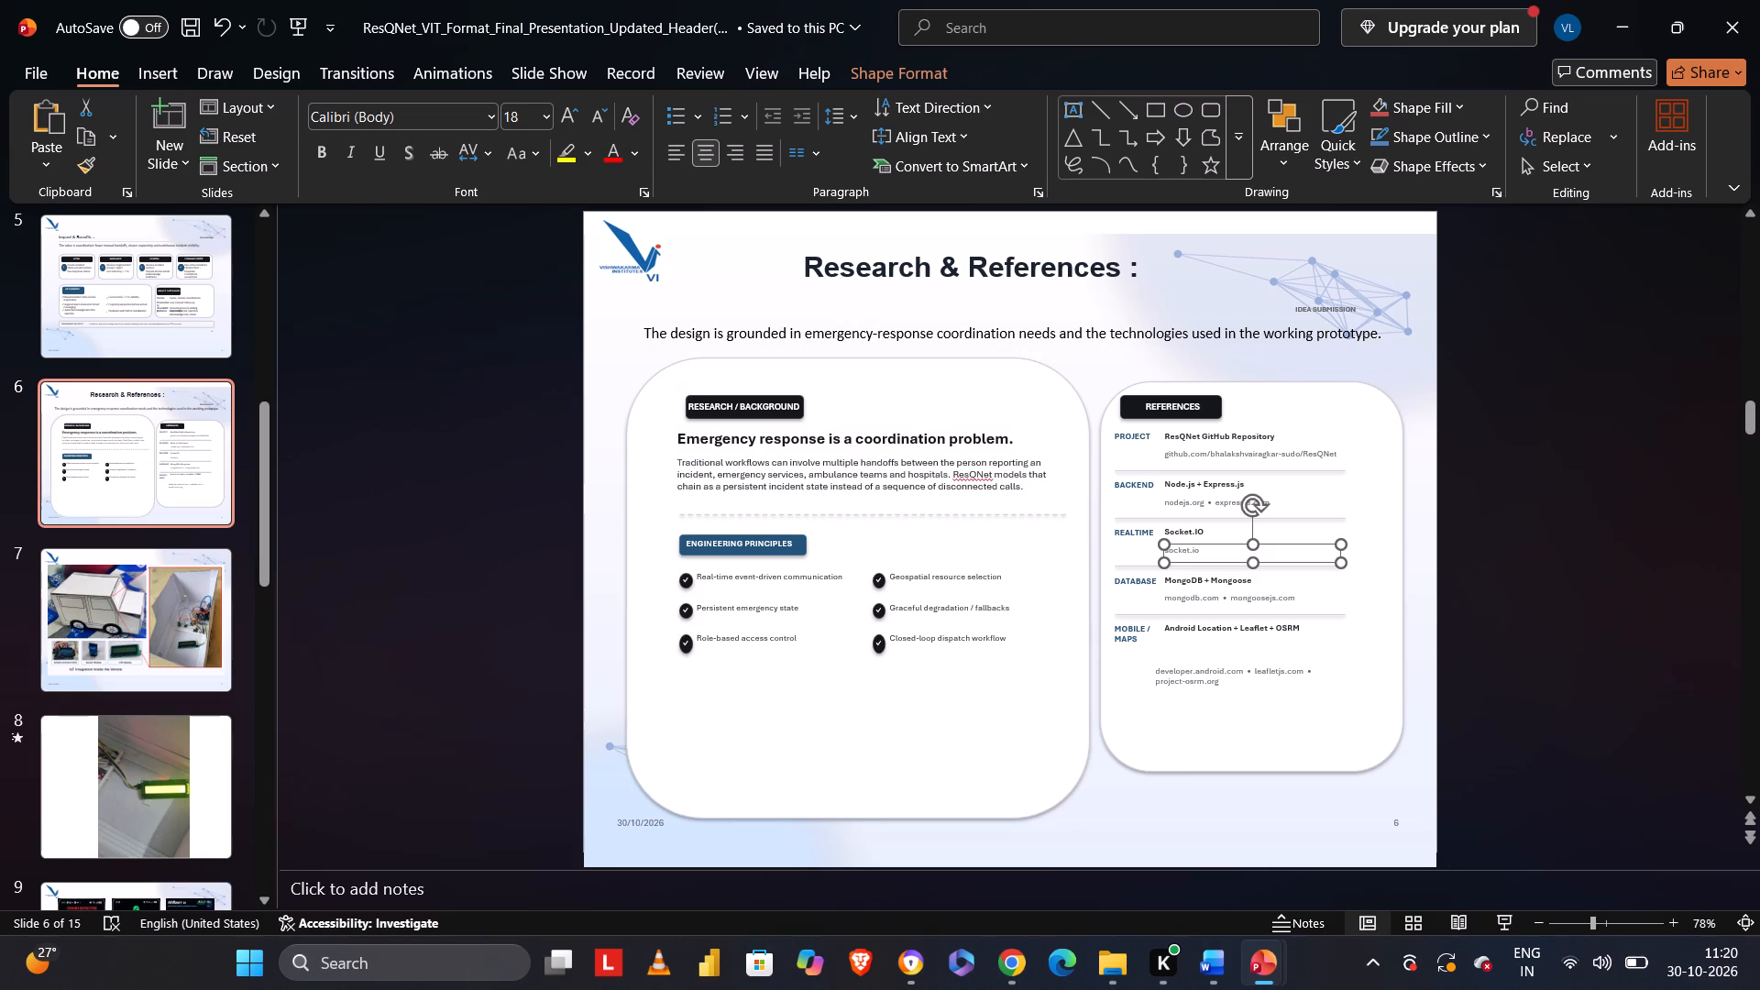
pyautogui.click(1362, 518)
pyautogui.moveTo(1249, 384); pyautogui.dragTo(1250, 365)
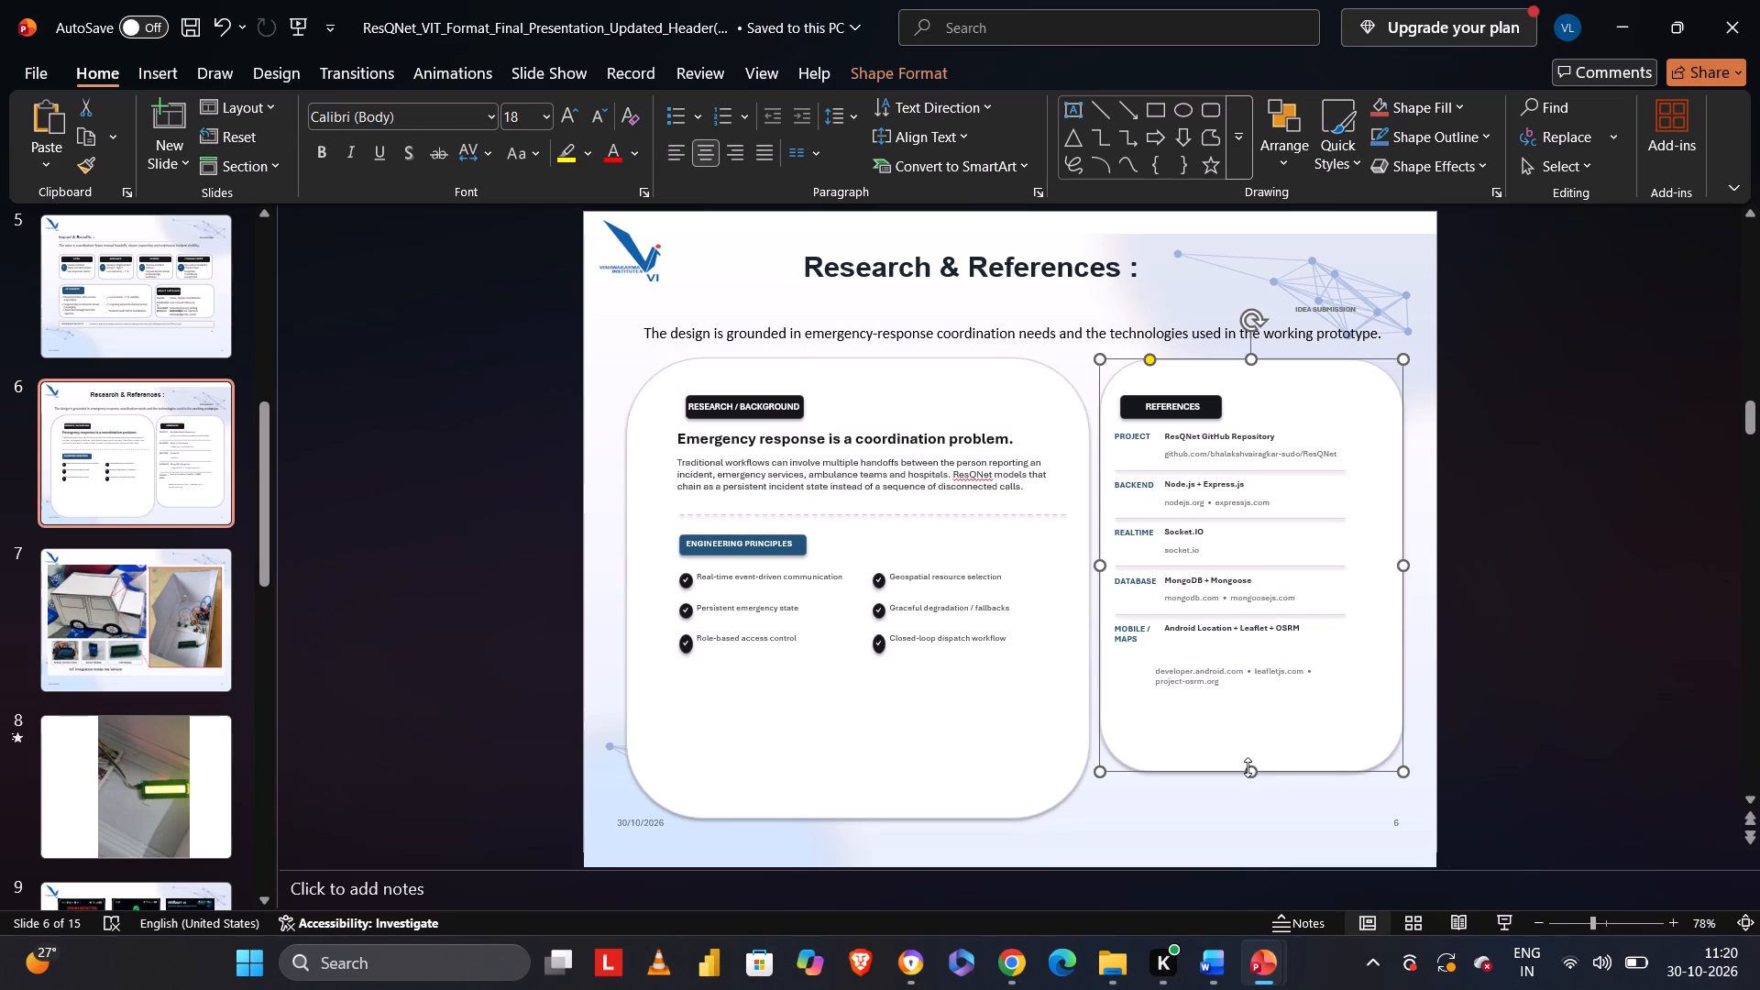
pyautogui.moveTo(1248, 767); pyautogui.dragTo(1251, 808)
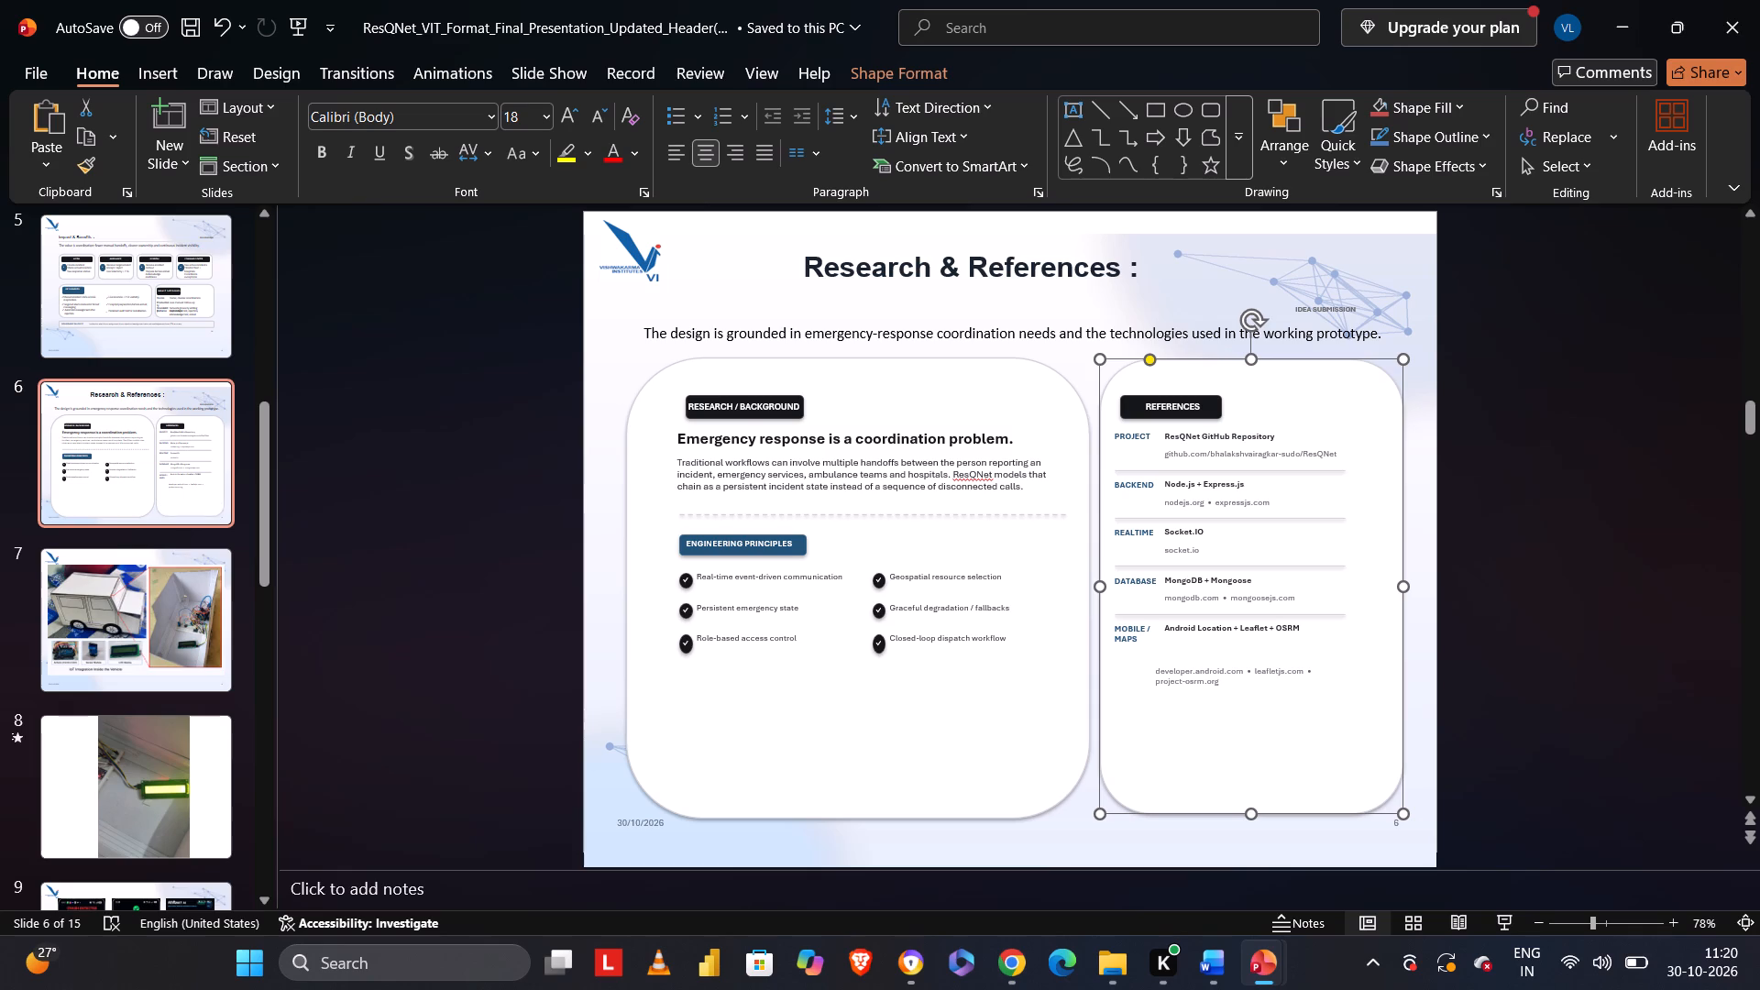
# Set the RESEARCH / BACKGROUND label text to font size 14.
pyautogui.click(770, 402)
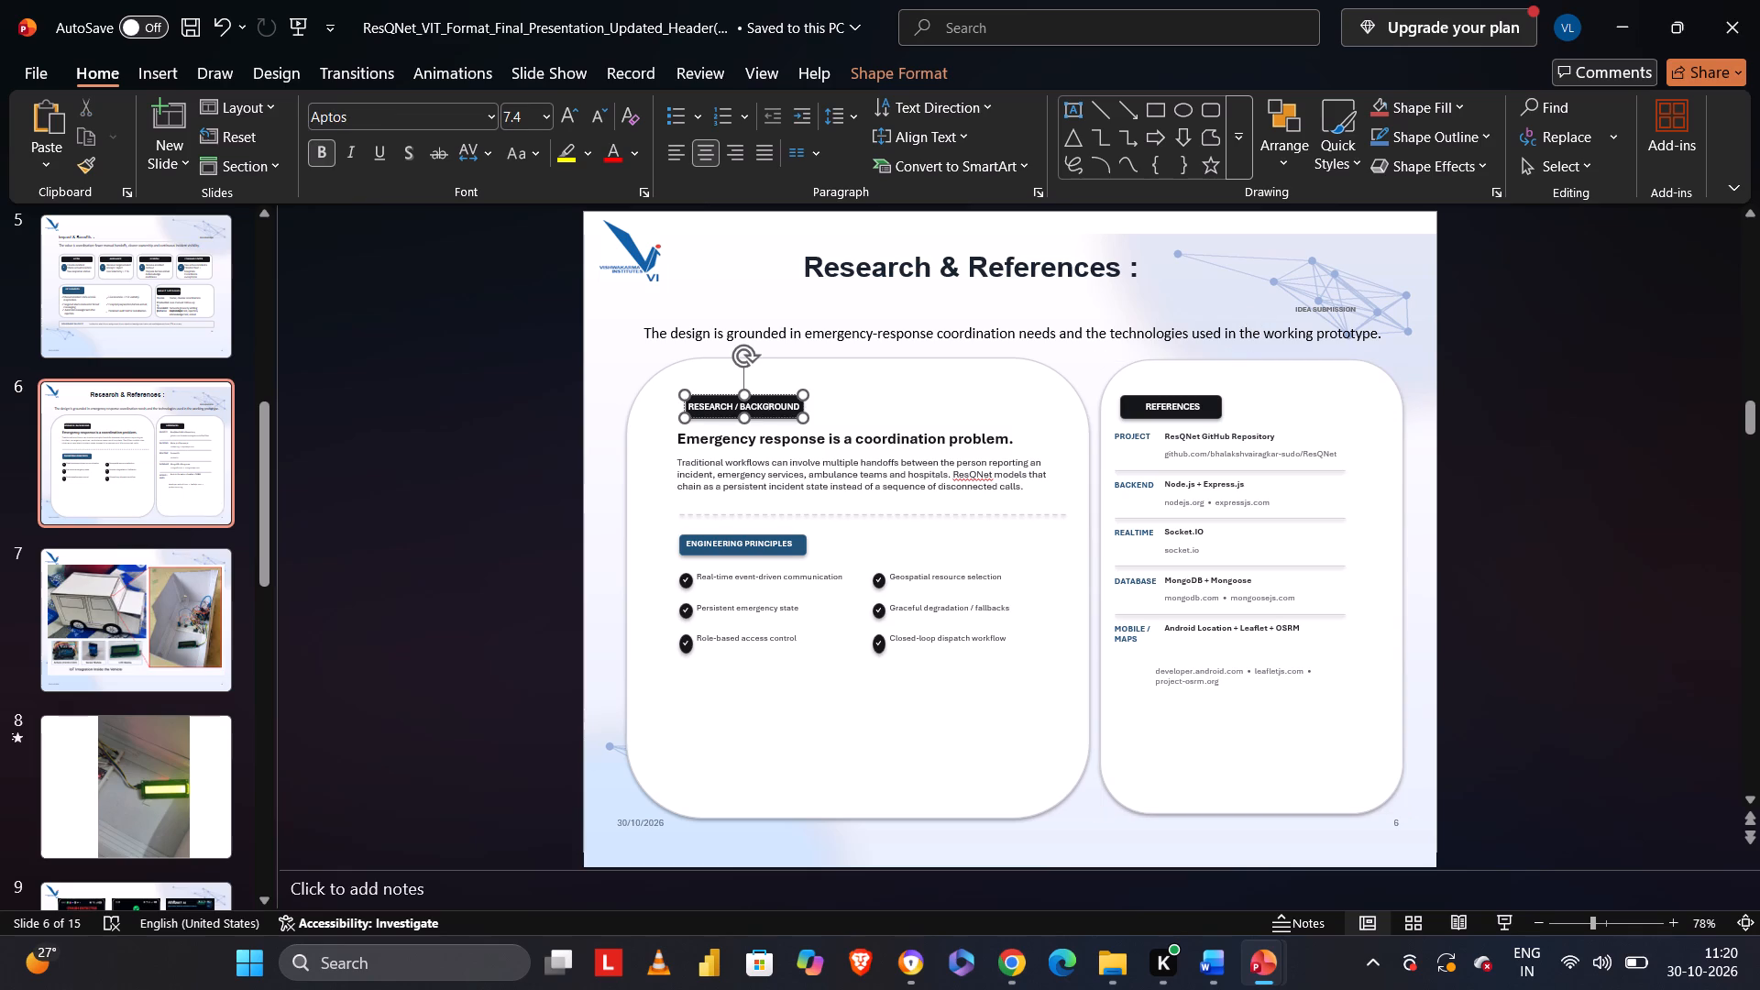
pyautogui.click(685, 390)
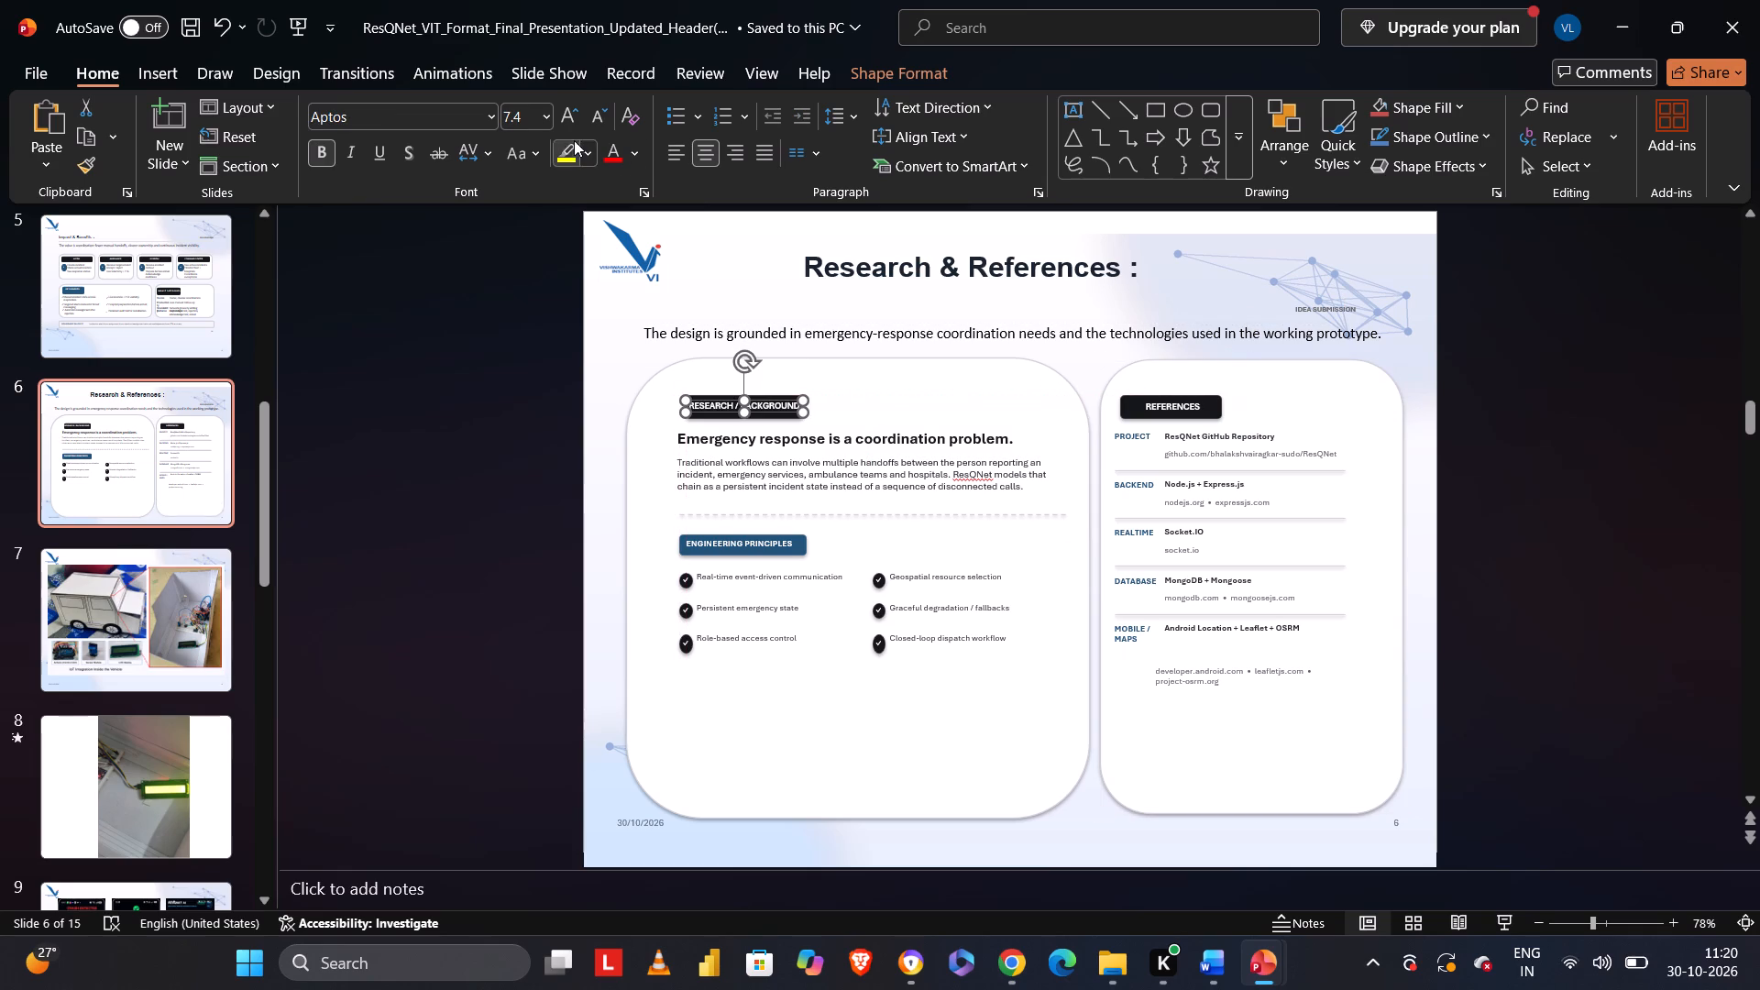
pyautogui.moveTo(544, 120); pyautogui.dragTo(523, 301)
pyautogui.click(523, 301)
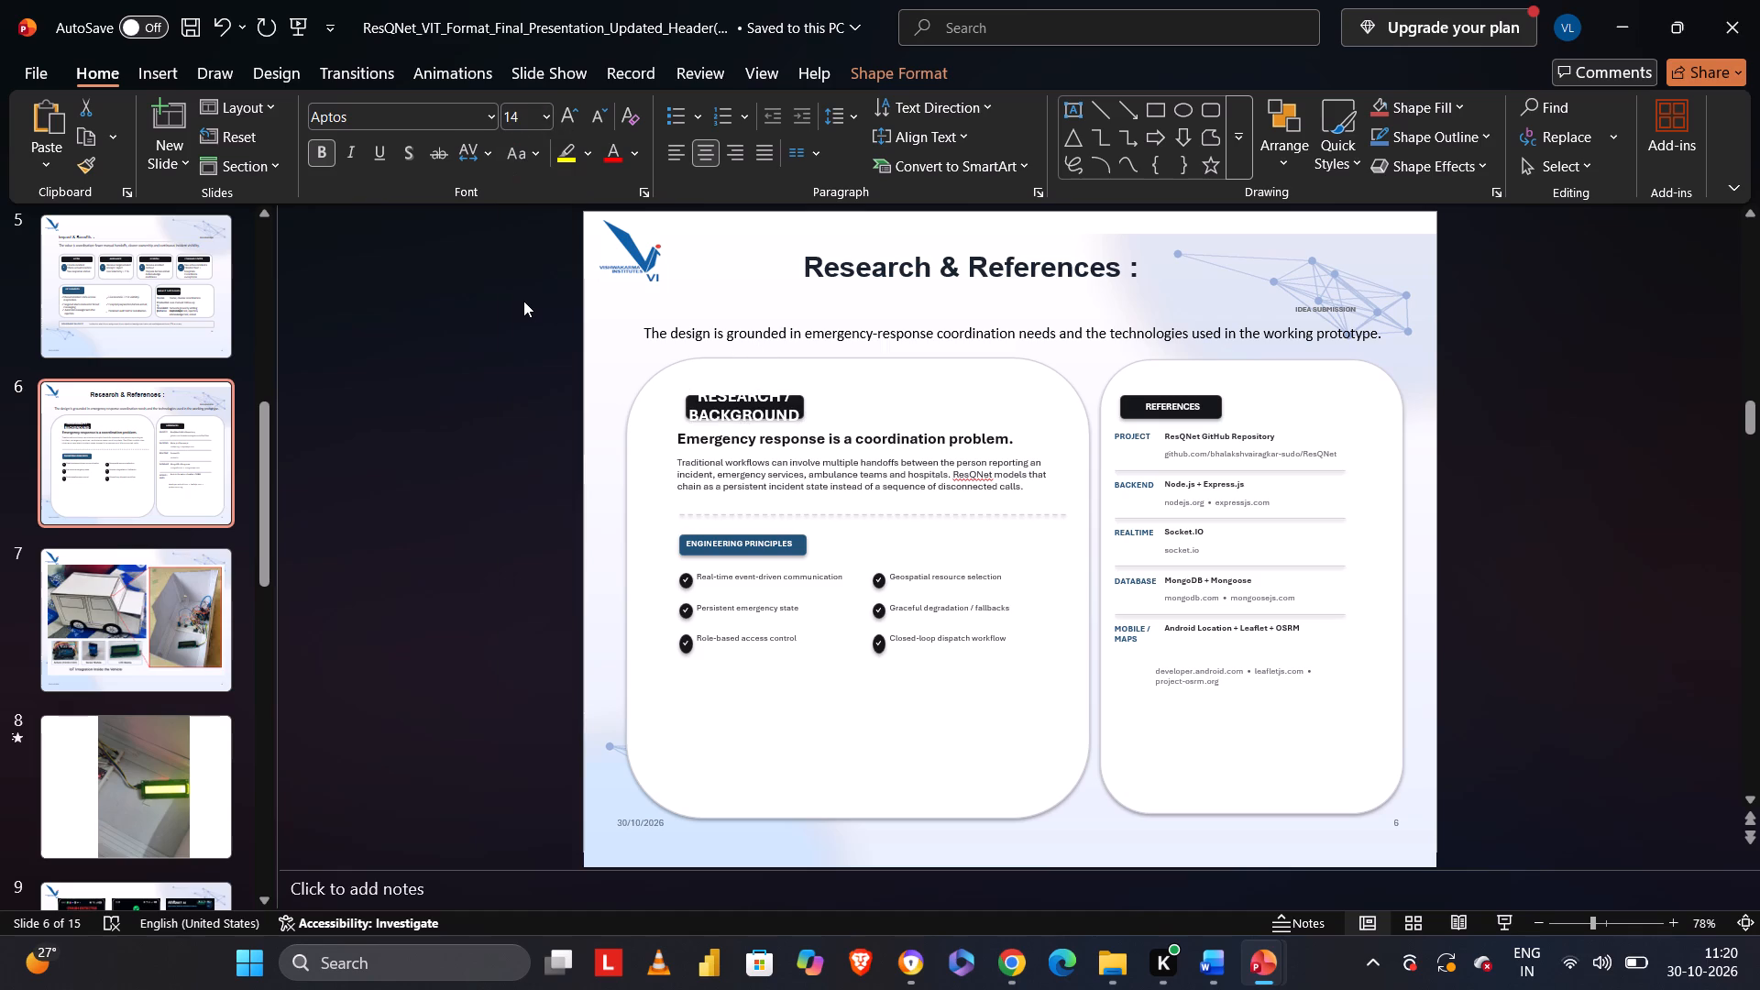
# Resize the RESEARCH / BACKGROUND text box and make the black label shape behind it wider and taller.
pyautogui.click(687, 396)
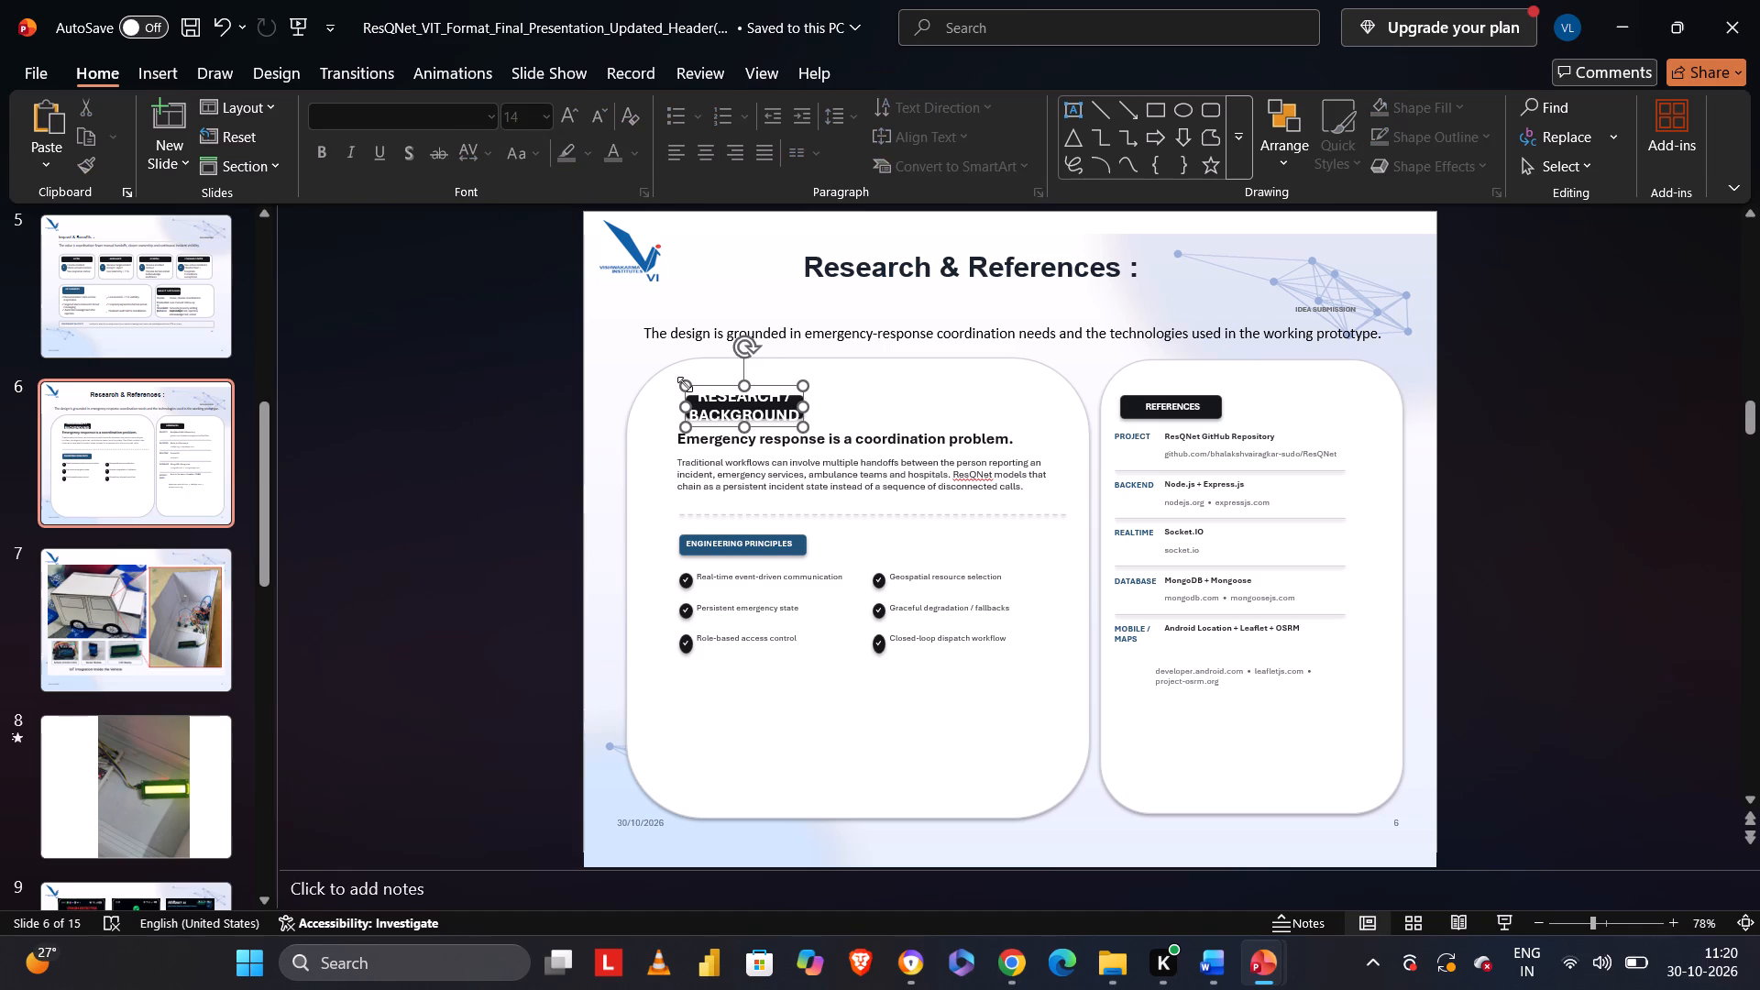
pyautogui.moveTo(681, 387); pyautogui.dragTo(727, 377)
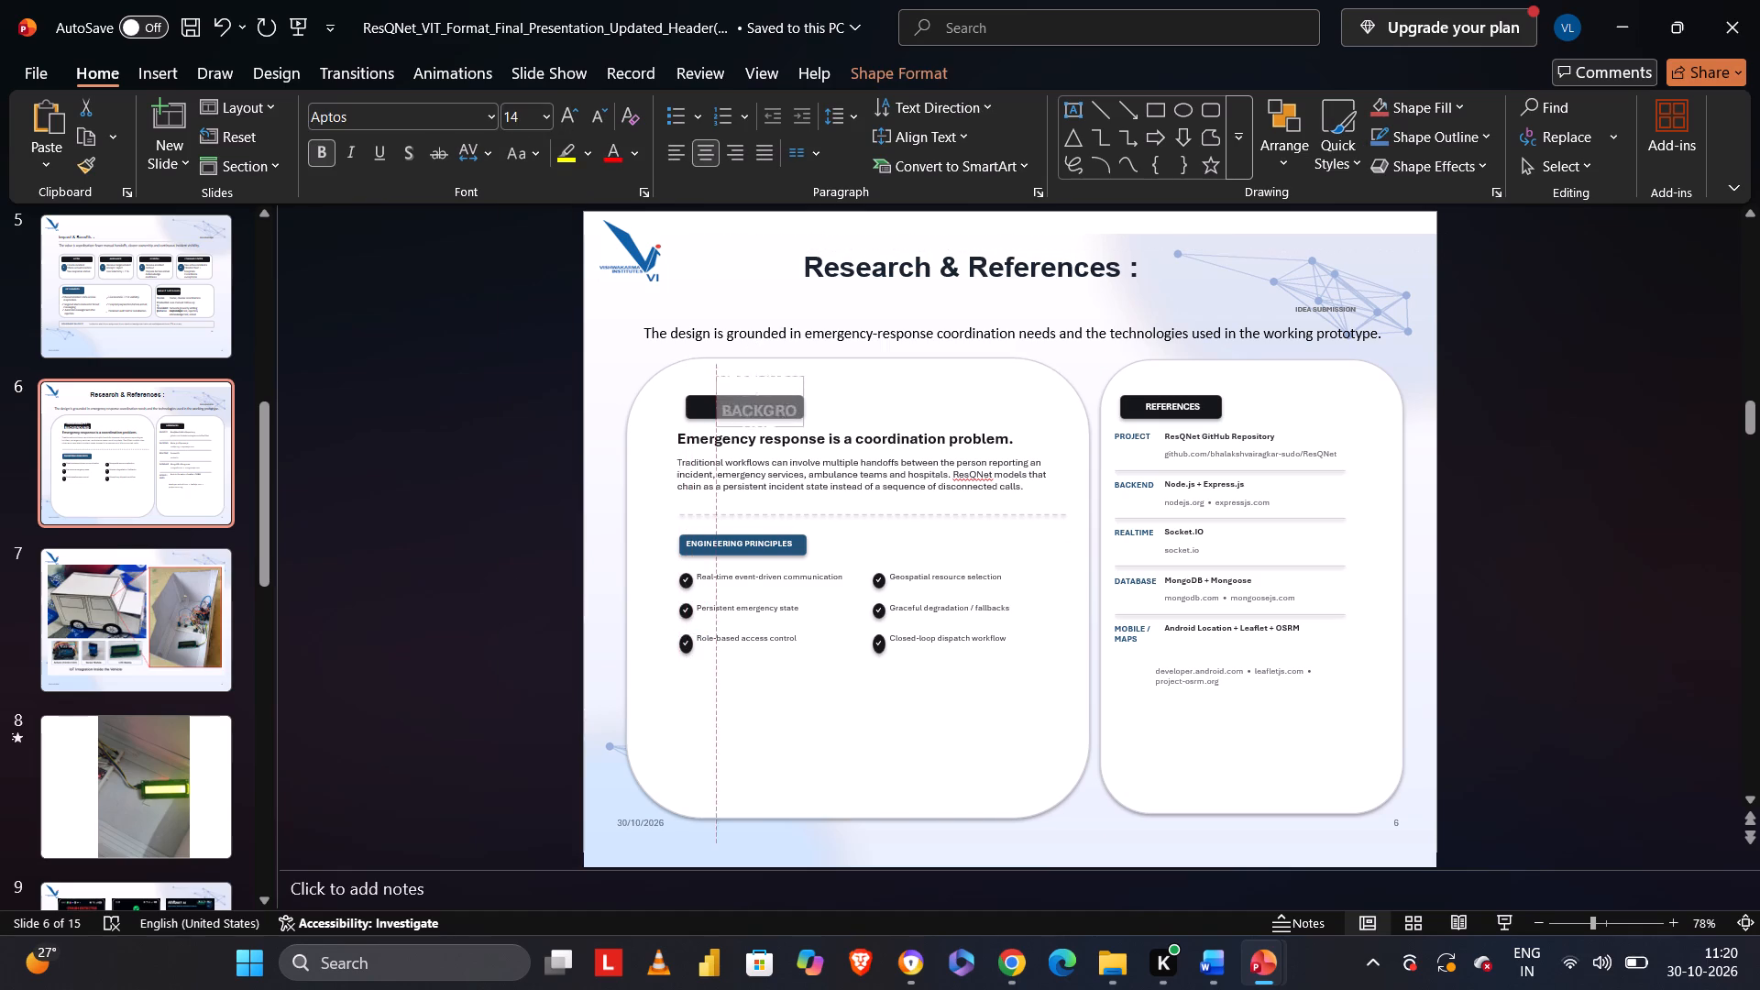
pyautogui.moveTo(727, 377); pyautogui.dragTo(701, 418)
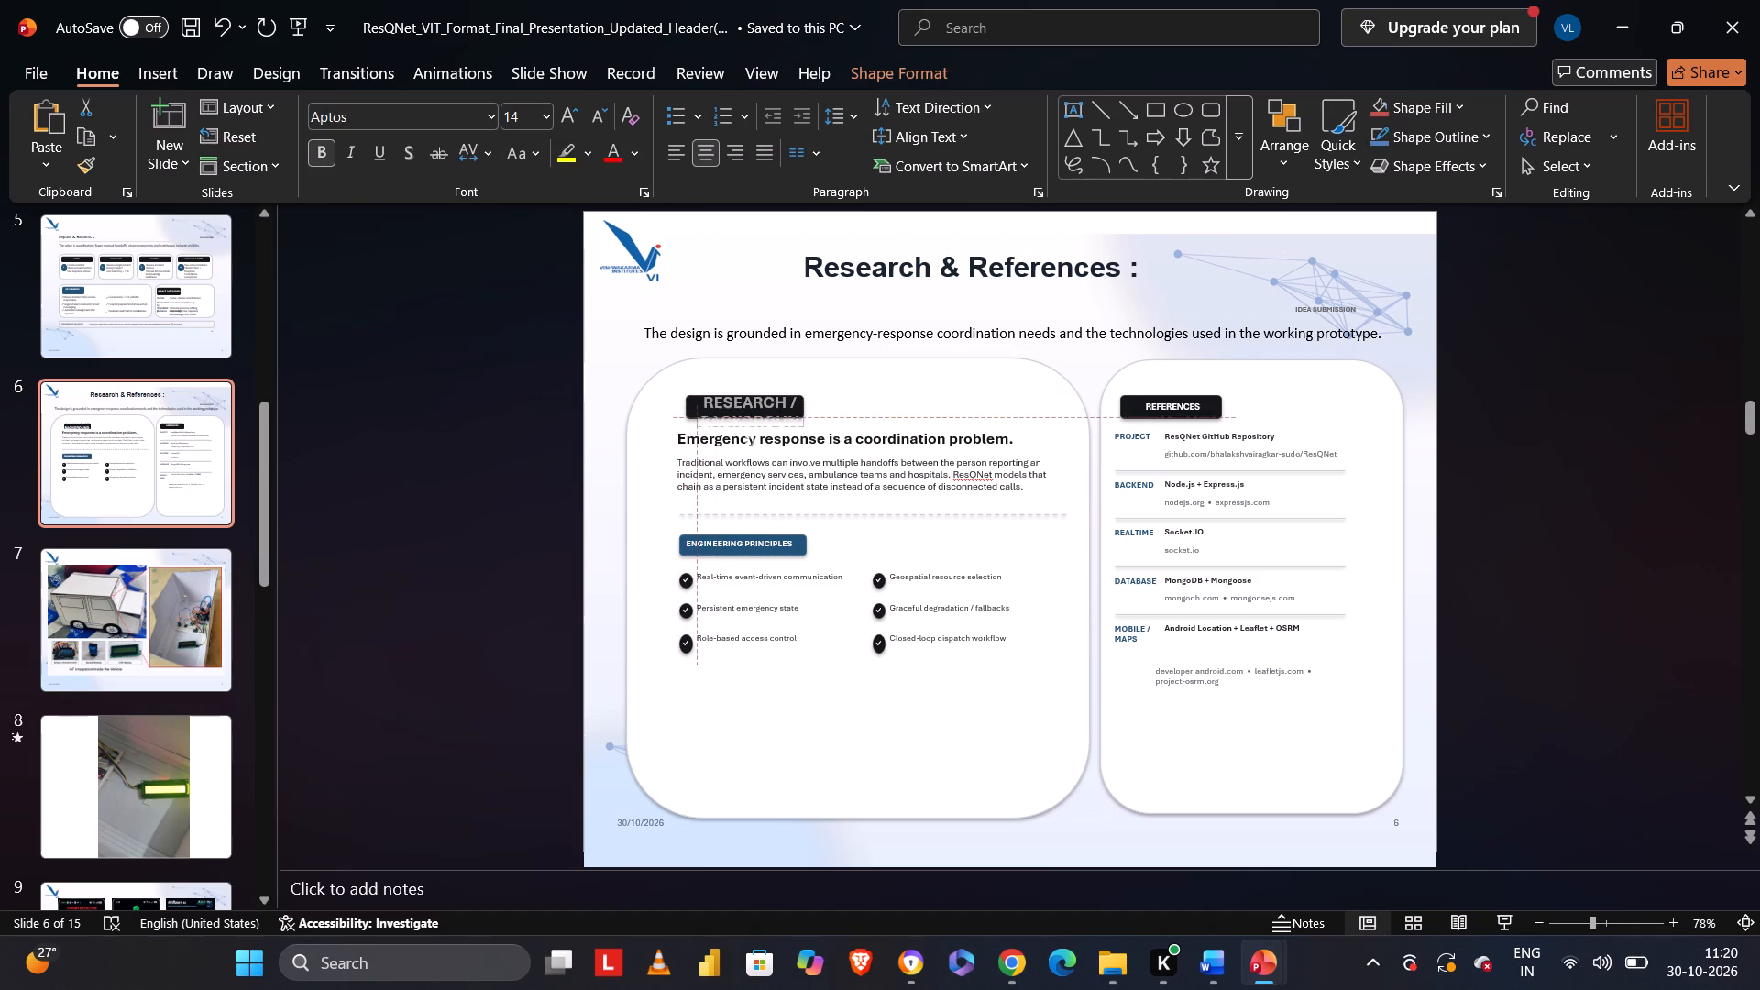
pyautogui.moveTo(701, 418); pyautogui.dragTo(704, 418)
pyautogui.click(692, 412)
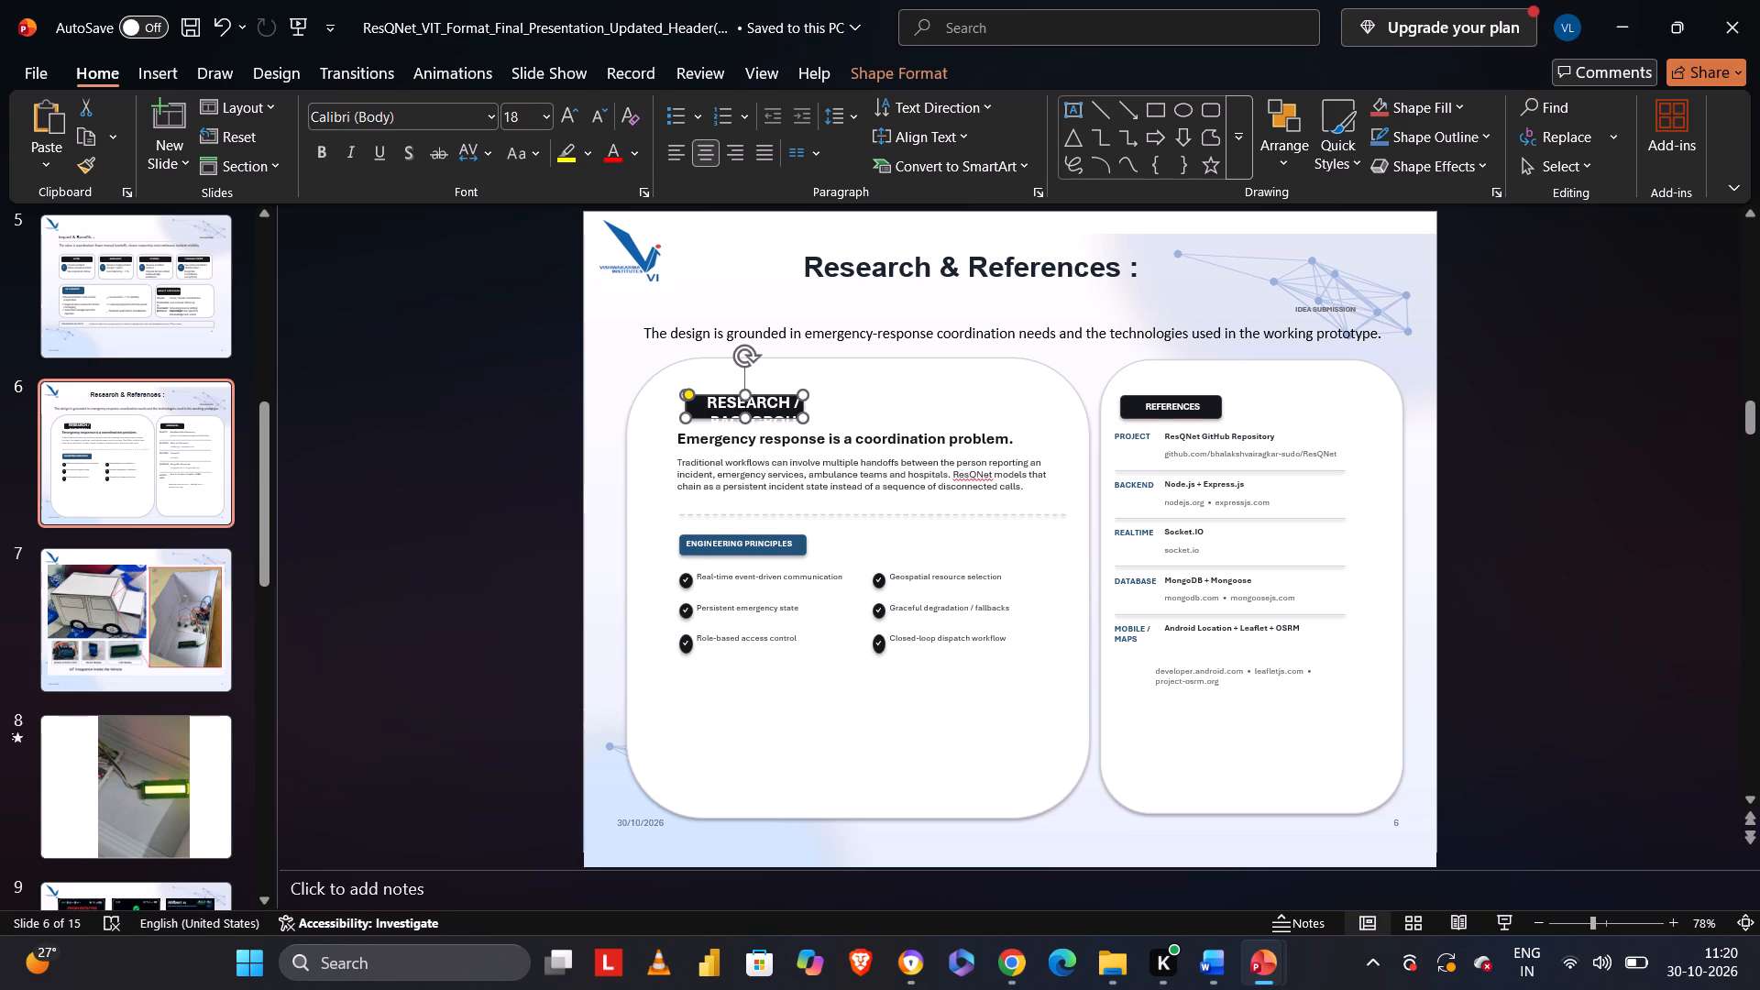
pyautogui.moveTo(684, 412); pyautogui.dragTo(674, 426)
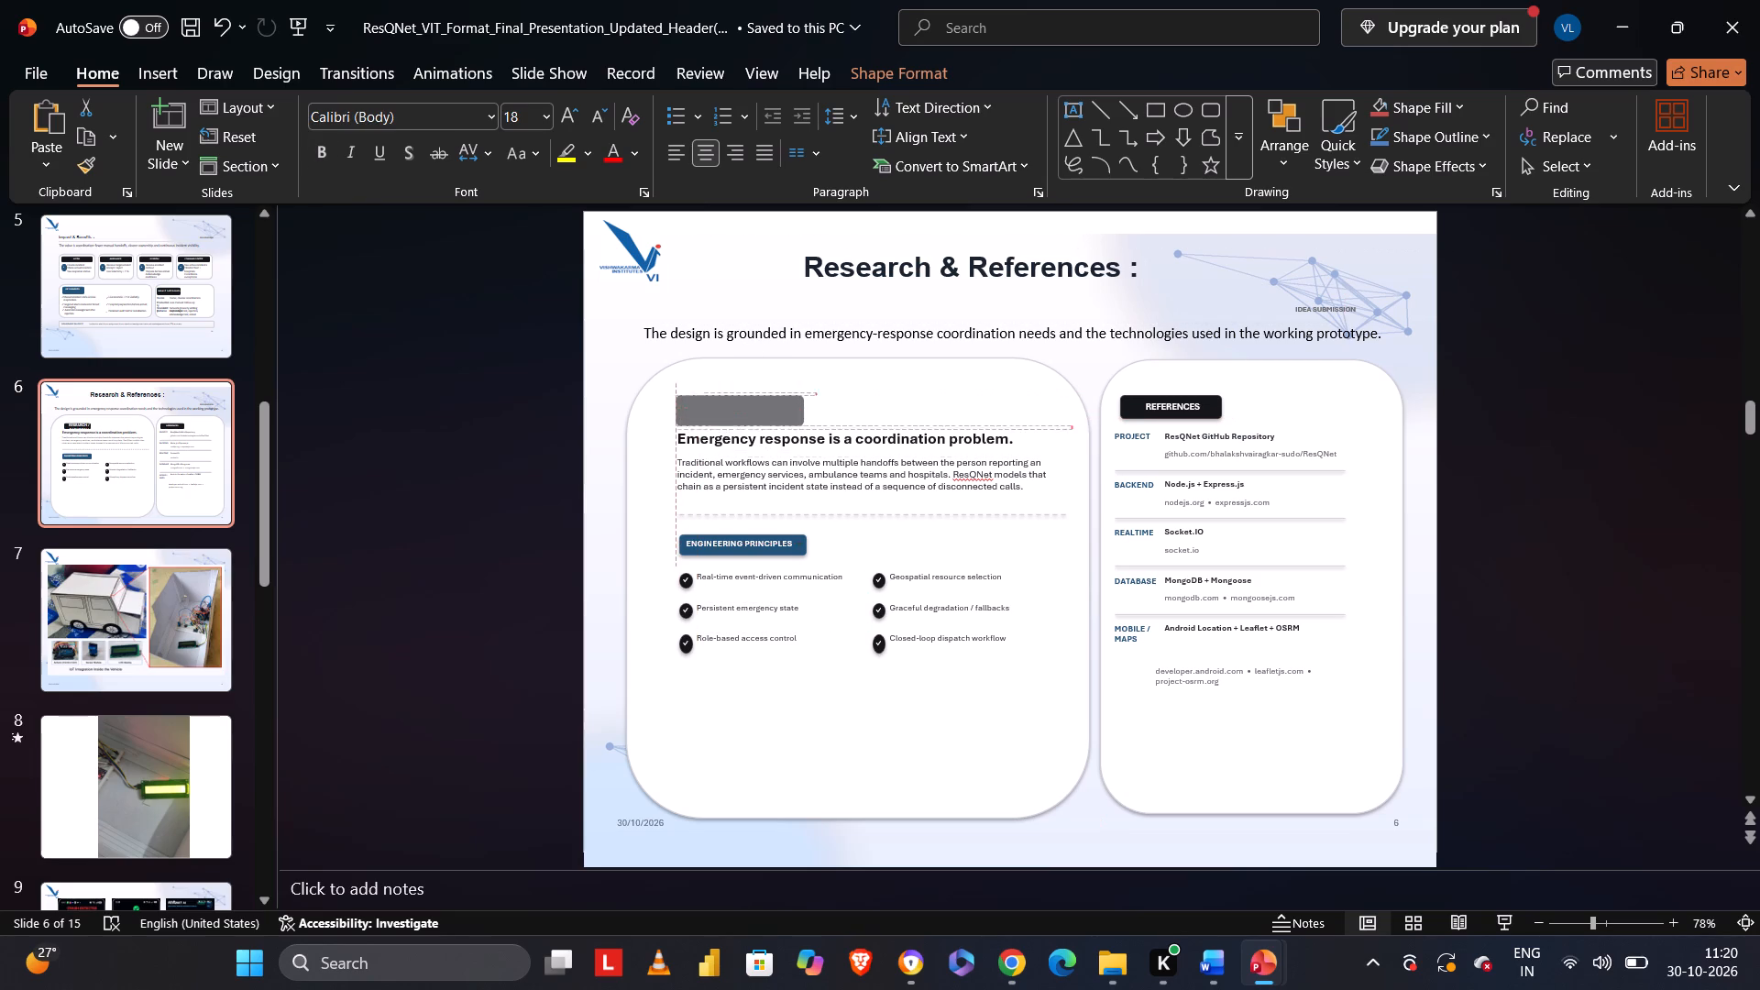
pyautogui.moveTo(674, 426); pyautogui.dragTo(668, 432)
# Widen and reposition the RESEARCH / BACKGROUND text box, and extend the black shape downward to cover both text lines.
pyautogui.click(761, 421)
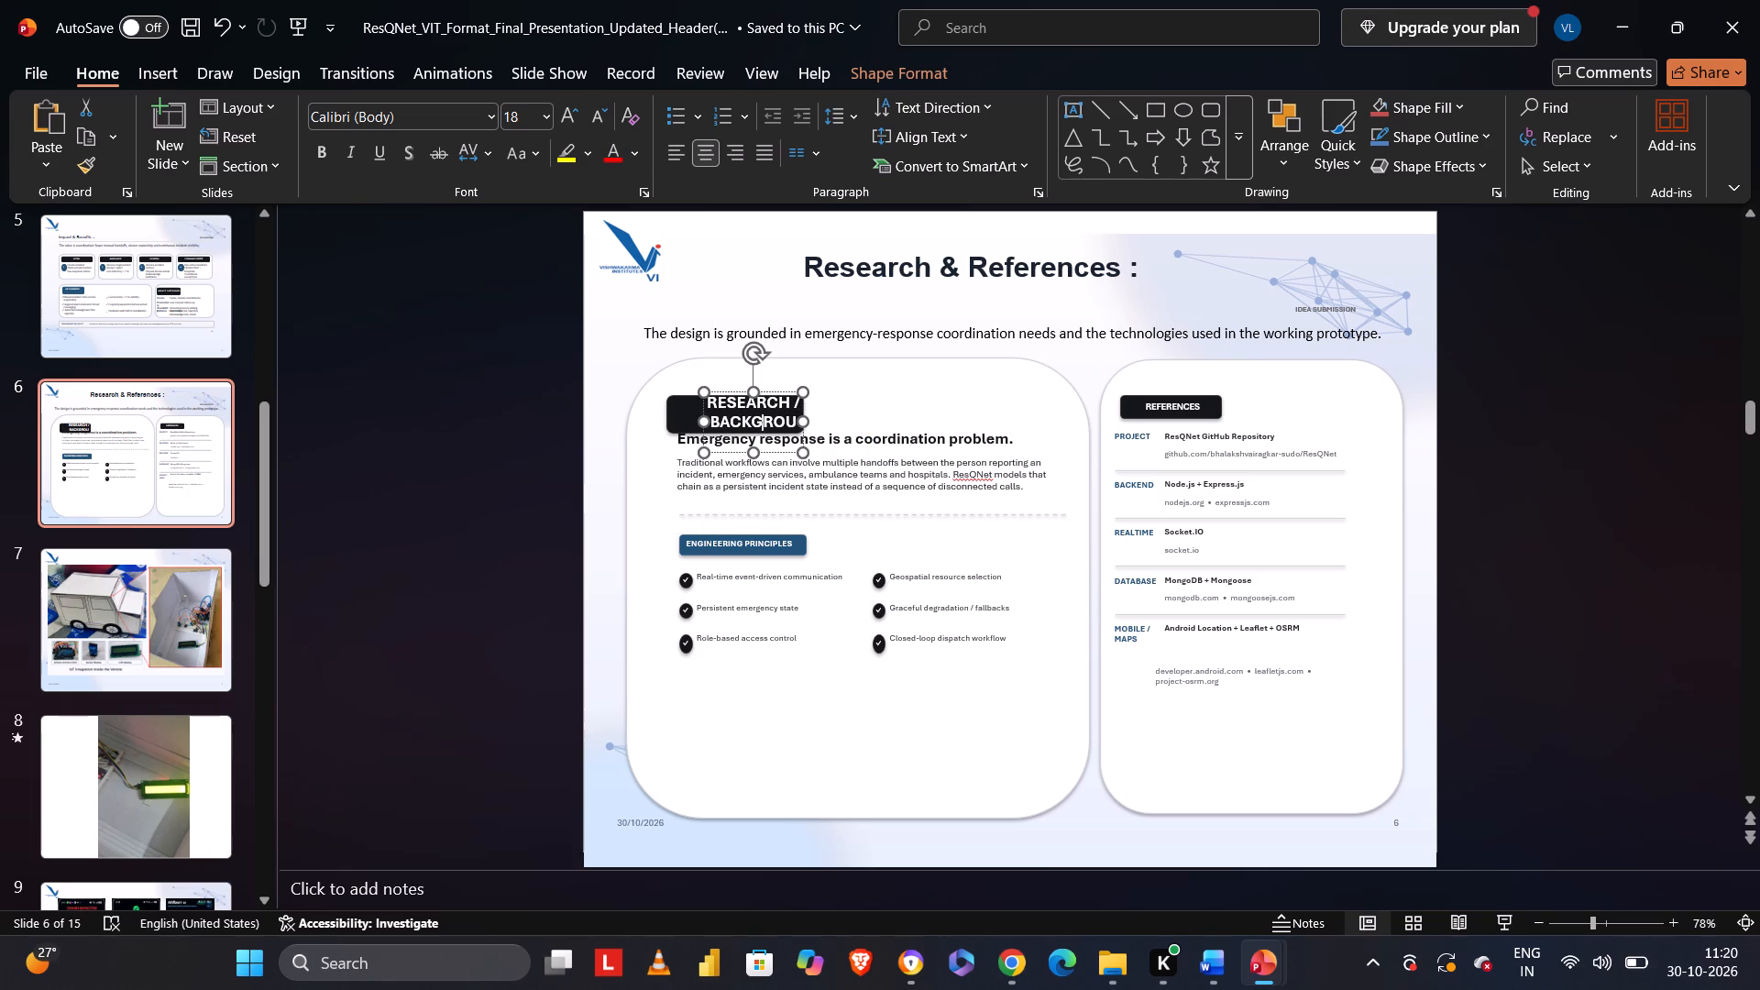
pyautogui.moveTo(760, 417); pyautogui.dragTo(744, 418)
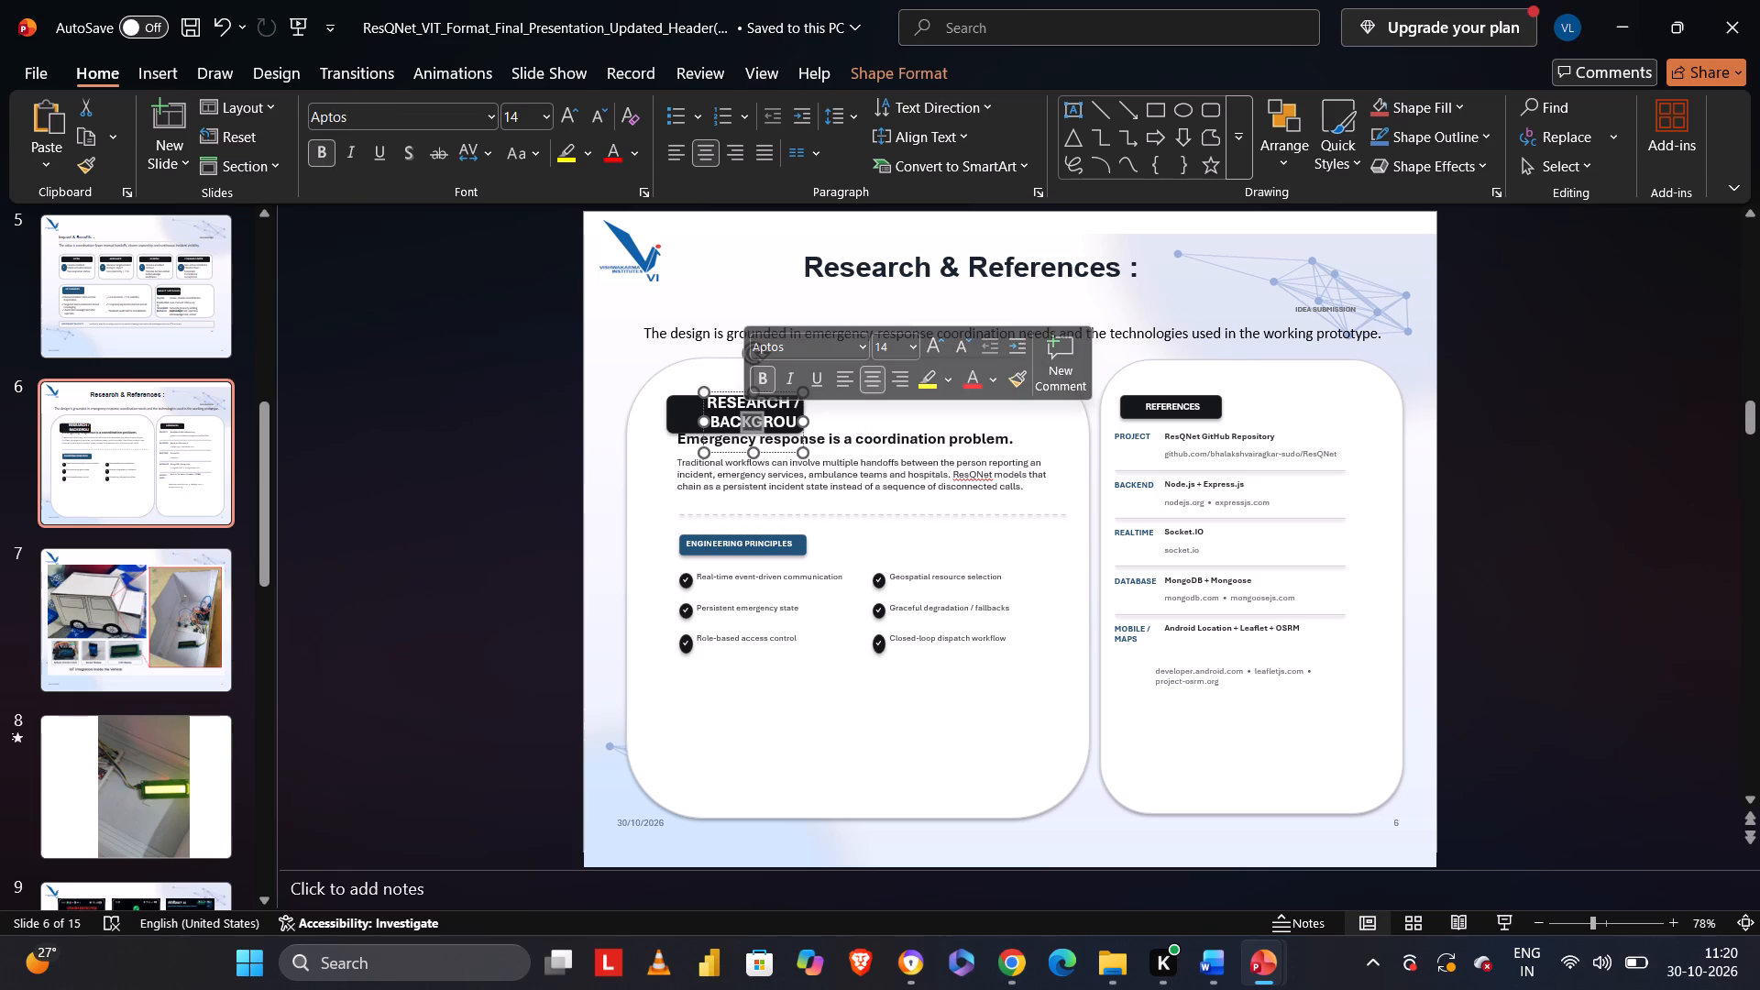
pyautogui.moveTo(699, 419); pyautogui.dragTo(678, 409)
pyautogui.moveTo(742, 401); pyautogui.dragTo(737, 394)
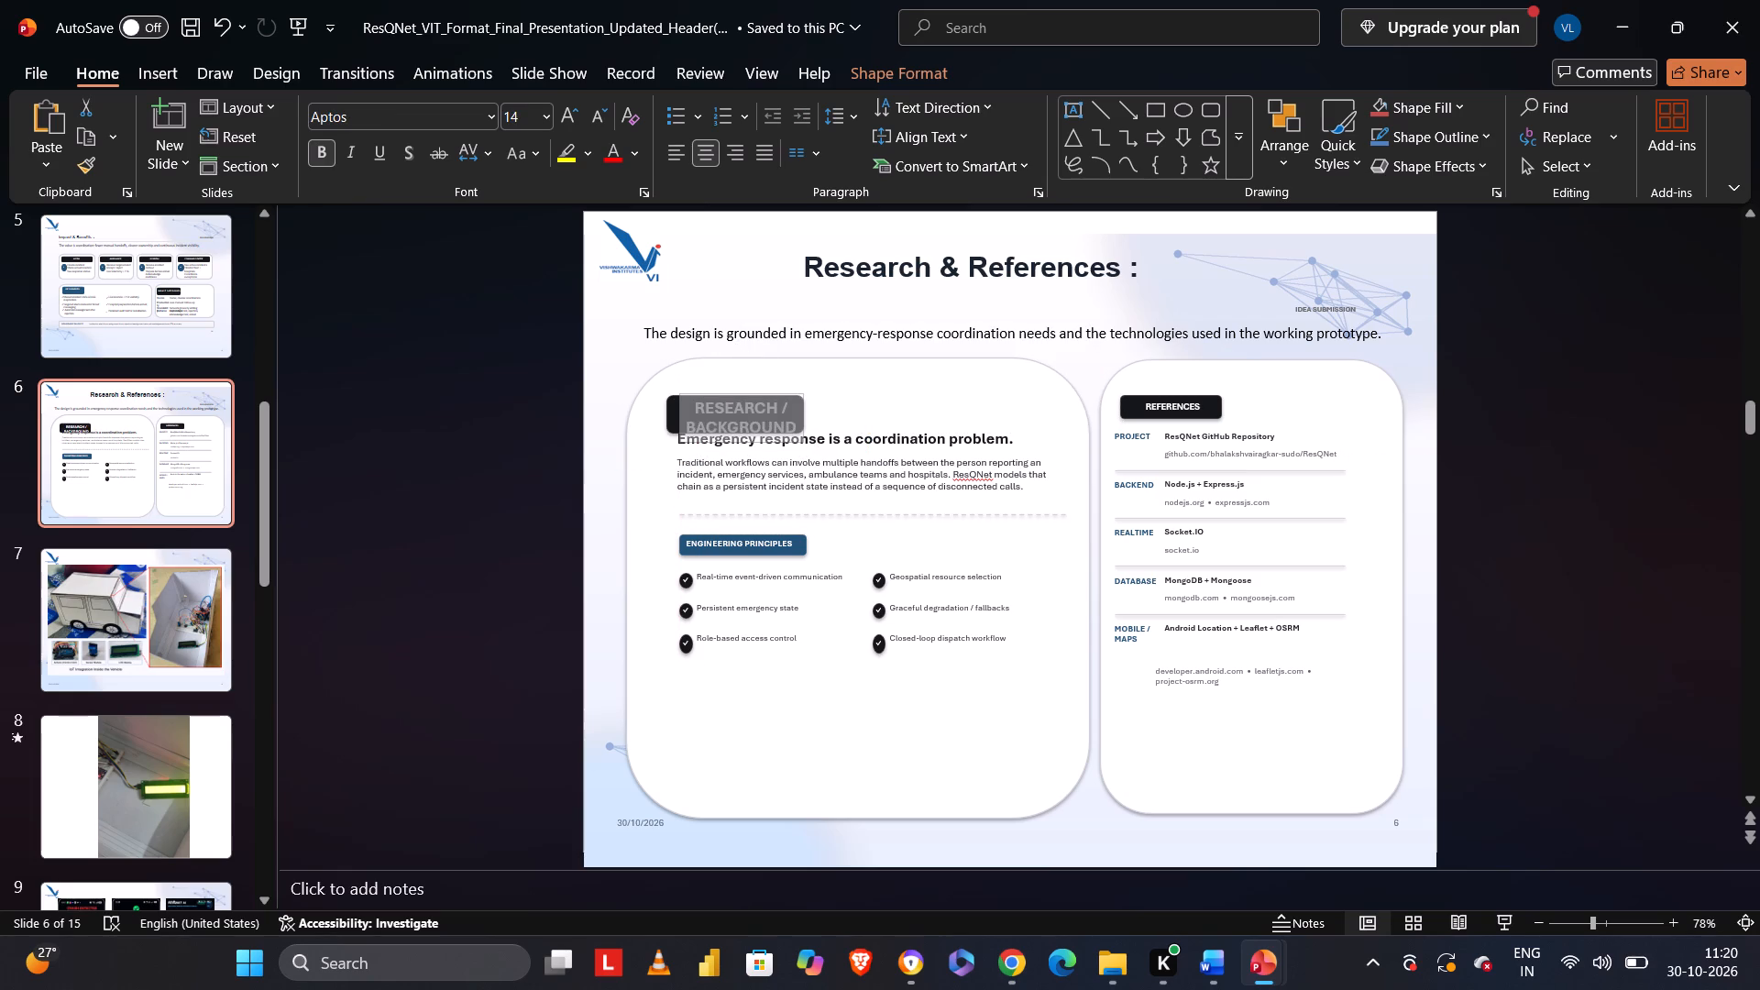
pyautogui.moveTo(737, 394); pyautogui.dragTo(708, 390)
pyautogui.moveTo(708, 390); pyautogui.dragTo(707, 390)
pyautogui.click(670, 416)
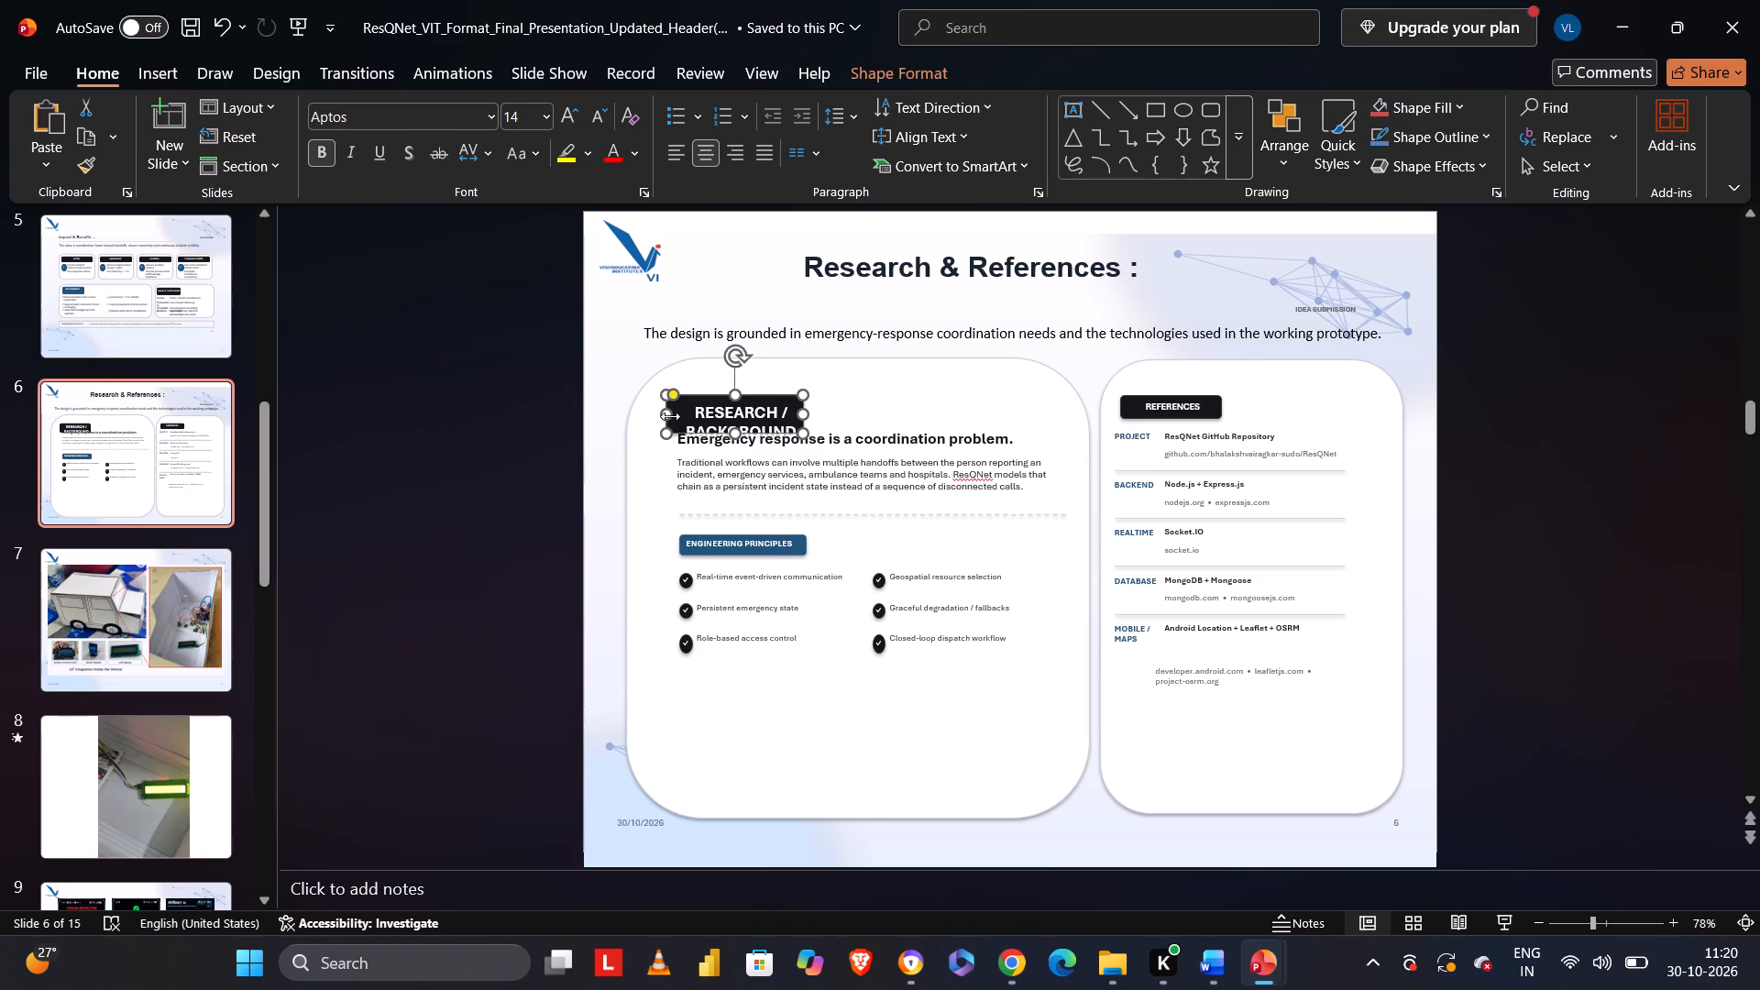
pyautogui.moveTo(734, 430); pyautogui.dragTo(735, 445)
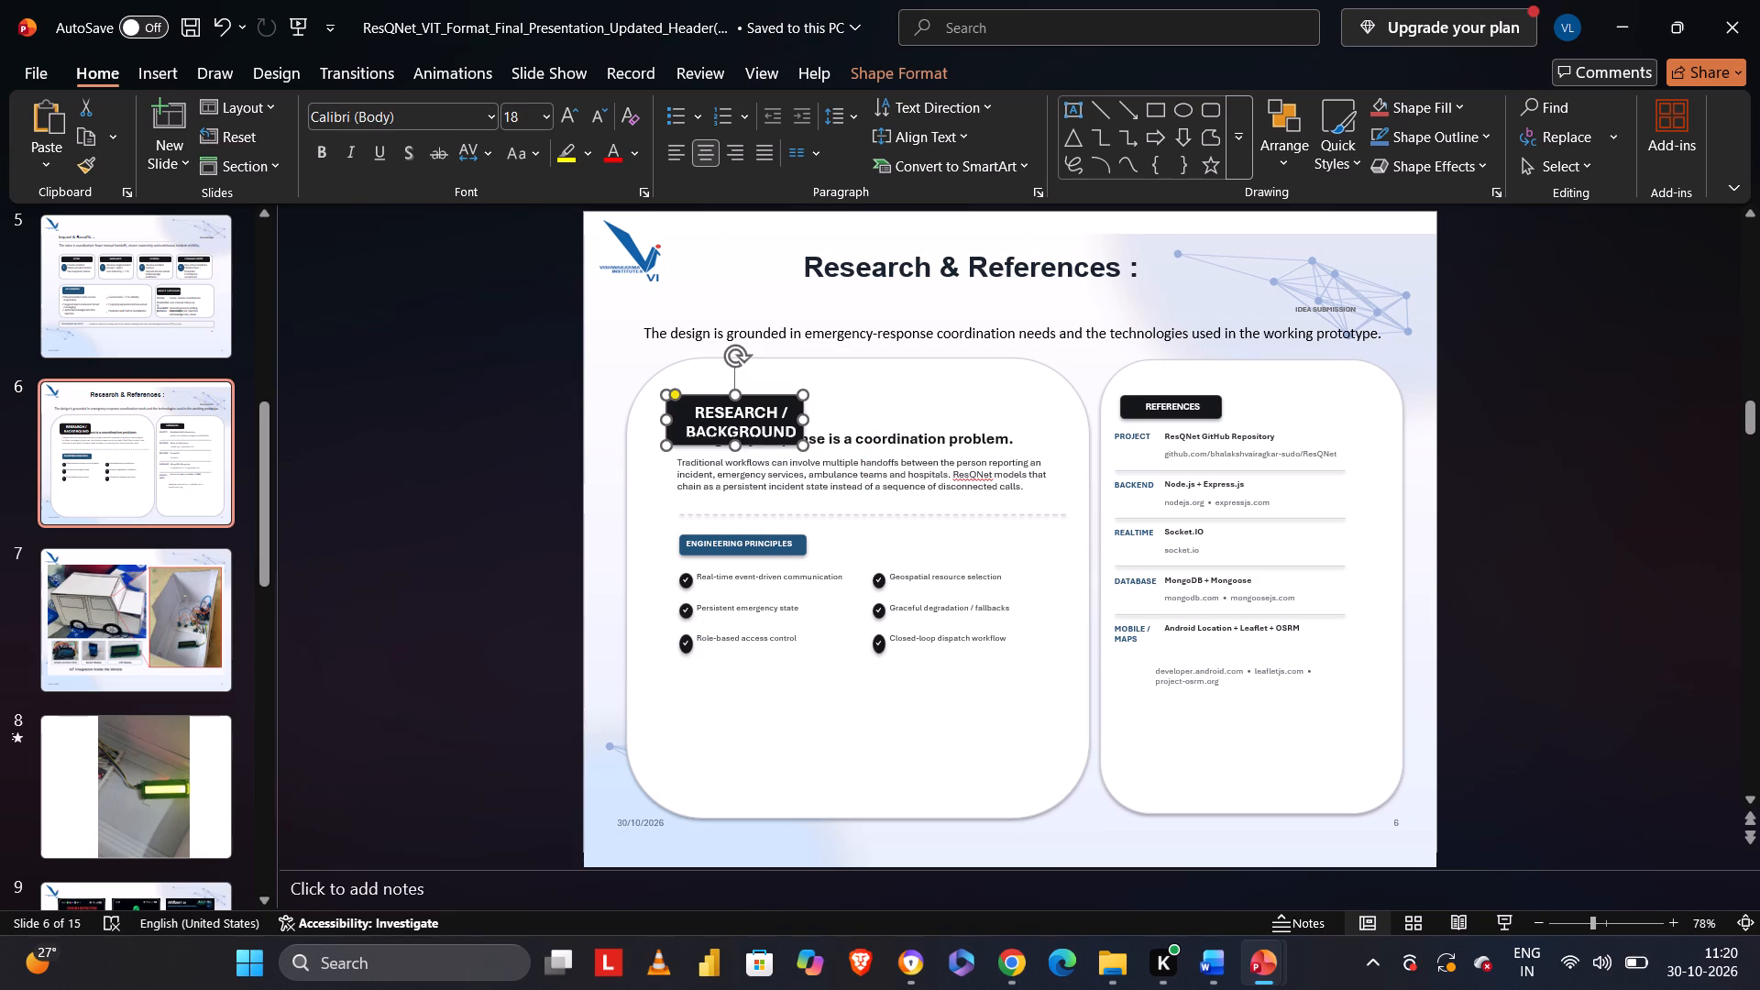
# Move the black label shape and its RESEARCH / BACKGROUND text together to the top centre of the card.
pyautogui.moveTo(723, 399); pyautogui.dragTo(809, 368)
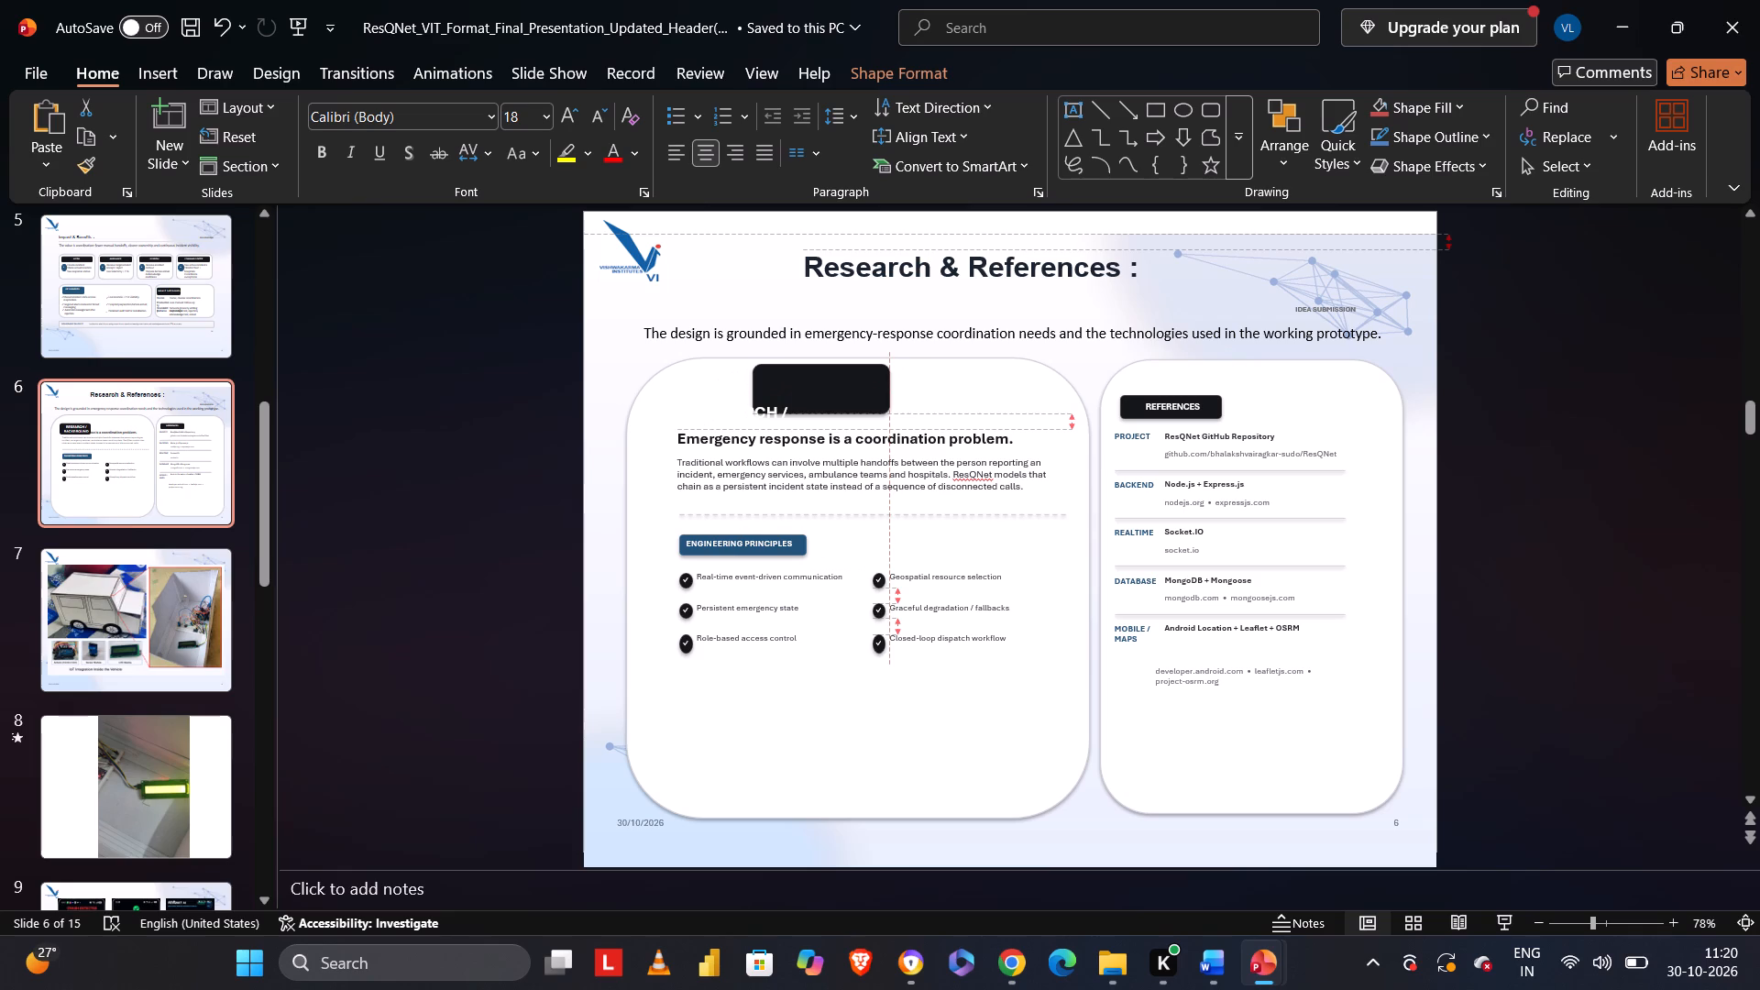
pyautogui.moveTo(809, 368); pyautogui.dragTo(831, 370)
pyautogui.click(743, 424)
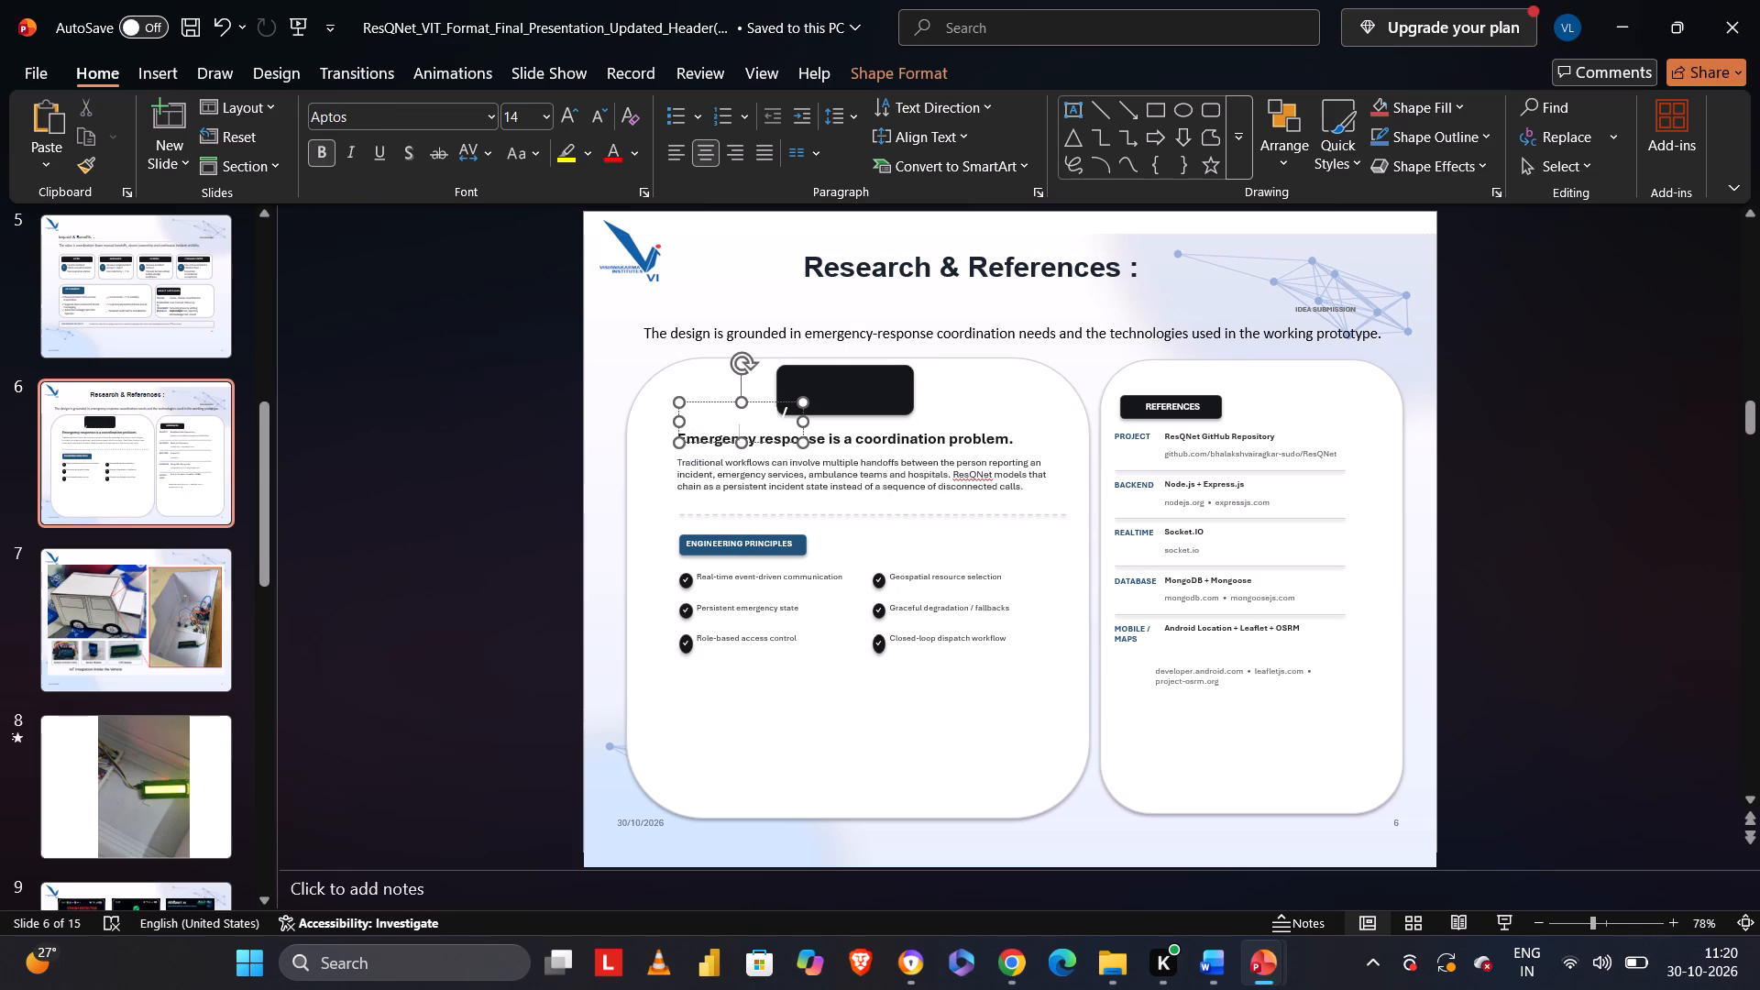
pyautogui.moveTo(688, 404); pyautogui.dragTo(792, 373)
pyautogui.click(533, 449)
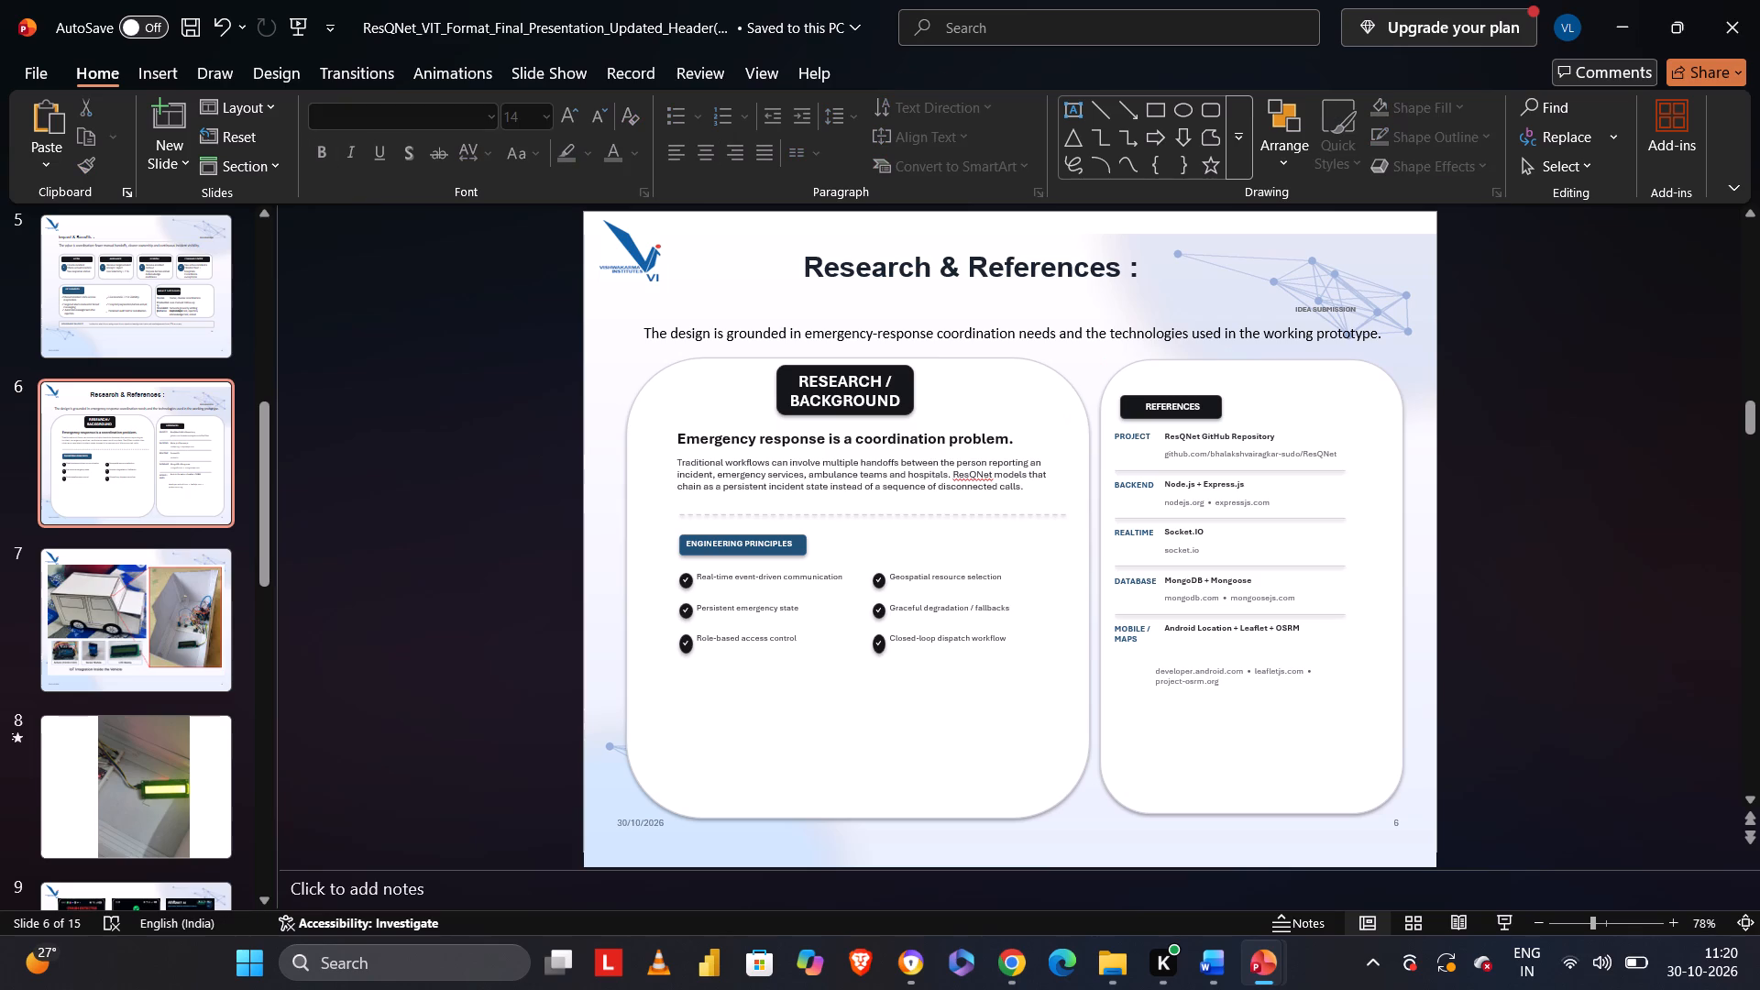
# Widen the REFERENCES text box and enlarge the black label shape behind it on the references card.
pyautogui.click(1216, 402)
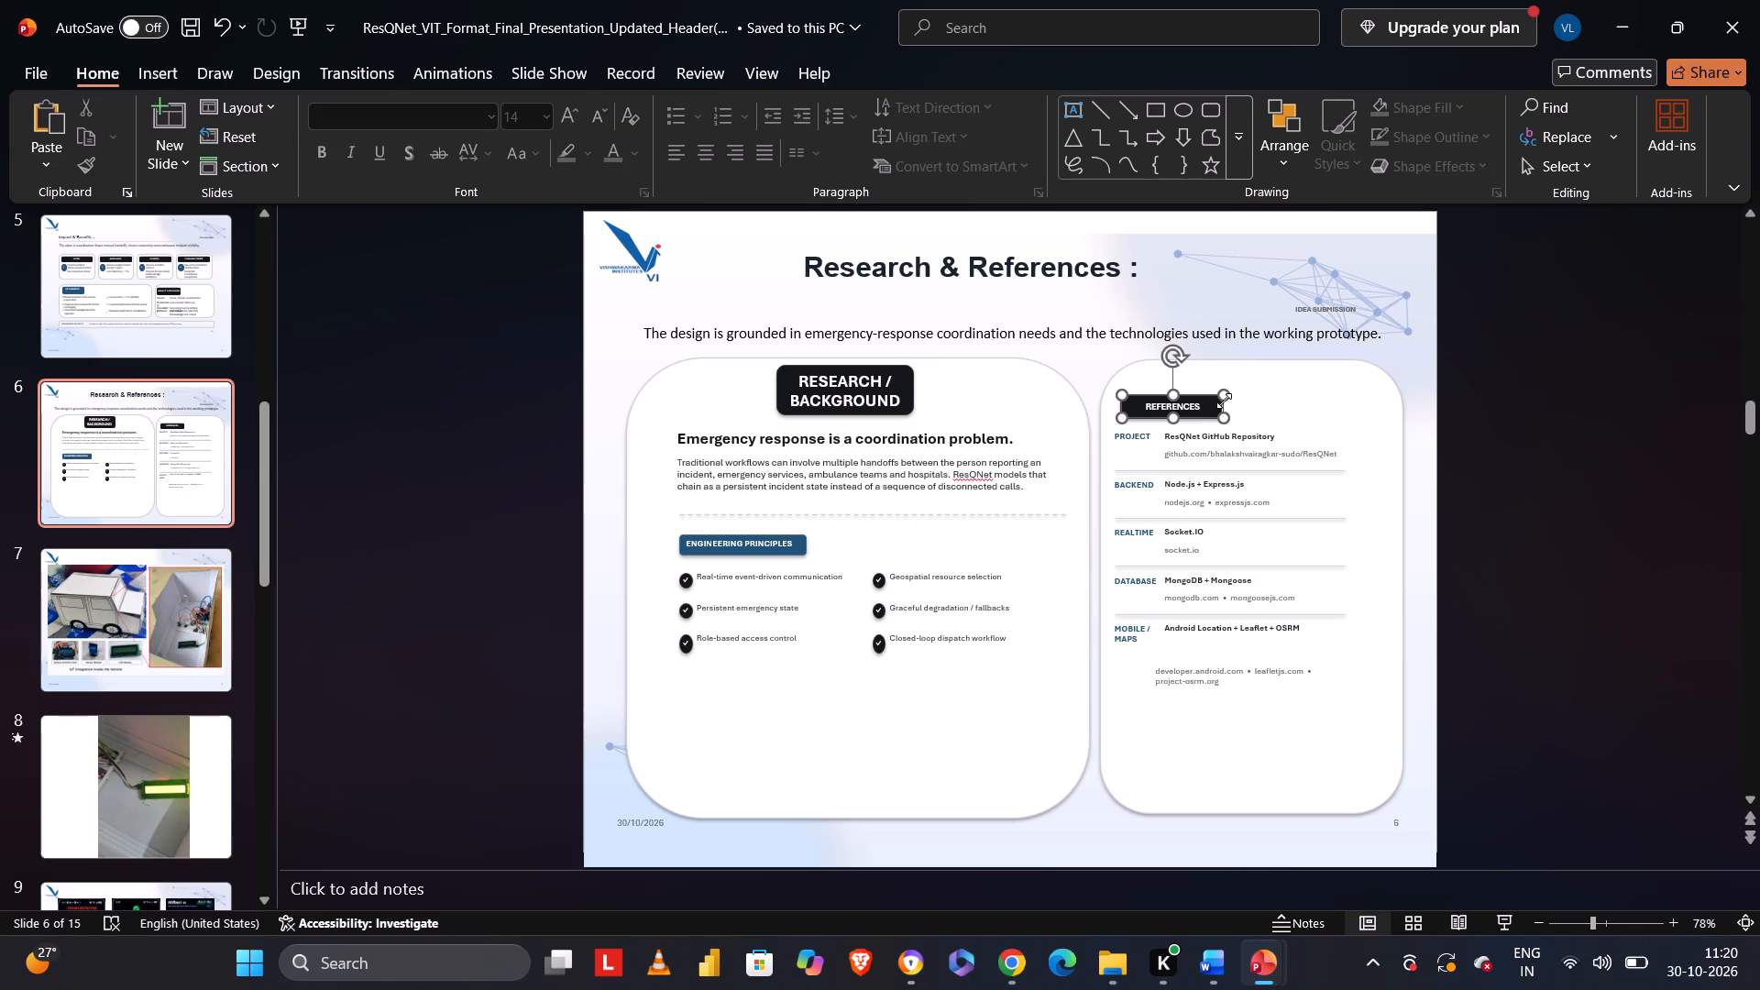
pyautogui.moveTo(1227, 395); pyautogui.dragTo(1259, 377)
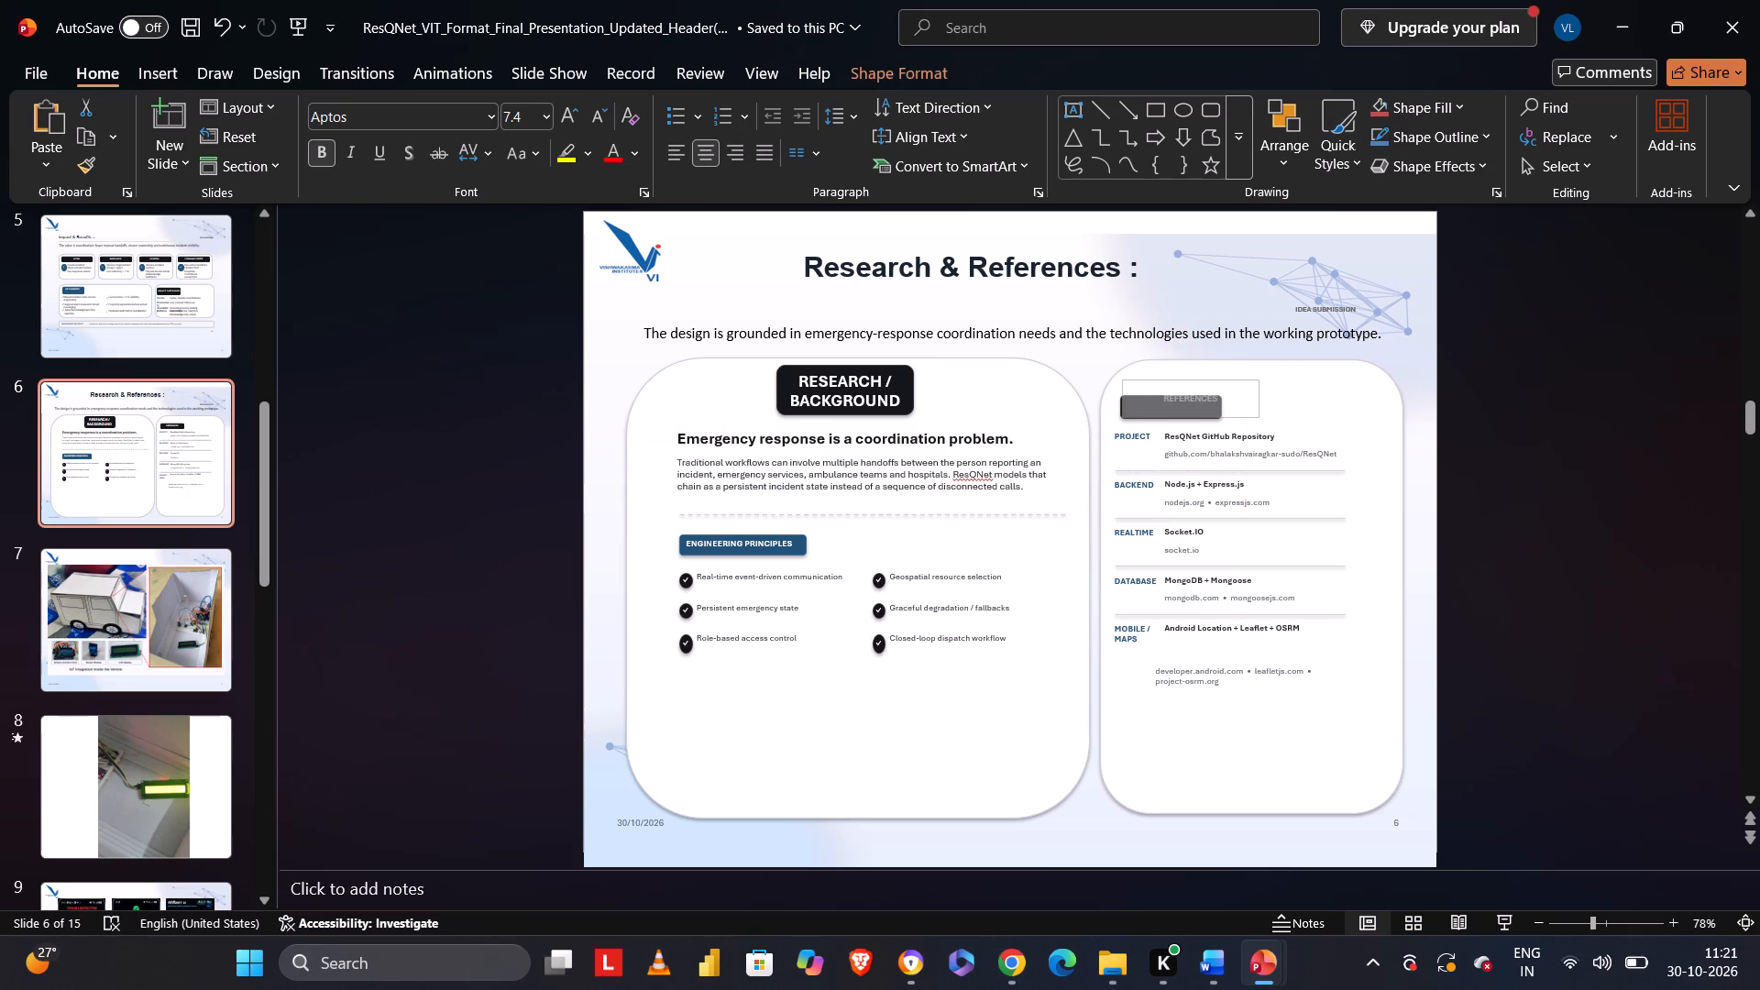
pyautogui.moveTo(1259, 377); pyautogui.dragTo(1256, 376)
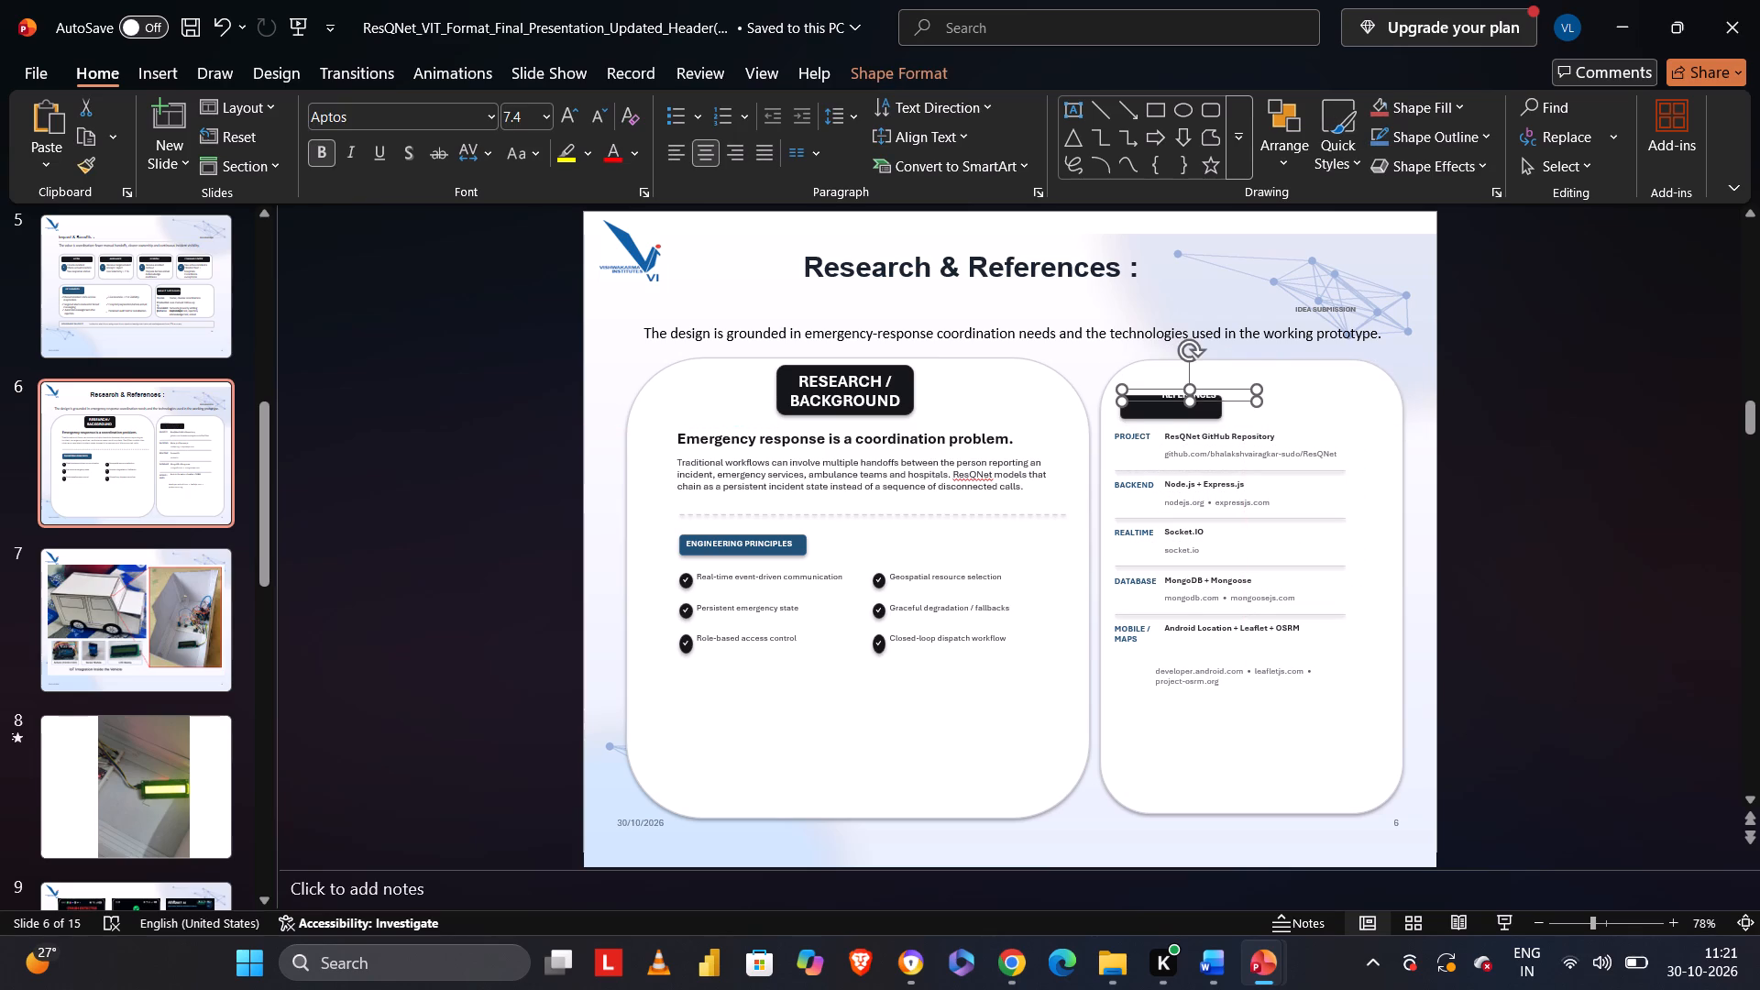
pyautogui.click(1205, 409)
pyautogui.moveTo(1225, 390); pyautogui.dragTo(1270, 365)
# Set the REFERENCES label text to font size 16.
pyautogui.click(1210, 391)
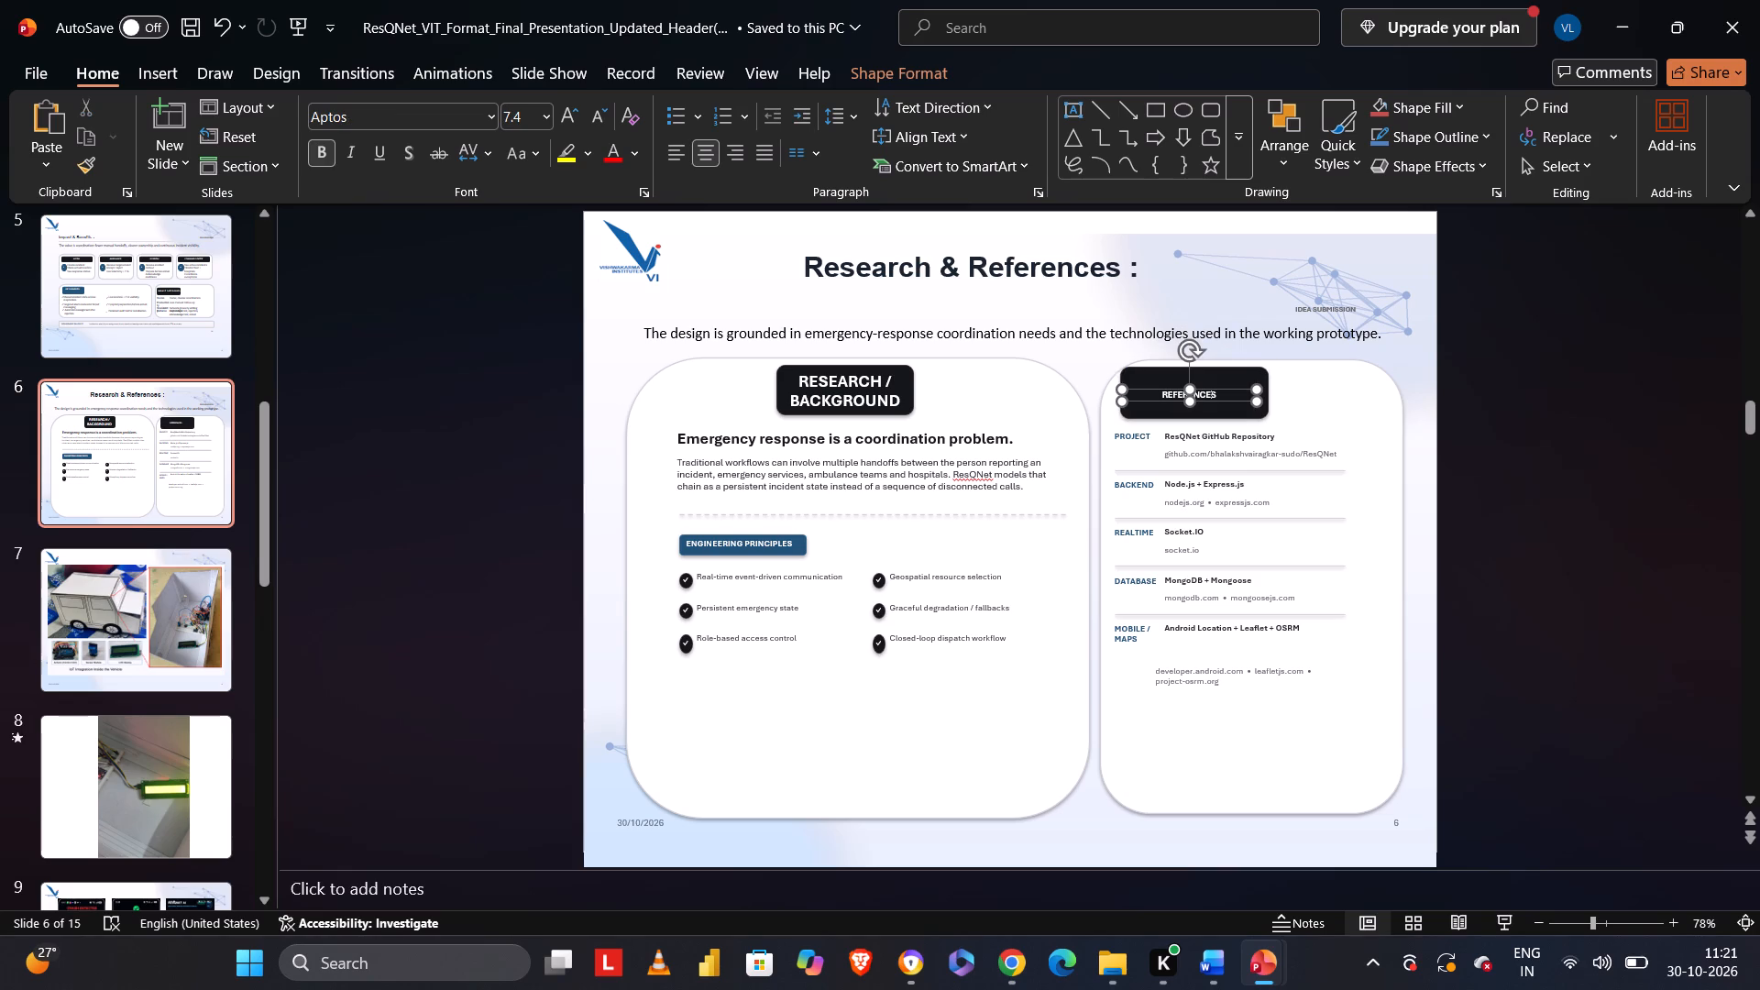
pyautogui.click(547, 120)
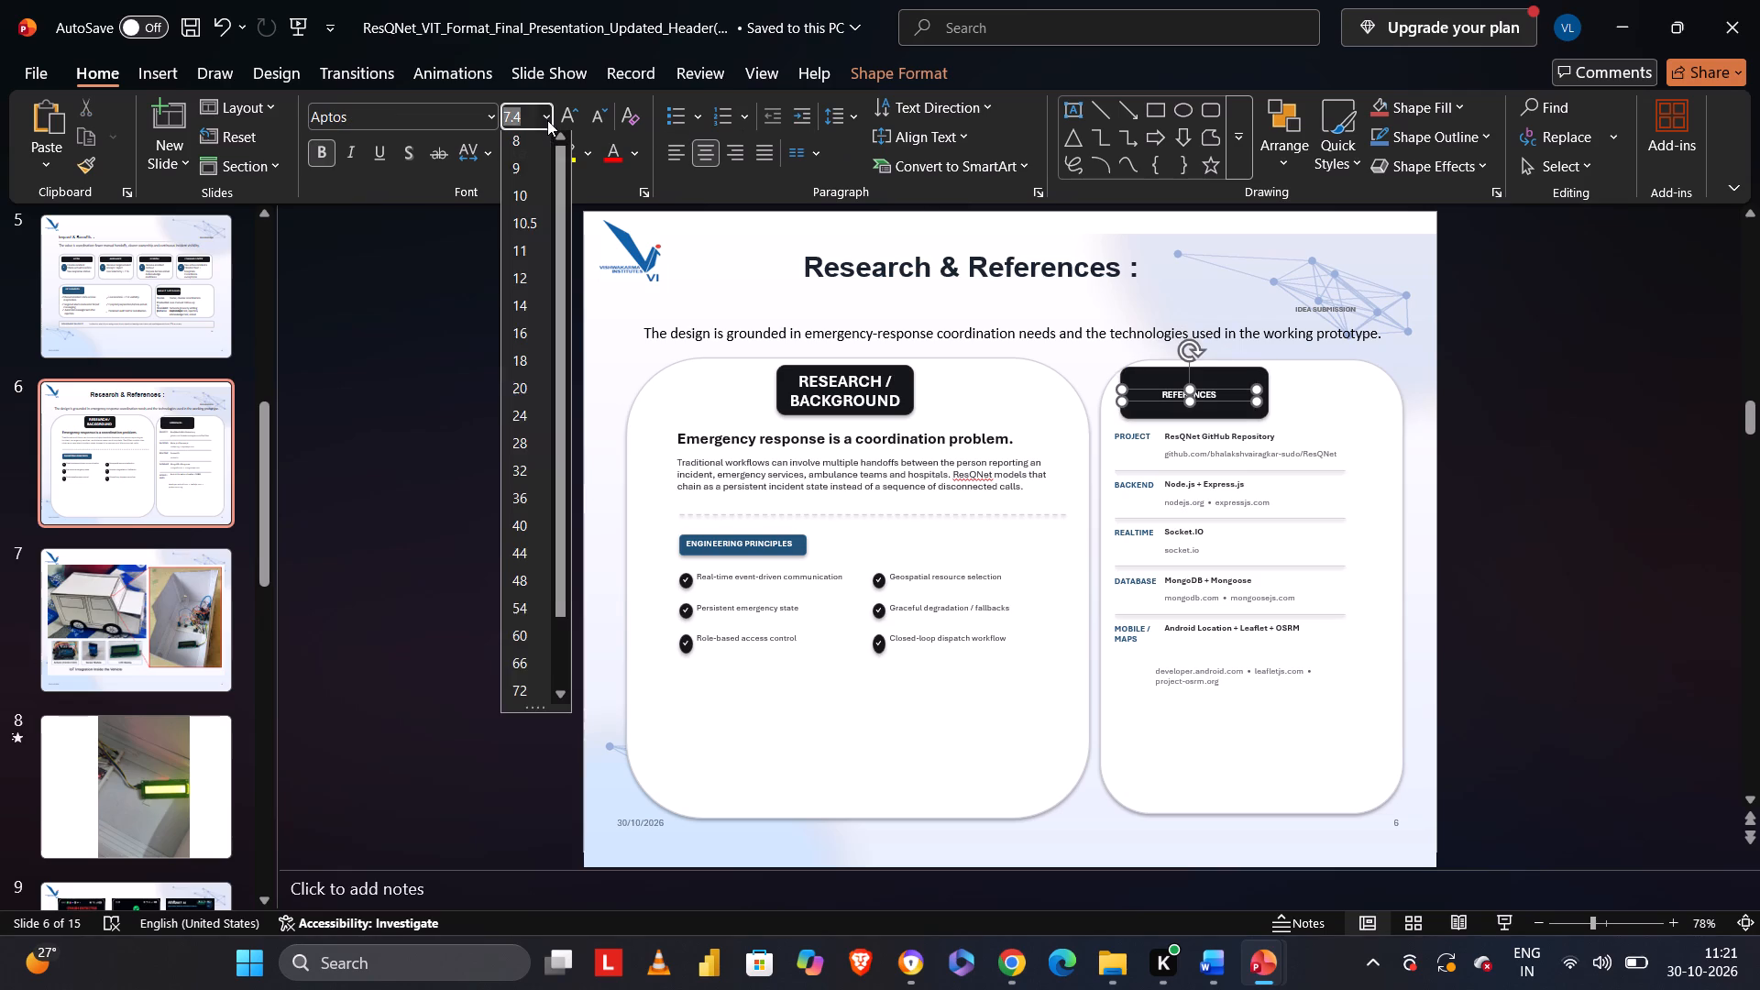
pyautogui.click(533, 326)
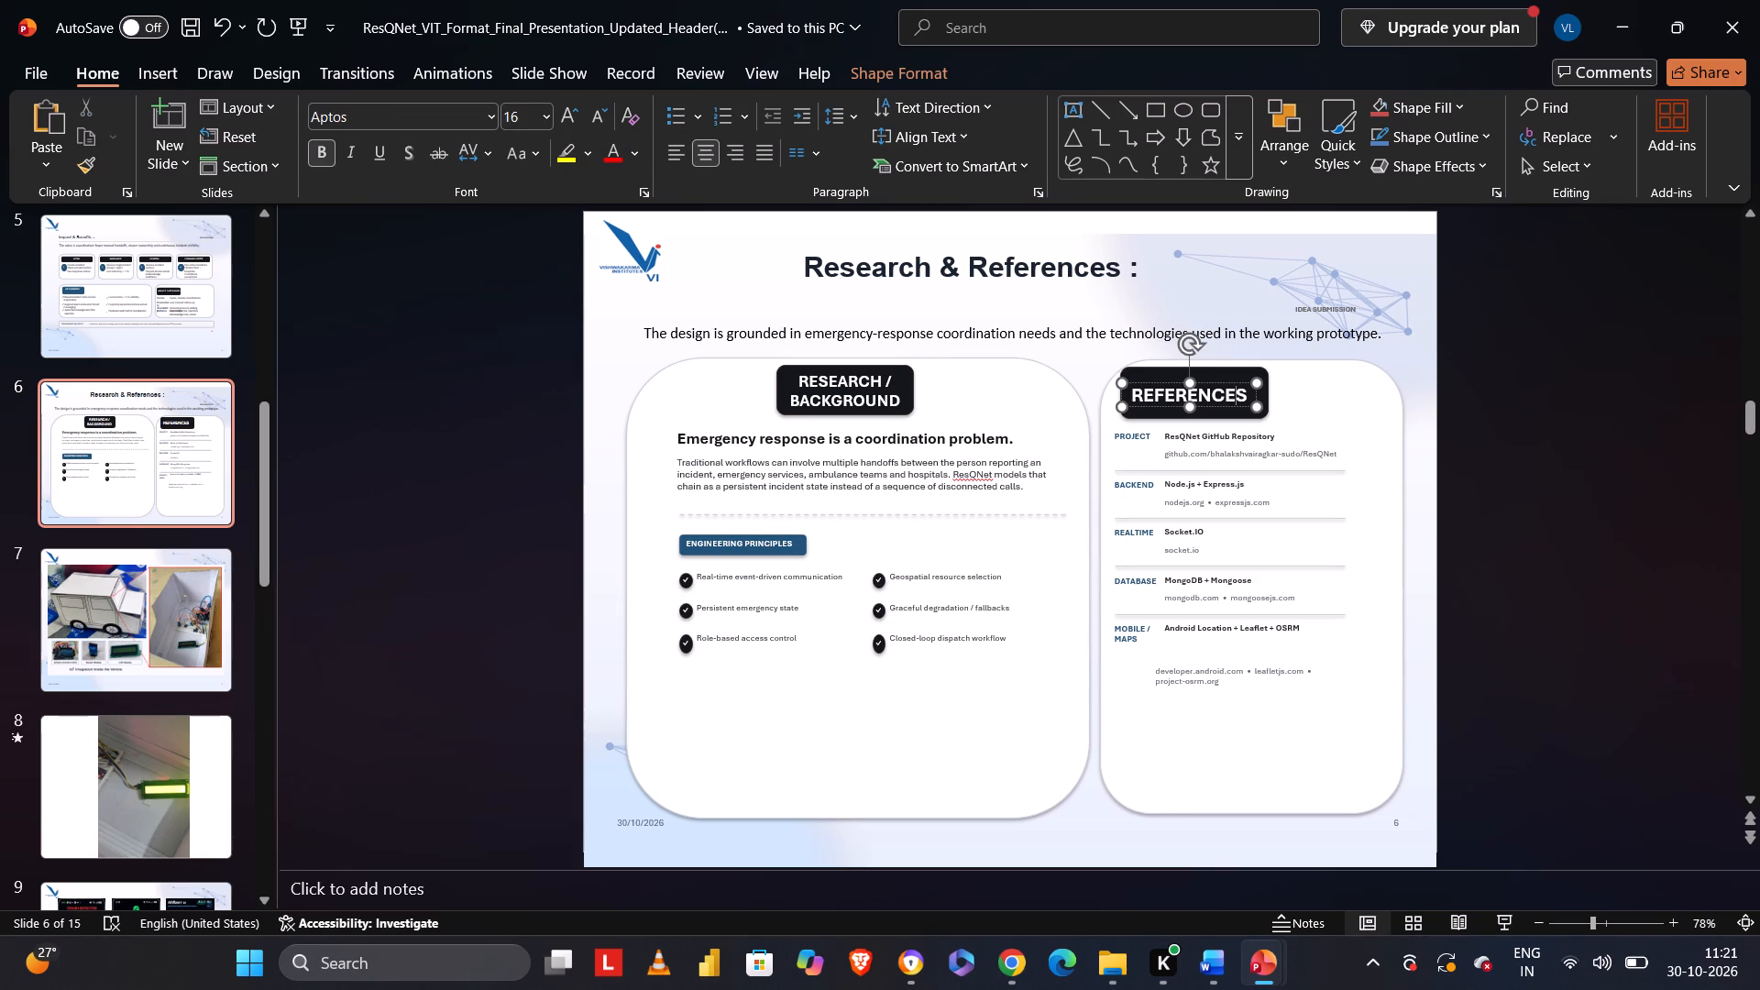
# Narrow the black REFERENCES label shape slightly from its left edge and recentre the text over it.
pyautogui.click(1147, 371)
pyautogui.moveTo(1118, 364); pyautogui.dragTo(1136, 368)
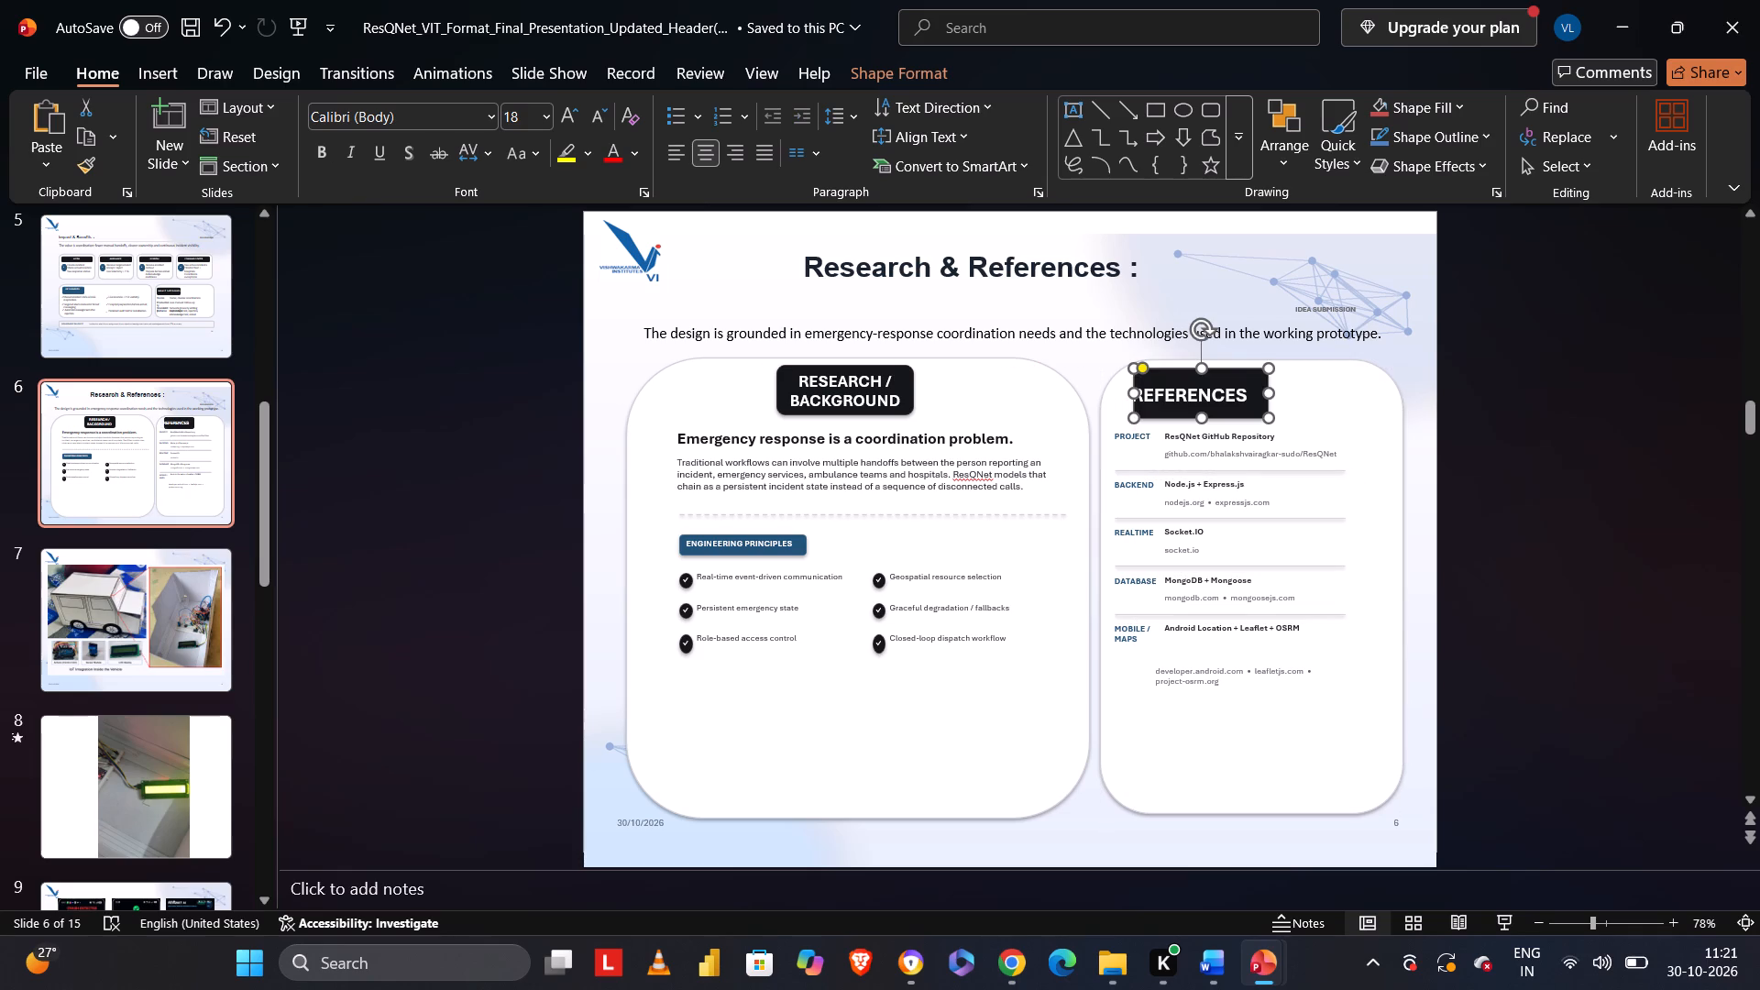
pyautogui.click(1204, 391)
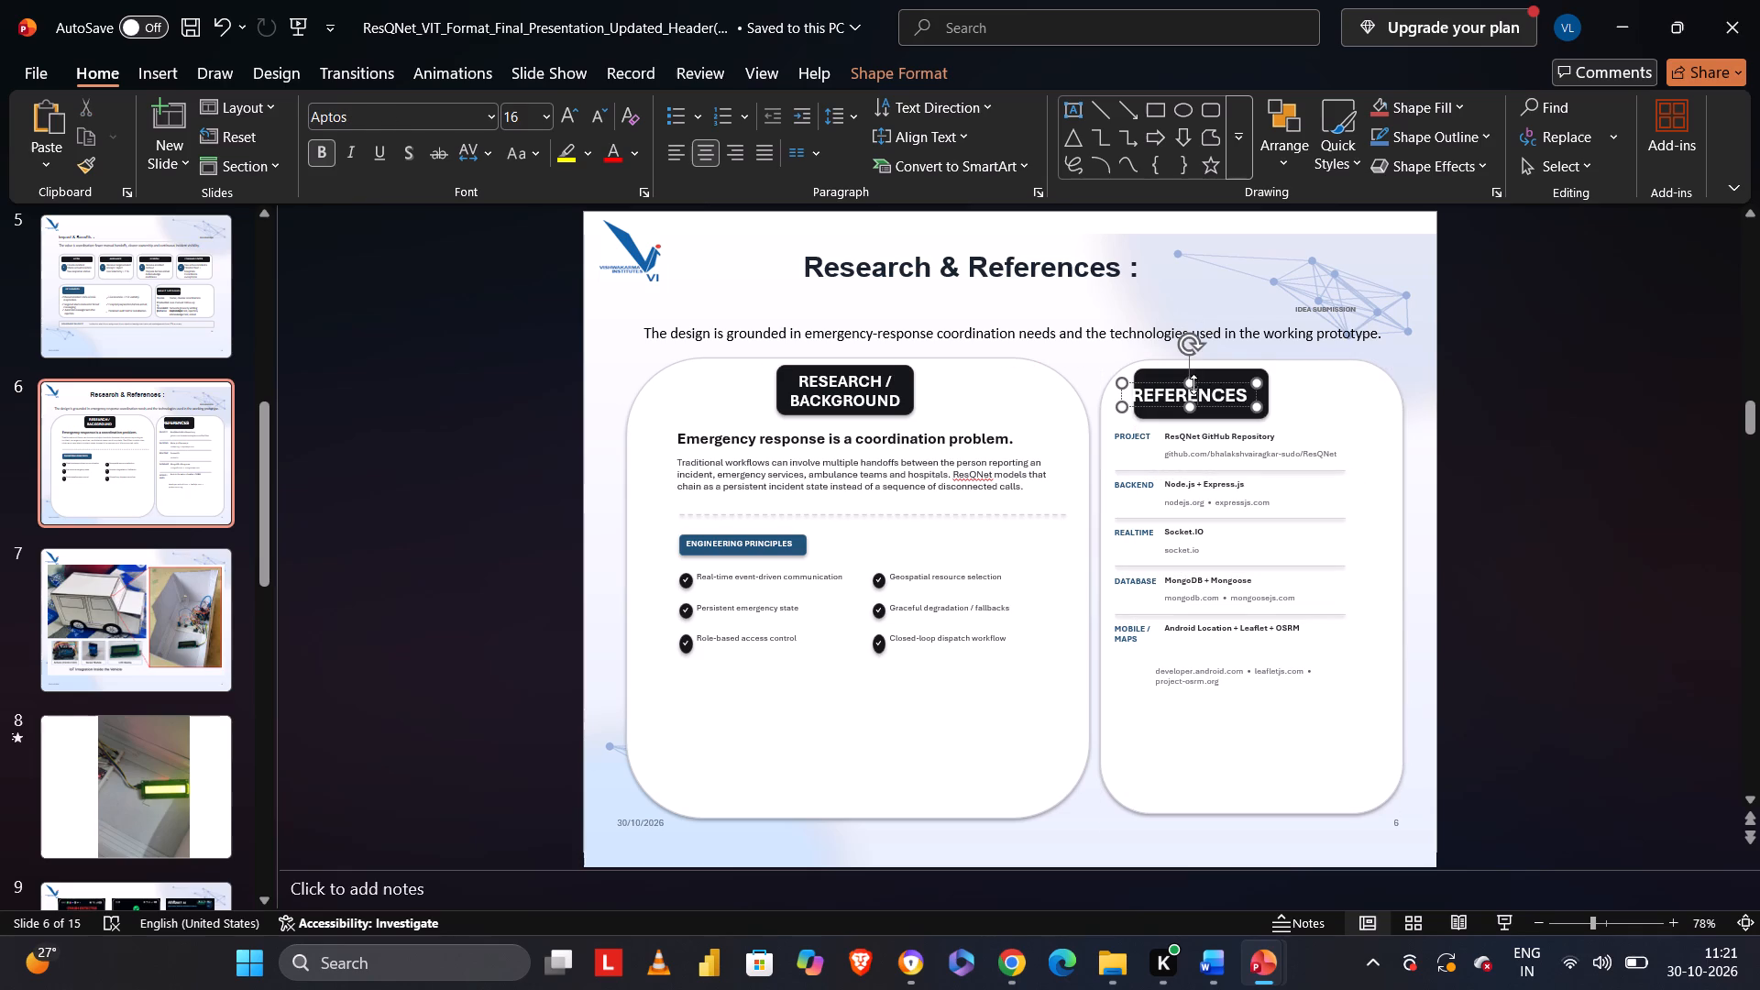
pyautogui.moveTo(1198, 380); pyautogui.dragTo(1205, 378)
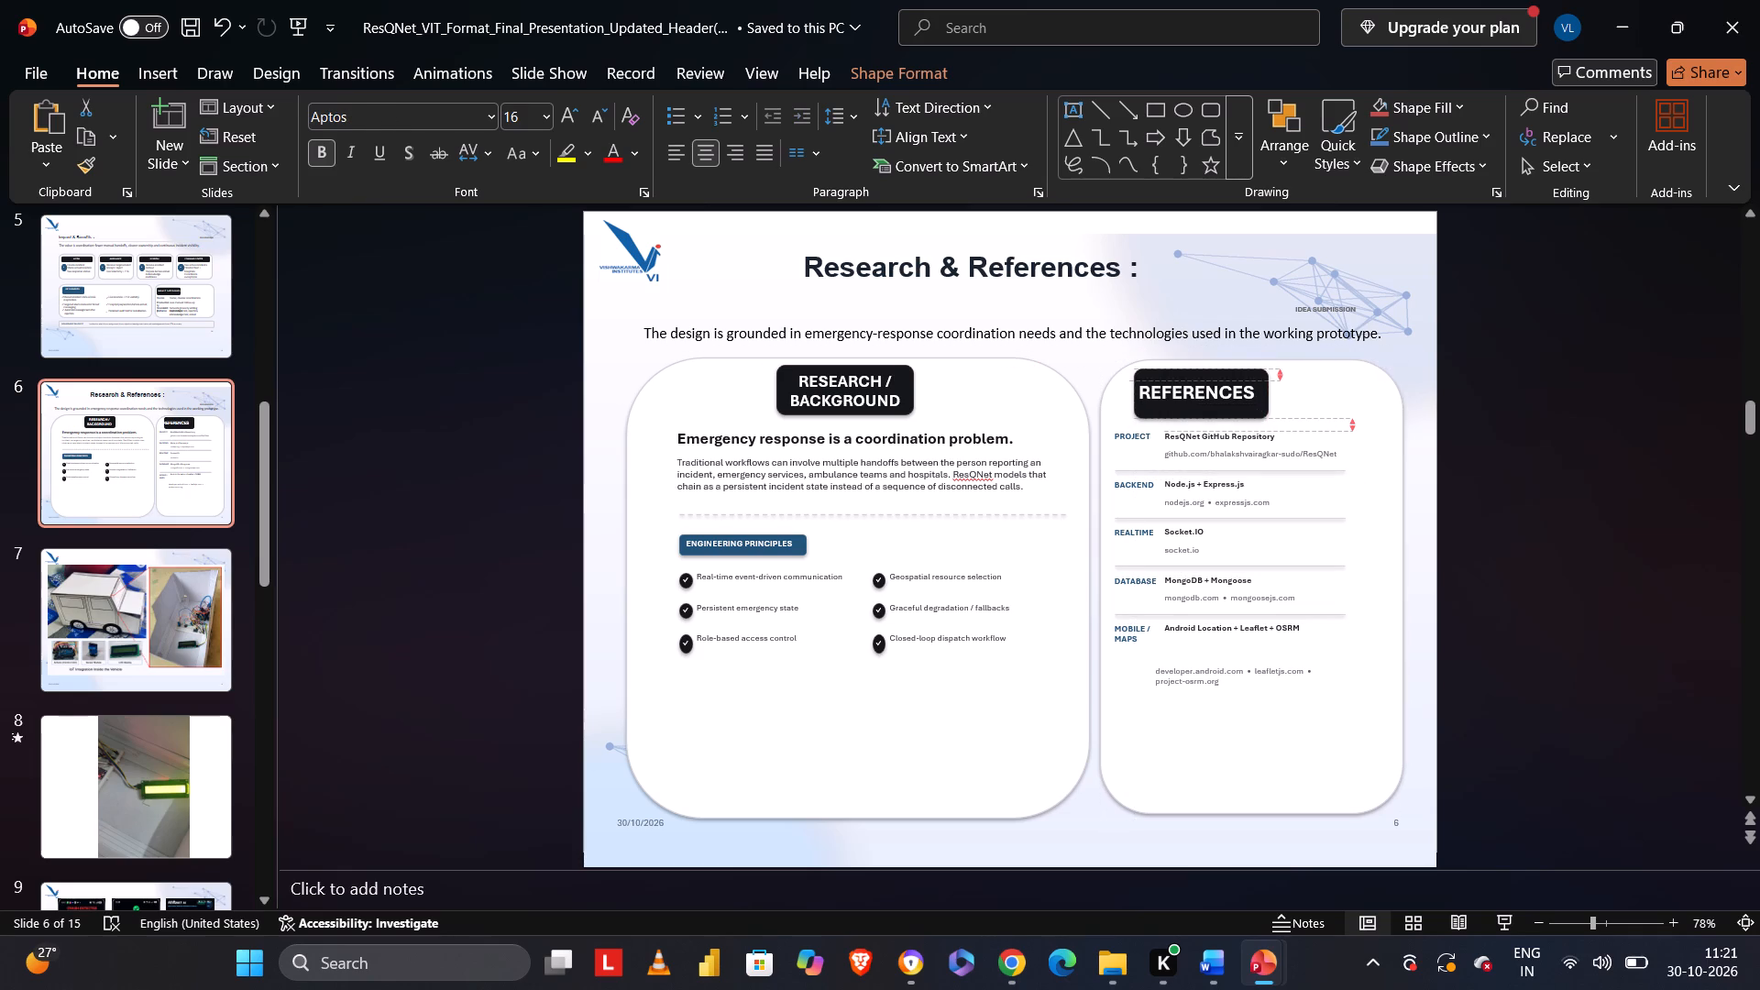
pyautogui.moveTo(1205, 378); pyautogui.dragTo(1210, 379)
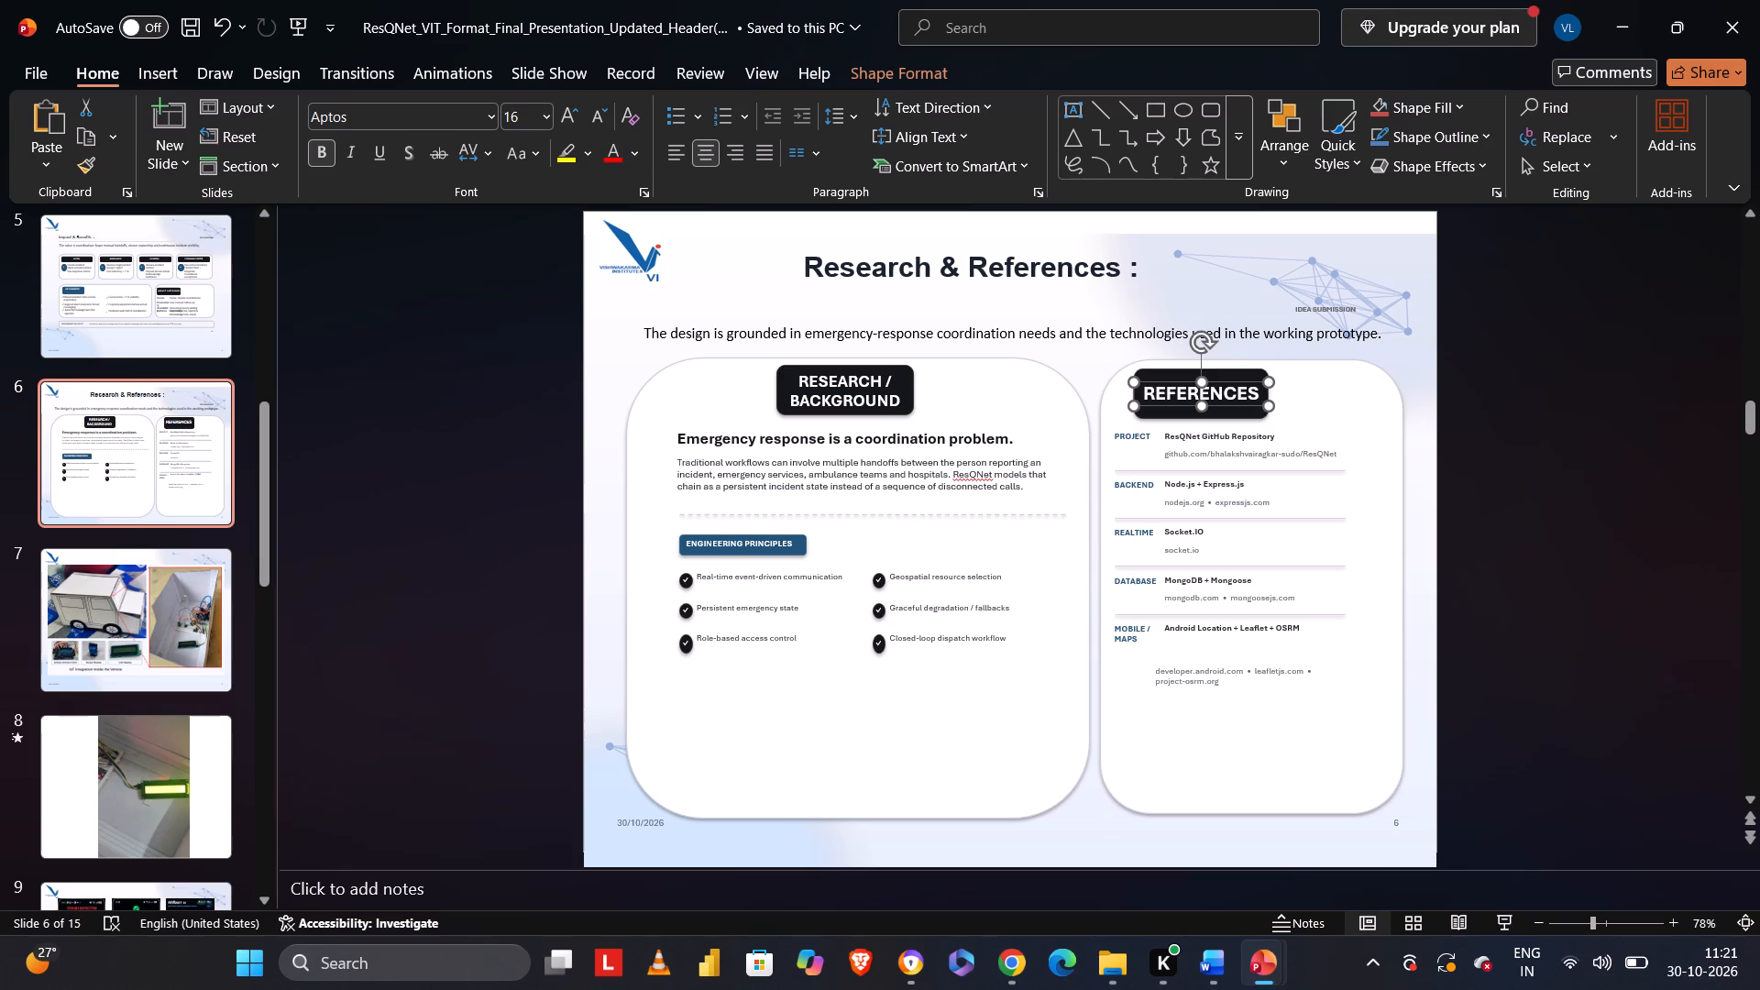
pyautogui.click(1180, 411)
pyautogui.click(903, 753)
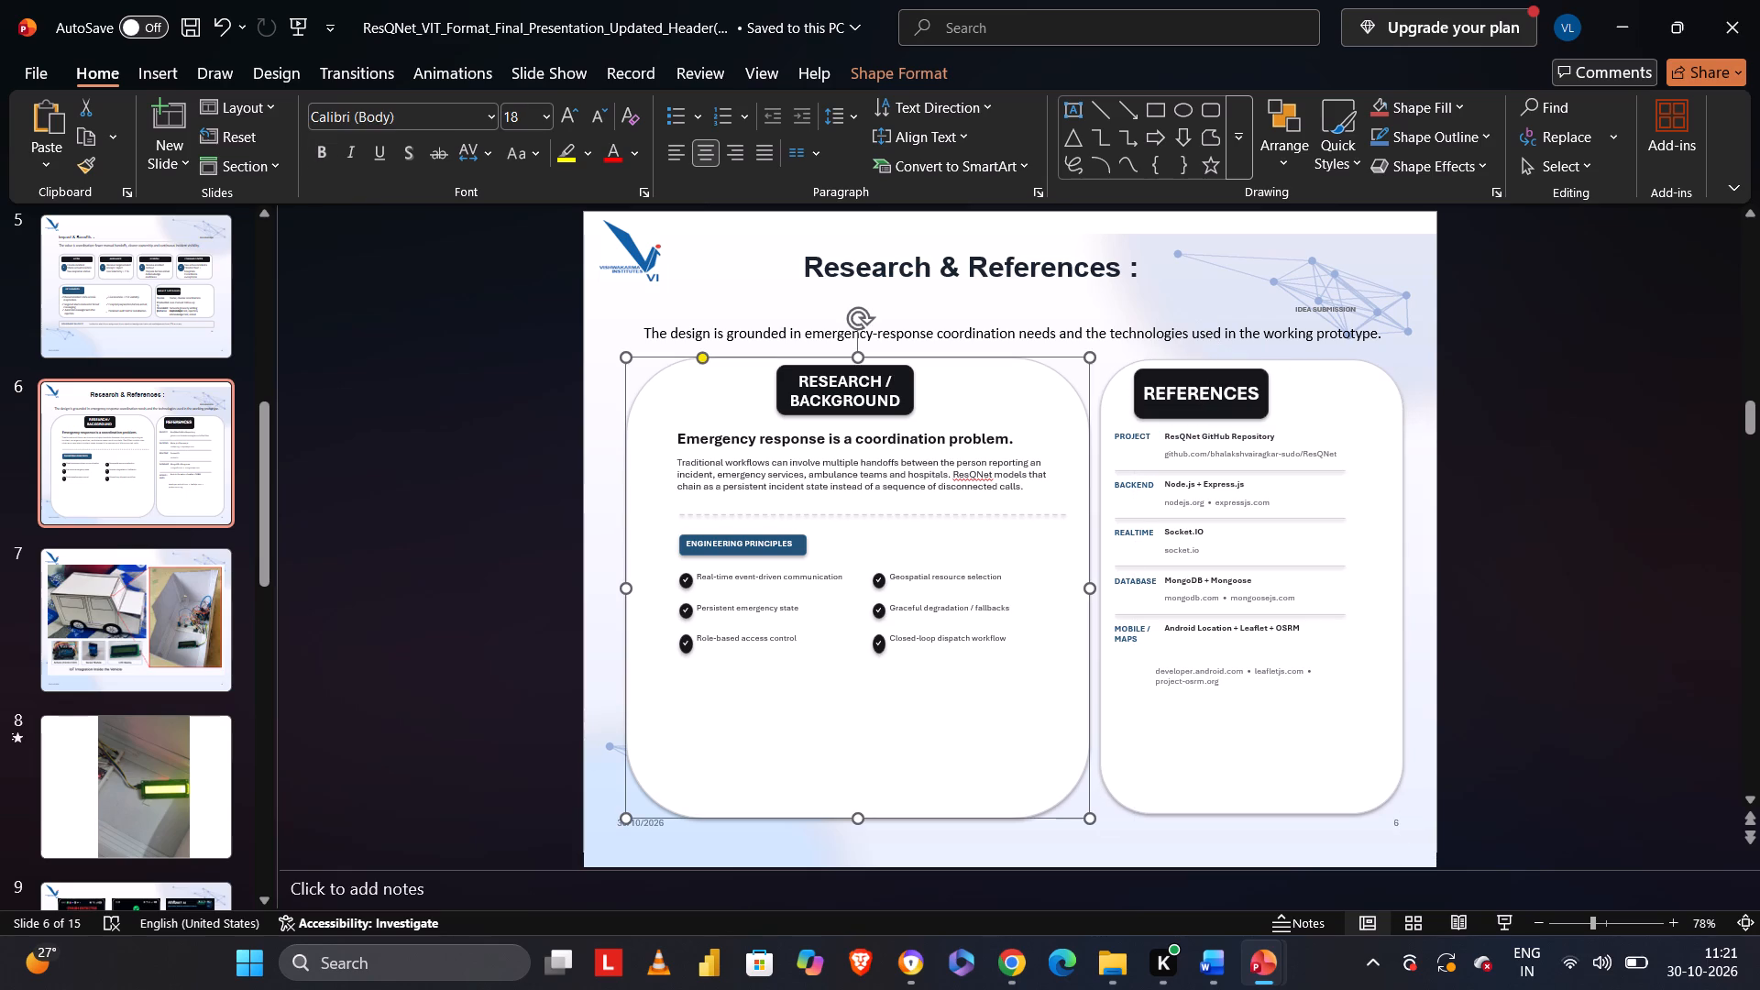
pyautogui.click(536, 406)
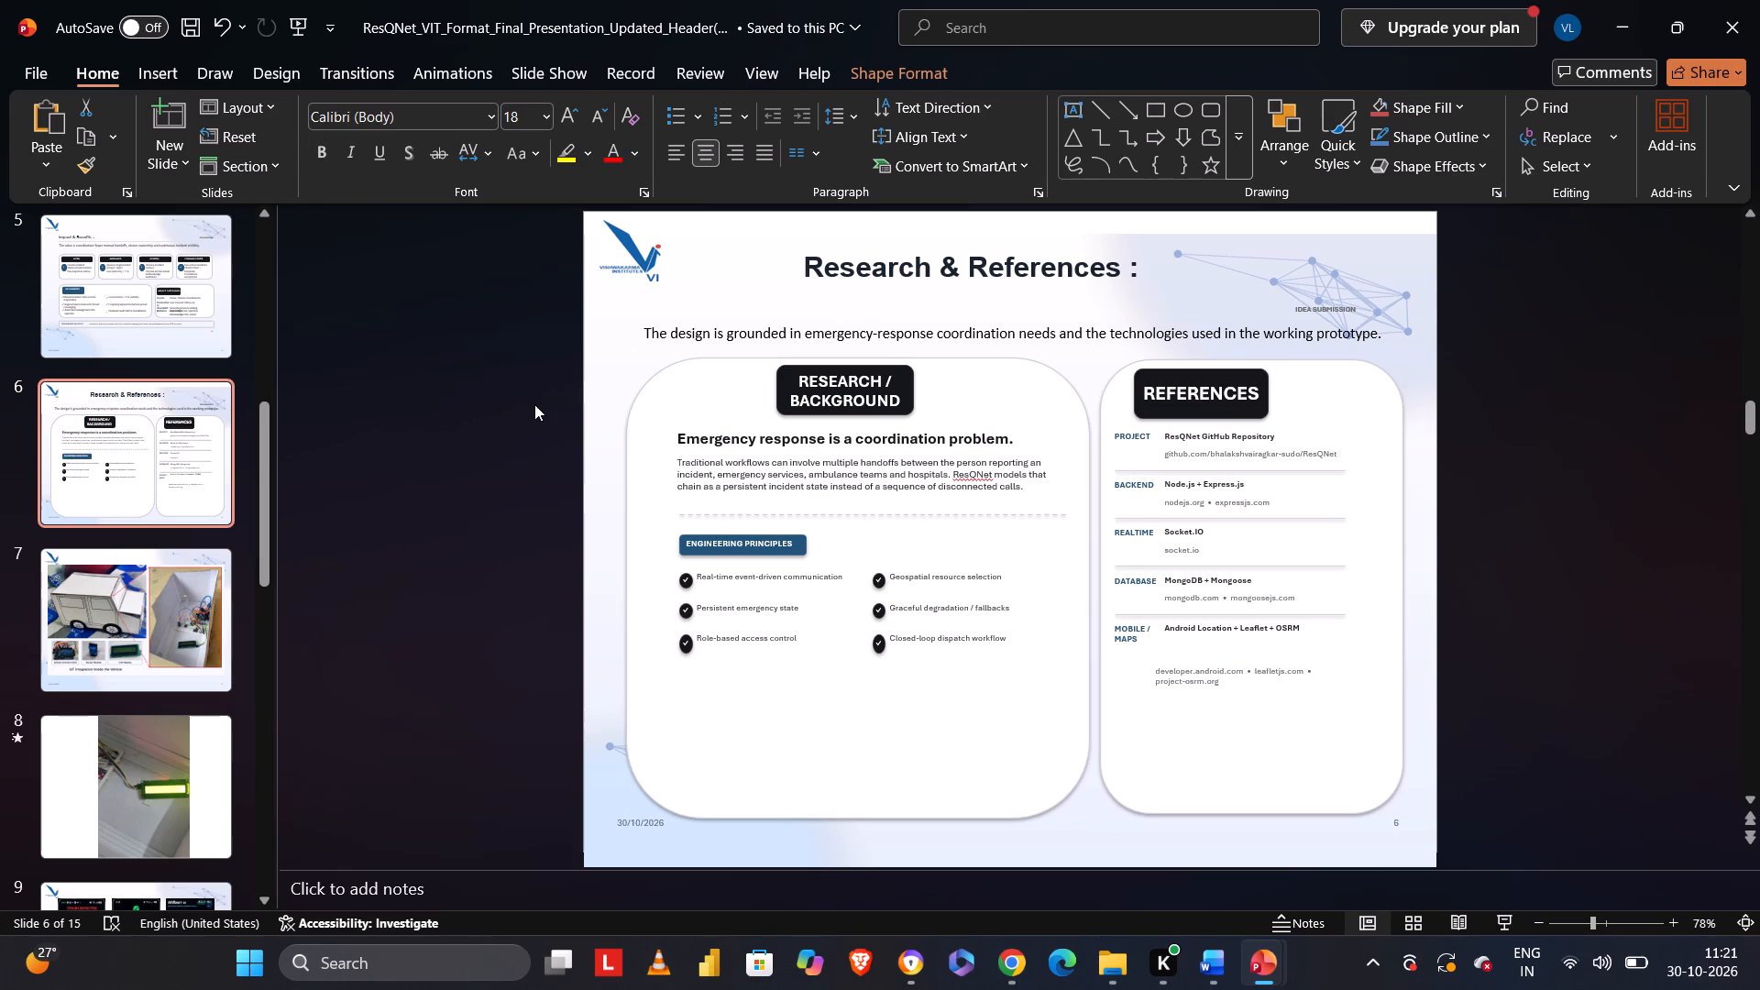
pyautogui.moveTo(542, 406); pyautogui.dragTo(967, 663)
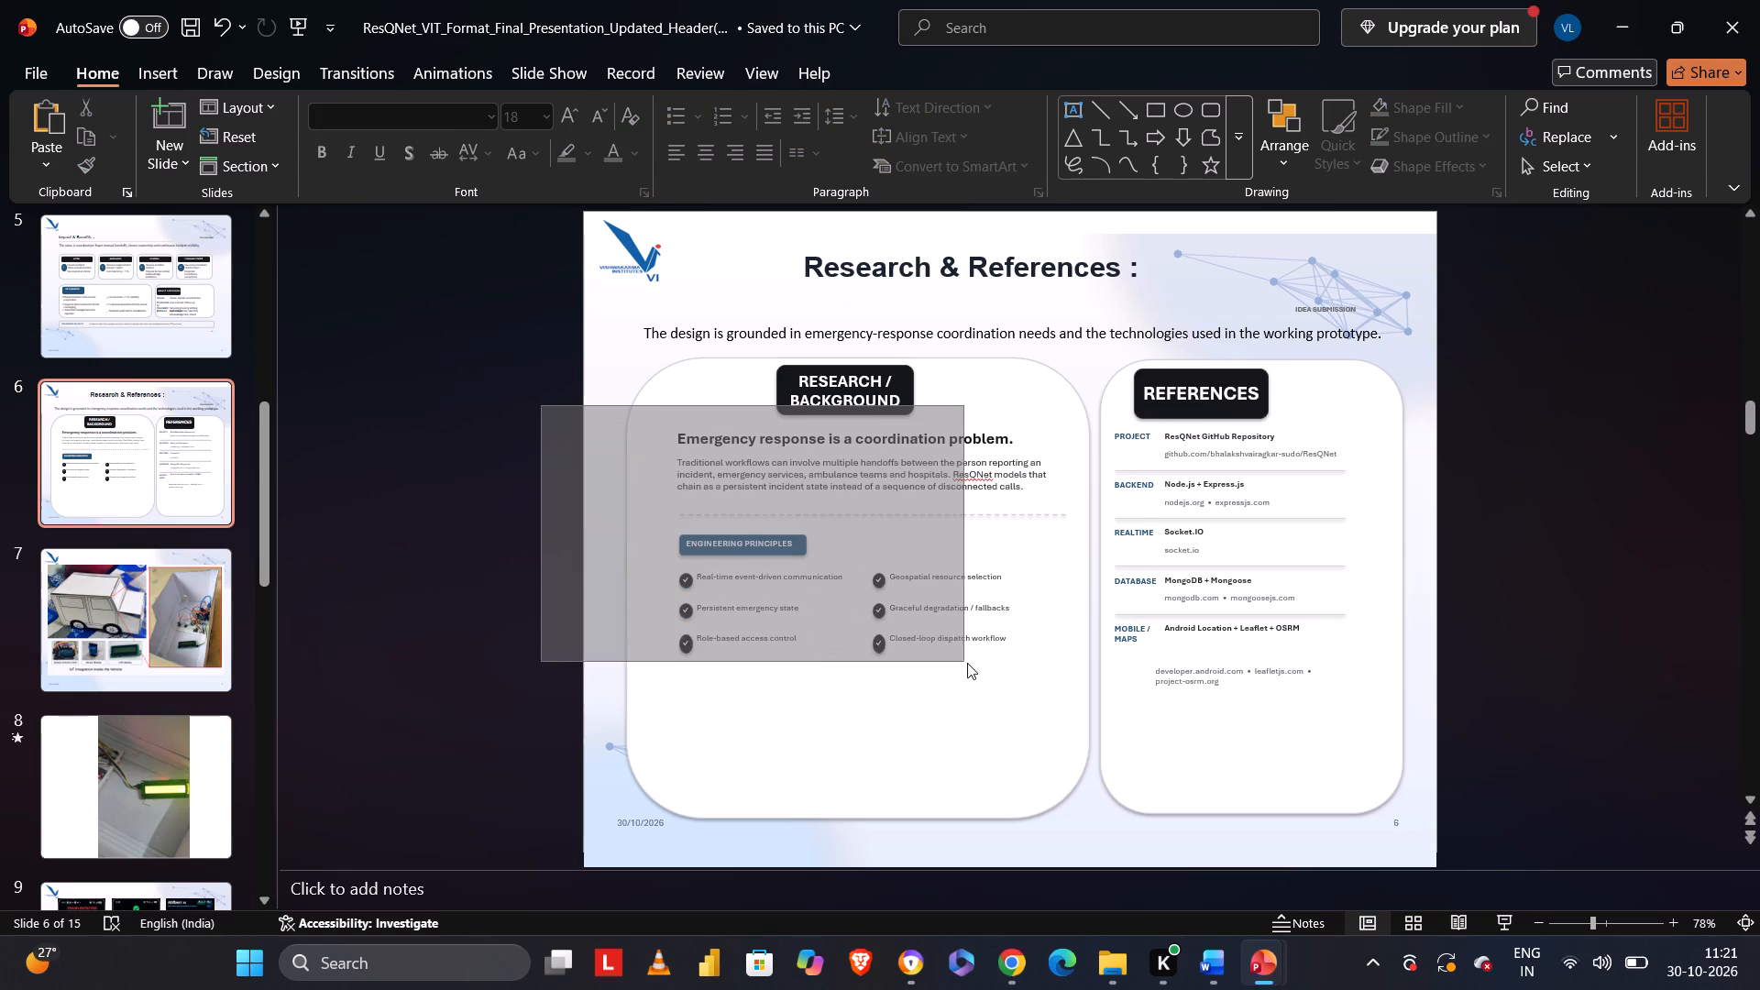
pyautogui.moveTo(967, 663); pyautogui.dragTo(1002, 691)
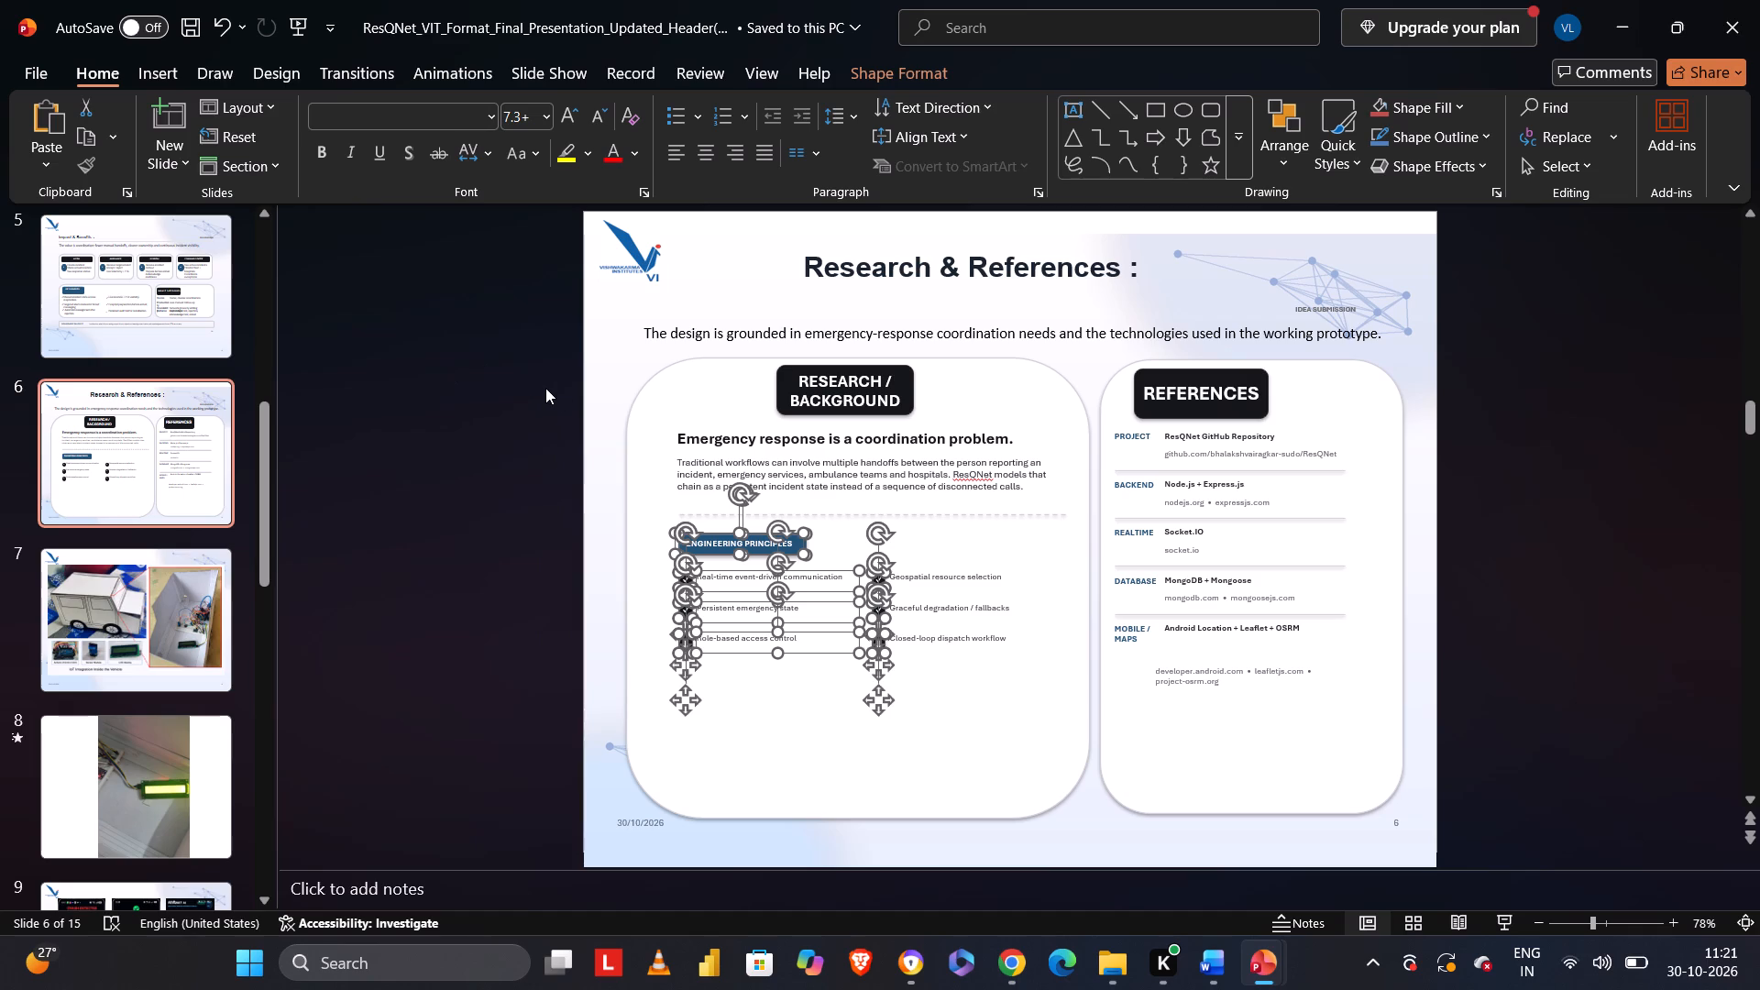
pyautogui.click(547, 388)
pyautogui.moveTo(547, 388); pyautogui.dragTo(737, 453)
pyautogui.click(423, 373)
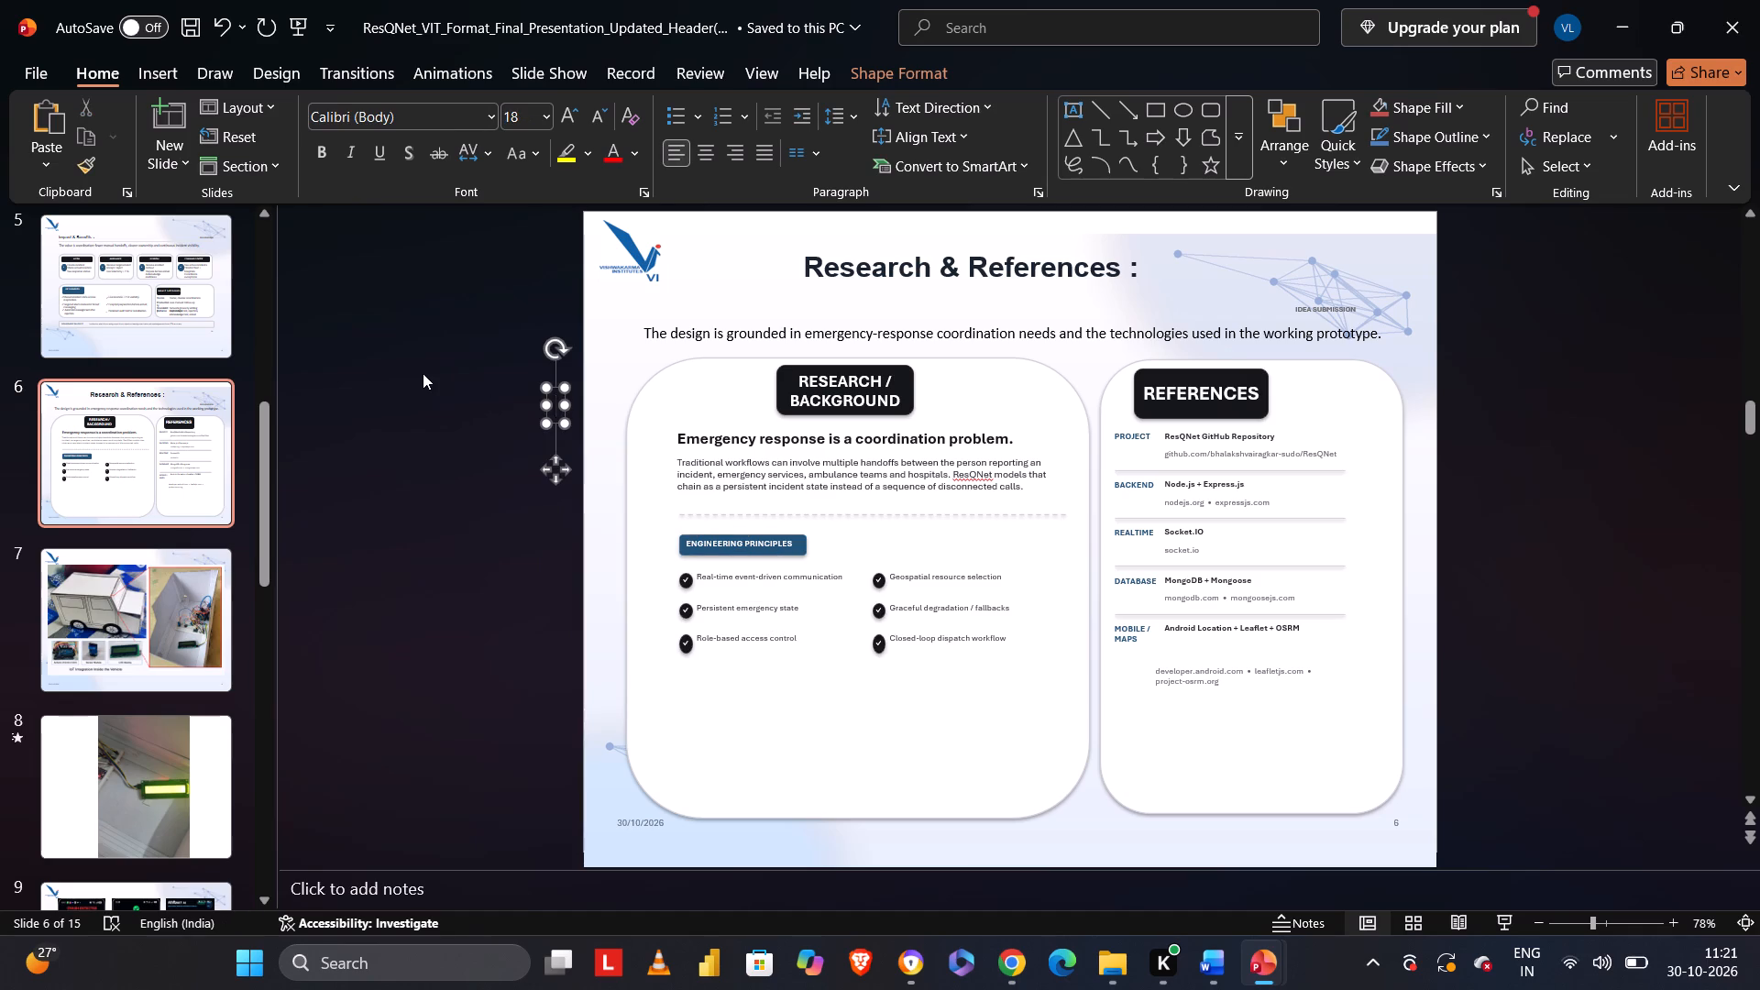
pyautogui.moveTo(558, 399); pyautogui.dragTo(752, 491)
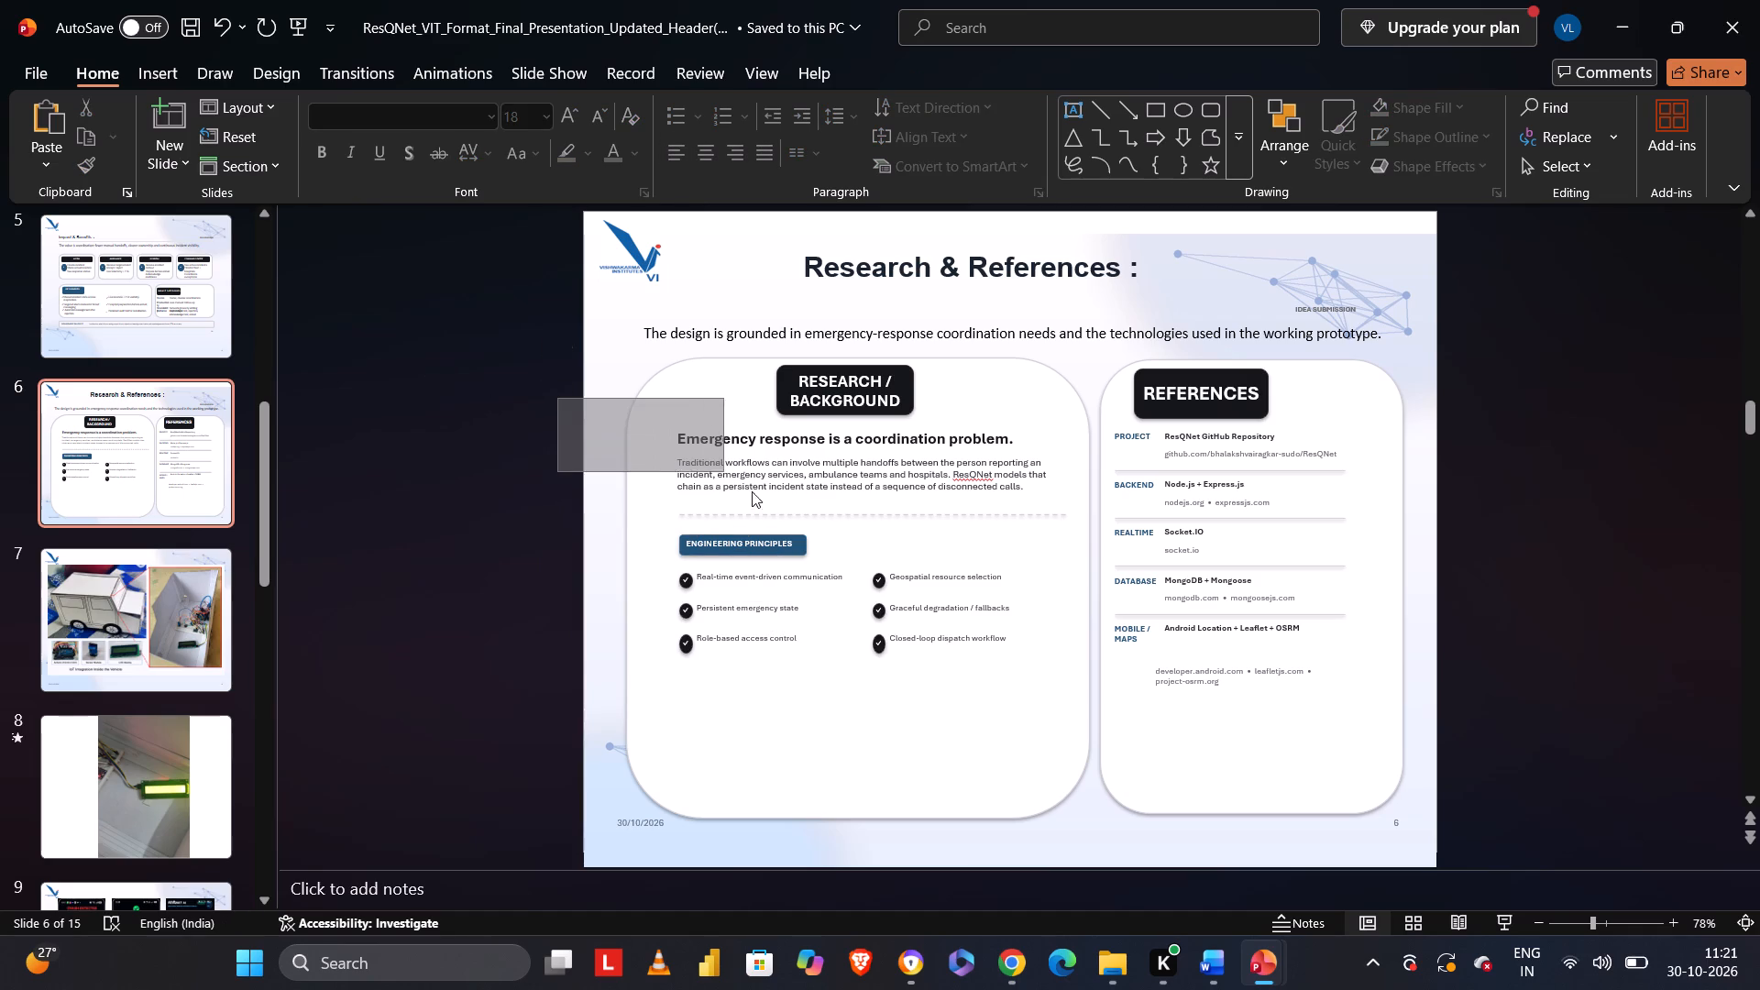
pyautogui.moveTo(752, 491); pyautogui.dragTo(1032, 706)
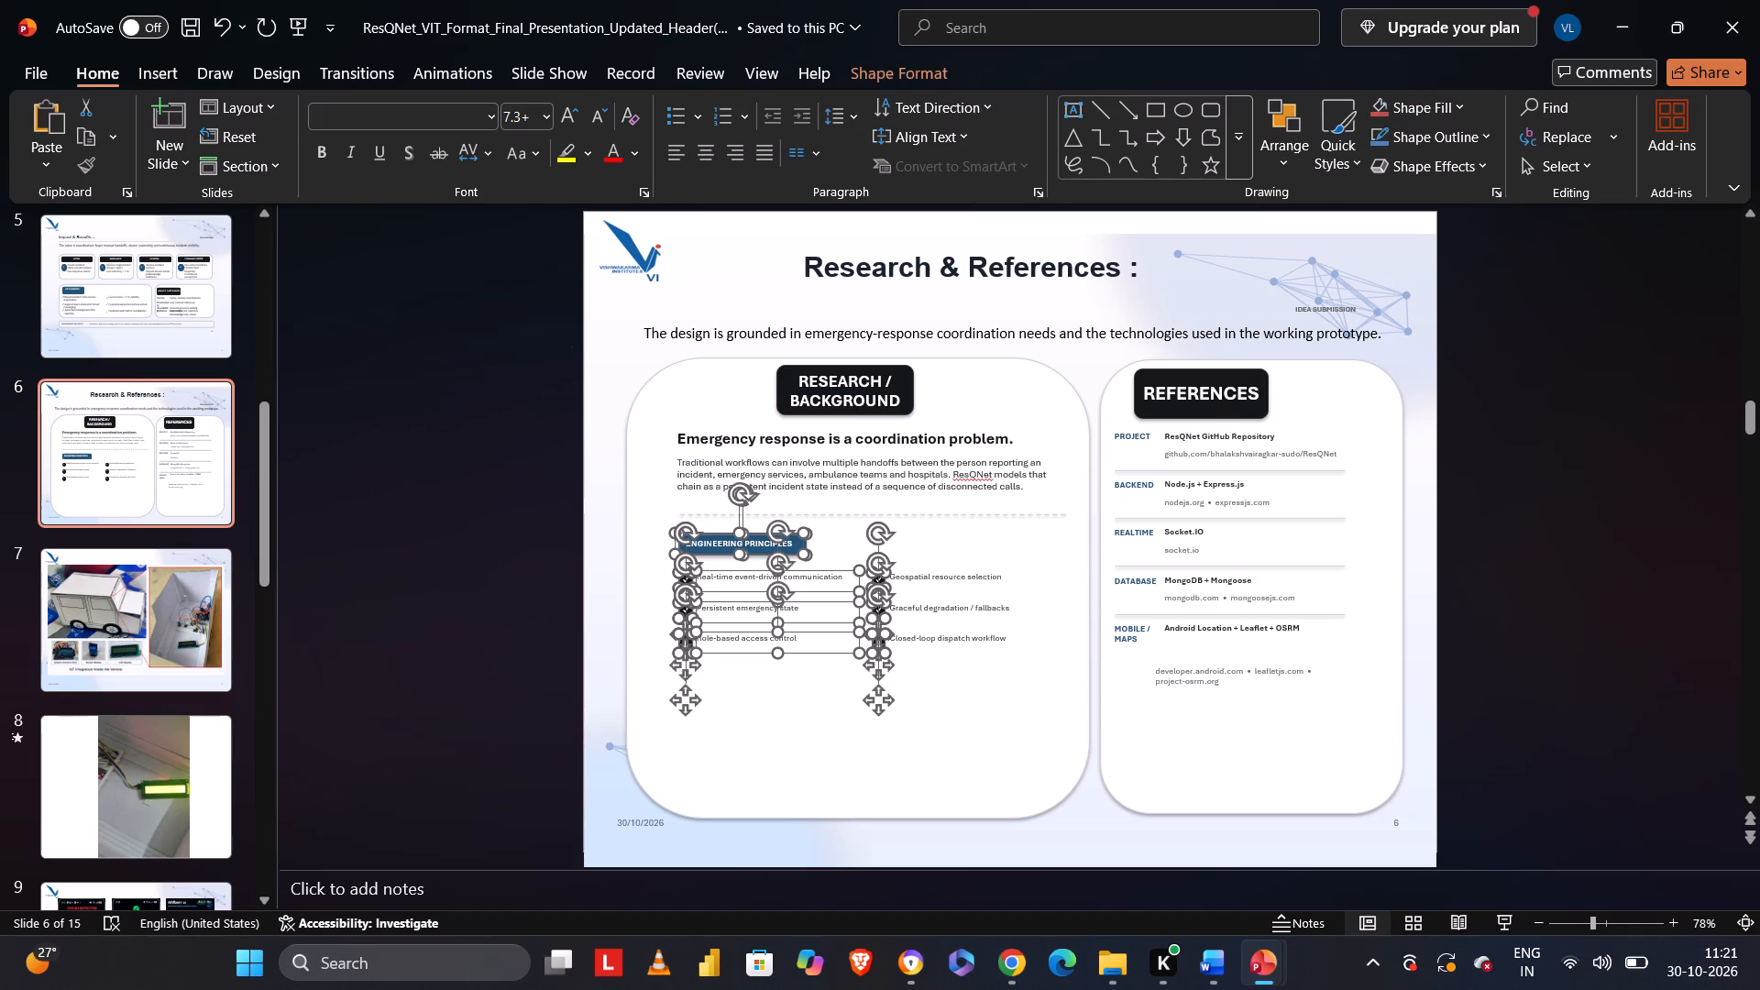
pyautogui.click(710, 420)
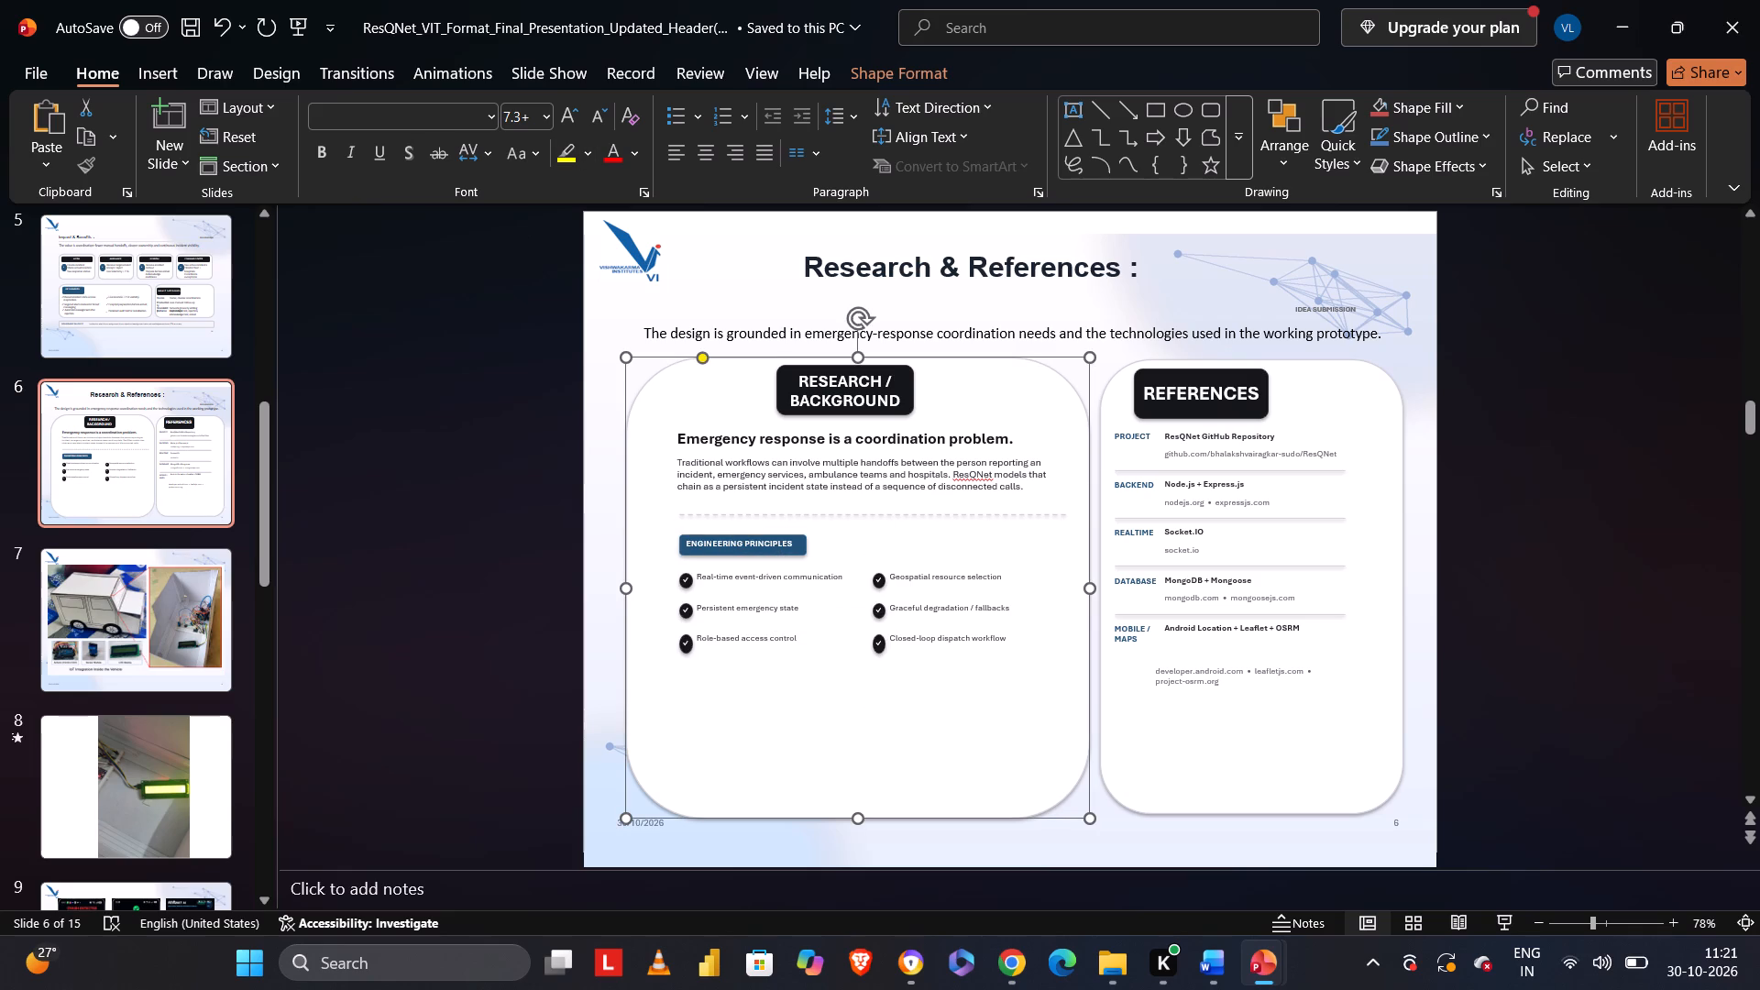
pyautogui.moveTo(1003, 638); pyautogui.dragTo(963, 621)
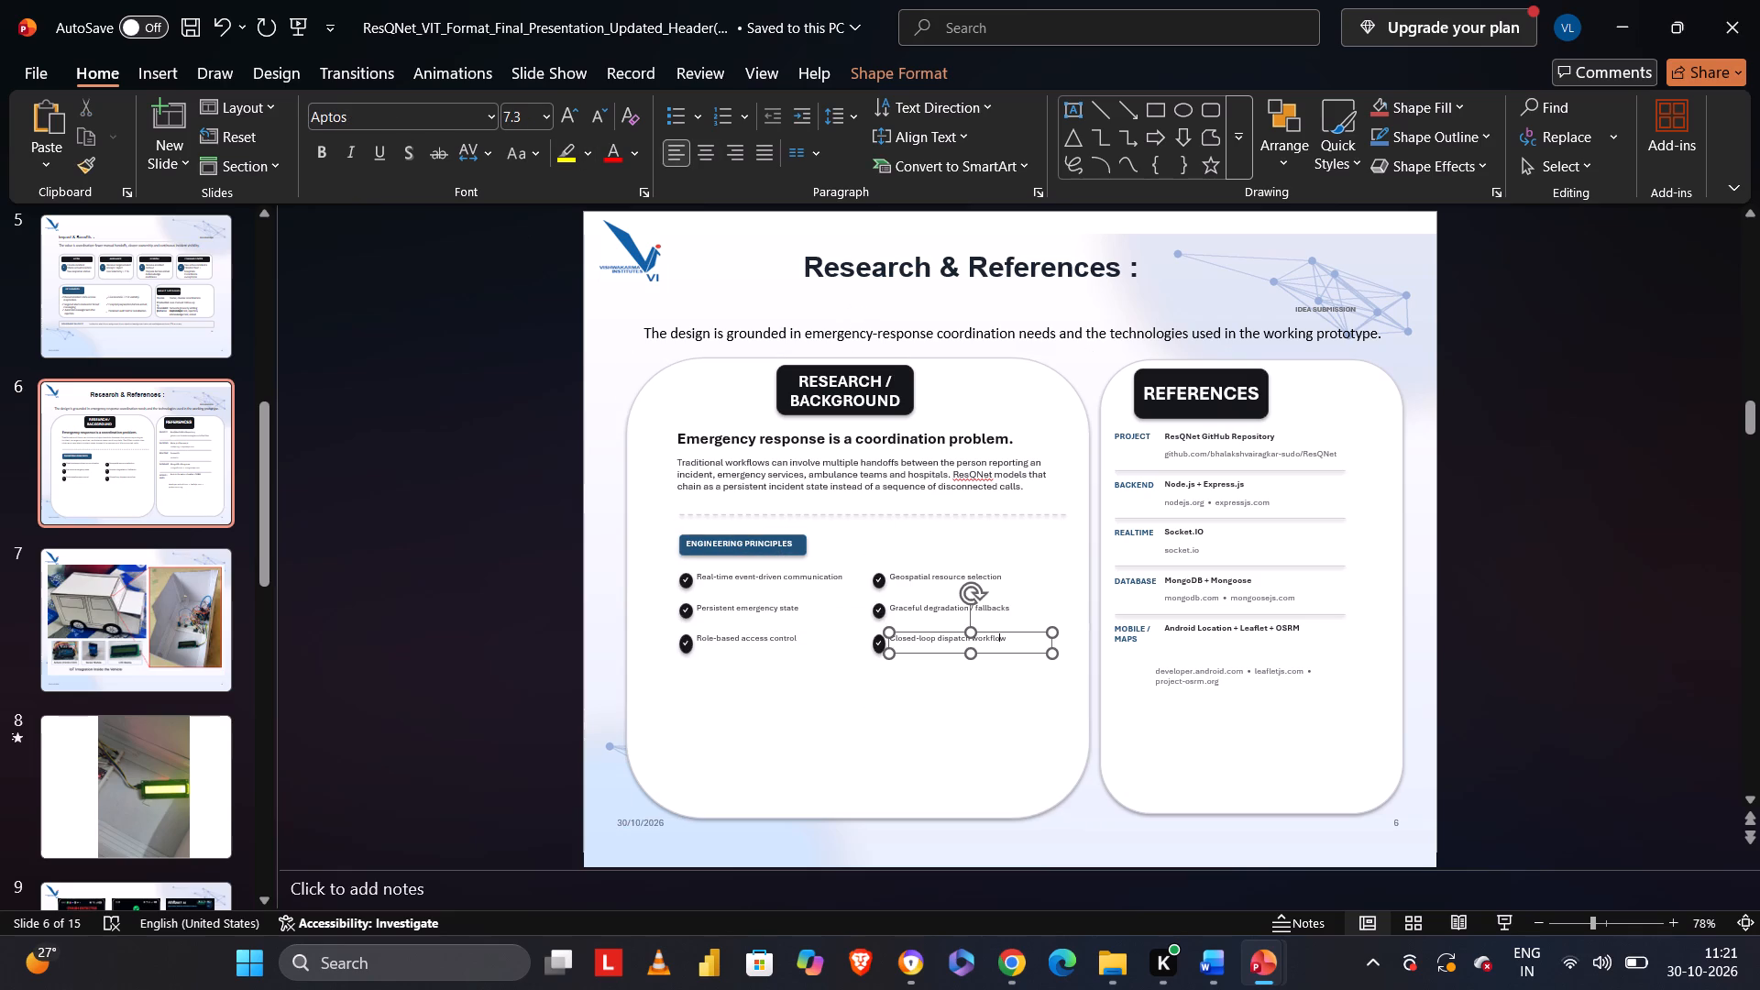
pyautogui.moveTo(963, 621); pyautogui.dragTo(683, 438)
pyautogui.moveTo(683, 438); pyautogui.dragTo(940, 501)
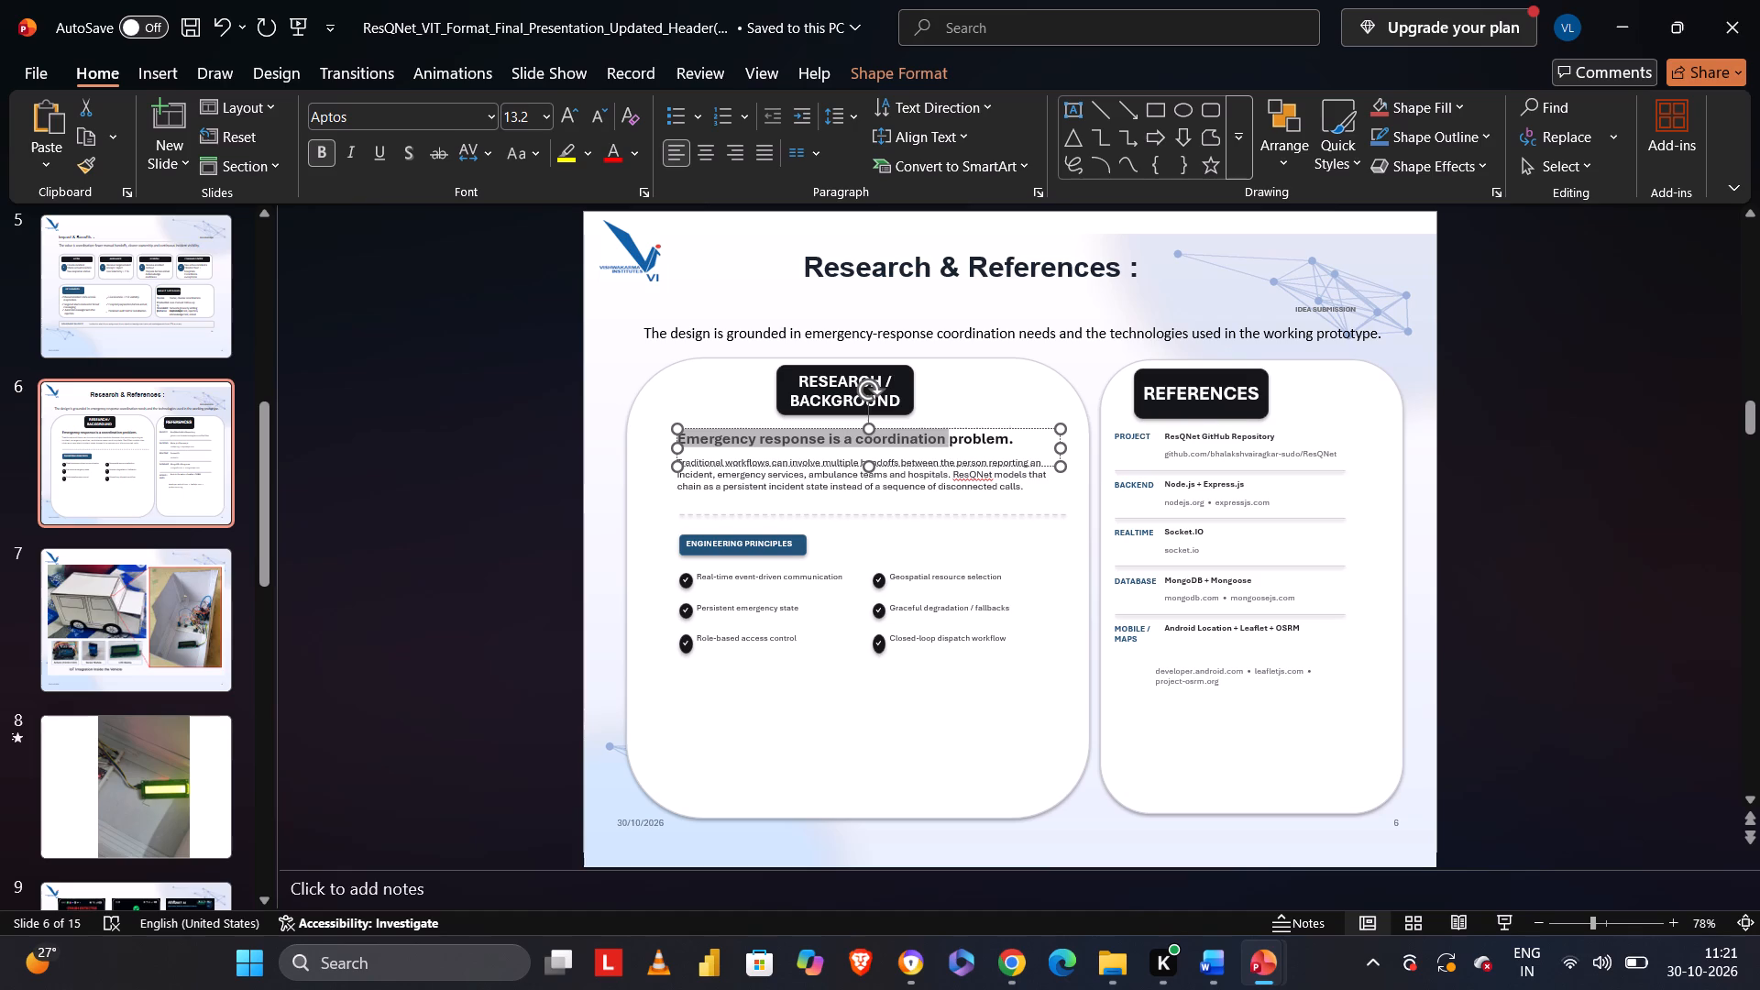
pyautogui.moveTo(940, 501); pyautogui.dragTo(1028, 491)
# Set the "Traditional workflows…" paragraph in the RESEARCH / BACKGROUND card to font size 12.
pyautogui.click(947, 481)
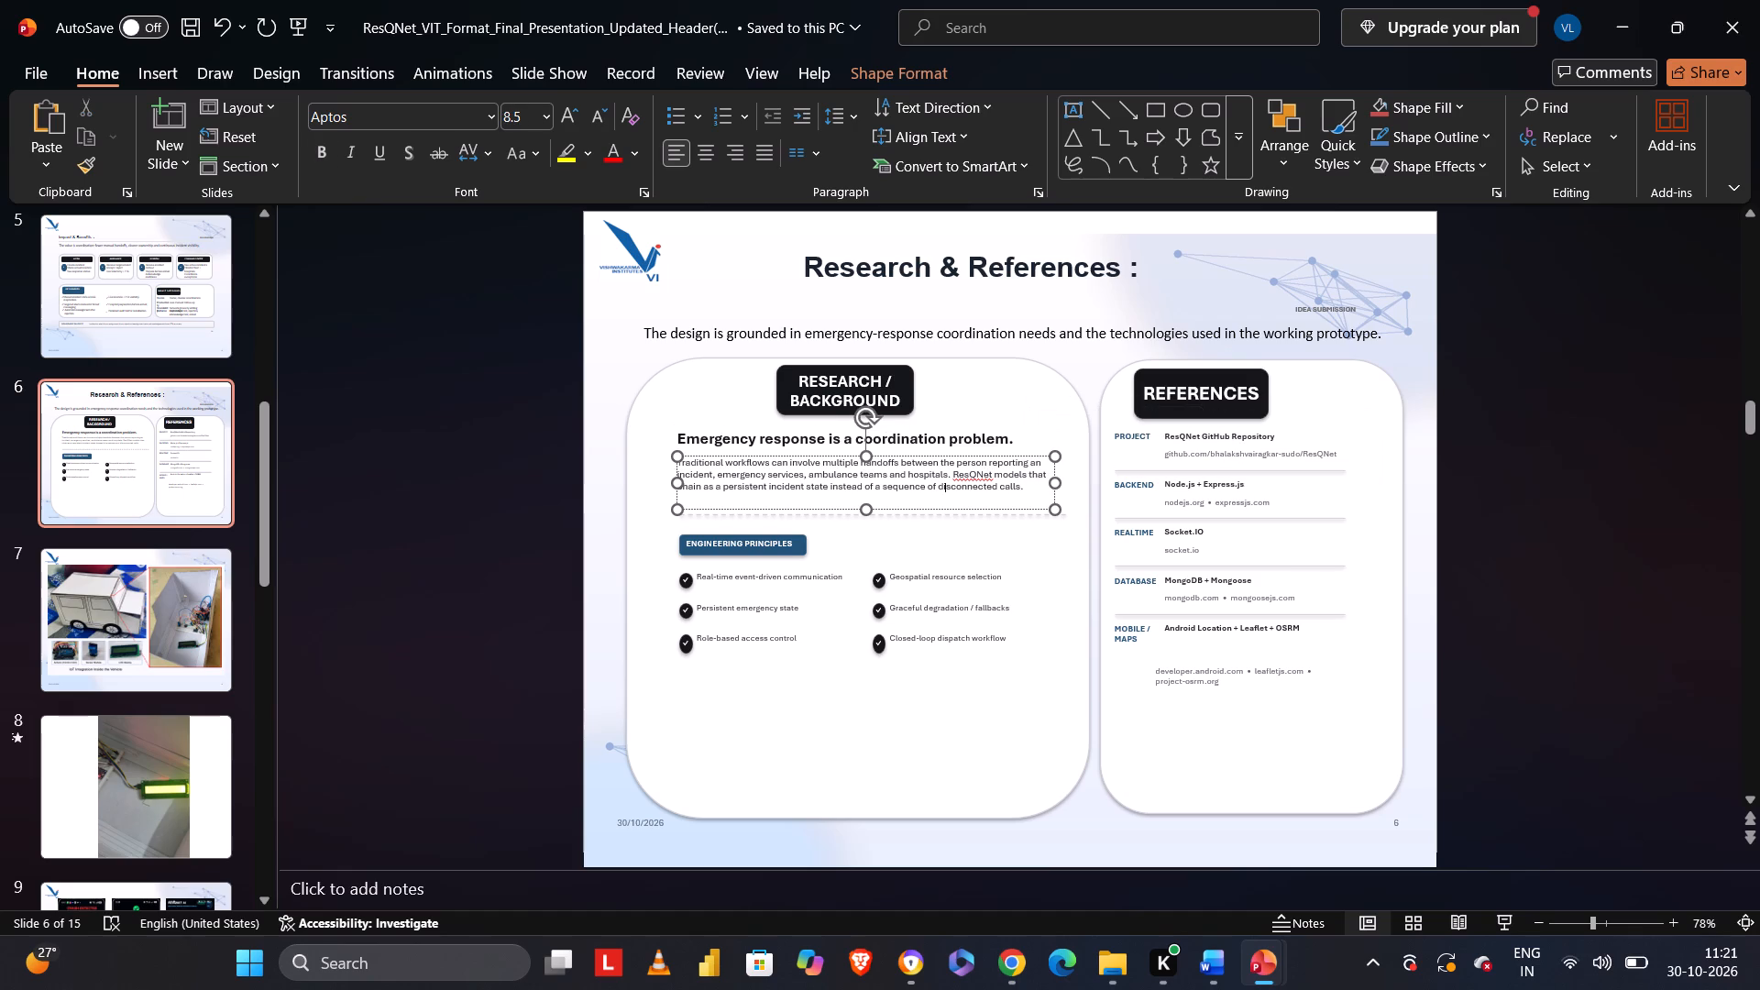
pyautogui.moveTo(1026, 488); pyautogui.dragTo(656, 432)
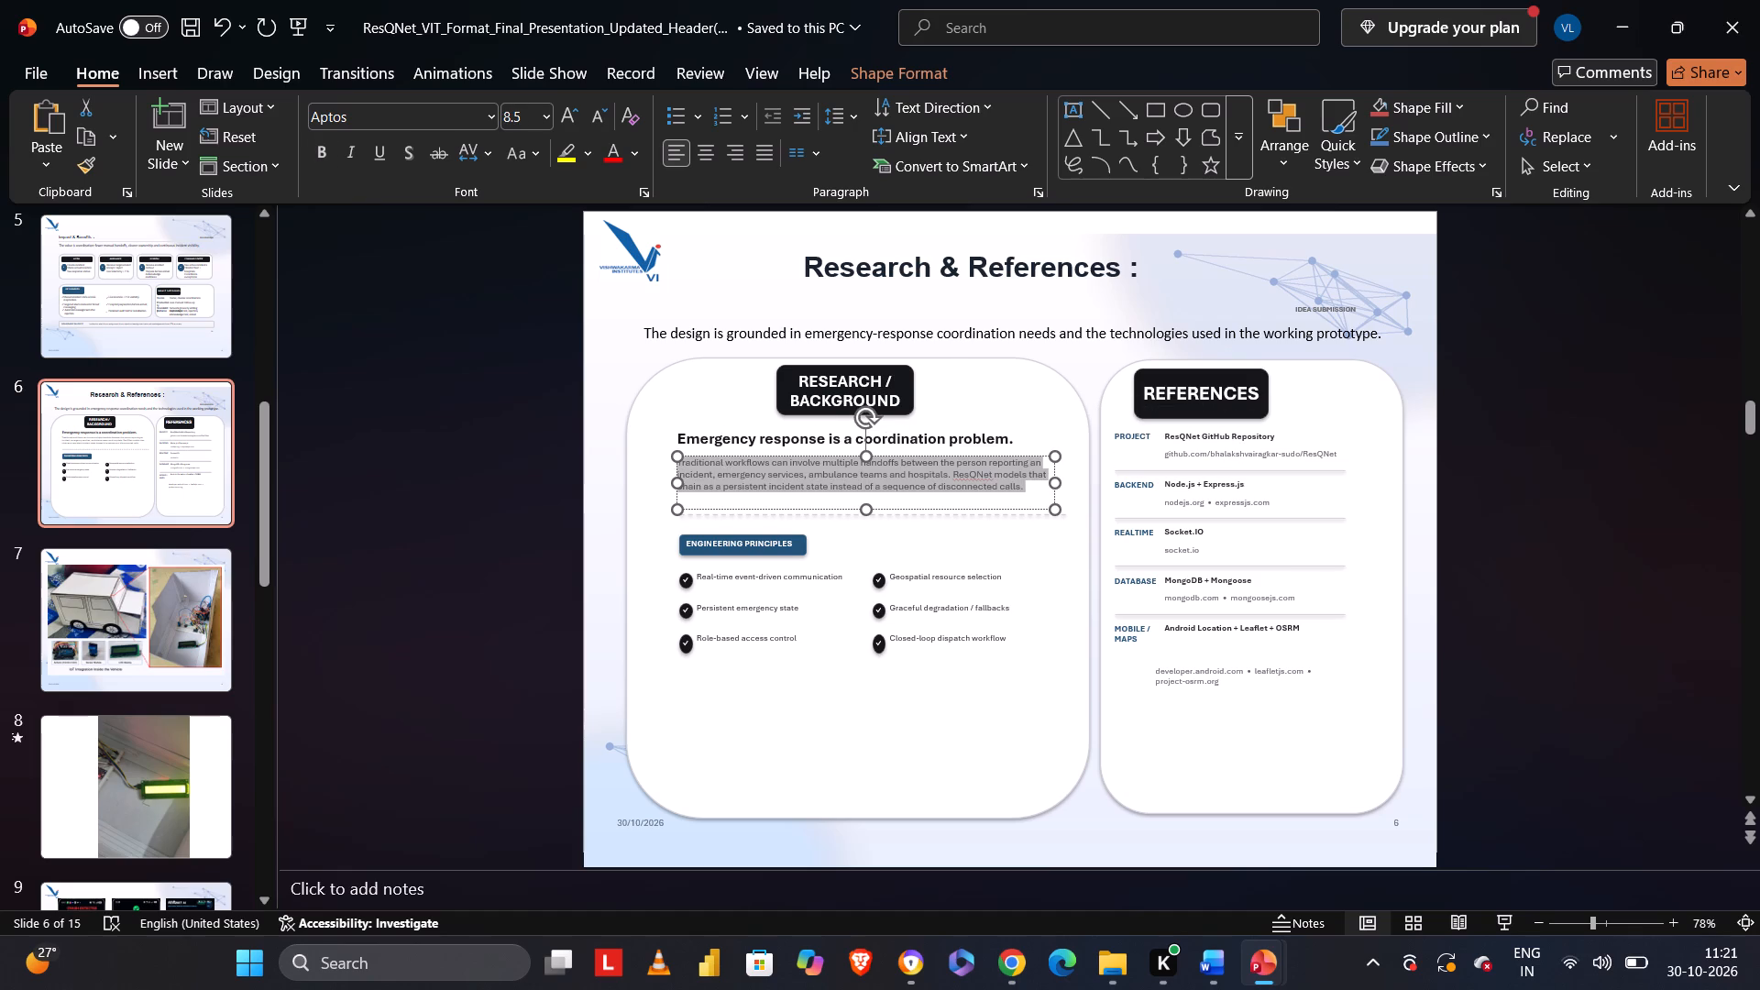
pyautogui.moveTo(656, 432); pyautogui.dragTo(605, 422)
pyautogui.click(545, 111)
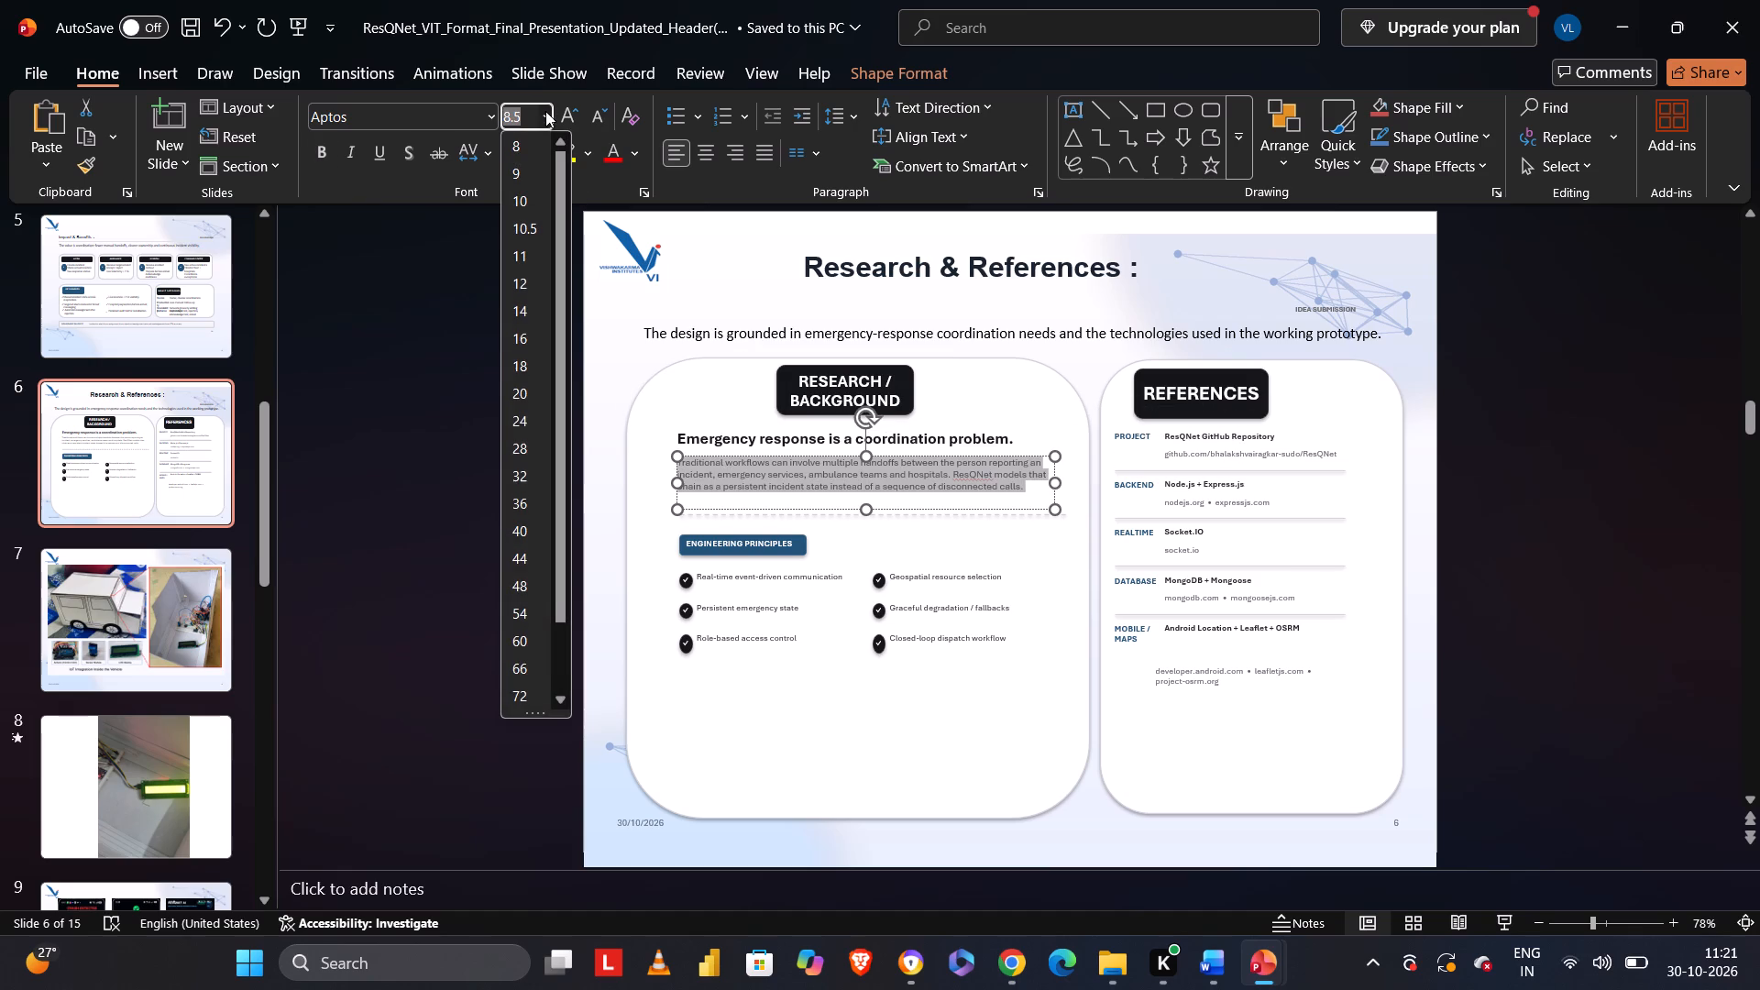
pyautogui.click(528, 276)
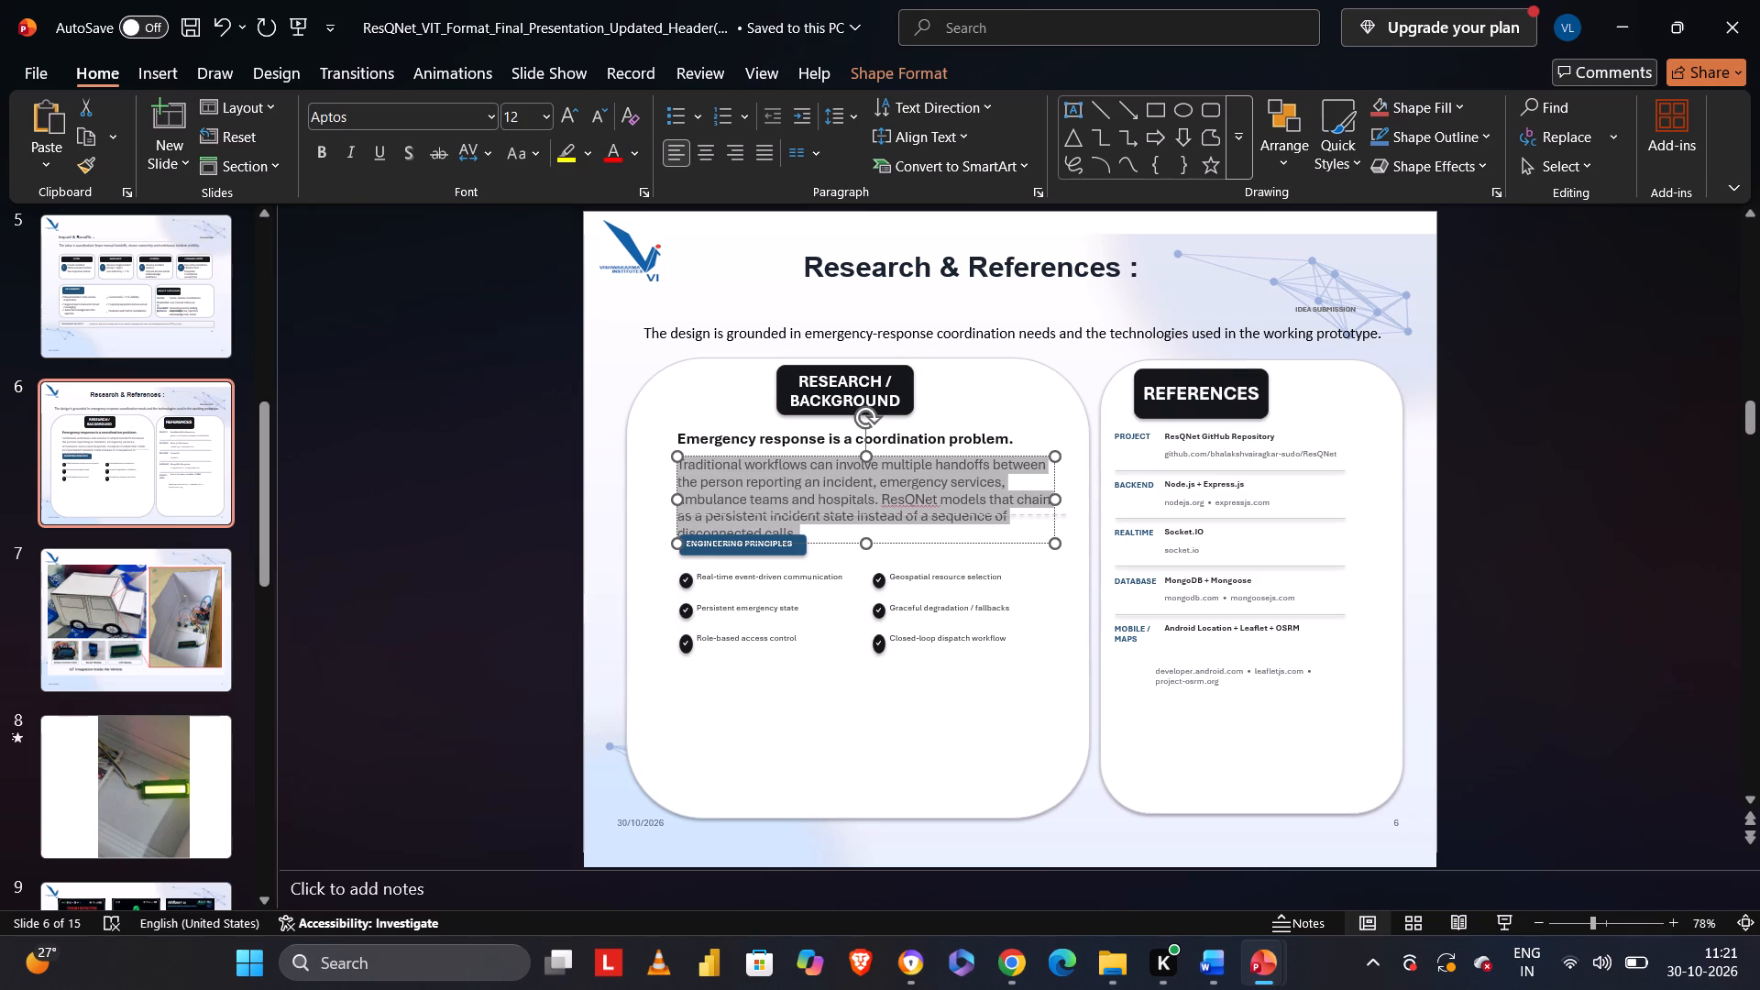
# Move the ENGINEERING PRINCIPLES text and its blue label shape down, just below the enlarged paragraph.
pyautogui.click(735, 545)
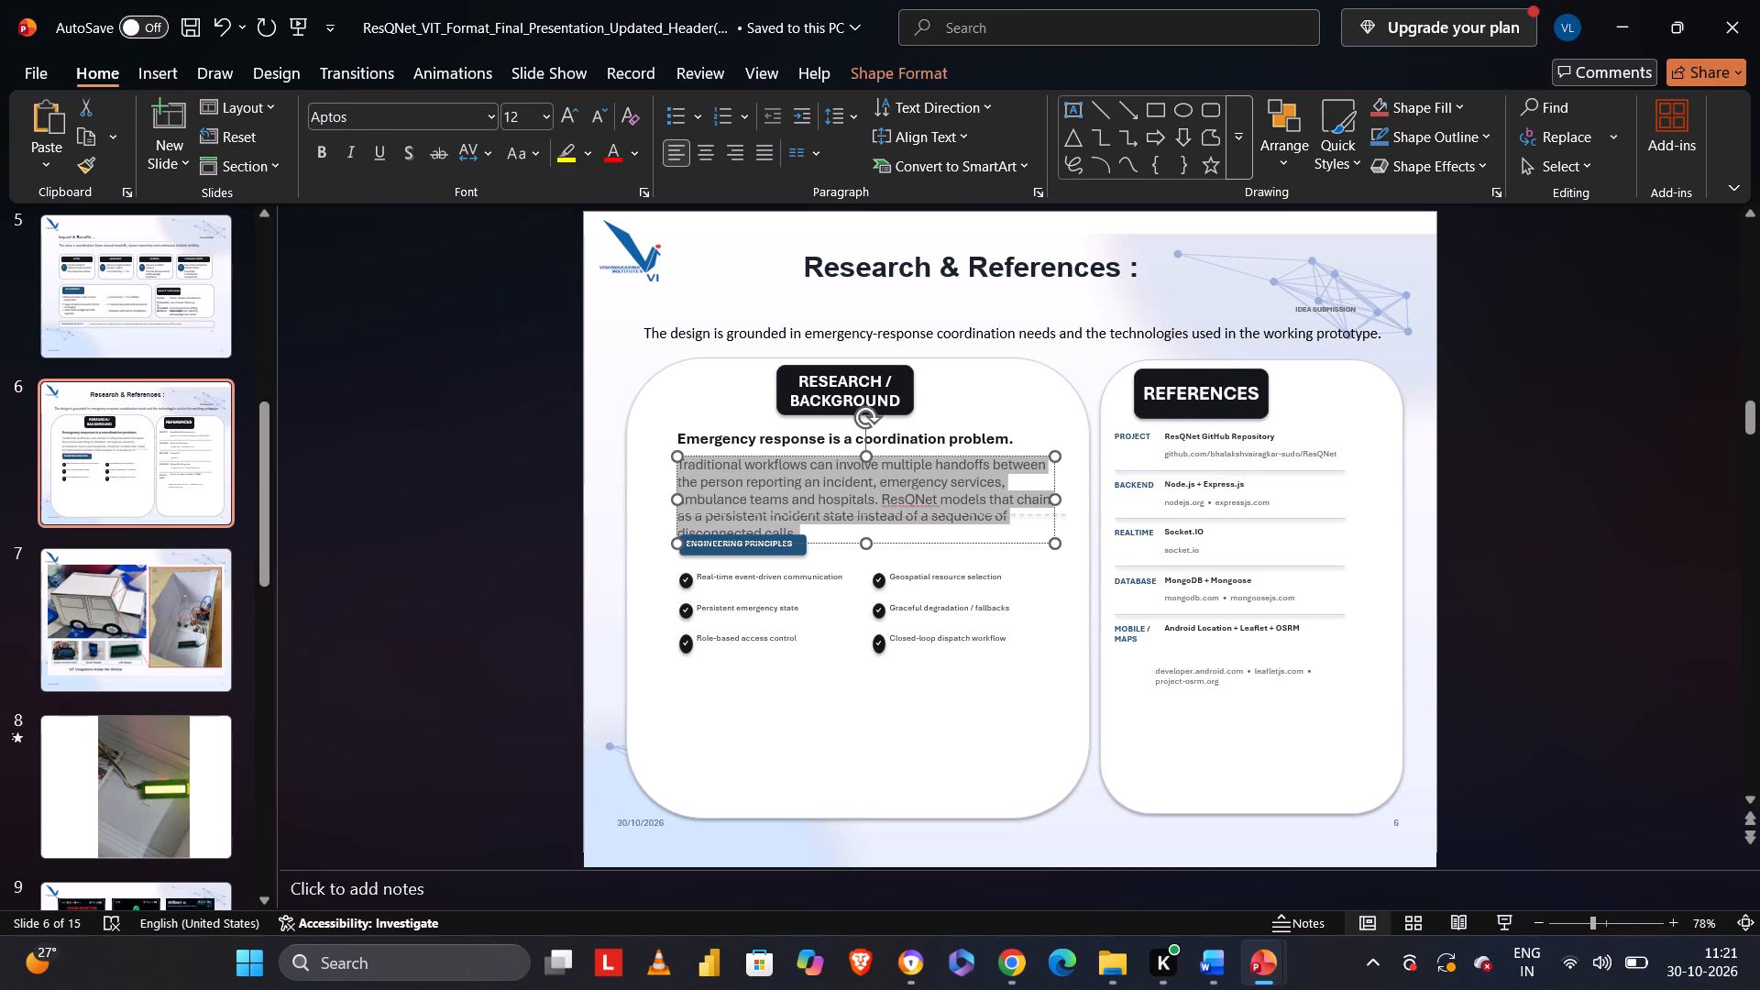
pyautogui.click(729, 546)
pyautogui.click(729, 546)
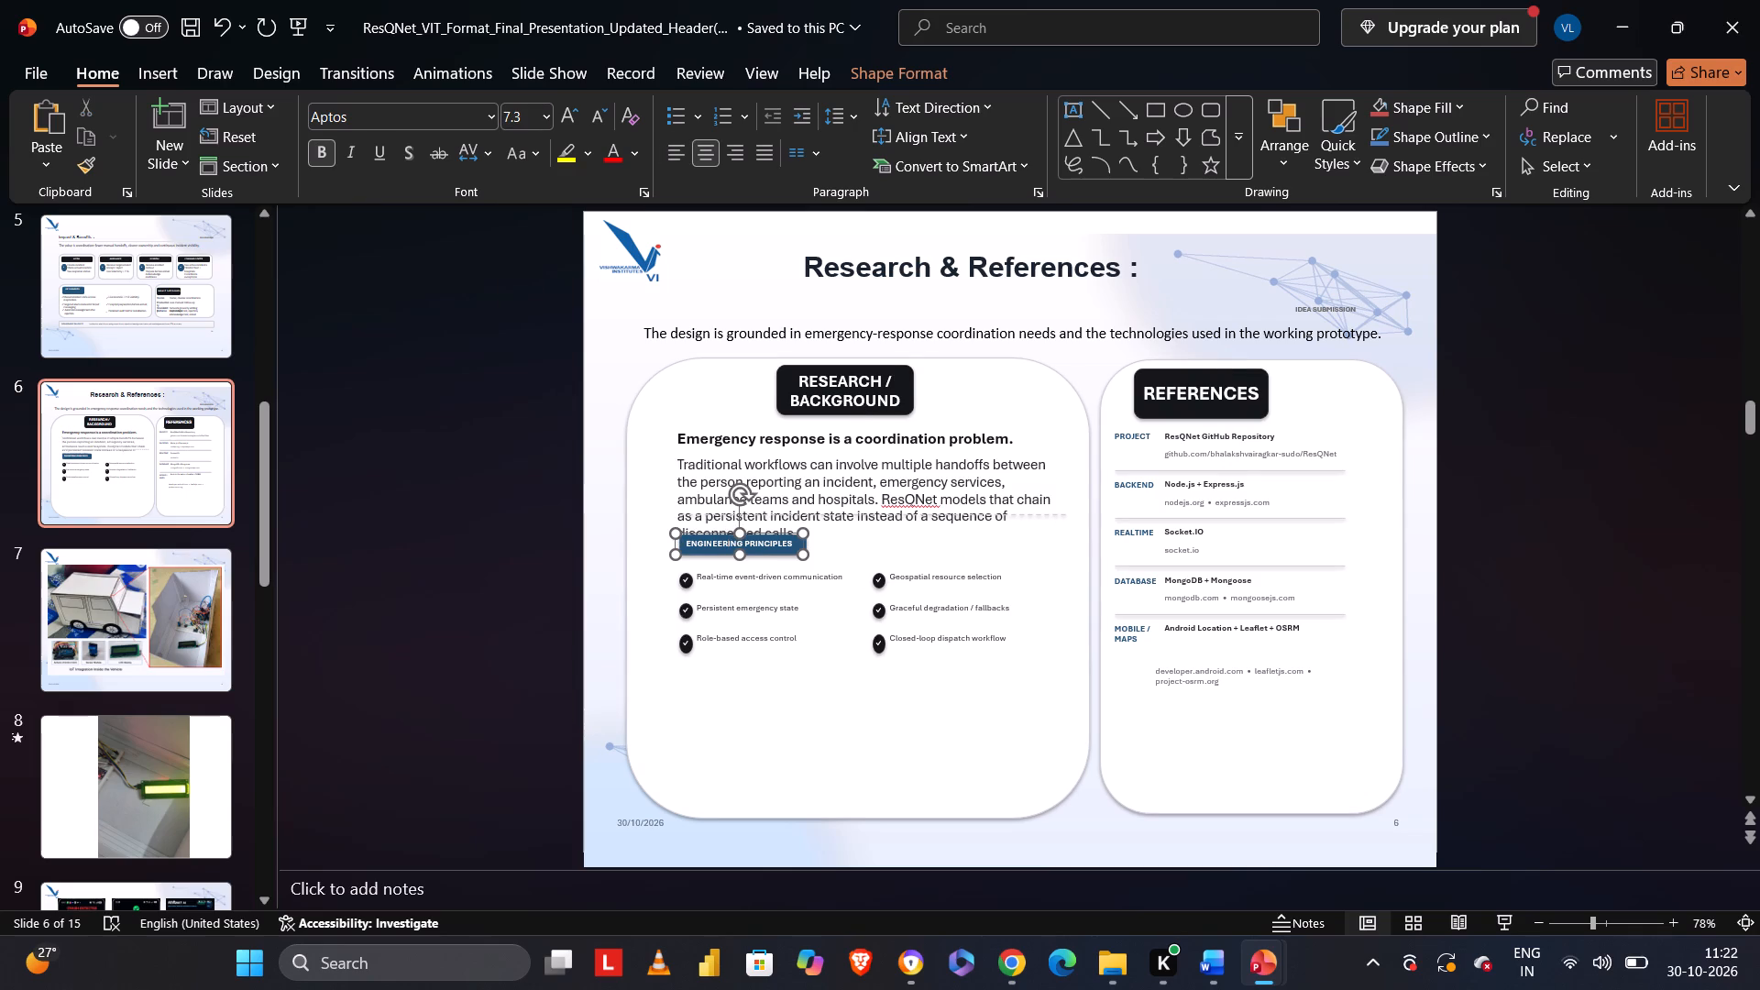
pyautogui.moveTo(678, 540); pyautogui.dragTo(679, 551)
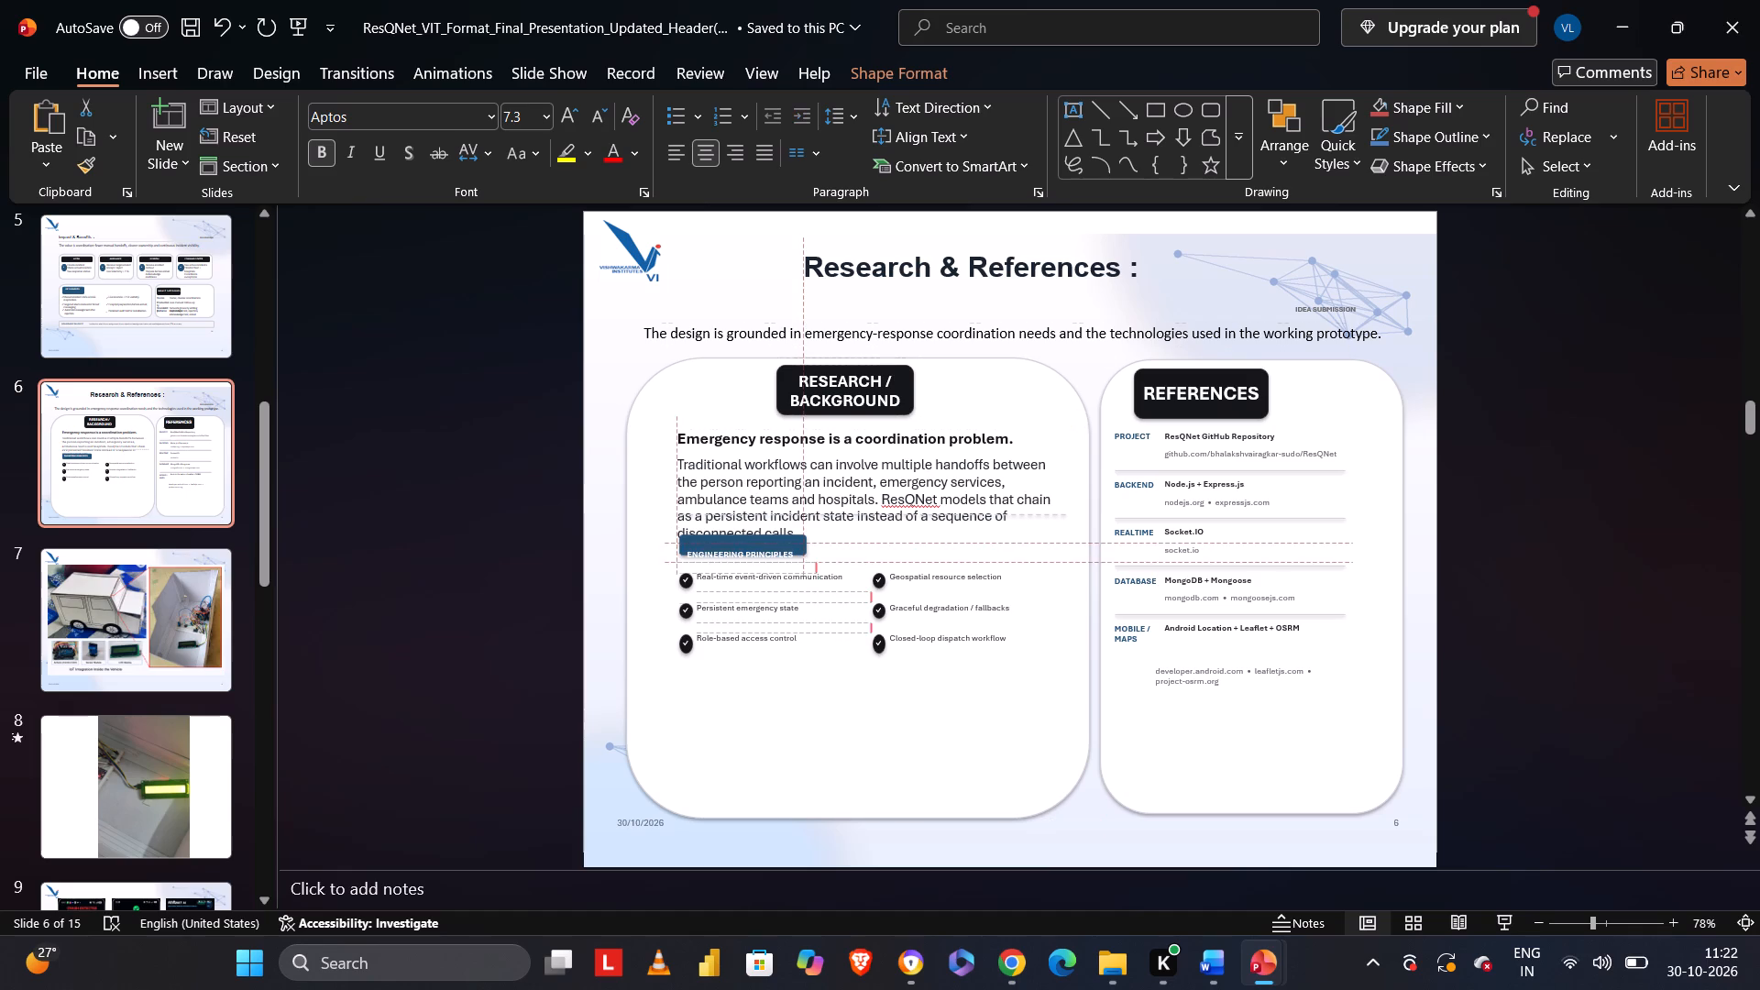
pyautogui.moveTo(679, 551); pyautogui.dragTo(681, 563)
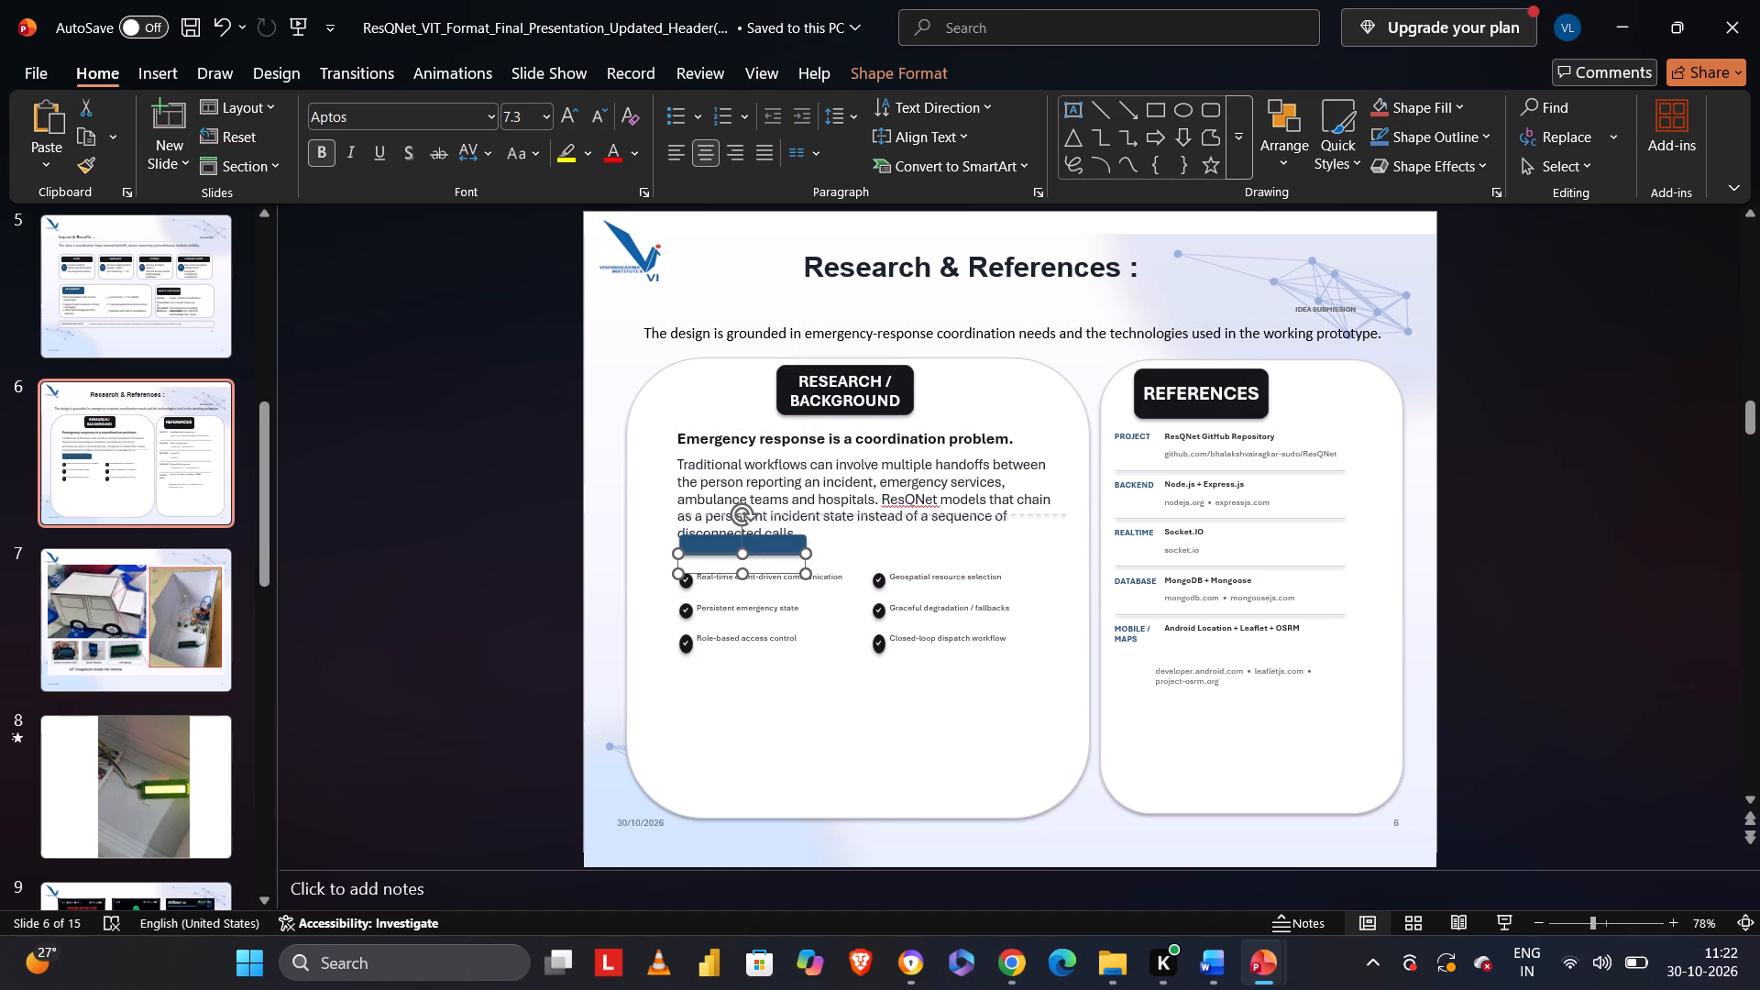
pyautogui.moveTo(707, 547); pyautogui.dragTo(710, 563)
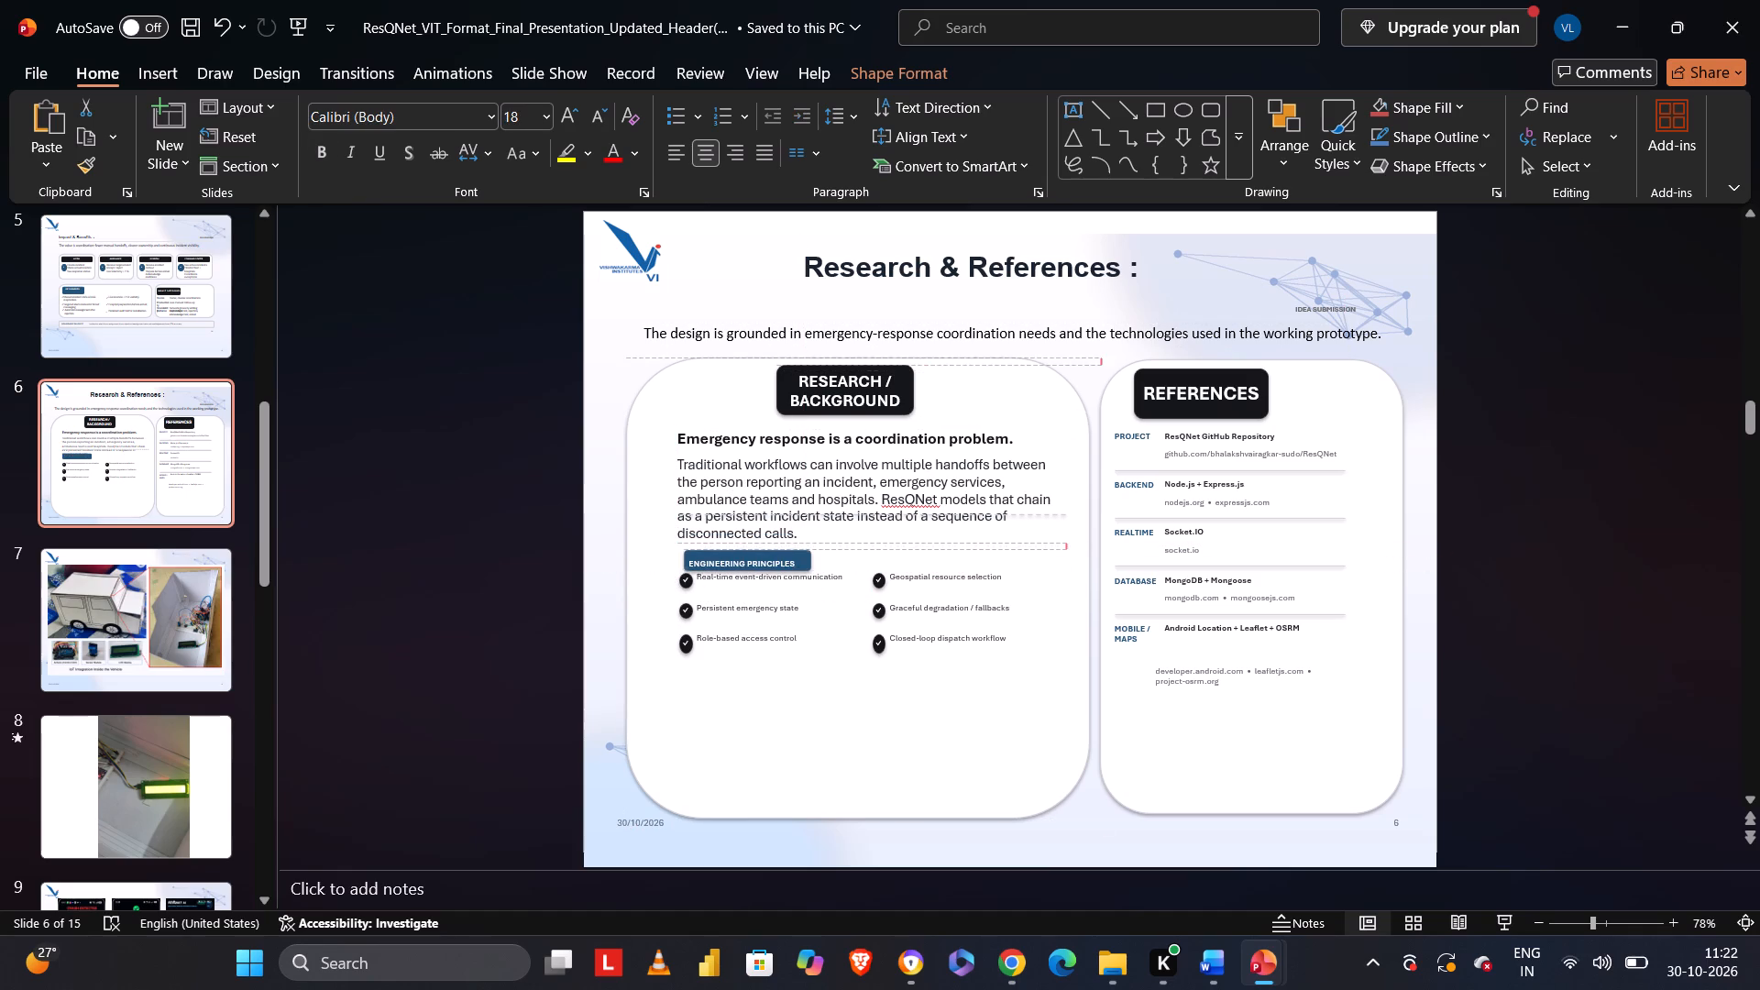
pyautogui.moveTo(710, 563); pyautogui.dragTo(709, 566)
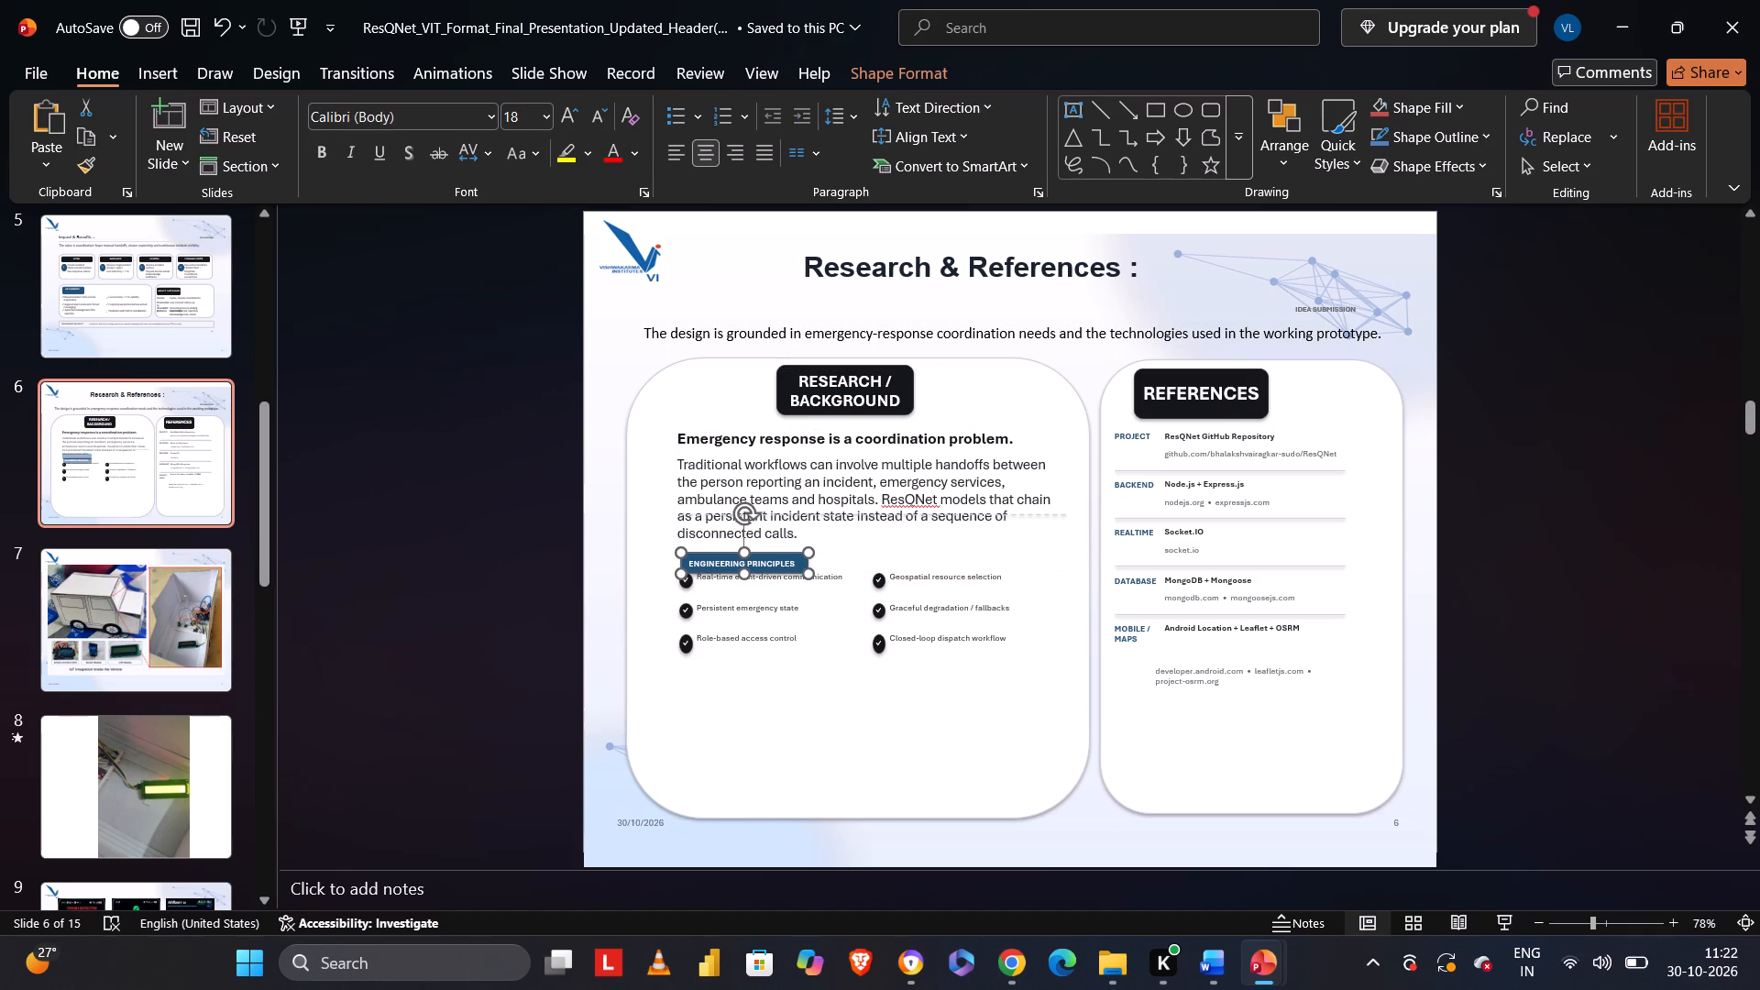
# Shift the check marks of the lower two ENGINEERING PRINCIPLES rows down, together with the Persistent emergency state and Role-based access control text.
pyautogui.click(697, 578)
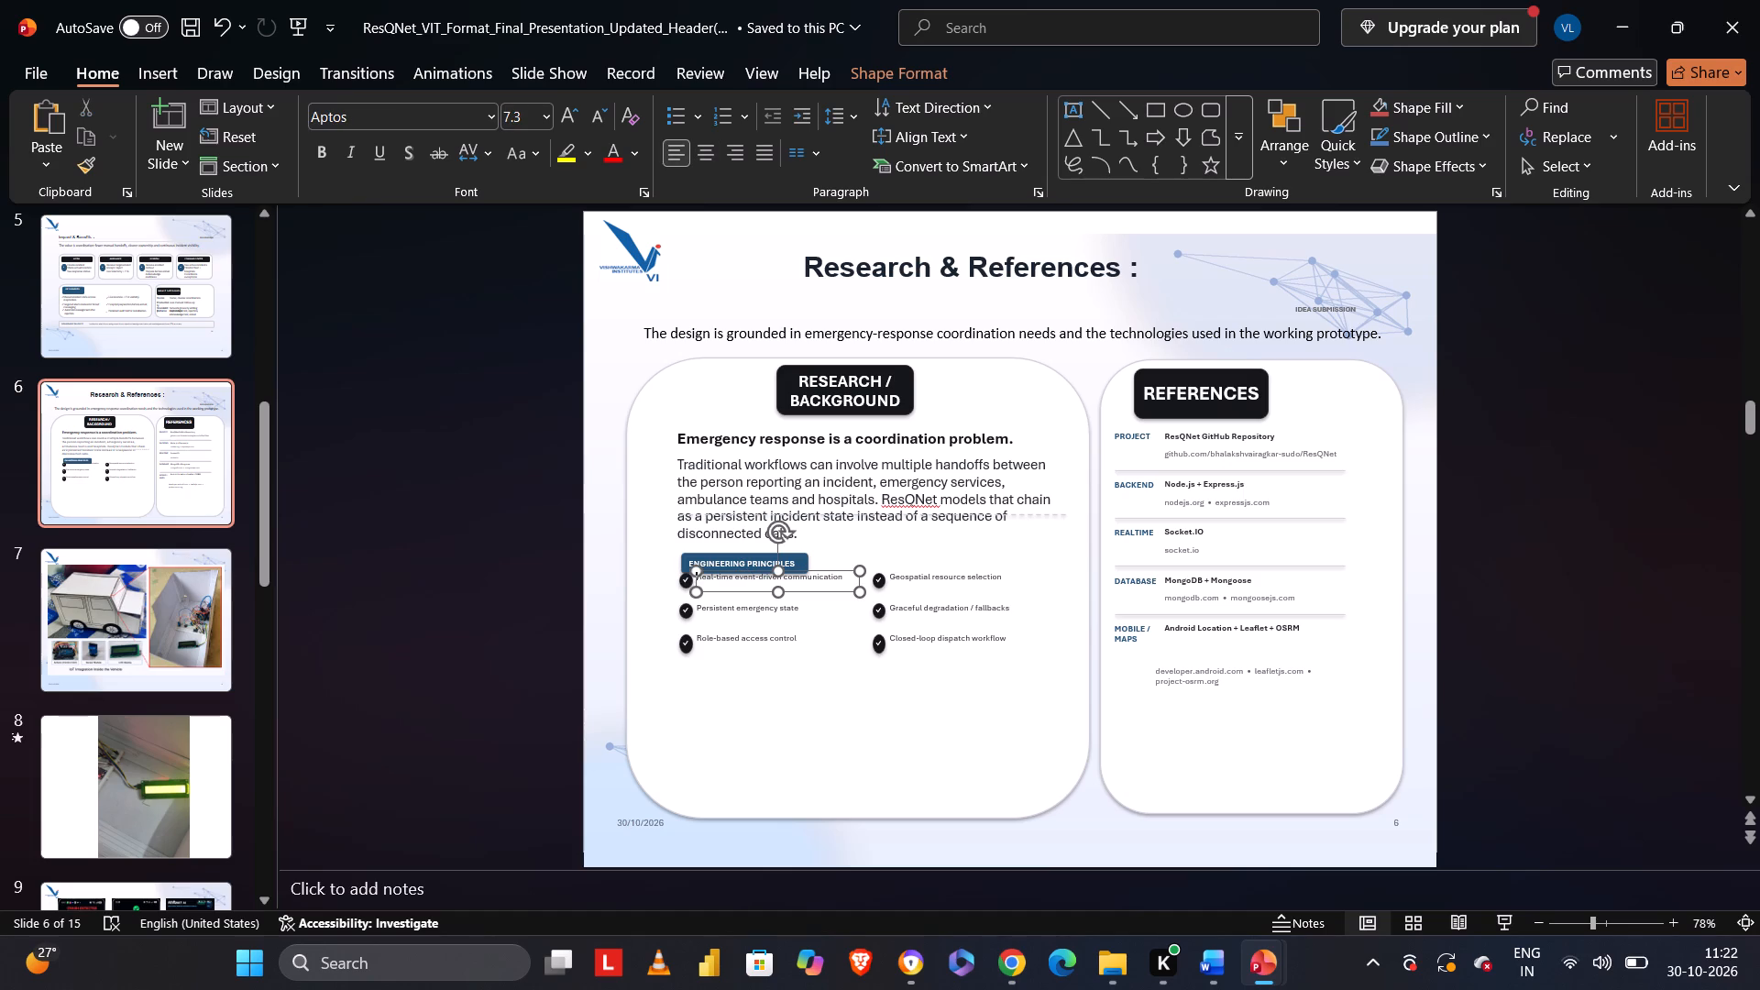
pyautogui.moveTo(555, 556); pyautogui.dragTo(999, 692)
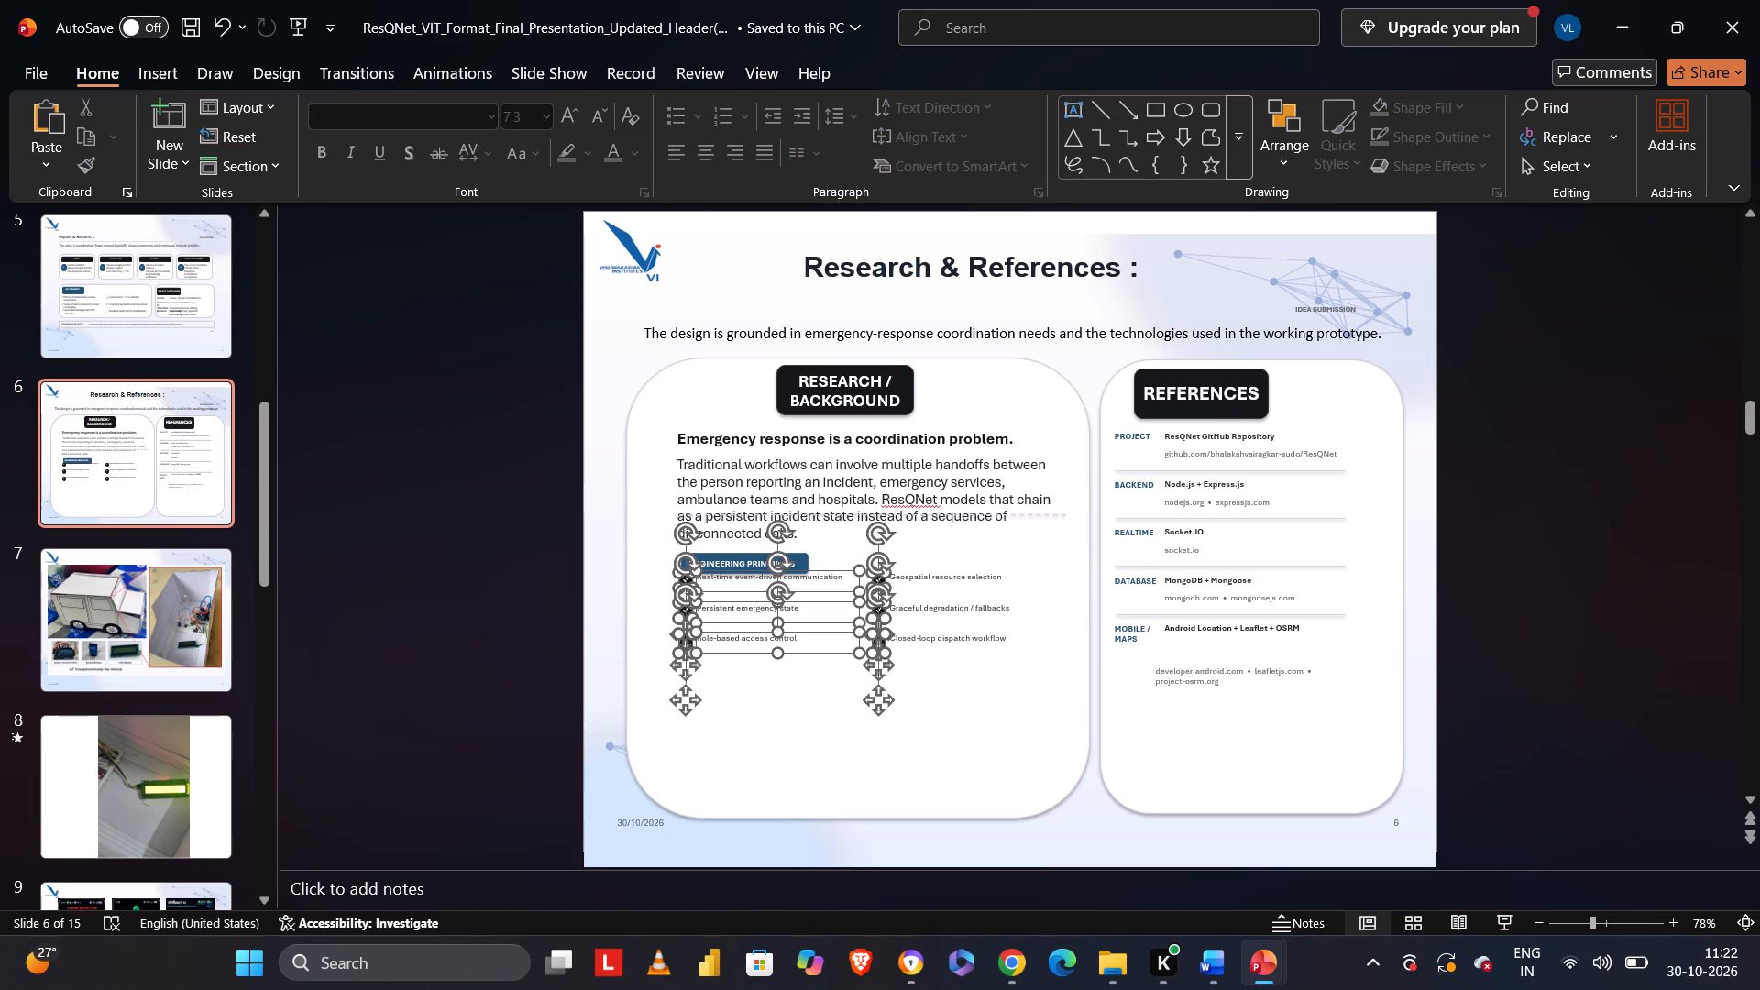
pyautogui.moveTo(474, 579); pyautogui.dragTo(1032, 655)
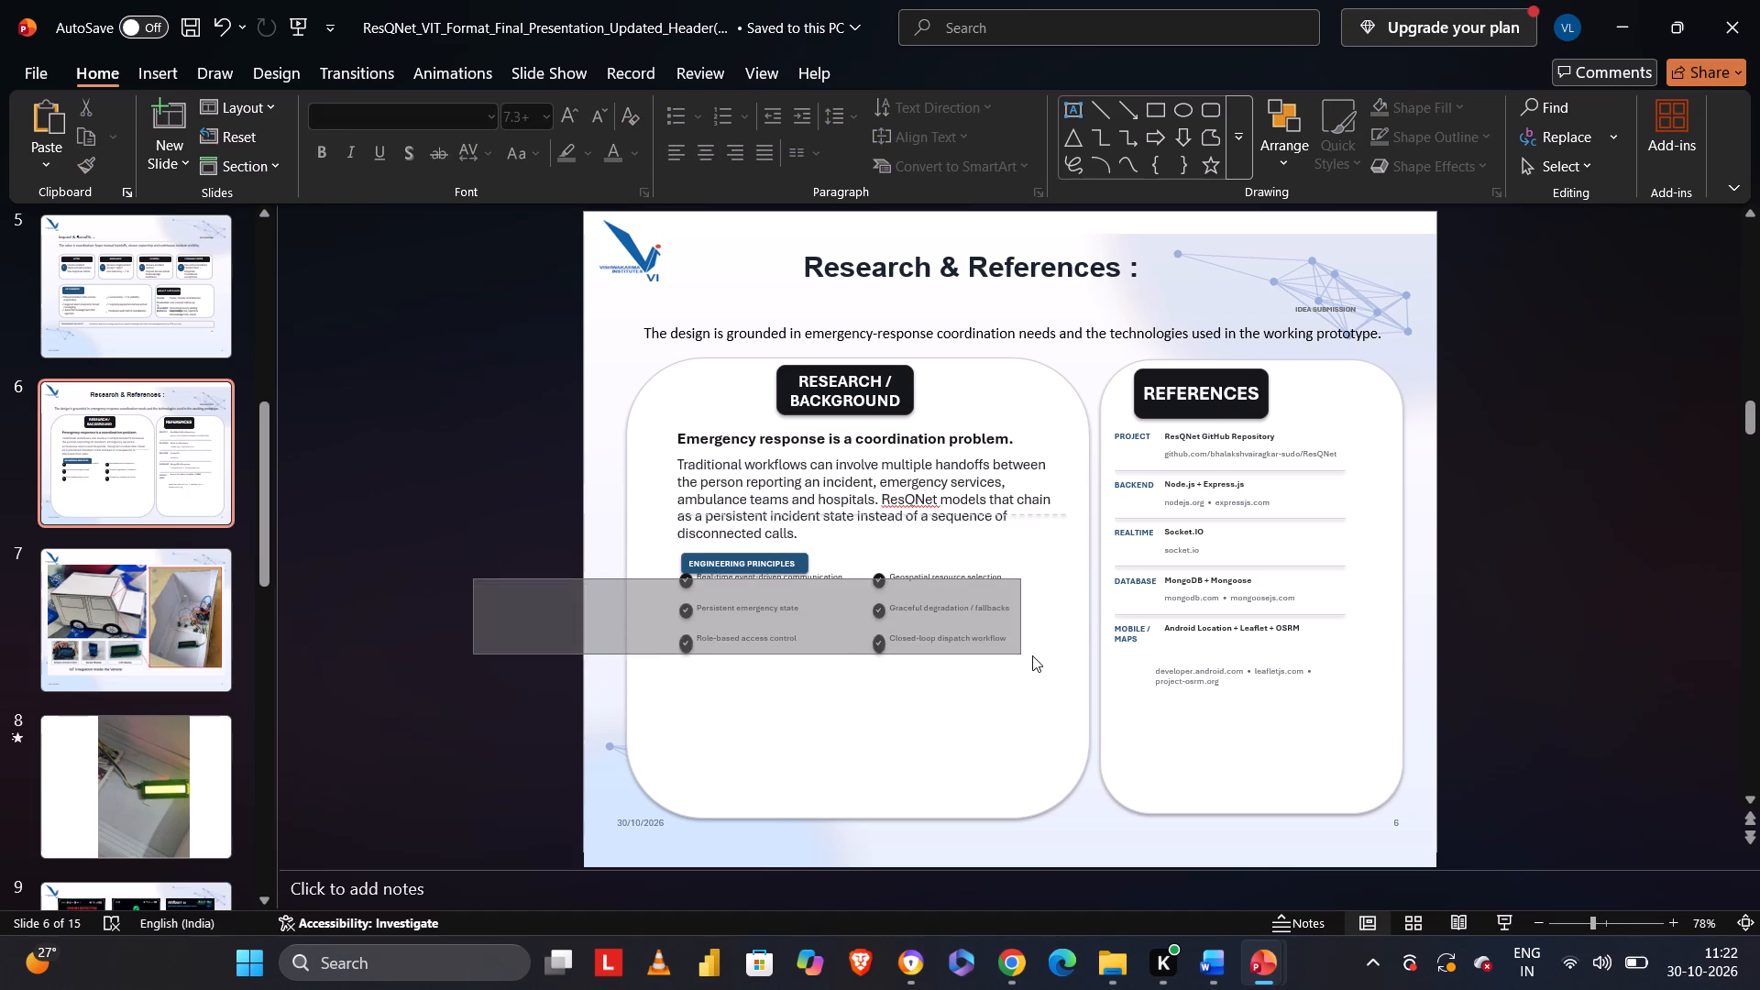
pyautogui.moveTo(1032, 655); pyautogui.dragTo(1038, 654)
pyautogui.press('Down')
pyautogui.press('Down')
pyautogui.press('Down')
pyautogui.press('Down')
pyautogui.press('Down')
pyautogui.press('Down')
pyautogui.press('Down')
pyautogui.press('Down')
pyautogui.press('Down')
pyautogui.press('Down')
pyautogui.press('Down')
pyautogui.press('Down')
pyautogui.press('Down')
pyautogui.press('Down')
pyautogui.press('Down')
pyautogui.press('Down')
pyautogui.press('Down')
pyautogui.press('Down')
pyautogui.press('Down')
pyautogui.press('Down')
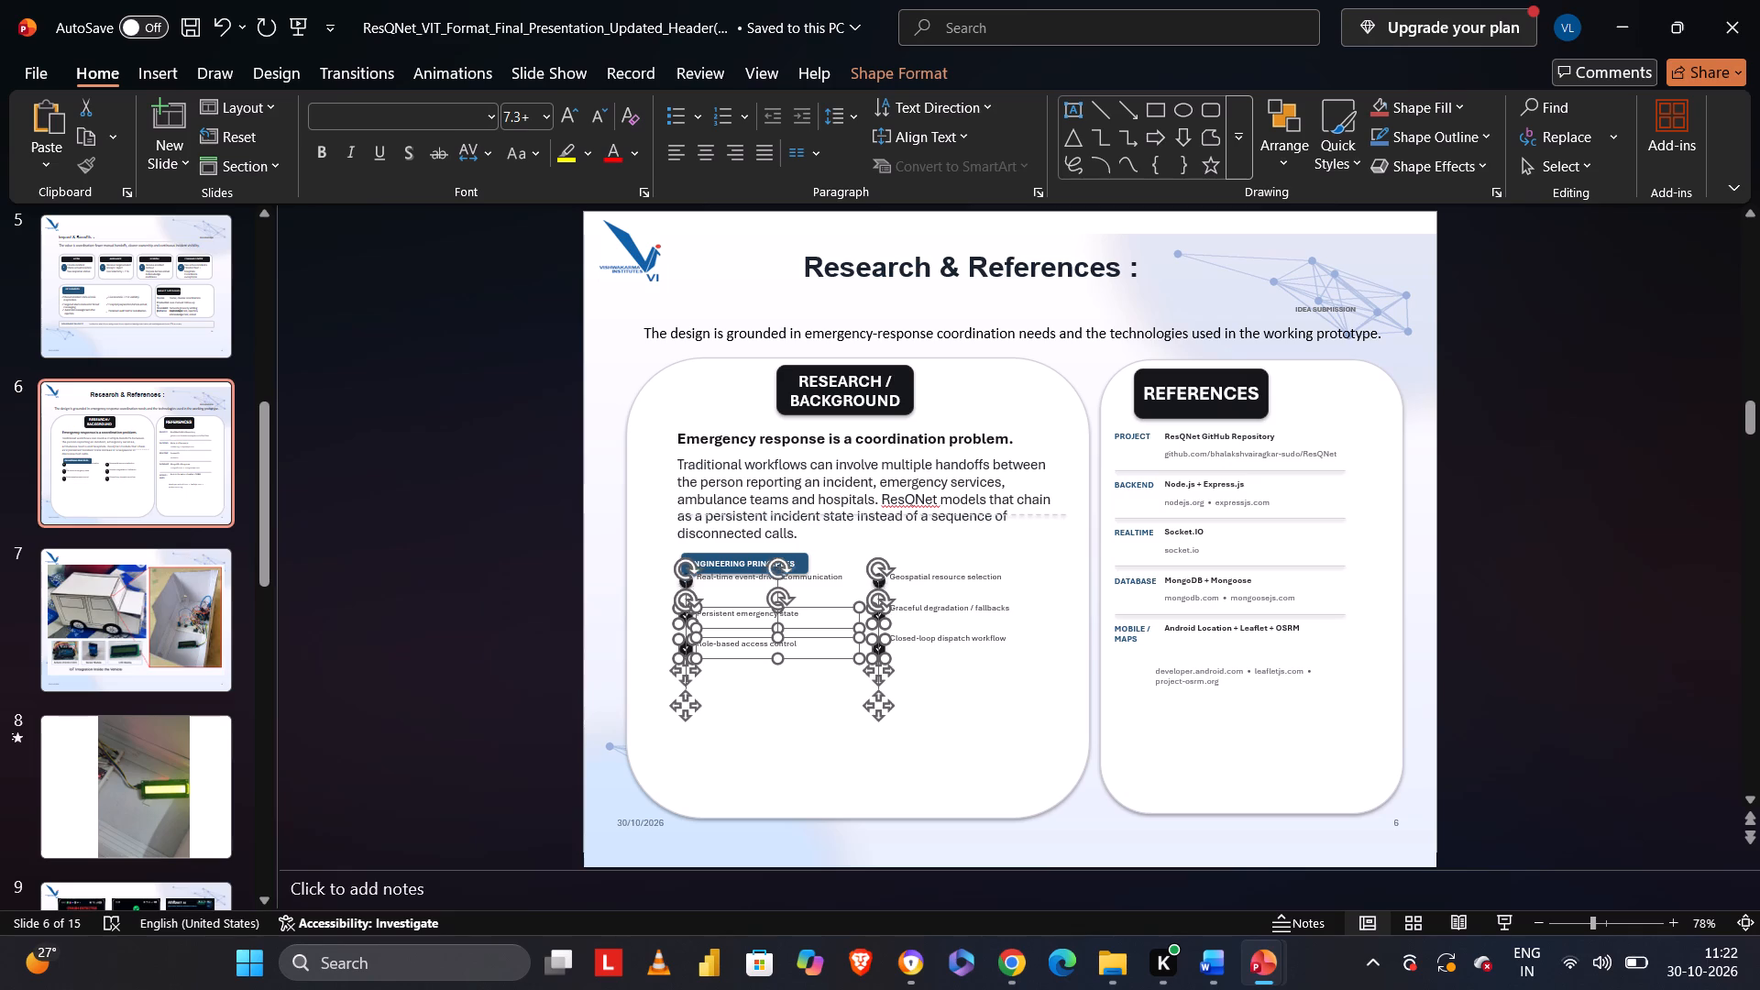
pyautogui.press('Up')
pyautogui.press('Up')
pyautogui.press('Up')
pyautogui.press('Up')
pyautogui.press('Up')
pyautogui.press('Up')
pyautogui.press('Up')
pyautogui.press('Up')
pyautogui.press('Up')
pyautogui.press('Up')
pyautogui.press('Up')
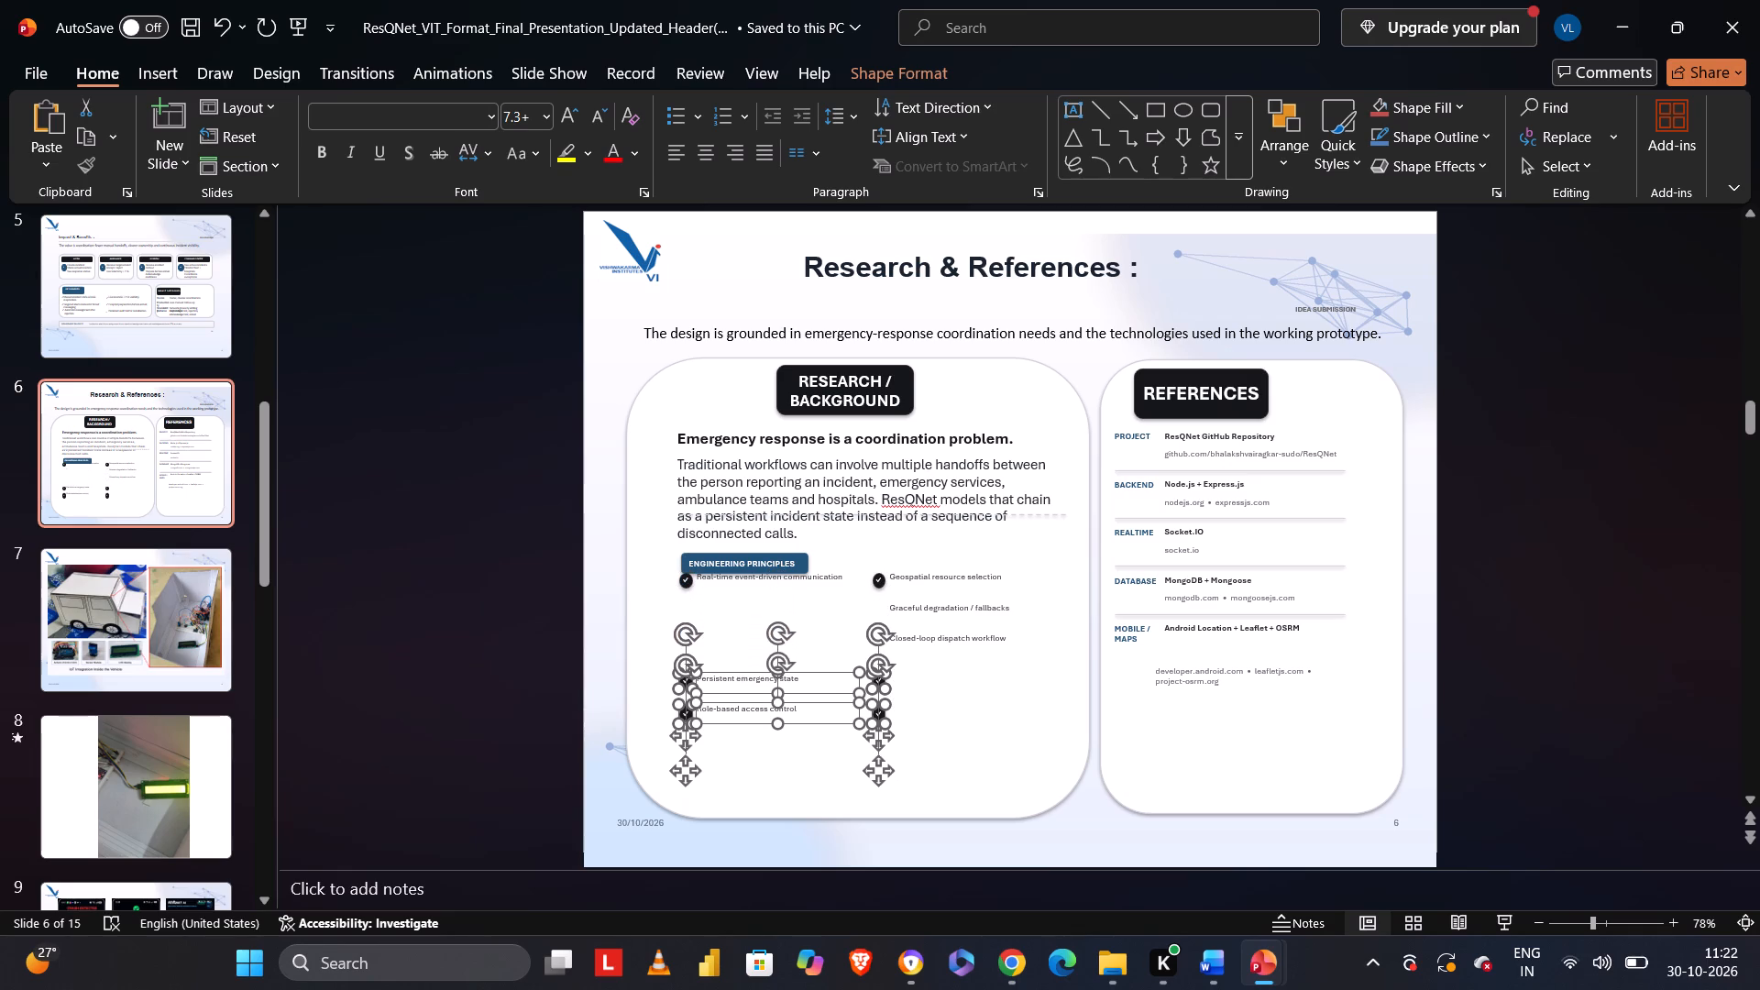
pyautogui.press('Up')
pyautogui.press('Up')
pyautogui.press('Up')
pyautogui.press('Up')
pyautogui.press('Up')
pyautogui.press('Up')
pyautogui.press('Up')
pyautogui.press('Up')
pyautogui.press('Up')
pyautogui.press('Up')
pyautogui.press('Up')
pyautogui.press('Up')
pyautogui.press('Up')
pyautogui.press('Up')
pyautogui.press('Up')
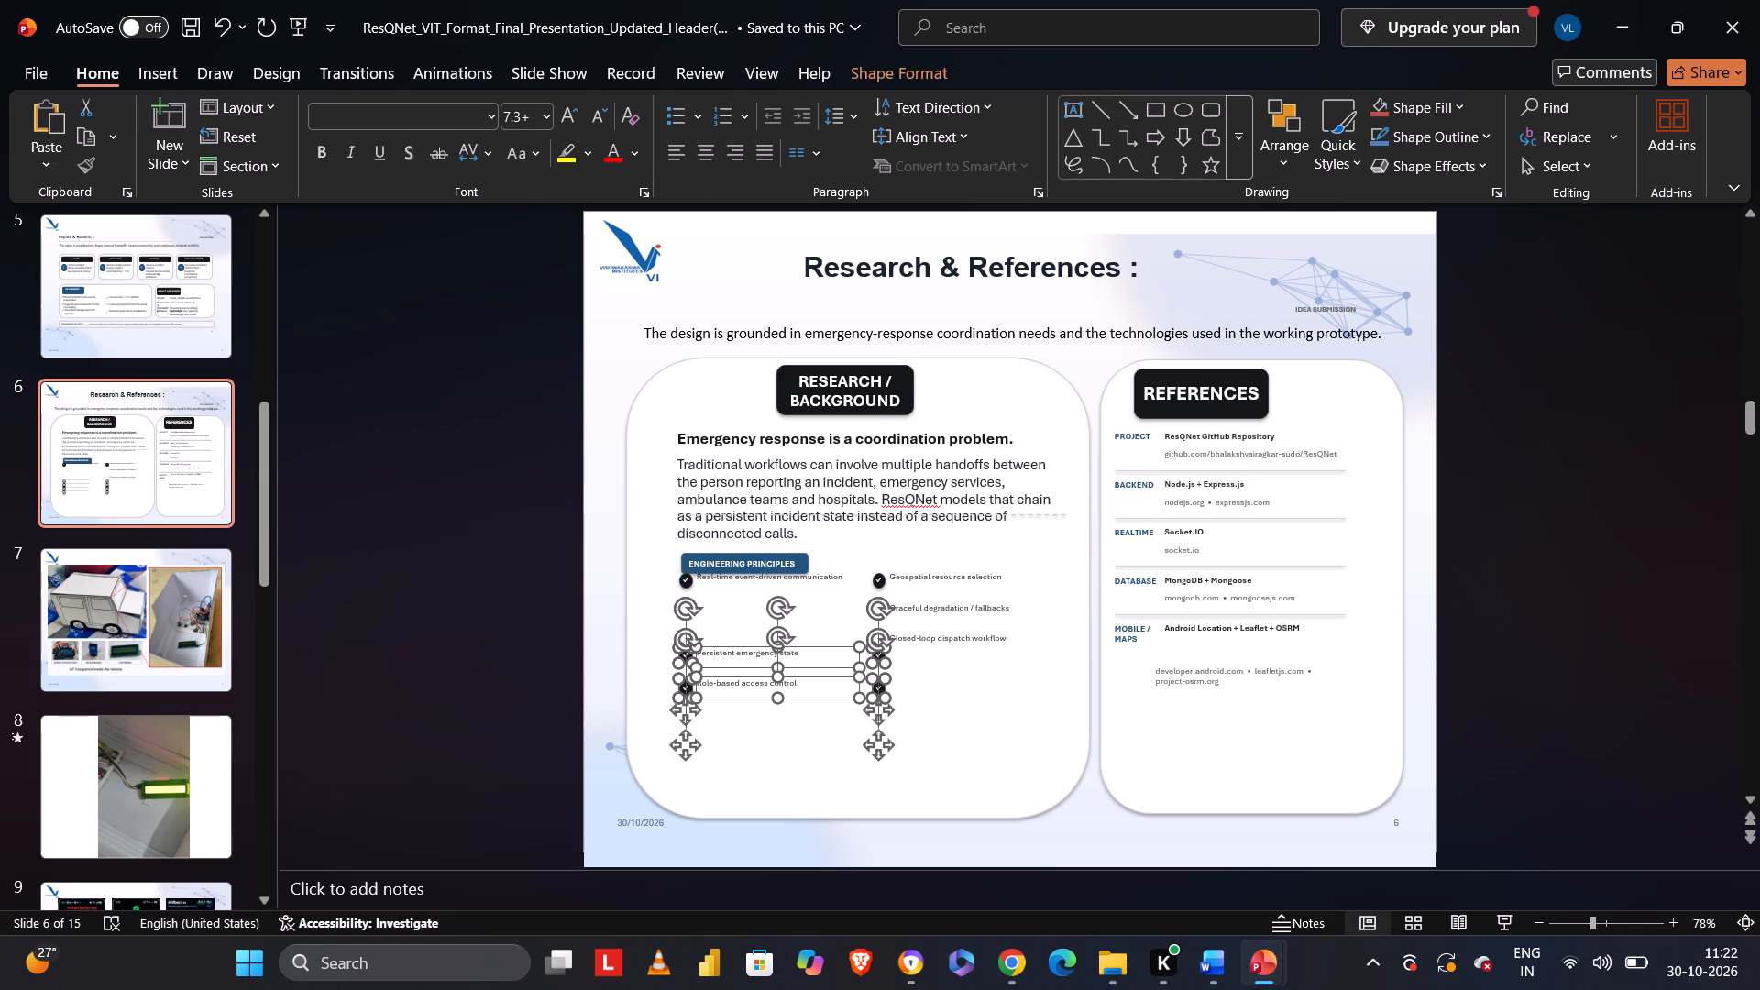
# Move the Real-time event-driven communication text down, clear of the ENGINEERING PRINCIPLES label and just above Persistent emergency state.
pyautogui.click(821, 575)
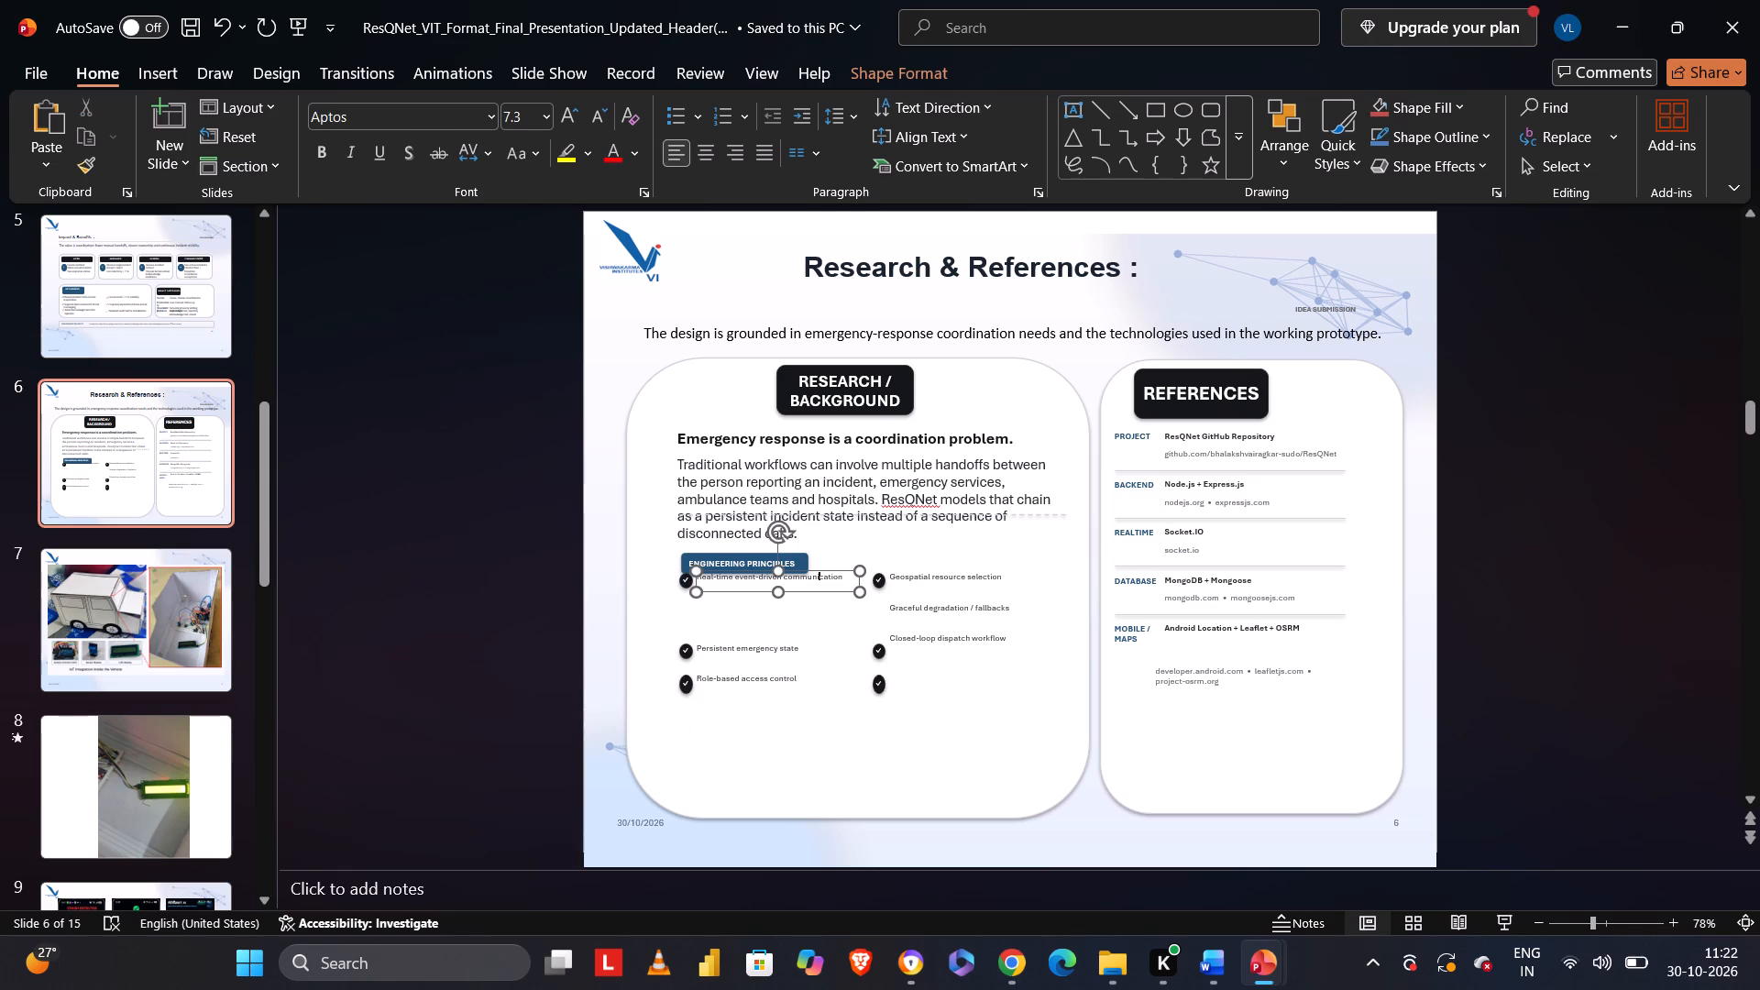
pyautogui.moveTo(804, 571); pyautogui.dragTo(794, 606)
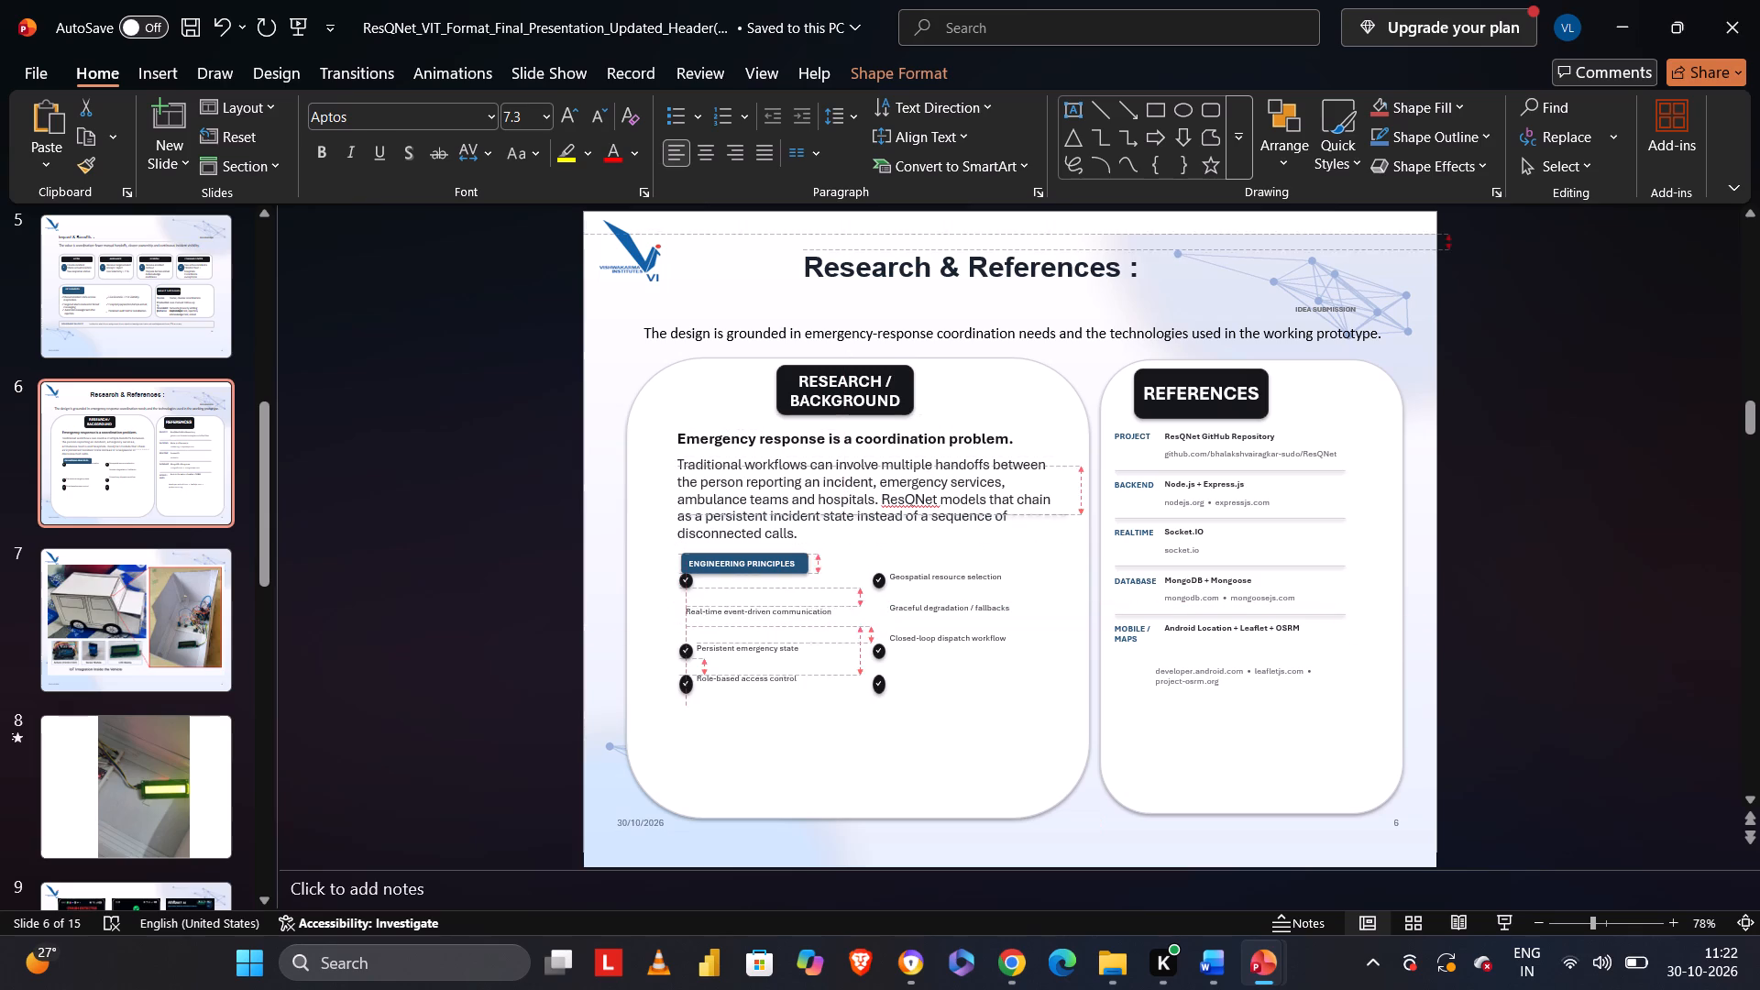
pyautogui.moveTo(794, 606); pyautogui.dragTo(797, 608)
# Move the first principle's white check mark down out of its black circle, toward the Real-time event-driven communication text.
pyautogui.click(691, 584)
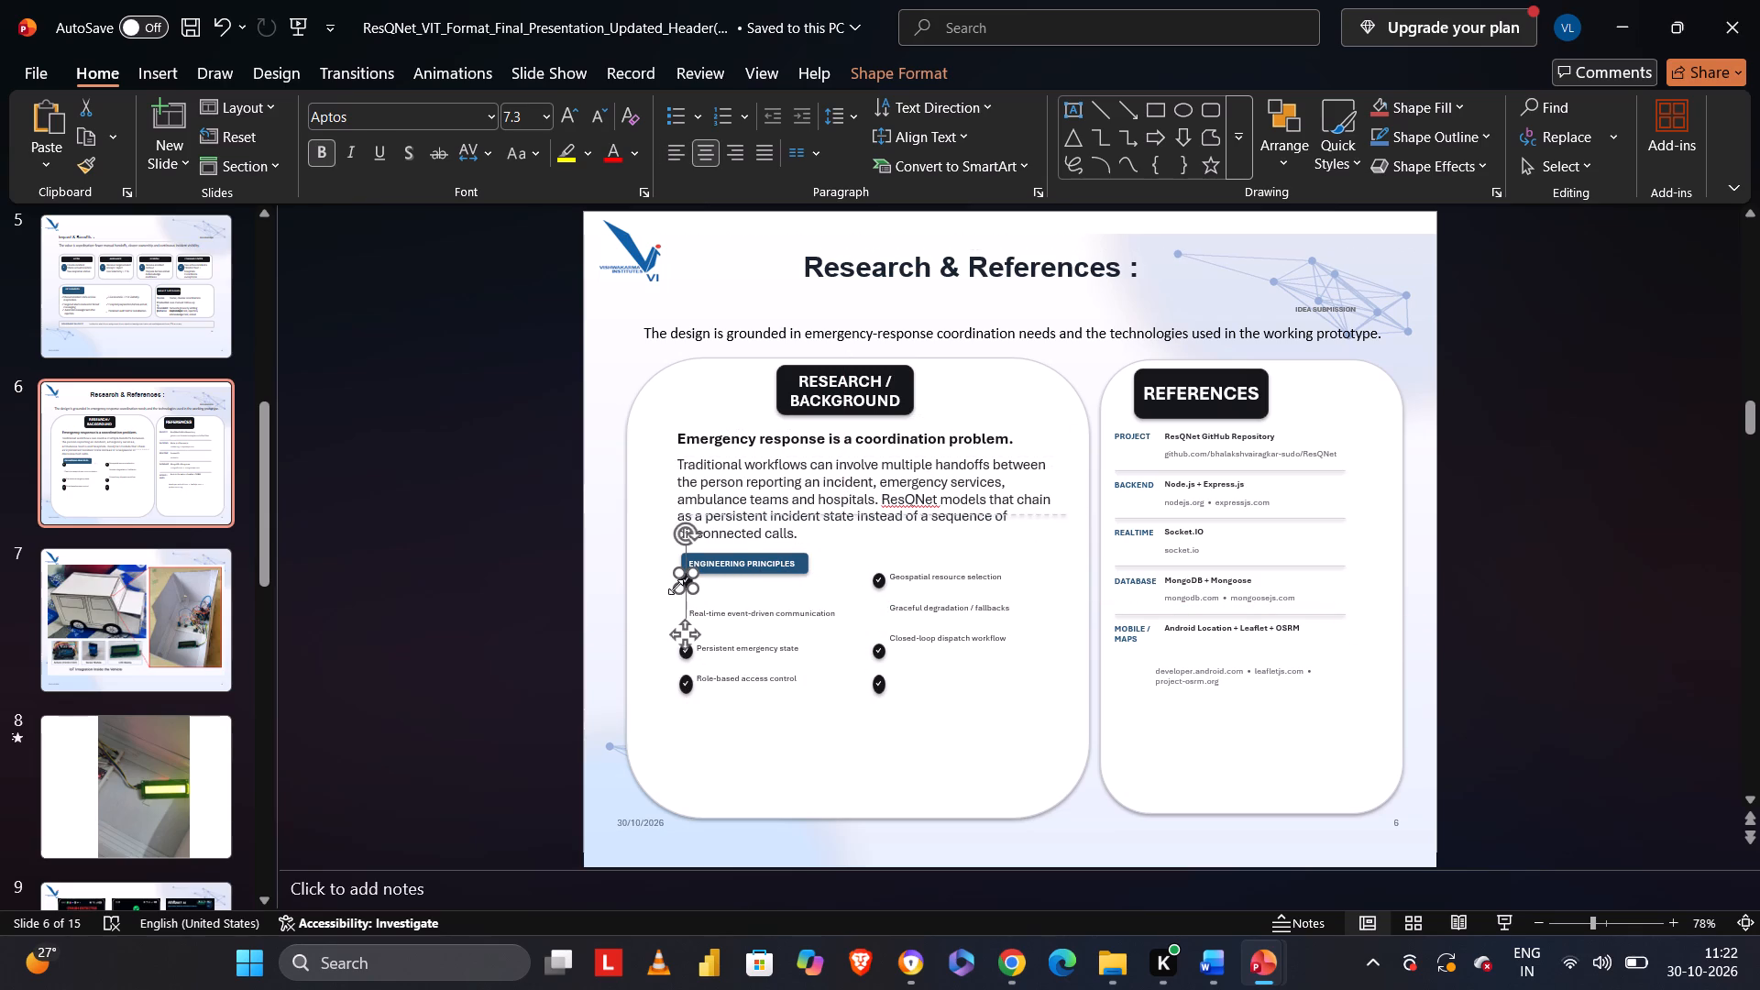
pyautogui.click(682, 582)
pyautogui.moveTo(690, 585); pyautogui.dragTo(682, 629)
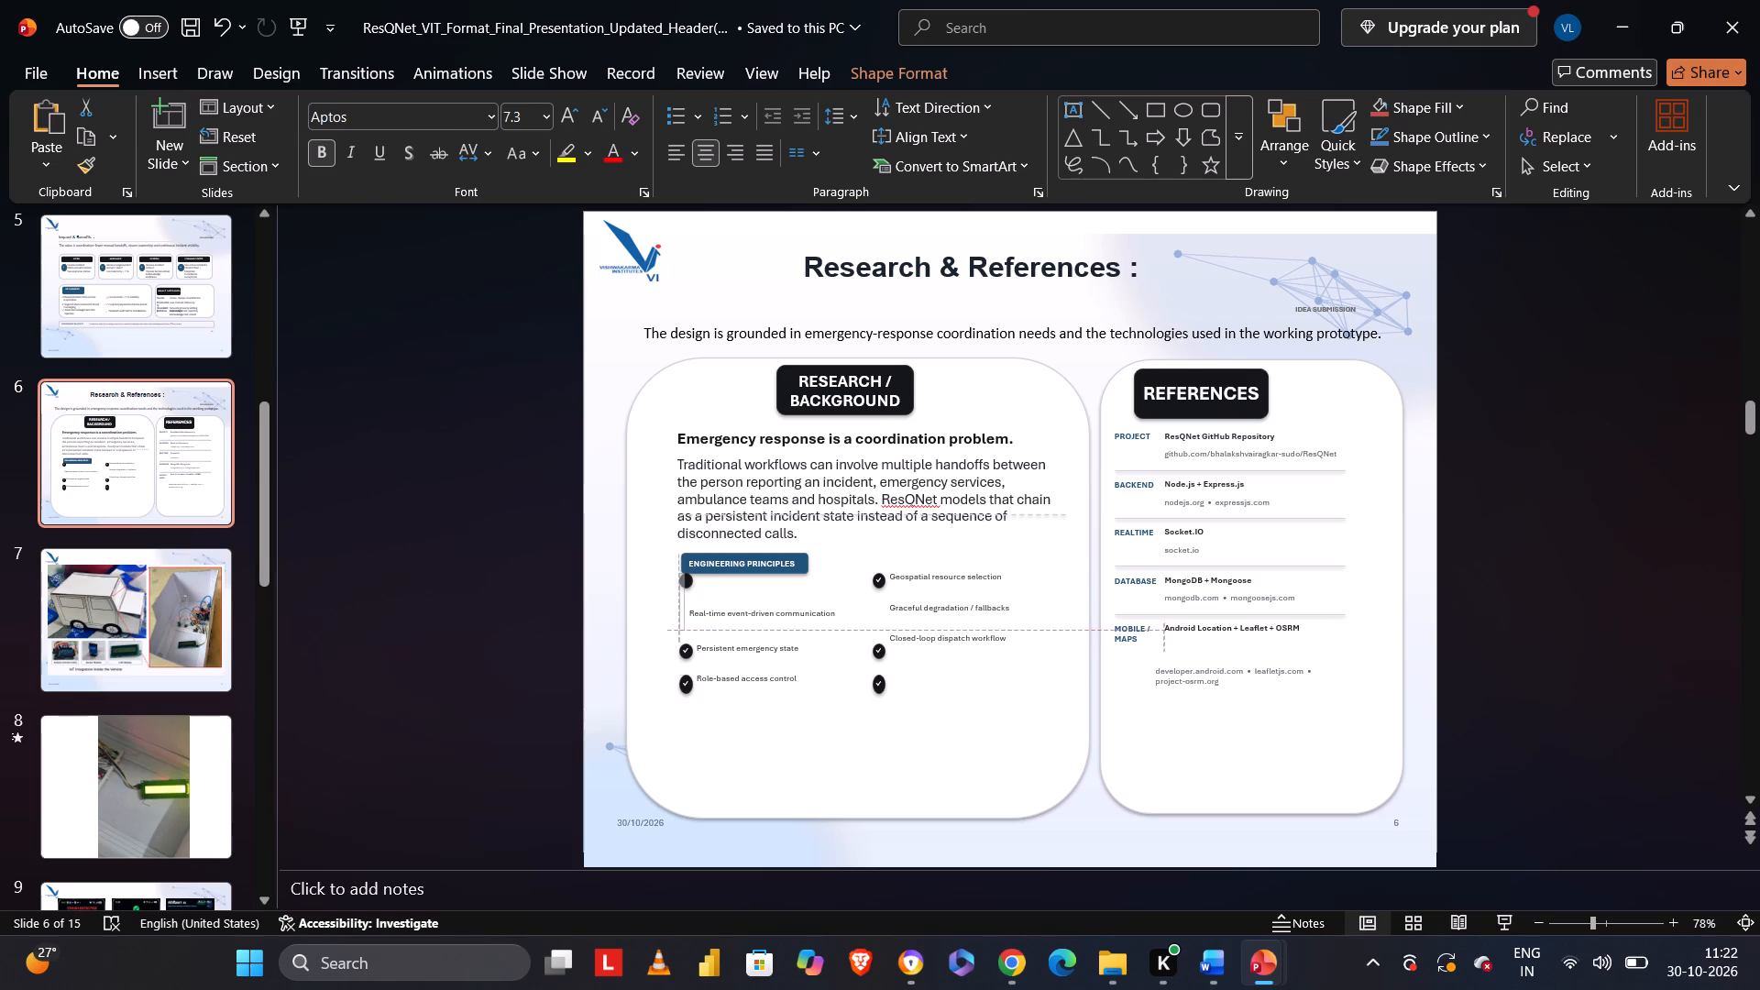
pyautogui.moveTo(682, 629); pyautogui.dragTo(688, 622)
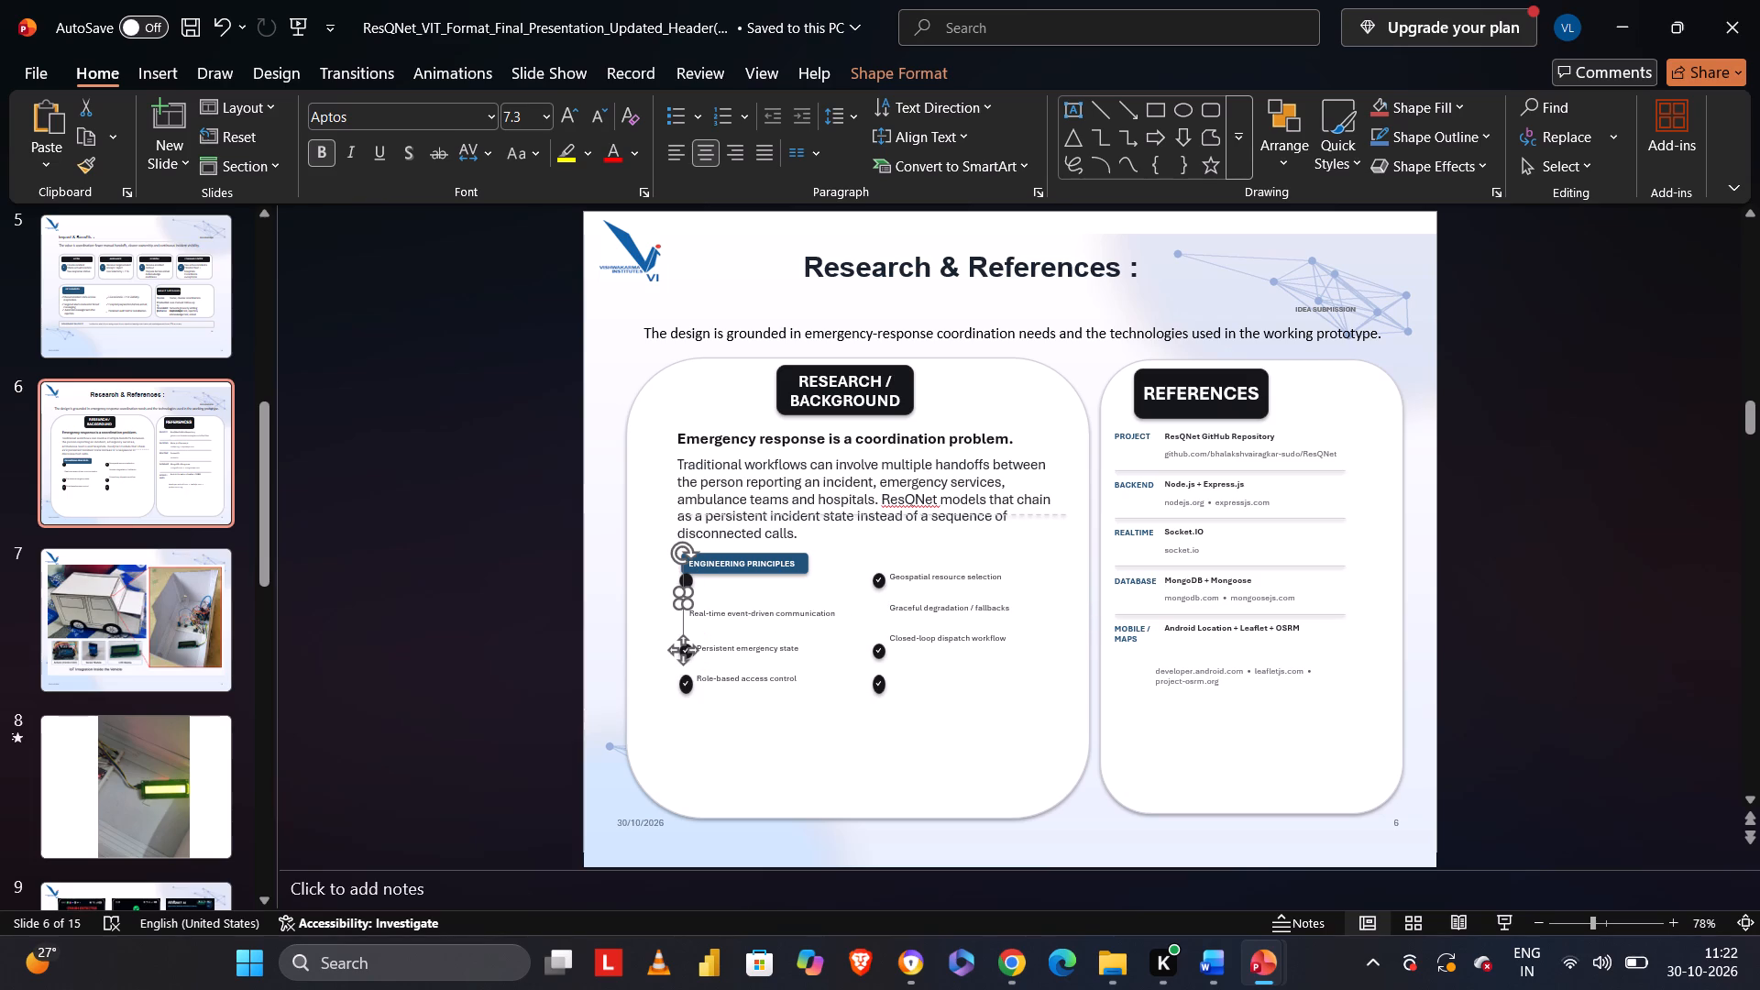
pyautogui.click(341, 438)
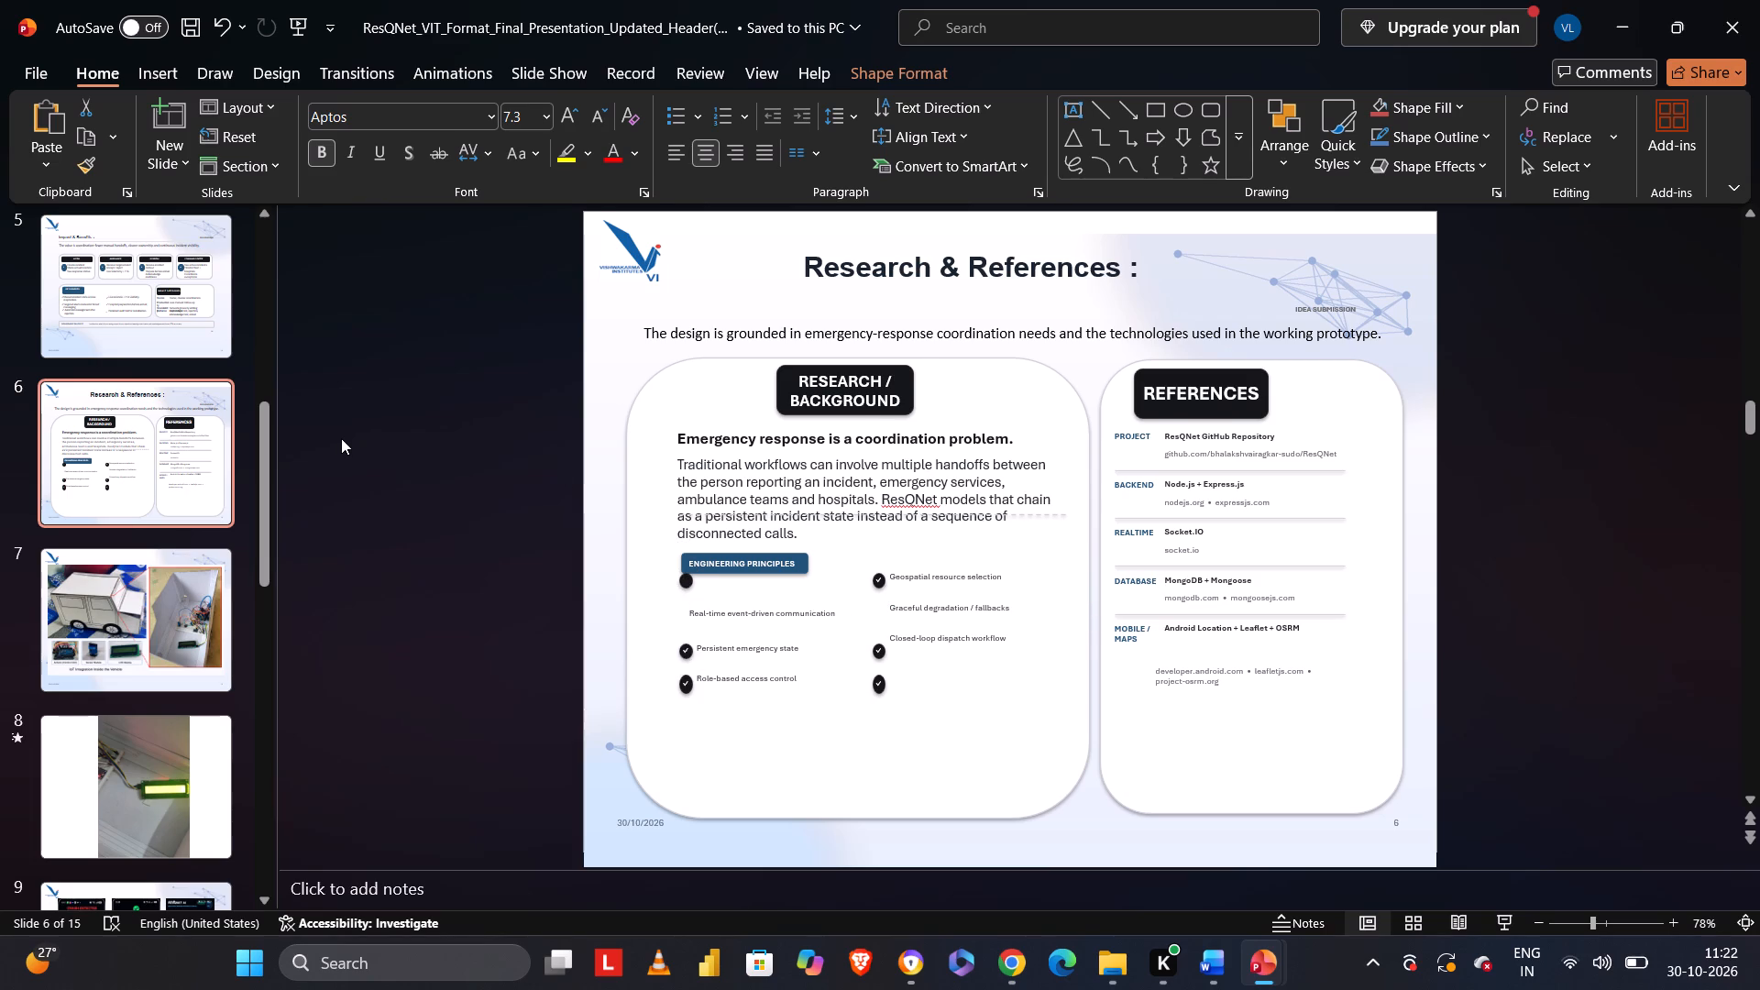
# On the Technical Approach slide, enlarge the TECH STACK card slightly by extending its lower-right corner outward.
pyautogui.press('Left')
pyautogui.press('Right')
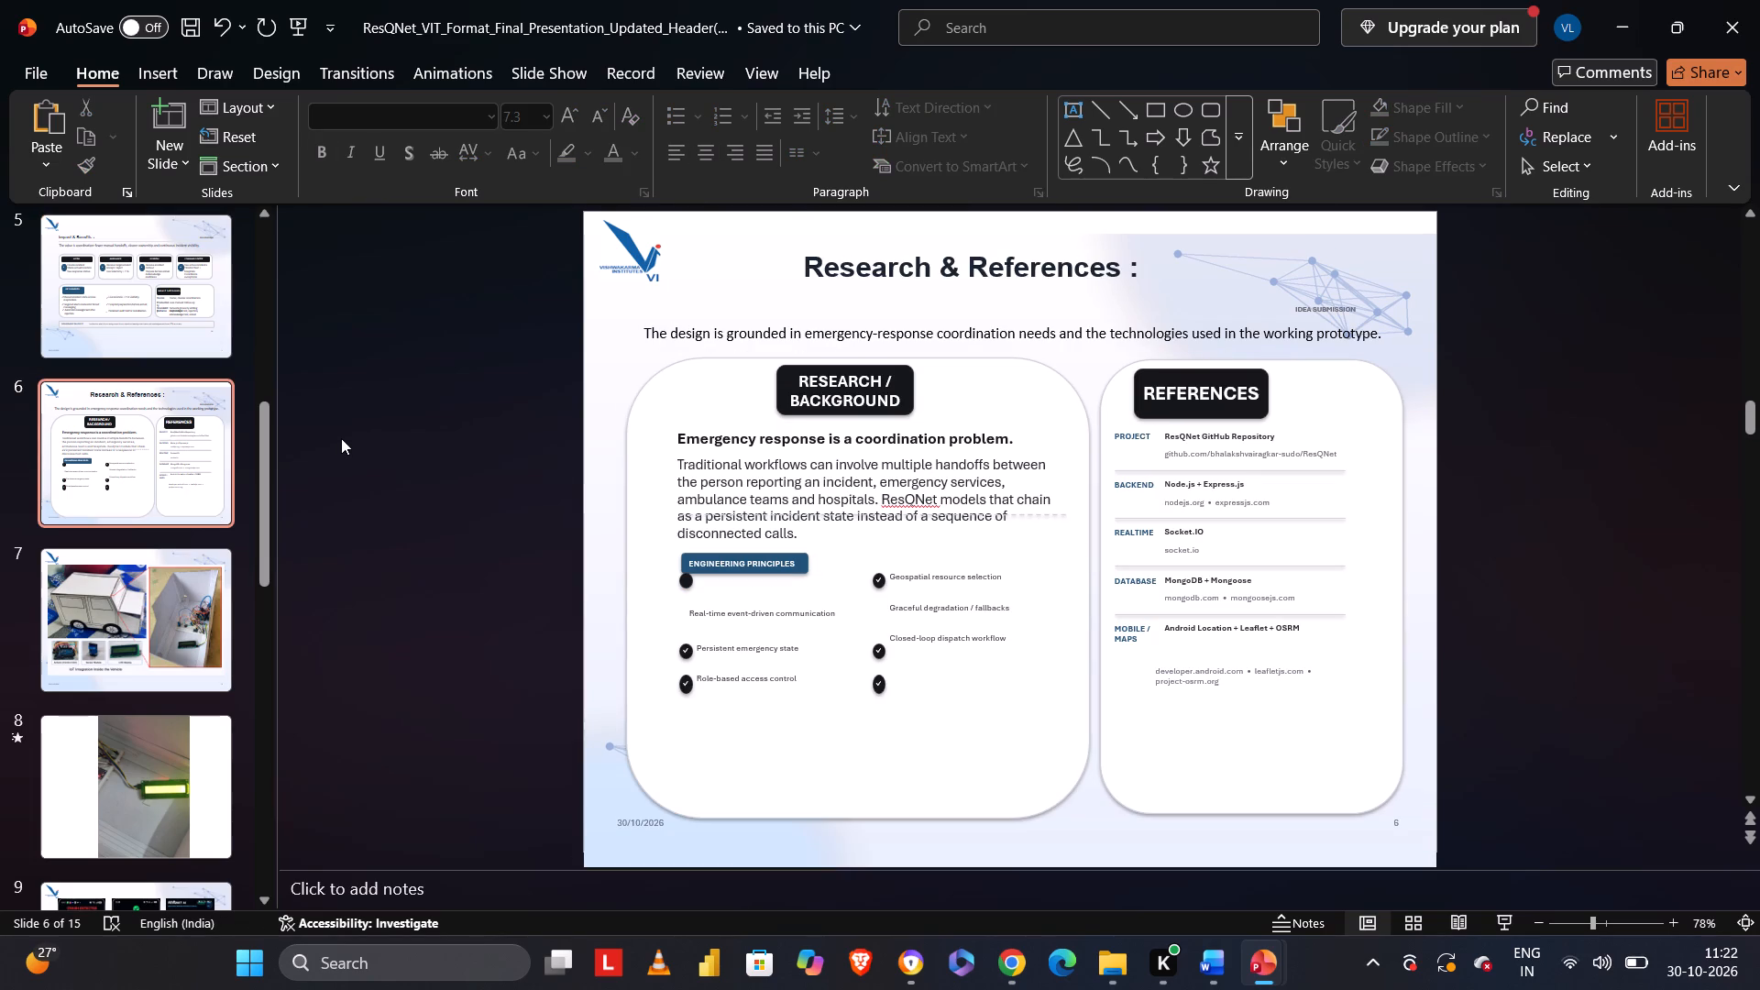
pyautogui.press('Left')
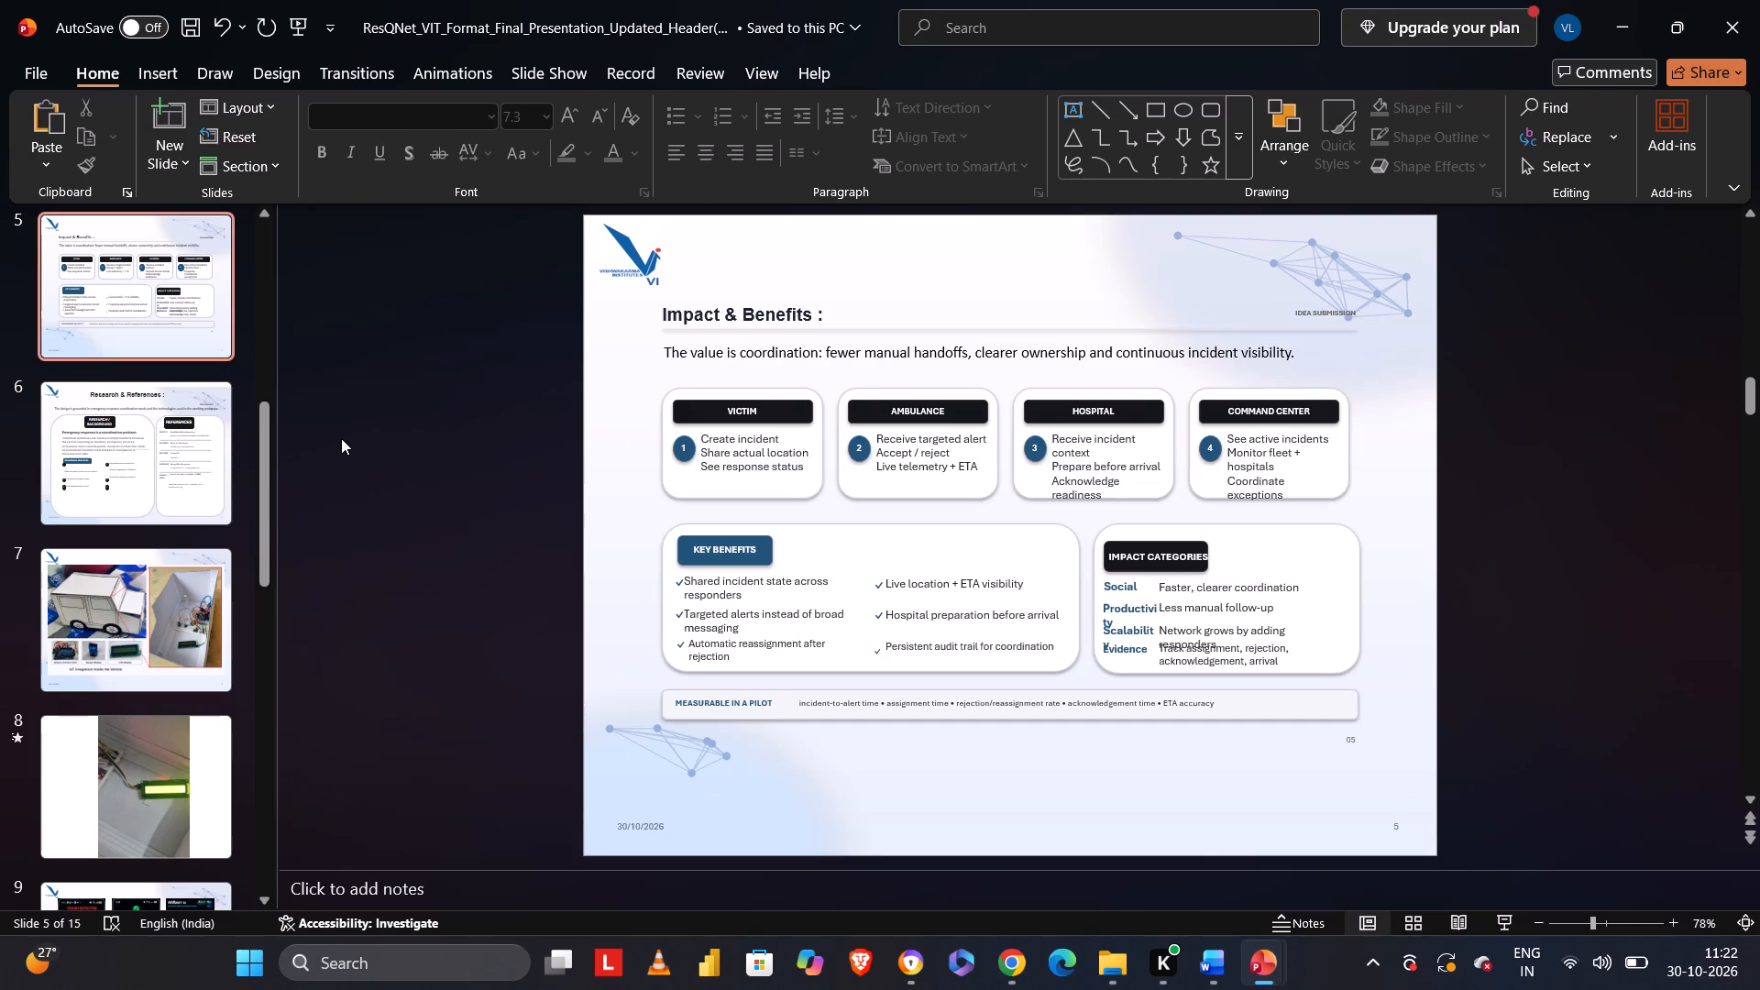
pyautogui.press('Left')
pyautogui.press('Left')
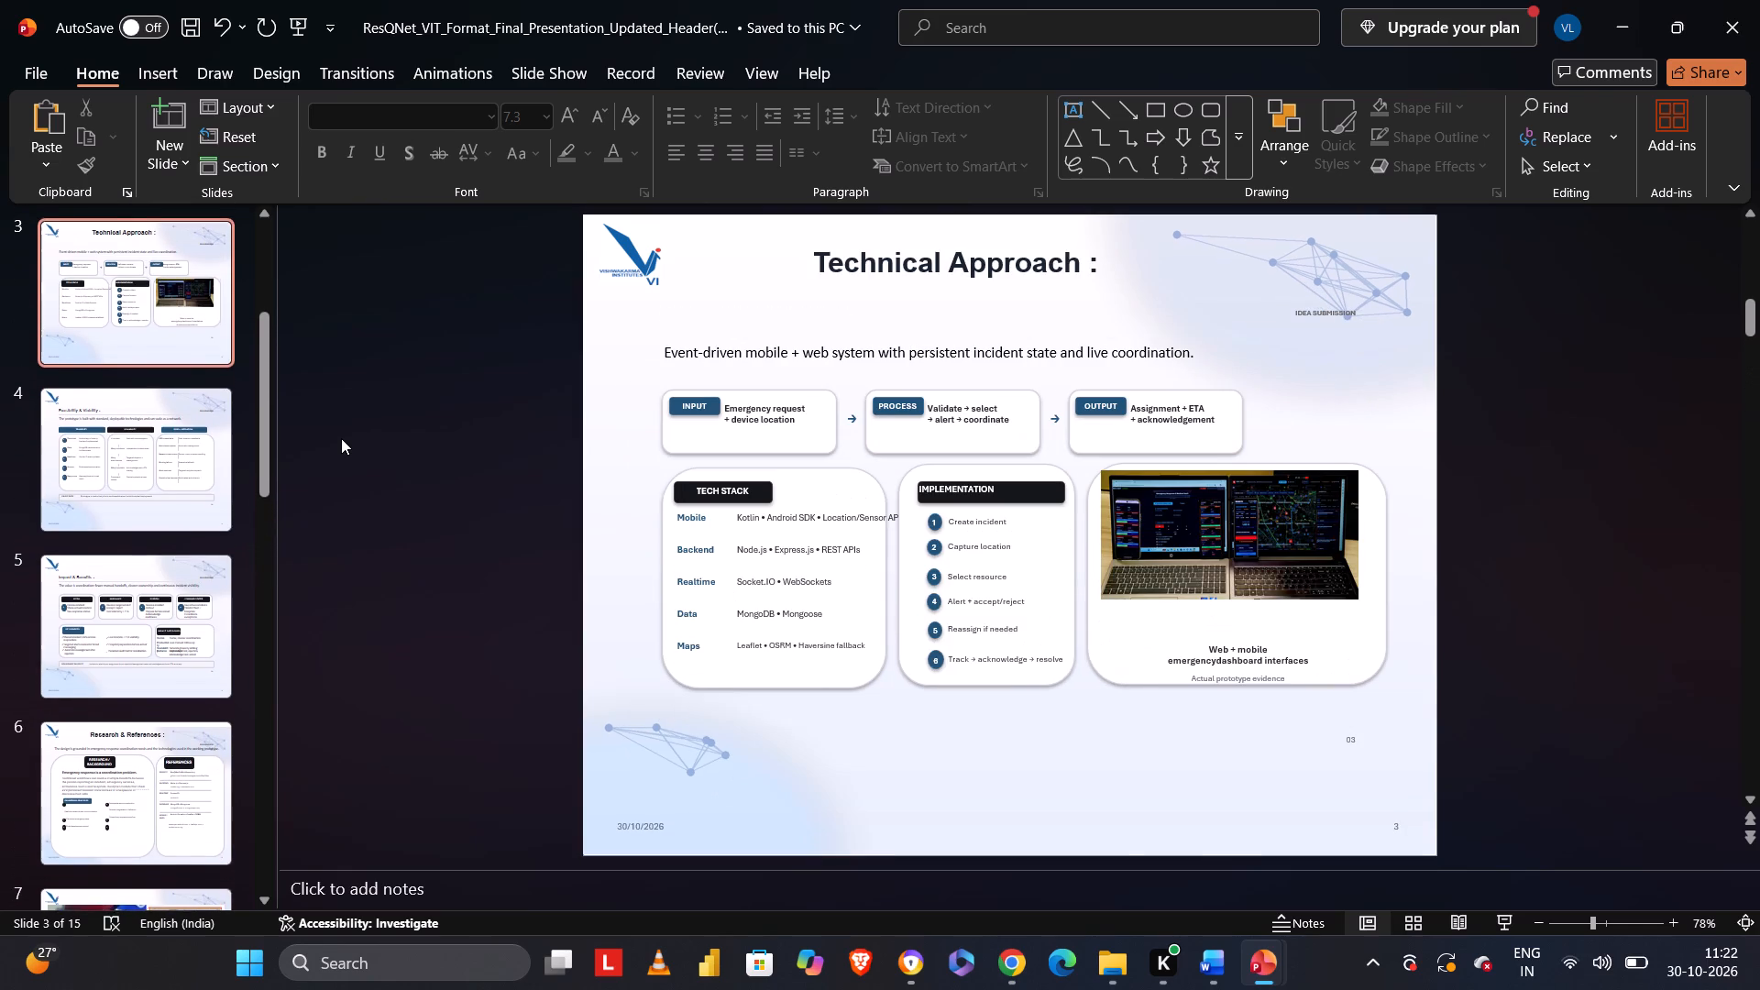
pyautogui.press('Left')
pyautogui.press('Right')
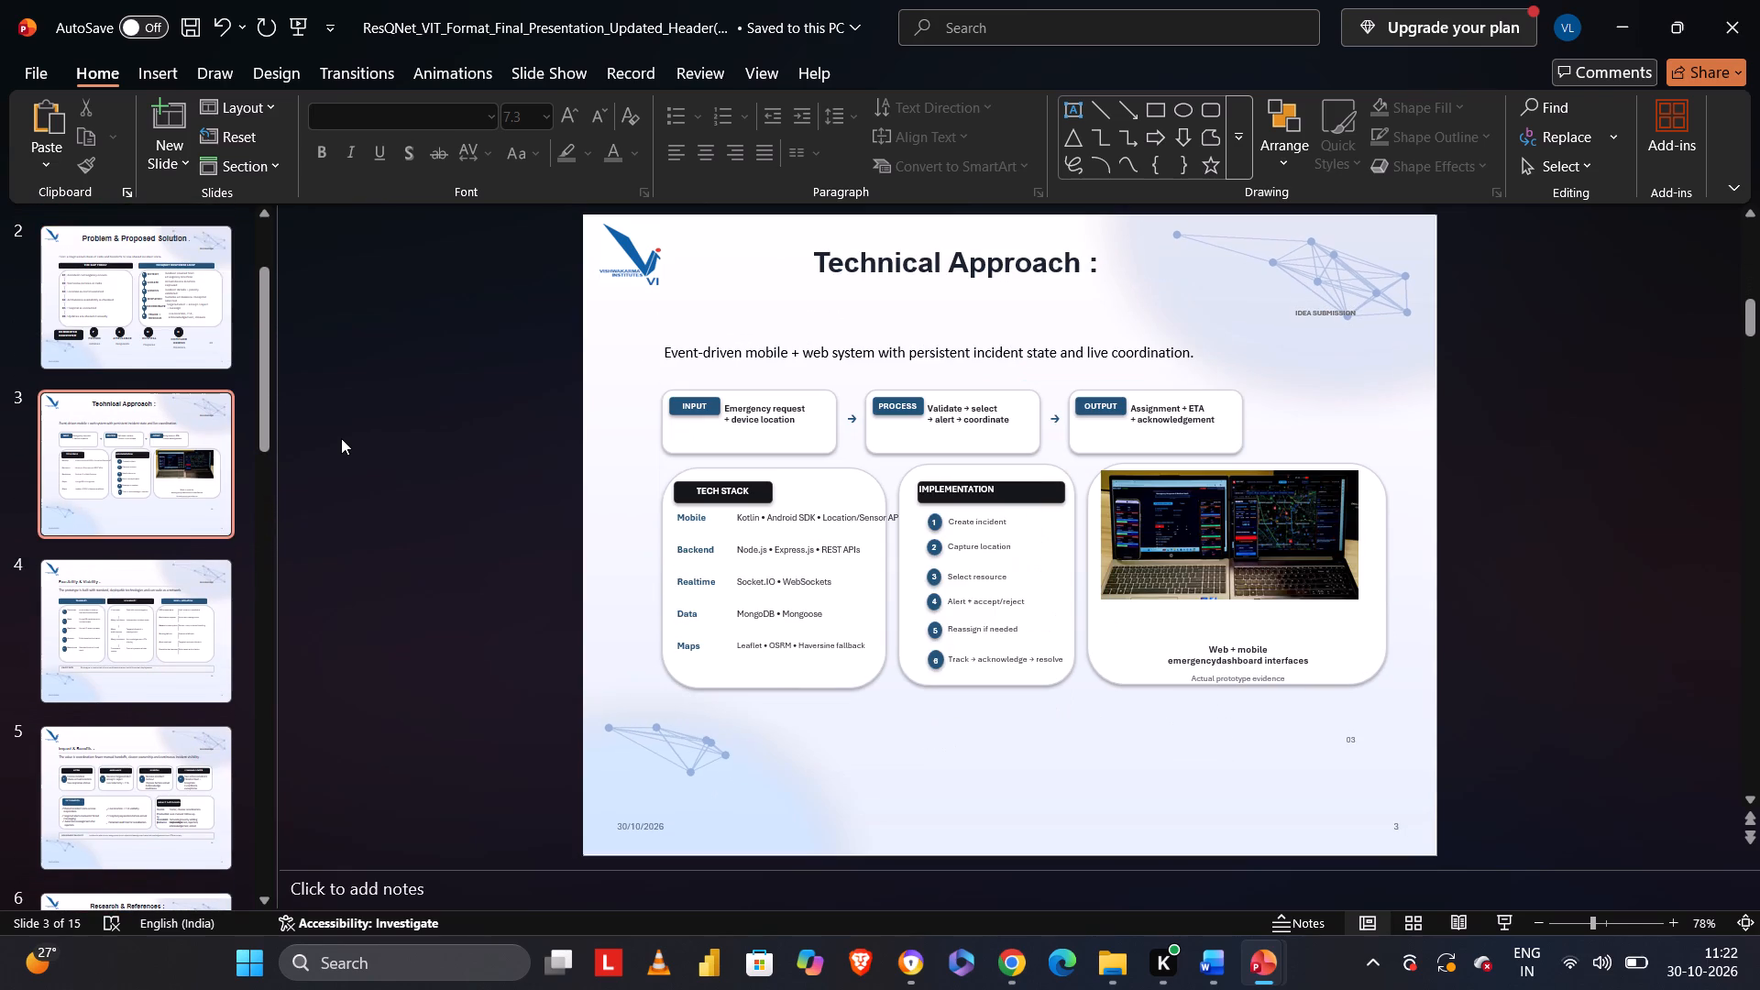
pyautogui.click(692, 675)
pyautogui.moveTo(885, 690); pyautogui.dragTo(885, 690)
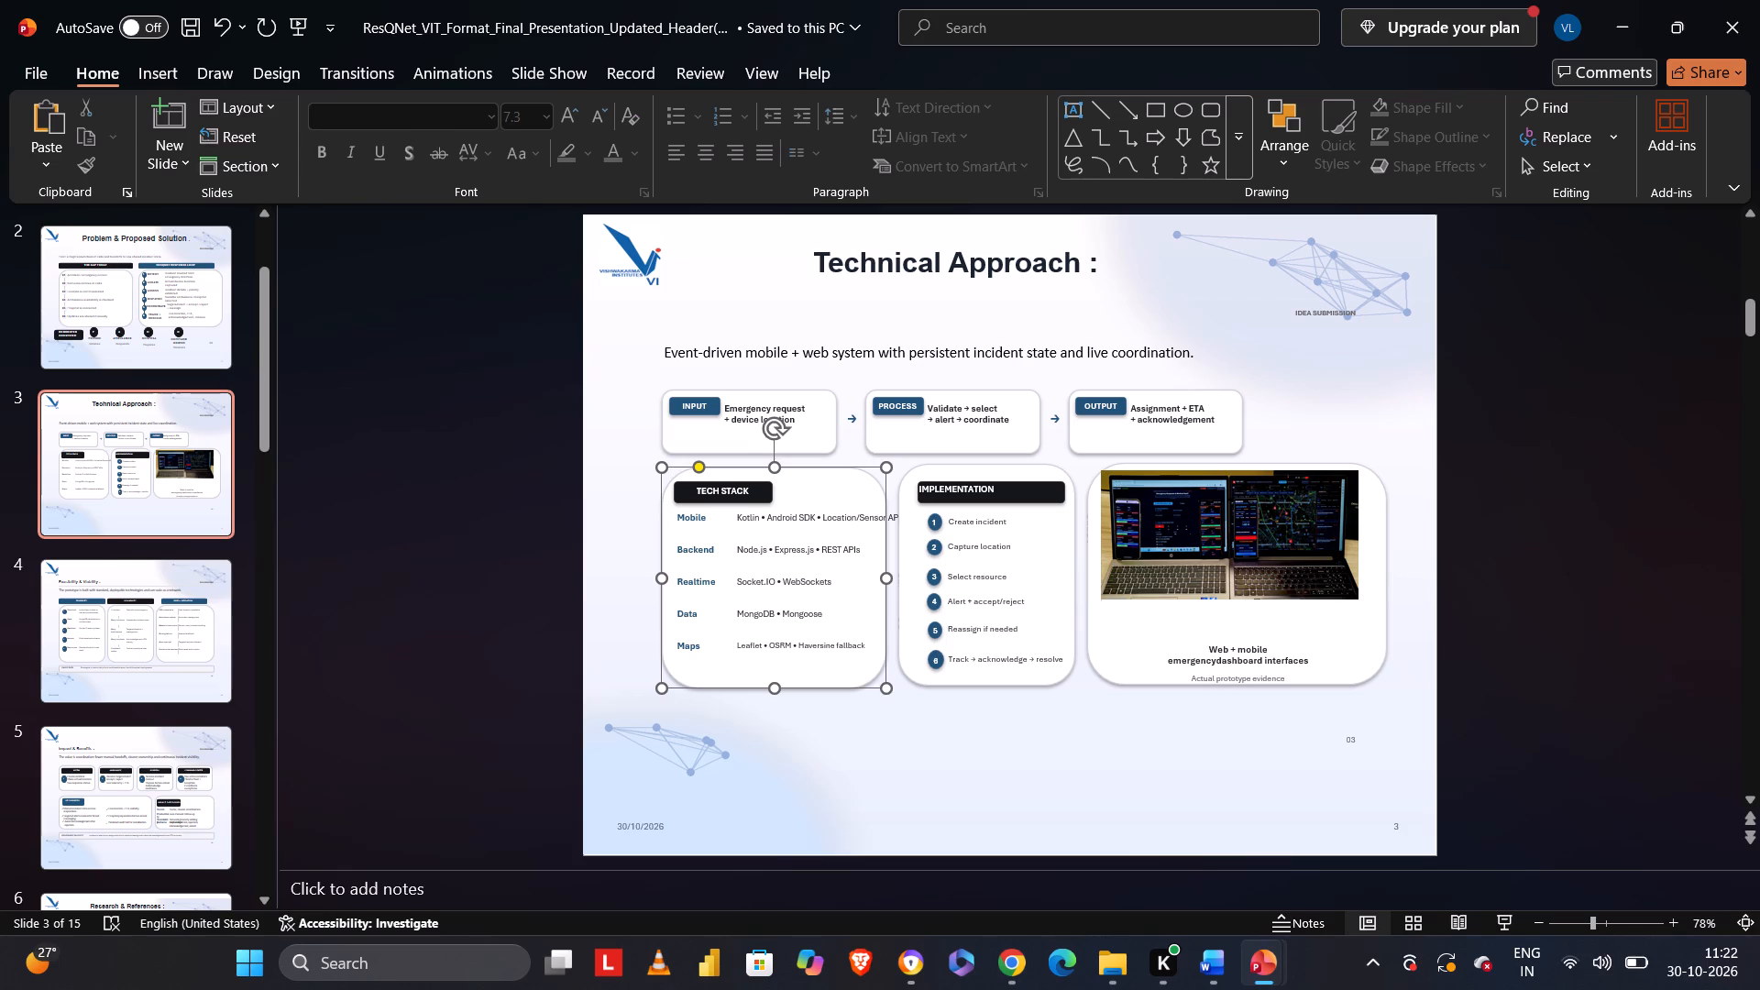
pyautogui.moveTo(885, 690); pyautogui.dragTo(898, 700)
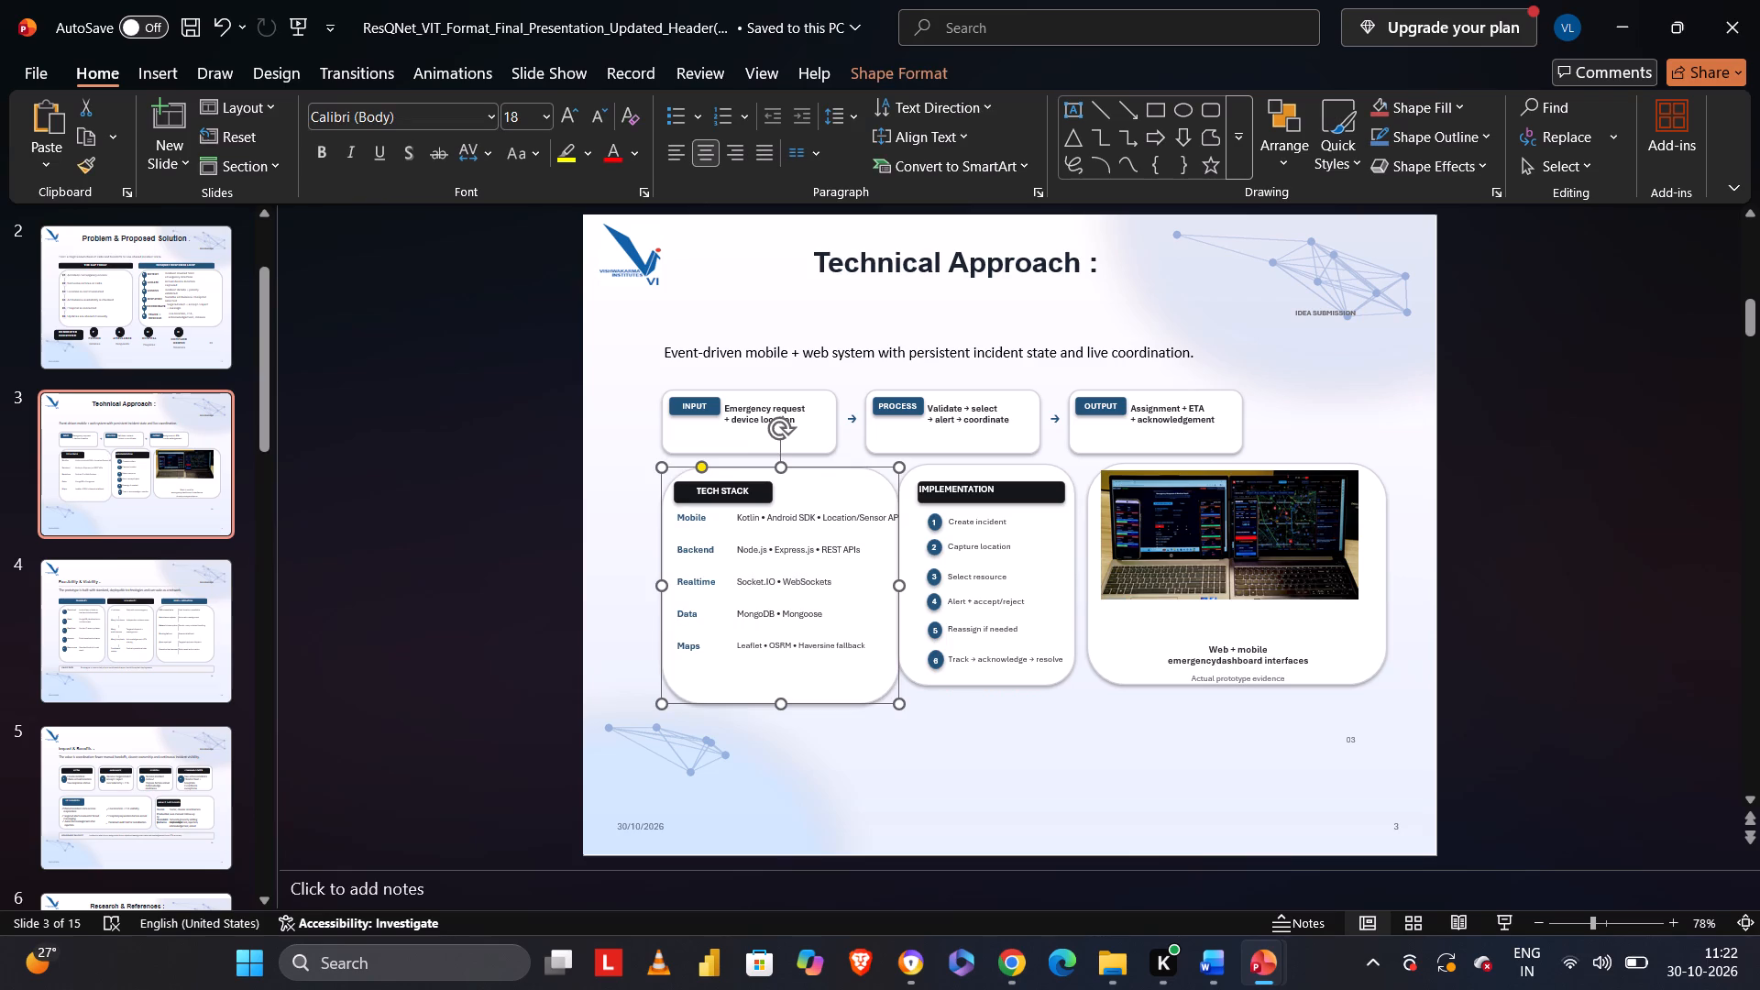
# Nudge the Maps label in the TECH STACK card down very slightly.
pyautogui.click(709, 657)
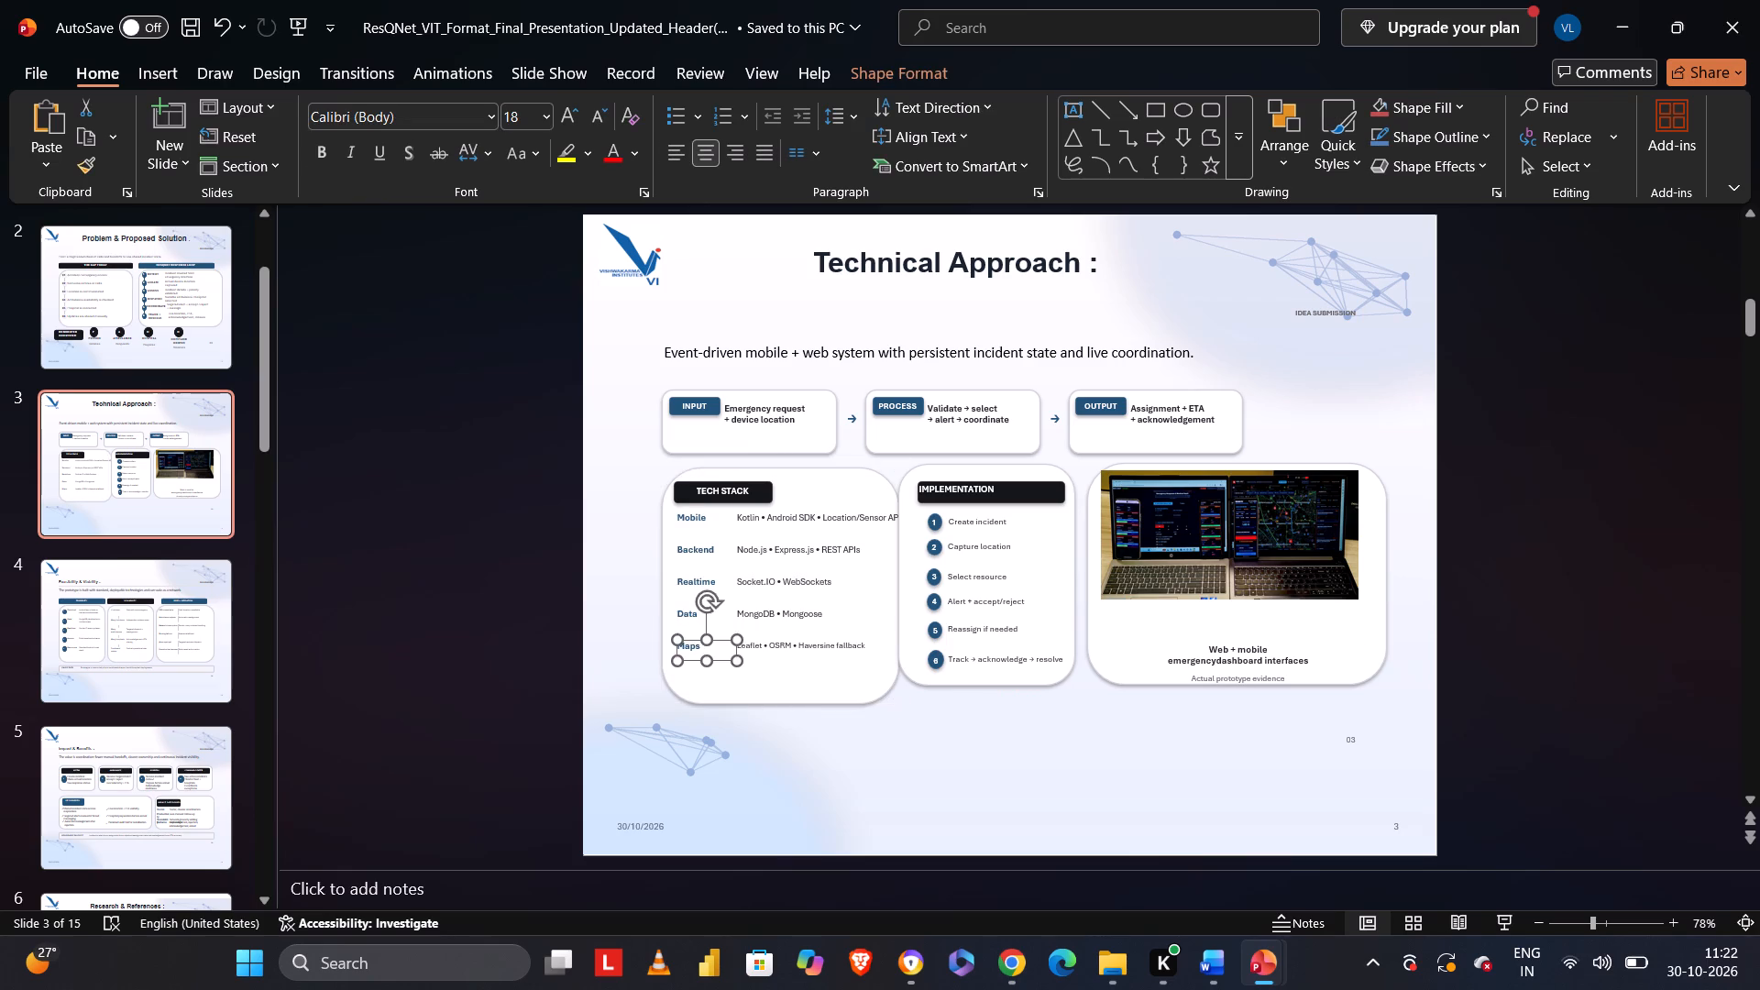
# Look over the other slides, including Feasibility & Viability and Problem & Proposed Solution, and return to Technical Approach.
pyautogui.scroll(-5, 115, 713)
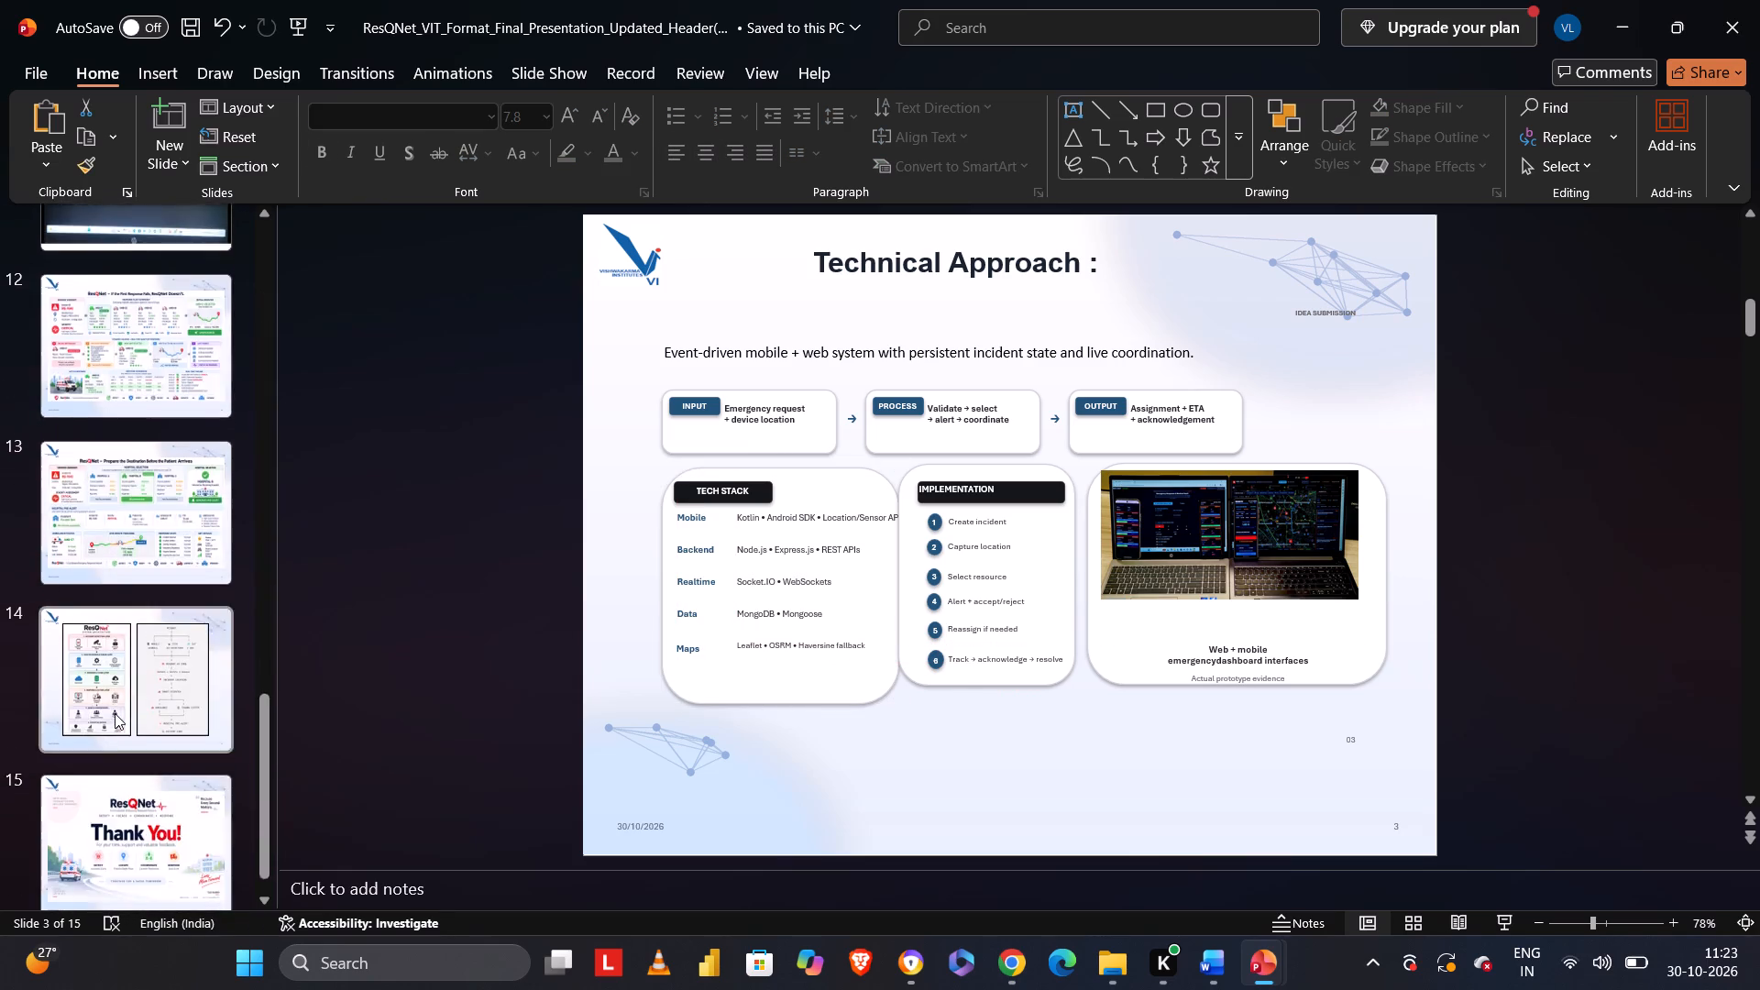
pyautogui.scroll(3, 115, 713)
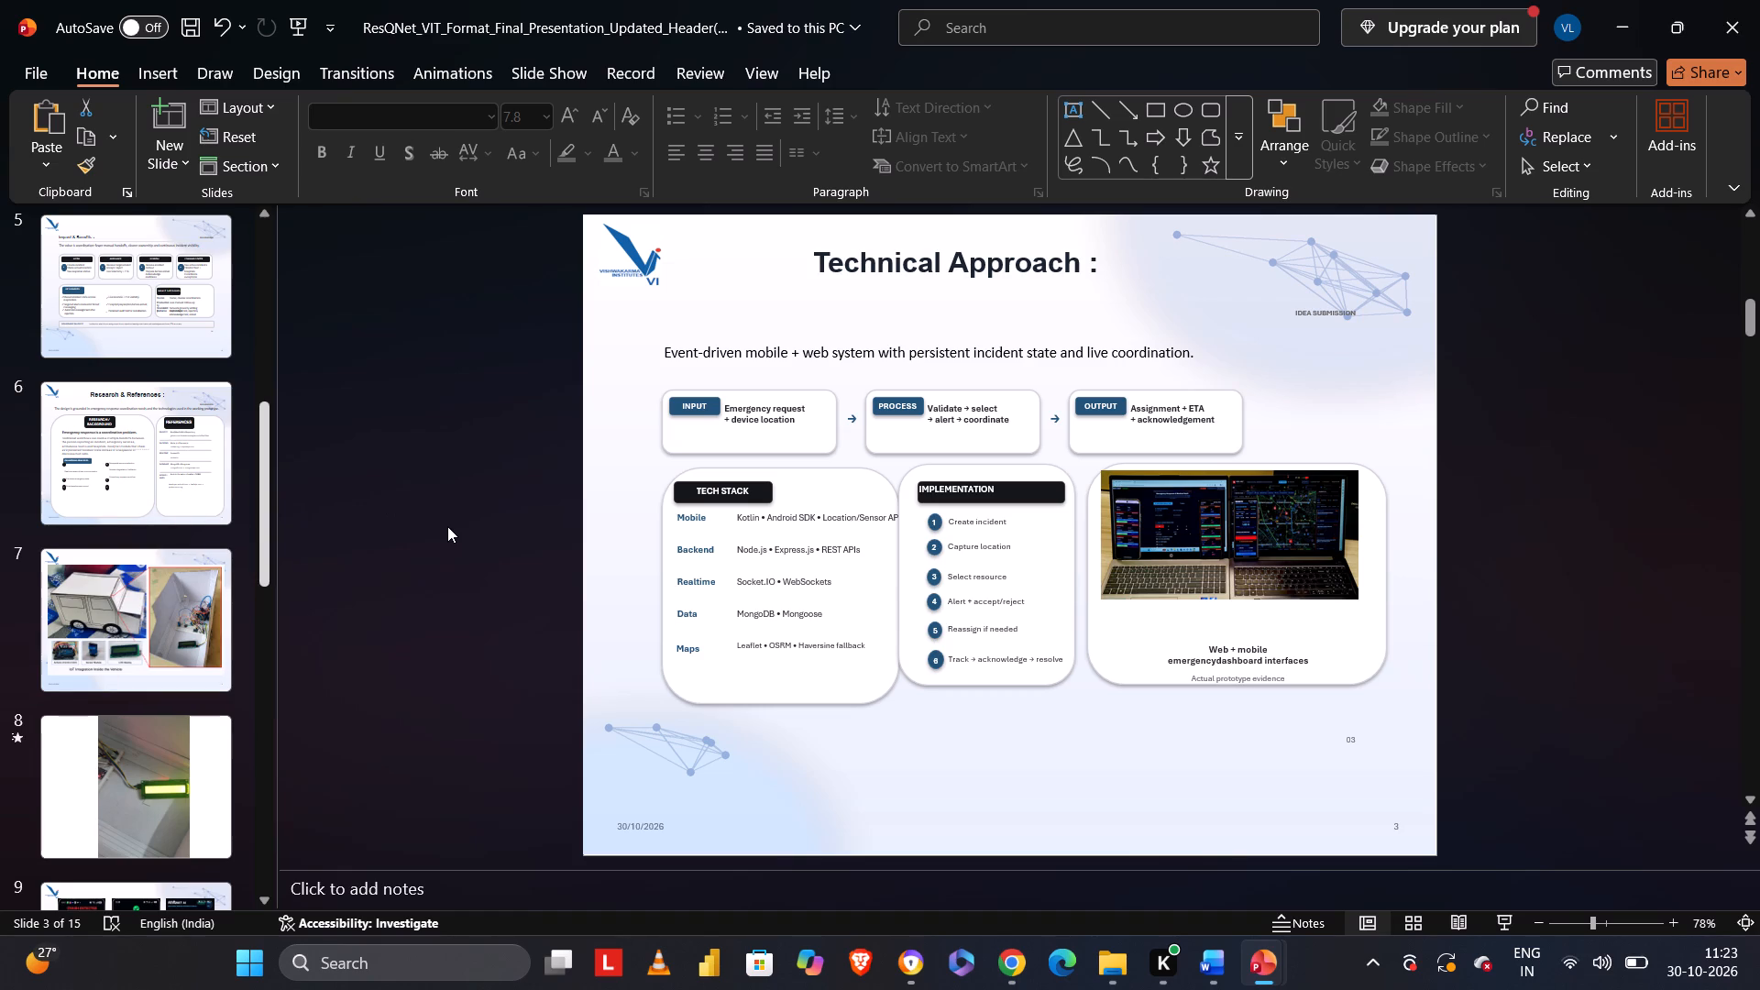
pyautogui.click(798, 501)
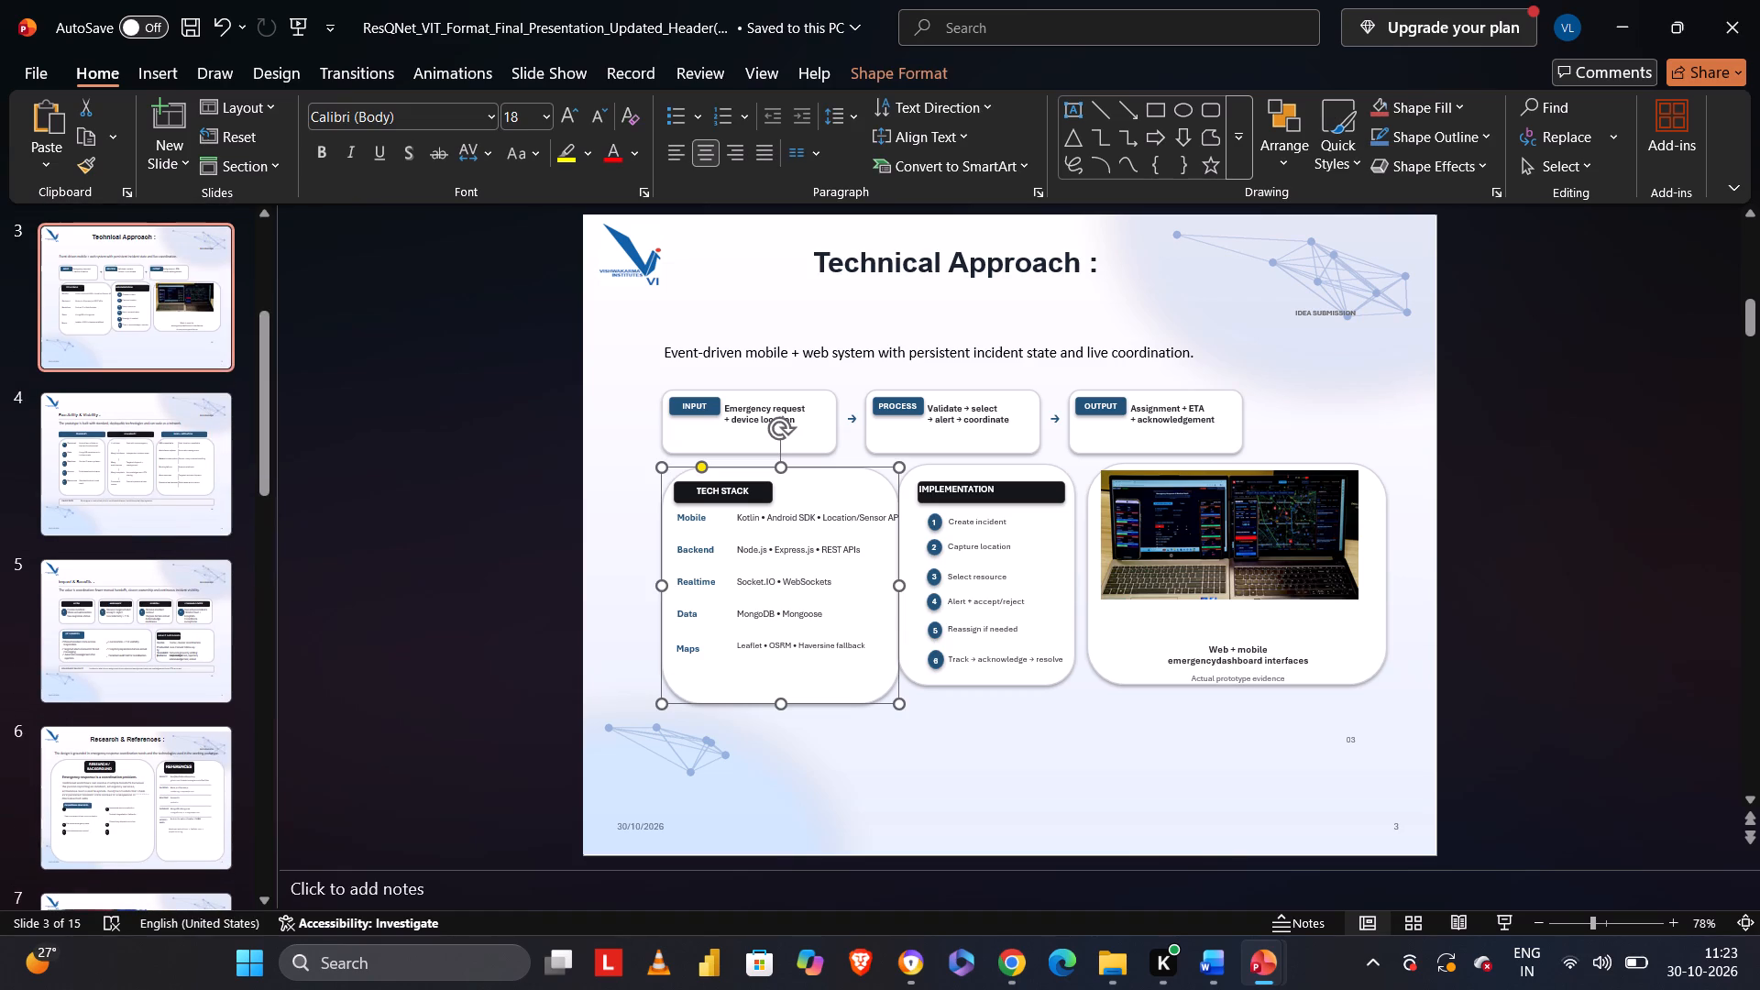
pyautogui.click(87, 486)
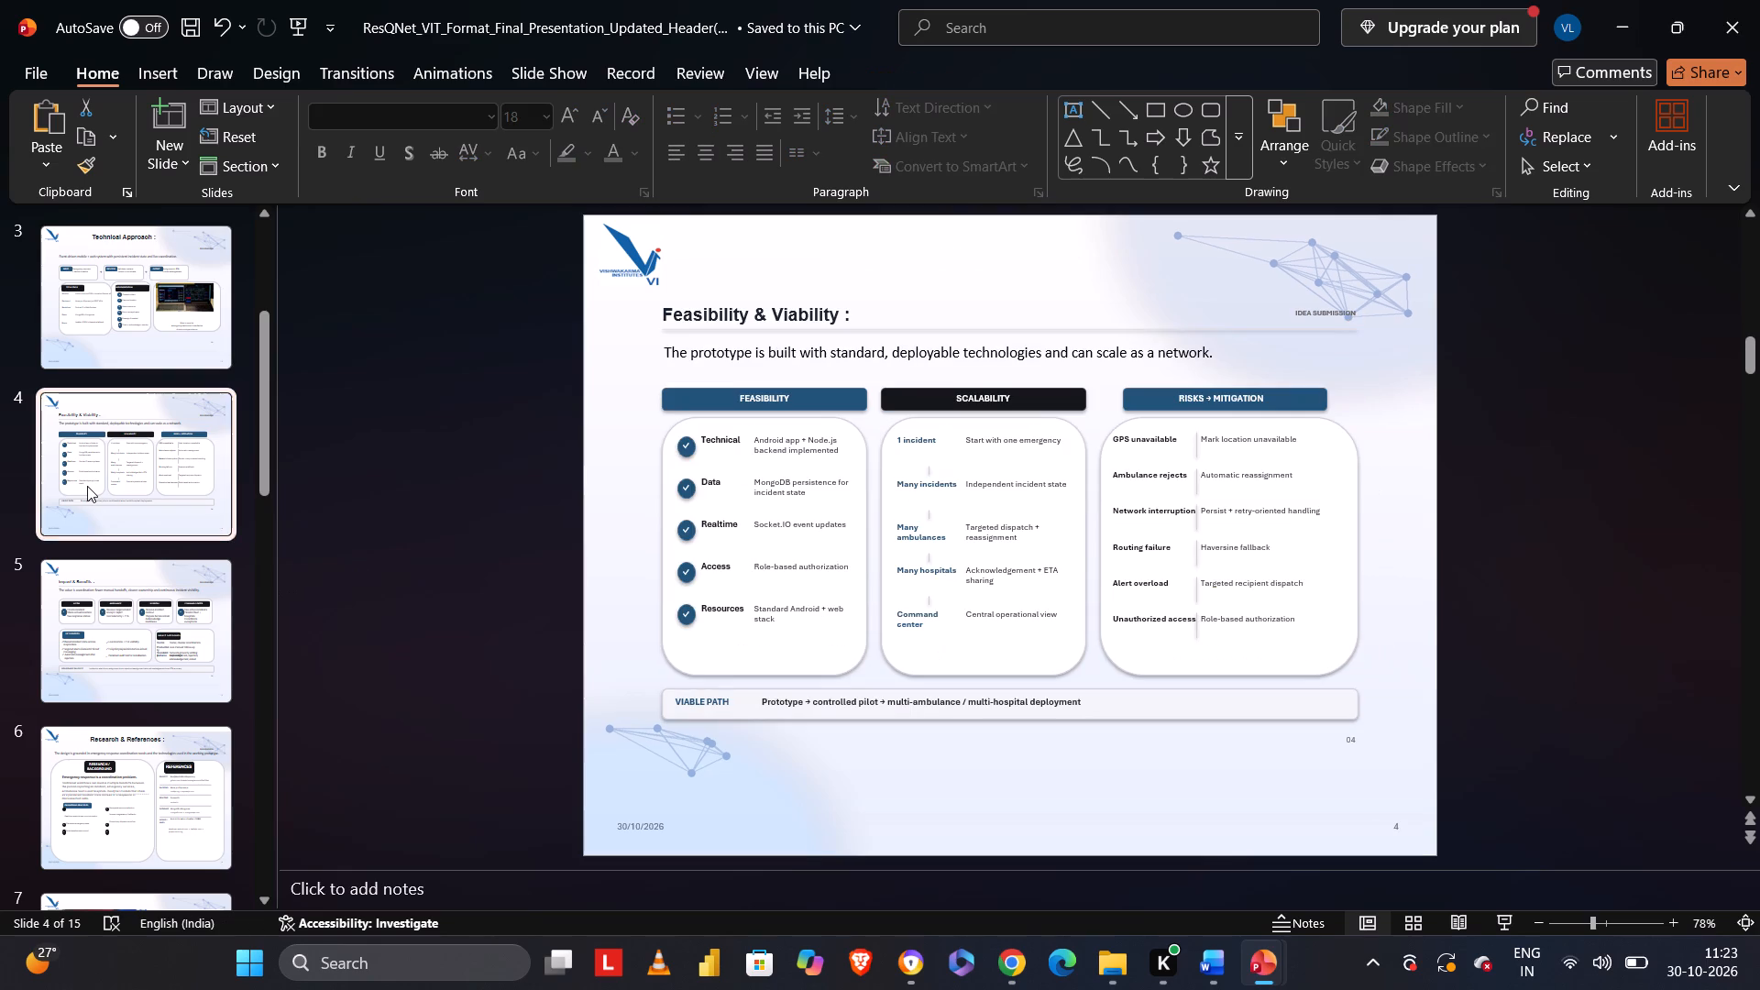
pyautogui.scroll(1, 87, 486)
pyautogui.click(108, 522)
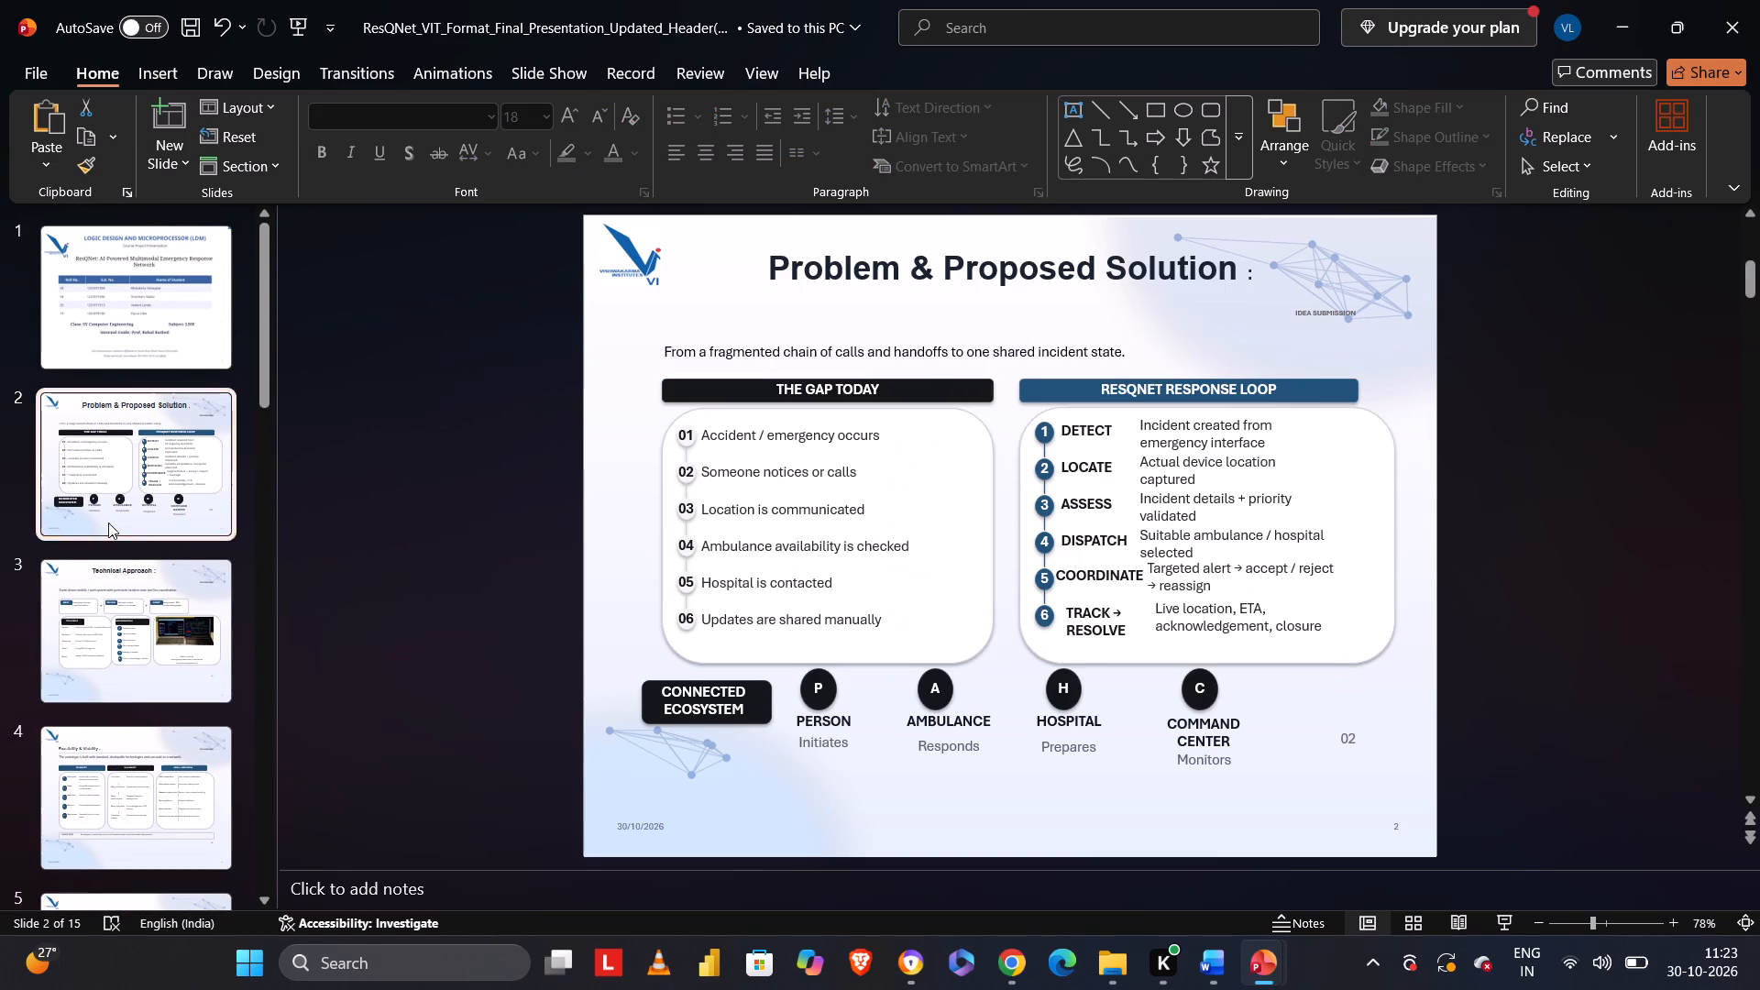
pyautogui.click(187, 628)
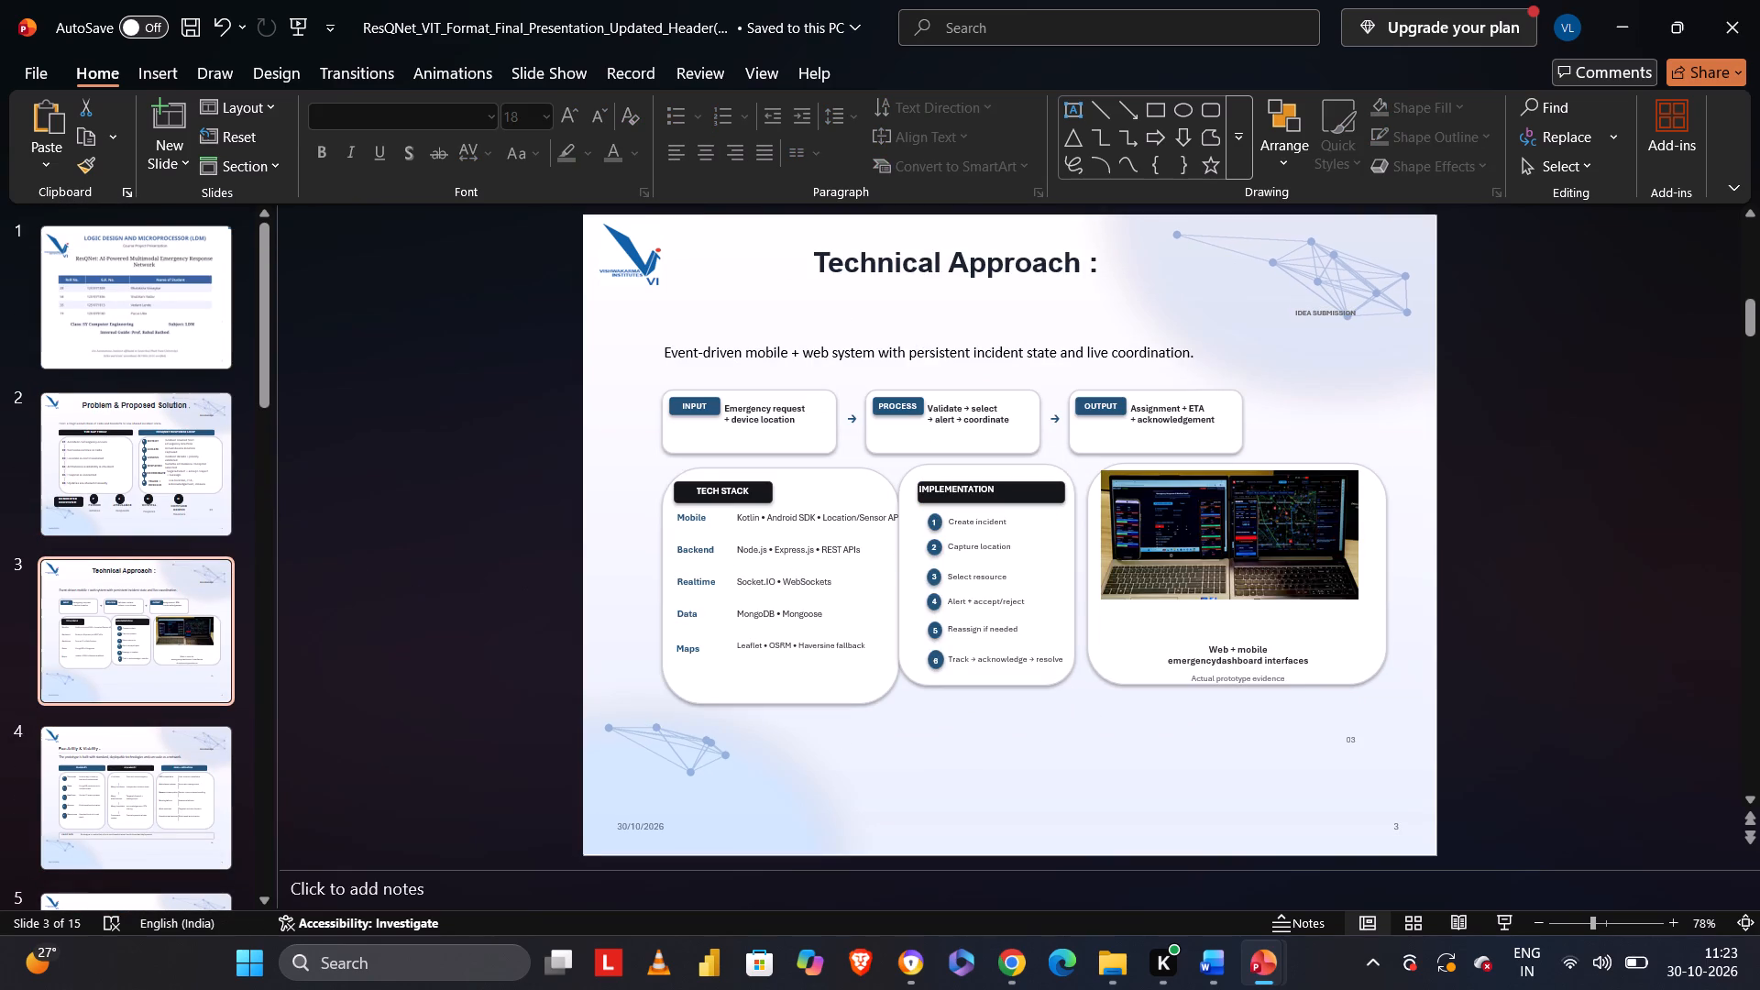
# Pull the TECH STACK card's upper-right corner slightly inward, opening a gap before the IMPLEMENTATION card.
pyautogui.click(703, 692)
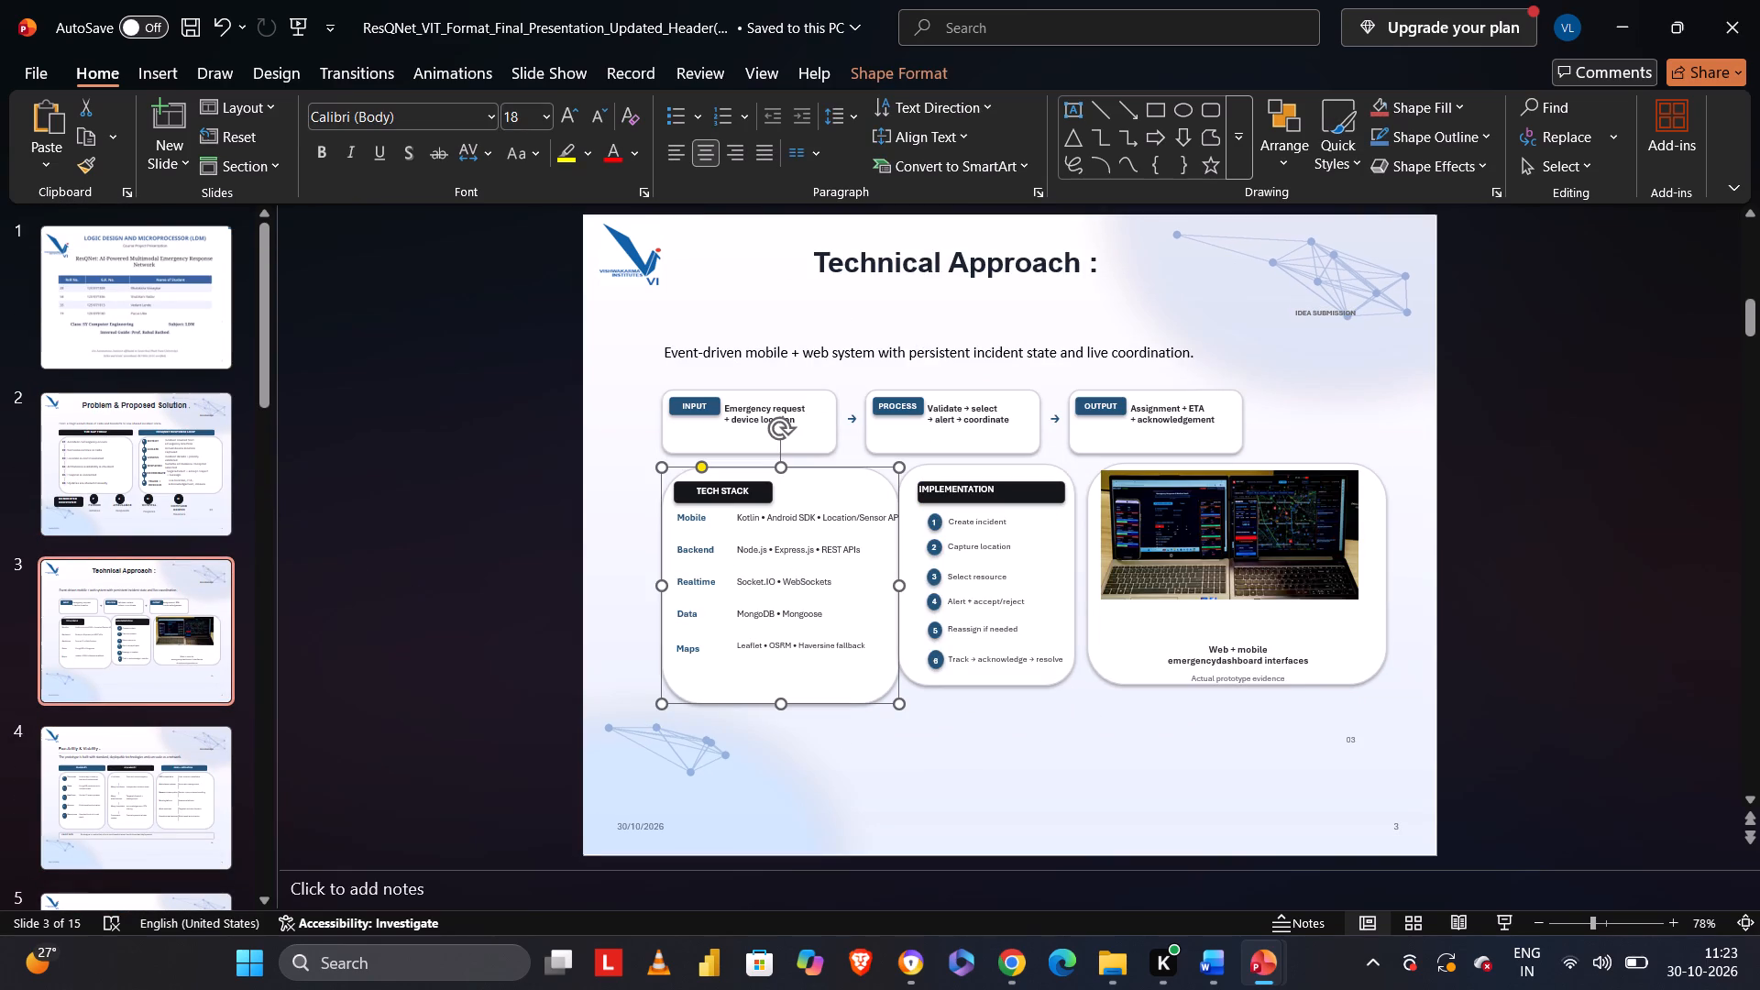
pyautogui.moveTo(901, 472); pyautogui.dragTo(891, 470)
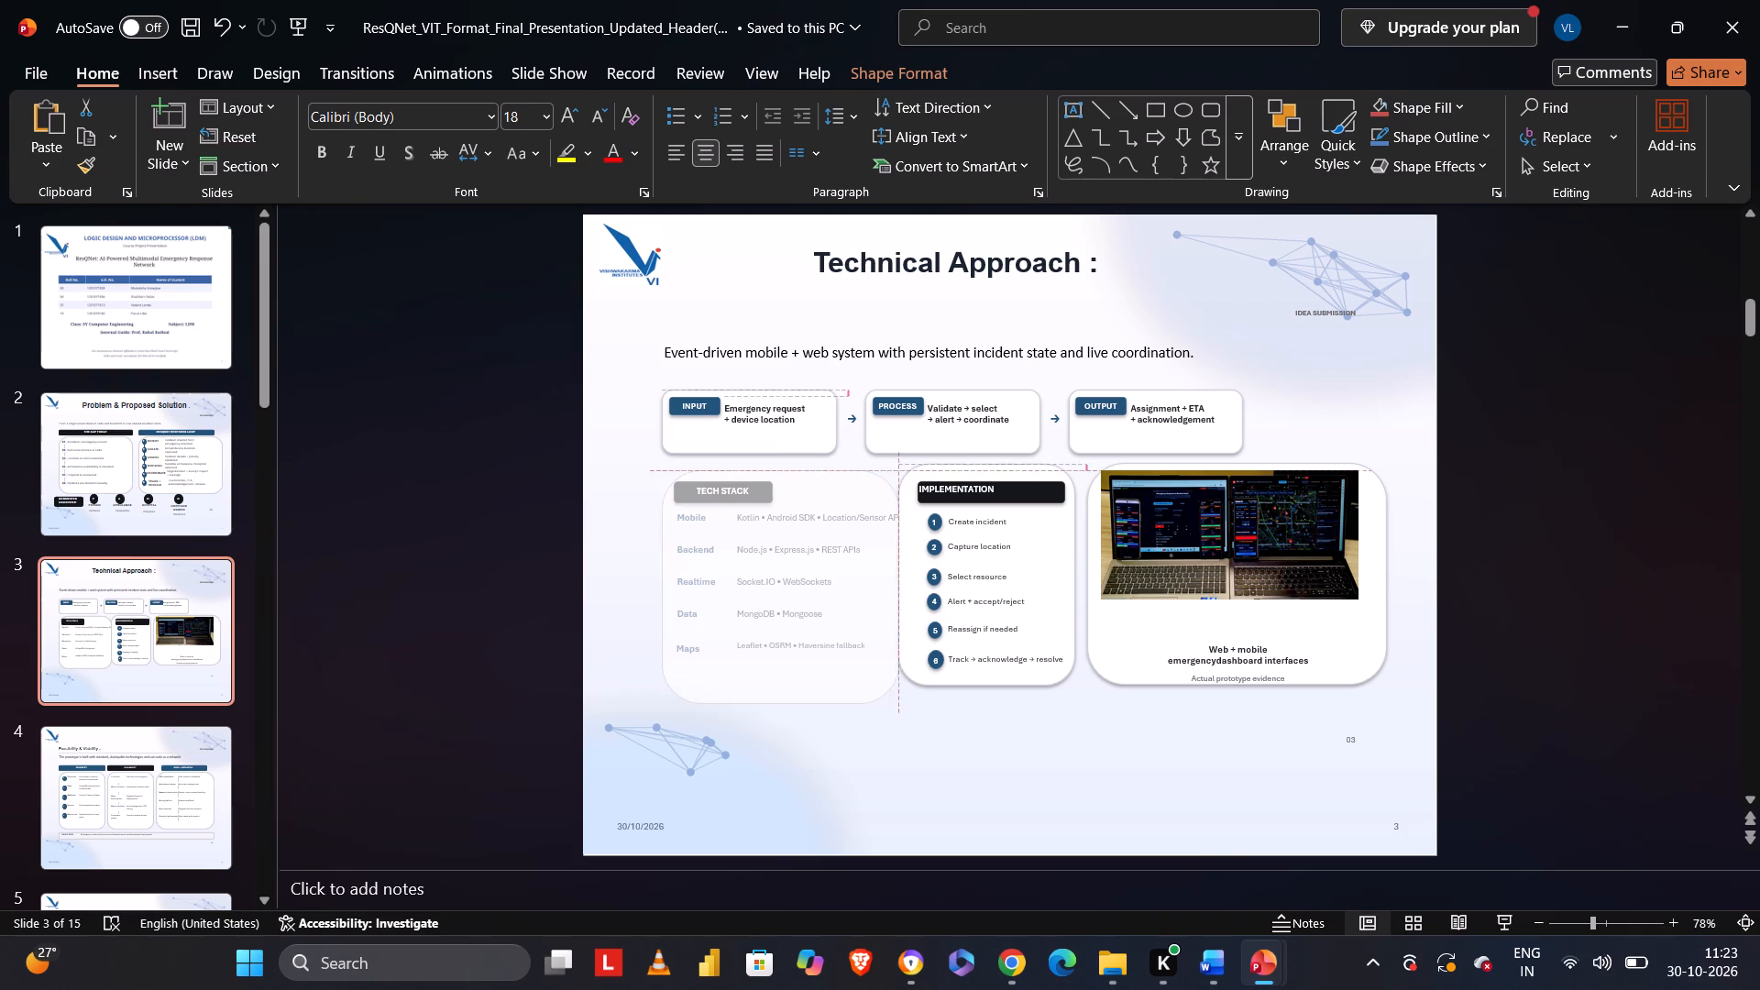
pyautogui.moveTo(891, 470); pyautogui.dragTo(892, 471)
# Move the "Kotlin • Android SDK • Location/Sensor APIs" text left, closer to the Mobile label, so it fits inside the TECH STACK card.
pyautogui.click(835, 522)
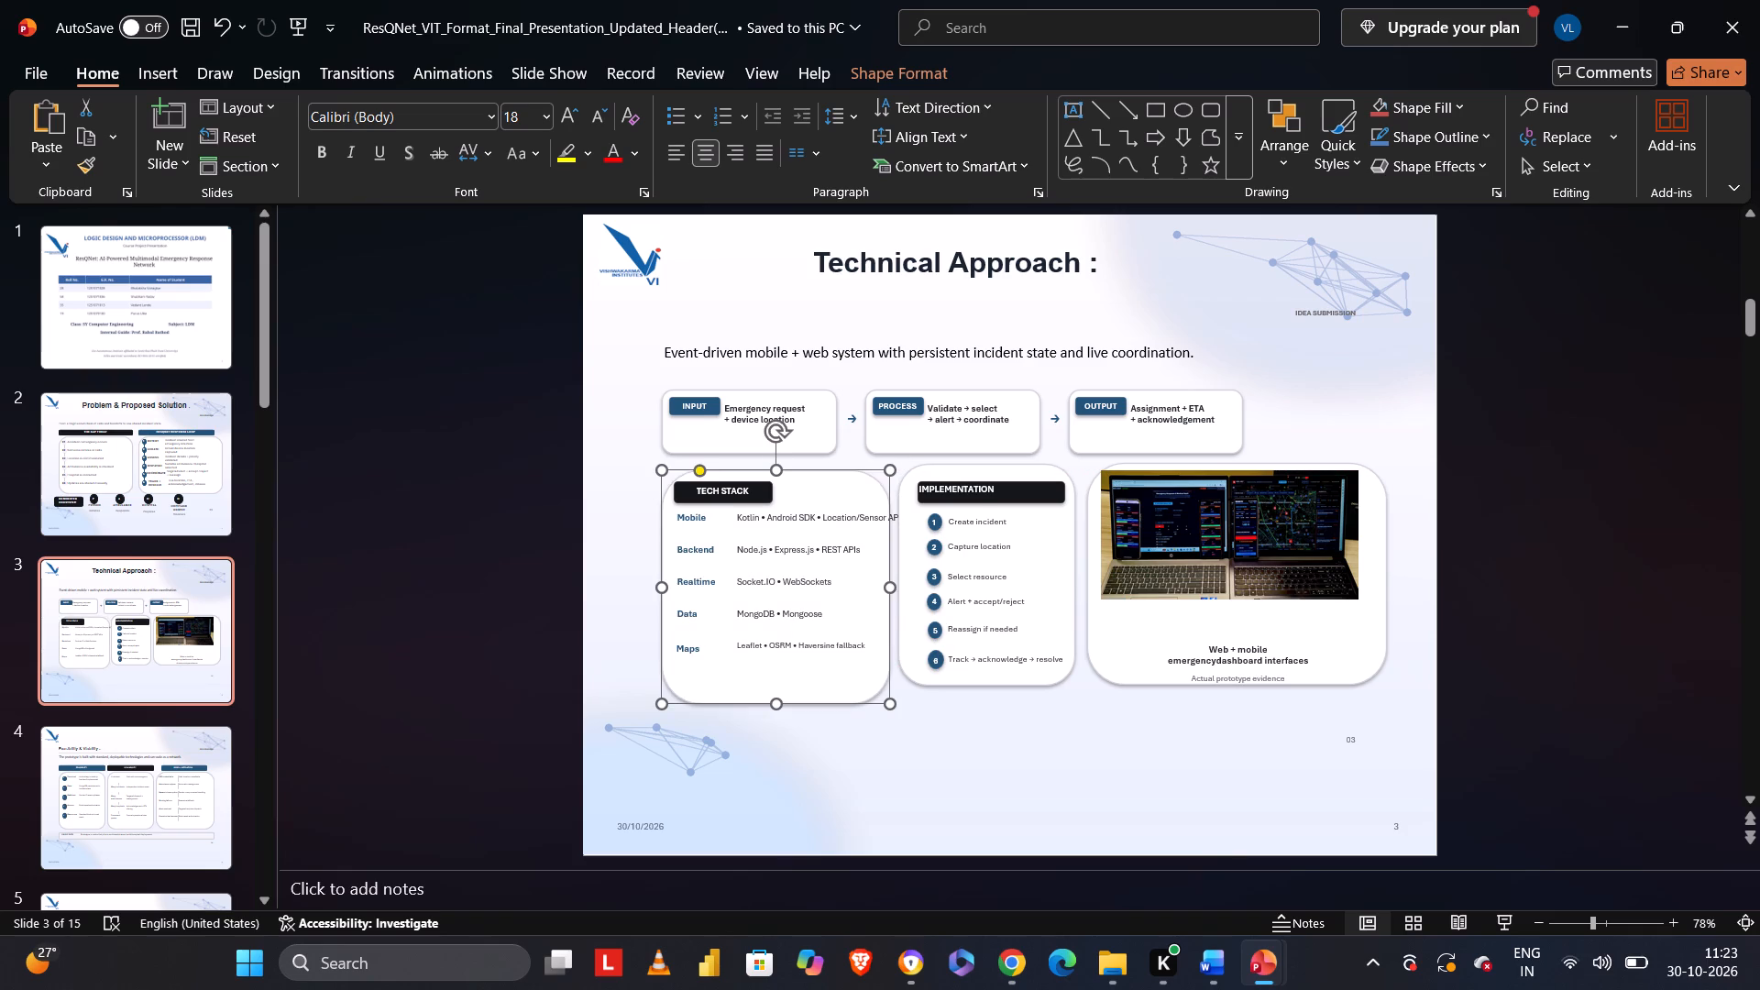
pyautogui.press('Left')
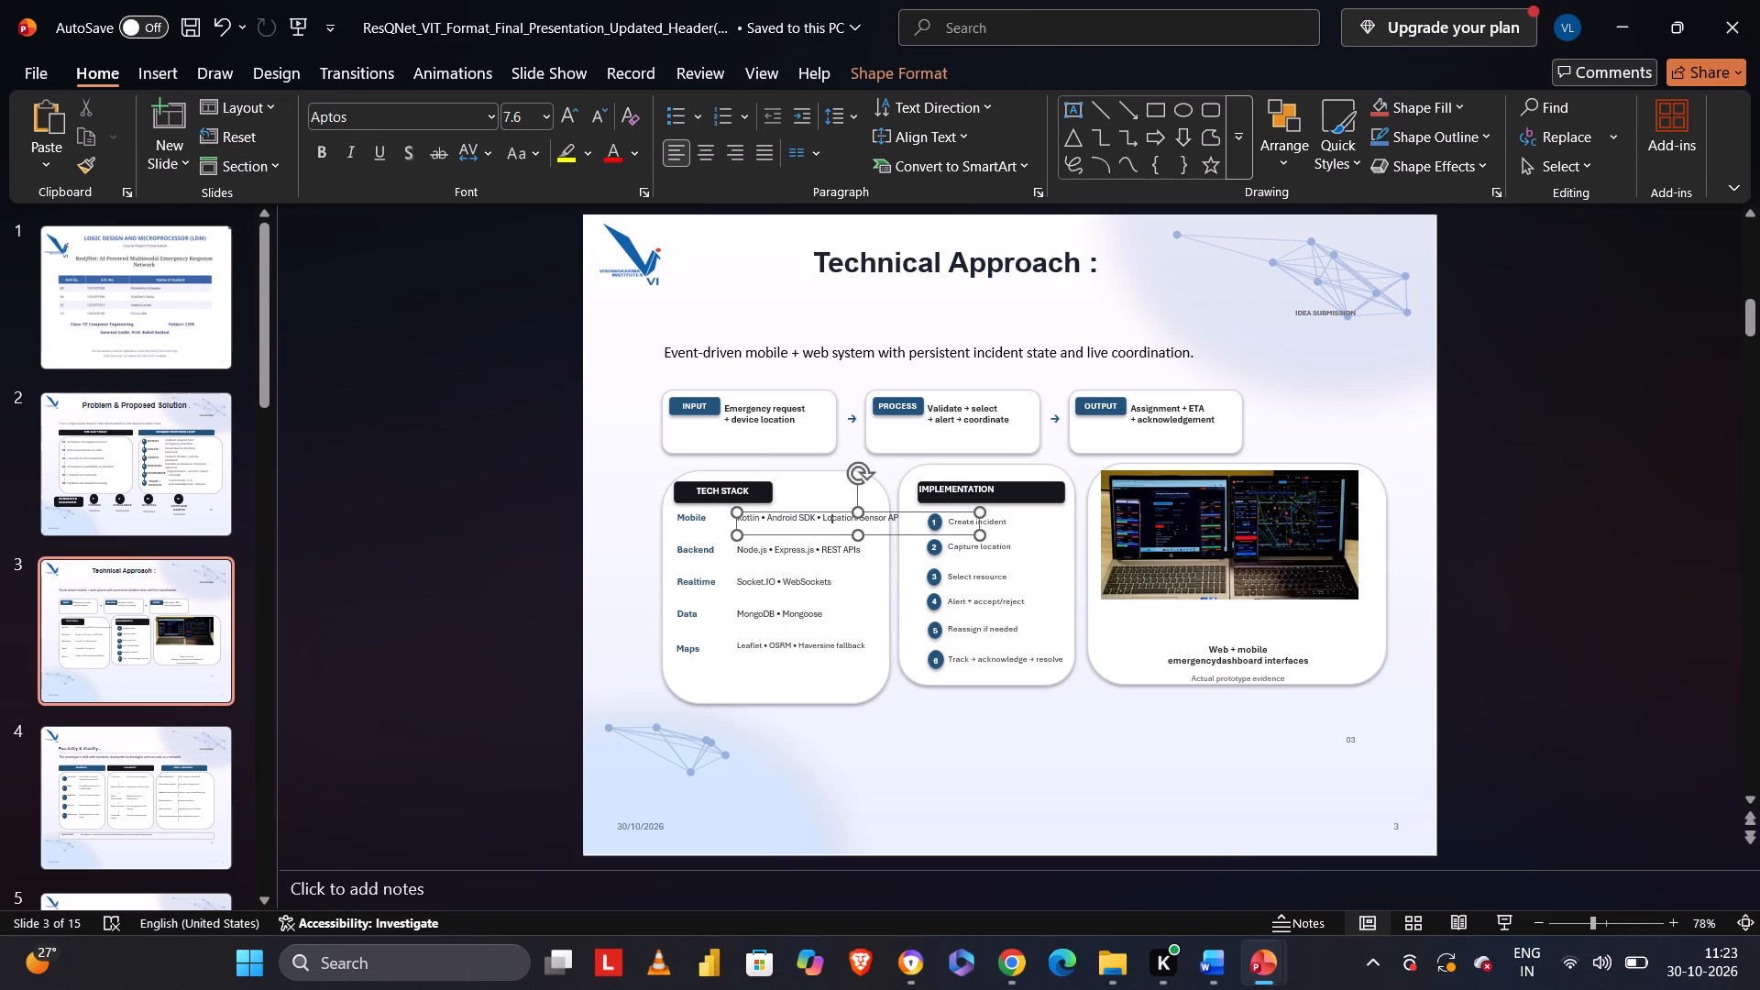
pyautogui.click(746, 510)
pyautogui.moveTo(745, 510); pyautogui.dragTo(722, 510)
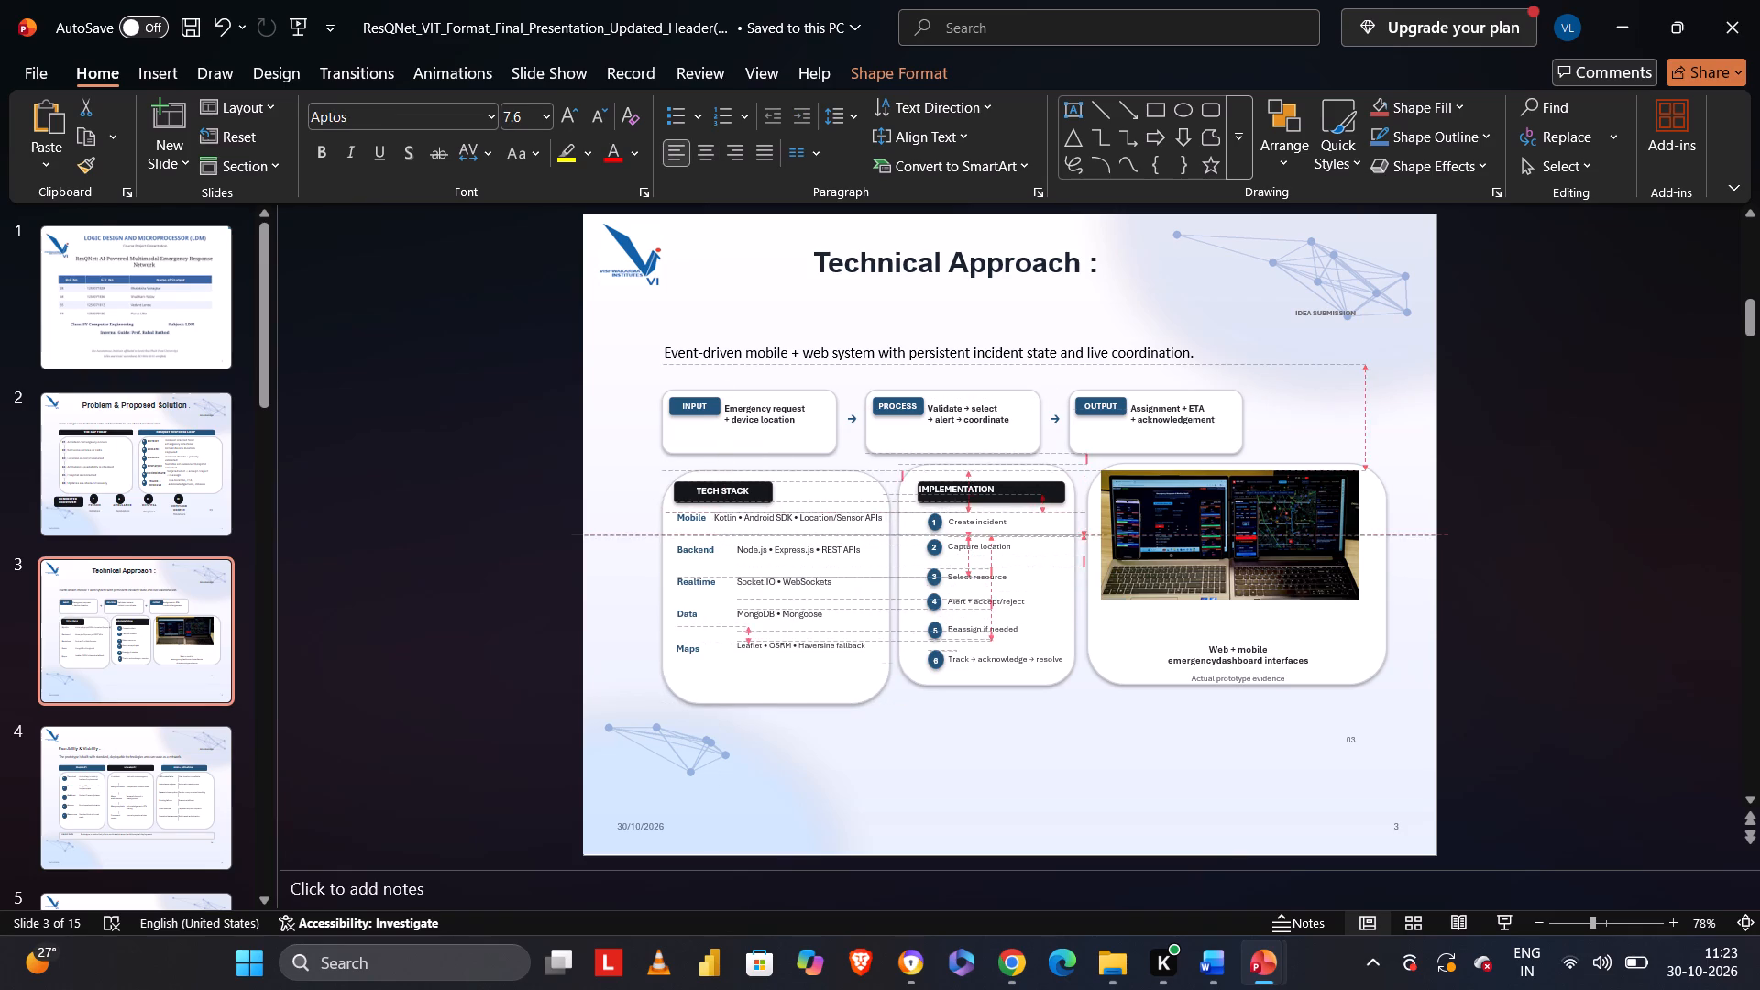
pyautogui.moveTo(722, 510); pyautogui.dragTo(728, 512)
pyautogui.click(546, 573)
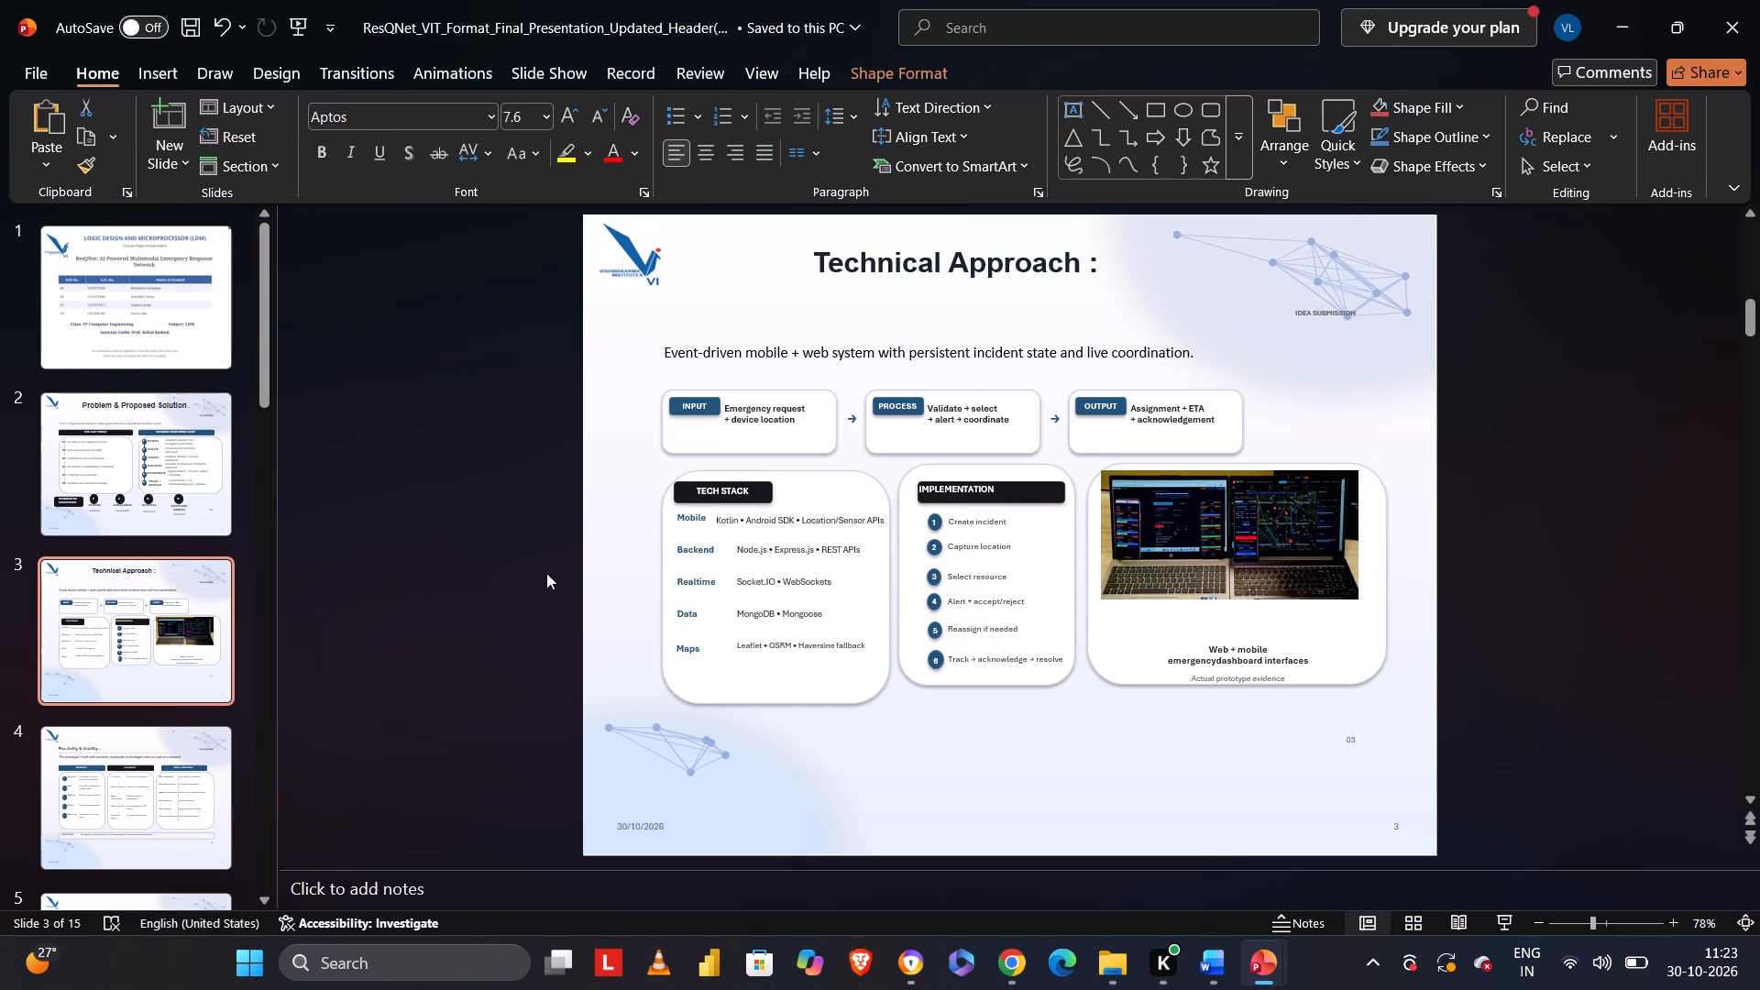
# Move the IMPLEMENTATION heading text slightly right and down so it sits properly inside its black label bar.
pyautogui.click(928, 491)
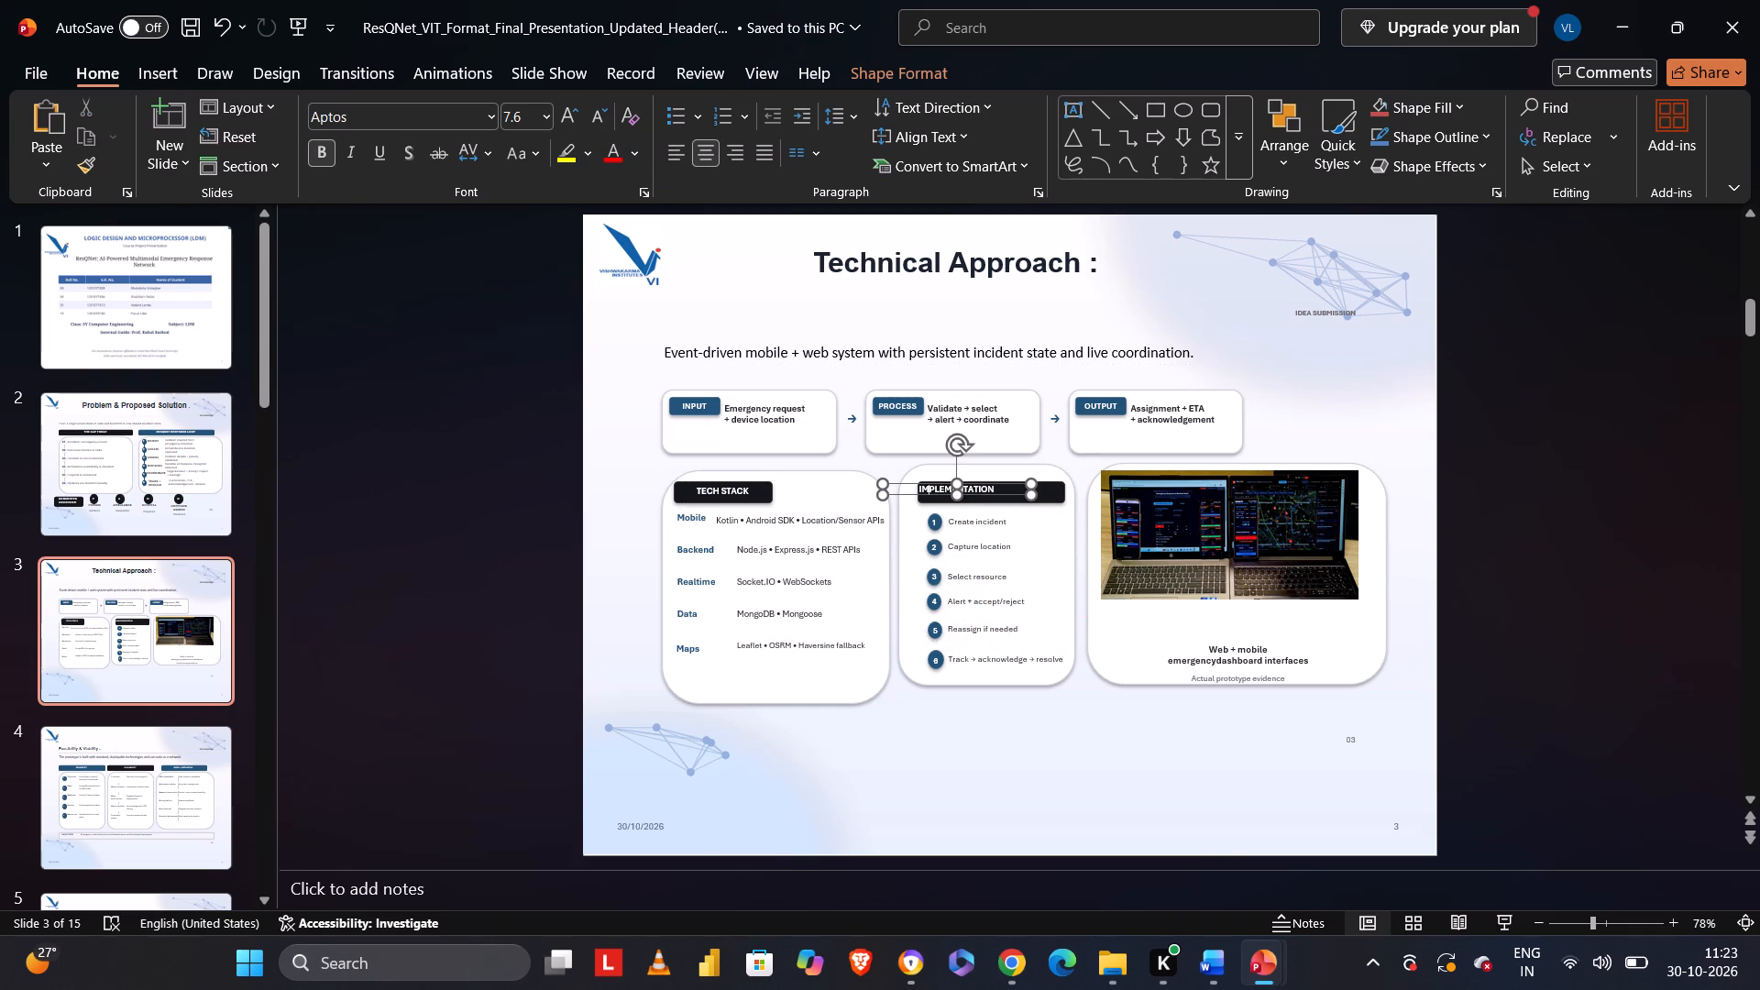
pyautogui.moveTo(885, 484); pyautogui.dragTo(880, 482)
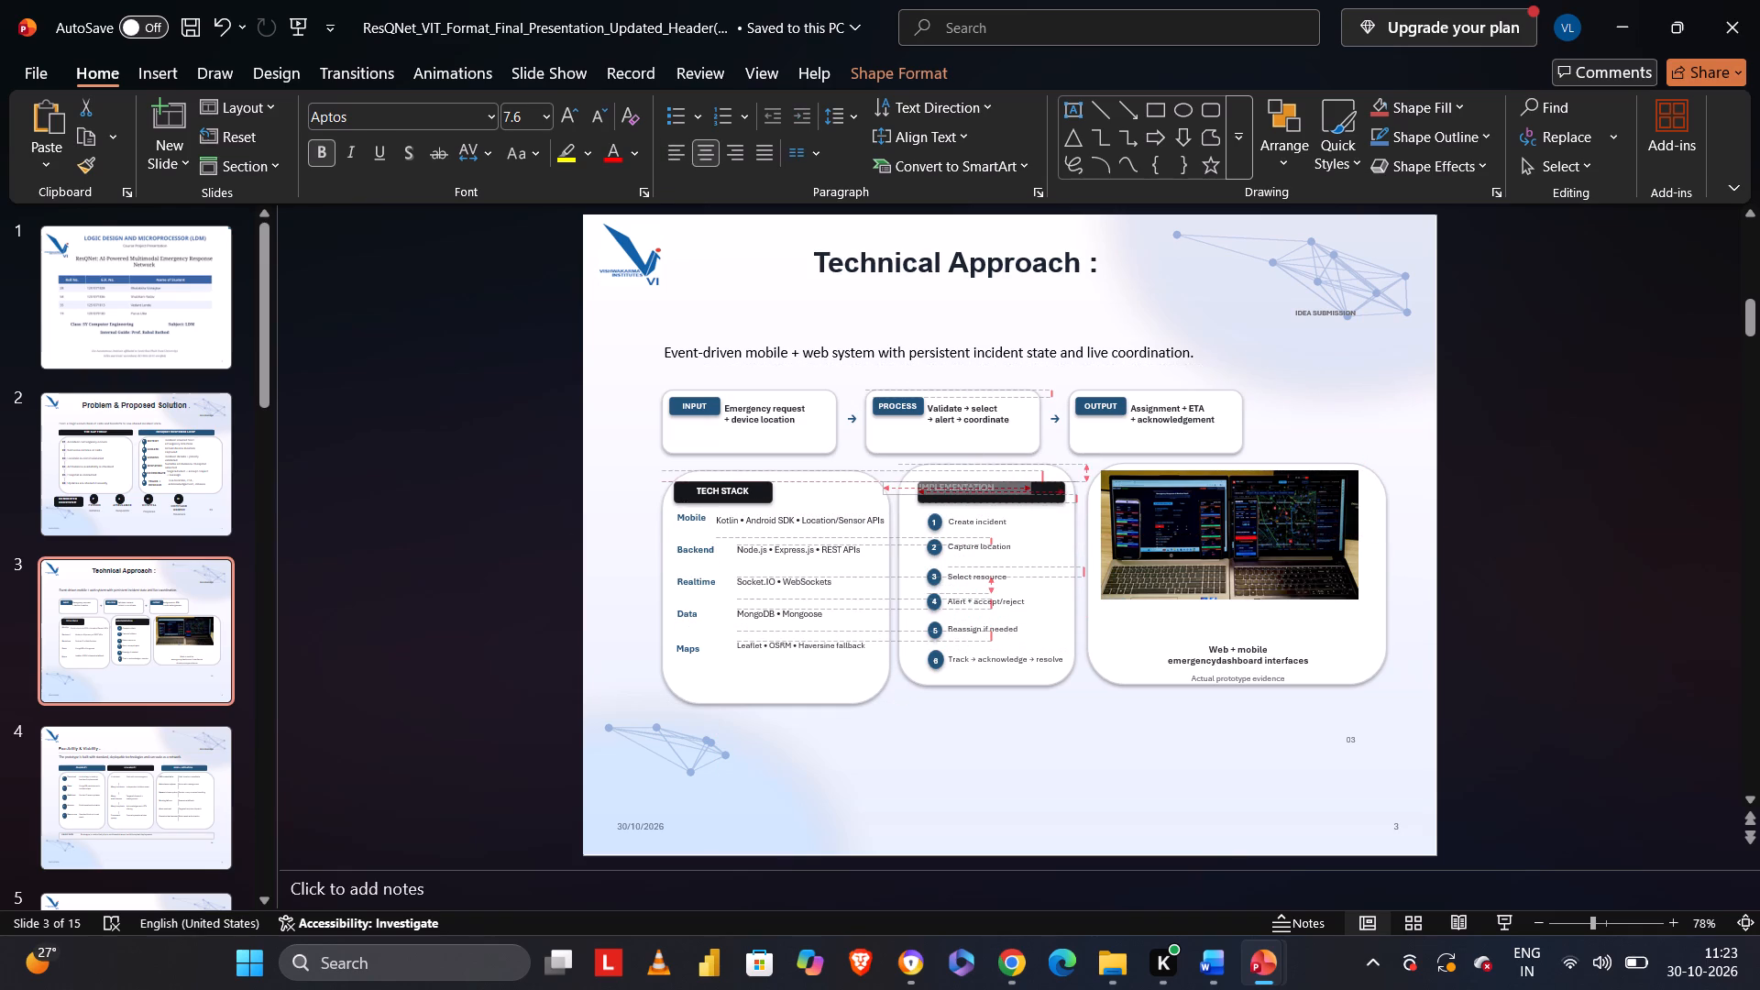
pyautogui.moveTo(880, 482); pyautogui.dragTo(896, 491)
pyautogui.click(496, 538)
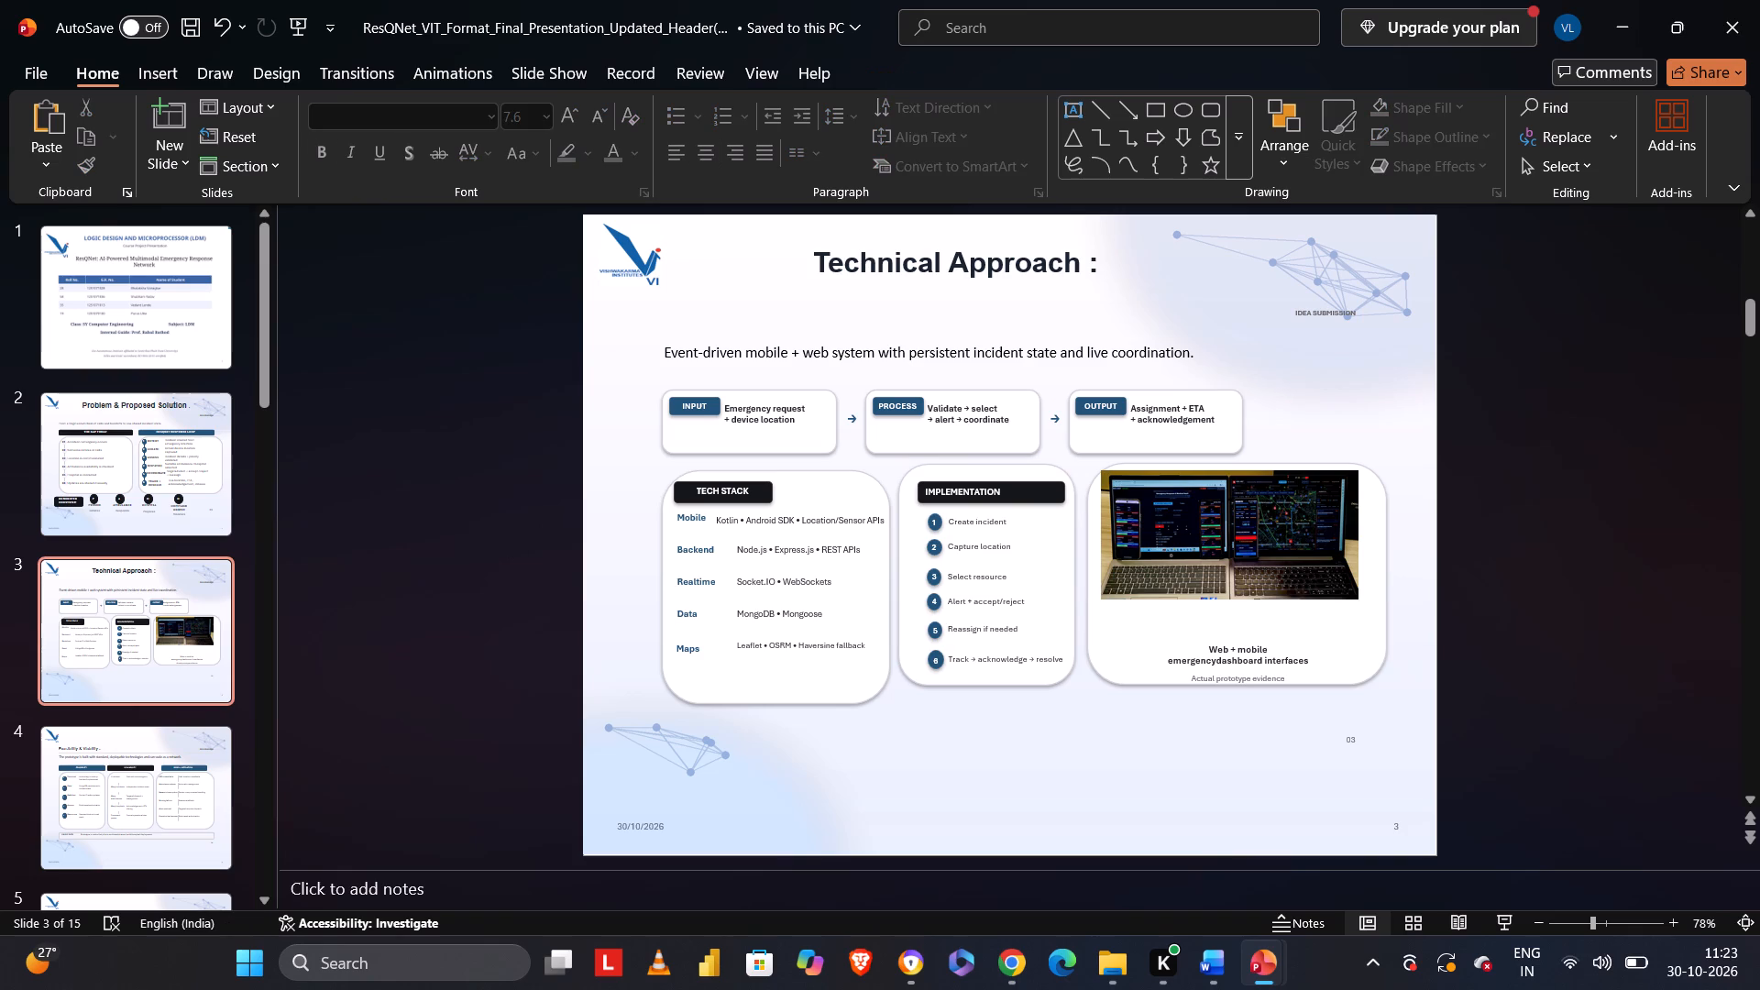
# Enlarge the white card behind the laptop photo, stretching its lower edge down and its side edge out to the slide border.
pyautogui.click(1171, 675)
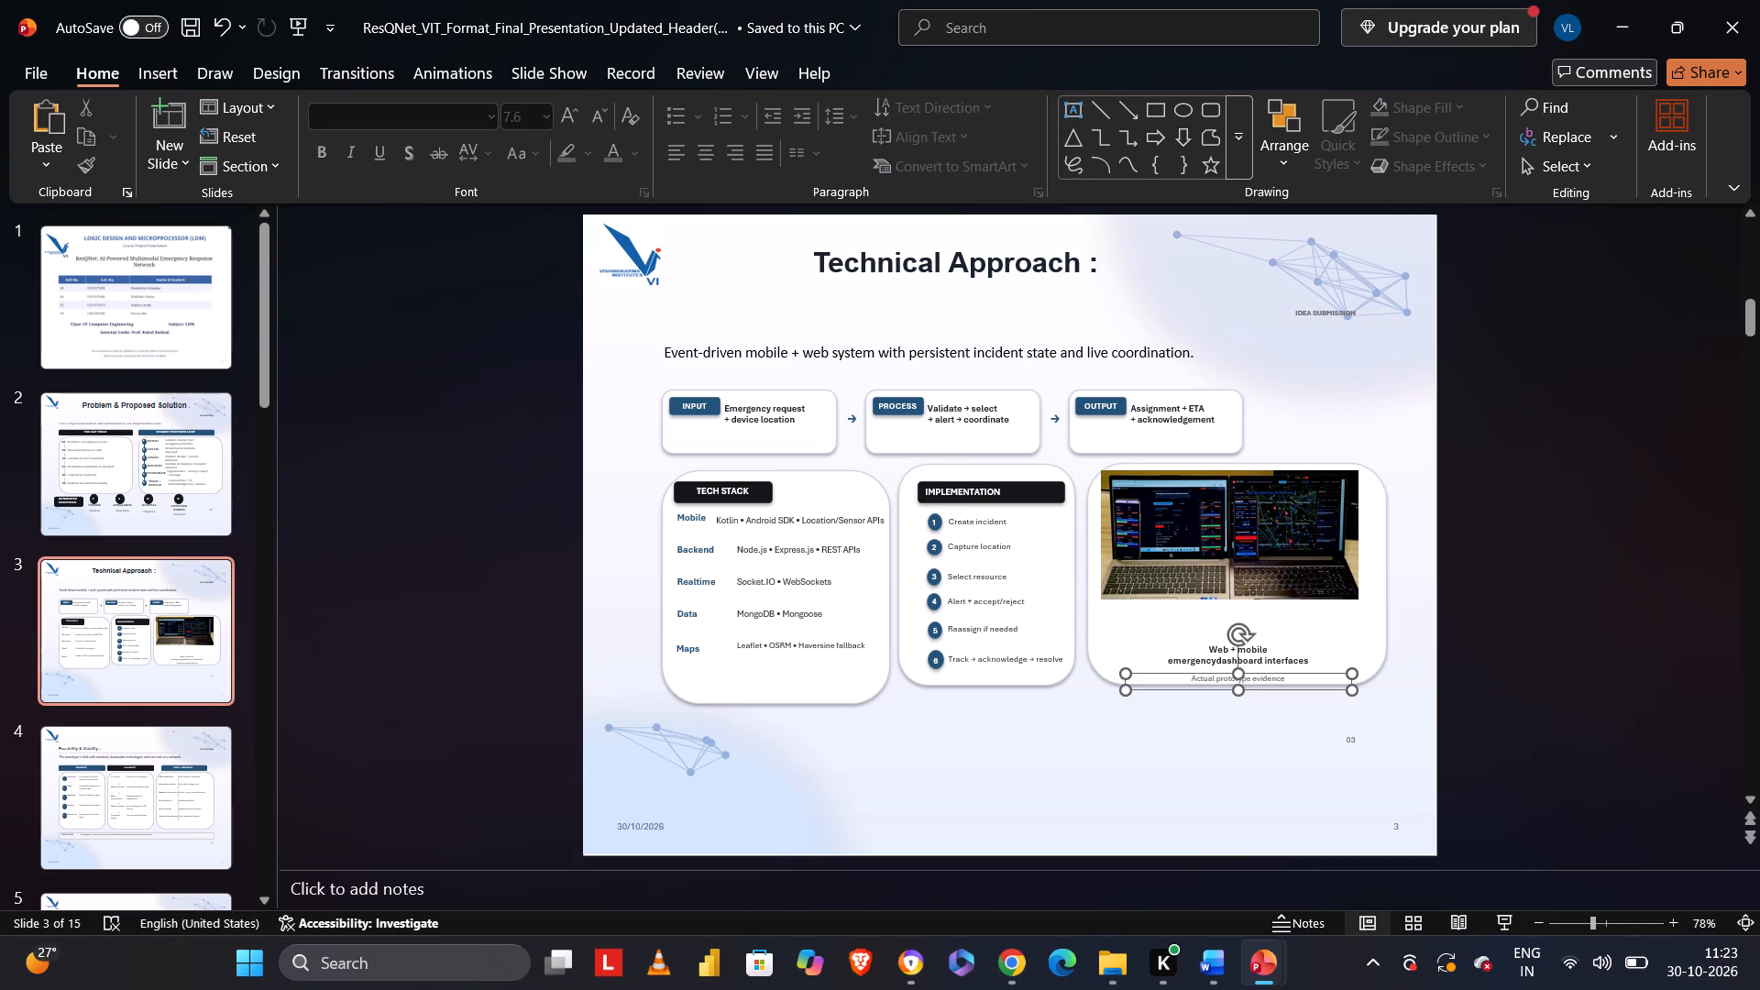
pyautogui.click(1118, 639)
pyautogui.moveTo(1241, 685); pyautogui.dragTo(1243, 723)
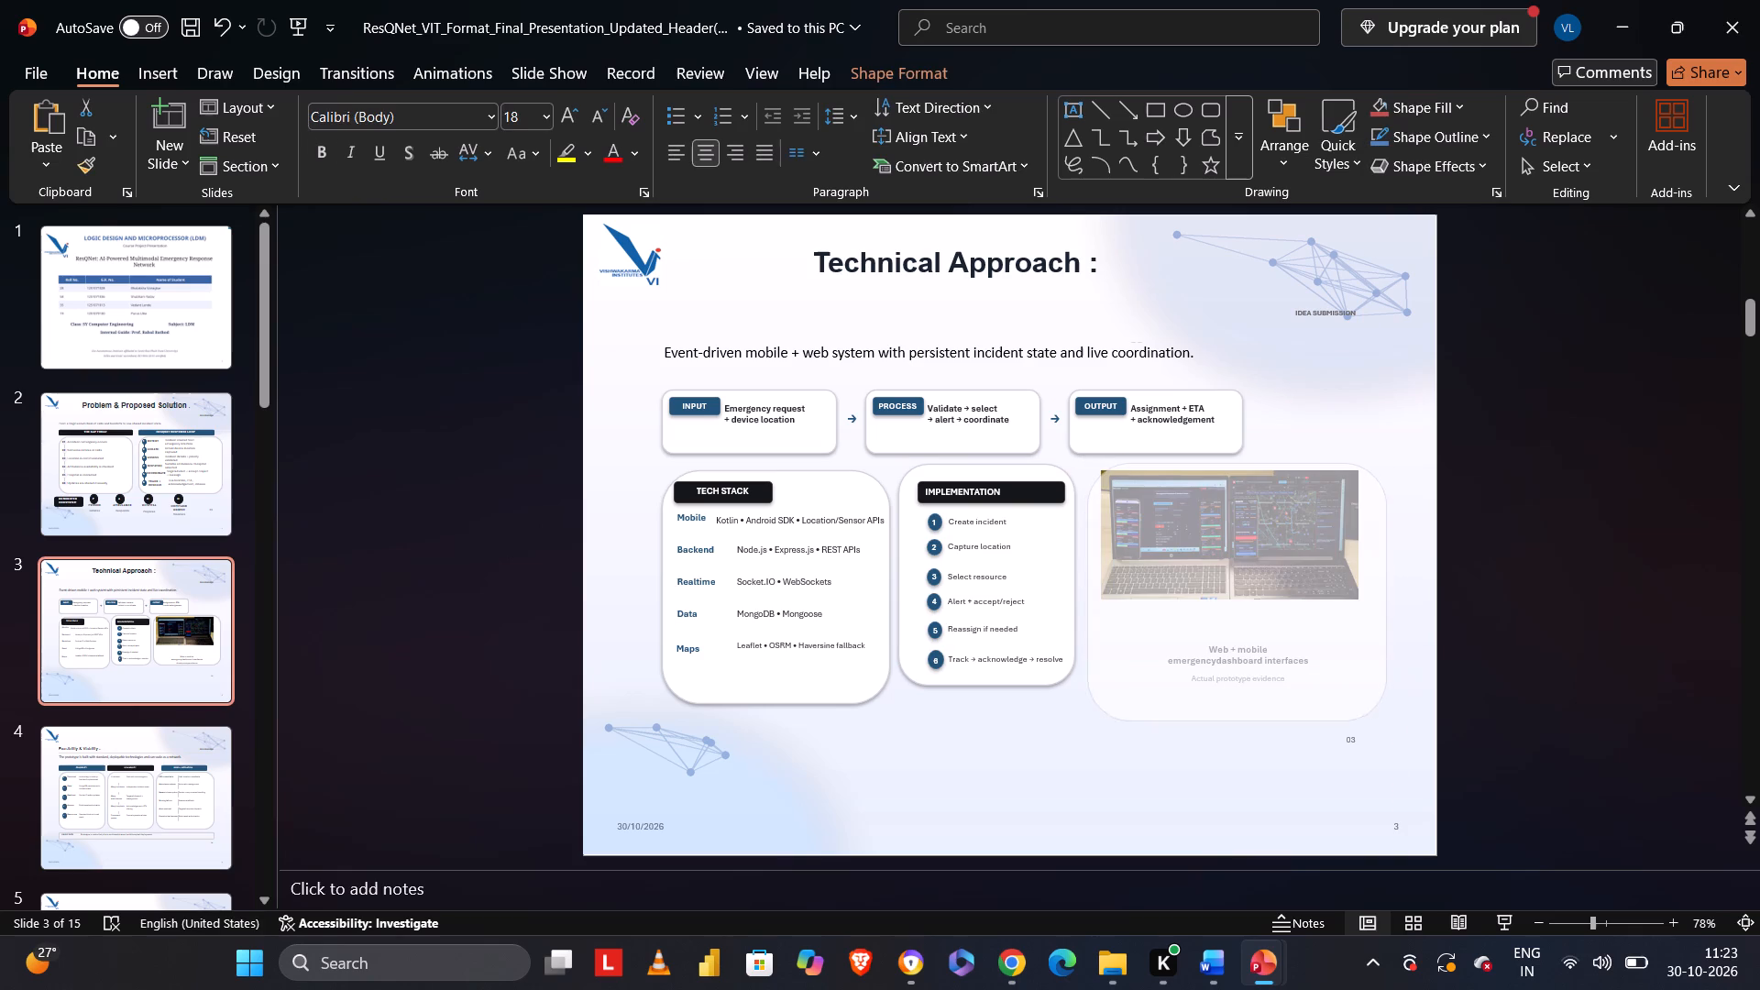
pyautogui.moveTo(1243, 723); pyautogui.dragTo(1243, 761)
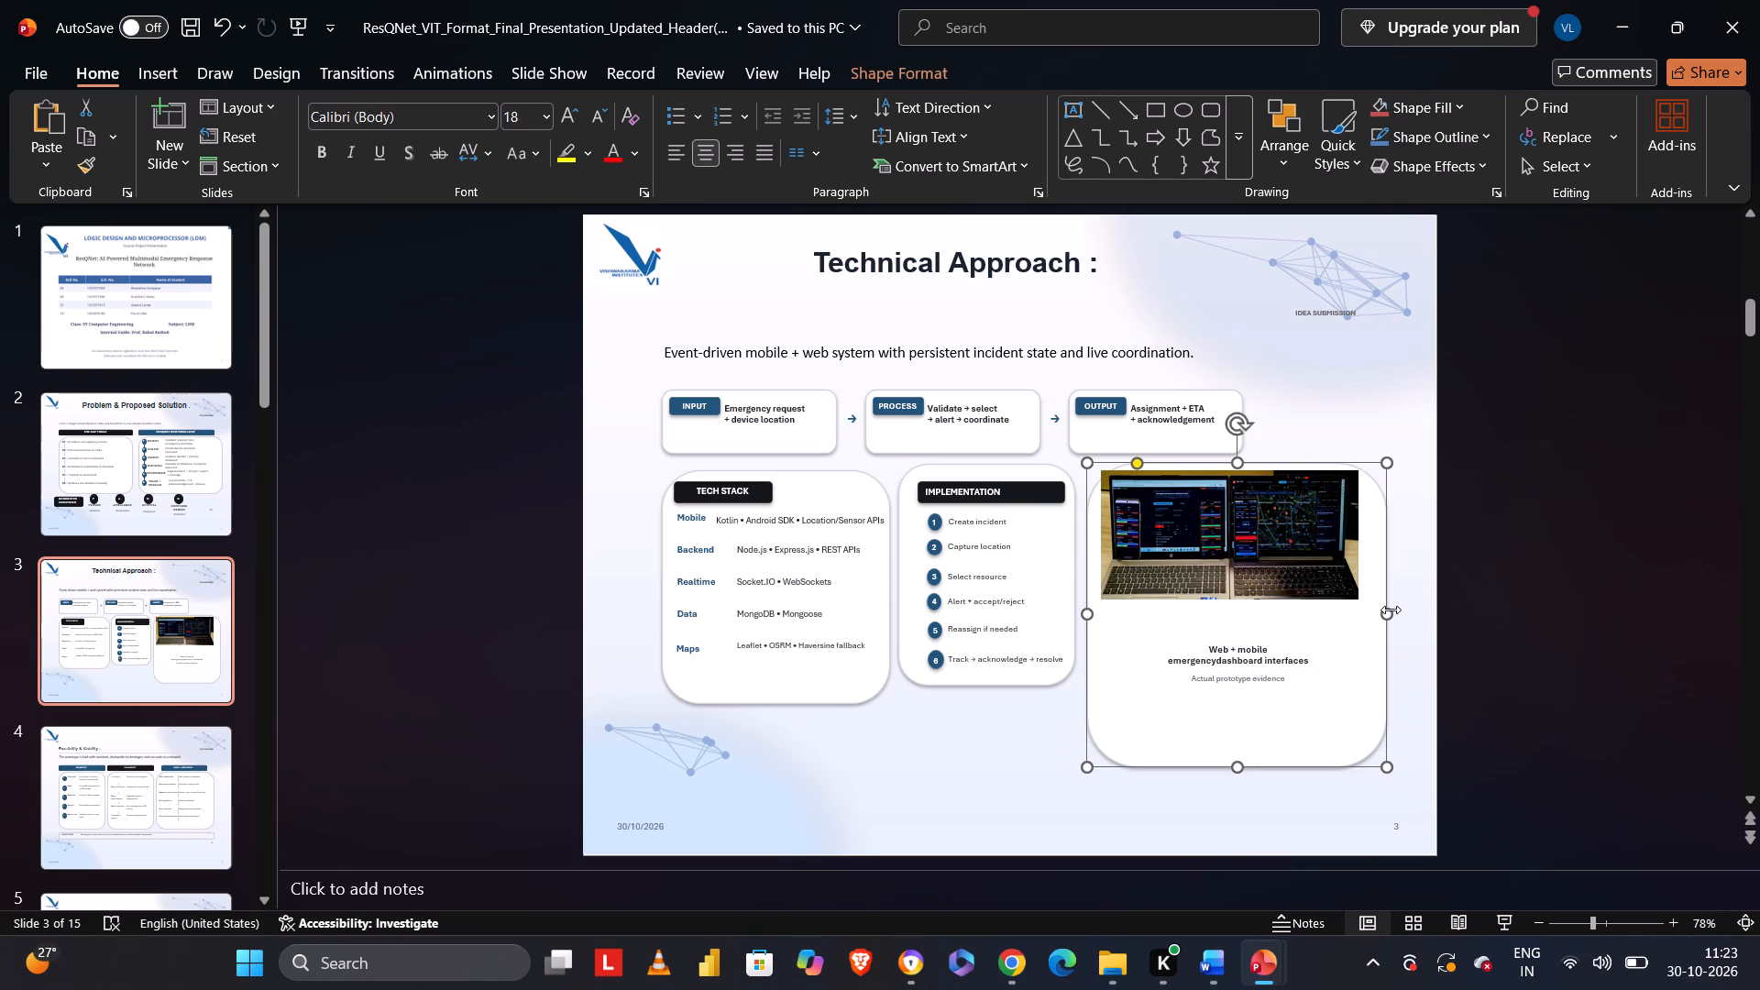
pyautogui.moveTo(1391, 610); pyautogui.dragTo(1432, 609)
# Enlarge the laptop photo from its lower-right corner so it fills more of the widened card.
pyautogui.click(1306, 567)
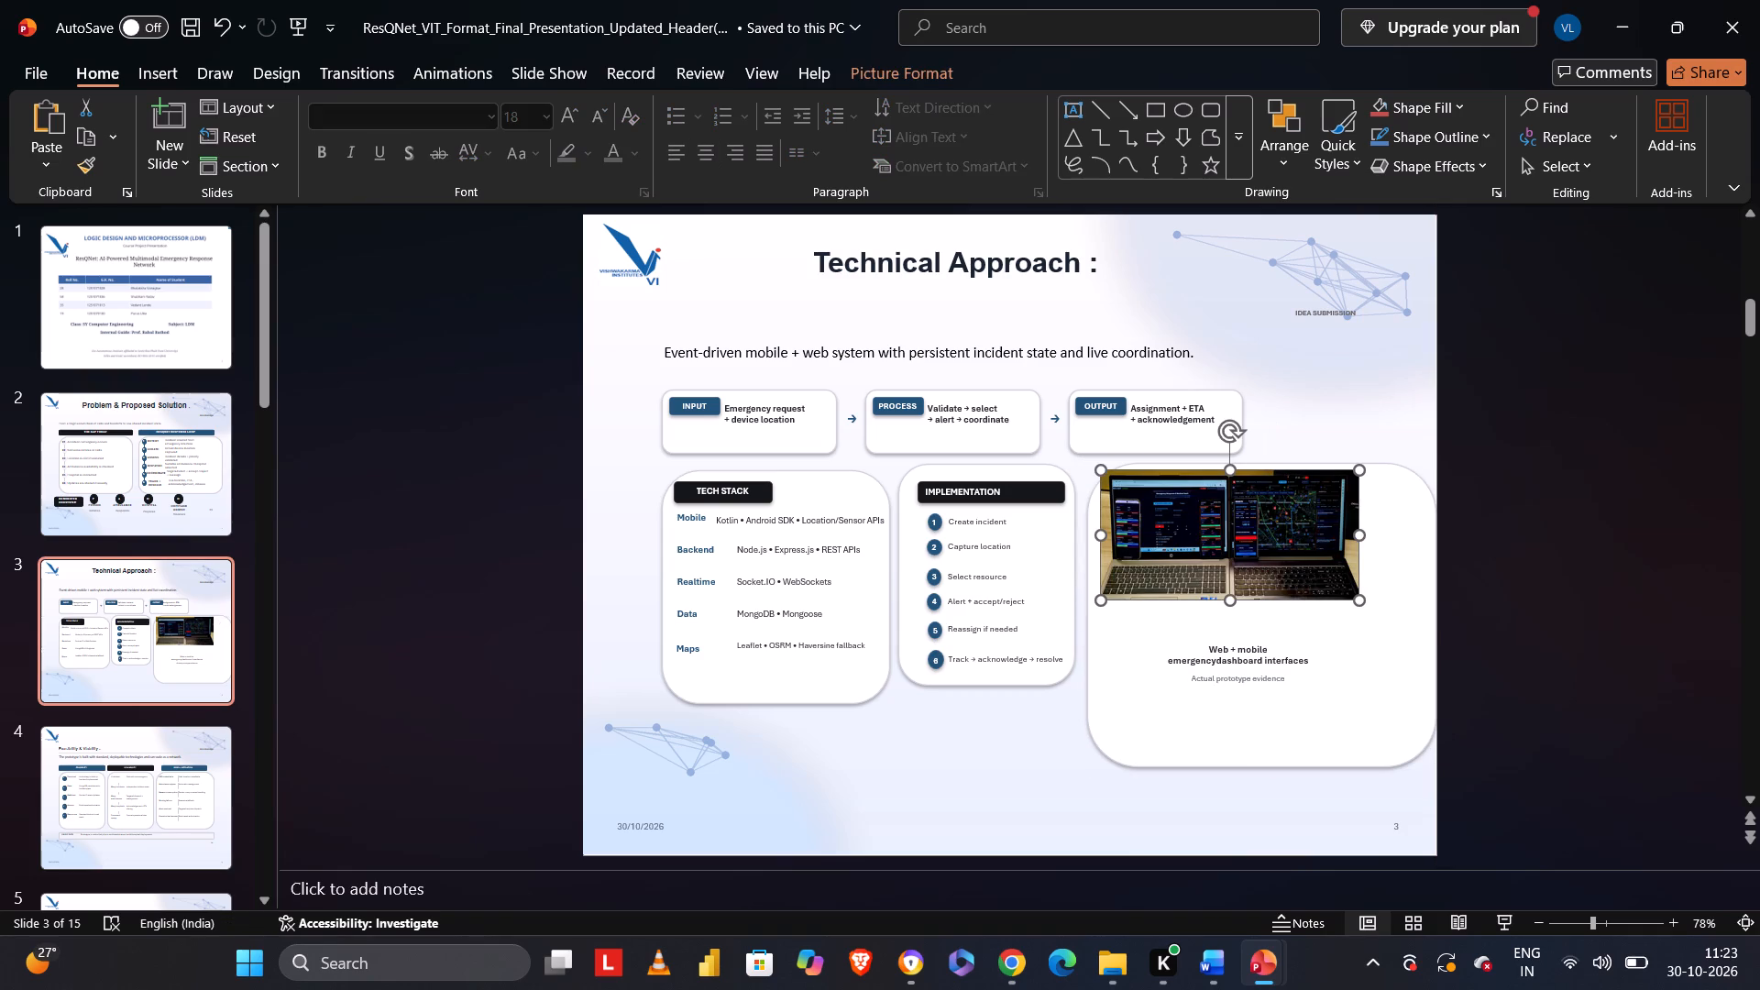
pyautogui.moveTo(1359, 598); pyautogui.dragTo(1395, 624)
# Set the font size of the "Web + mobile emergencydashboard interfaces" caption to 14.
pyautogui.click(1251, 647)
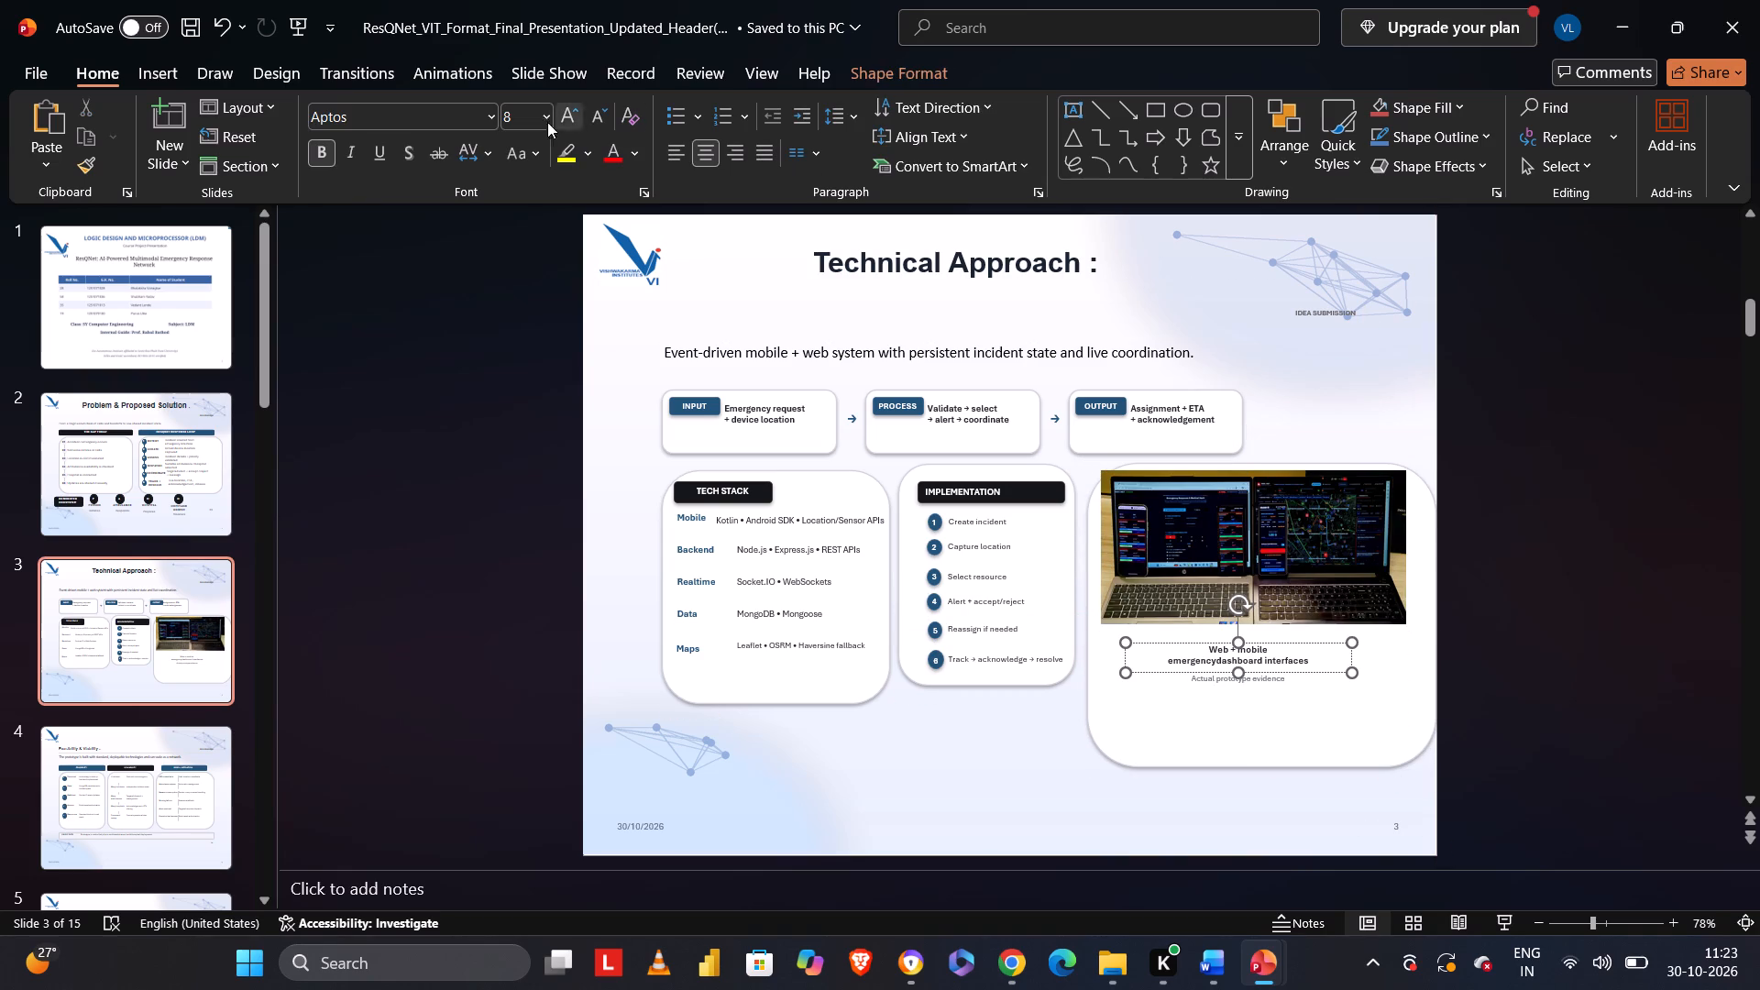
pyautogui.click(549, 126)
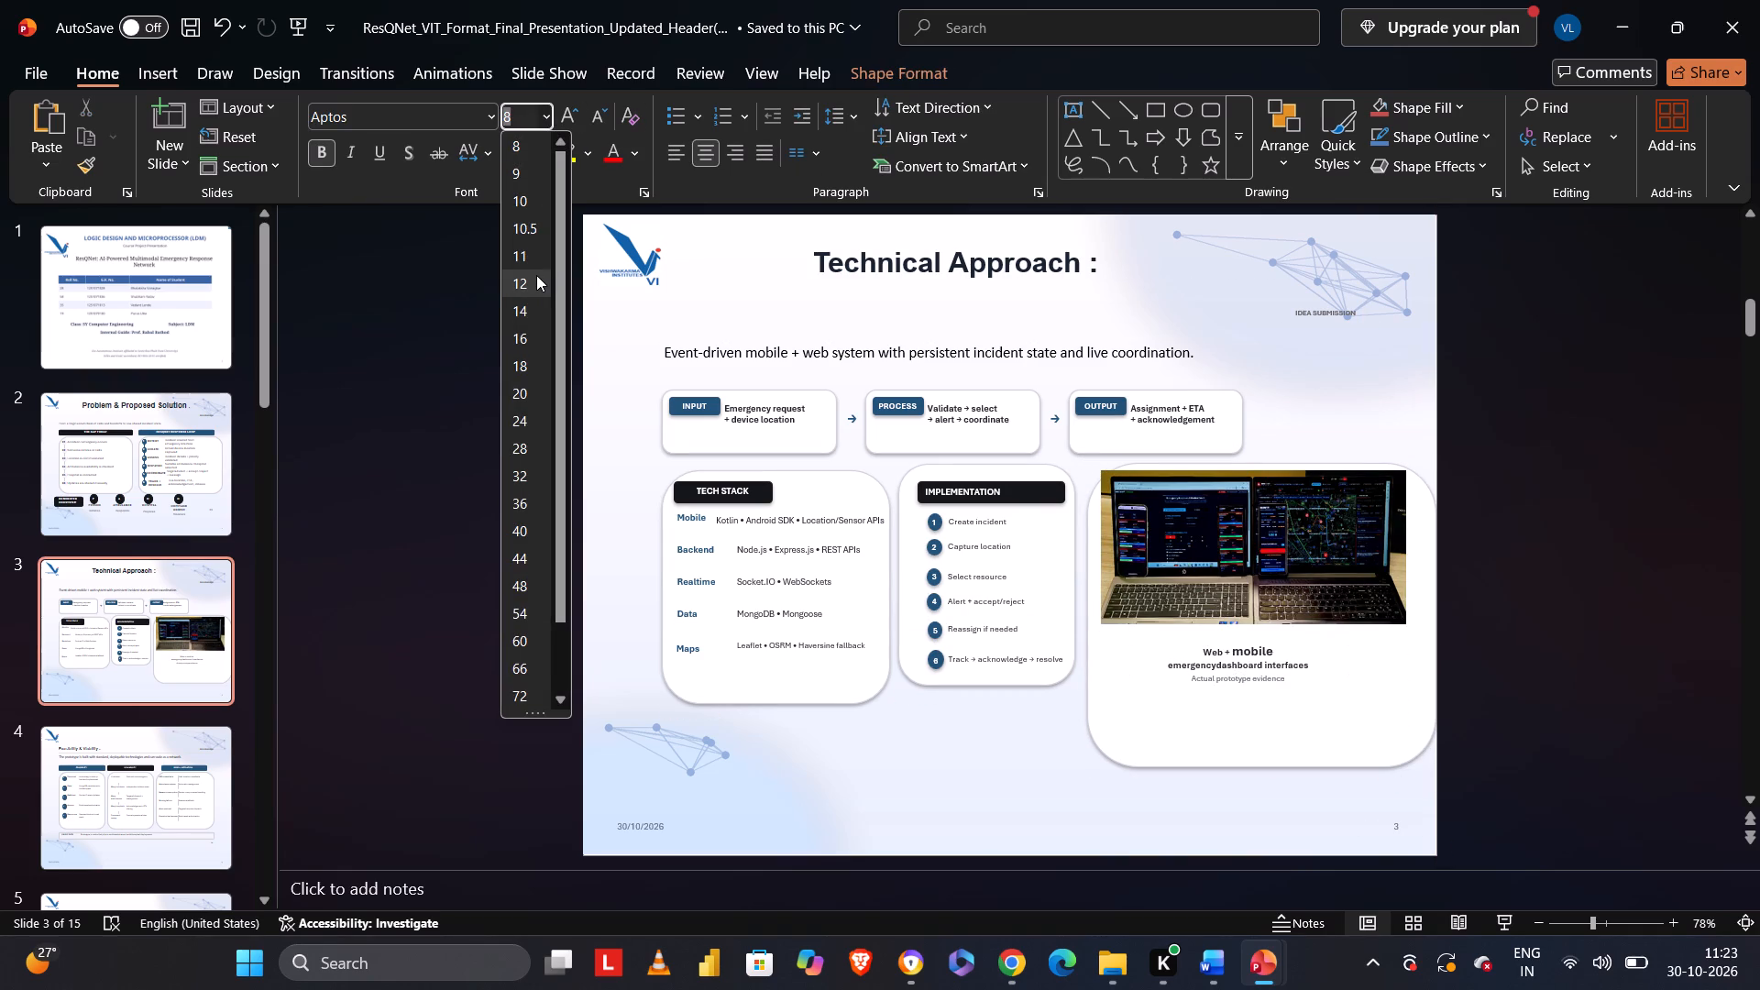
pyautogui.click(1308, 651)
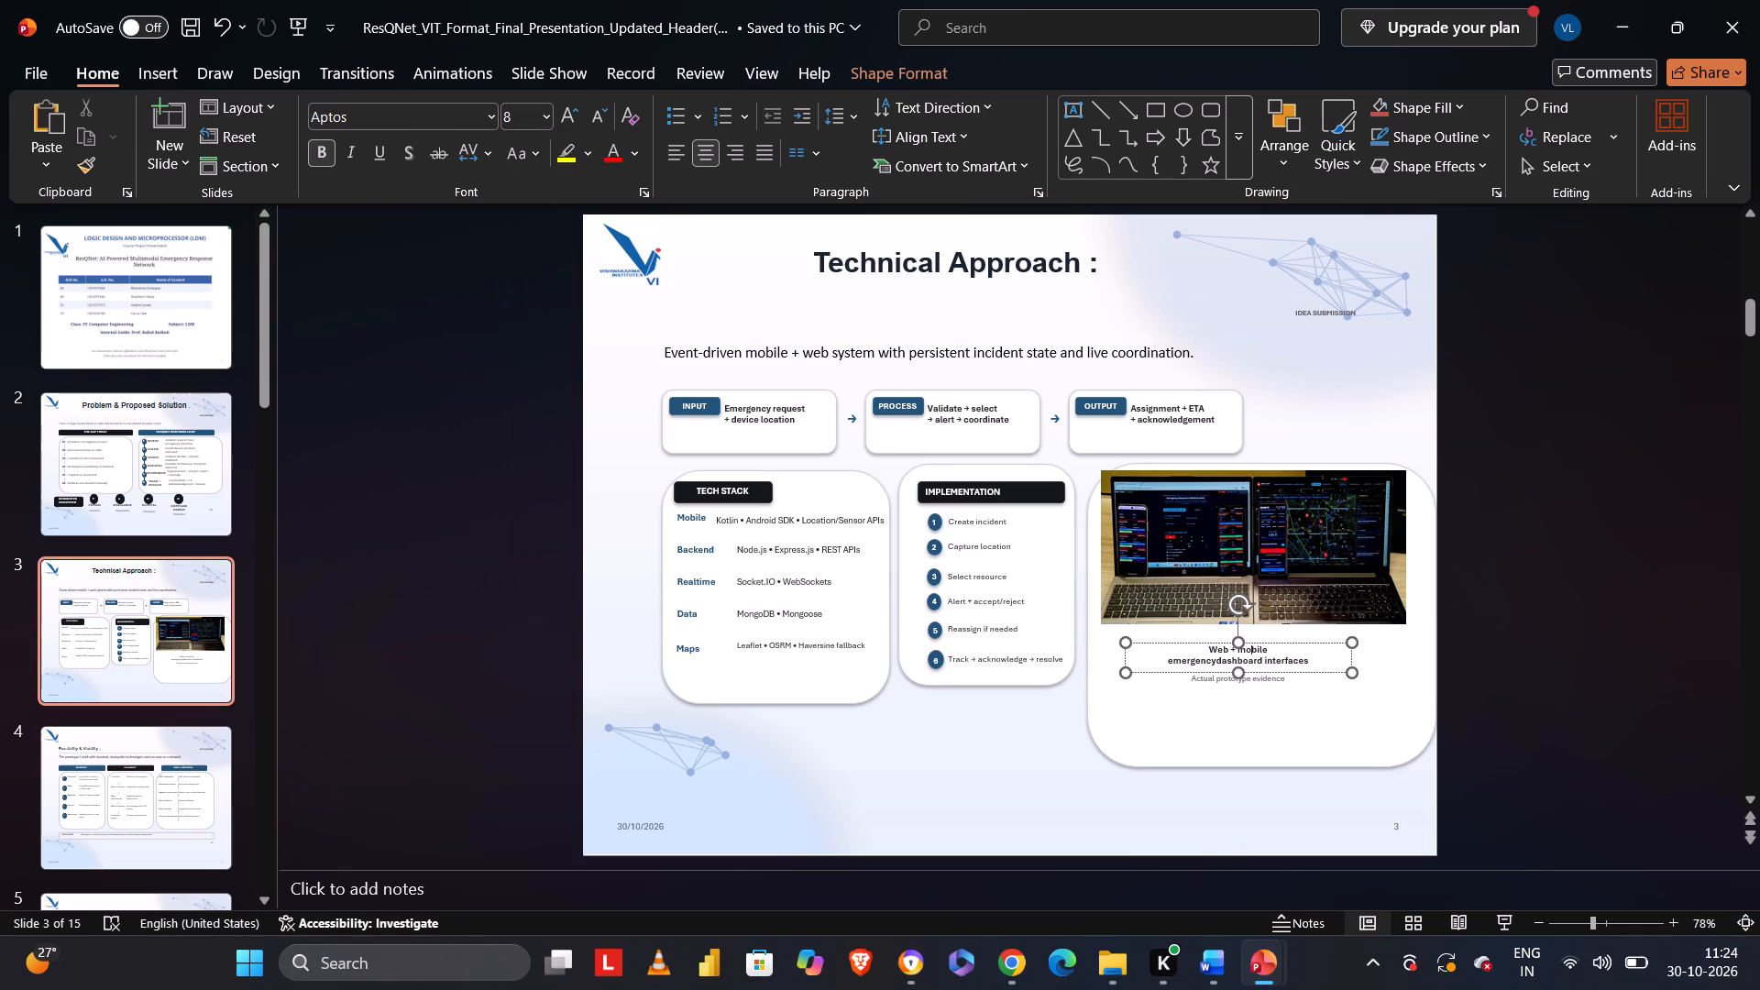
pyautogui.click(1309, 658)
pyautogui.moveTo(1301, 658); pyautogui.dragTo(1203, 643)
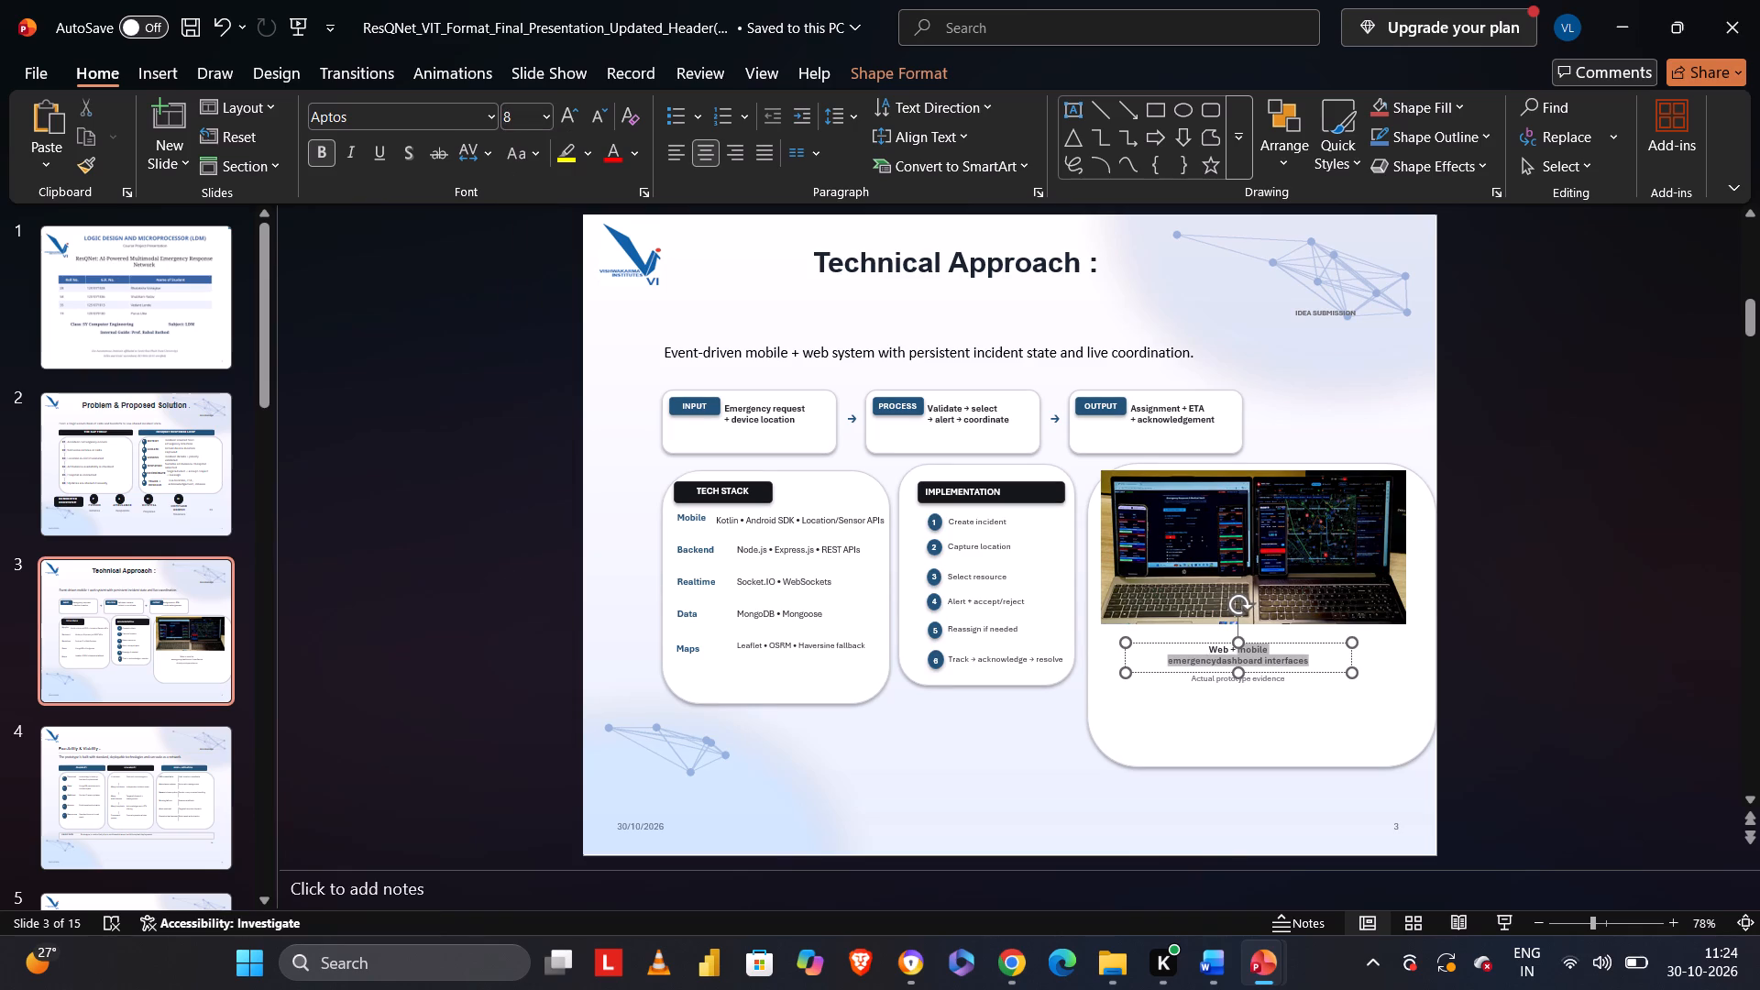
pyautogui.moveTo(1203, 643); pyautogui.dragTo(1127, 629)
pyautogui.moveTo(549, 120); pyautogui.dragTo(531, 312)
pyautogui.click(531, 312)
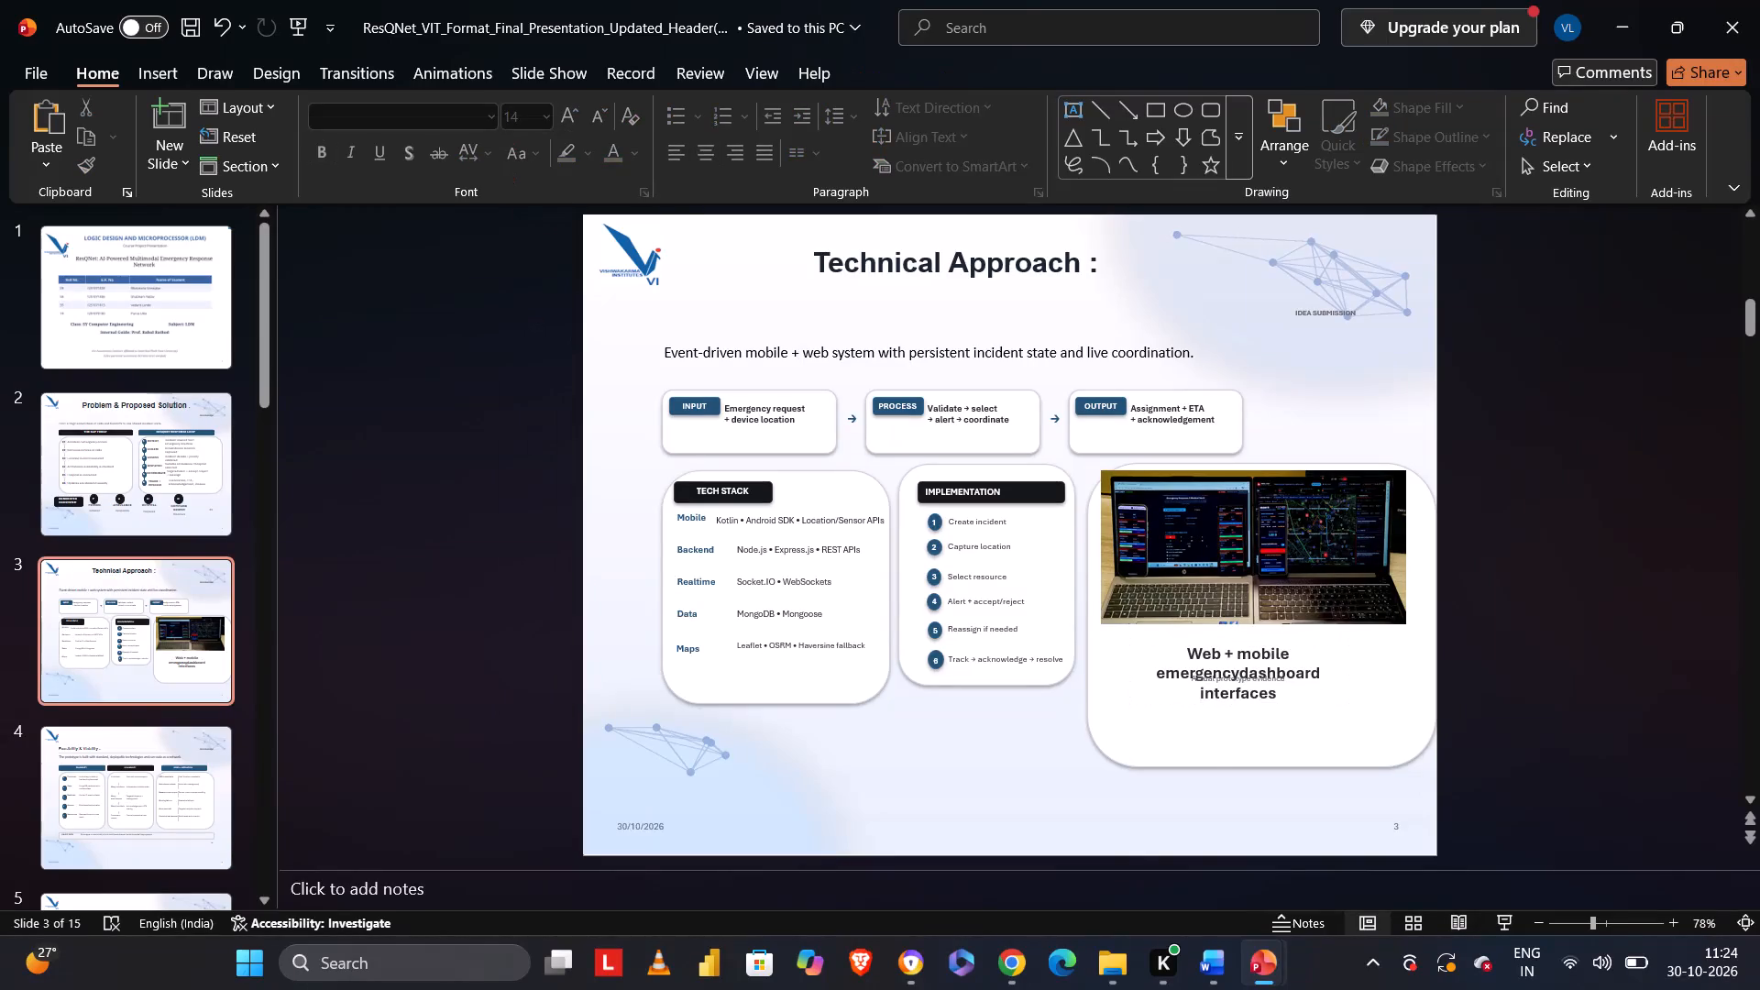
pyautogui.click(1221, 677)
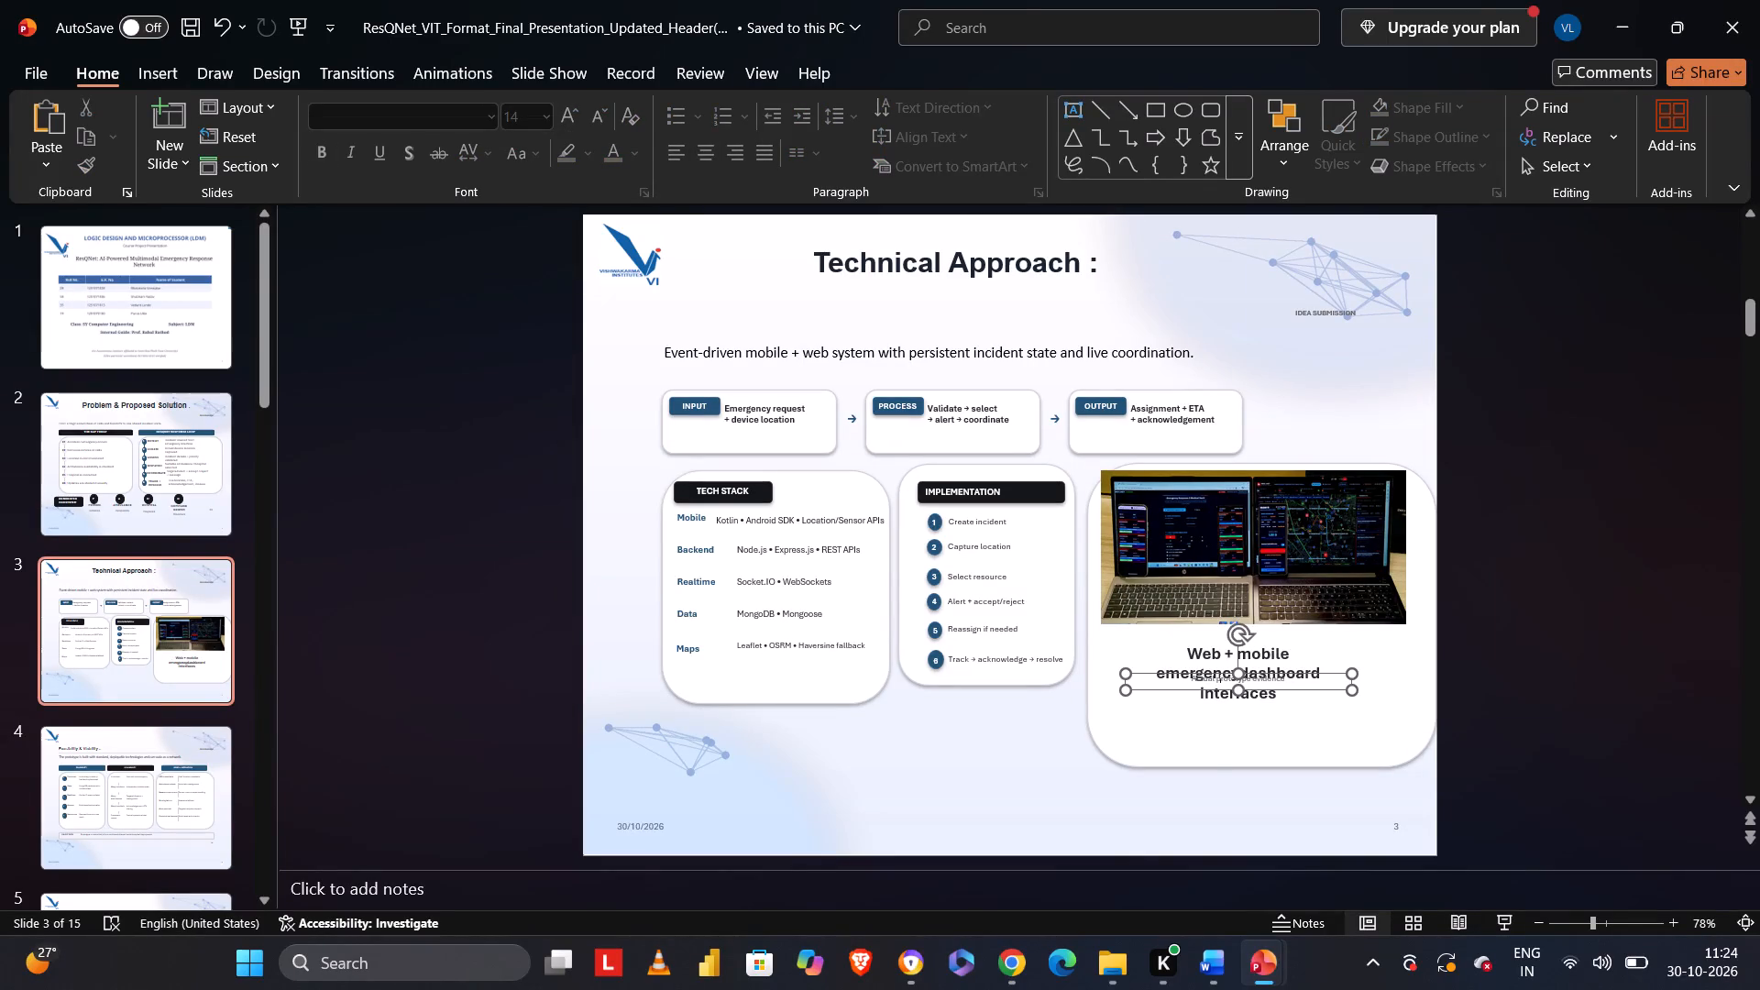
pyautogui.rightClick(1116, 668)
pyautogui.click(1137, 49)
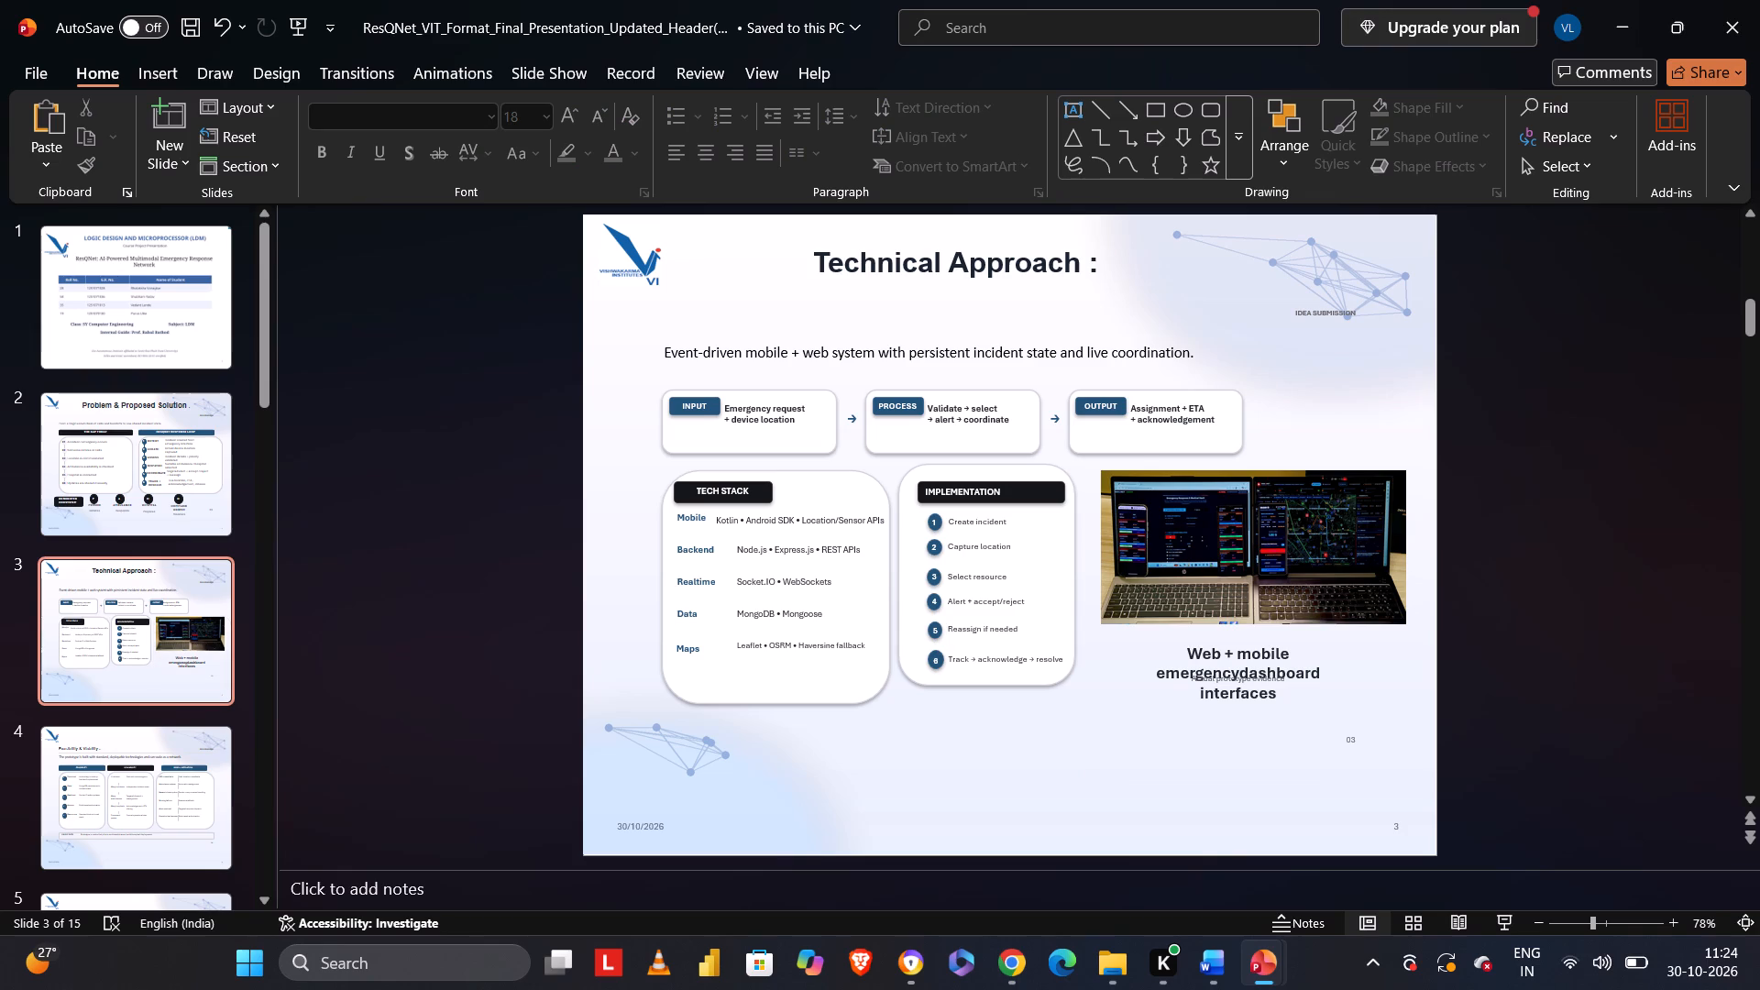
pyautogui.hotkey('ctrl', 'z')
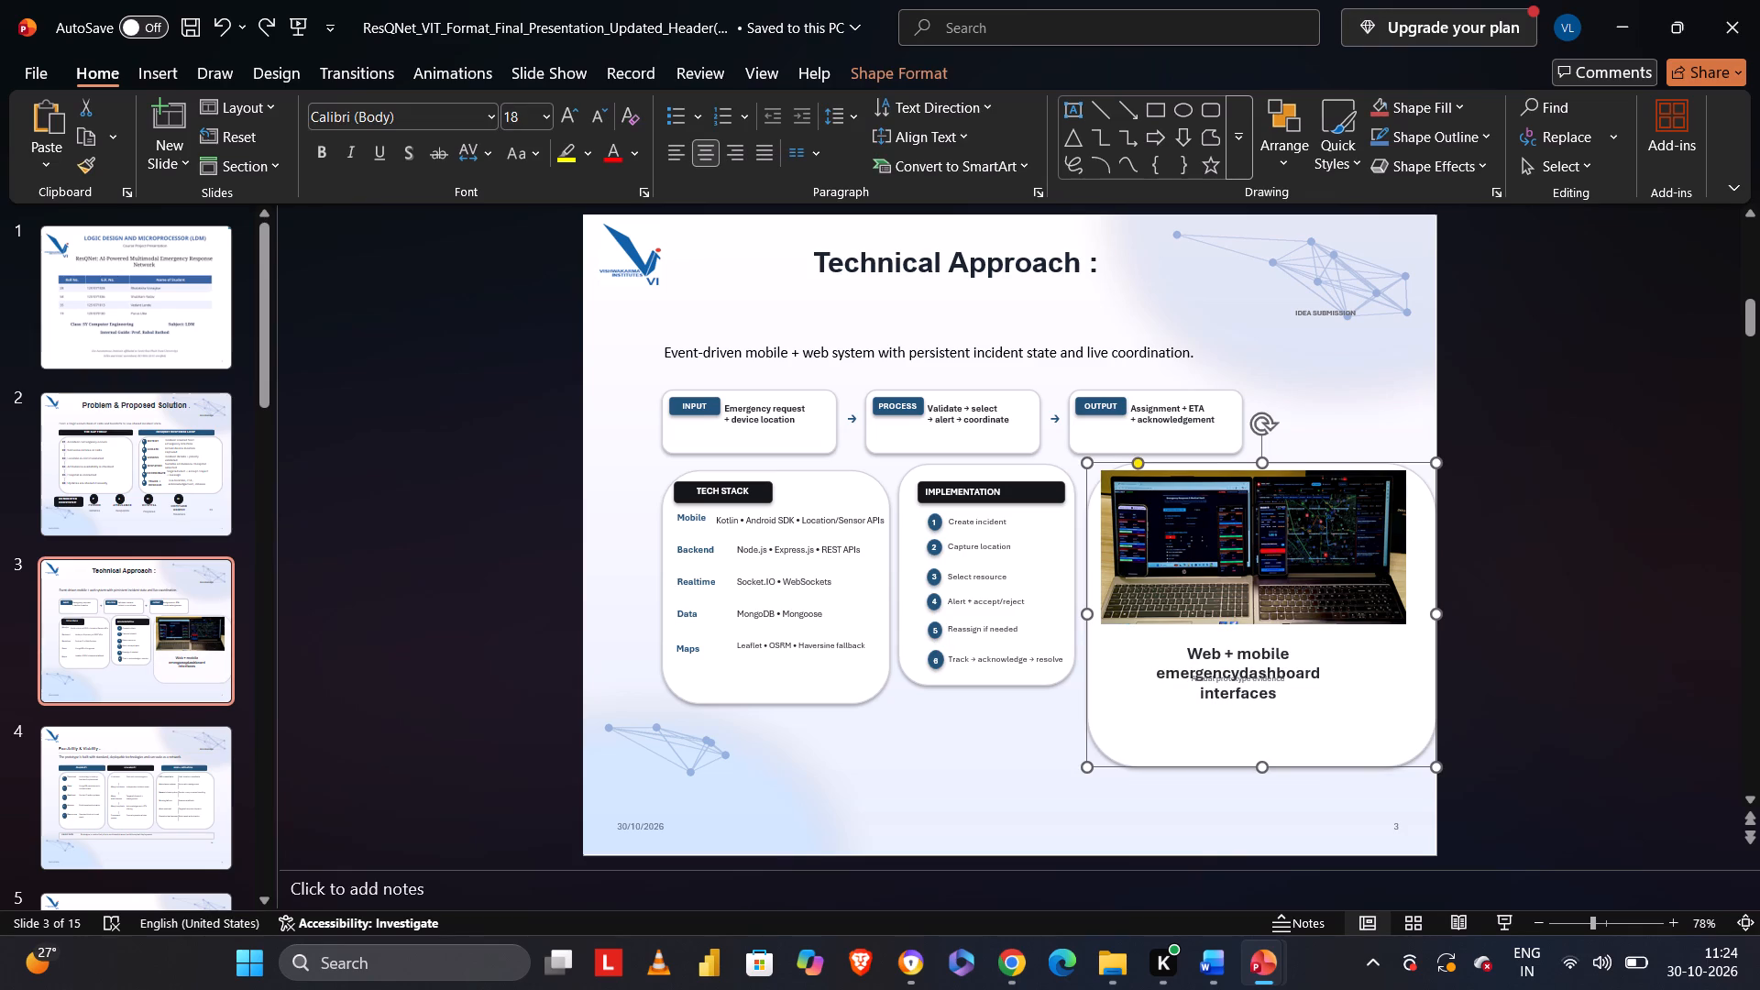
# Remove the small "Actual prototype evidence" text overlapping the enlarged caption below the photo.
pyautogui.click(1261, 679)
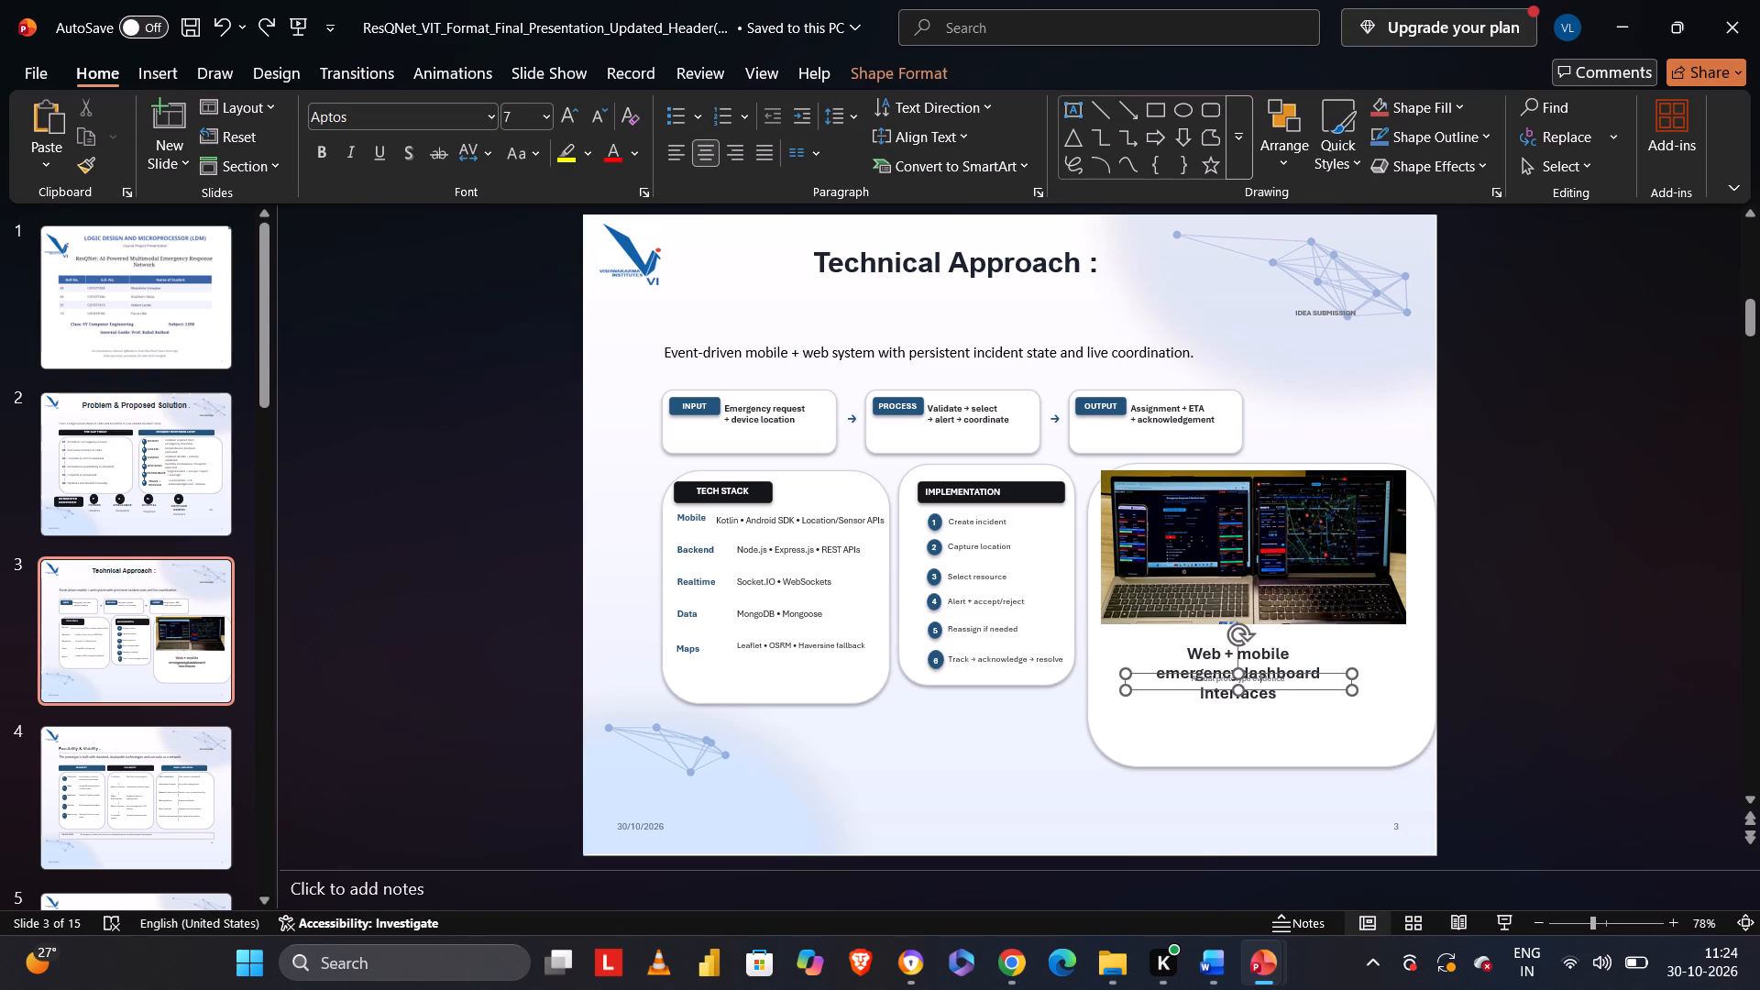
pyautogui.rightClick(1139, 672)
pyautogui.click(1237, 62)
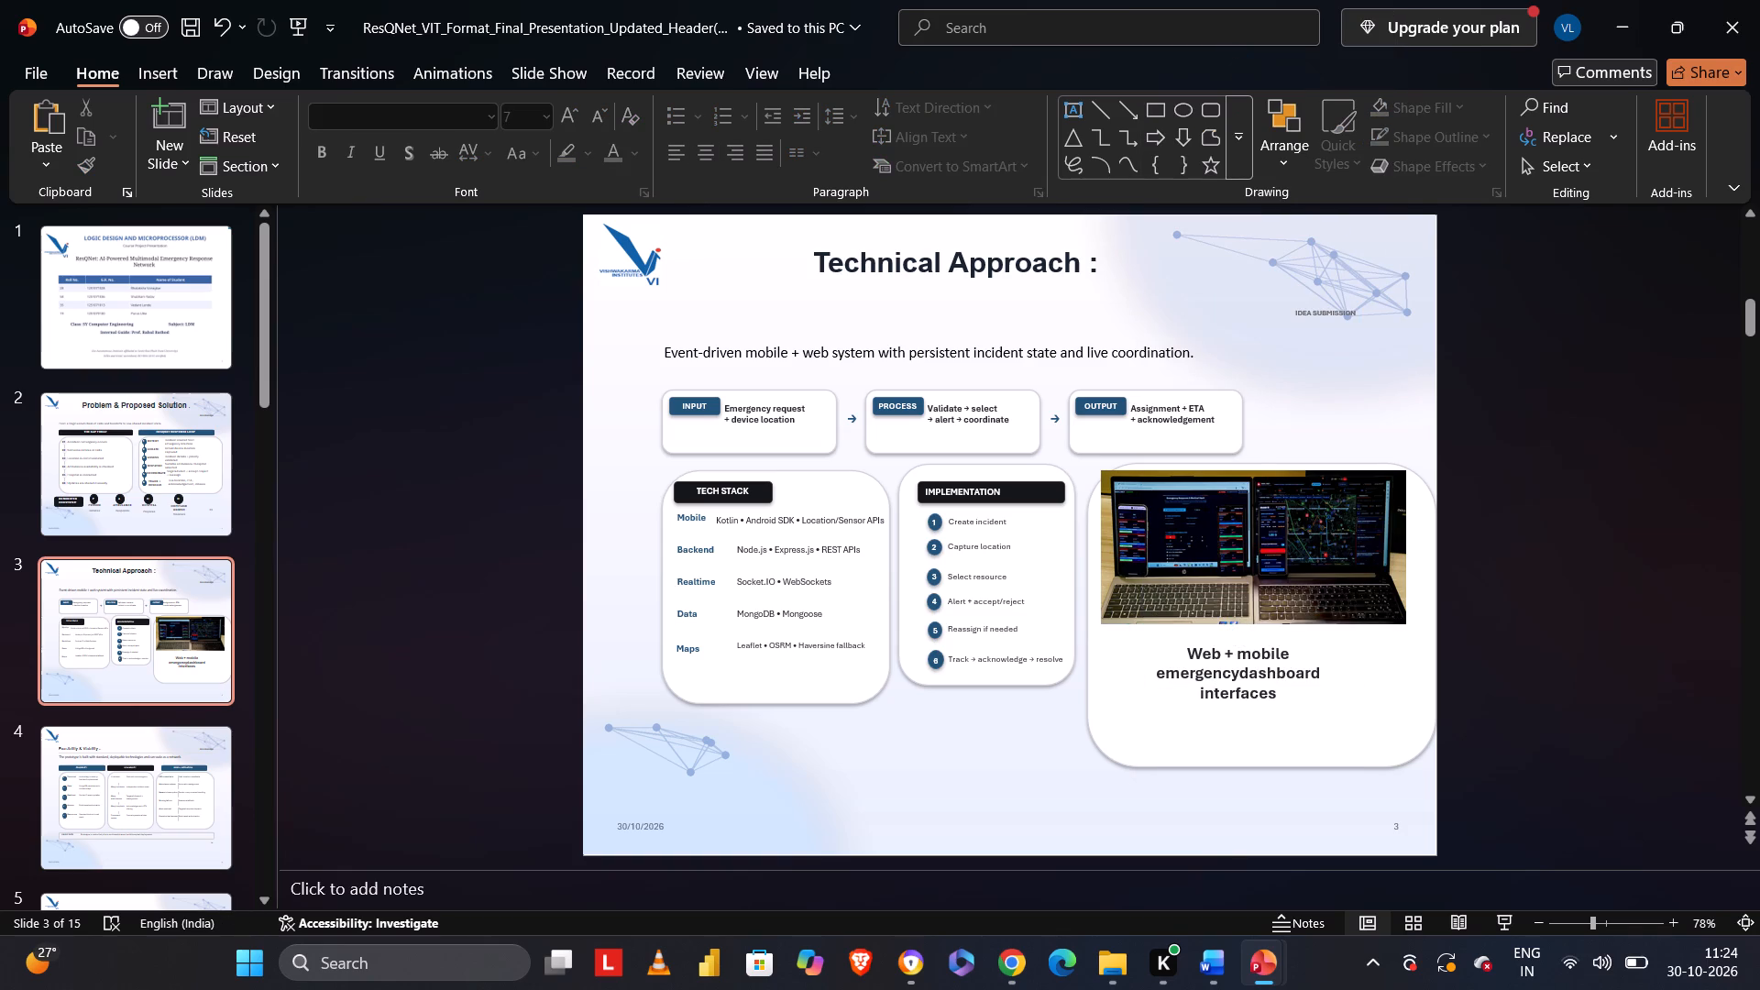
# Shrink the laptop photo slightly from its upper-left corner so it sits further inside the card's rounded corner.
pyautogui.click(1211, 521)
pyautogui.moveTo(1100, 469); pyautogui.dragTo(1114, 484)
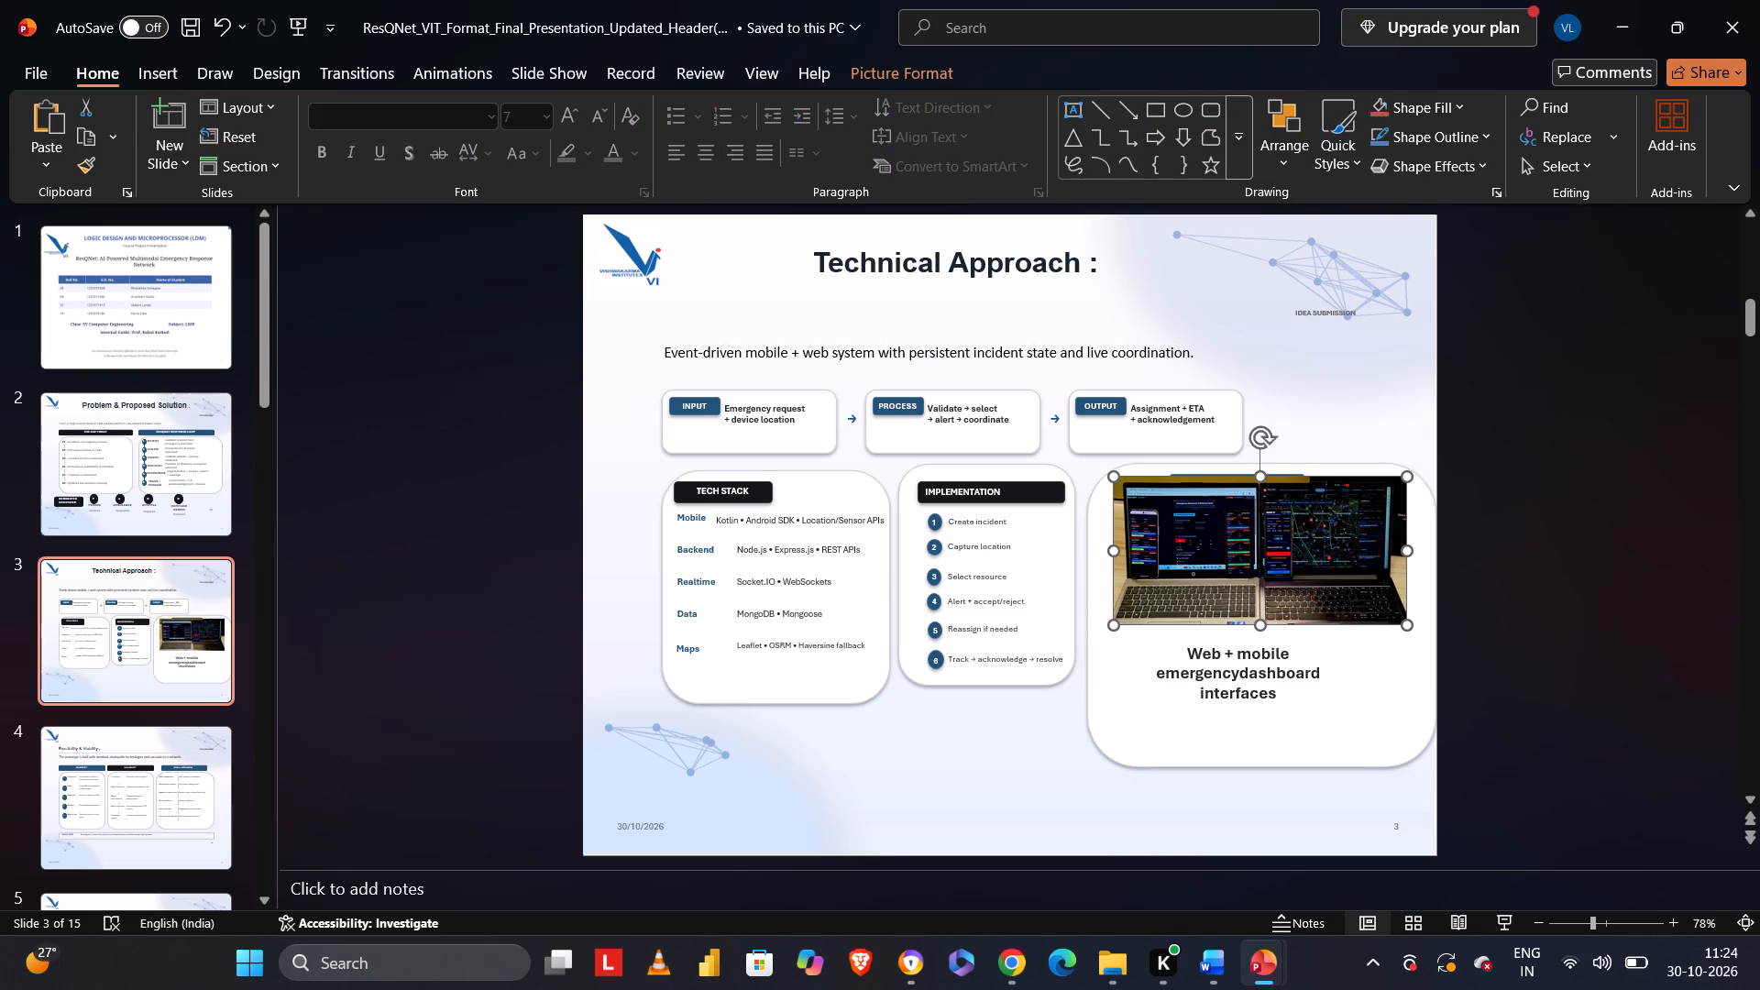
# Look over the Feasibility & Viability, Problem & Proposed Solution and Technical Approach slides to check their layout.
pyautogui.click(777, 687)
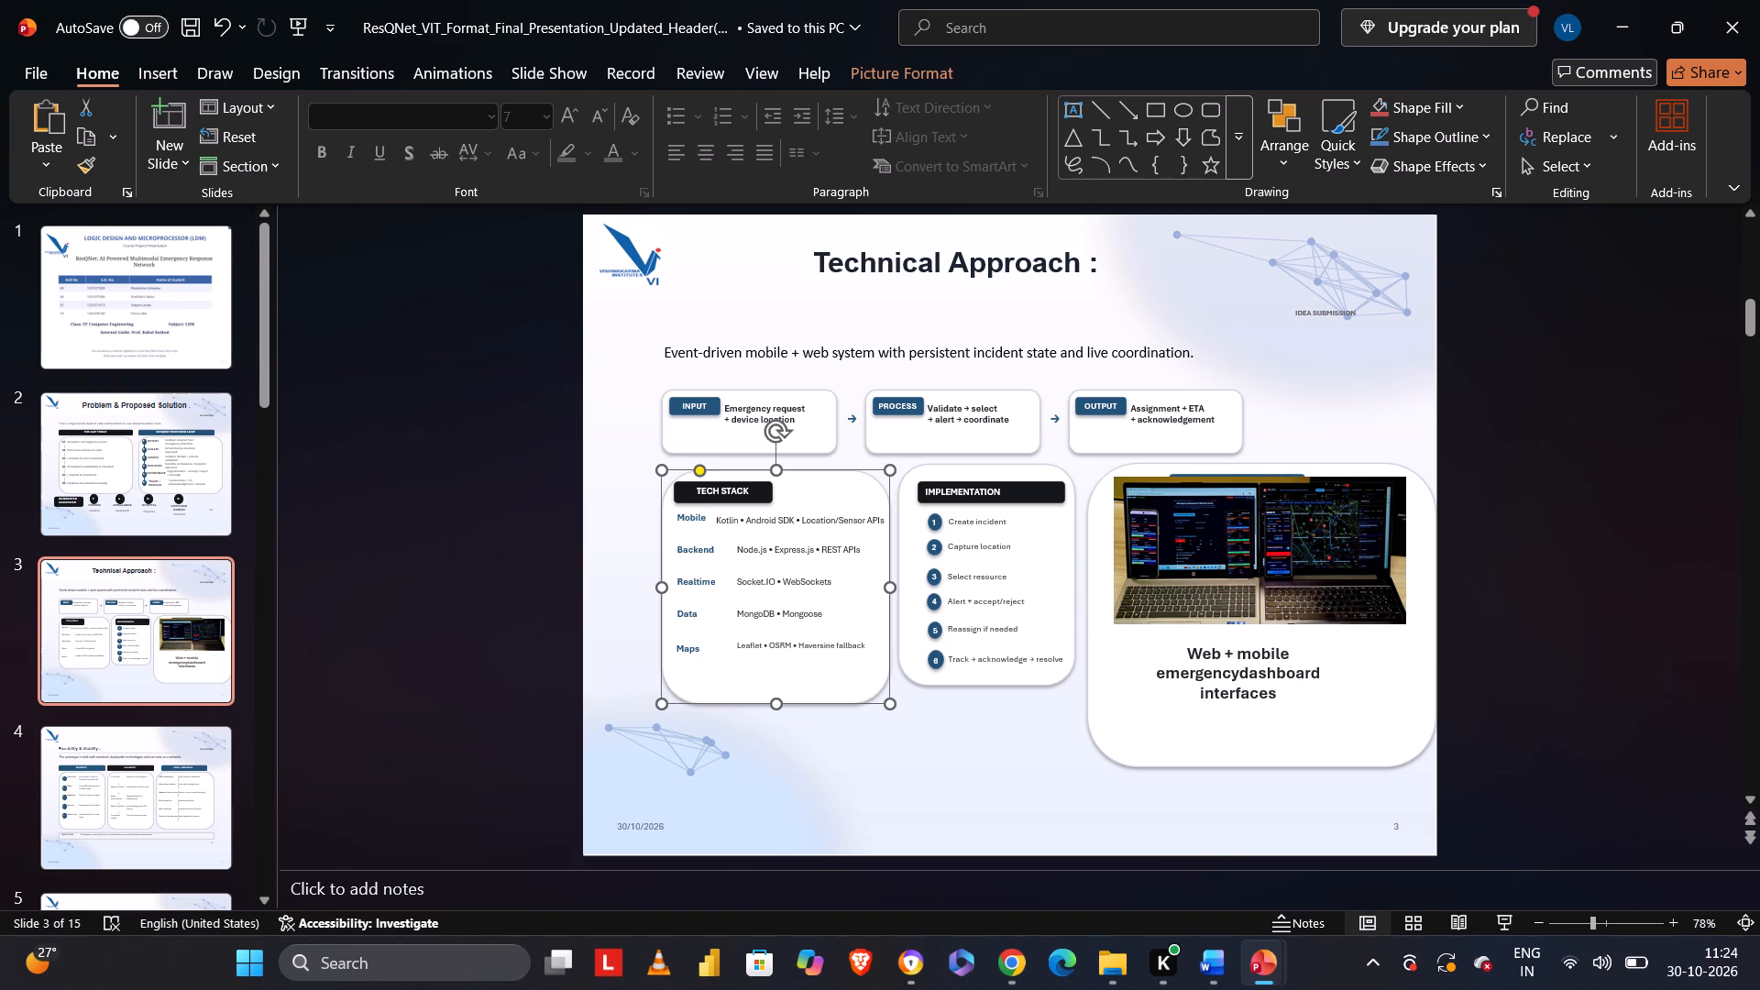
pyautogui.press('Right')
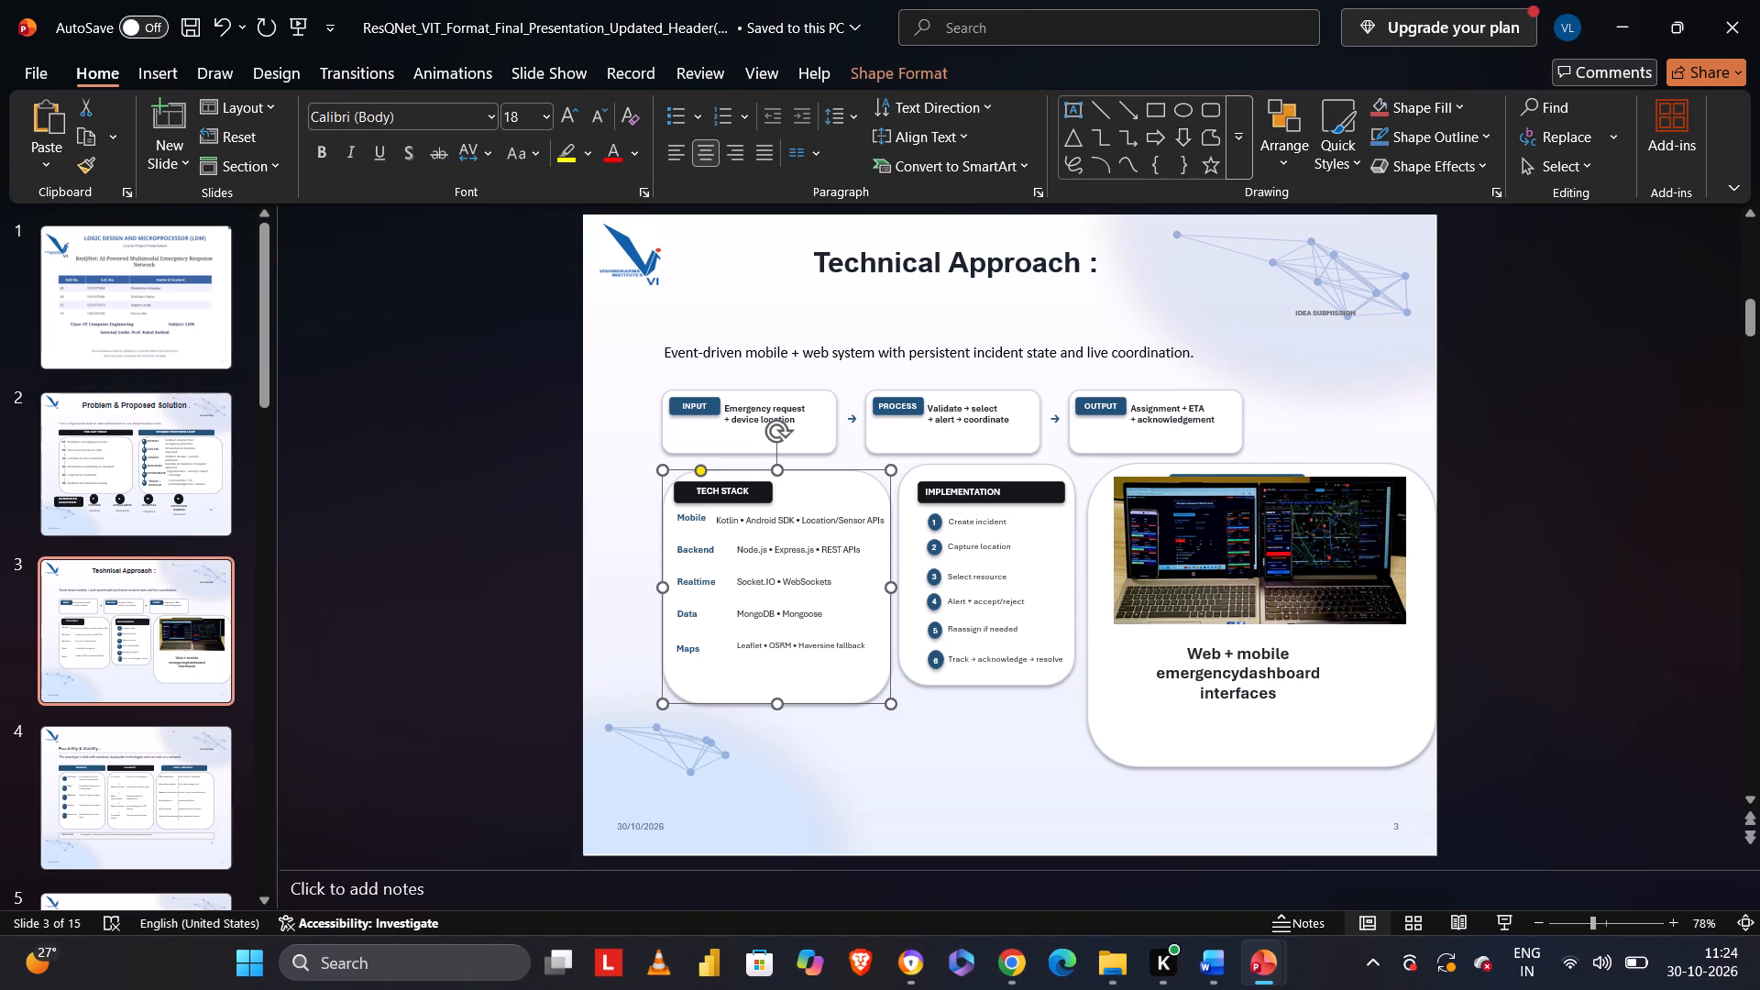
pyautogui.click(574, 541)
pyautogui.press('Right')
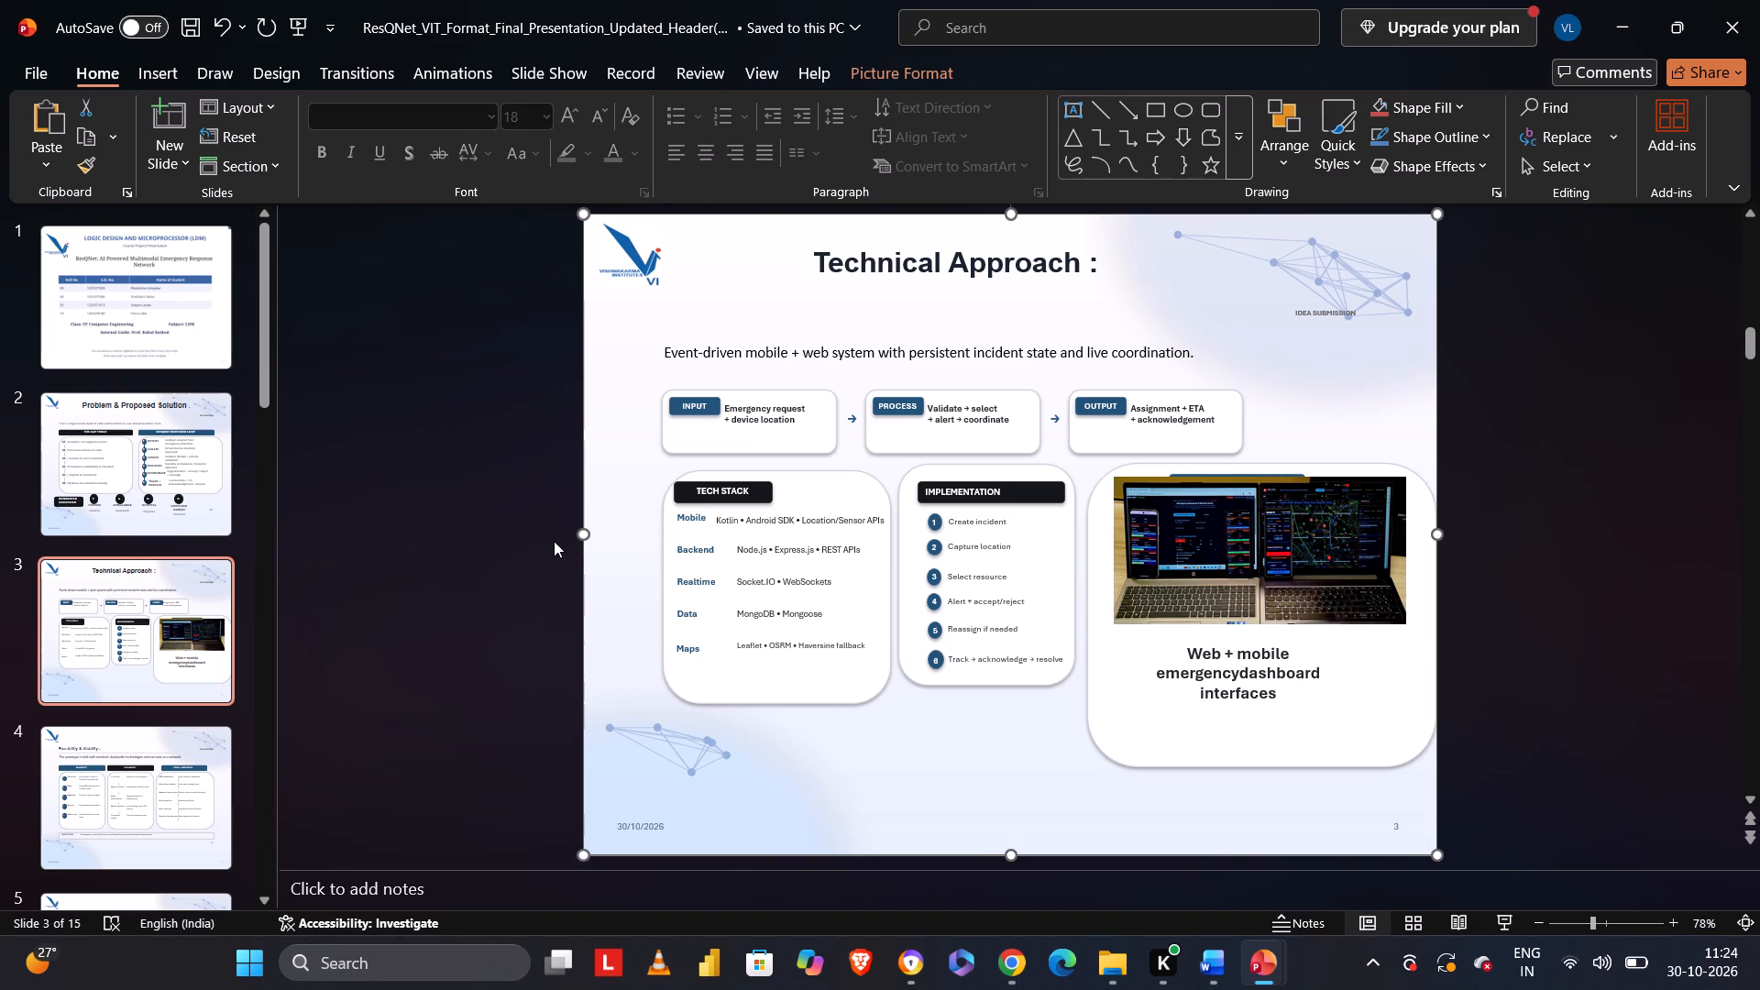
pyautogui.click(550, 544)
pyautogui.press('Right')
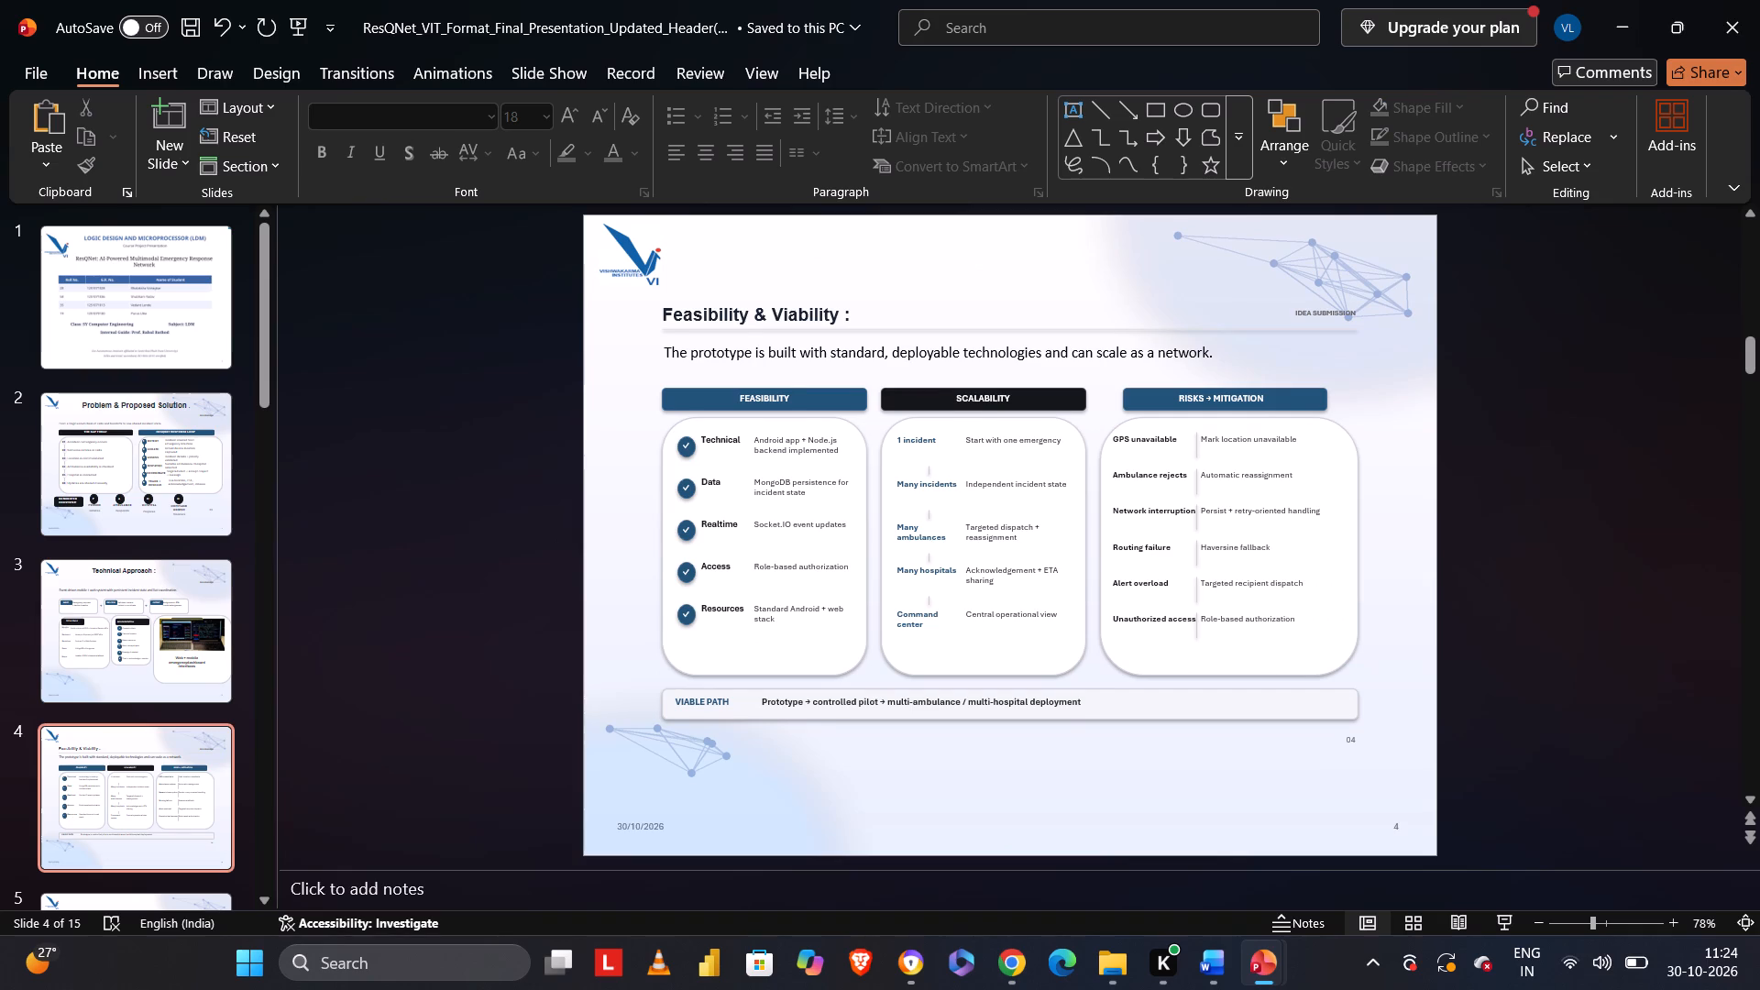
pyautogui.keyDown('ctrl'); pyautogui.scroll(1, 623, 521); pyautogui.keyUp('ctrl')
pyautogui.scroll(1, 623, 521)
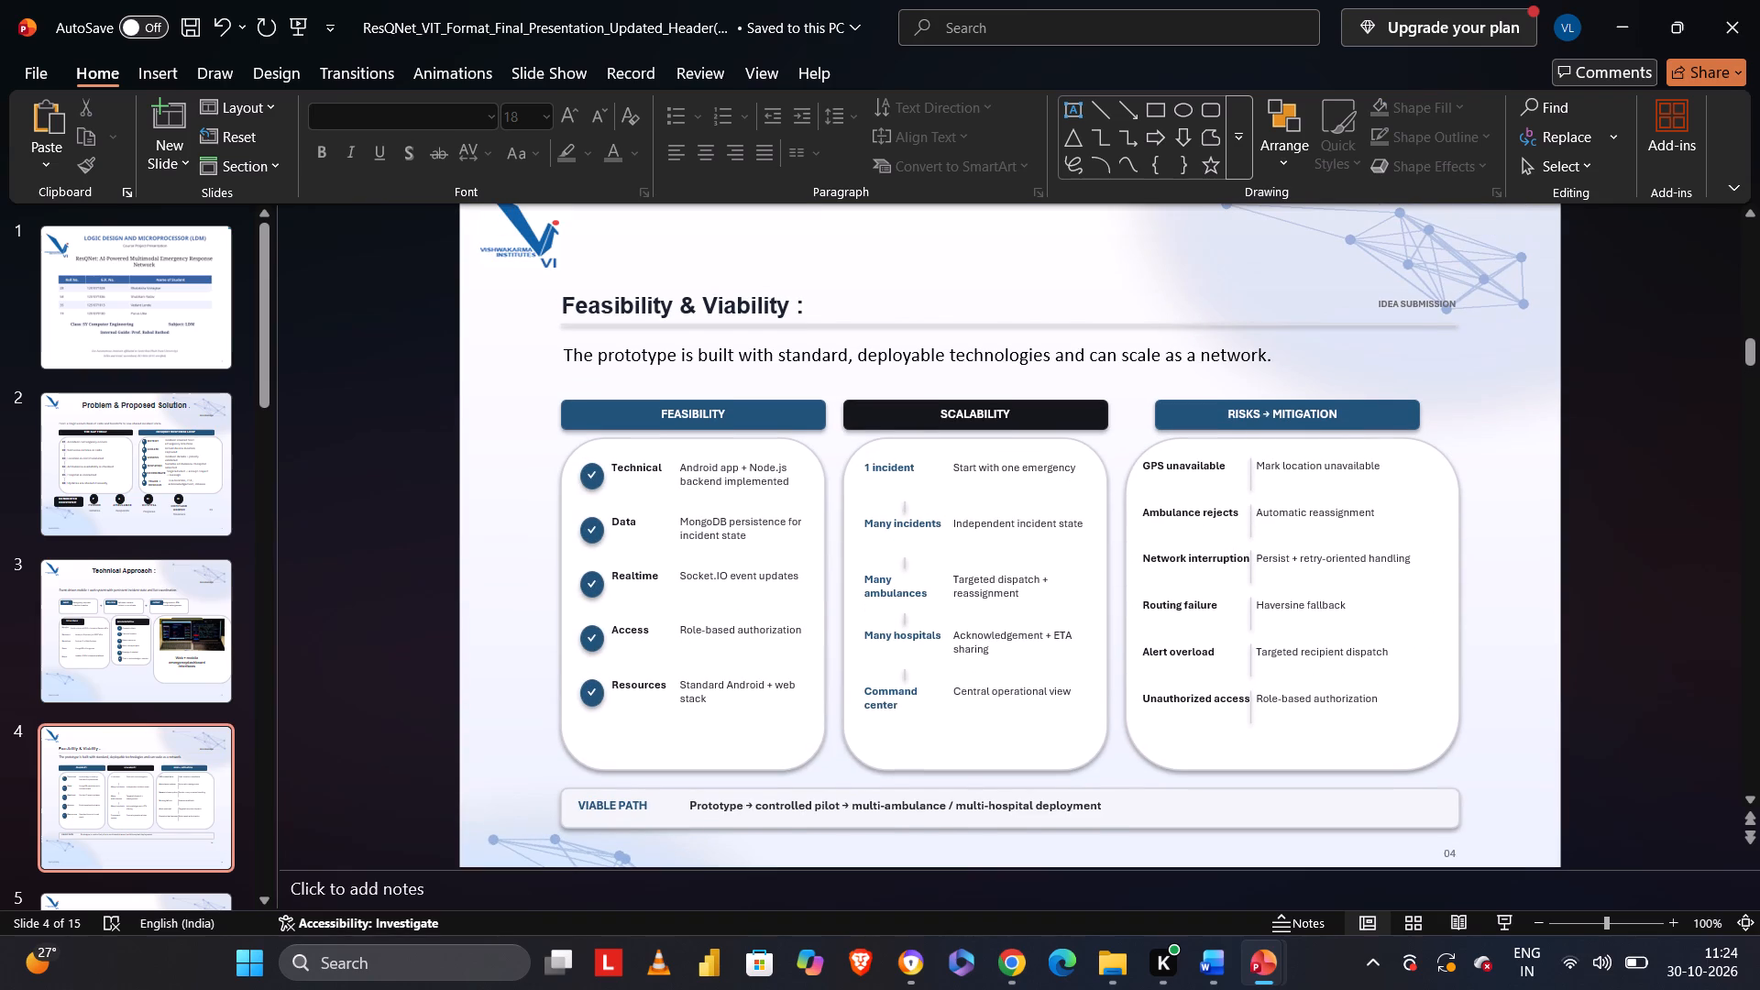
pyautogui.scroll(1, 623, 521)
pyautogui.scroll(-1, 623, 521)
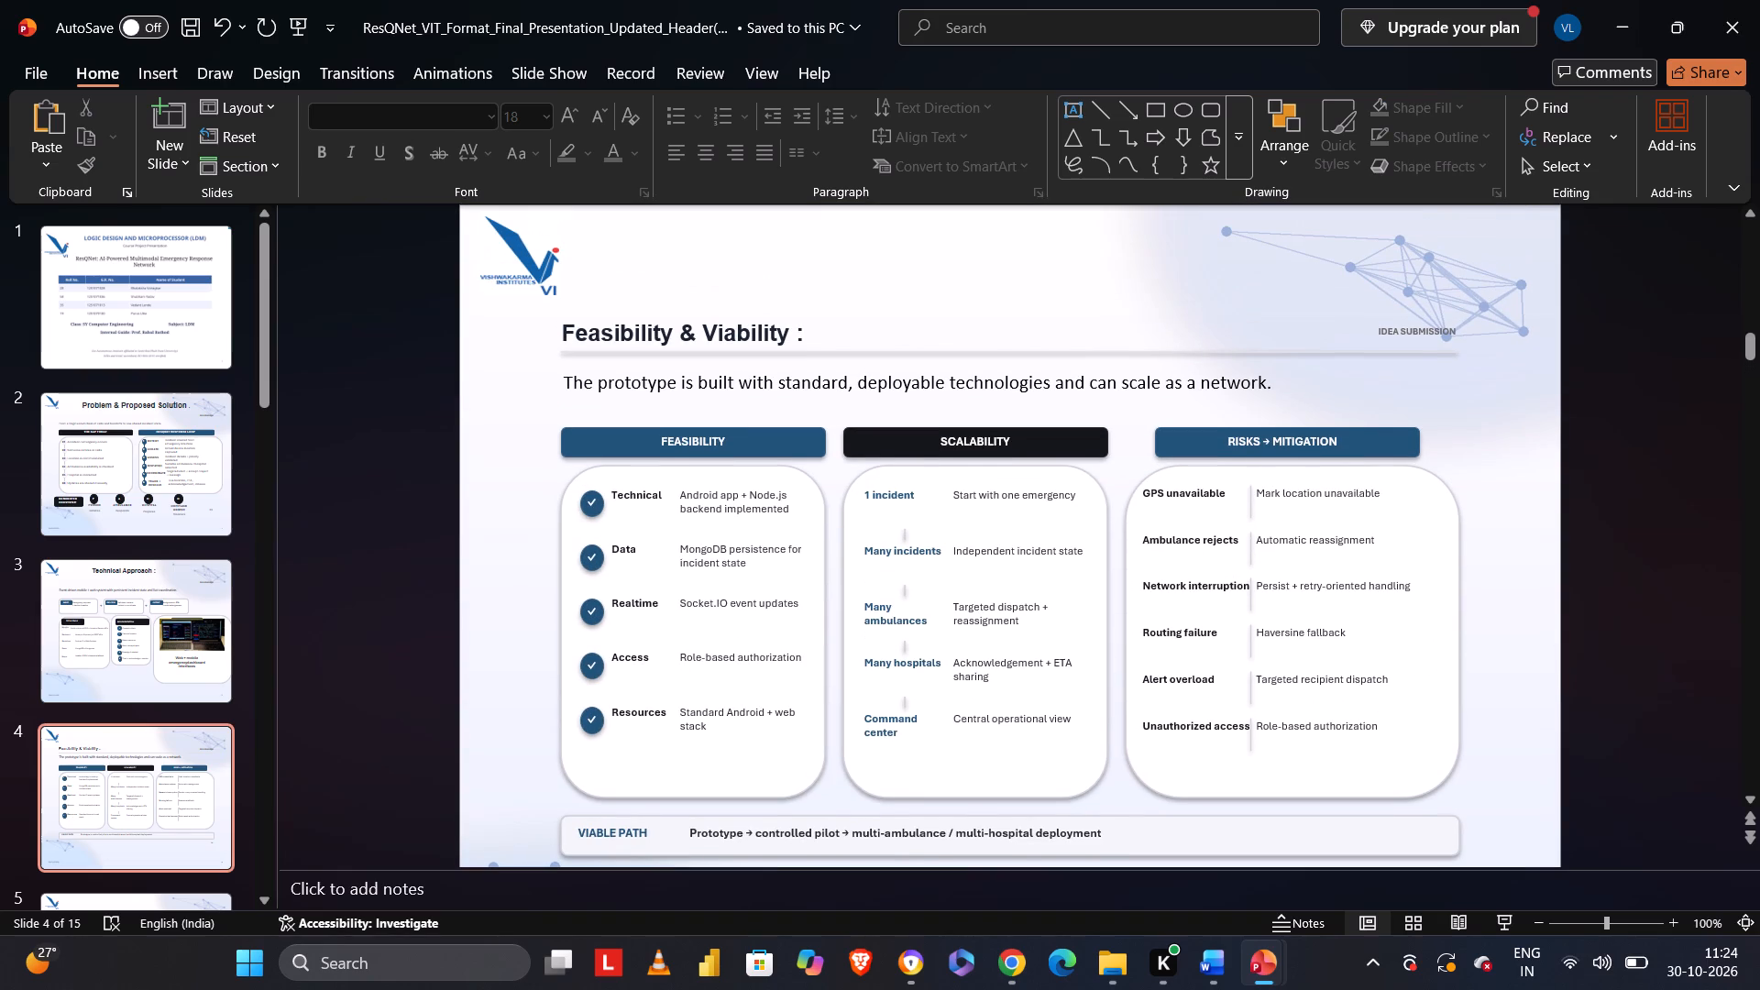
pyautogui.click(167, 514)
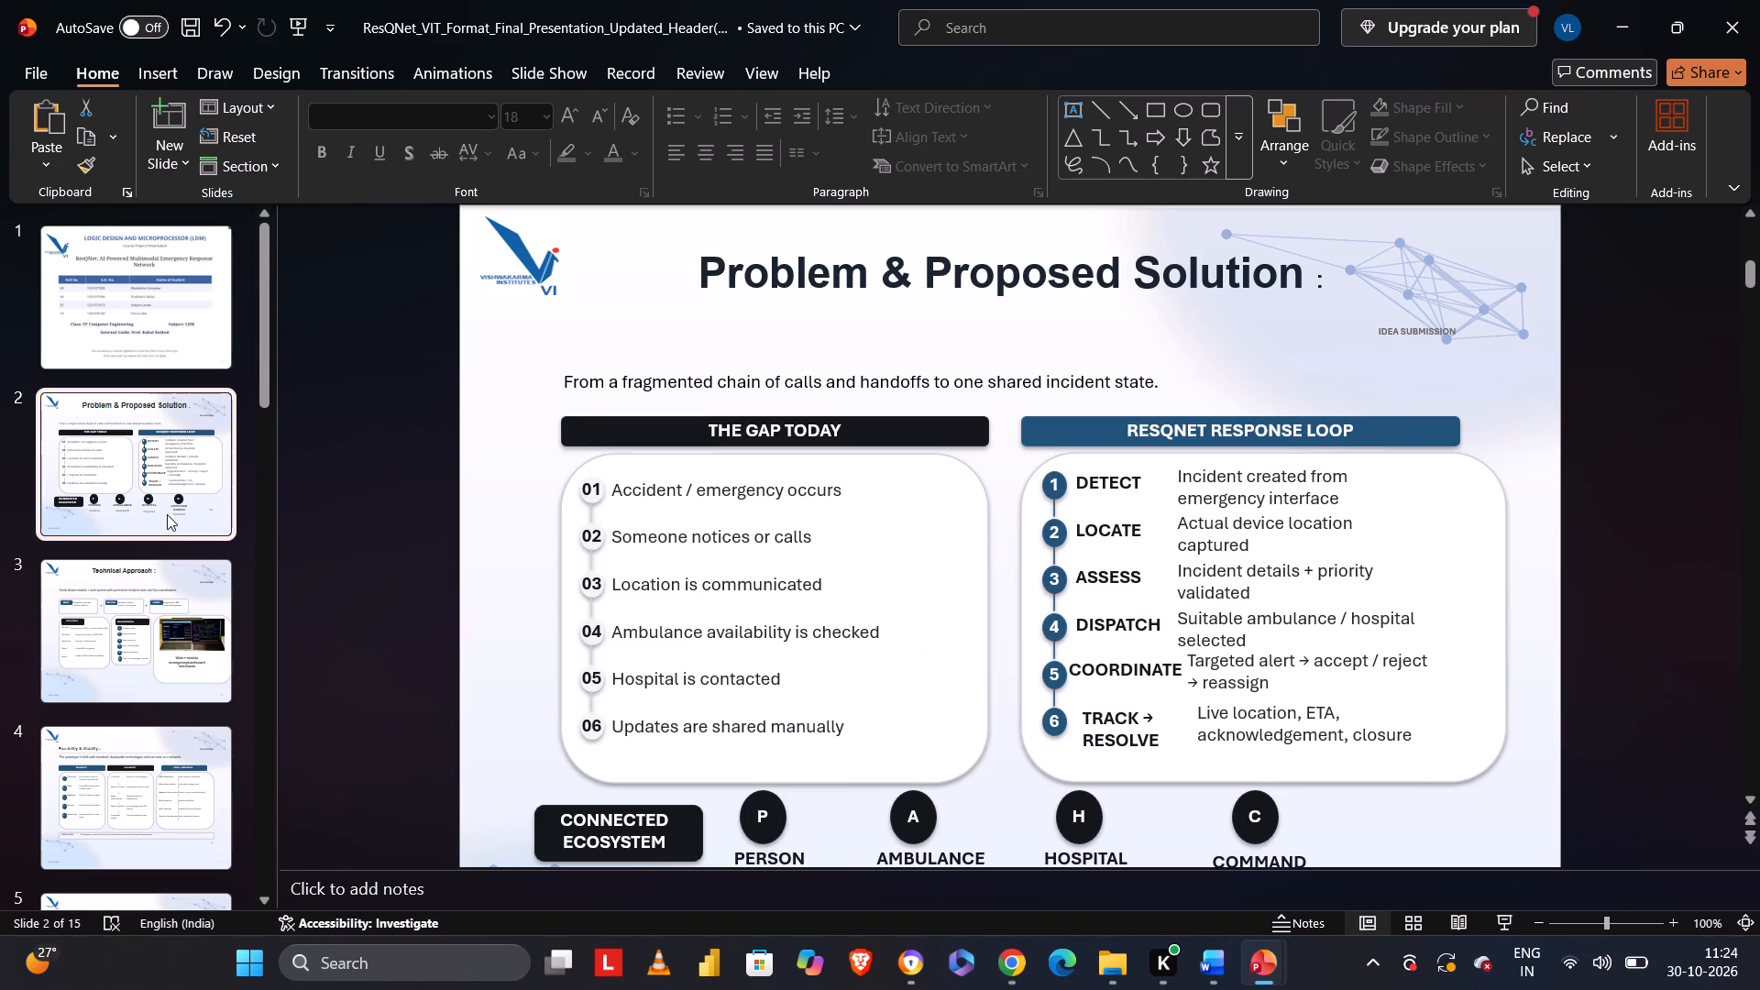
pyautogui.press('Right')
pyautogui.click(143, 644)
pyautogui.click(156, 791)
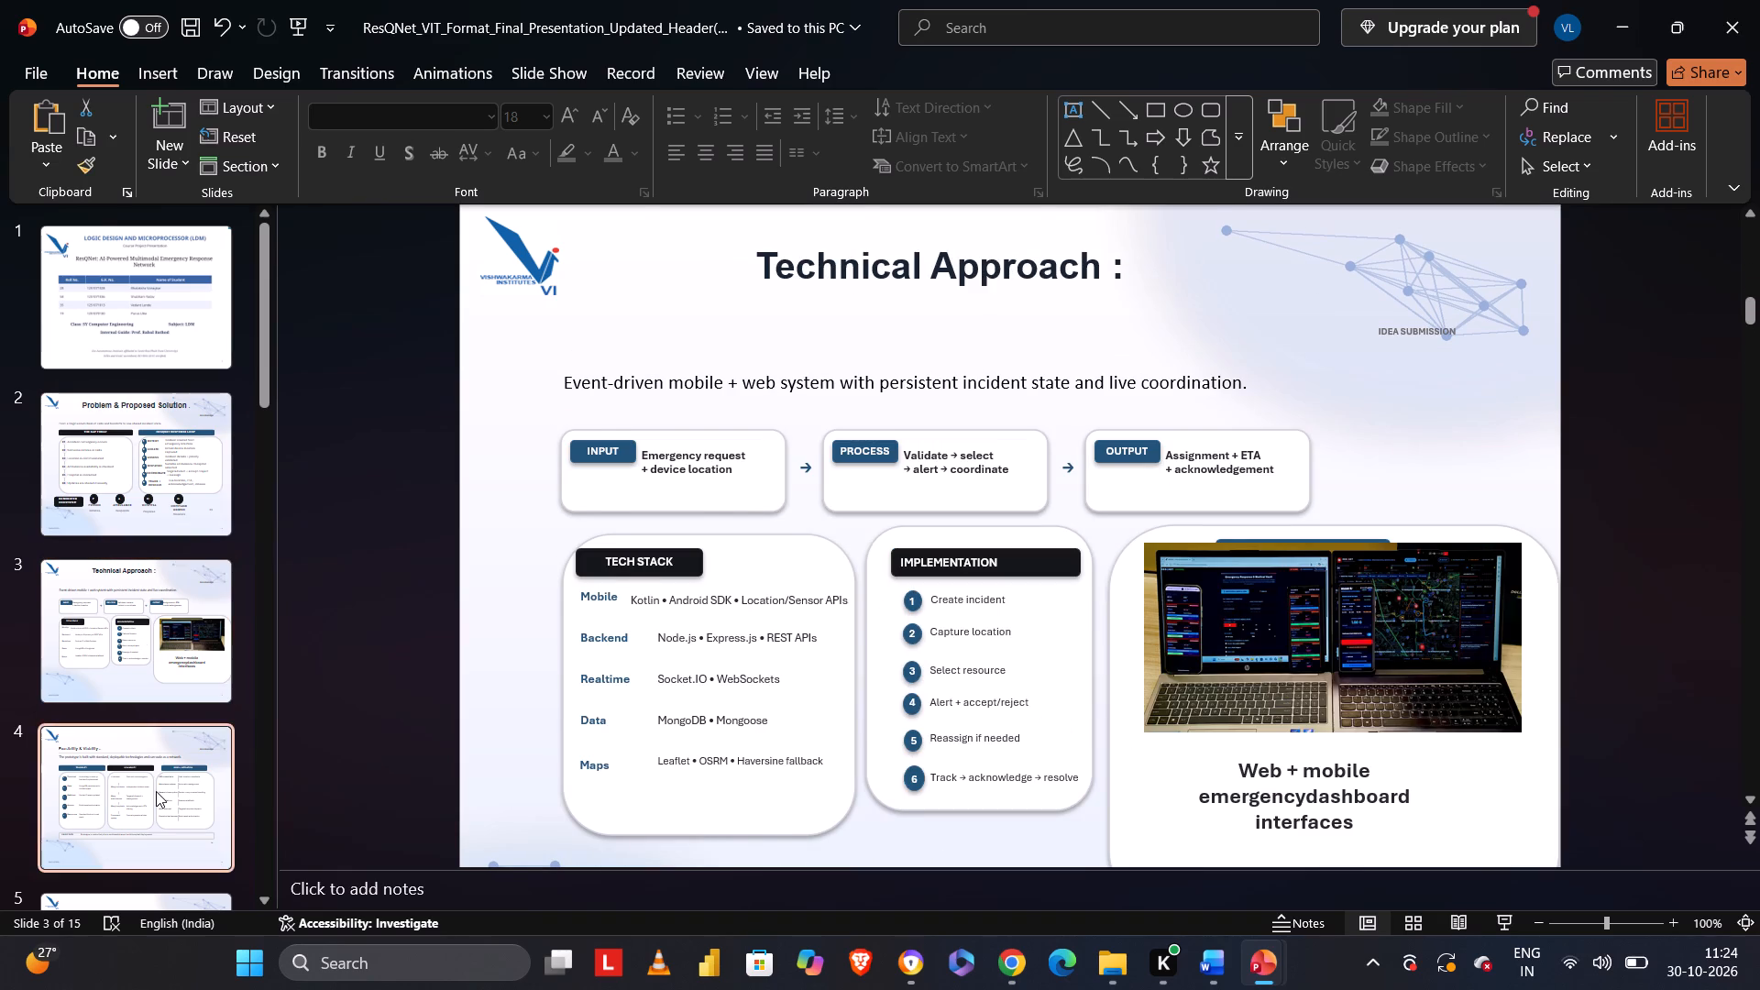
pyautogui.scroll(-1, 551, 478)
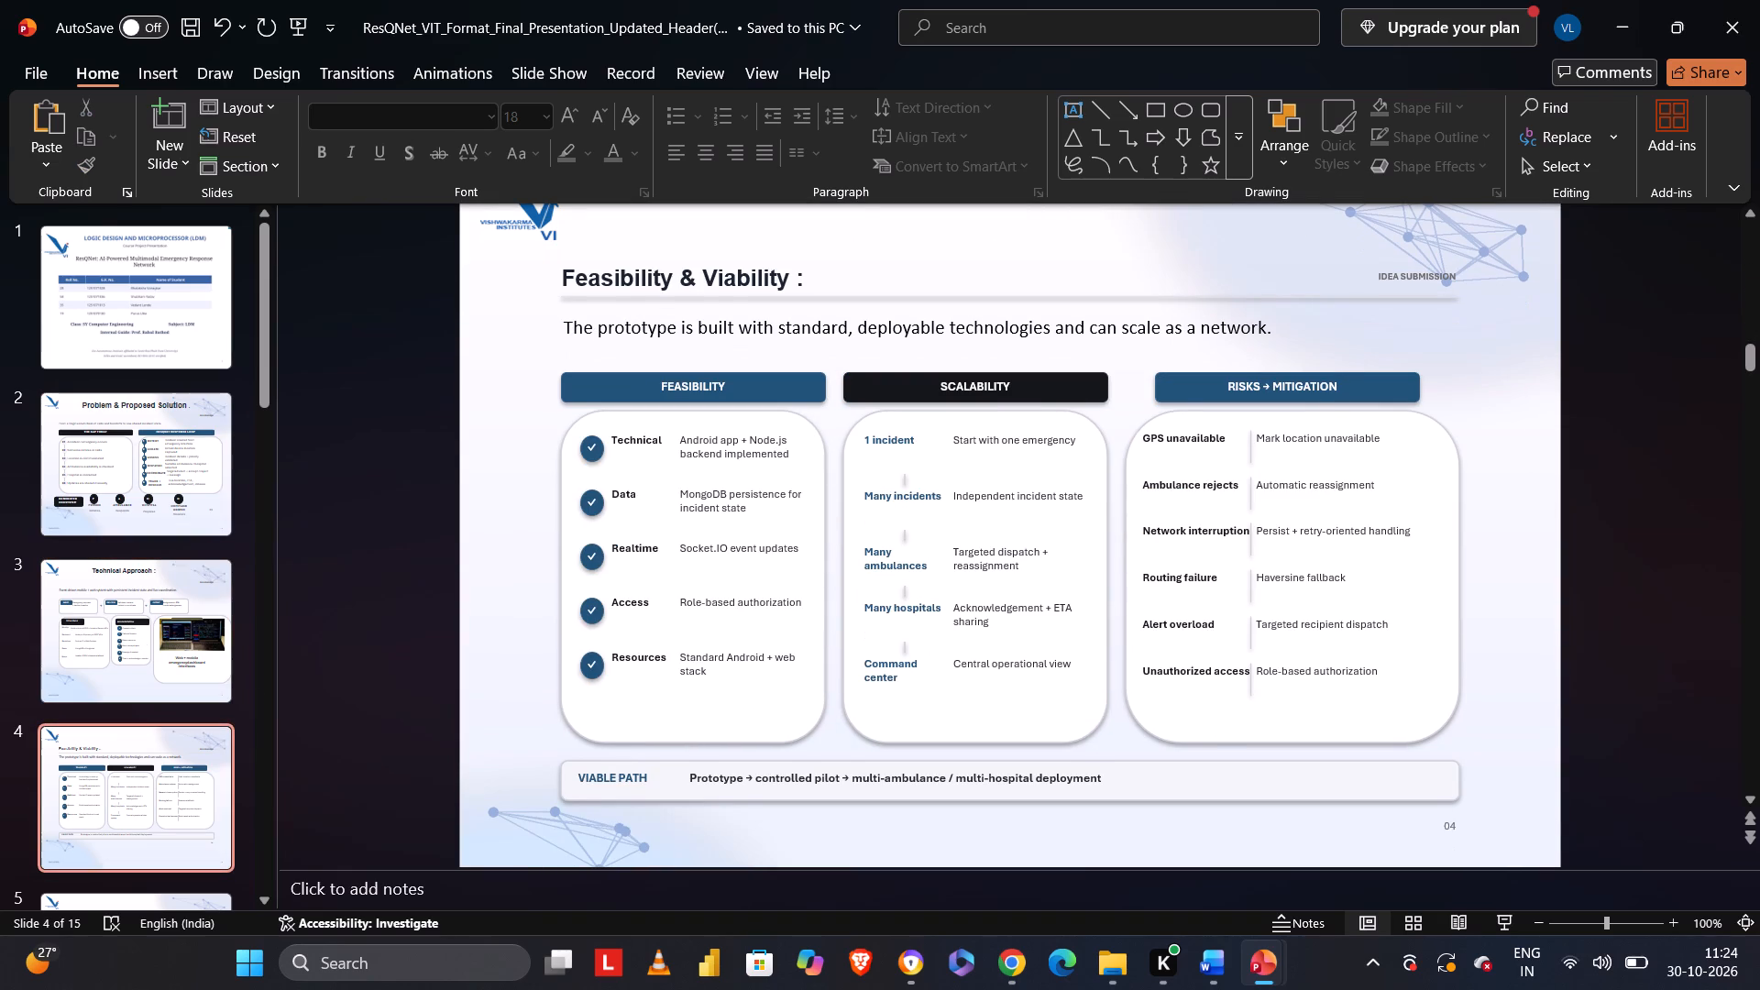
pyautogui.scroll(2, 551, 478)
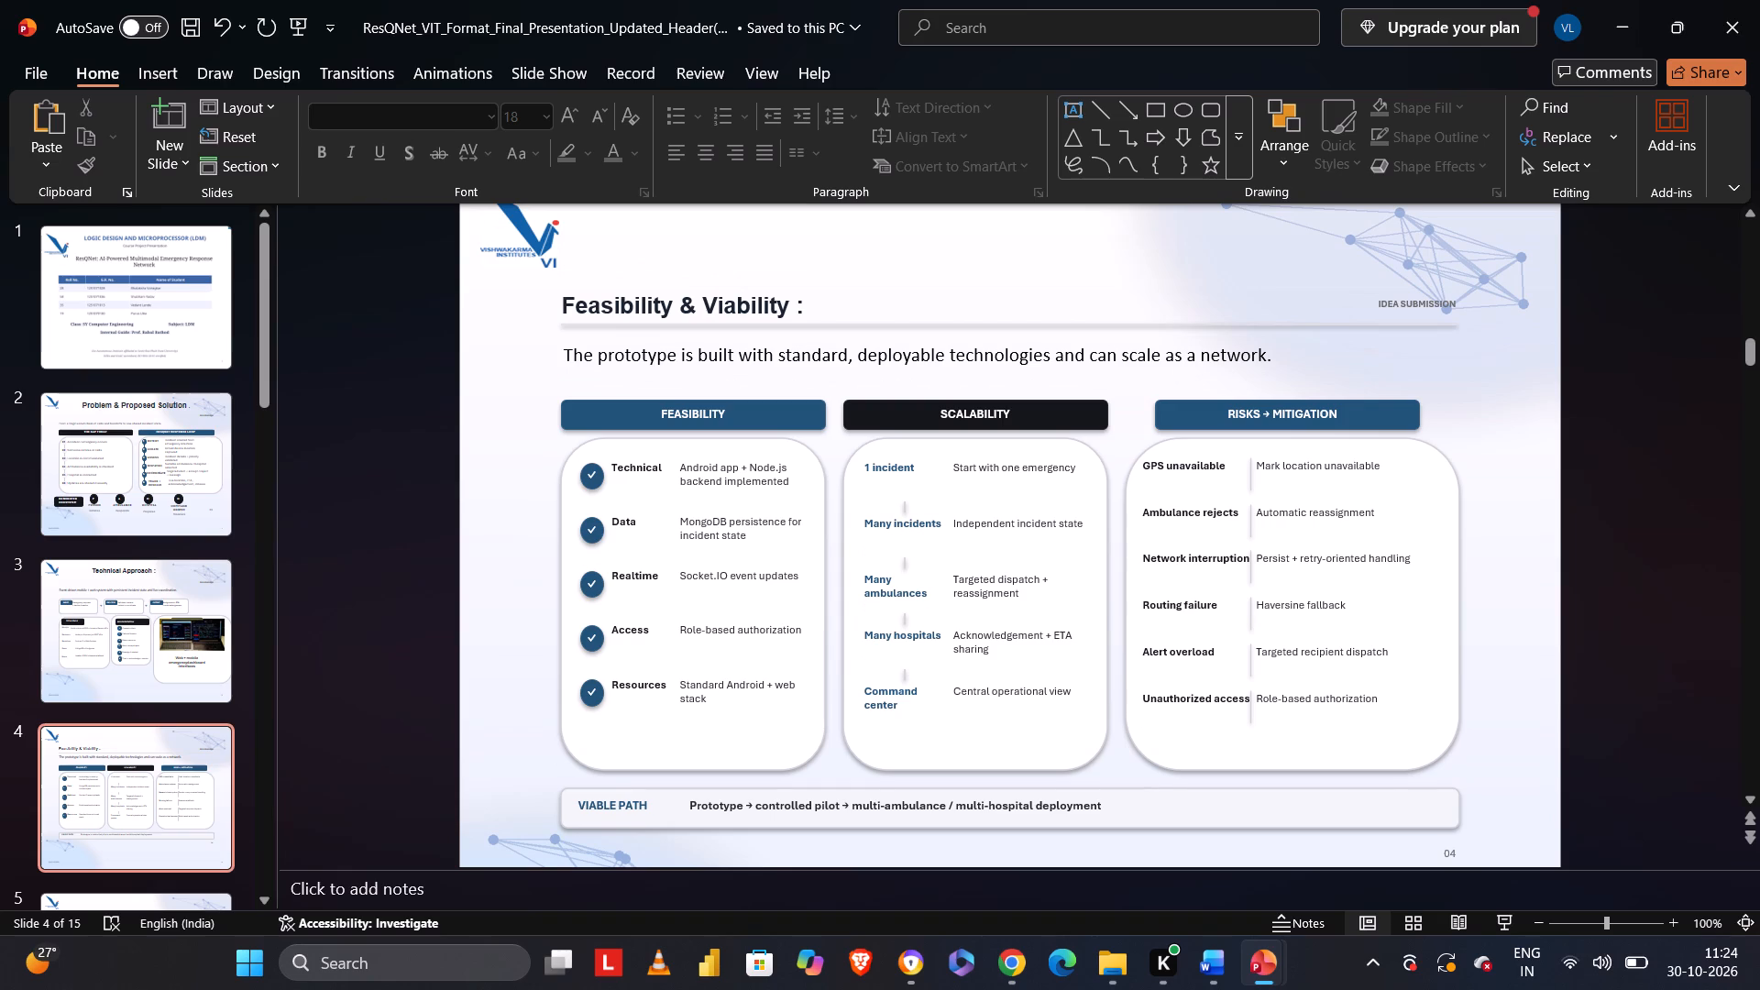
pyautogui.scroll(1, 551, 478)
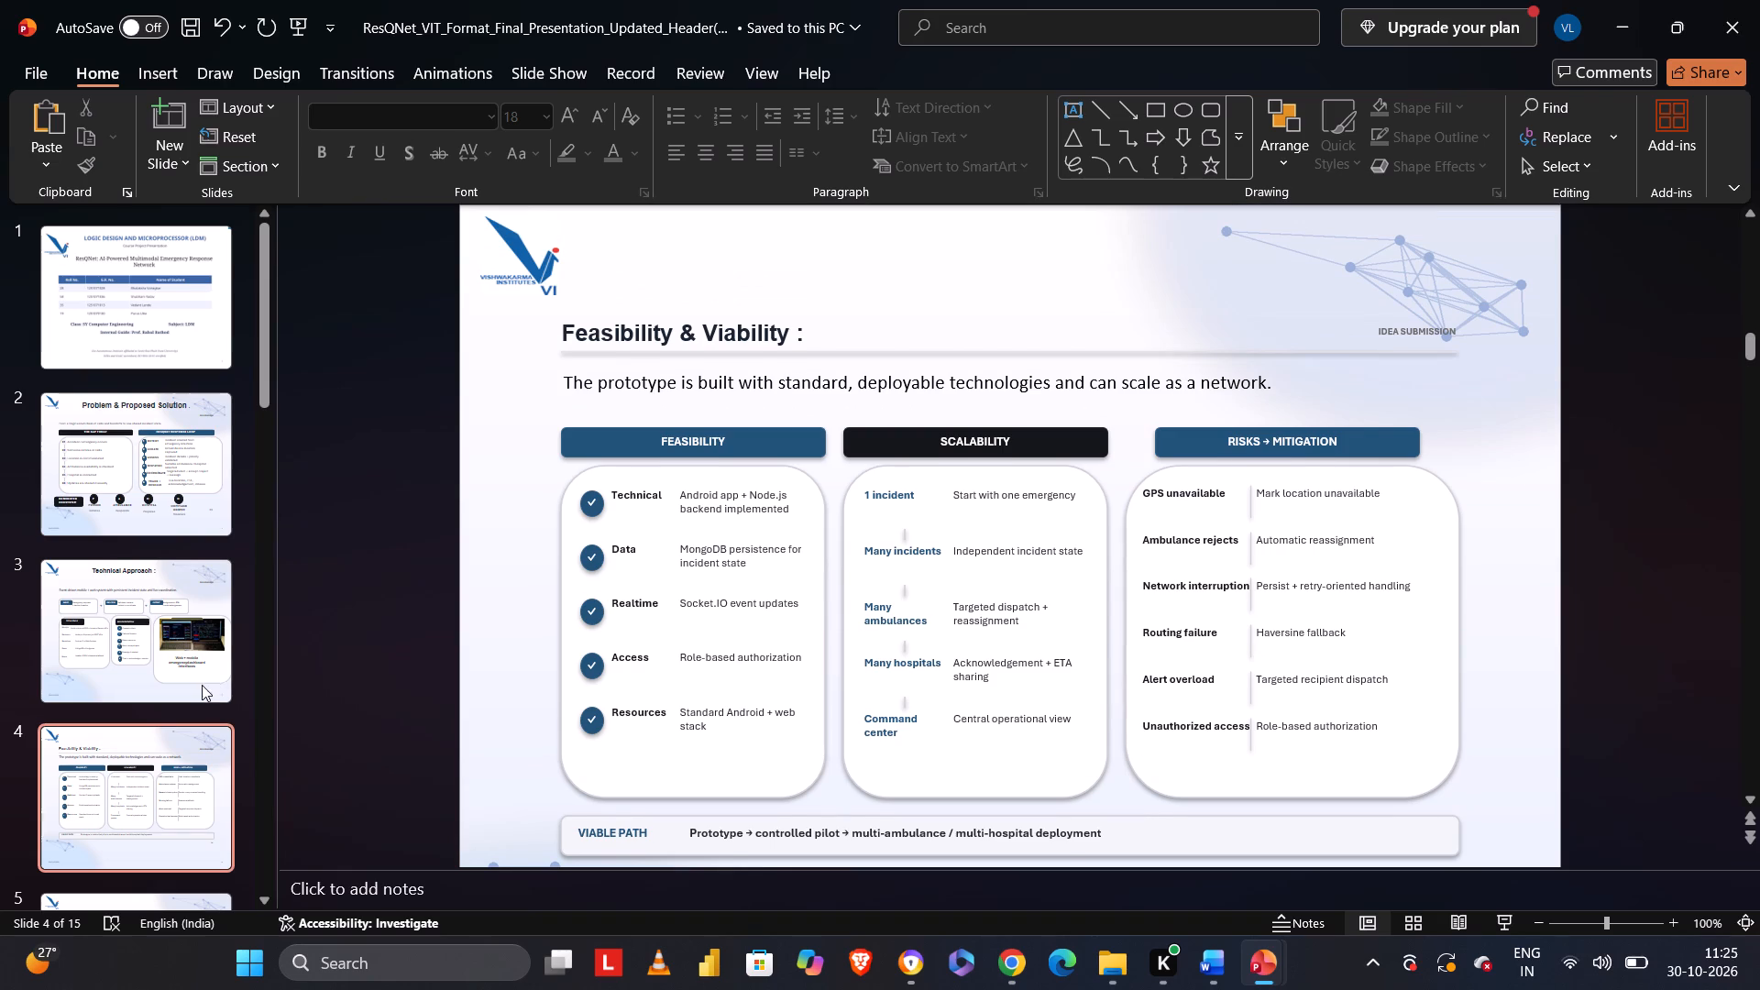
pyautogui.scroll(-1, 202, 685)
# On the Impact & Benefits slide, move the "Less manual follow-up" text slightly right, away from the Productivity label.
pyautogui.click(138, 604)
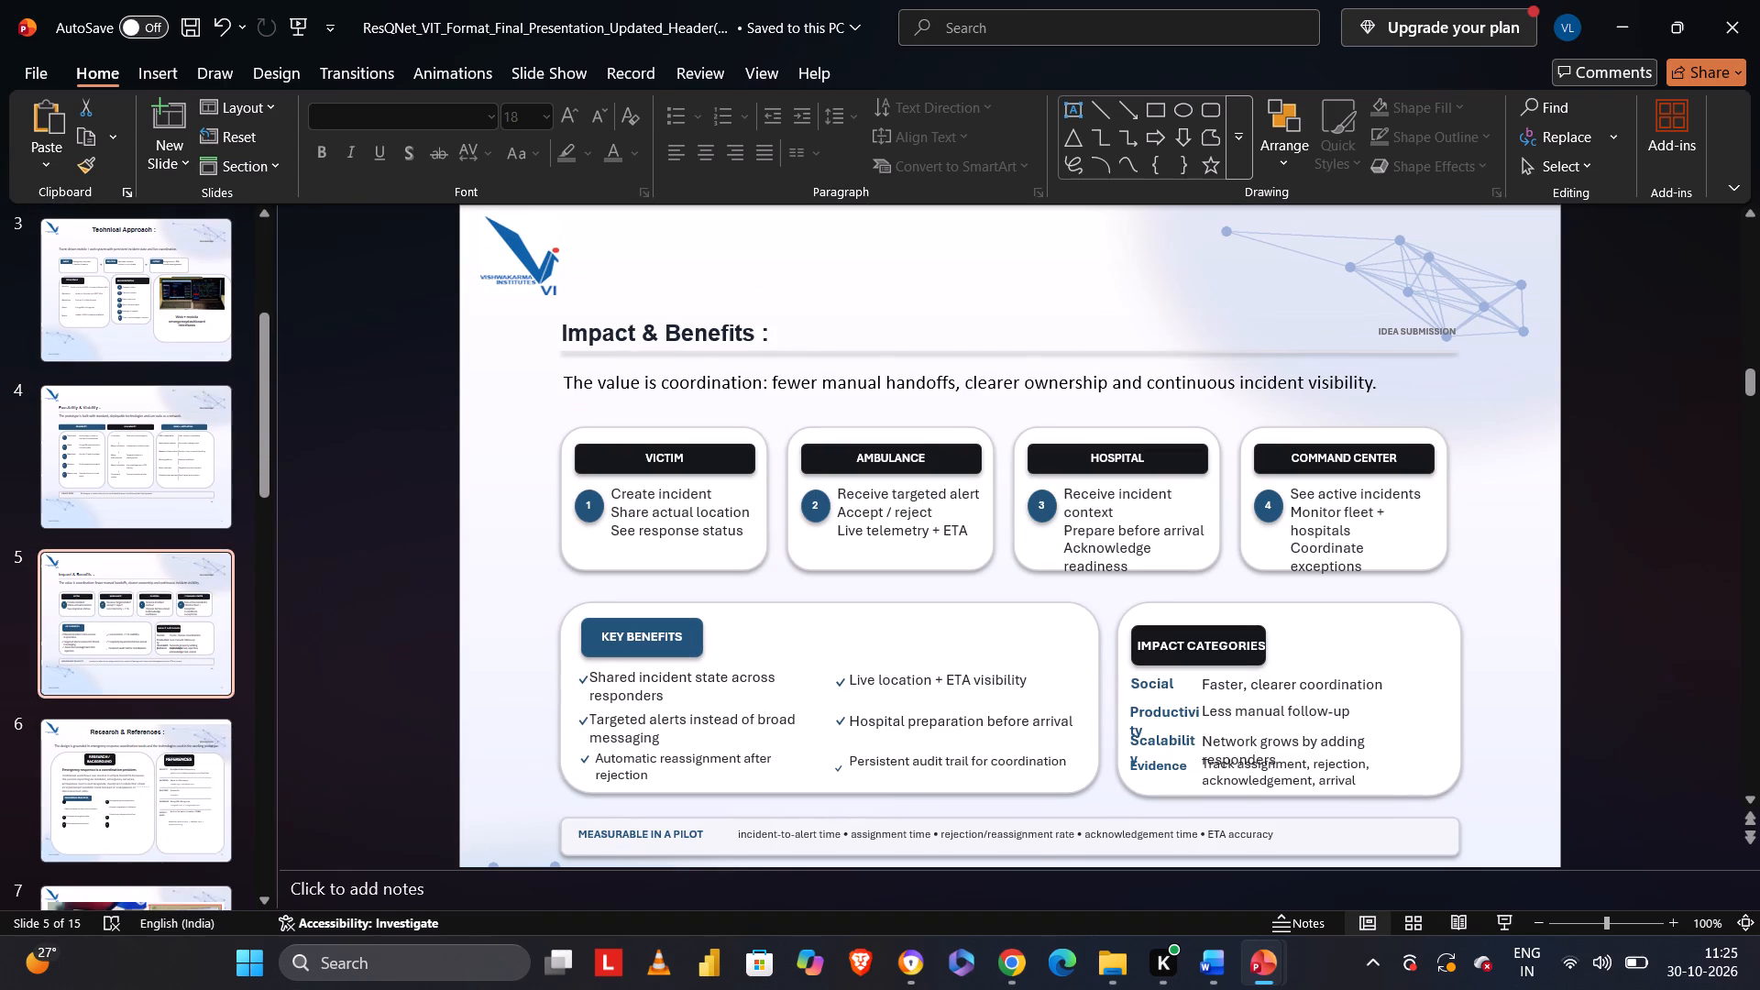
pyautogui.press('Right')
pyautogui.click(1227, 717)
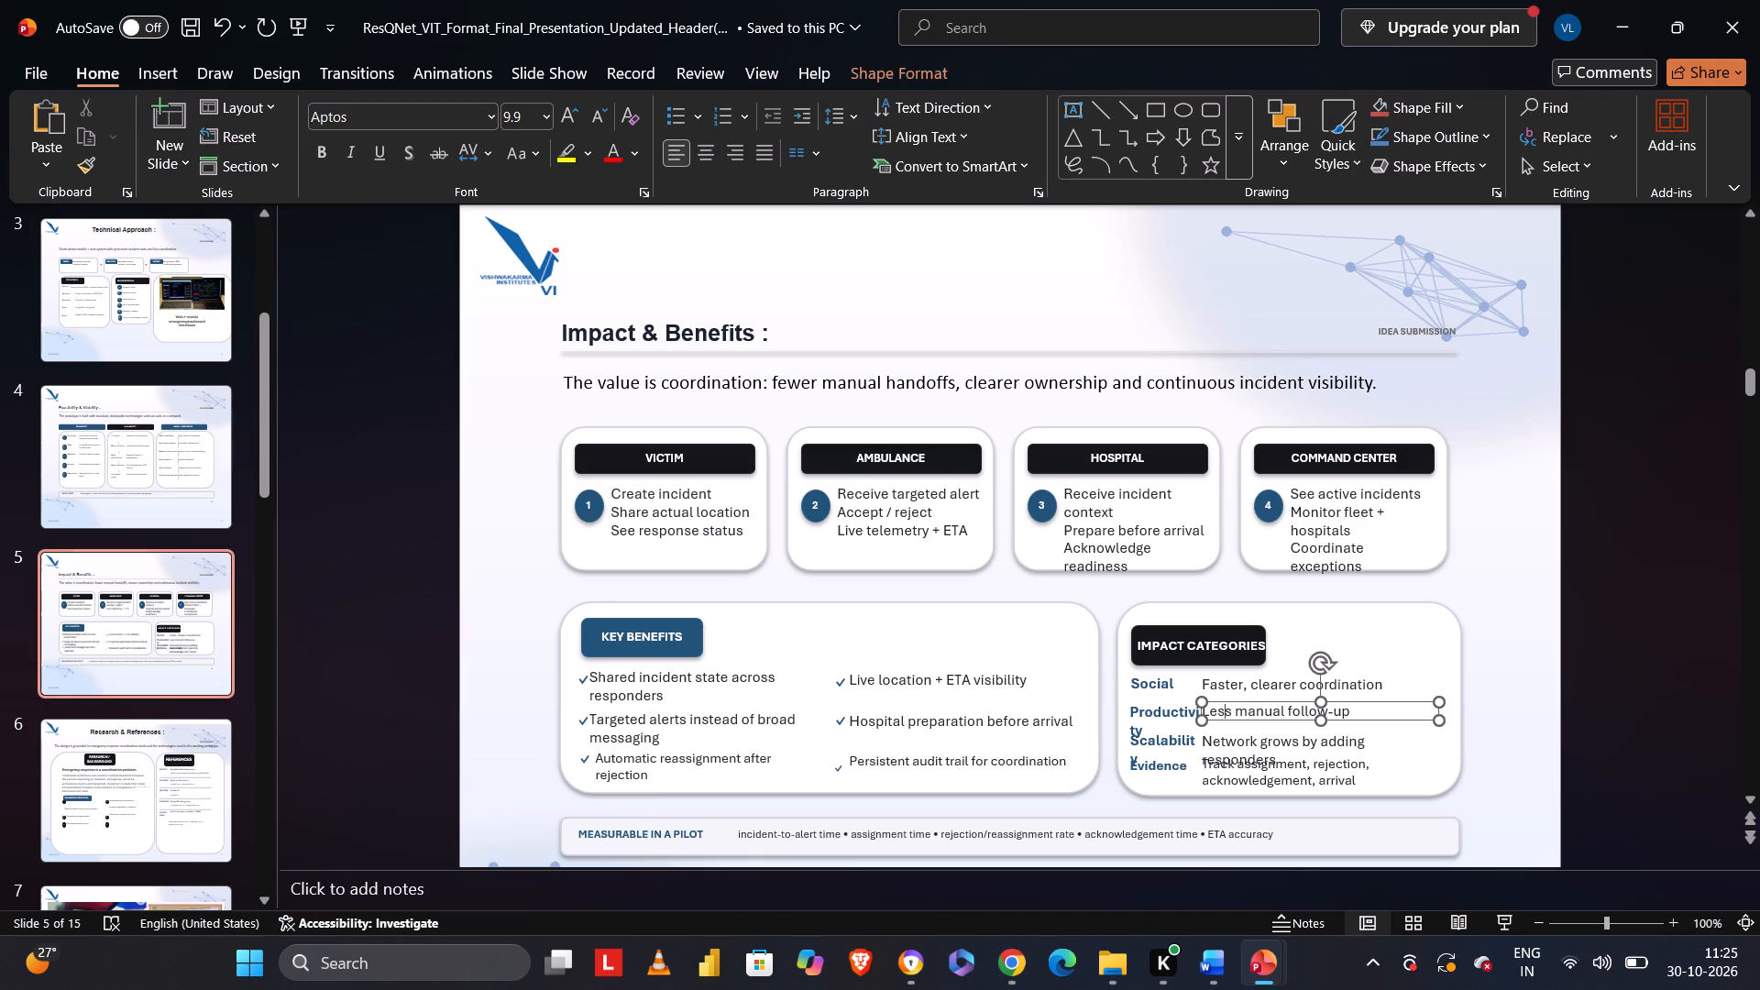
pyautogui.moveTo(1219, 703); pyautogui.dragTo(1231, 703)
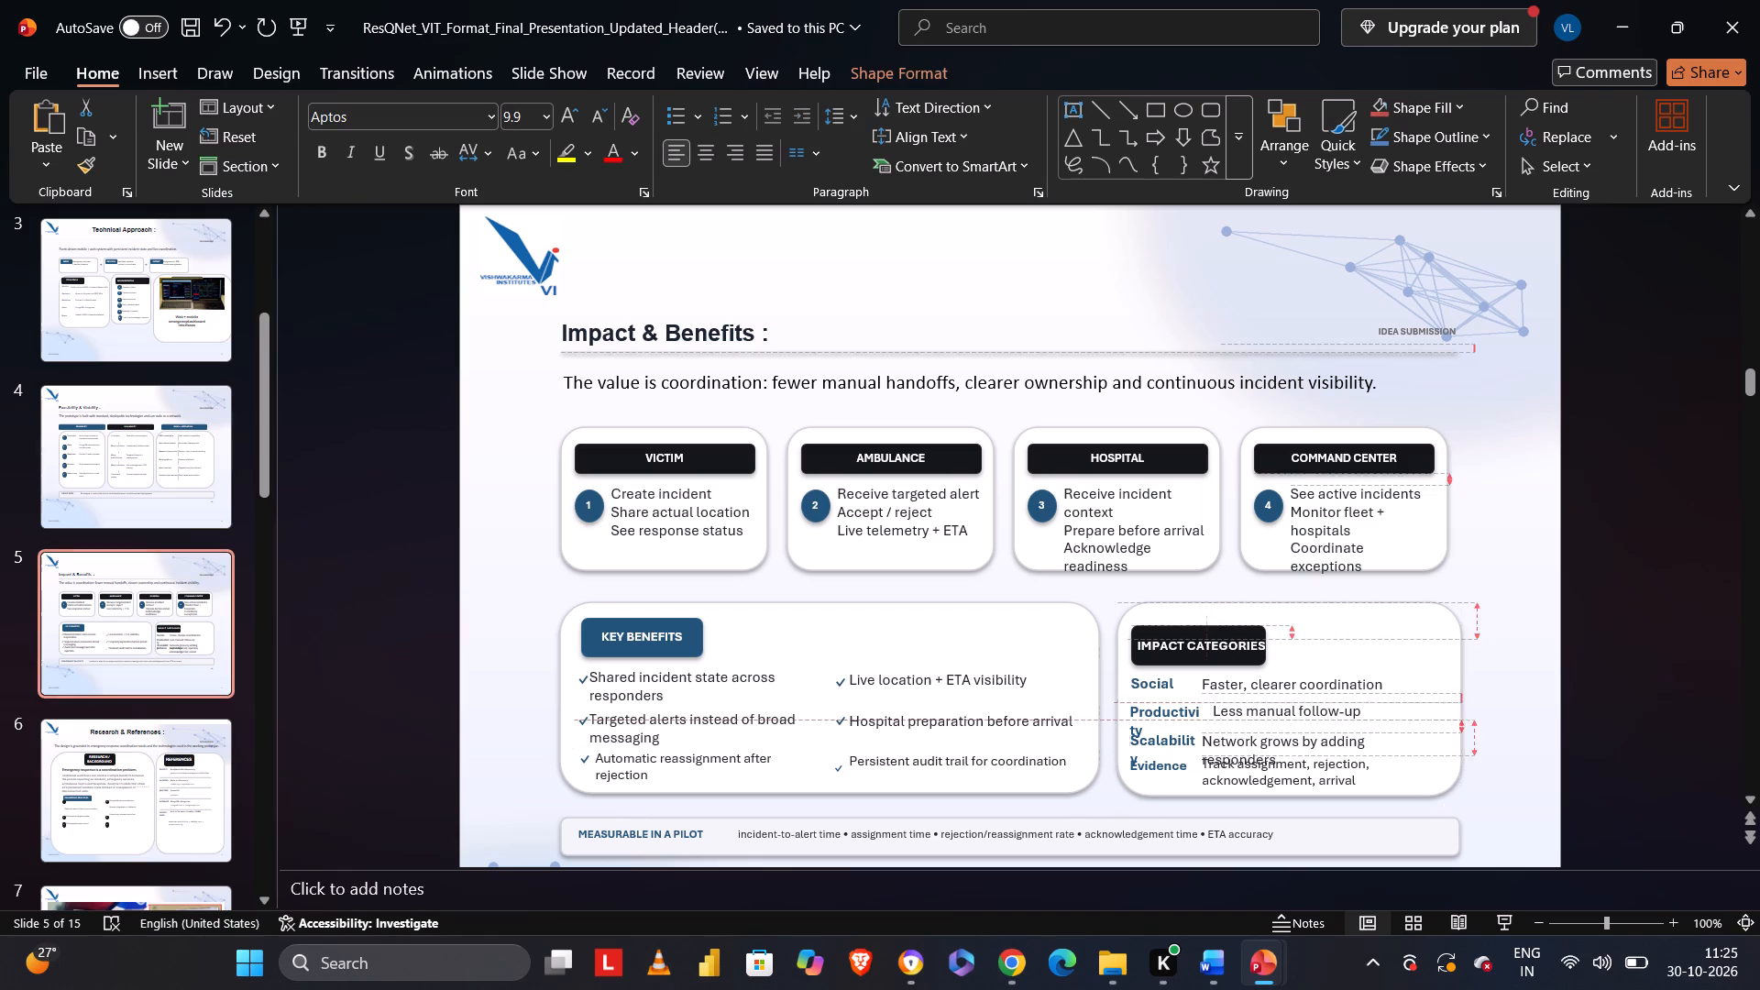
pyautogui.moveTo(1231, 703); pyautogui.dragTo(1234, 705)
# Widen the Productivity label so it fits on one line, and shift it slightly left, level with "Less manual follow-up".
pyautogui.click(1182, 717)
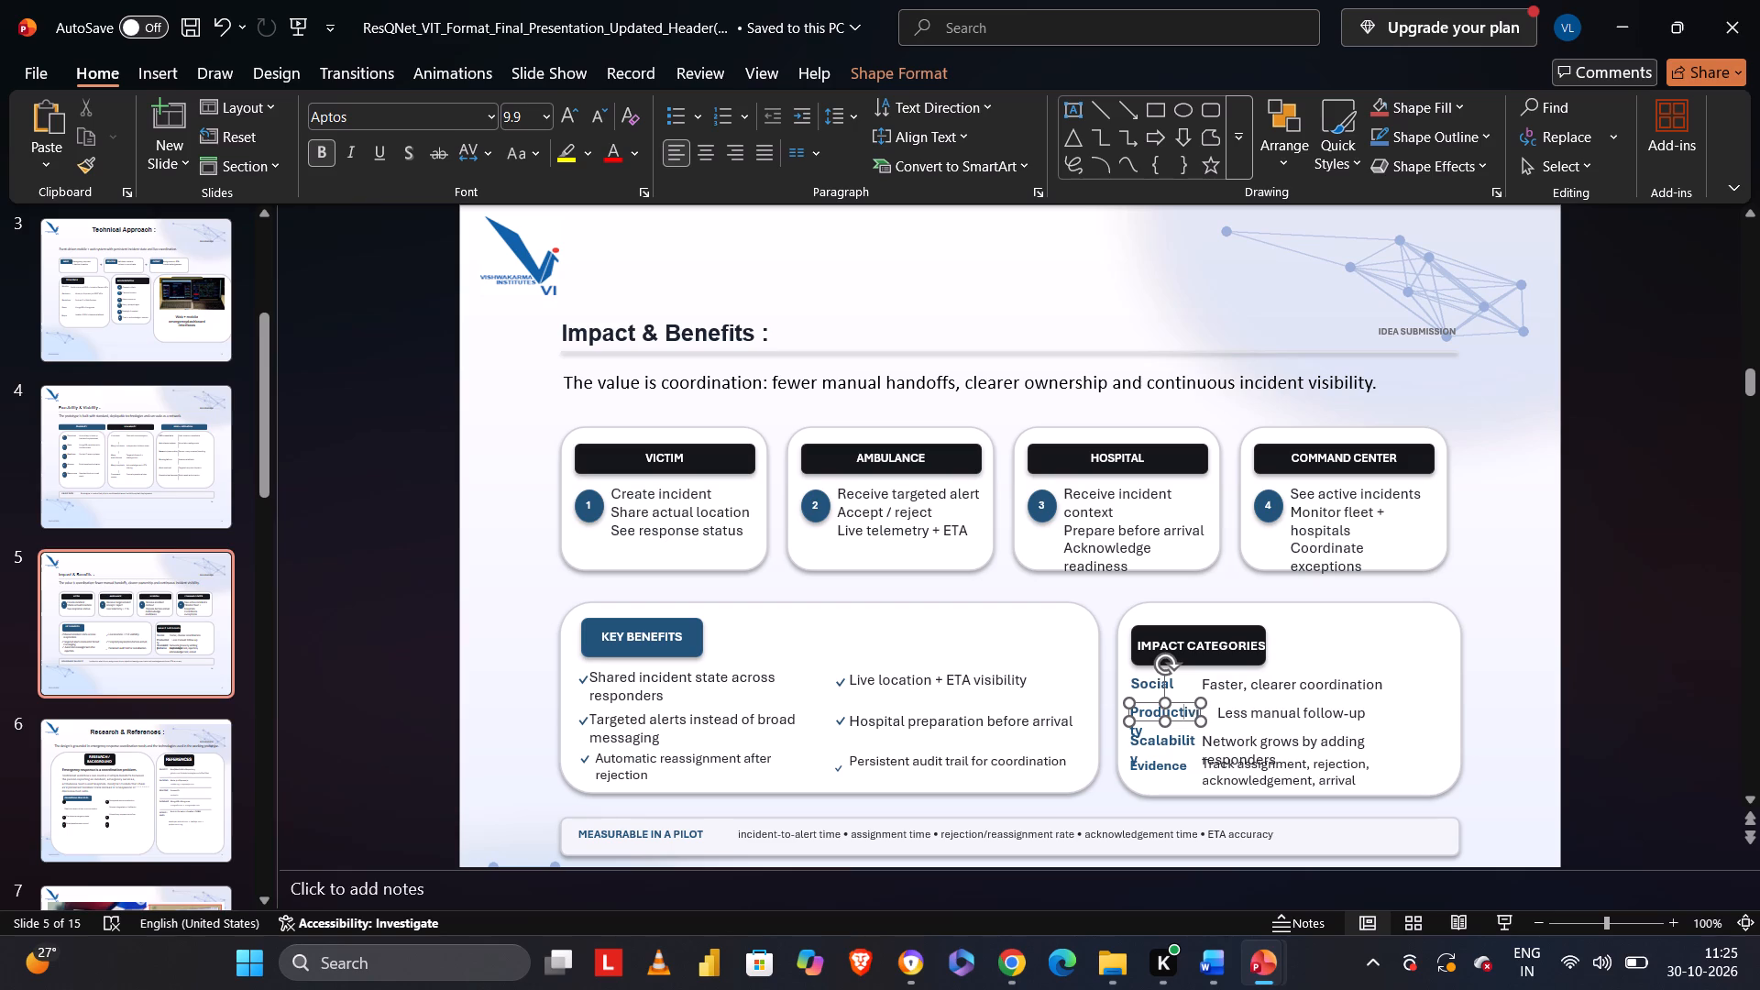
pyautogui.click(1199, 713)
pyautogui.click(1199, 703)
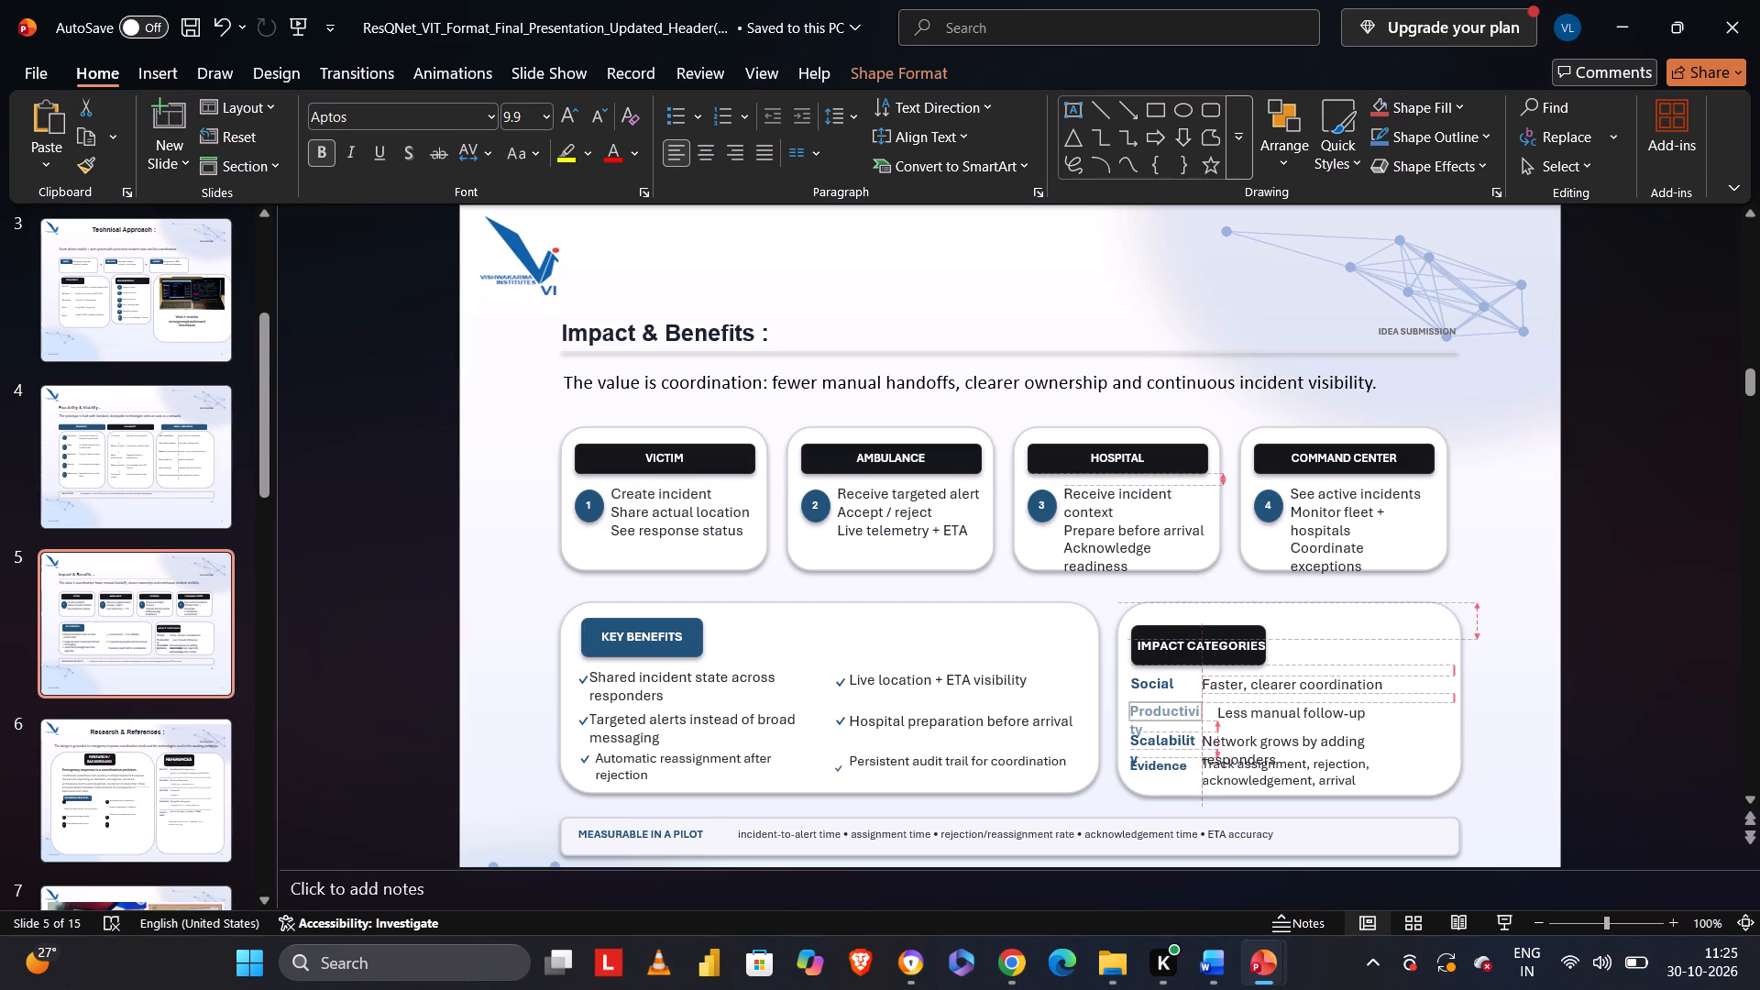
pyautogui.moveTo(1204, 718); pyautogui.dragTo(1223, 717)
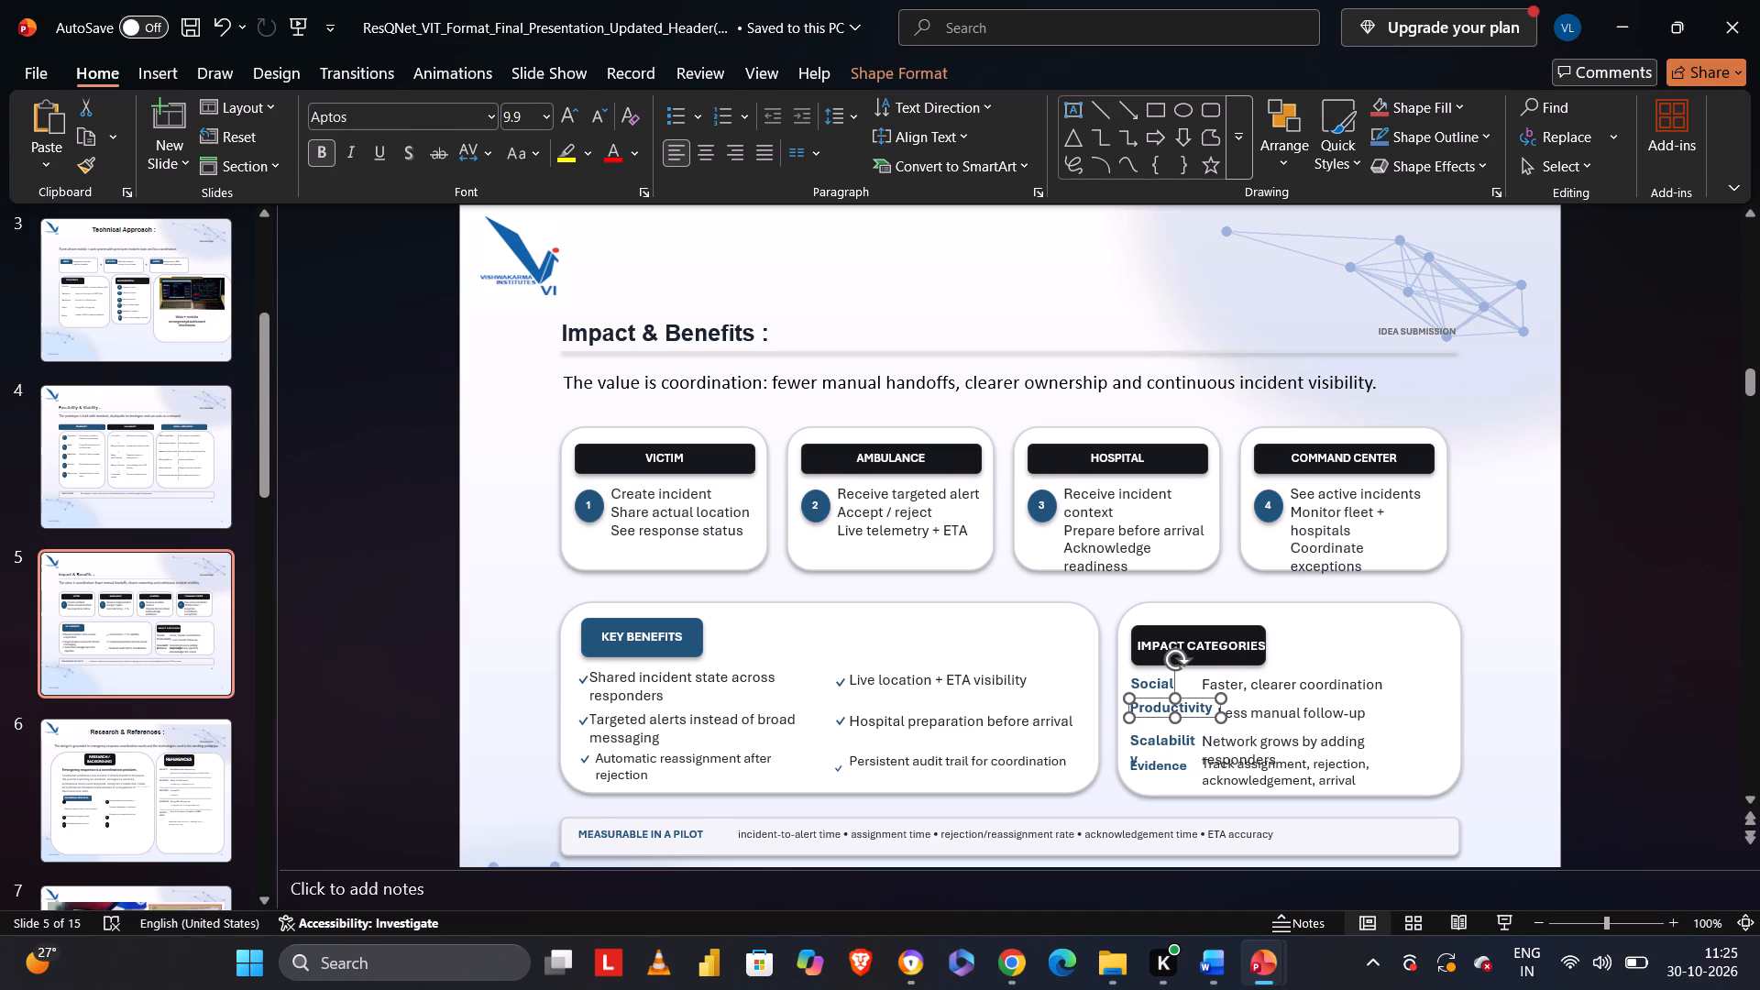
pyautogui.click(1140, 700)
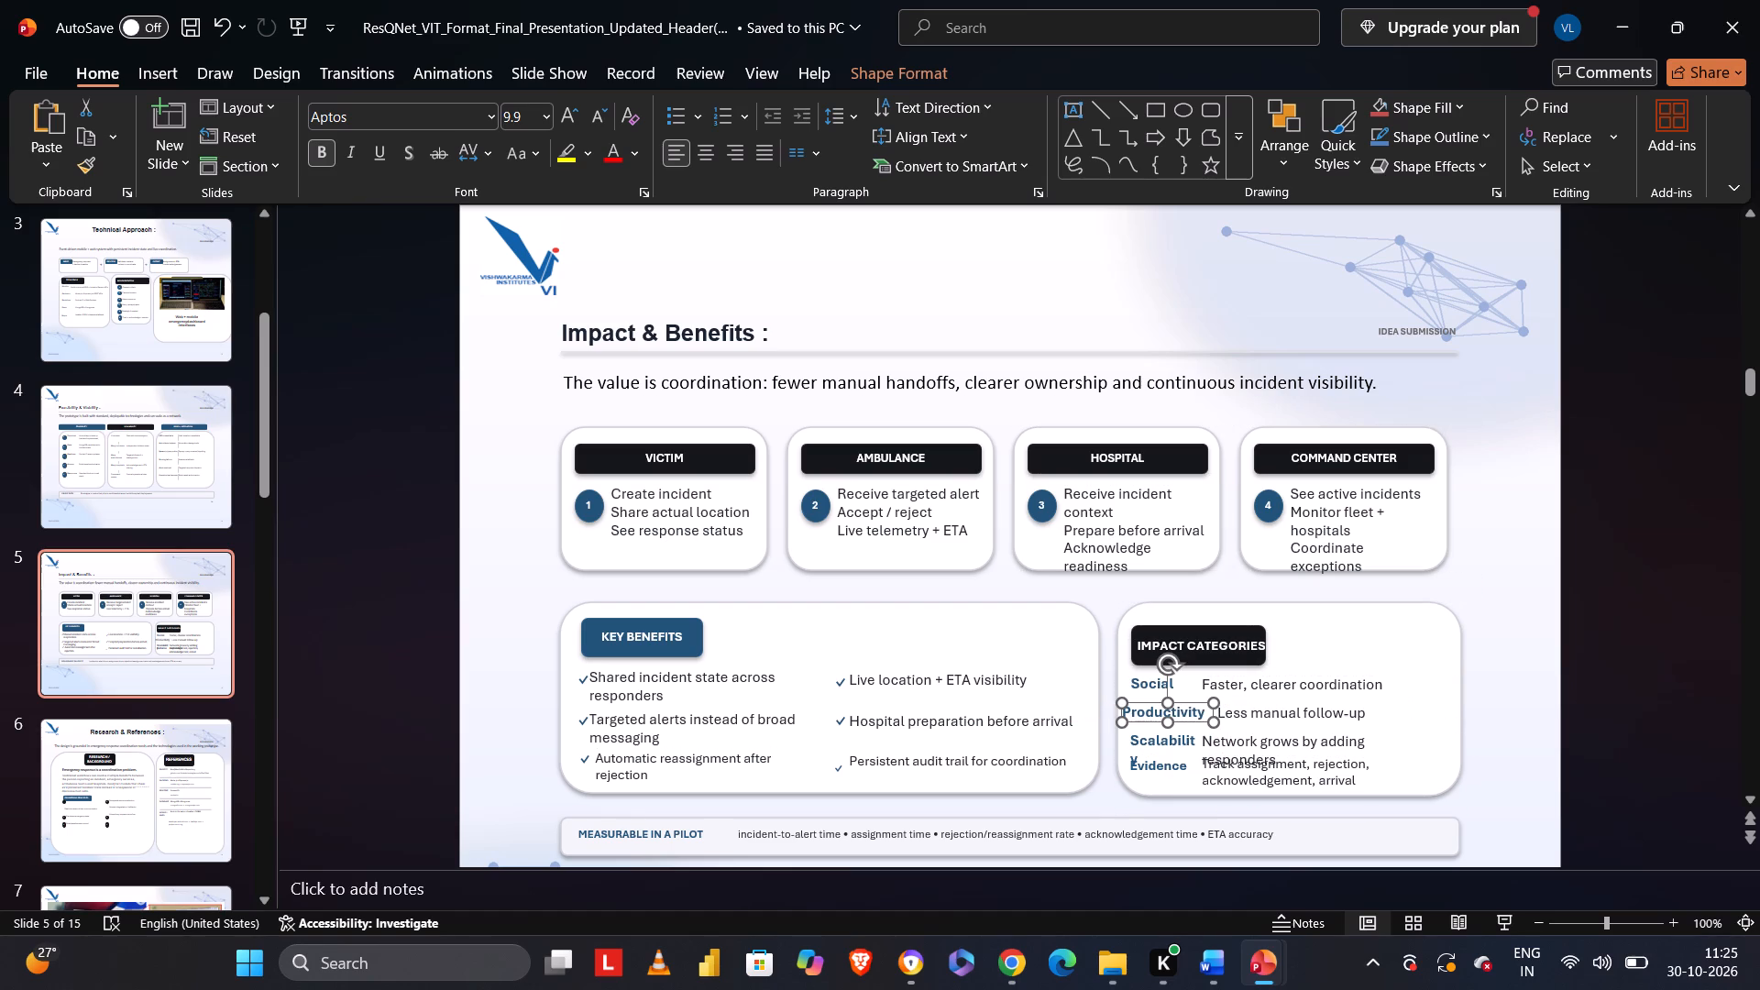
# Move the Scalability label slightly up in the Impact Categories card and widen it so the word fits on one line.
pyautogui.click(1167, 772)
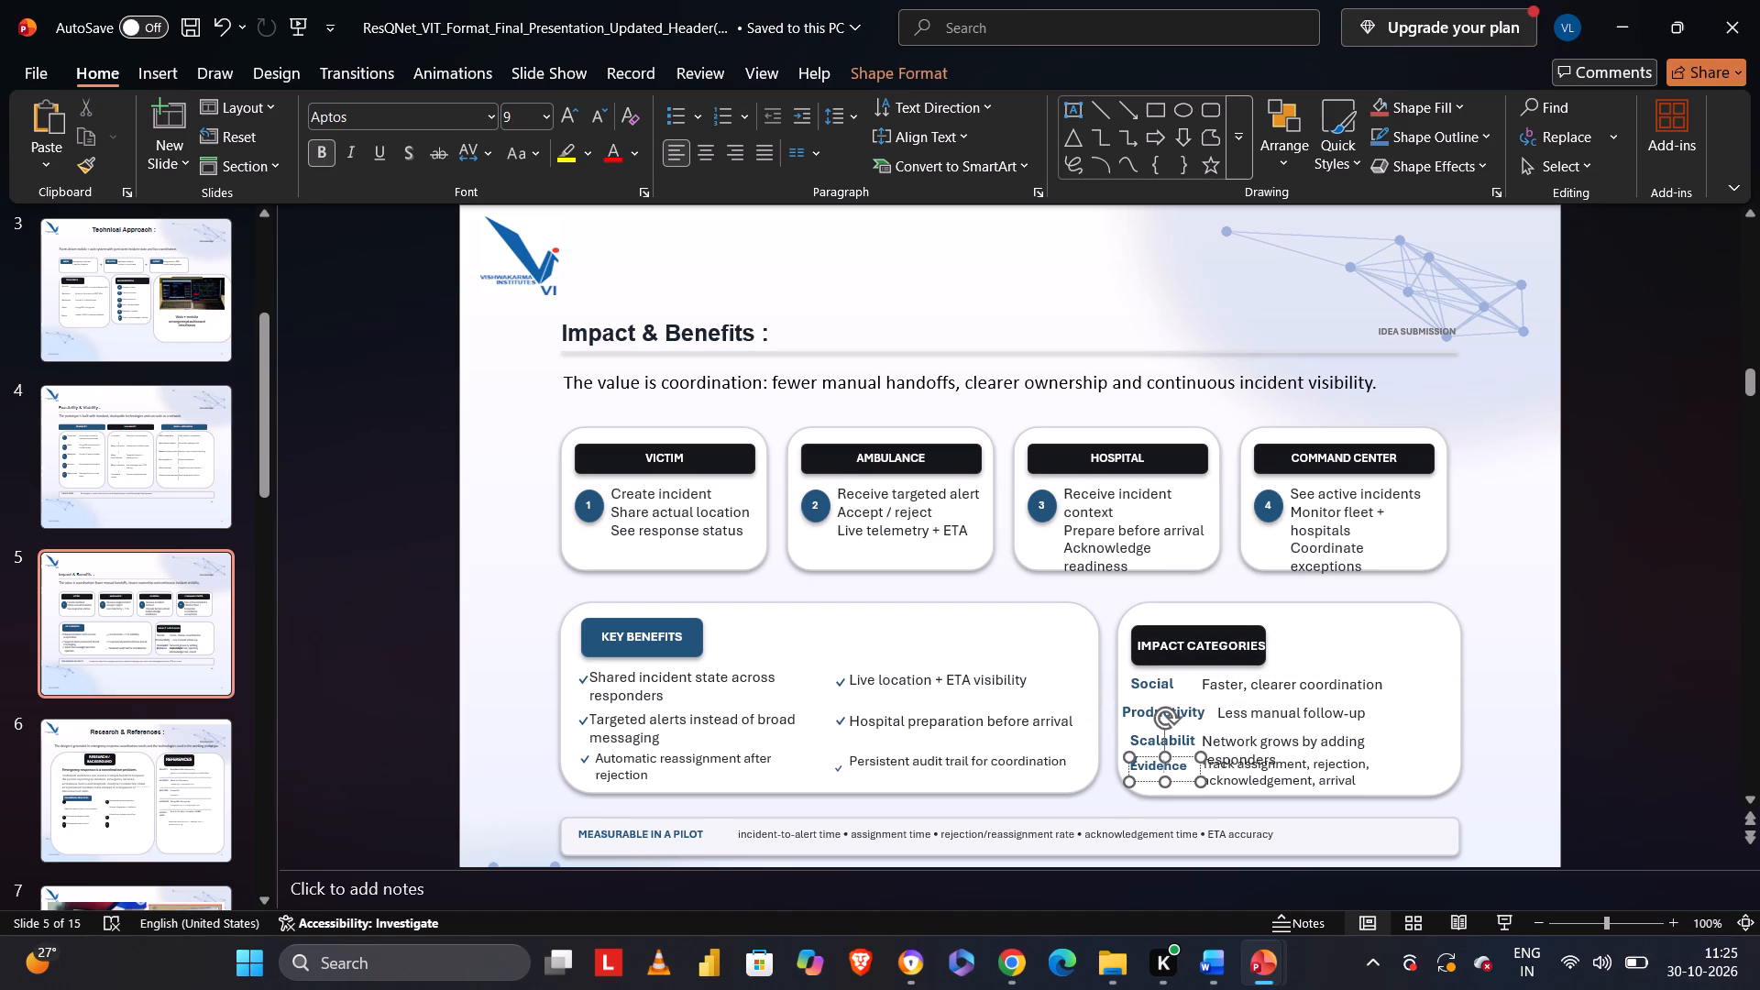
pyautogui.click(1159, 737)
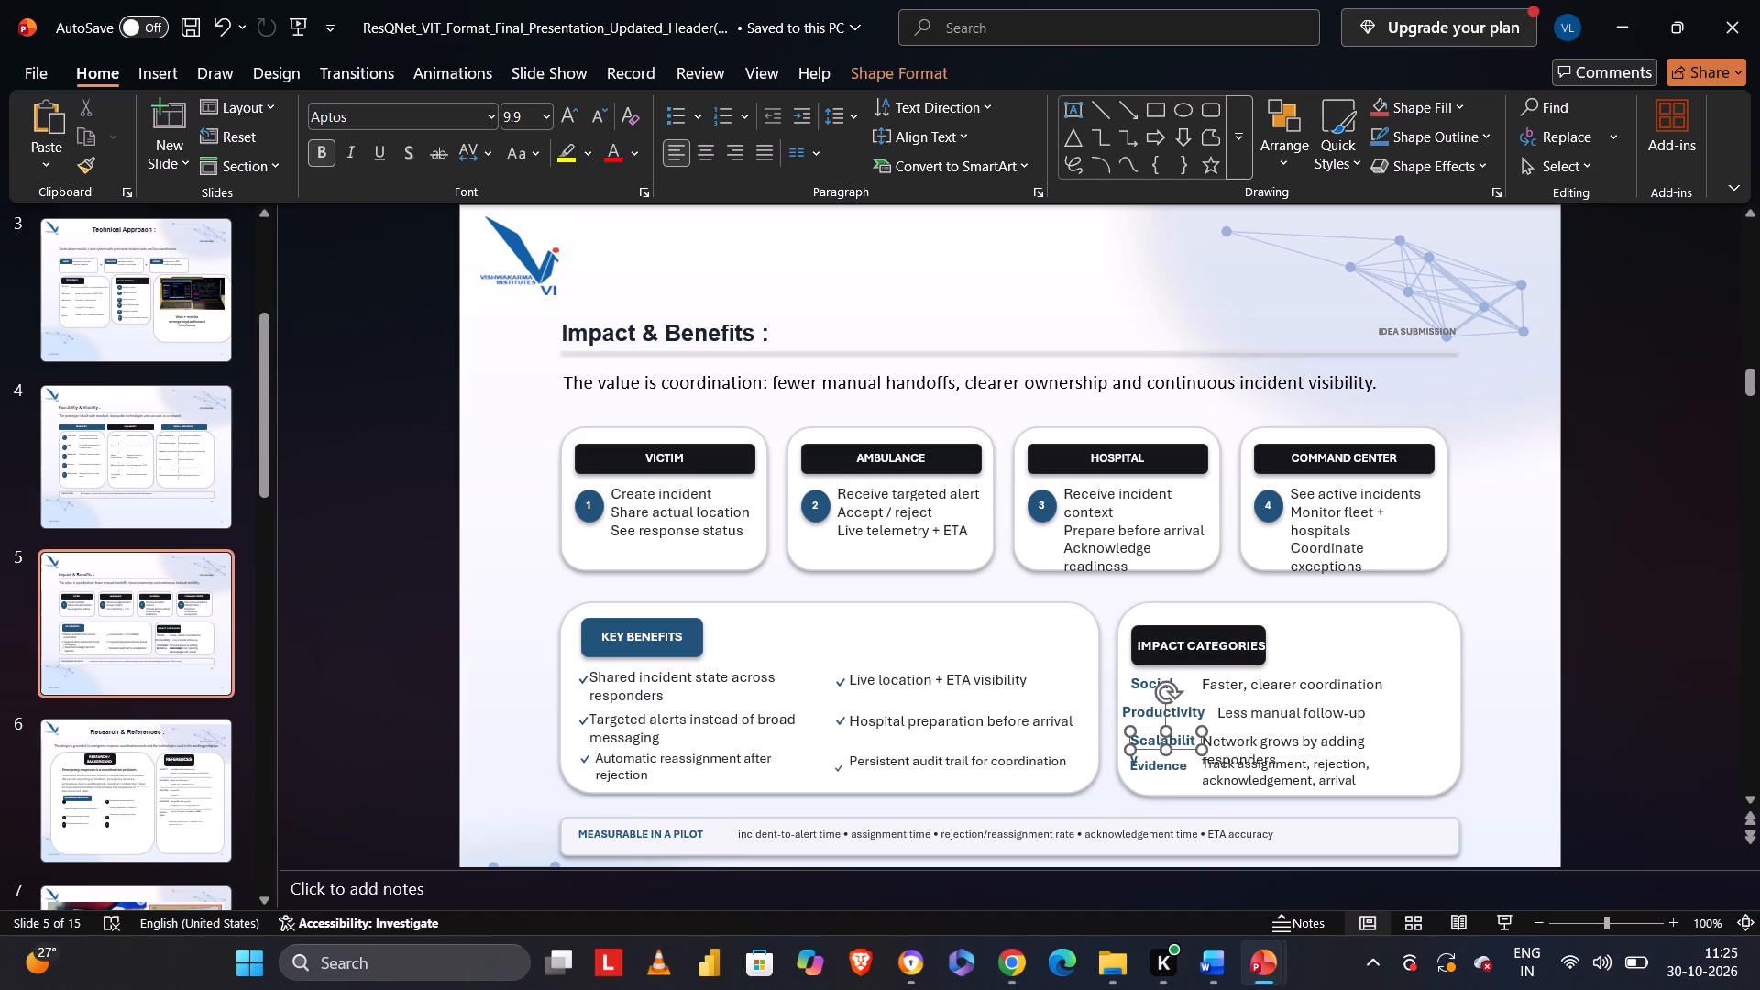
pyautogui.click(1157, 732)
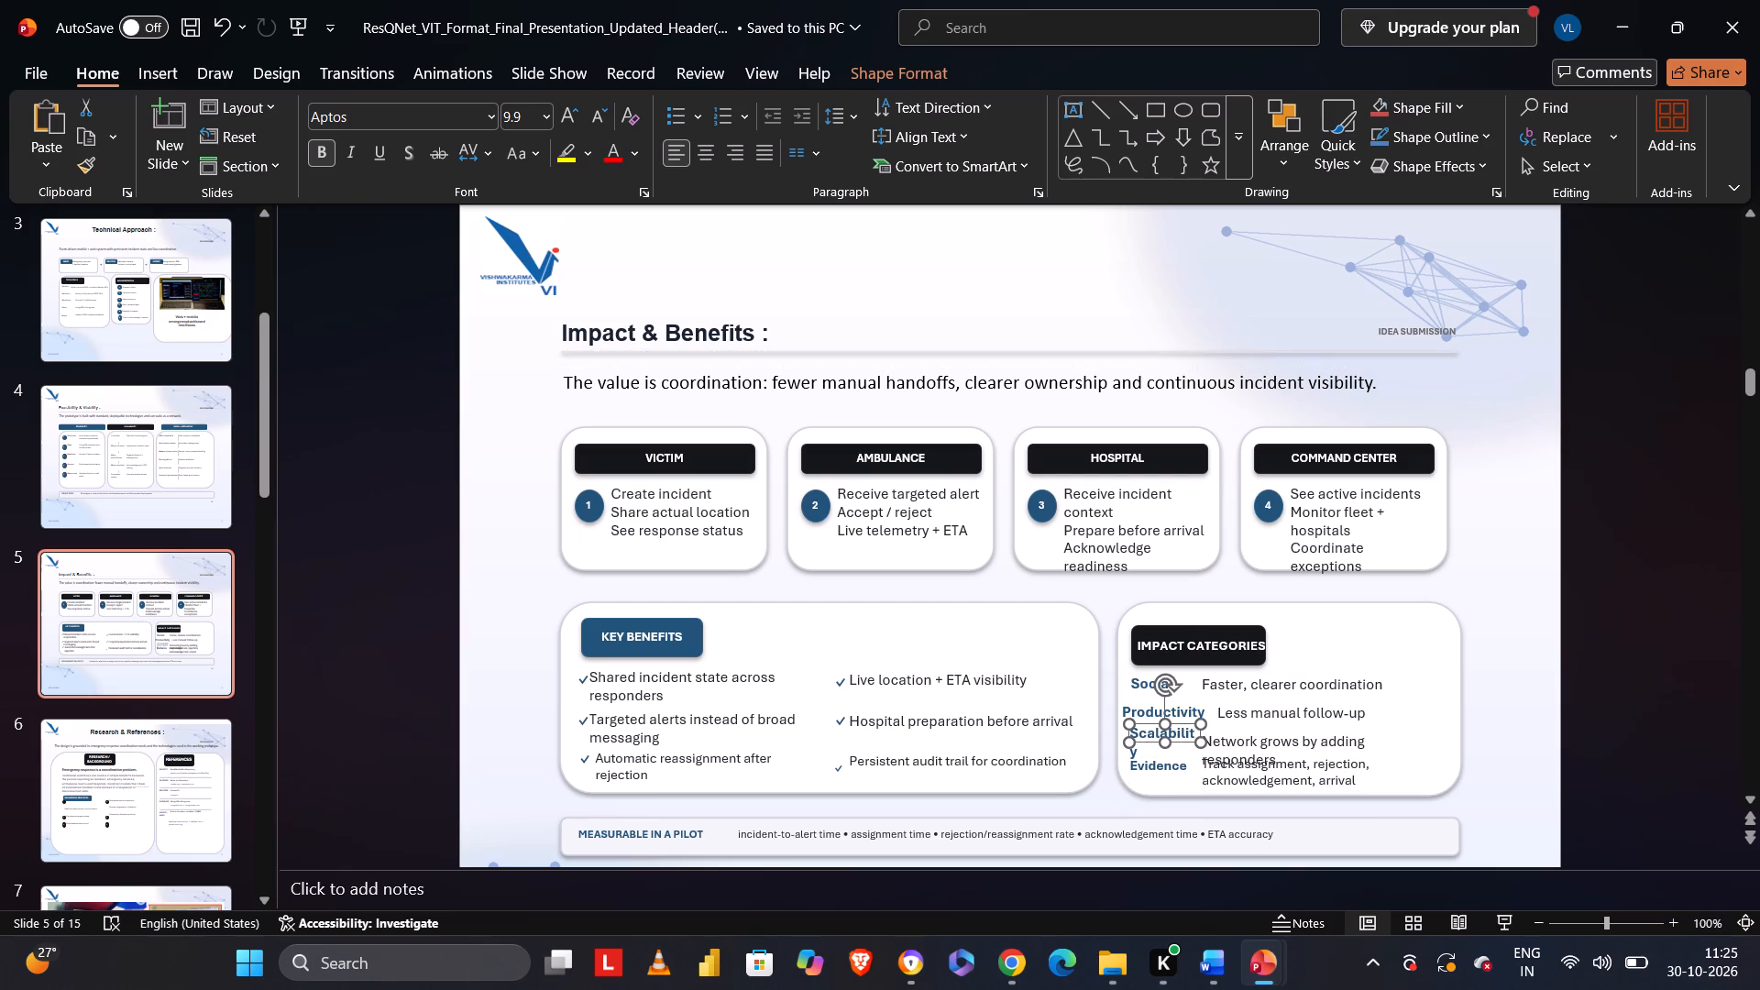
pyautogui.moveTo(1195, 740); pyautogui.dragTo(1207, 749)
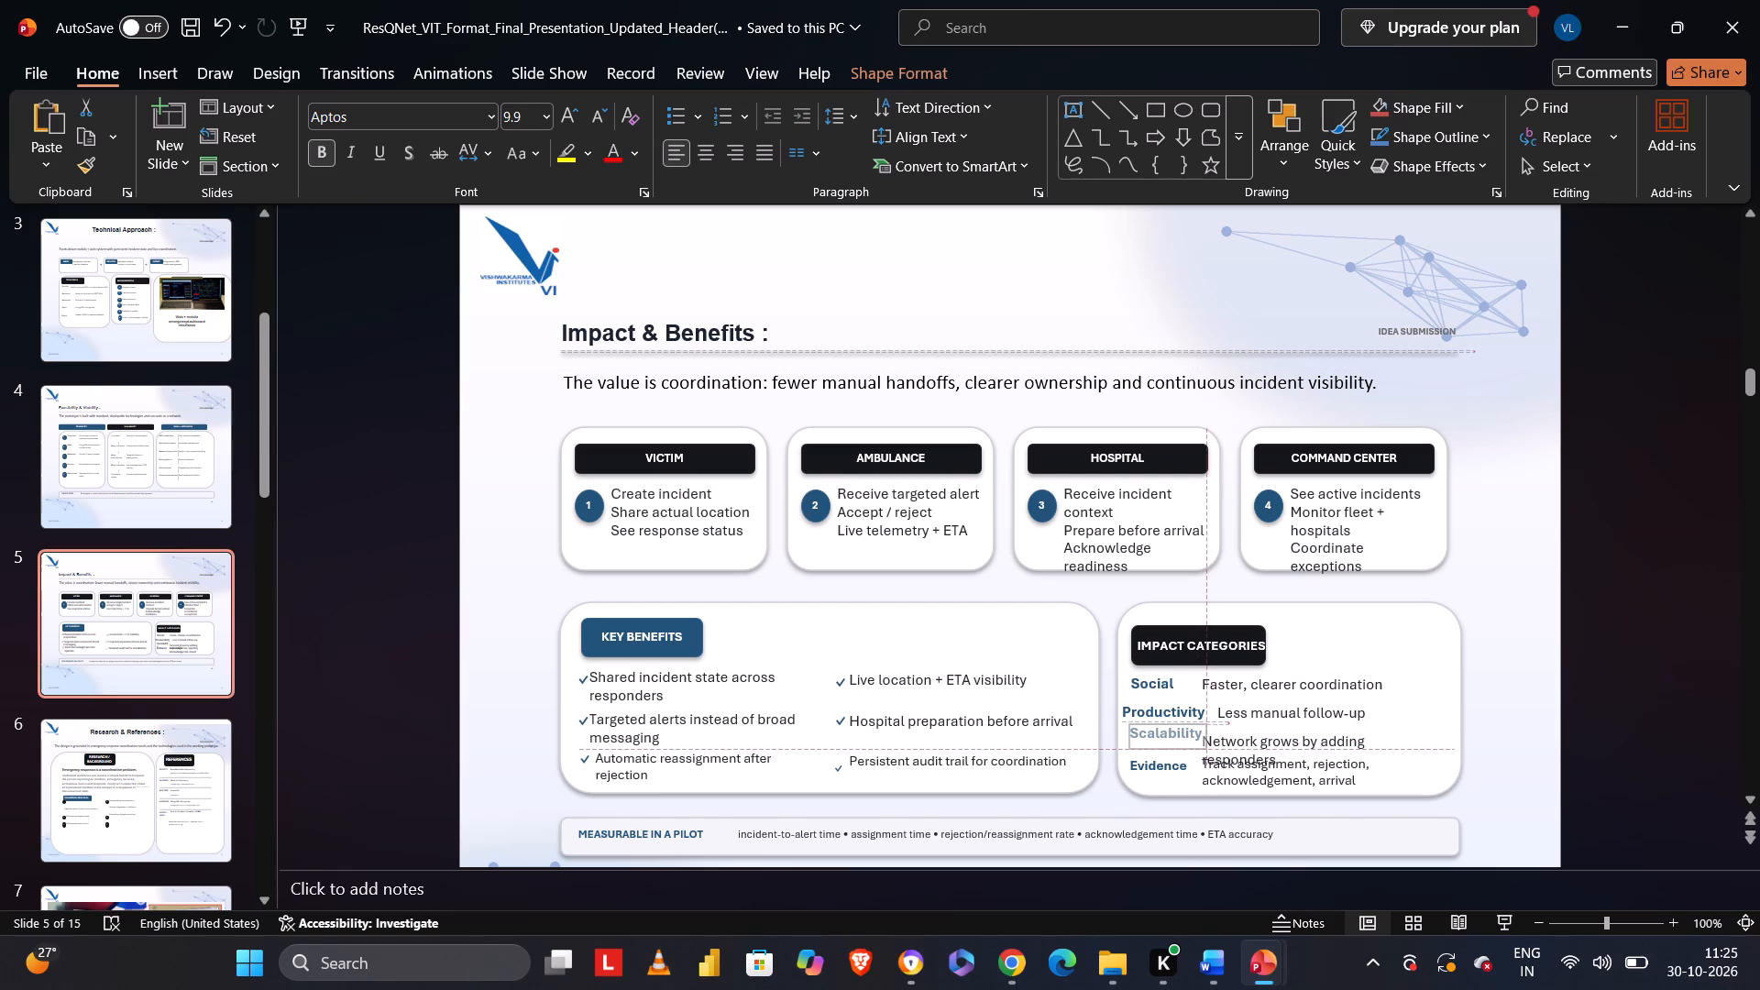
pyautogui.moveTo(1207, 749); pyautogui.dragTo(1210, 751)
# Move the "Network grows by adding responders" text slightly up and right, level with the Scalability label and clear of the Evidence text.
pyautogui.click(1263, 748)
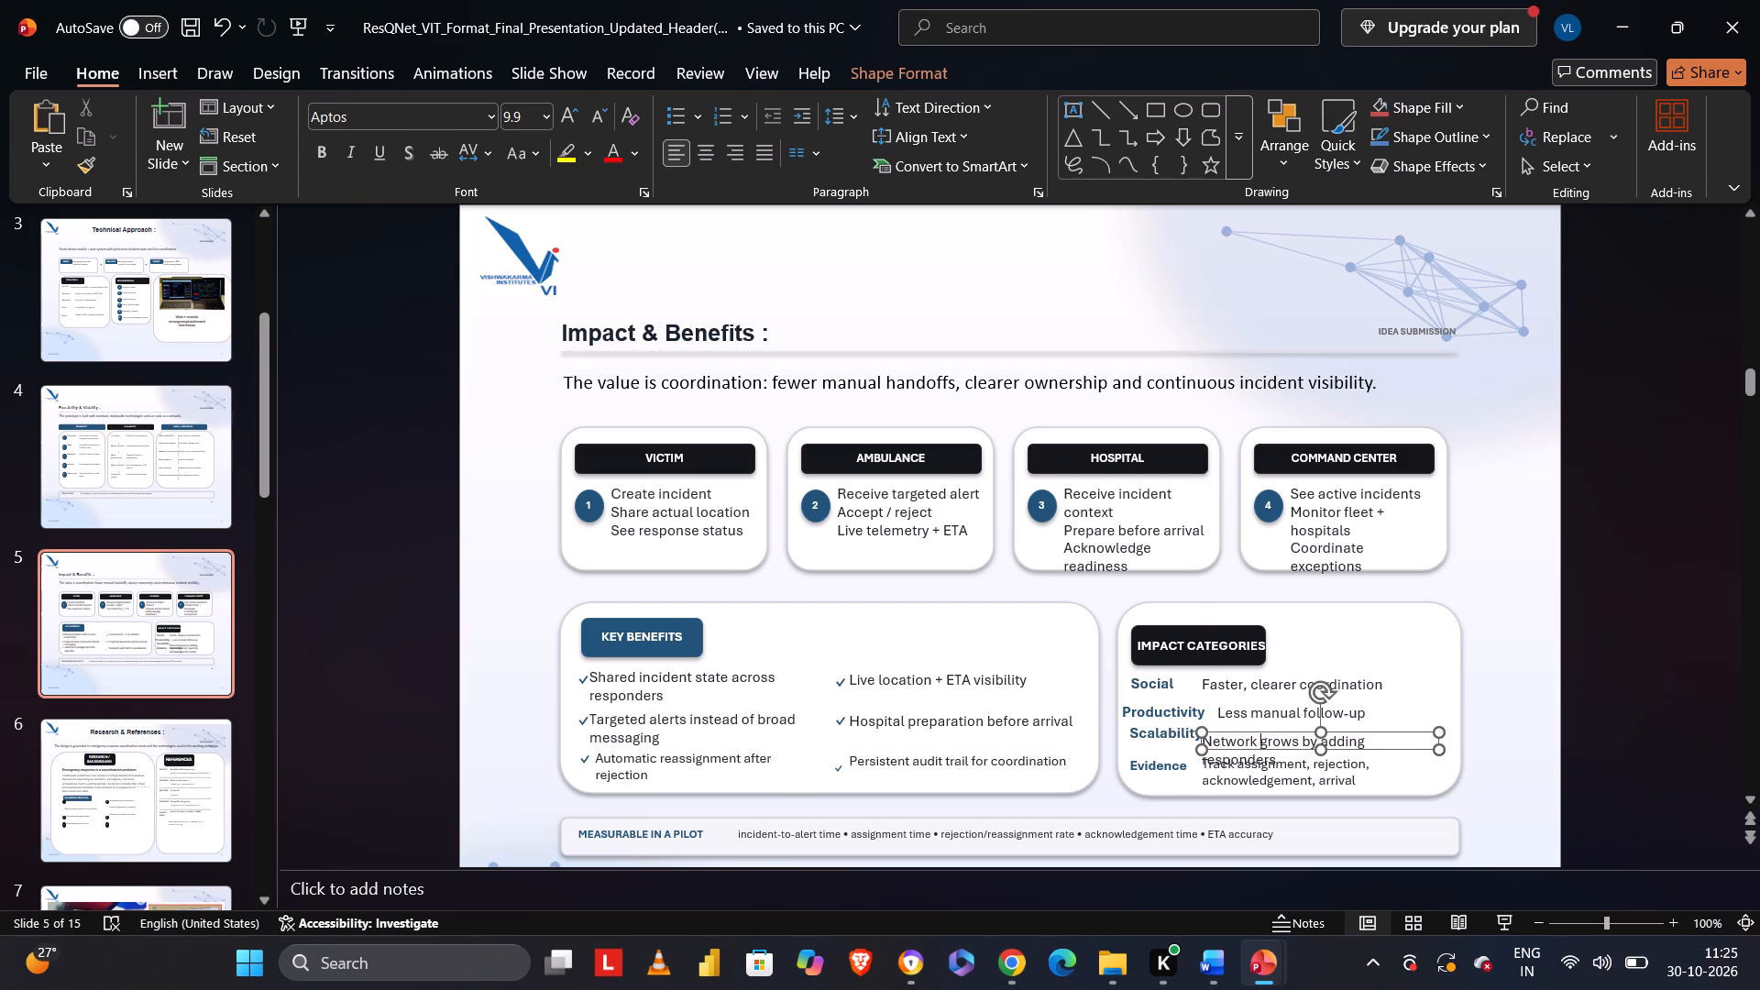
pyautogui.moveTo(1403, 742); pyautogui.dragTo(1412, 731)
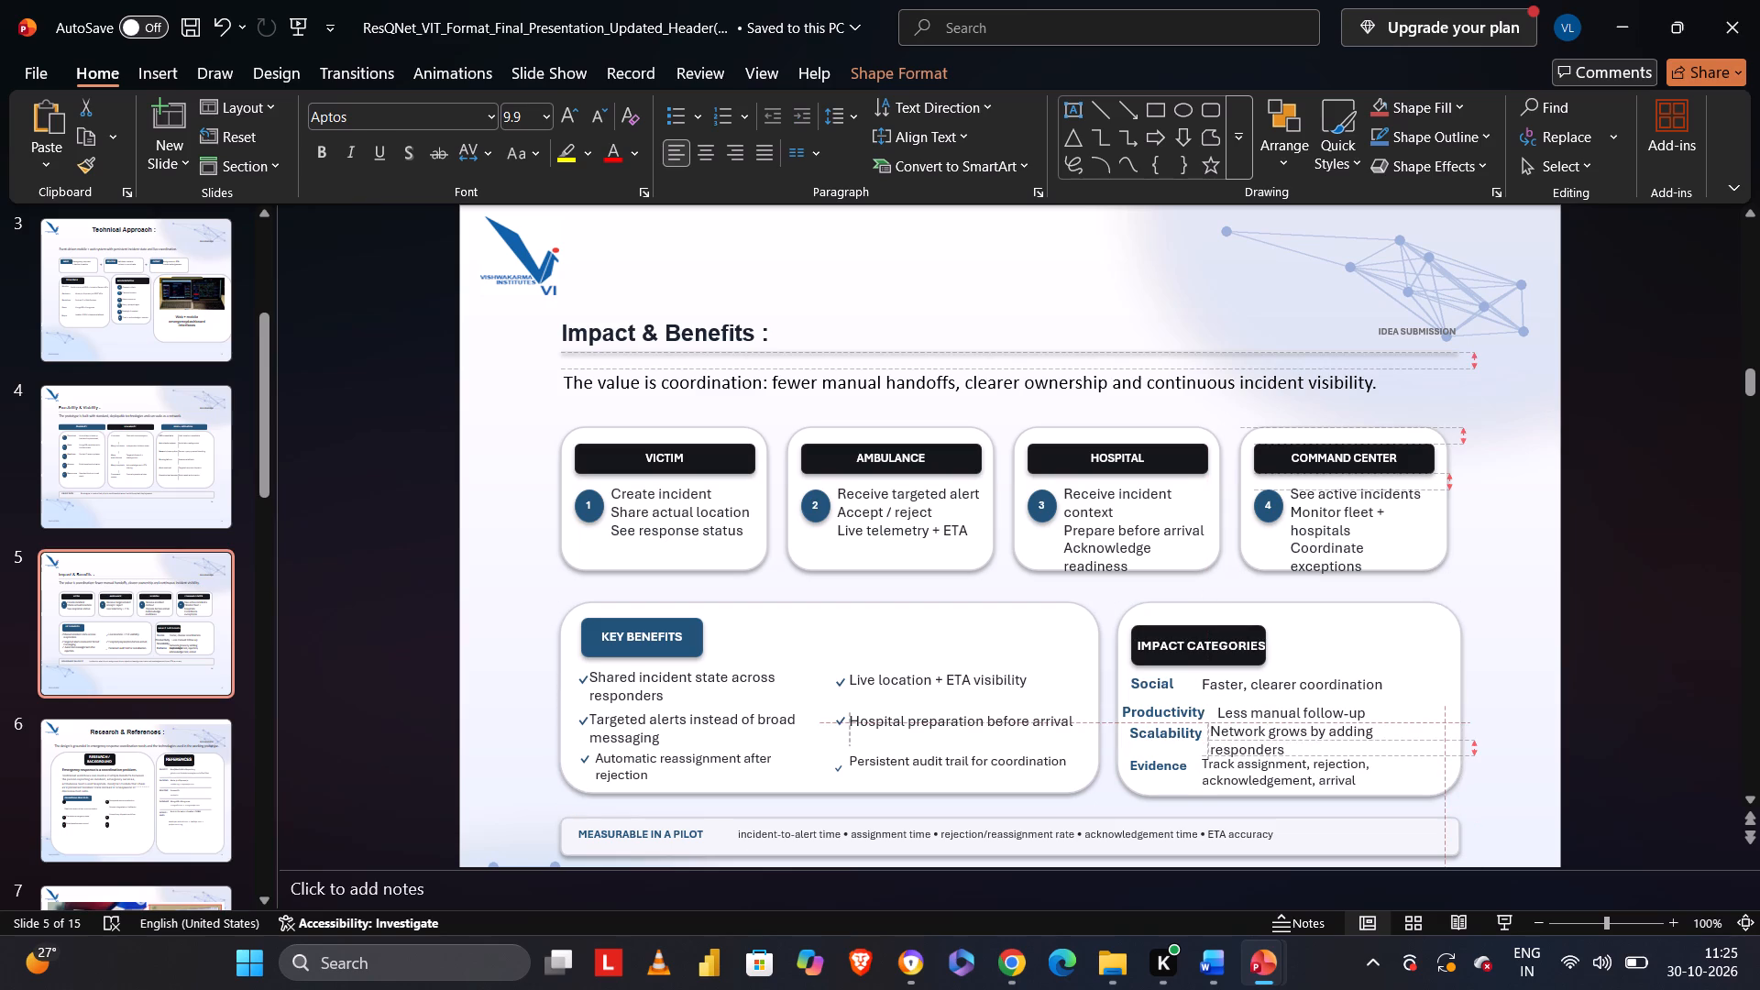
pyautogui.moveTo(1412, 731); pyautogui.dragTo(1408, 733)
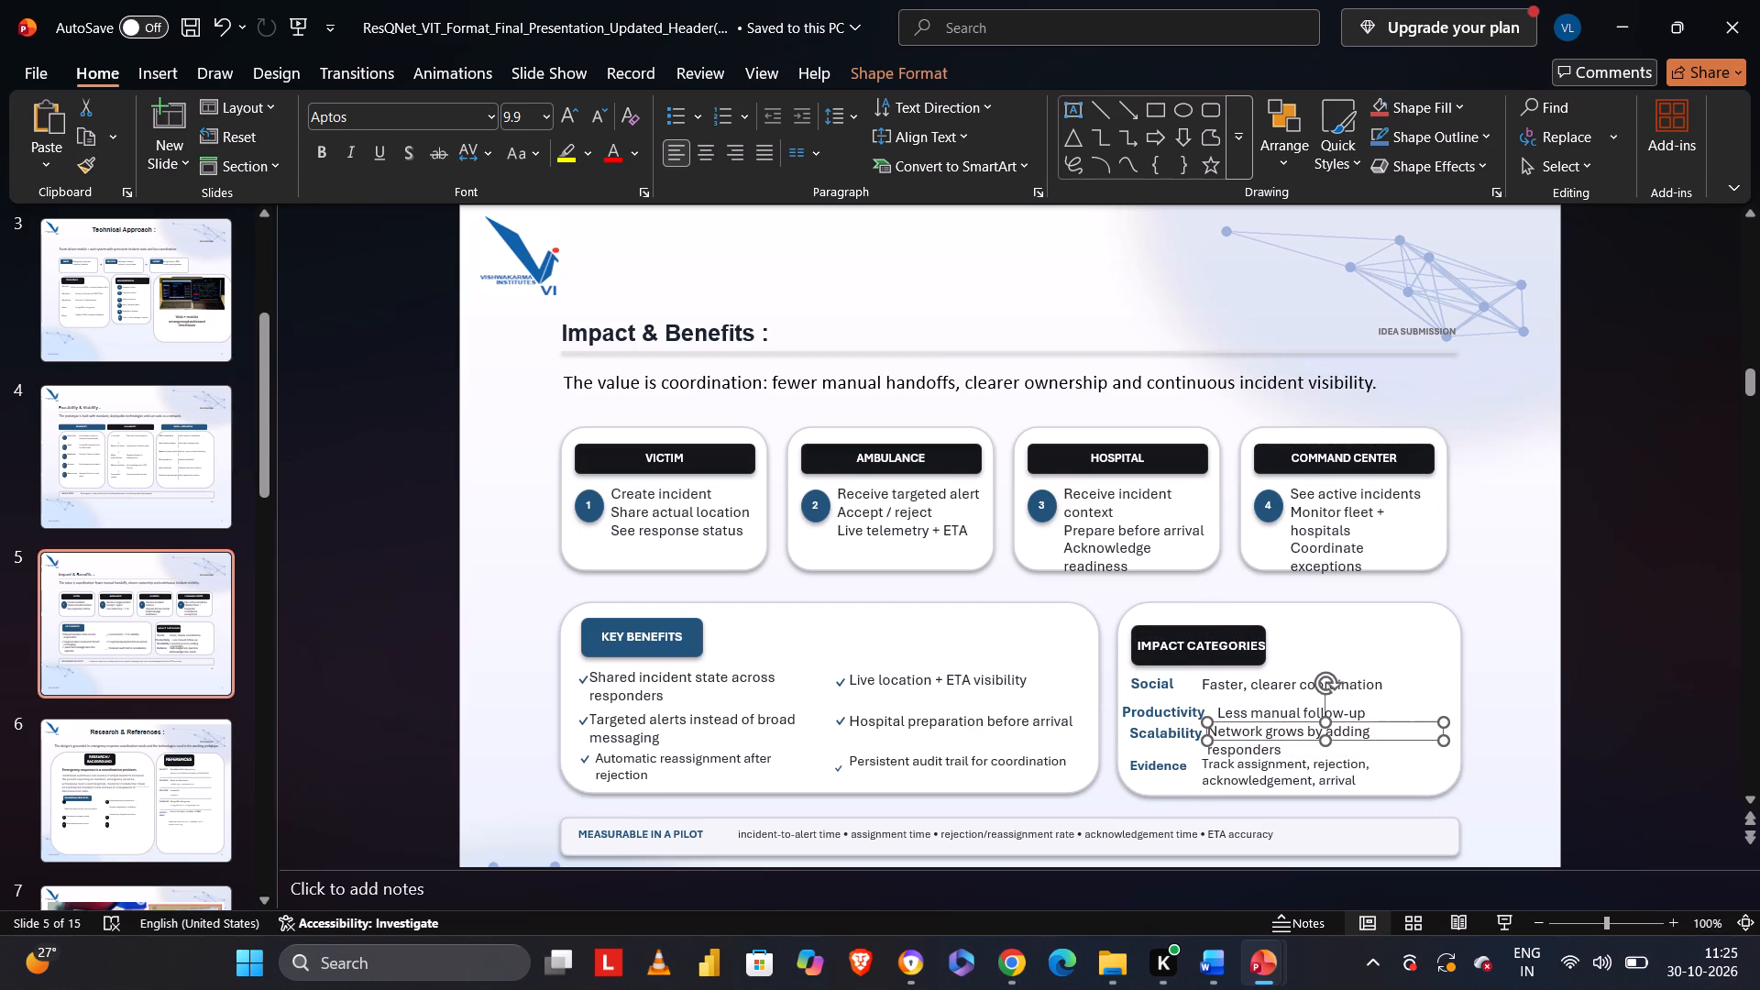
pyautogui.click(434, 604)
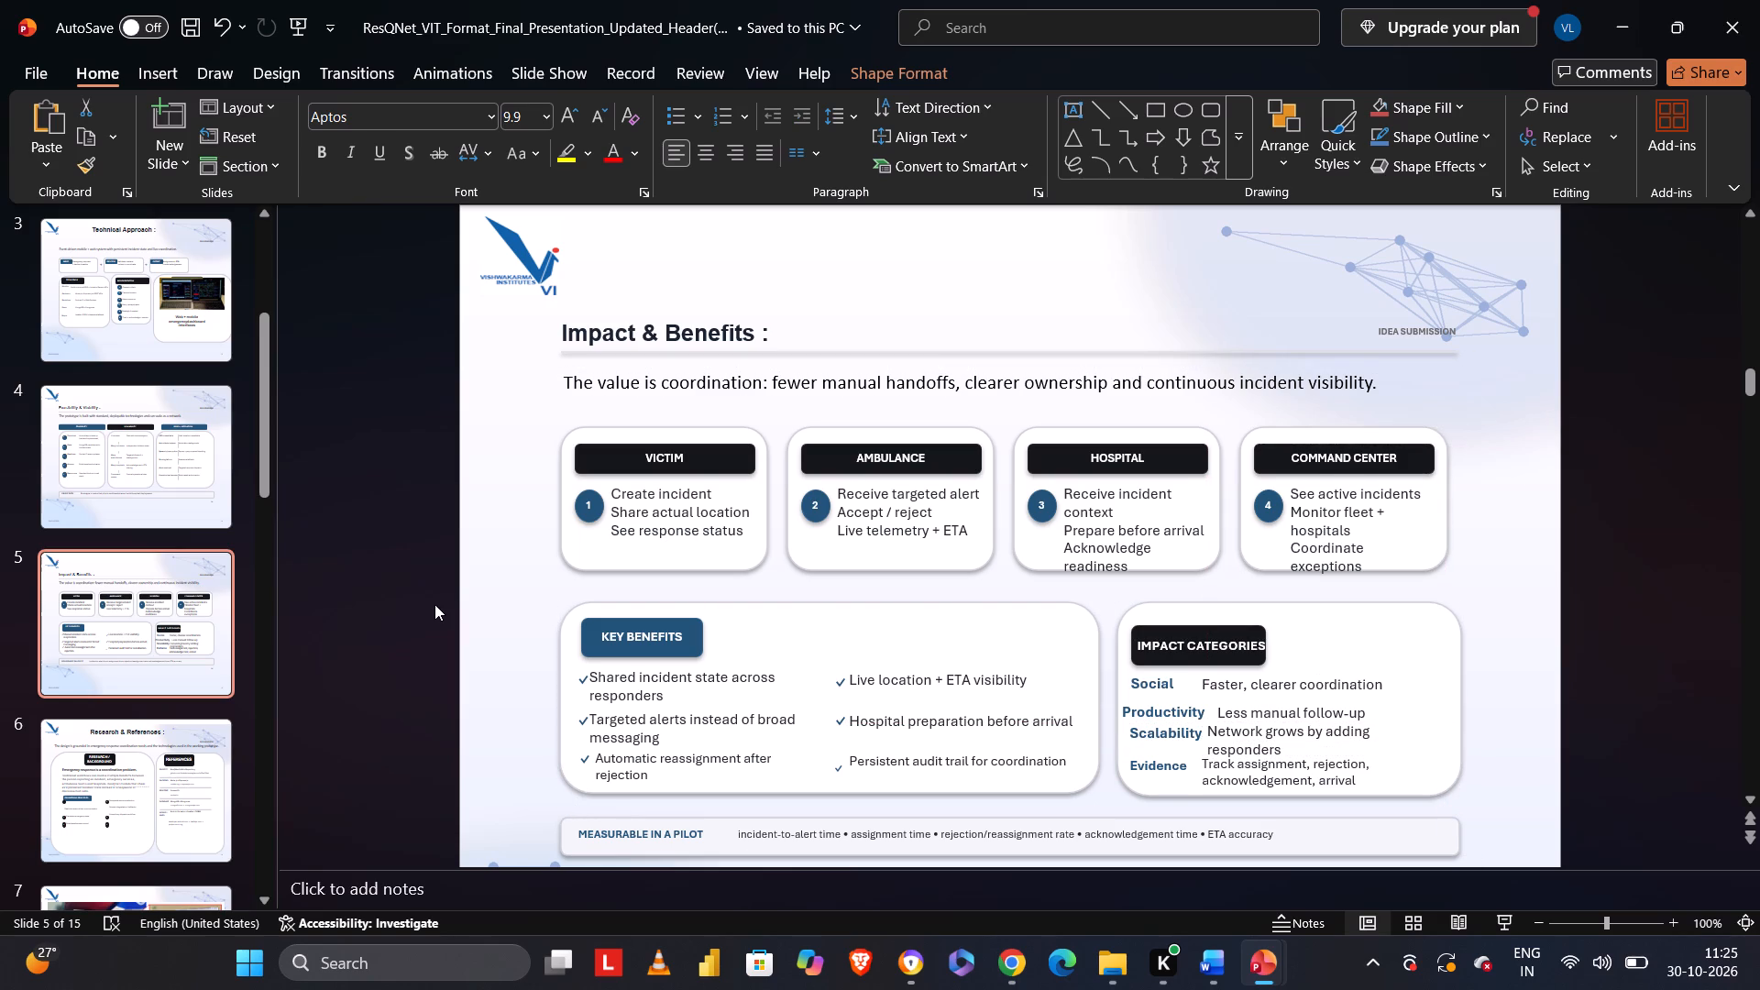
pyautogui.press('Left')
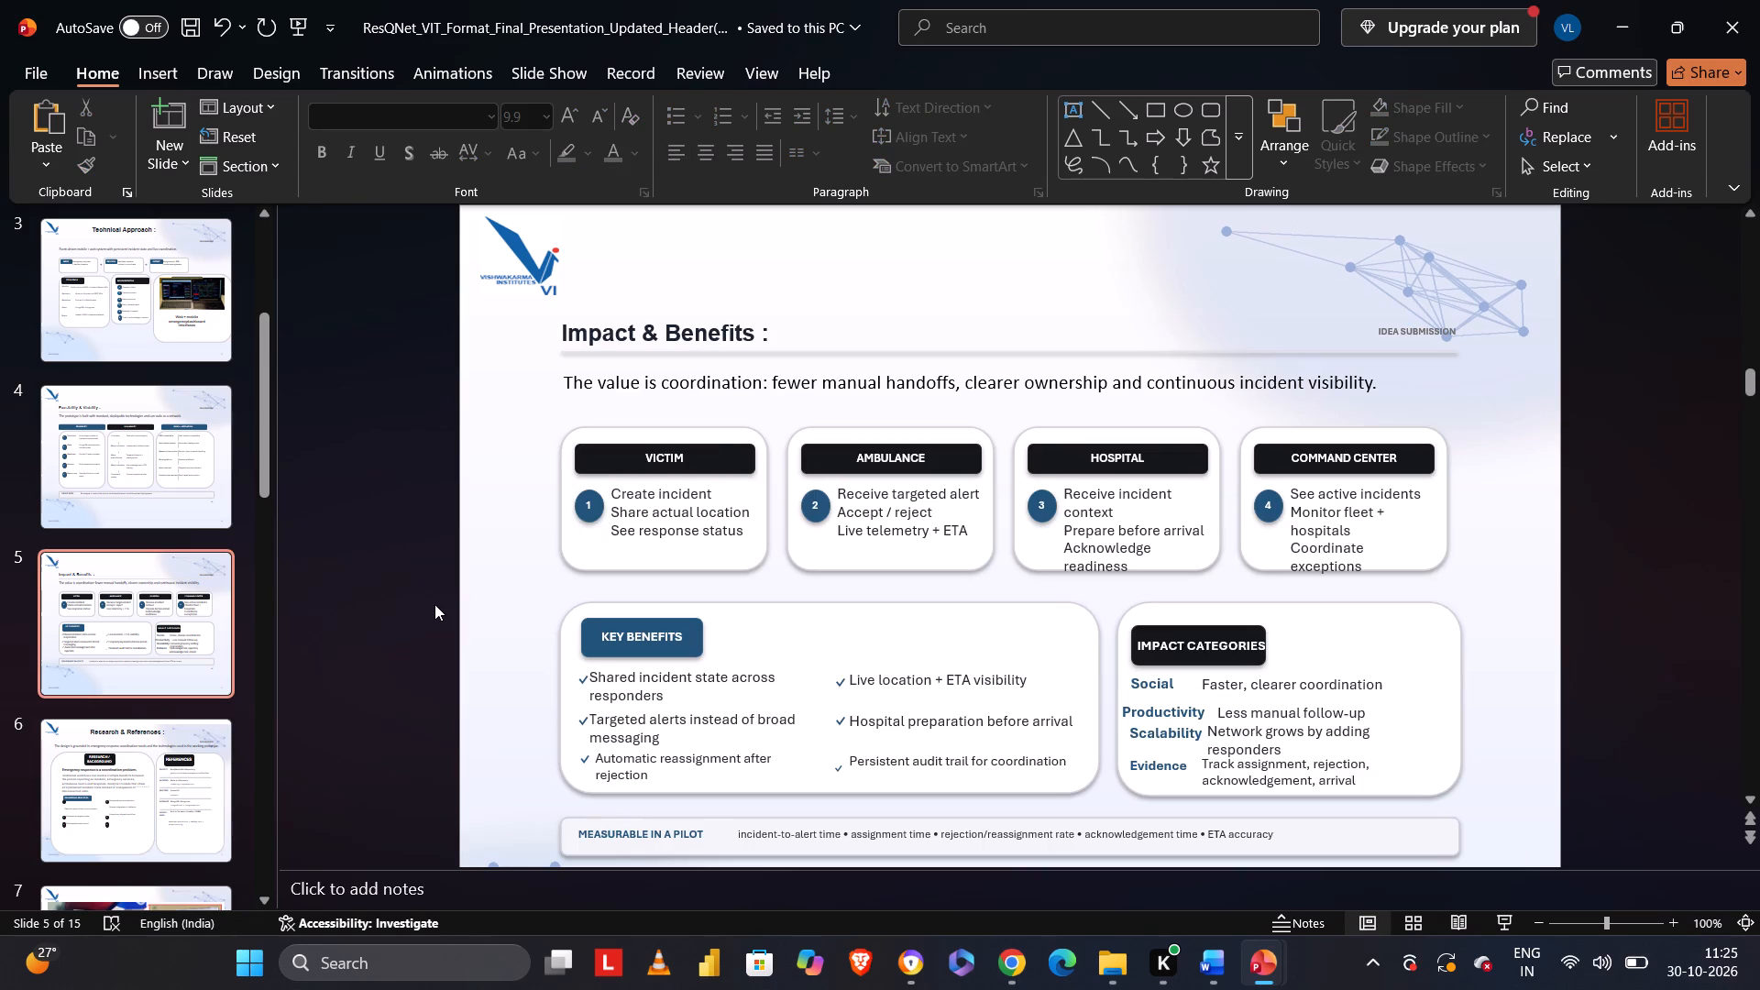
# Extend the Hospital and Command Center cards slightly downward so their last text lines sit inside the cards.
pyautogui.click(1047, 549)
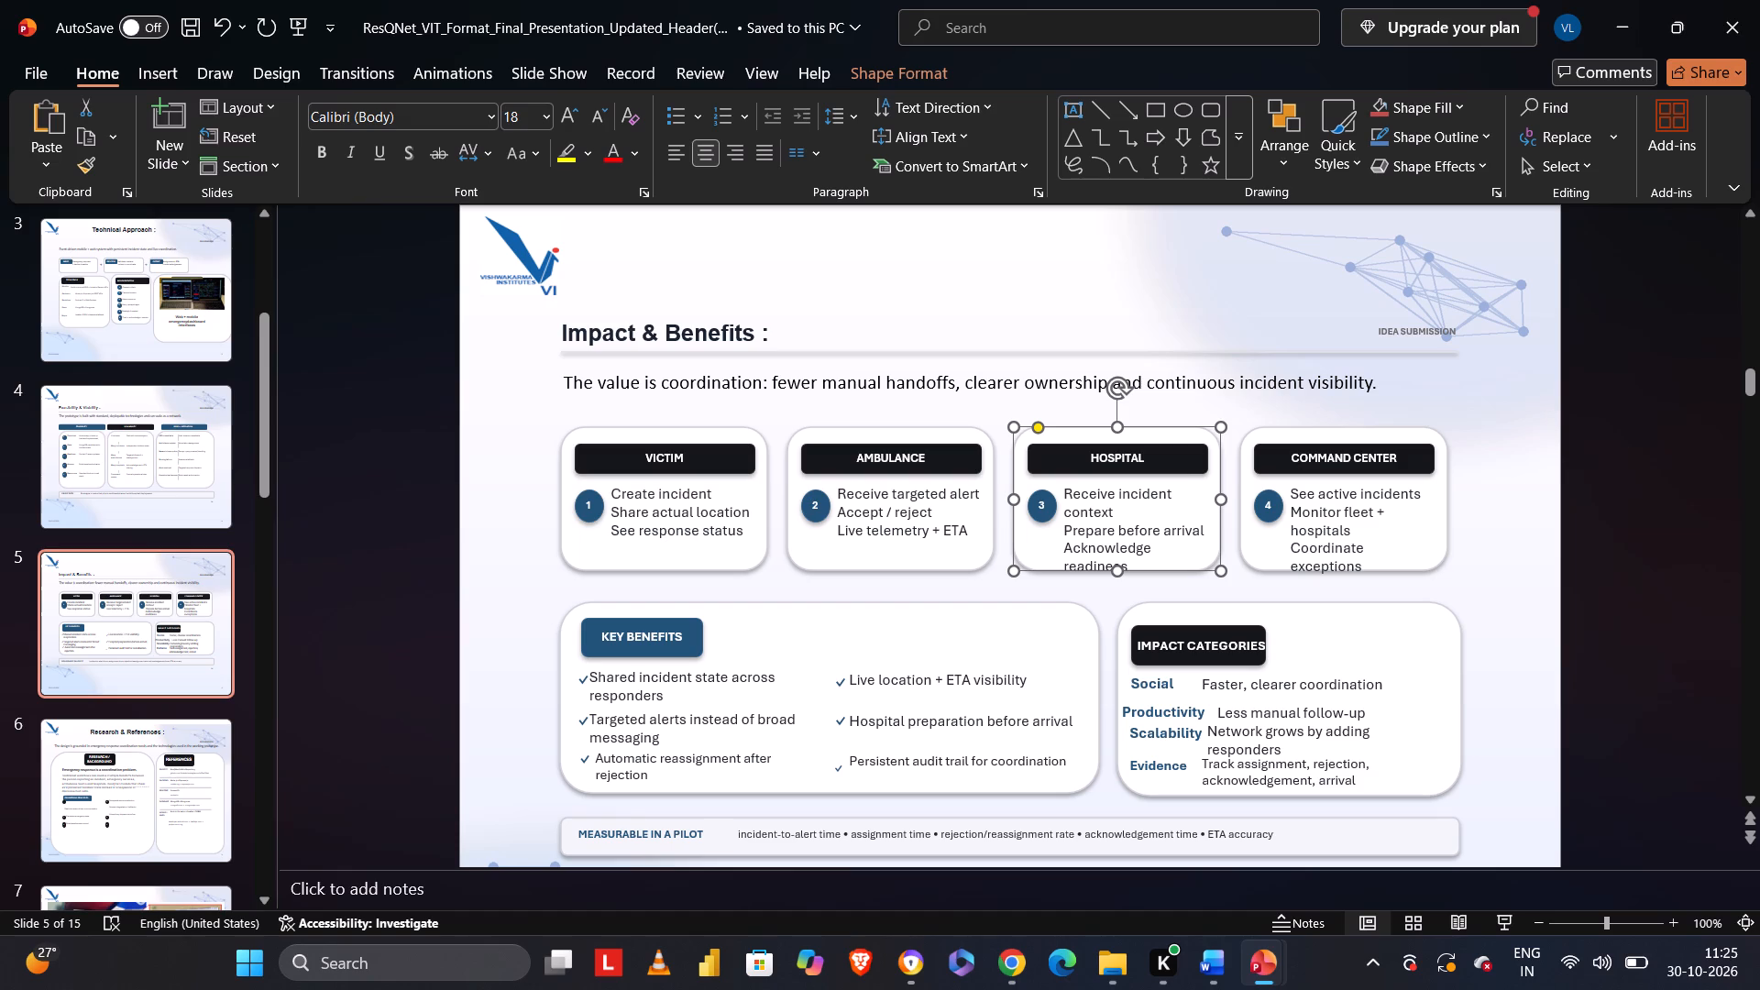
pyautogui.moveTo(1115, 566); pyautogui.dragTo(1115, 580)
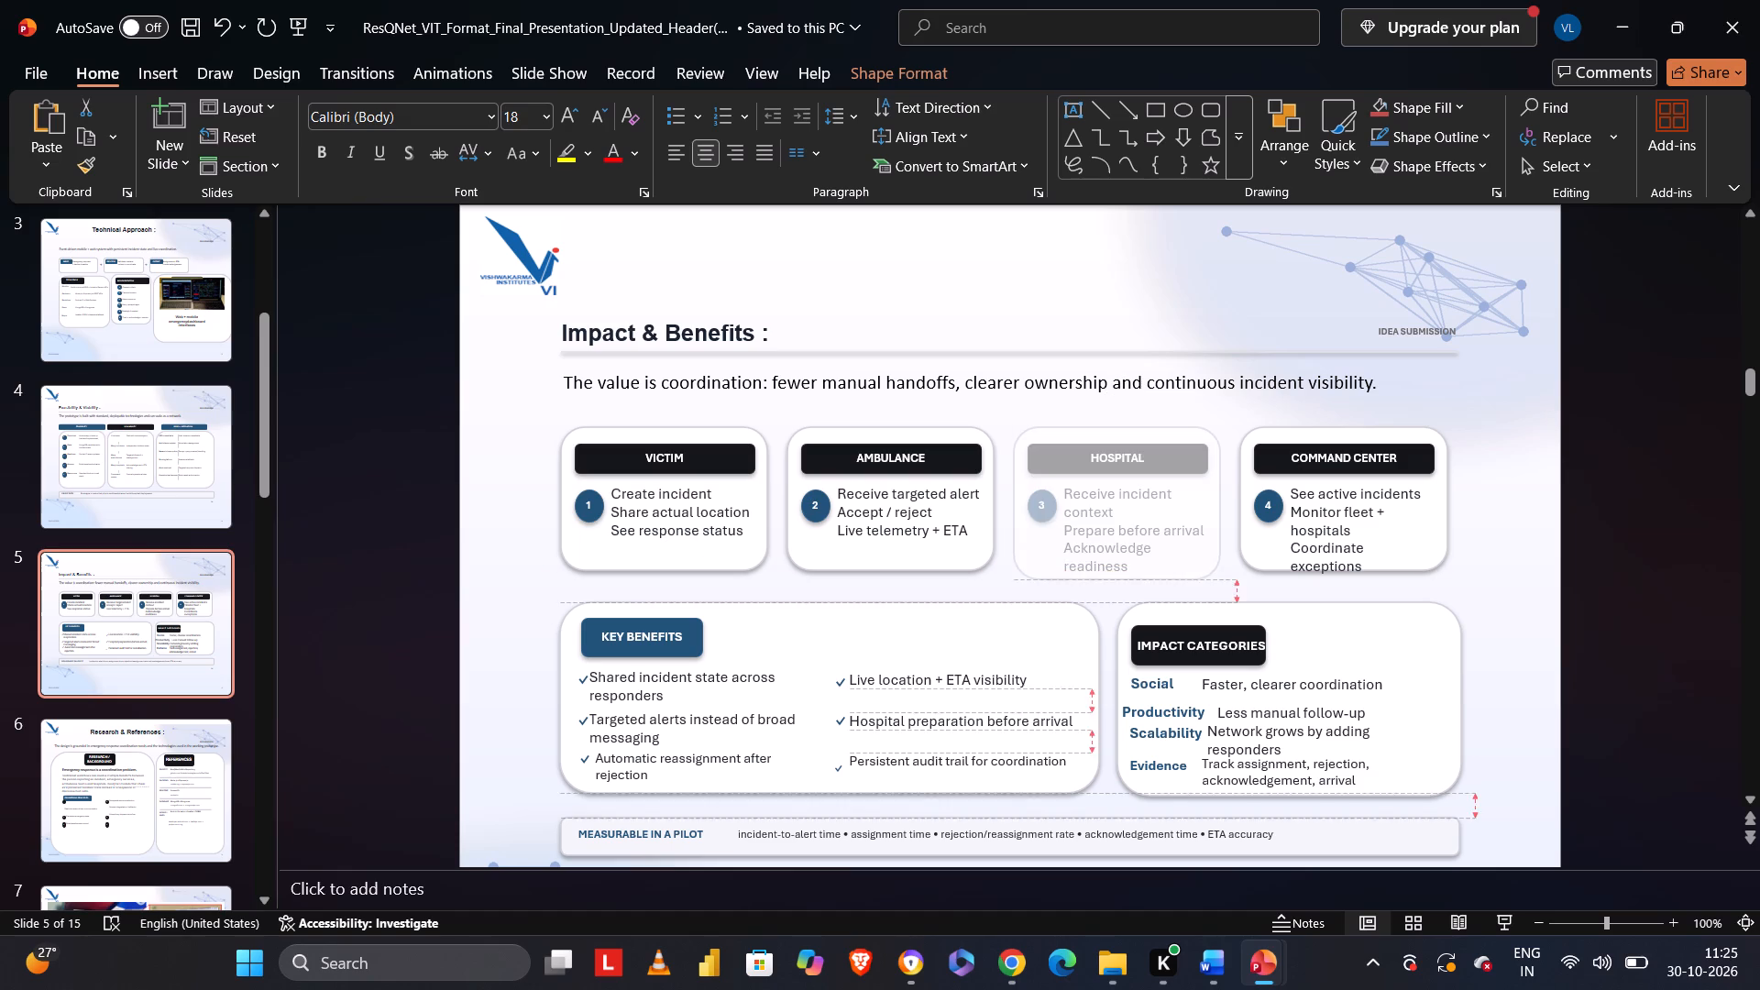
pyautogui.moveTo(1115, 580); pyautogui.dragTo(1116, 588)
pyautogui.click(1281, 559)
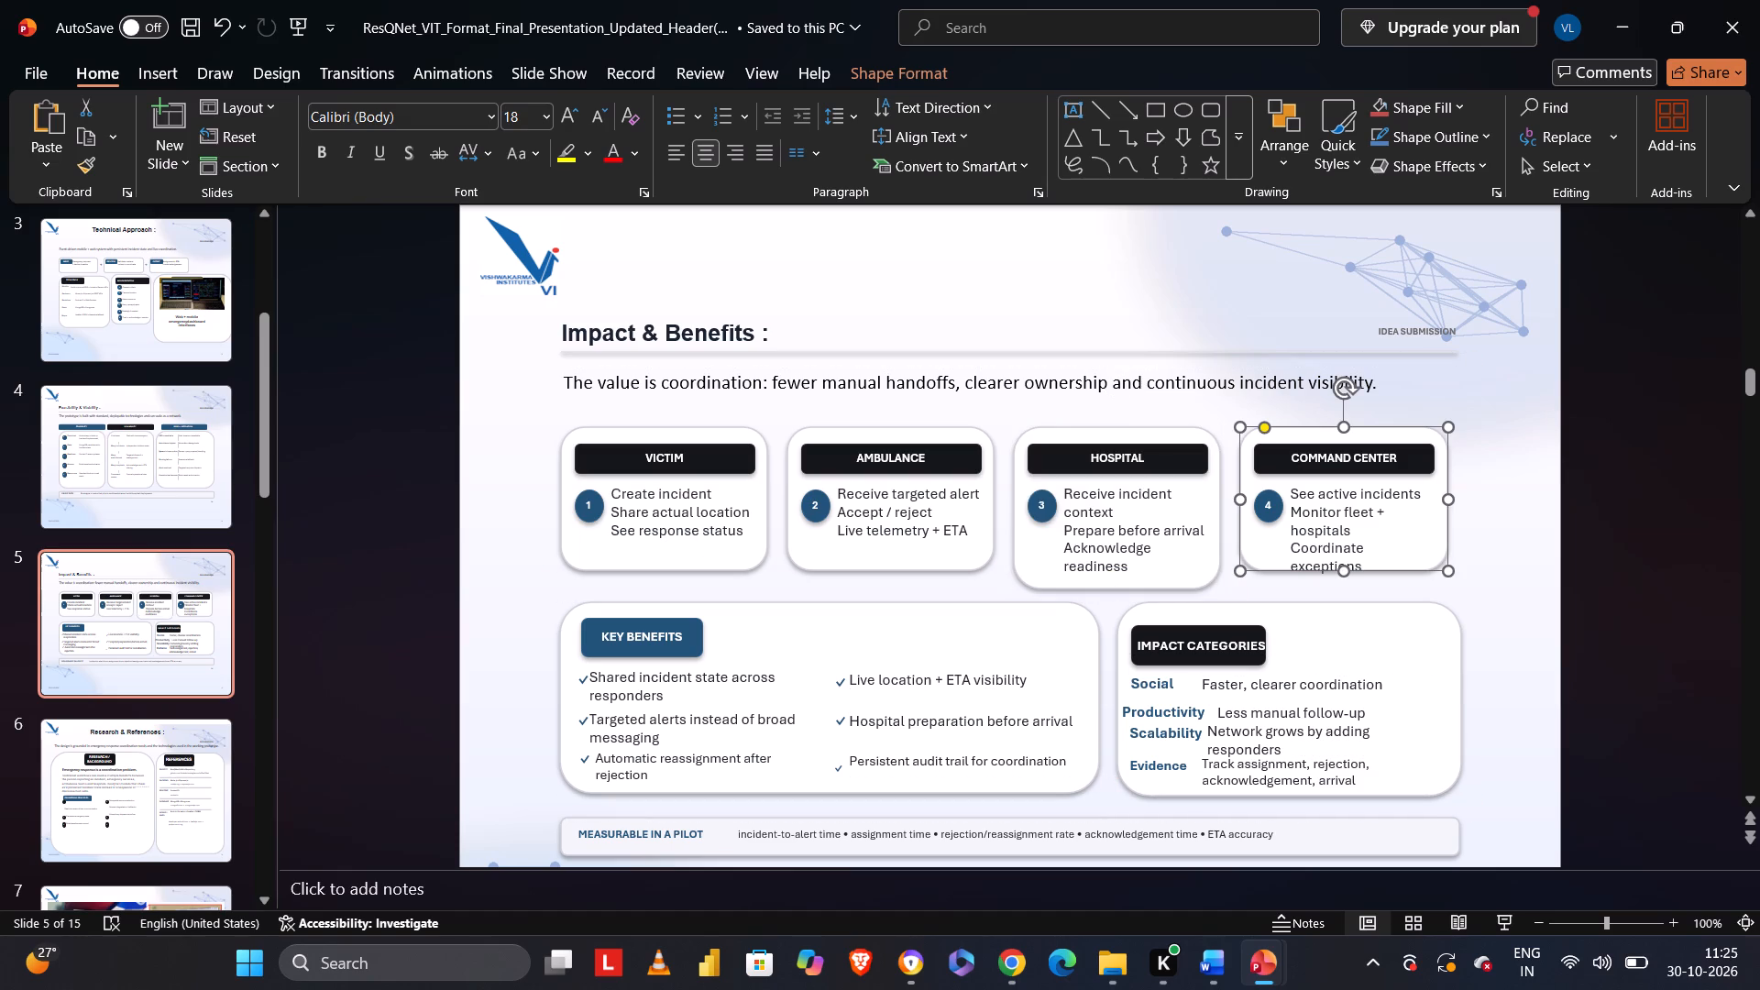
pyautogui.moveTo(1347, 570); pyautogui.dragTo(1347, 585)
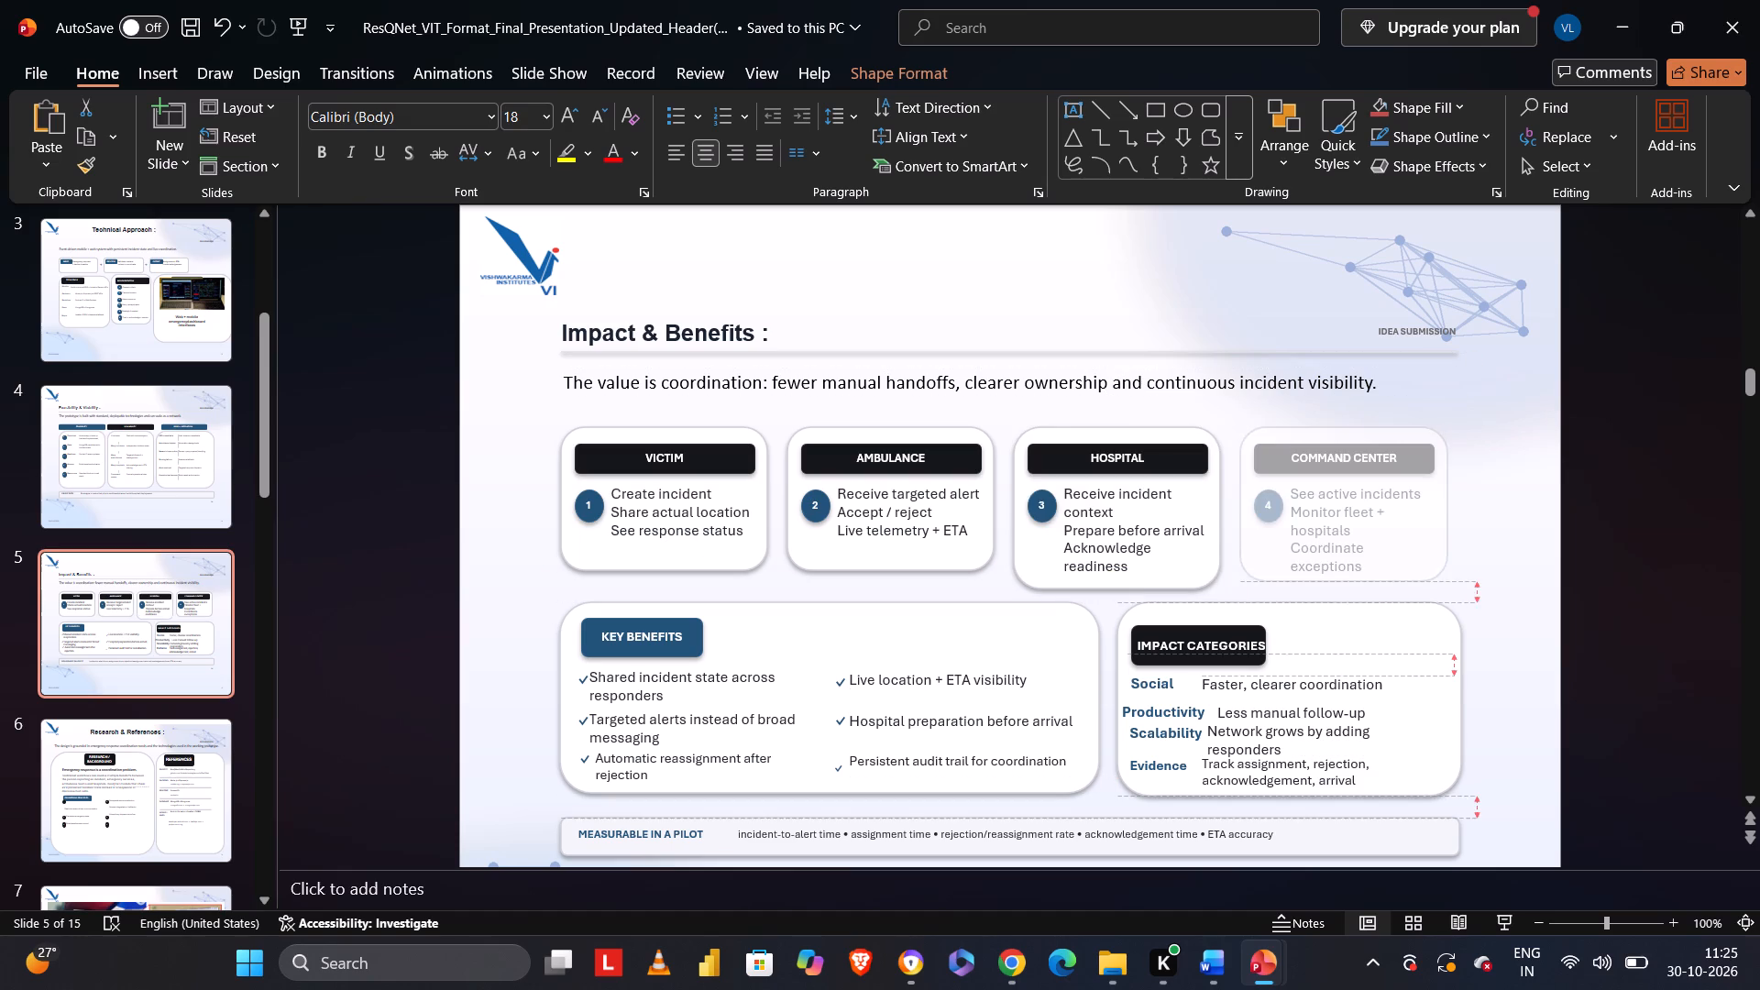
pyautogui.moveTo(1347, 585); pyautogui.dragTo(1348, 587)
pyautogui.click(319, 542)
# Look through the slides from the title slide to Research & References to check their layout, returning to Feasibility & Viability.
pyautogui.press('Right')
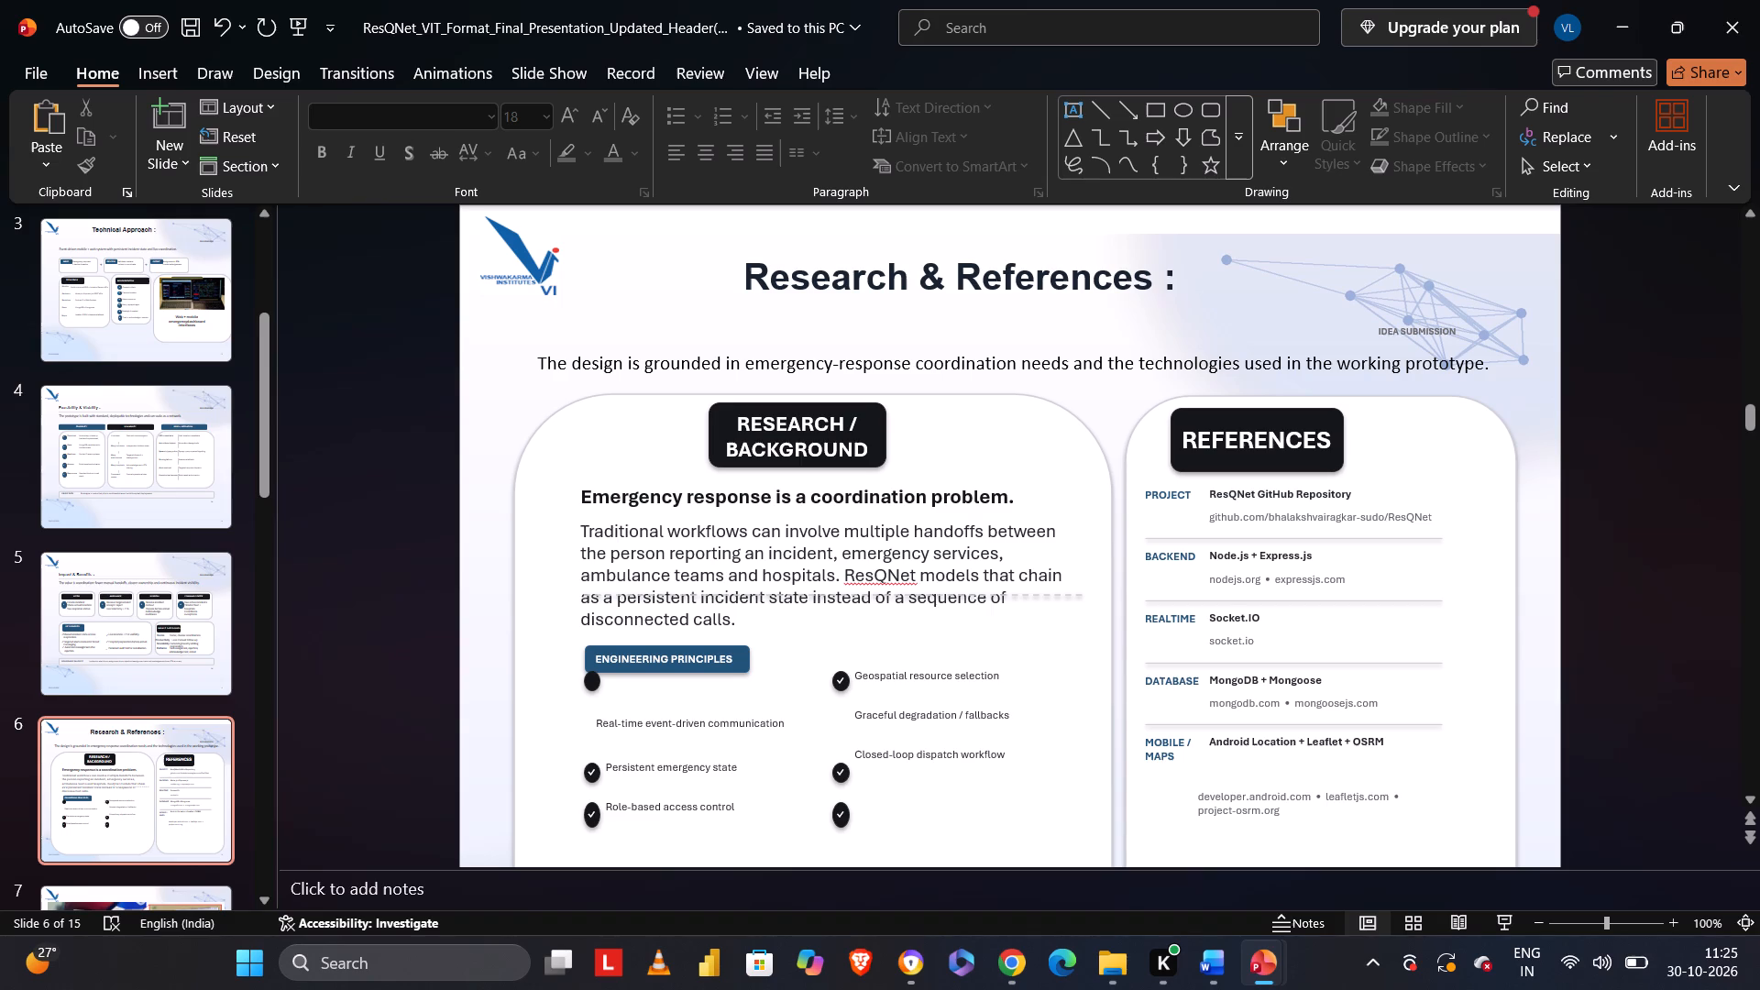
pyautogui.press('Left')
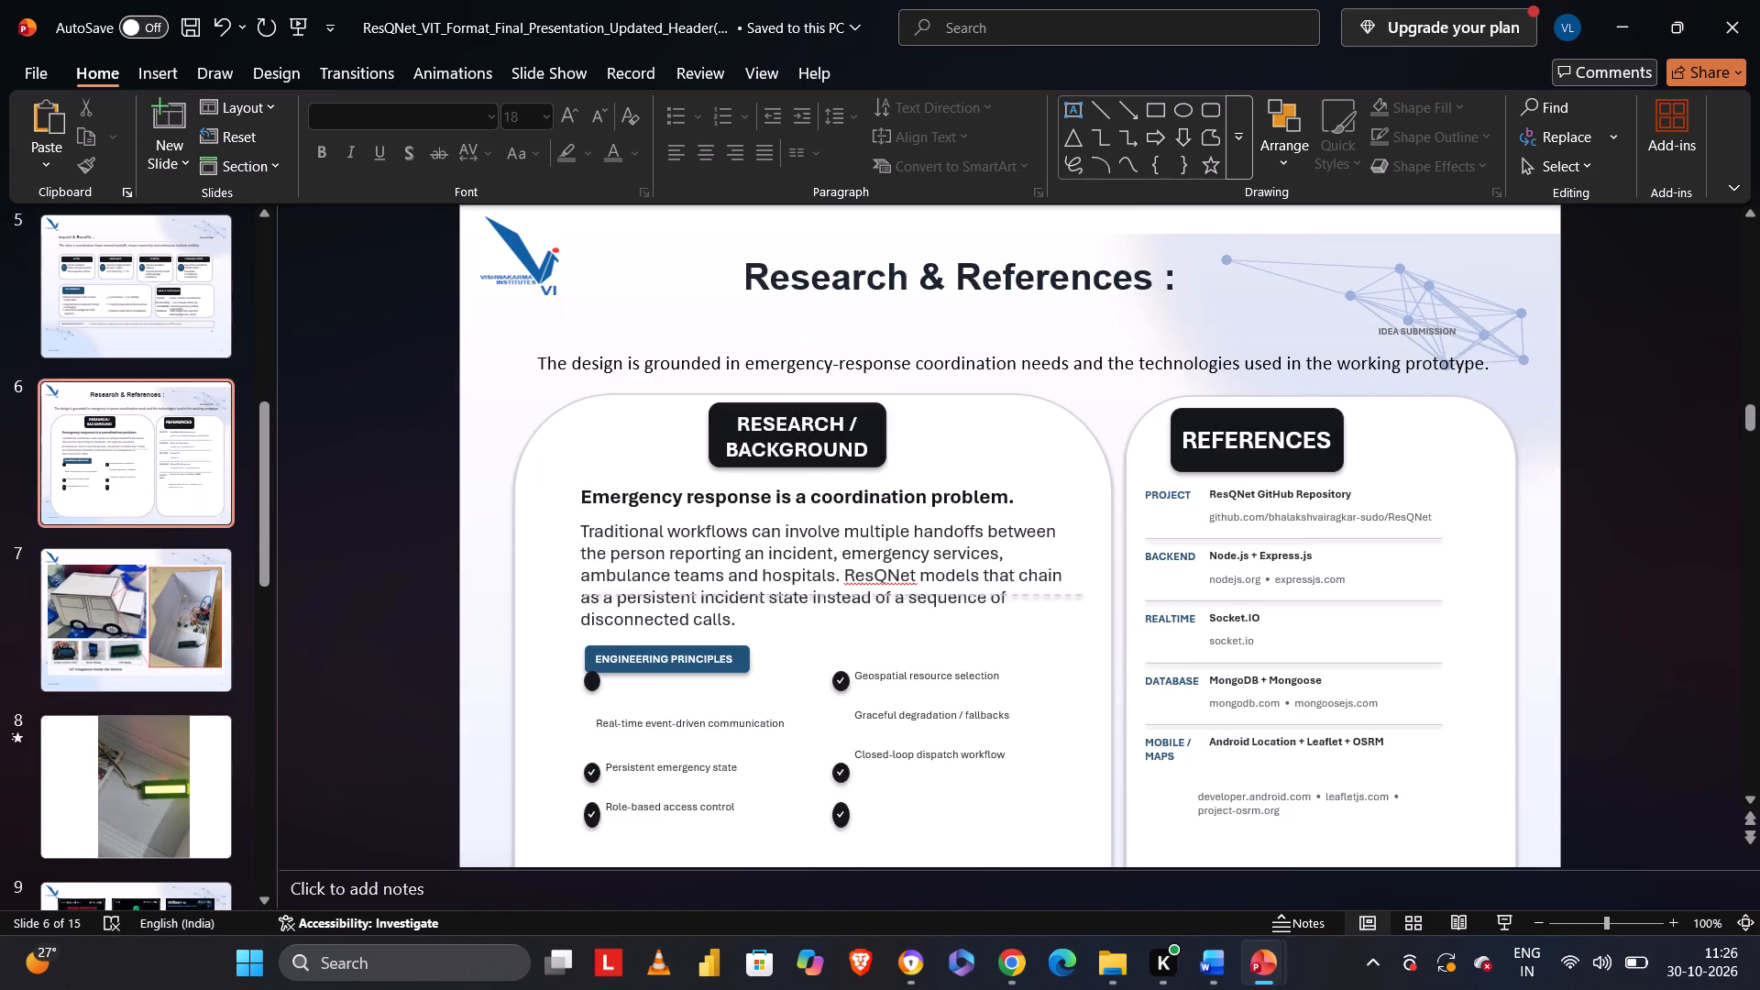
pyautogui.press('Left')
pyautogui.press('Left')
pyautogui.press('Left')
pyautogui.press('Left')
pyautogui.press('Left')
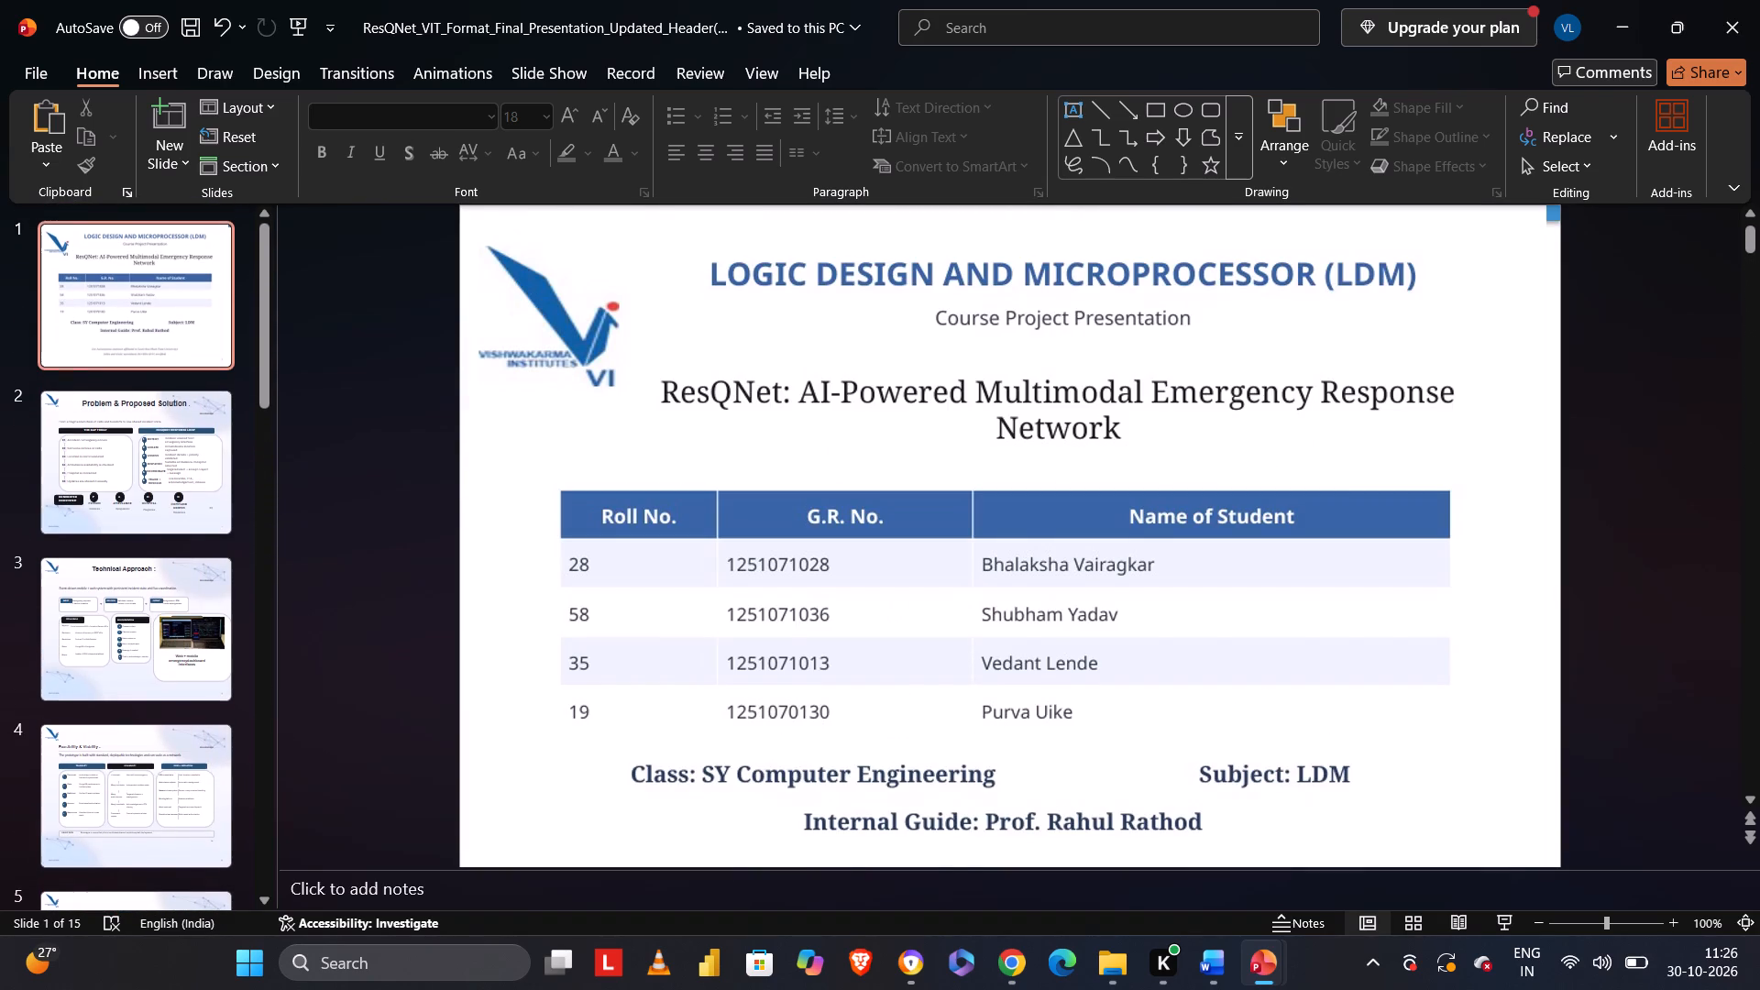
pyautogui.press('Right')
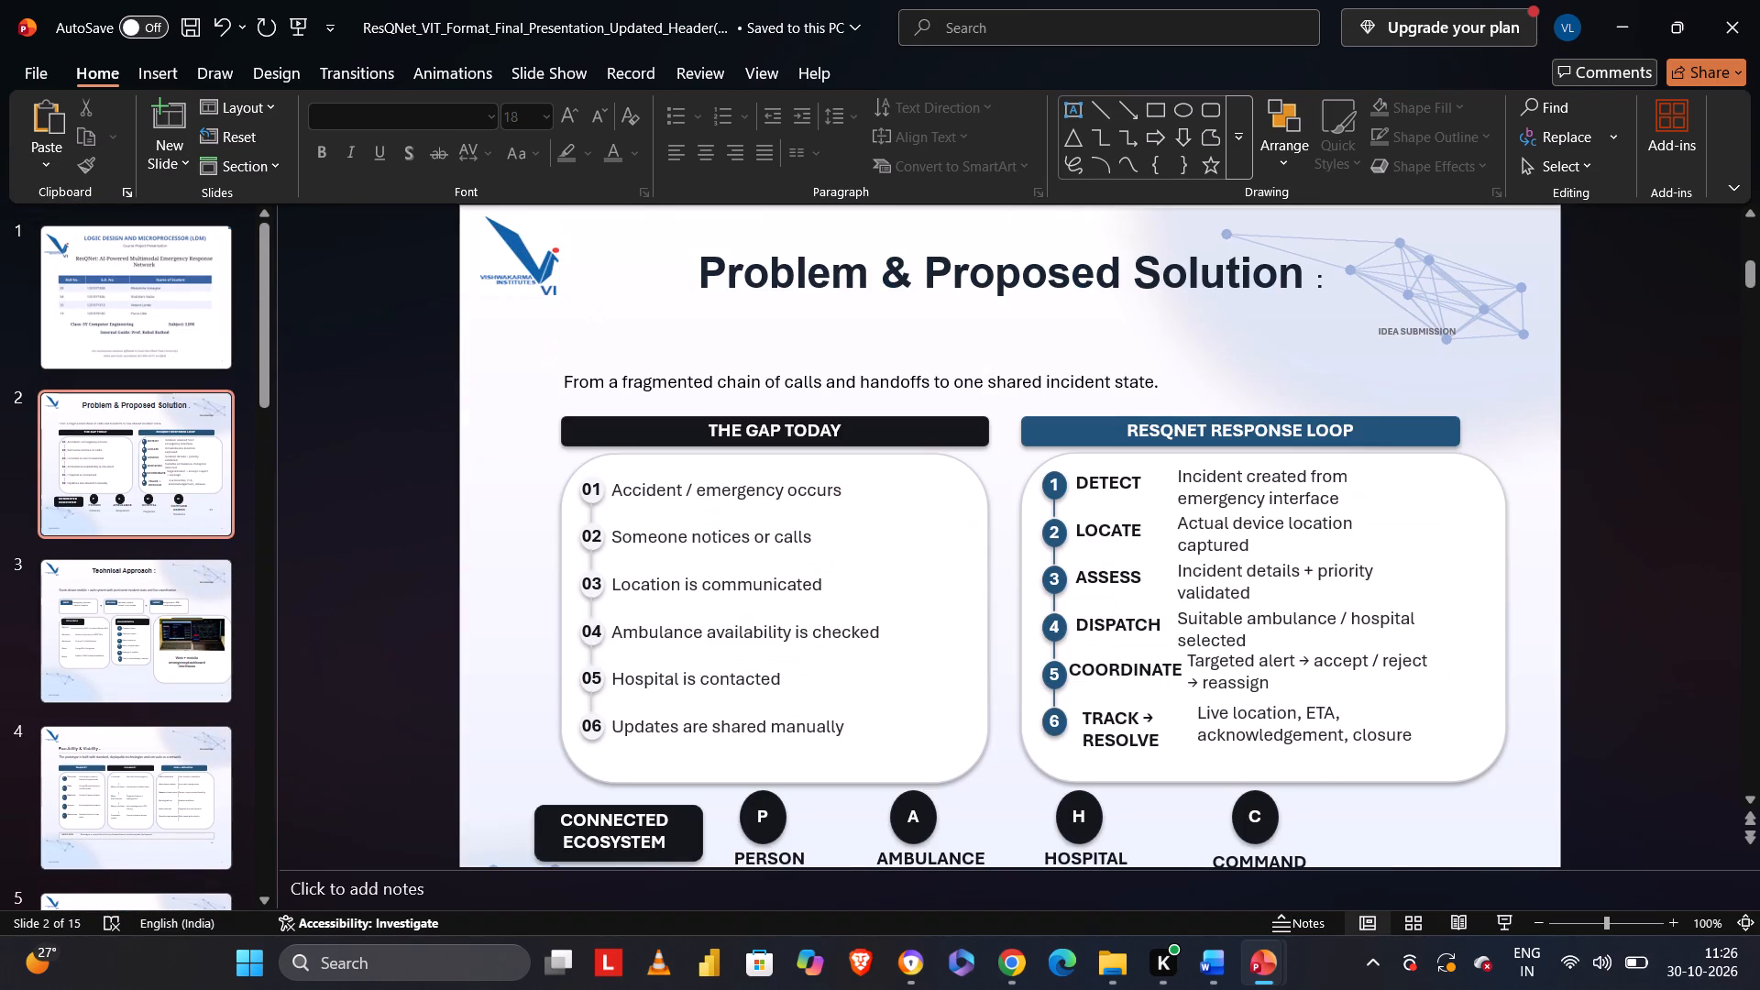
pyautogui.press('Right')
pyautogui.press('Right')
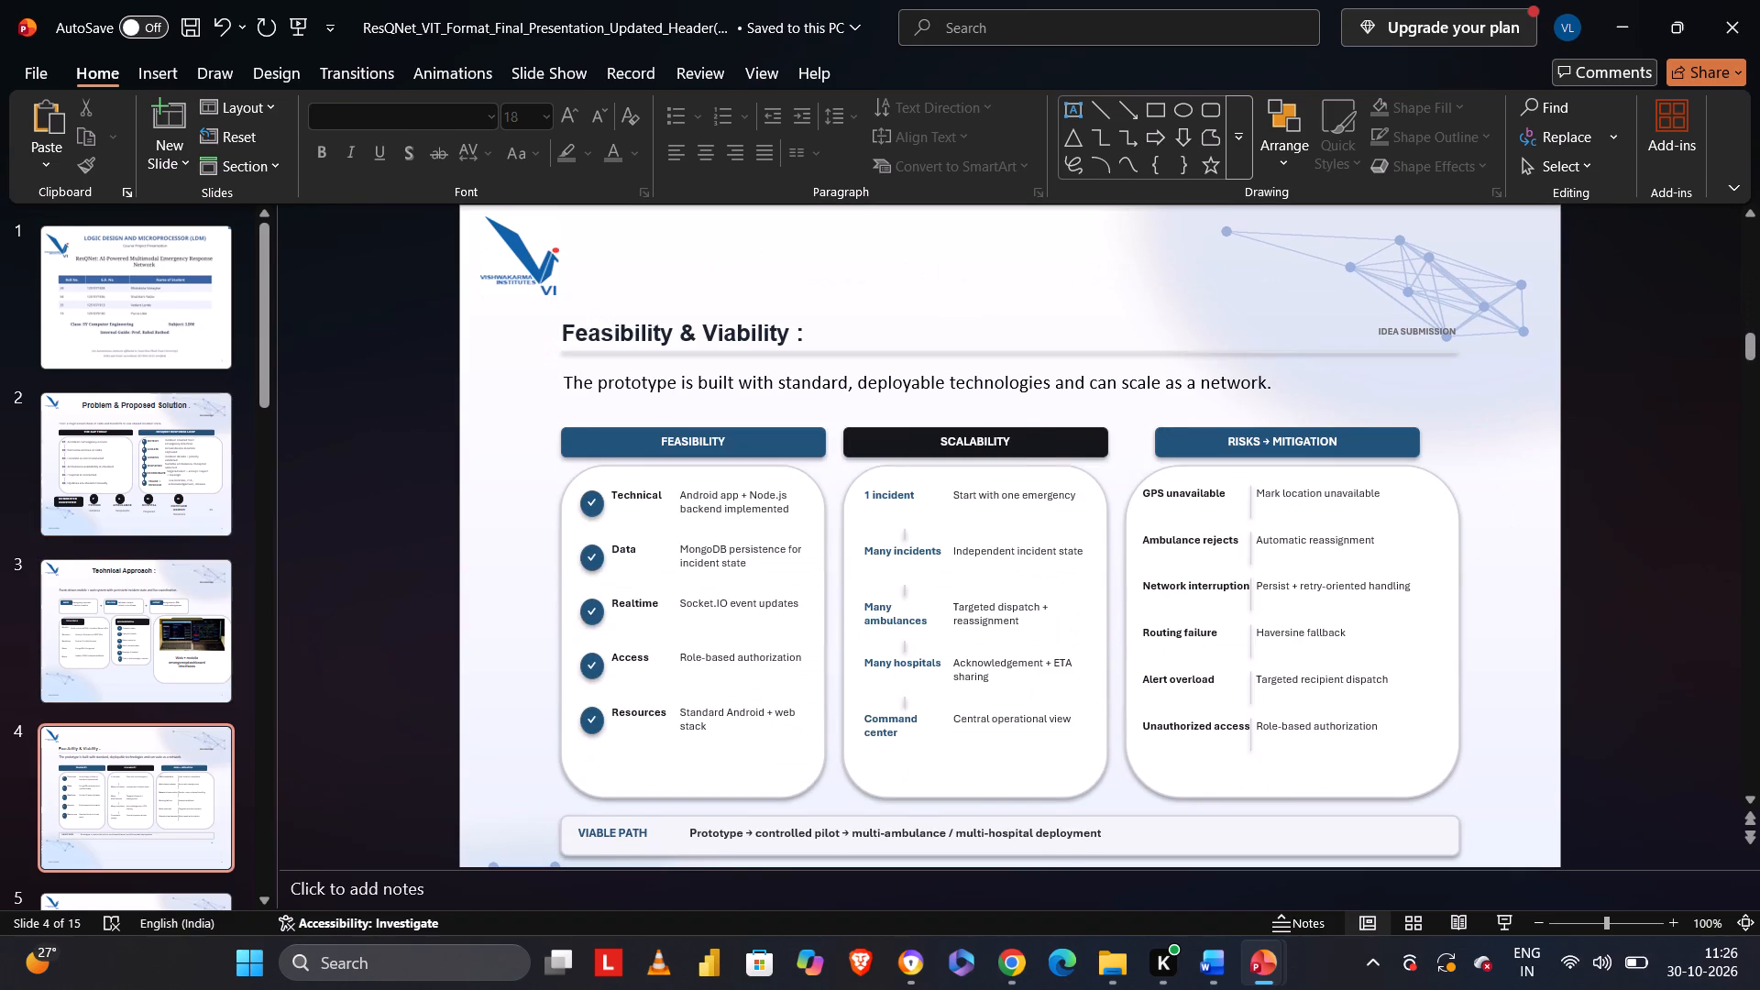
pyautogui.press('Right')
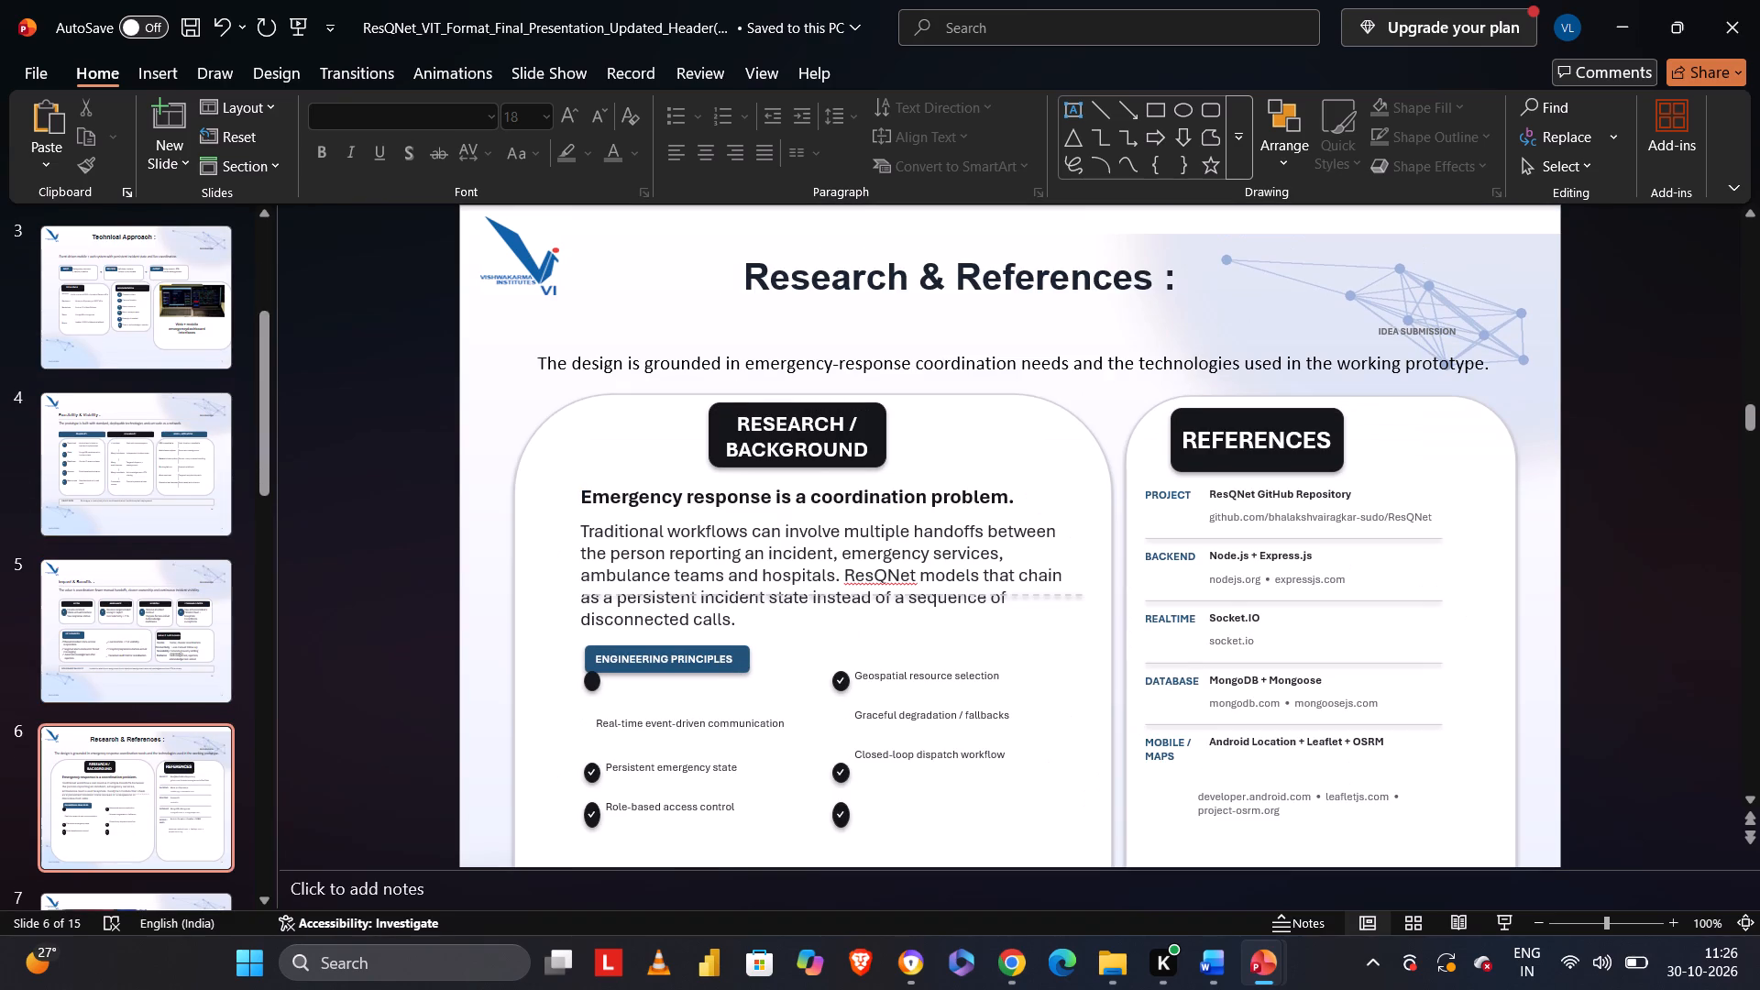
pyautogui.press('Right')
pyautogui.press('Left')
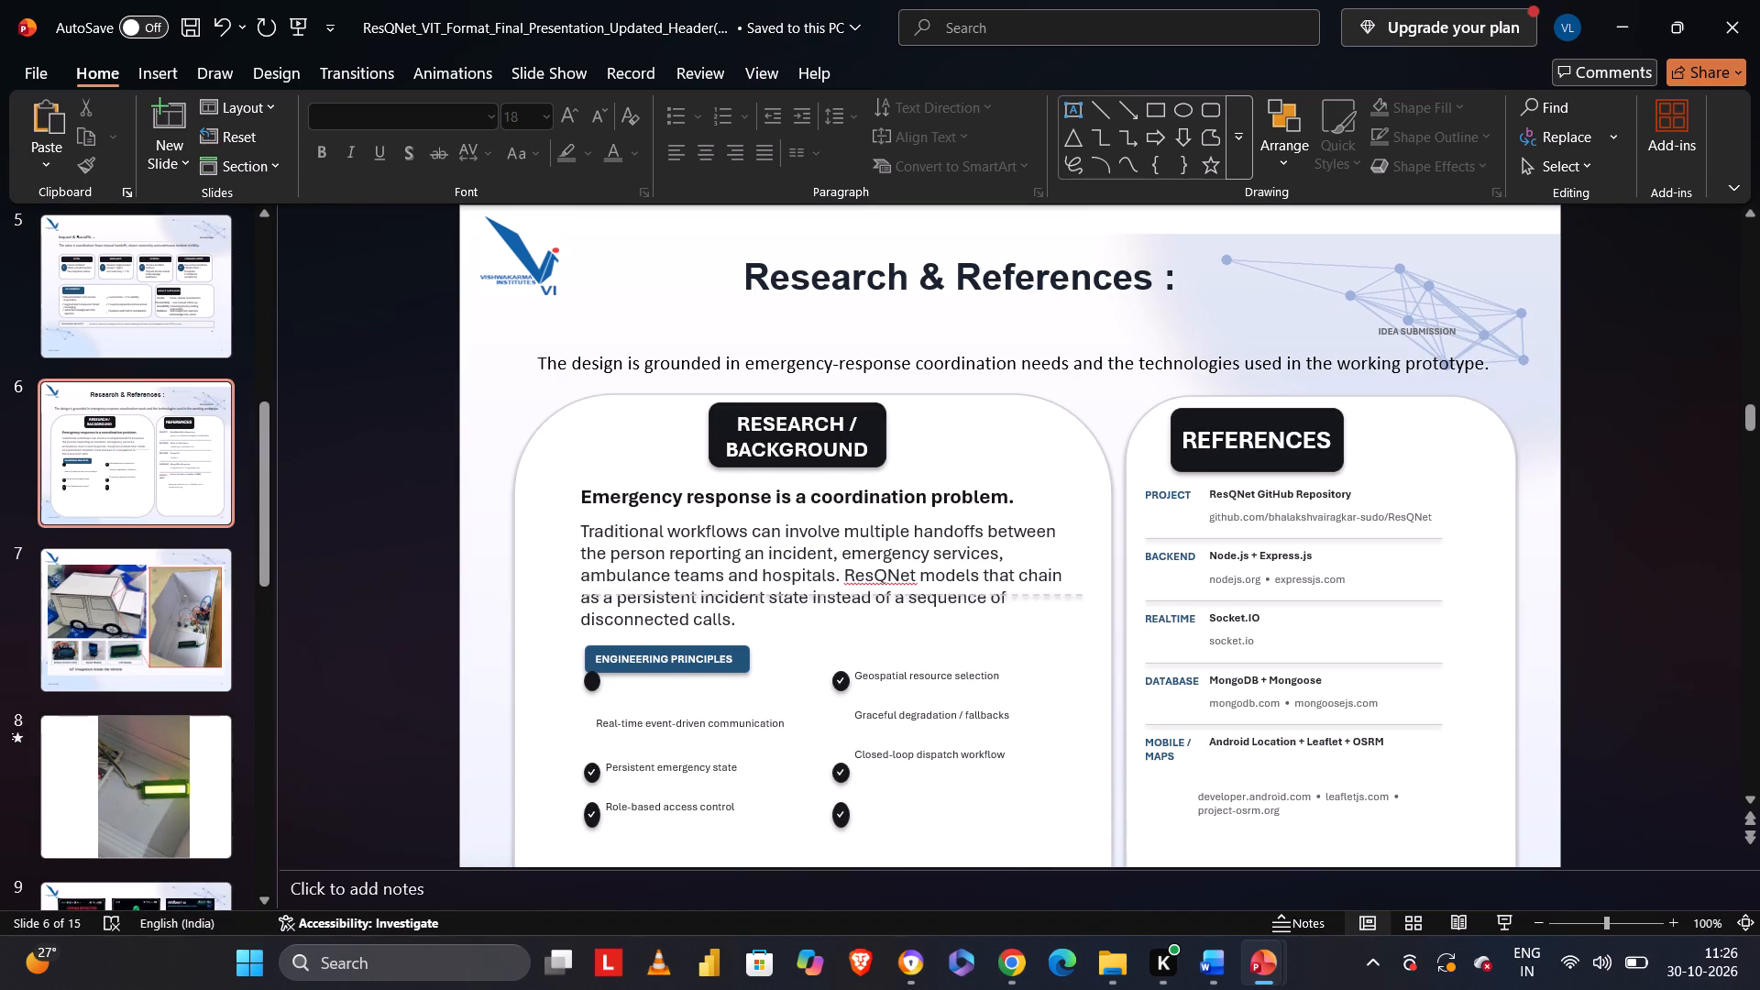
pyautogui.press('Left')
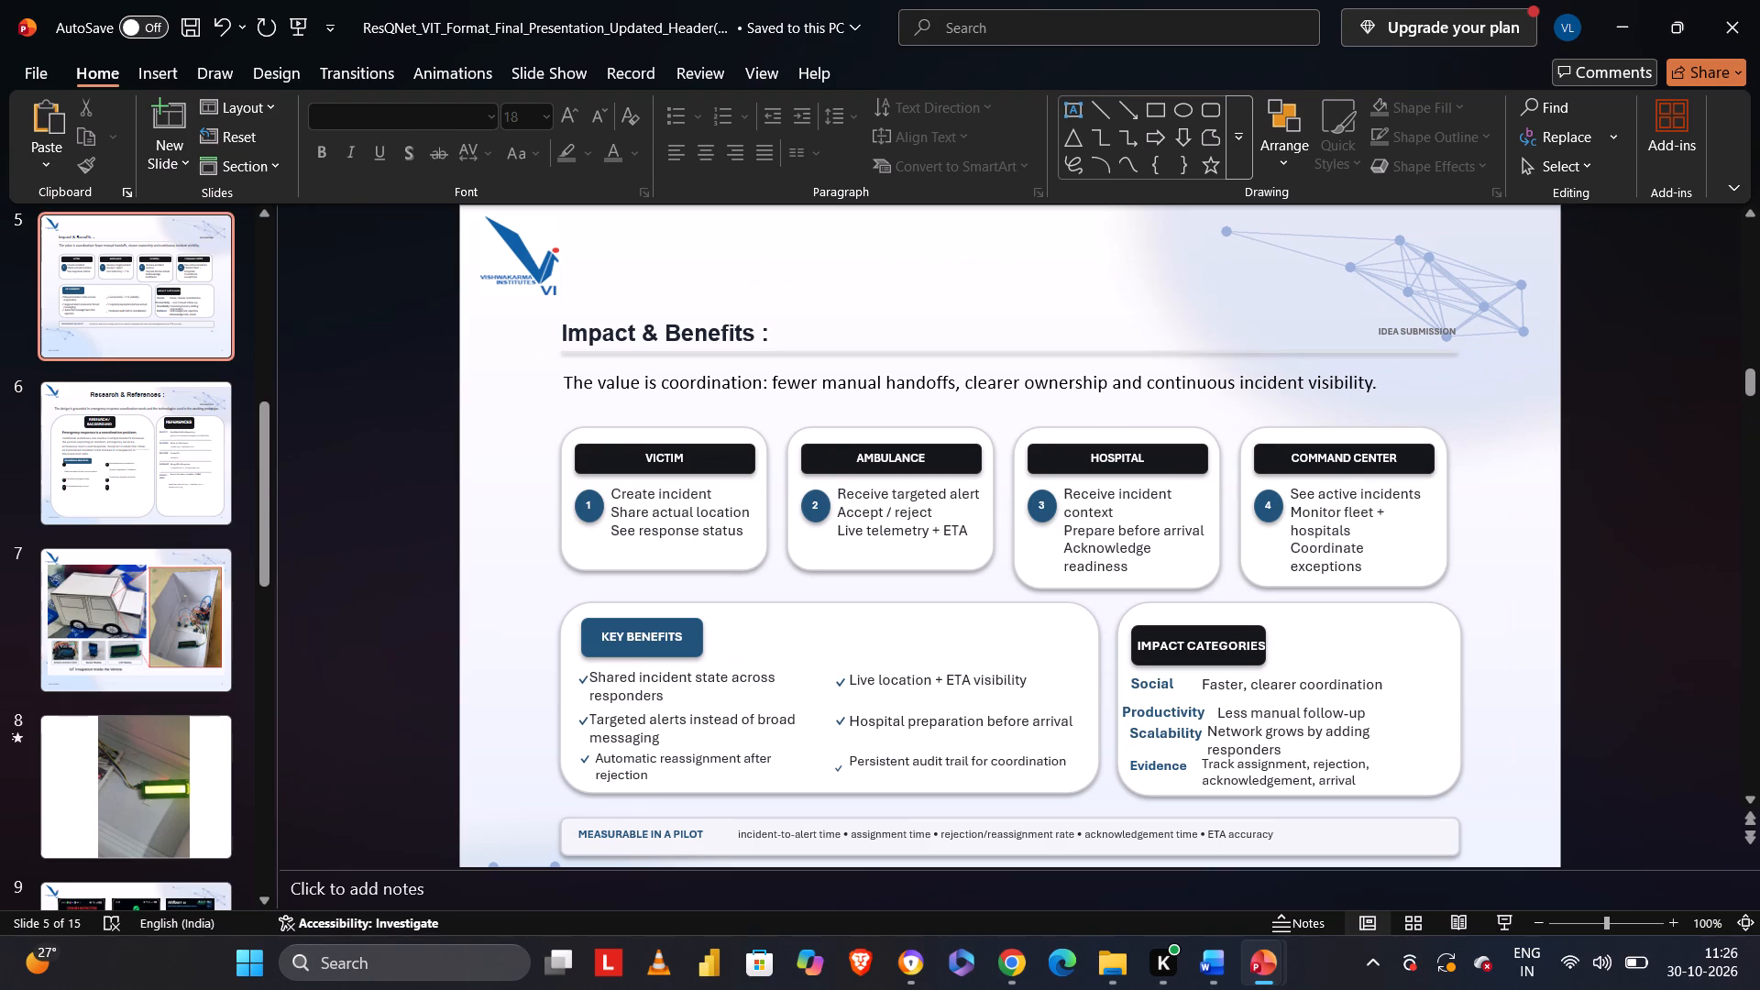
pyautogui.scroll(1, 177, 409)
pyautogui.scroll(-1, 166, 643)
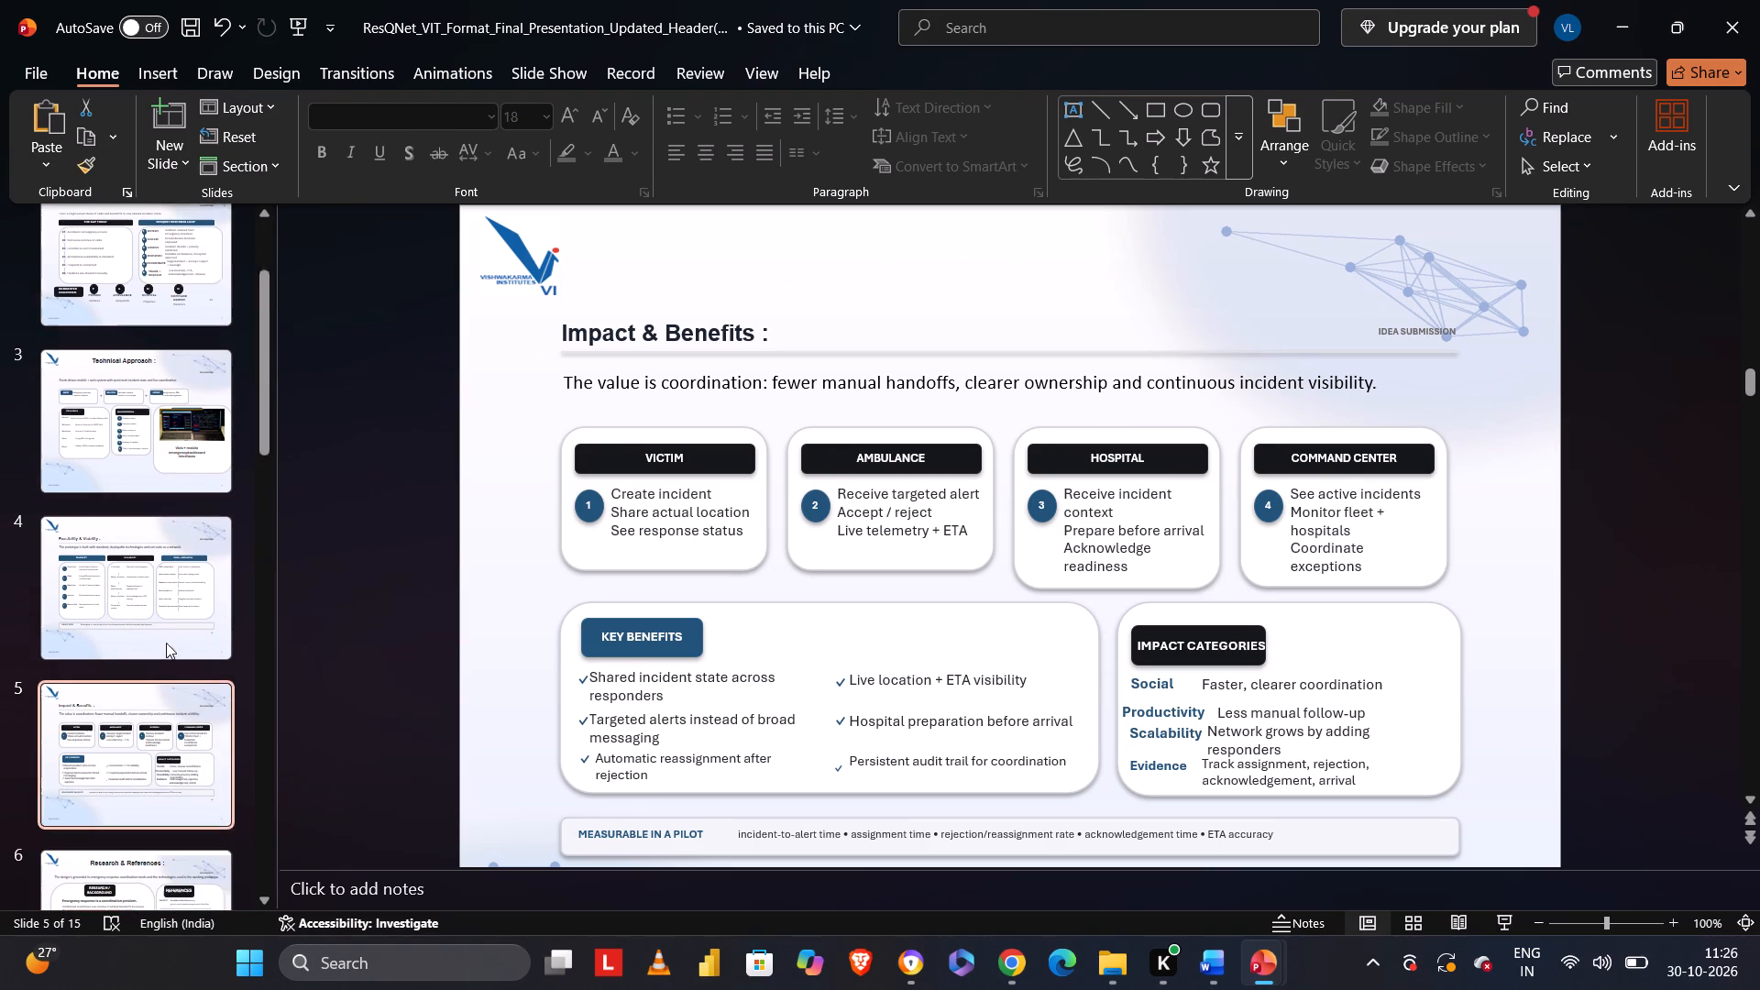
pyautogui.scroll(-1, 166, 643)
pyautogui.click(178, 557)
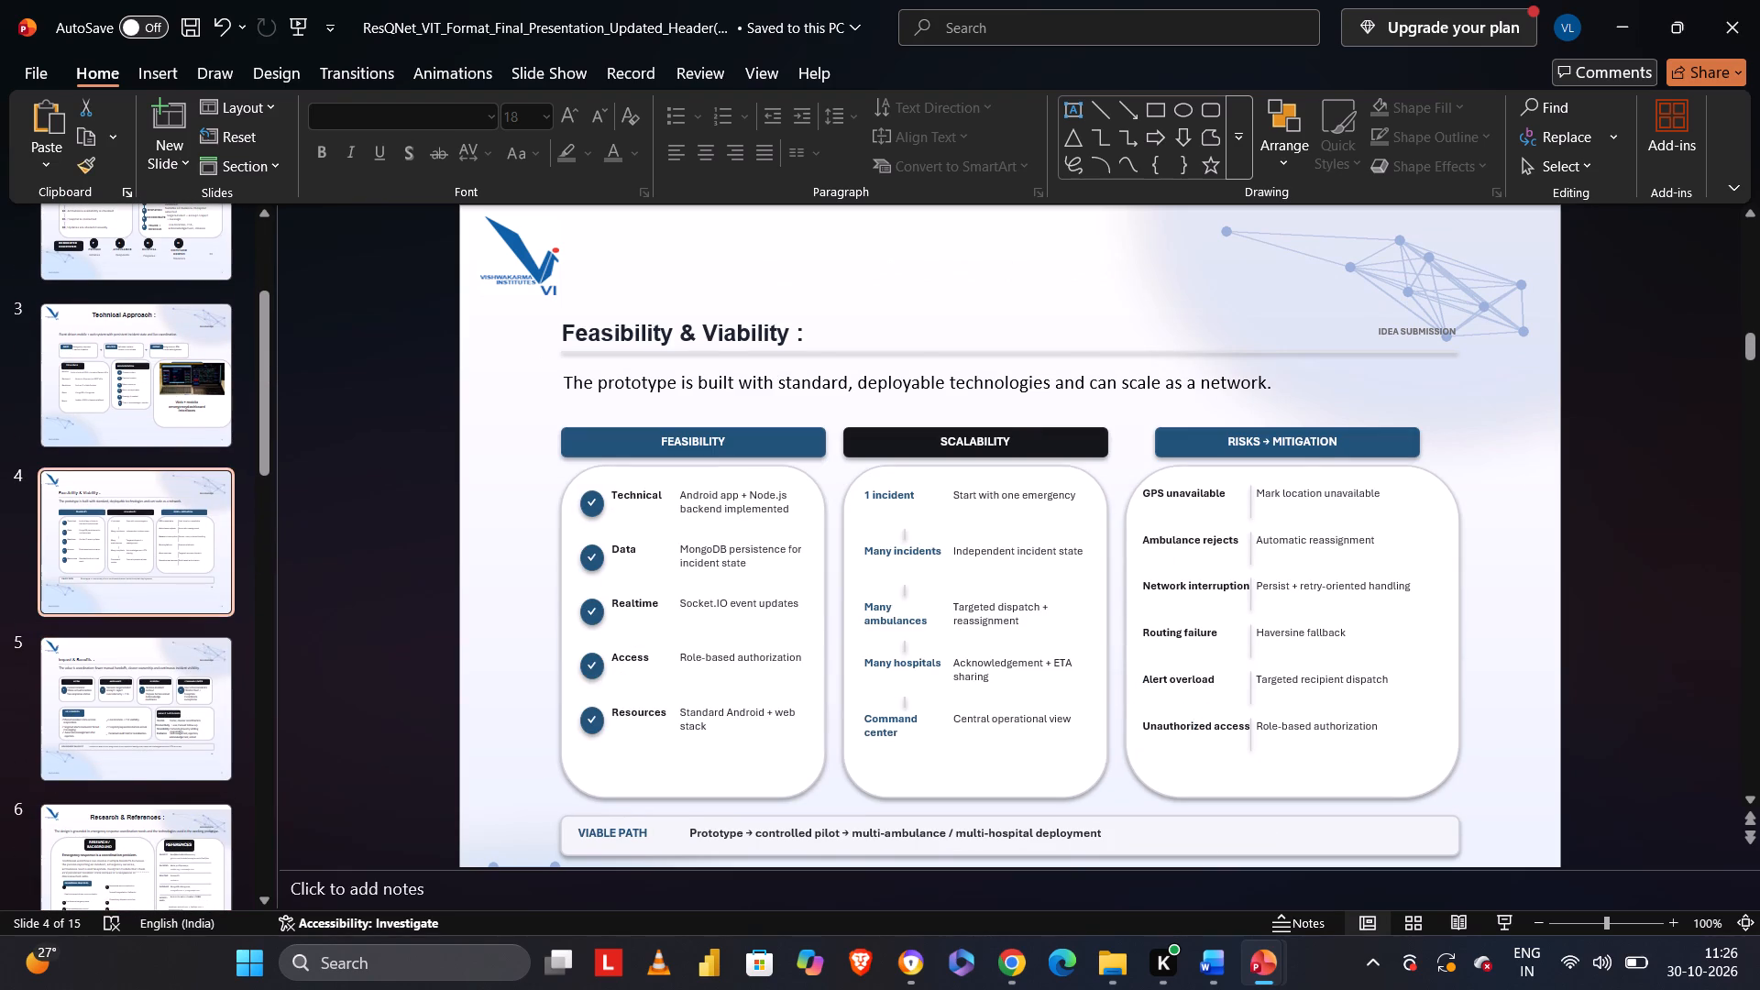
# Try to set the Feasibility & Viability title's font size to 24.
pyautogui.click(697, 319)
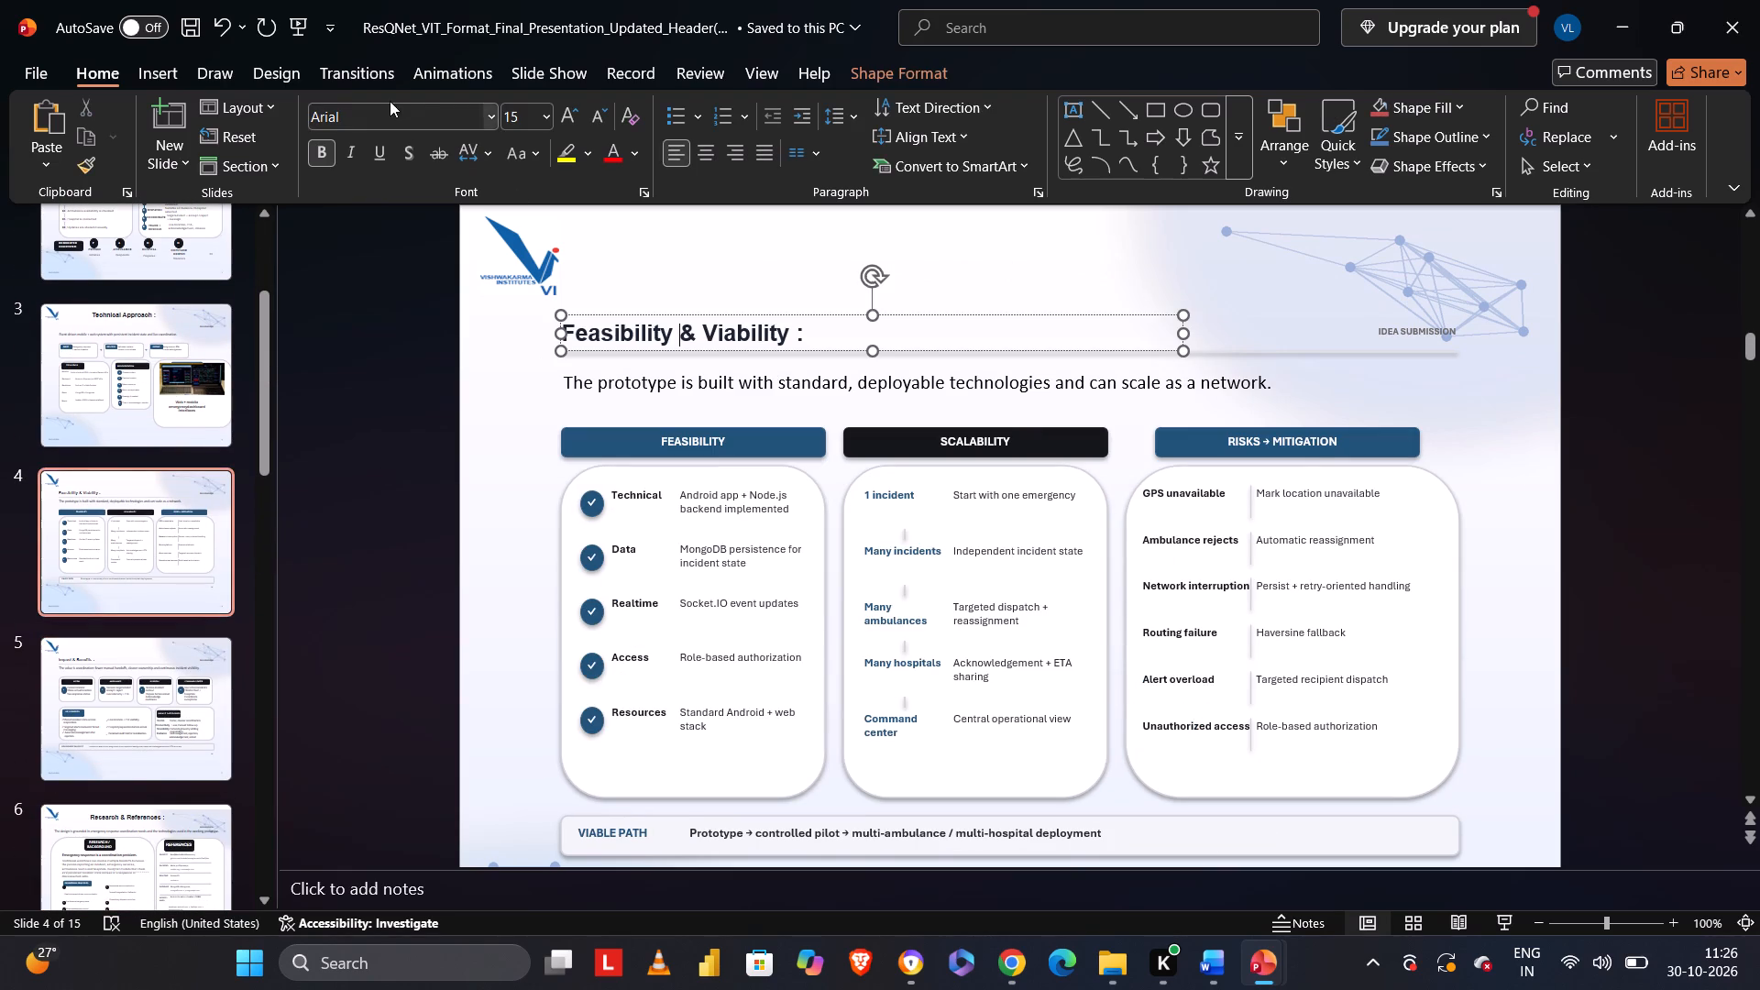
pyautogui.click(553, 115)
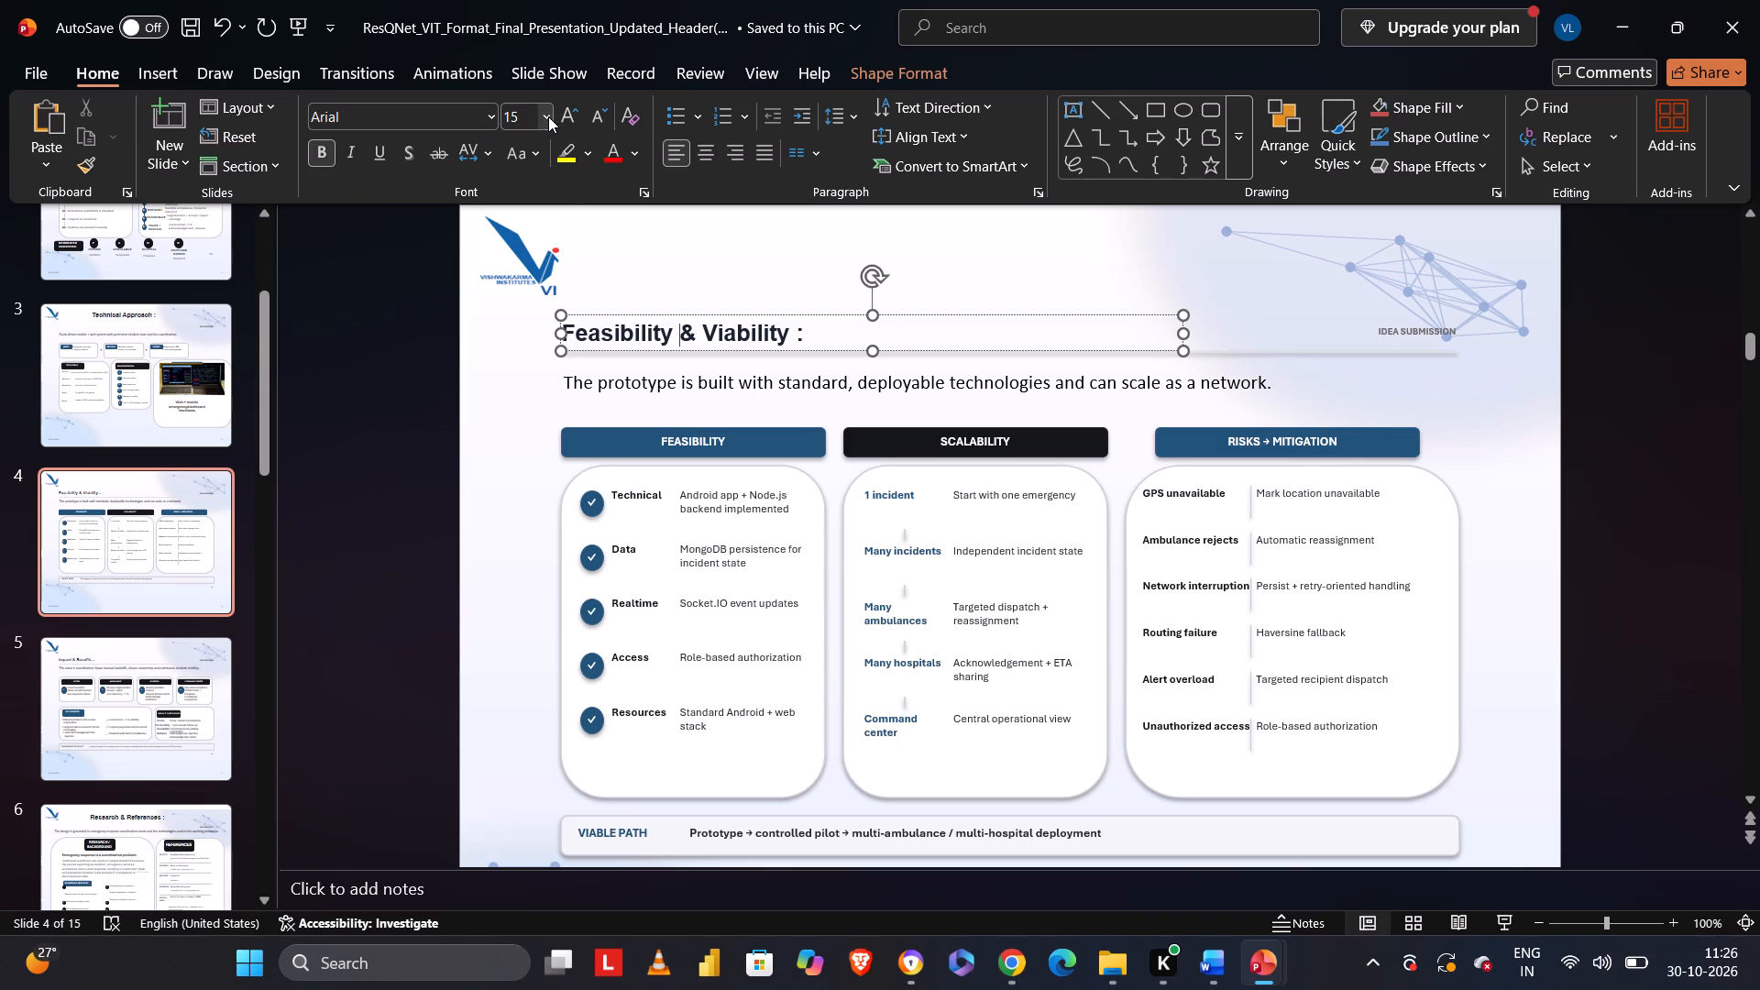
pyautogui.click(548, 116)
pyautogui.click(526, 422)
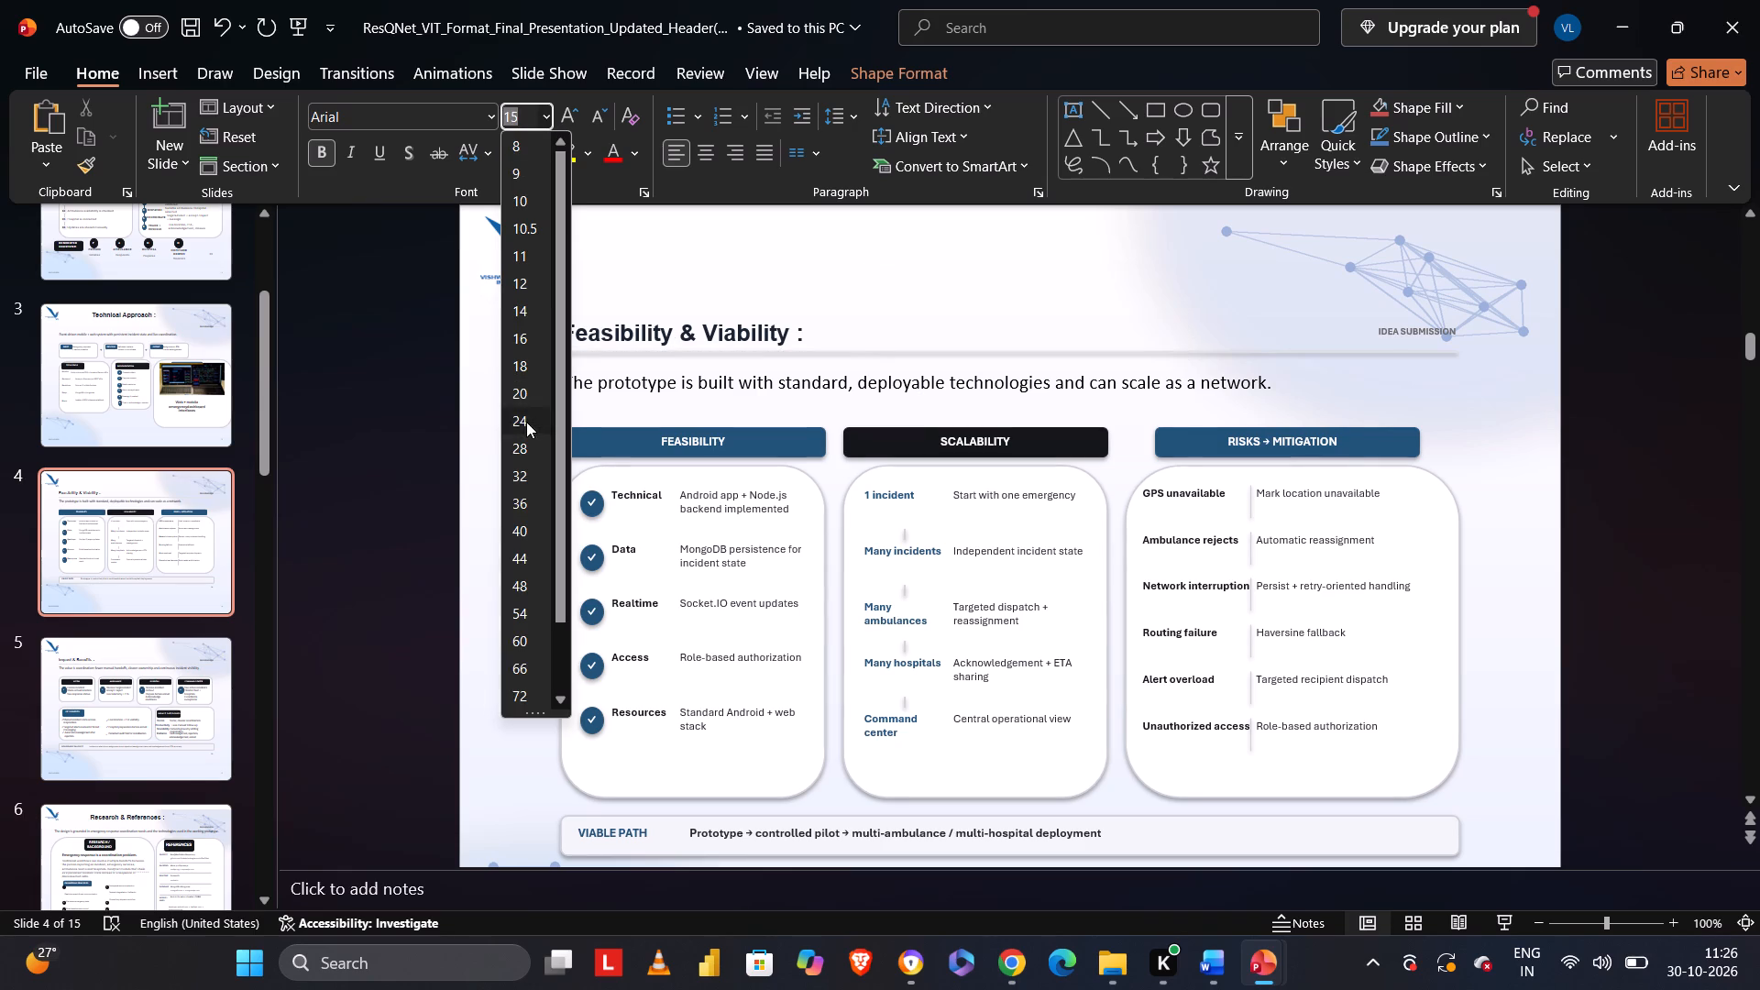
# Move the Feasibility & Viability title up and right, to the top middle of the slide beside the logo.
pyautogui.click(822, 322)
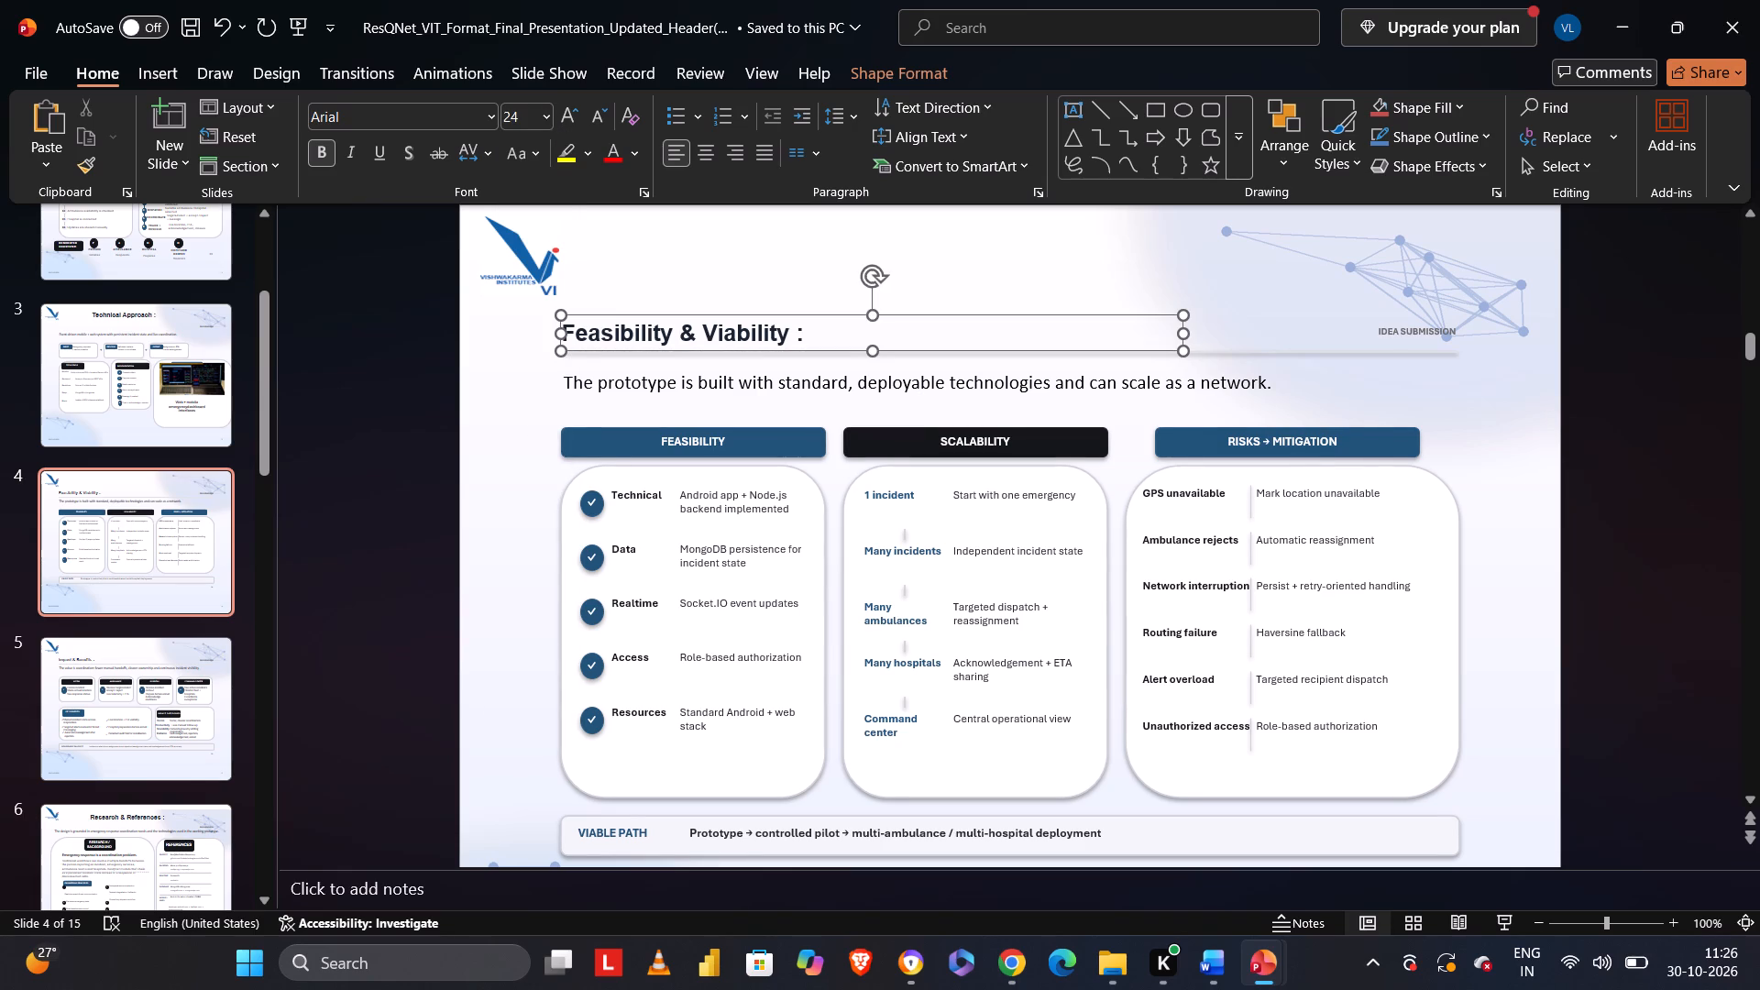
pyautogui.moveTo(861, 311); pyautogui.dragTo(868, 294)
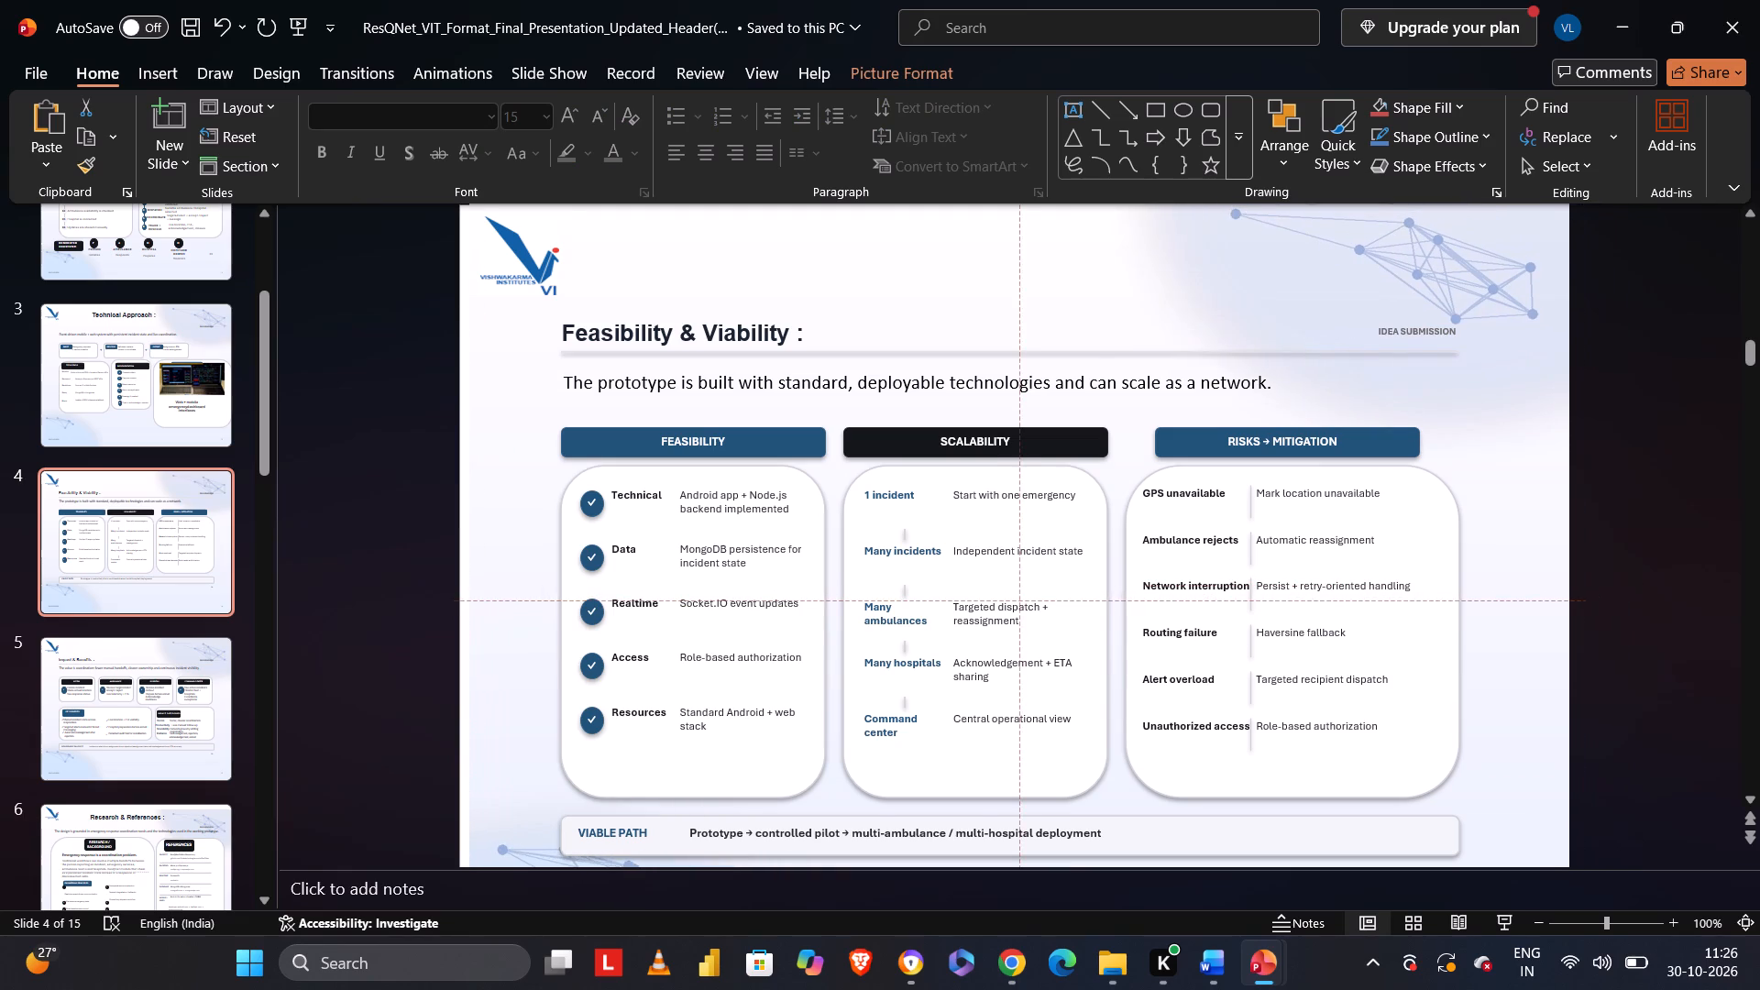
pyautogui.moveTo(868, 294); pyautogui.dragTo(867, 297)
pyautogui.click(768, 333)
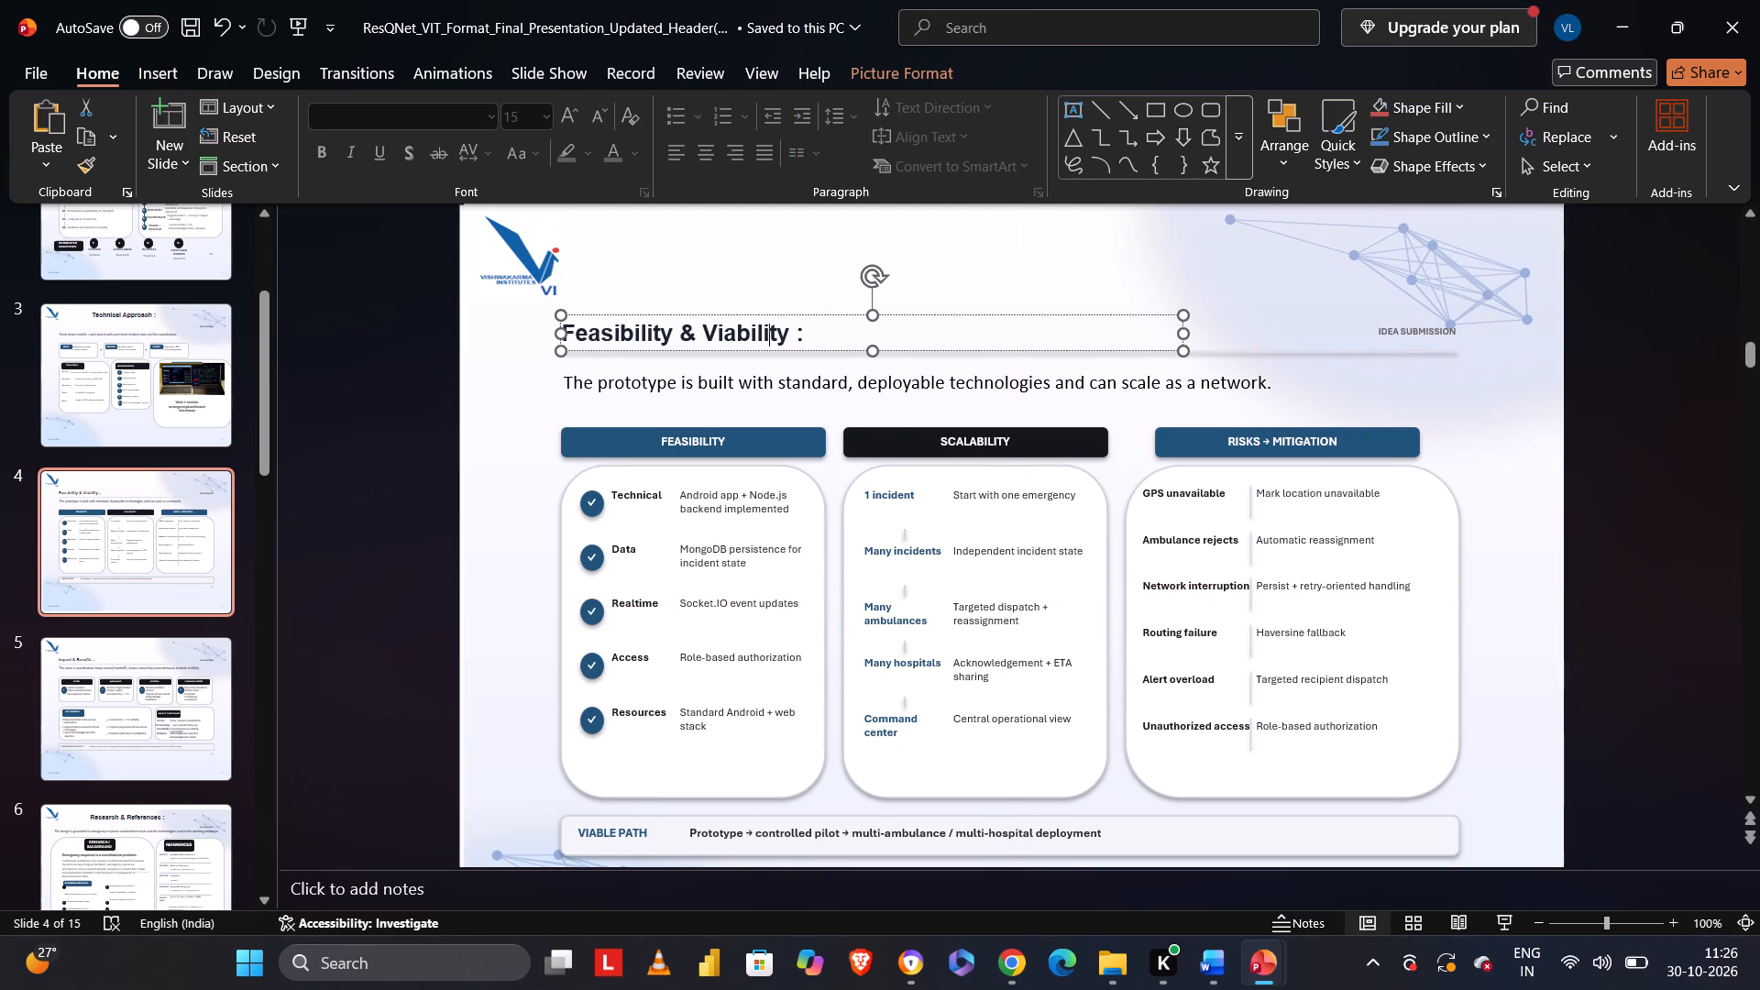
pyautogui.moveTo(778, 315); pyautogui.dragTo(929, 247)
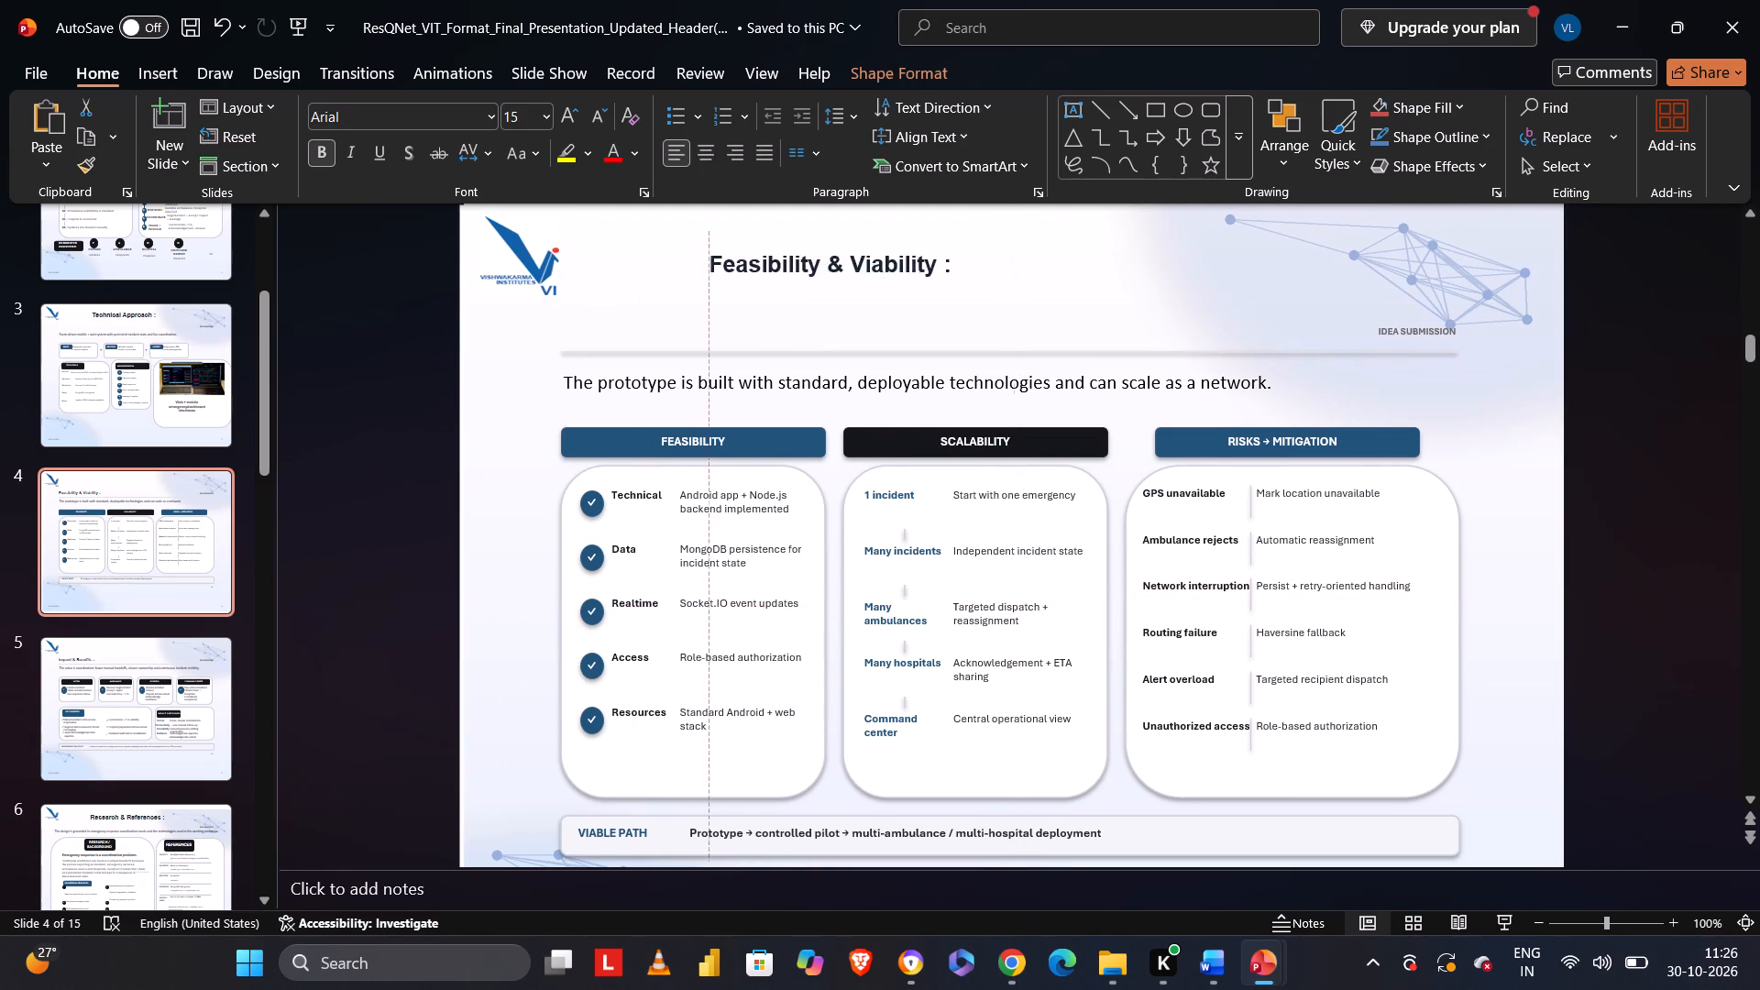
pyautogui.moveTo(929, 247); pyautogui.dragTo(967, 237)
pyautogui.moveTo(997, 250); pyautogui.dragTo(996, 268)
pyautogui.moveTo(996, 268); pyautogui.dragTo(1007, 247)
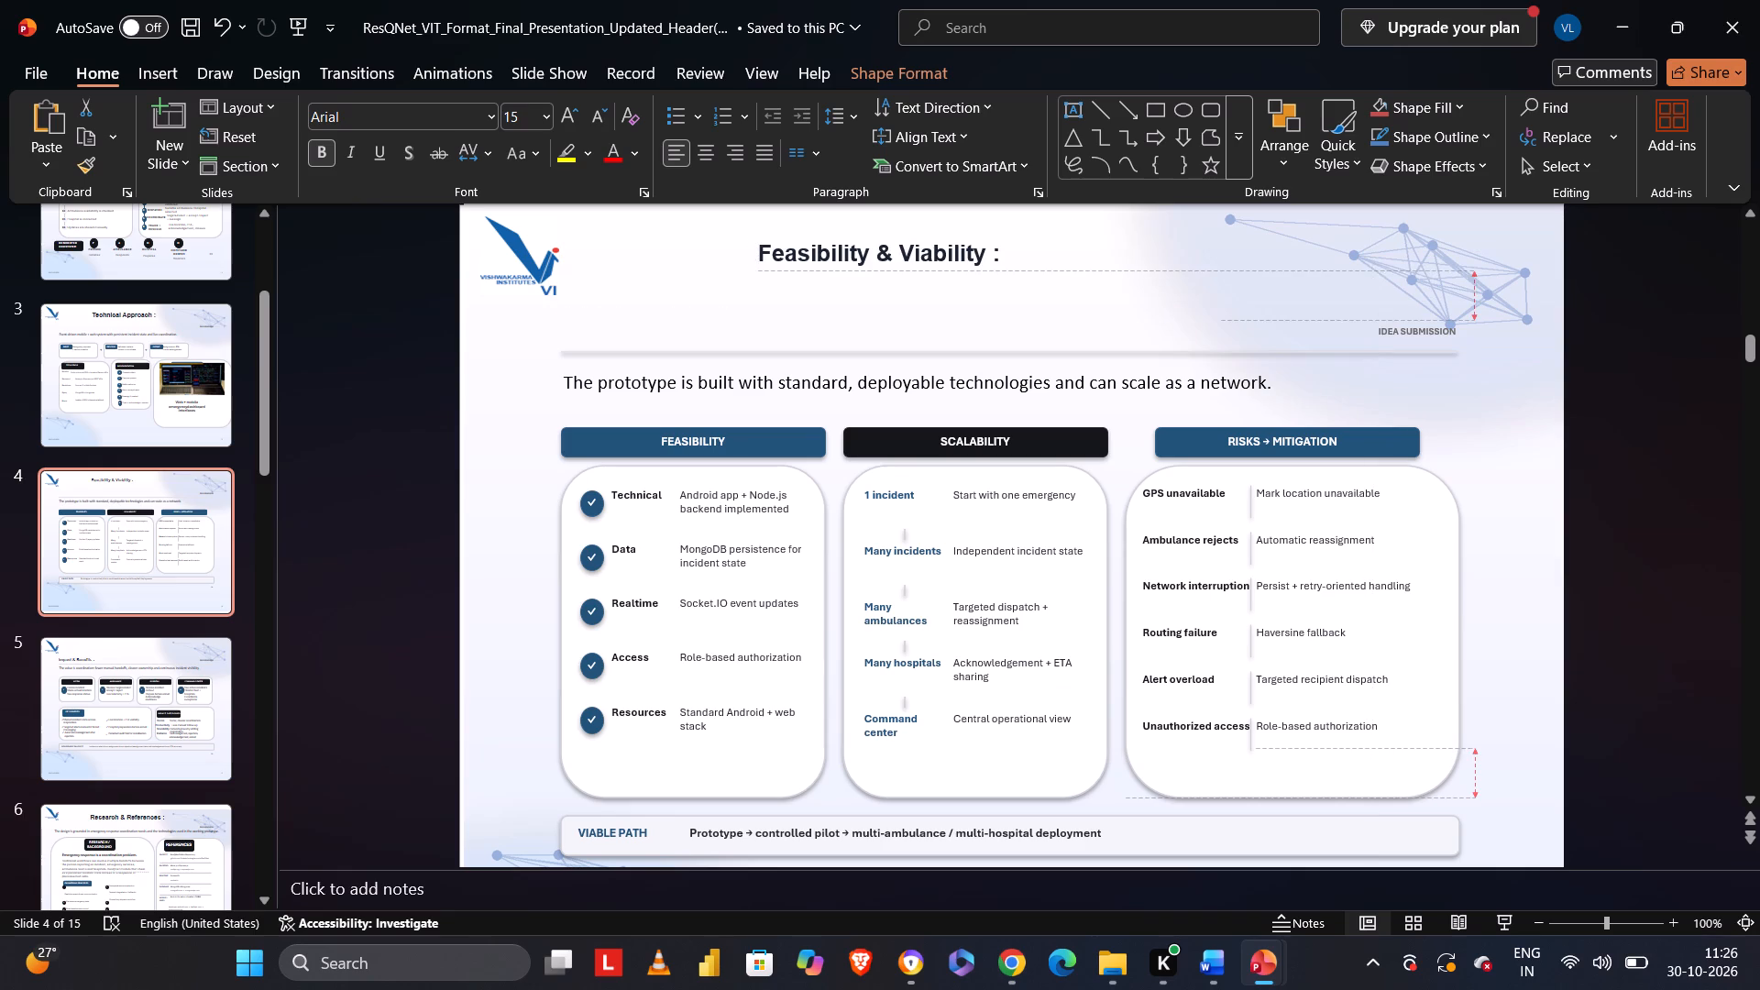
pyautogui.moveTo(1007, 247); pyautogui.dragTo(1012, 252)
# Set the whole Feasibility & Viability title text to font size 24.
pyautogui.click(988, 257)
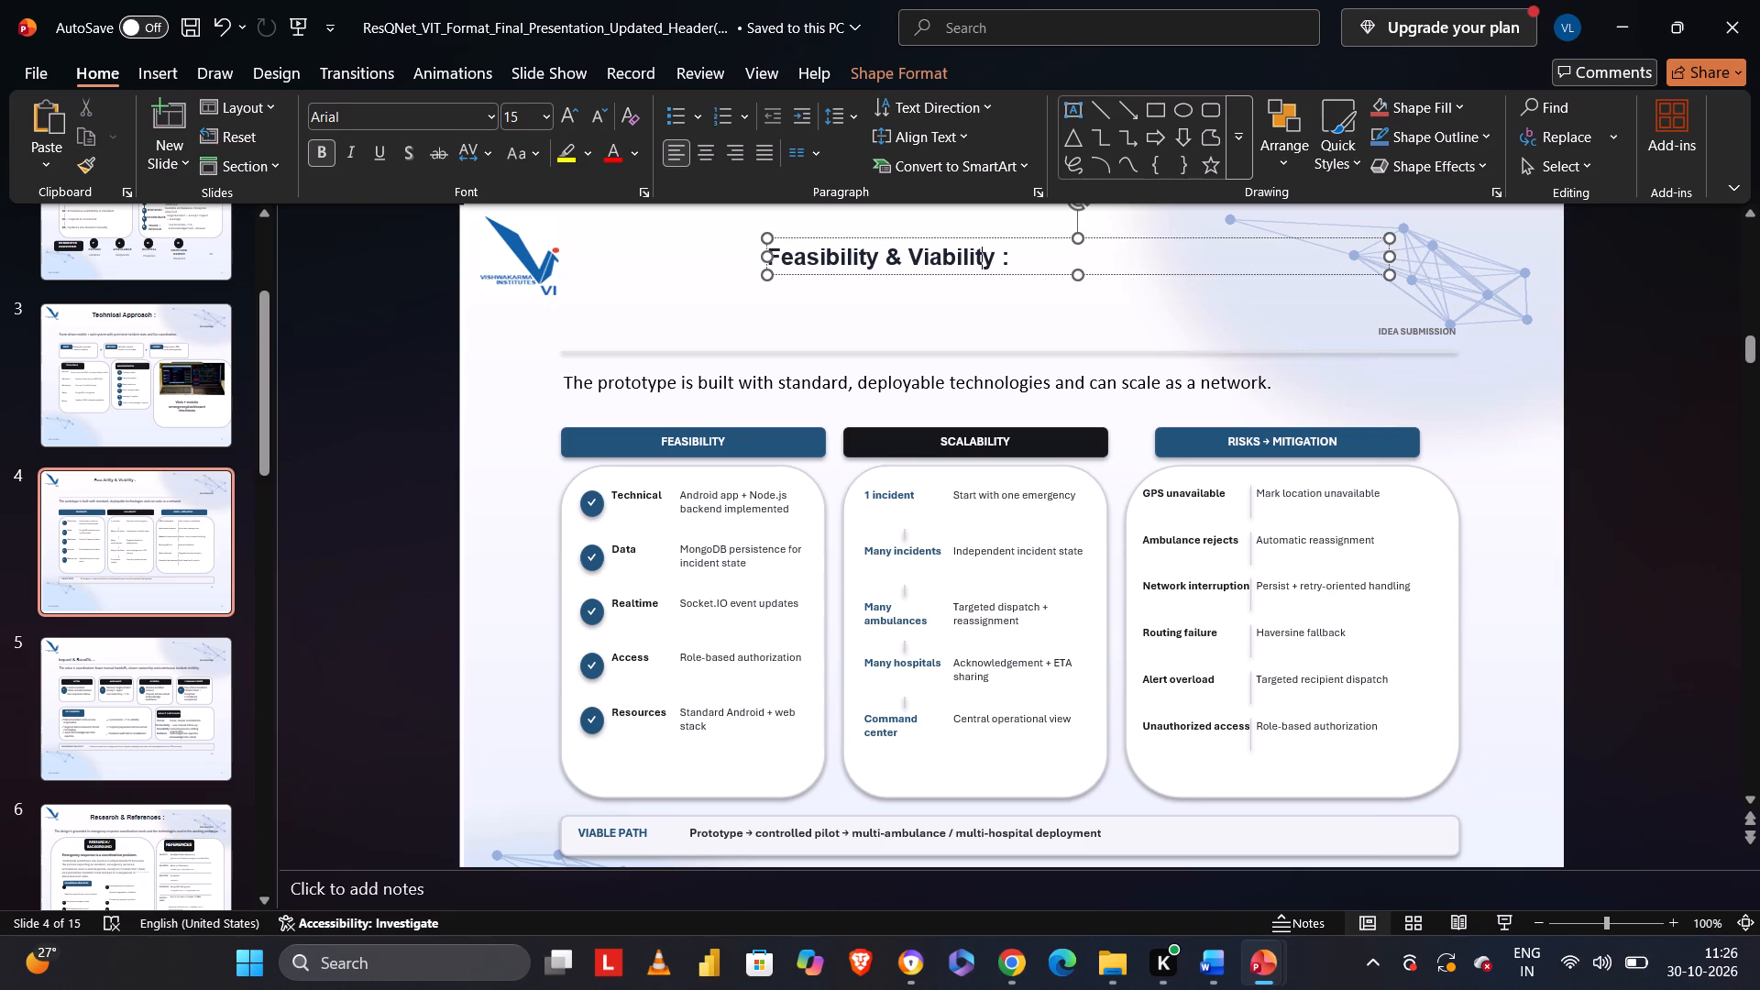
pyautogui.click(1011, 259)
pyautogui.moveTo(1006, 257); pyautogui.dragTo(742, 258)
pyautogui.click(553, 115)
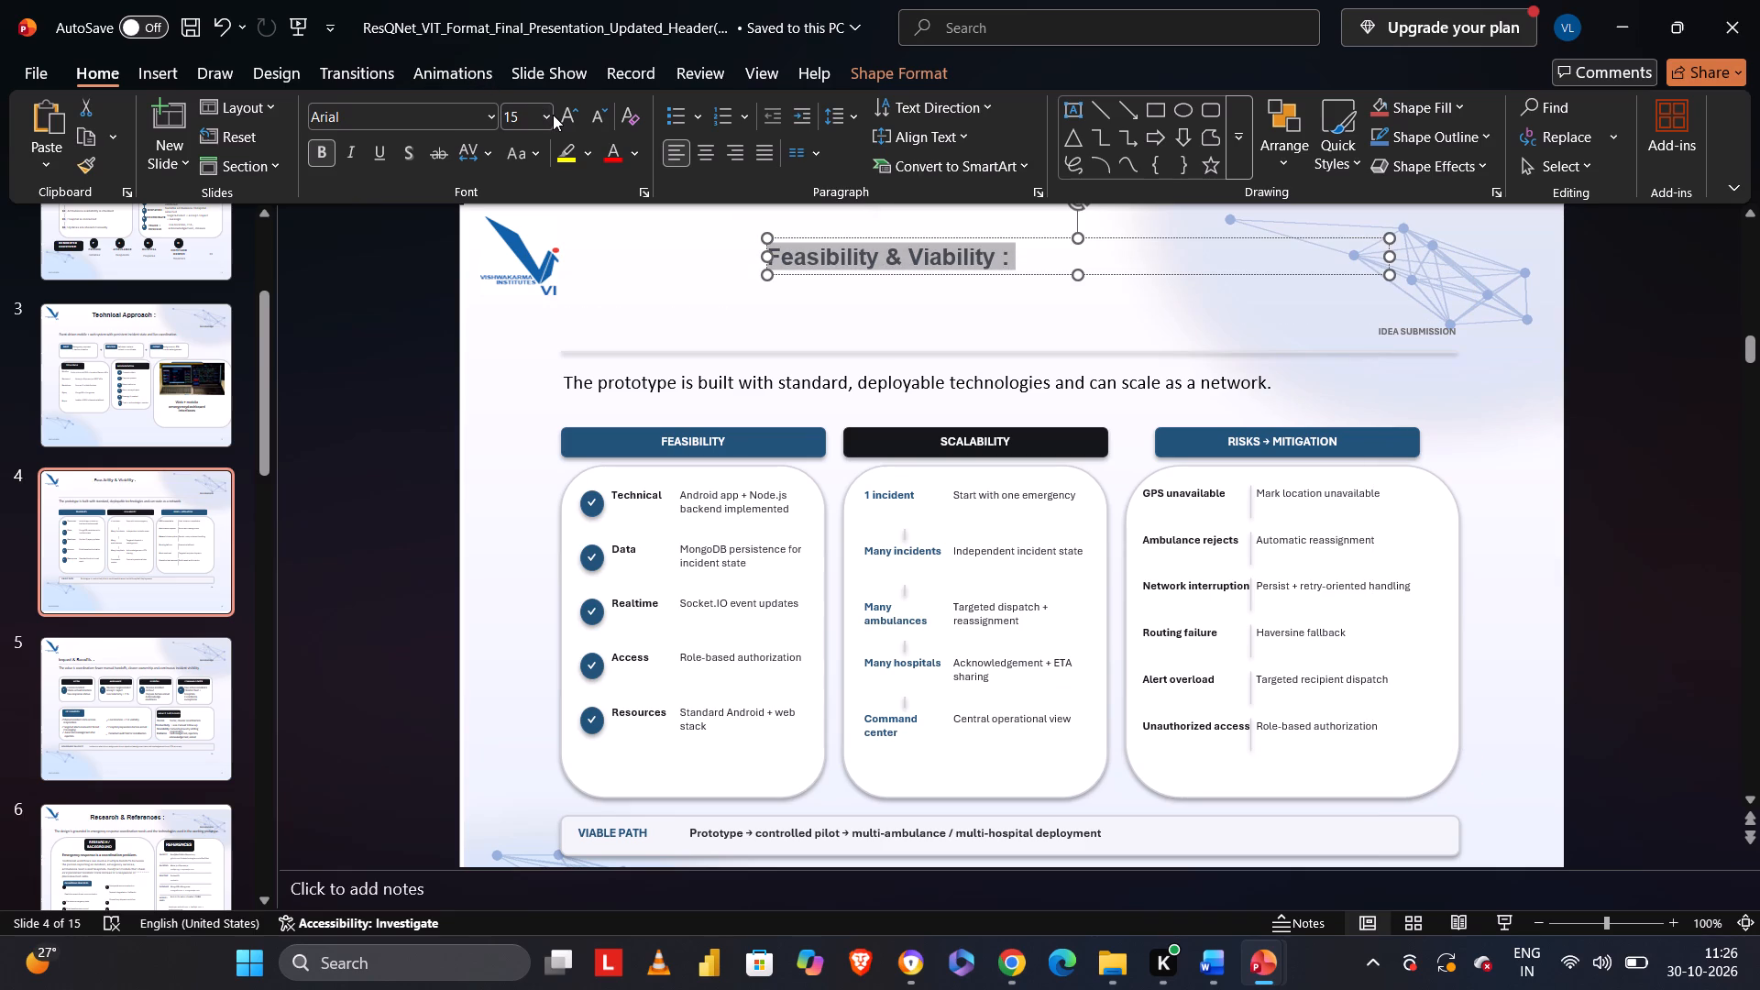
pyautogui.click(546, 115)
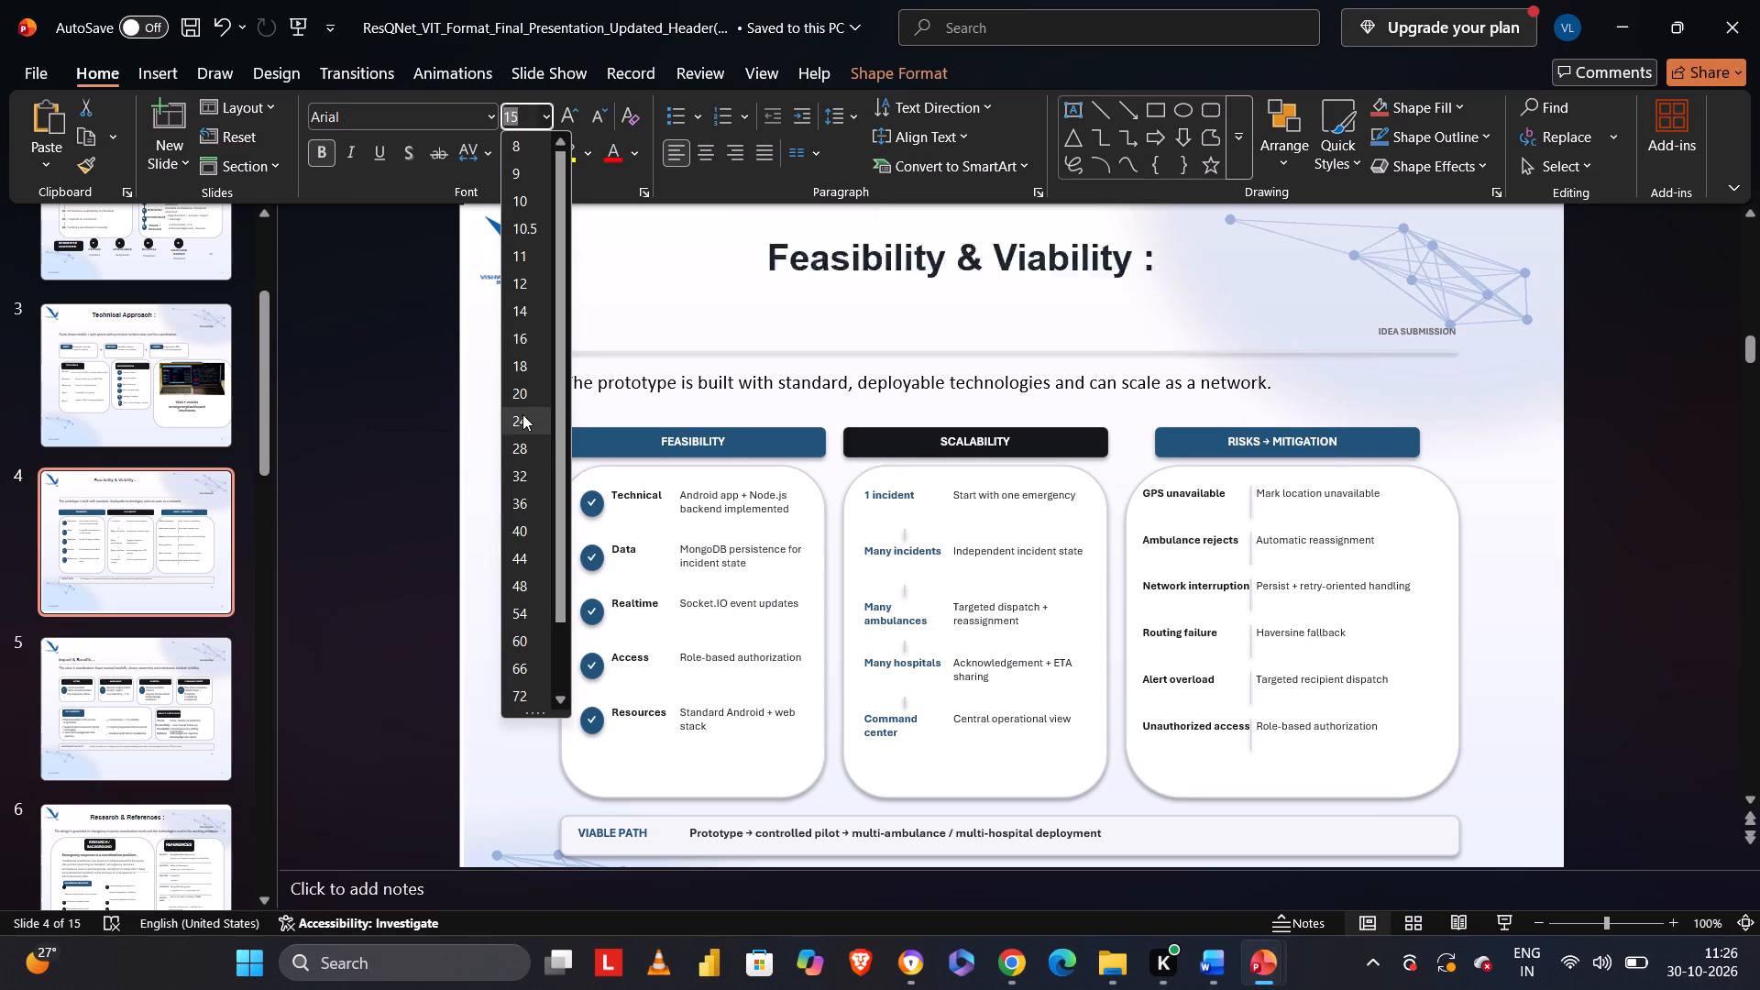
pyautogui.click(522, 414)
pyautogui.click(665, 353)
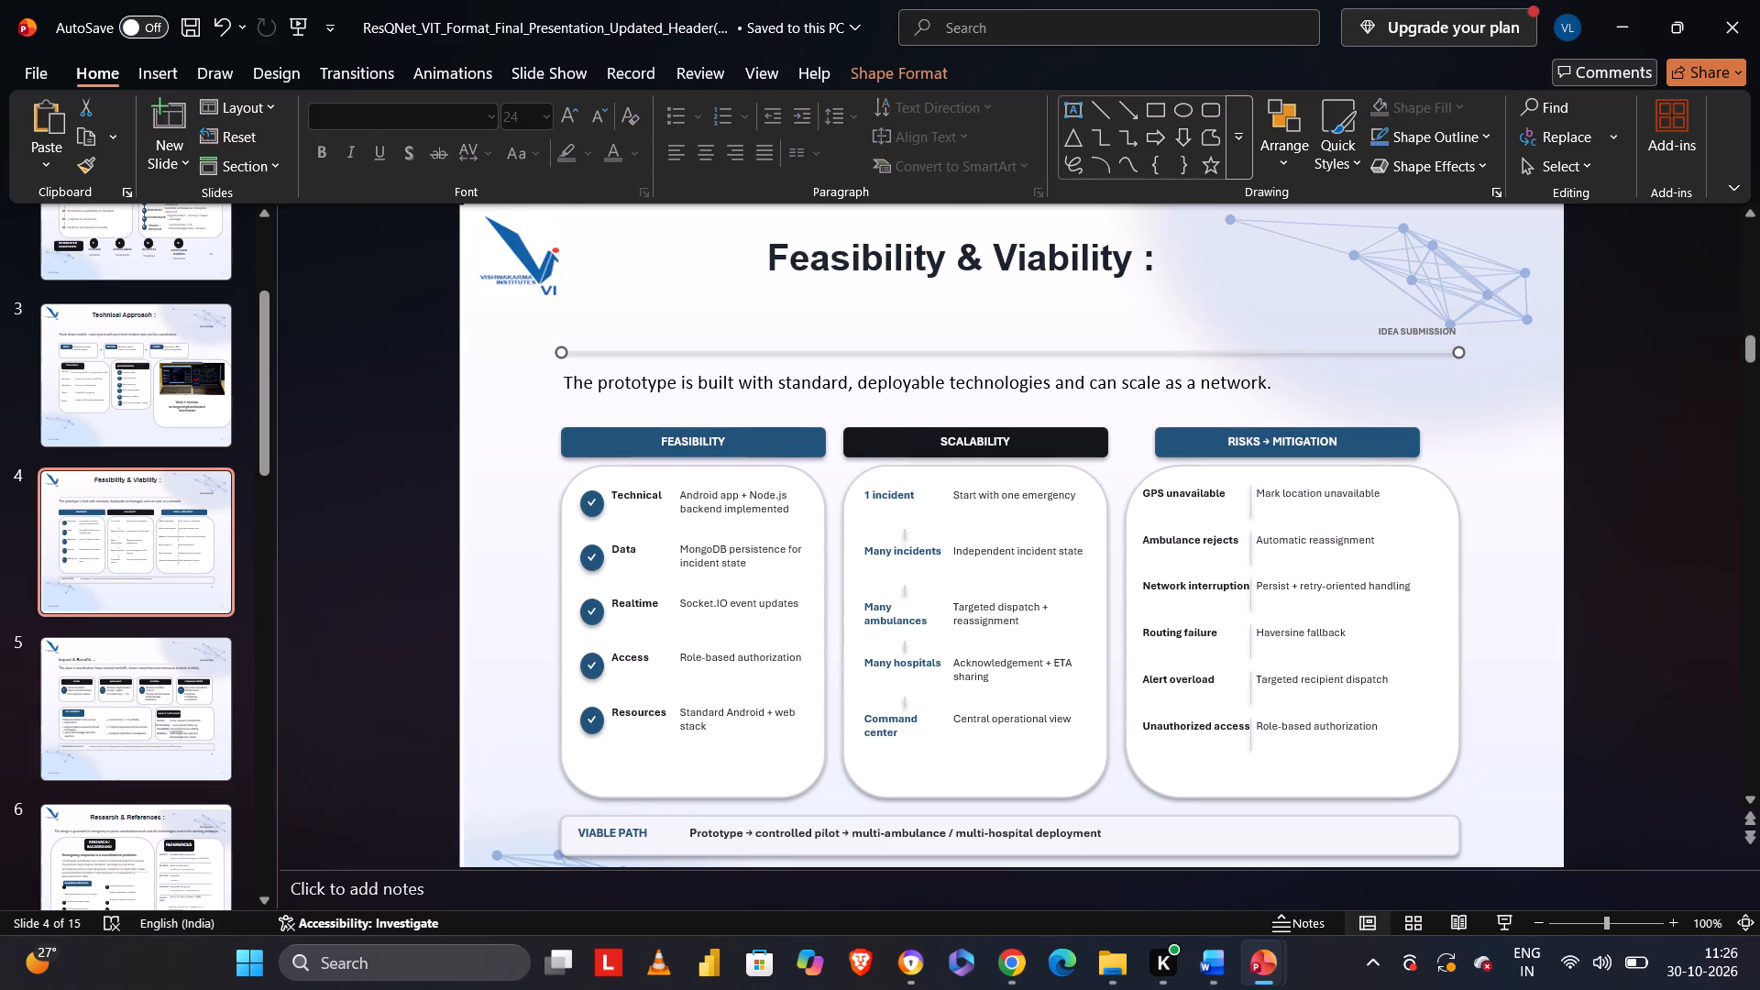
# Cut the horizontal divider line beneath the title on the Feasibility & Viability slide.
pyautogui.rightClick(665, 353)
pyautogui.click(704, 362)
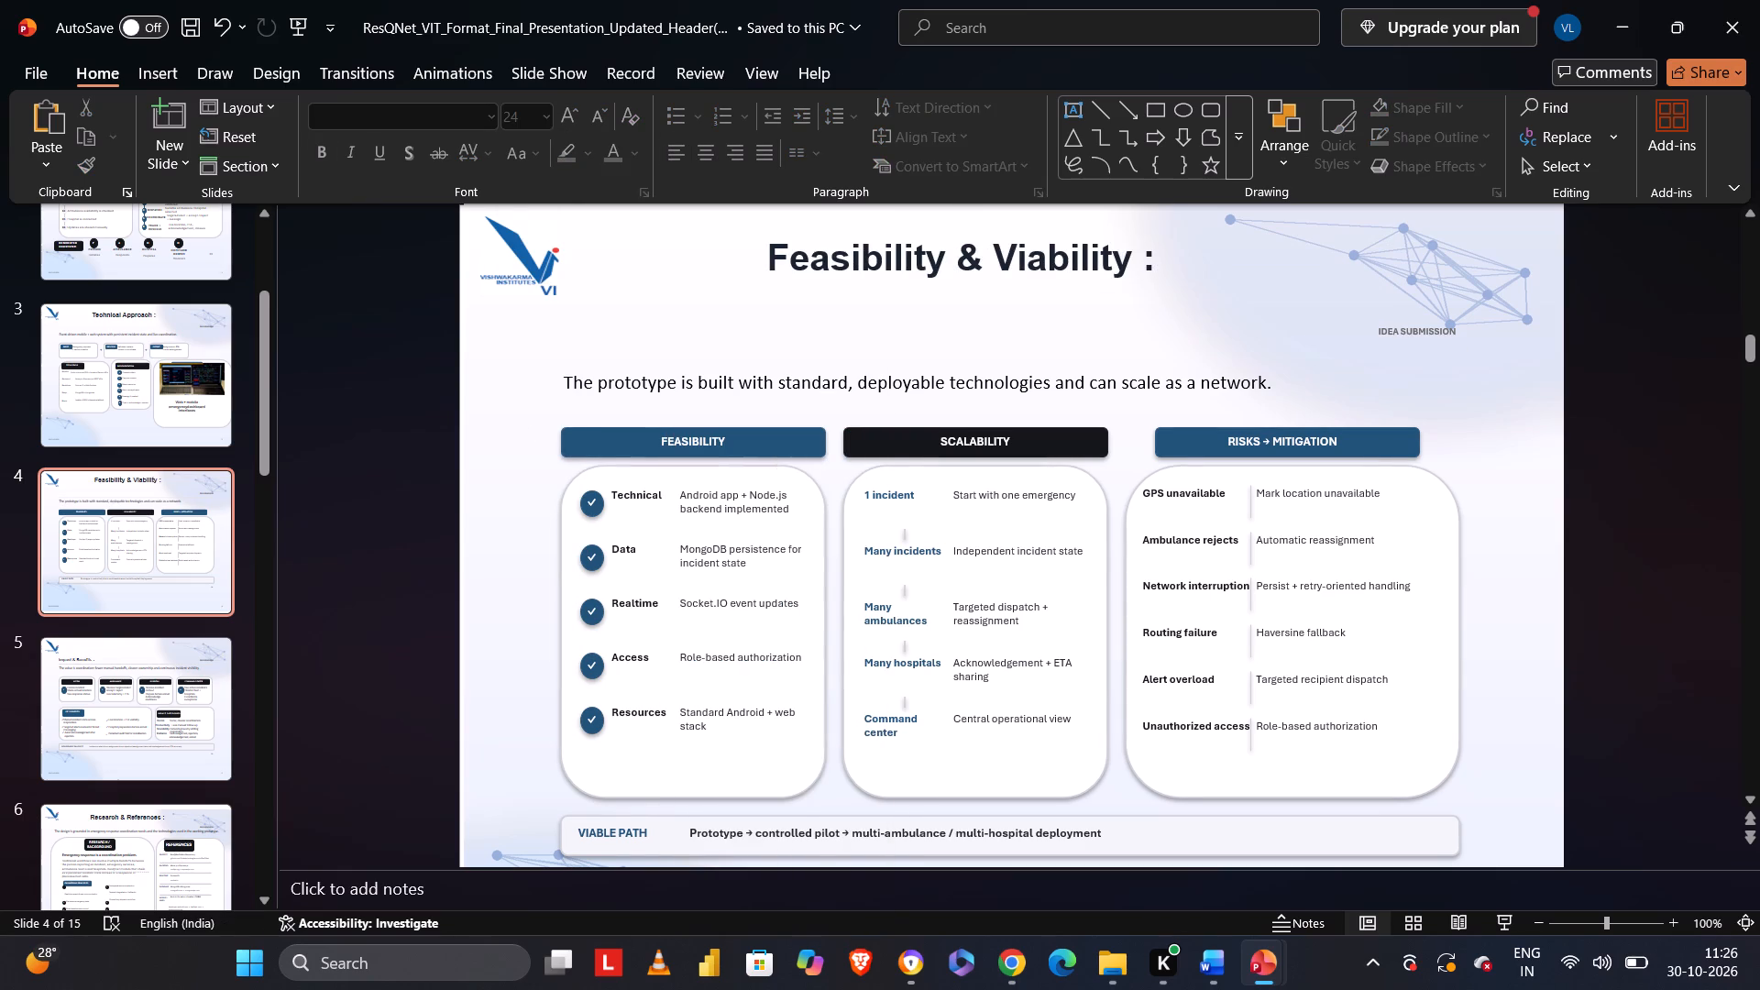
# Move the sentence "The prototype is built with standard, deployable technologies..." up slightly, closer to the Feasibility & Viability title.
pyautogui.click(786, 387)
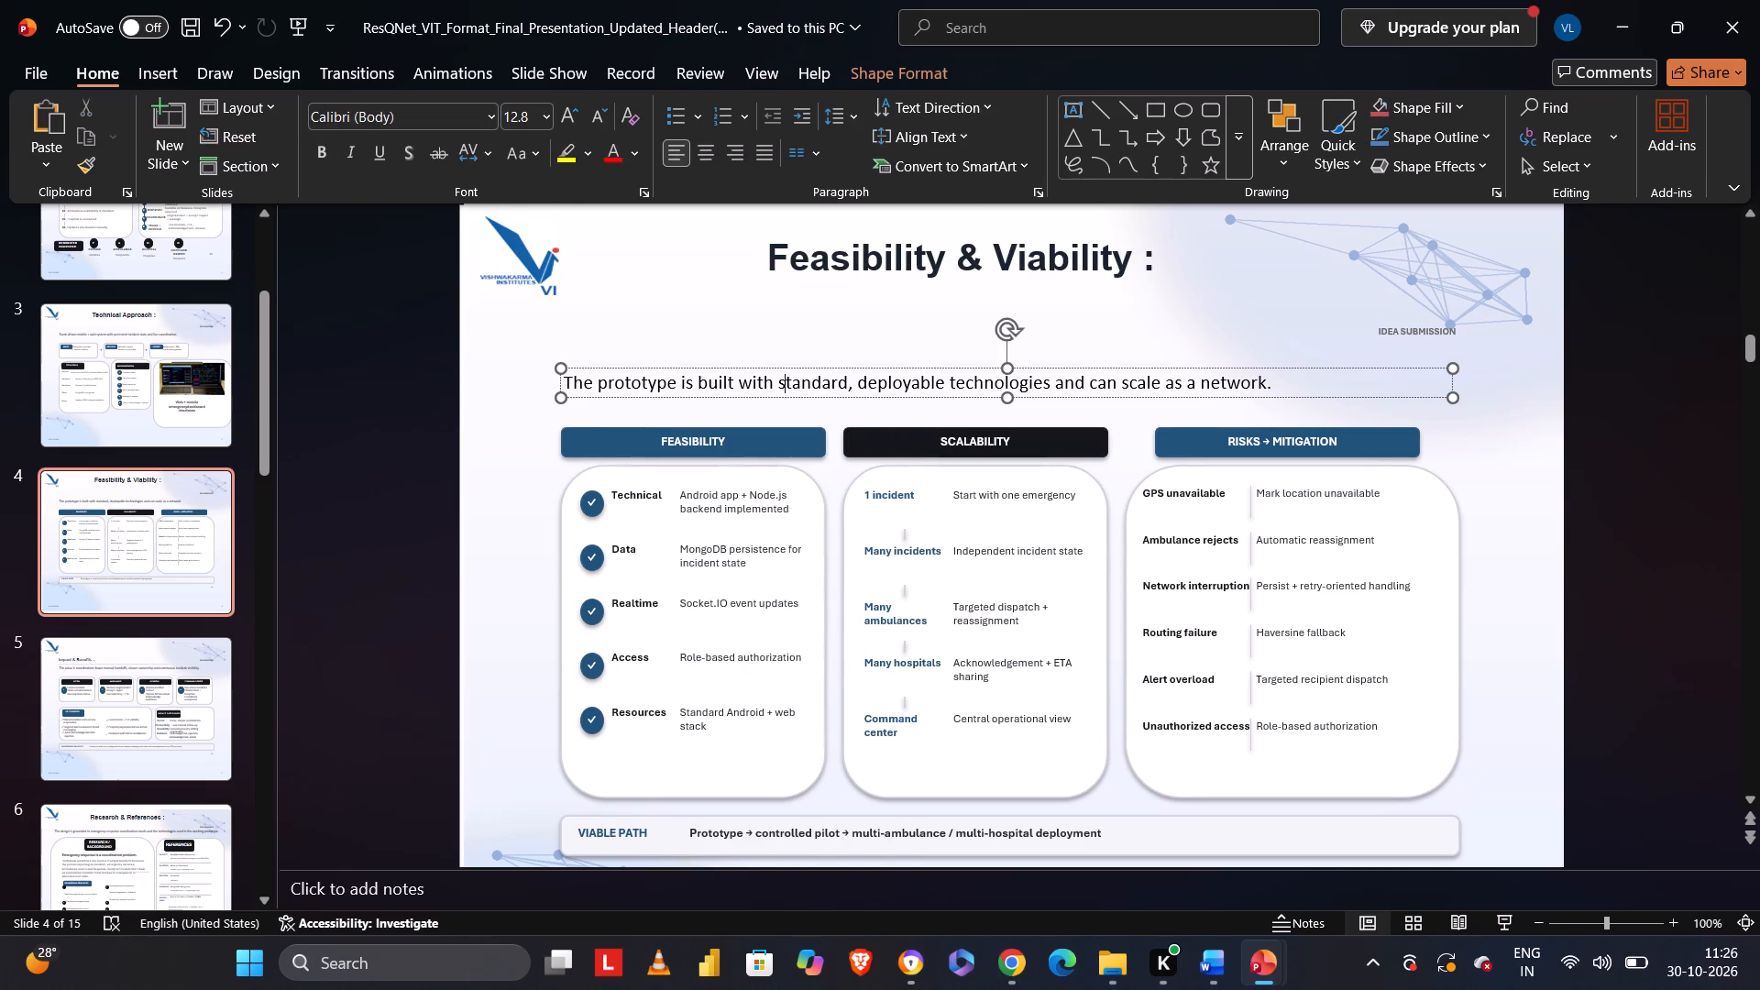
pyautogui.moveTo(780, 370); pyautogui.dragTo(780, 346)
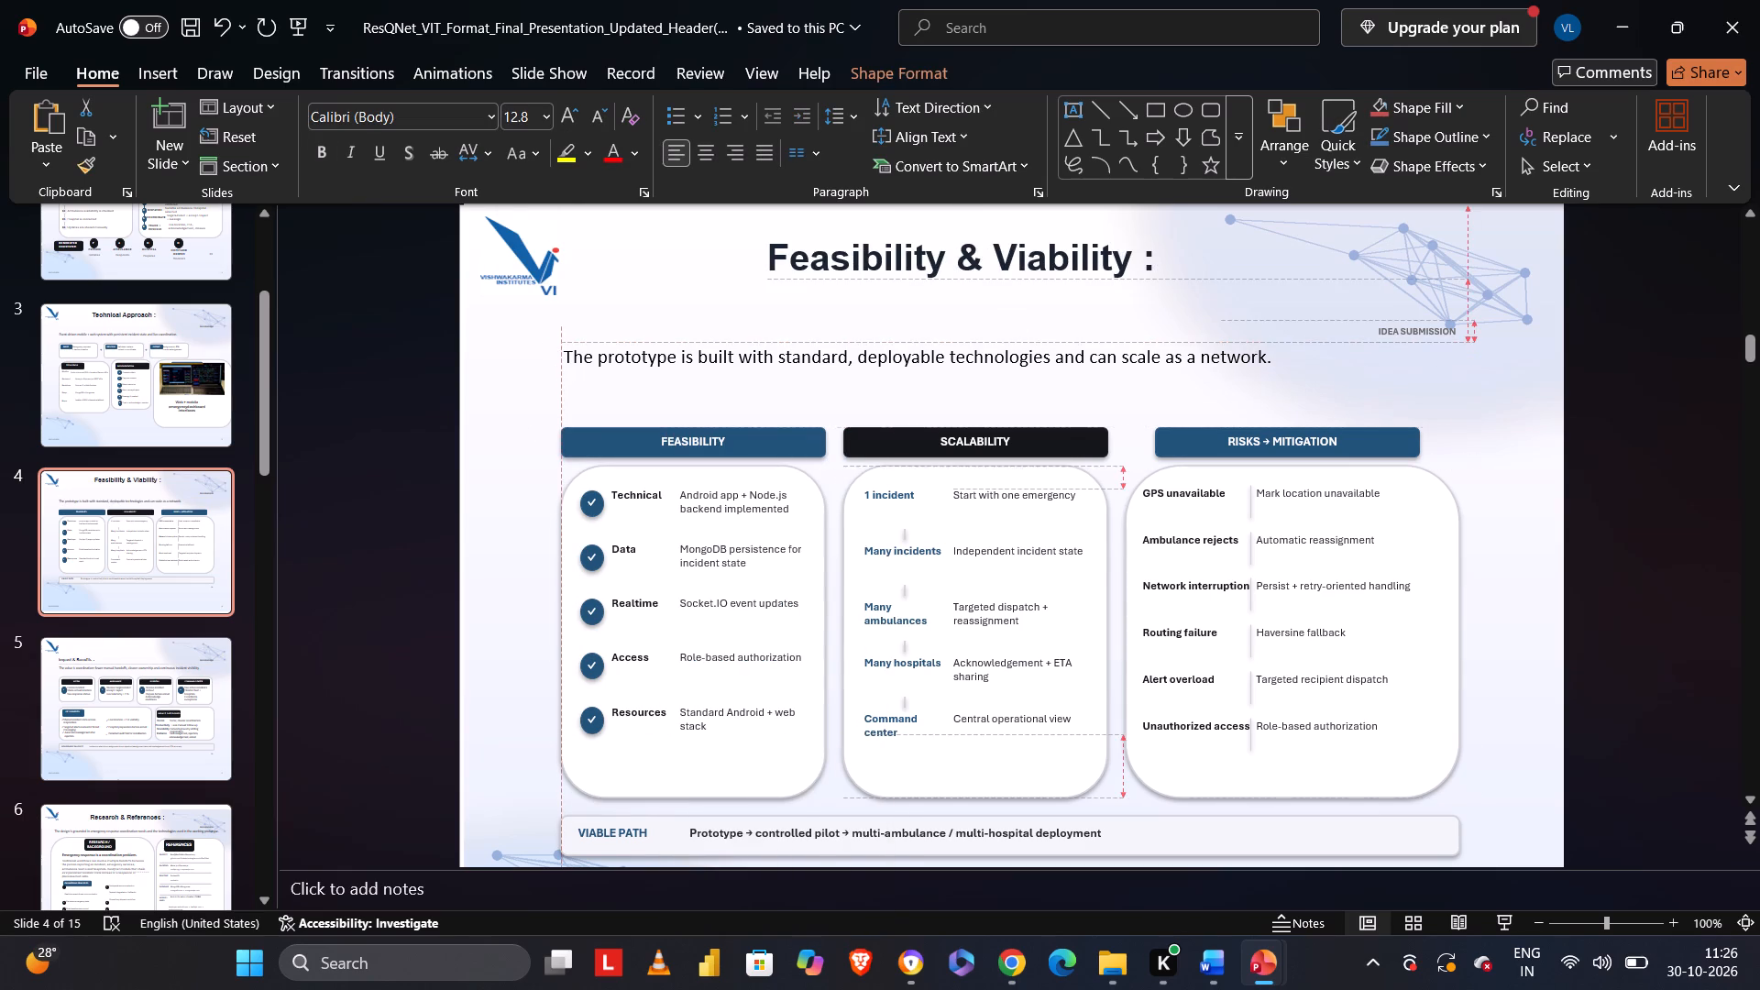
pyautogui.click(493, 552)
pyautogui.press('Right')
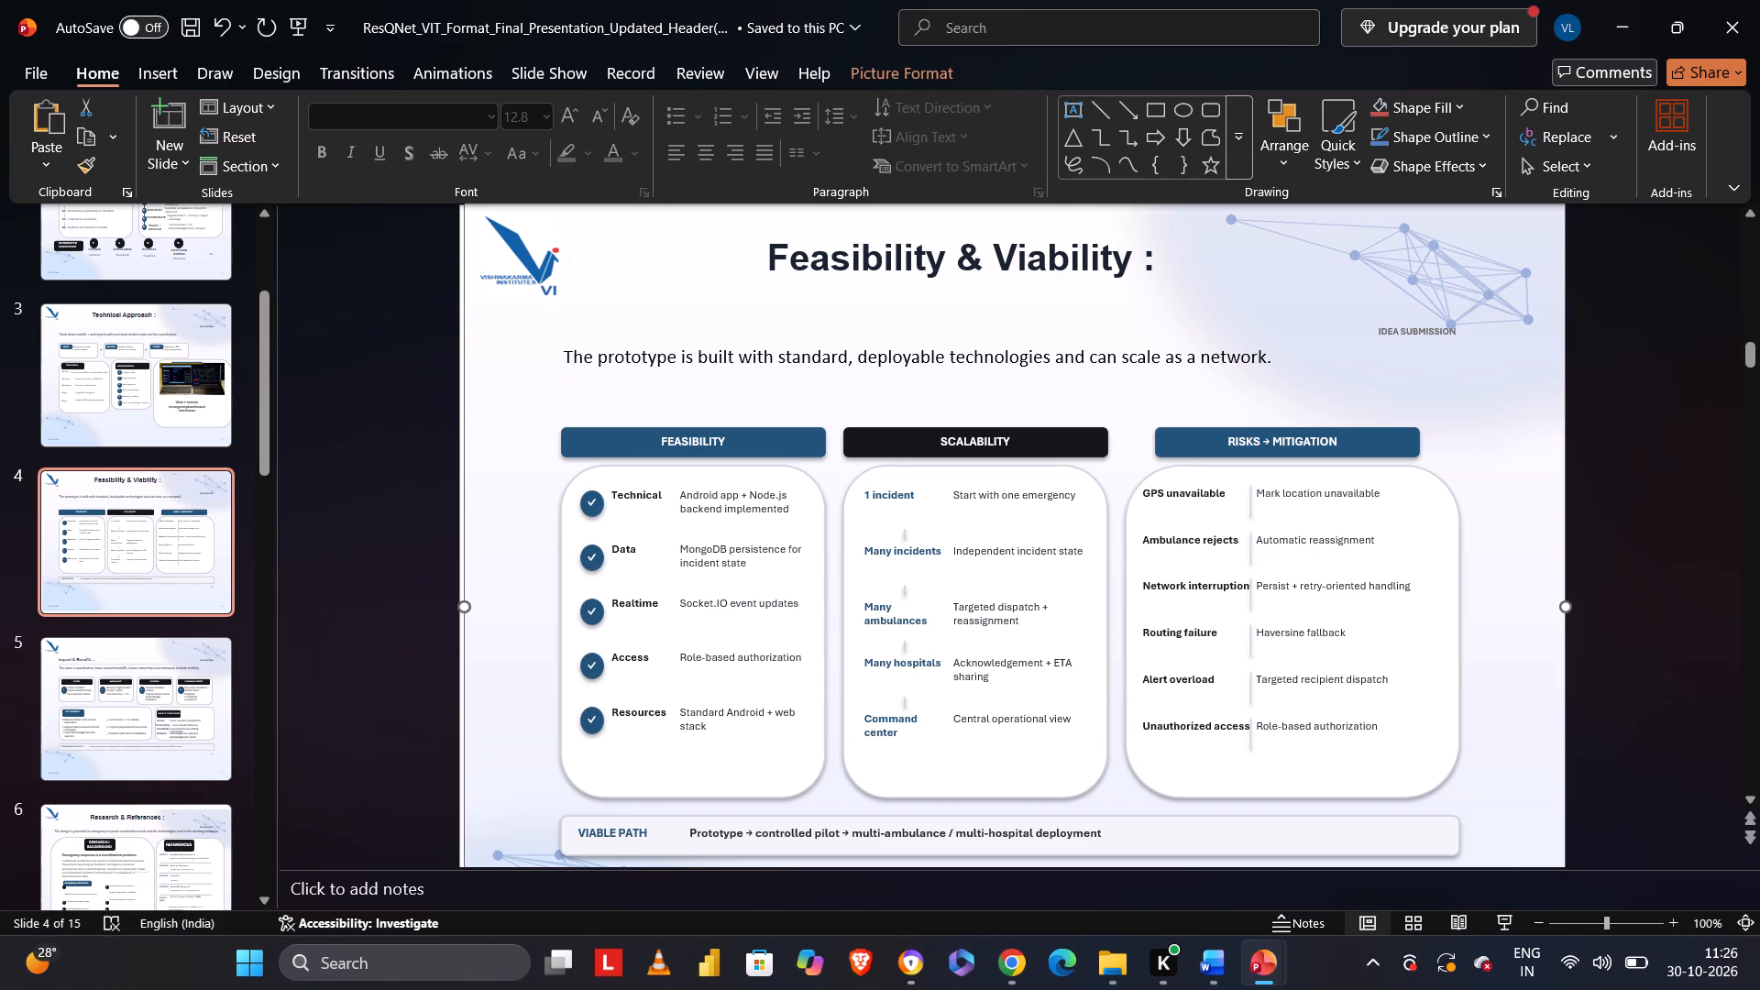
pyautogui.press('Right')
pyautogui.click(394, 561)
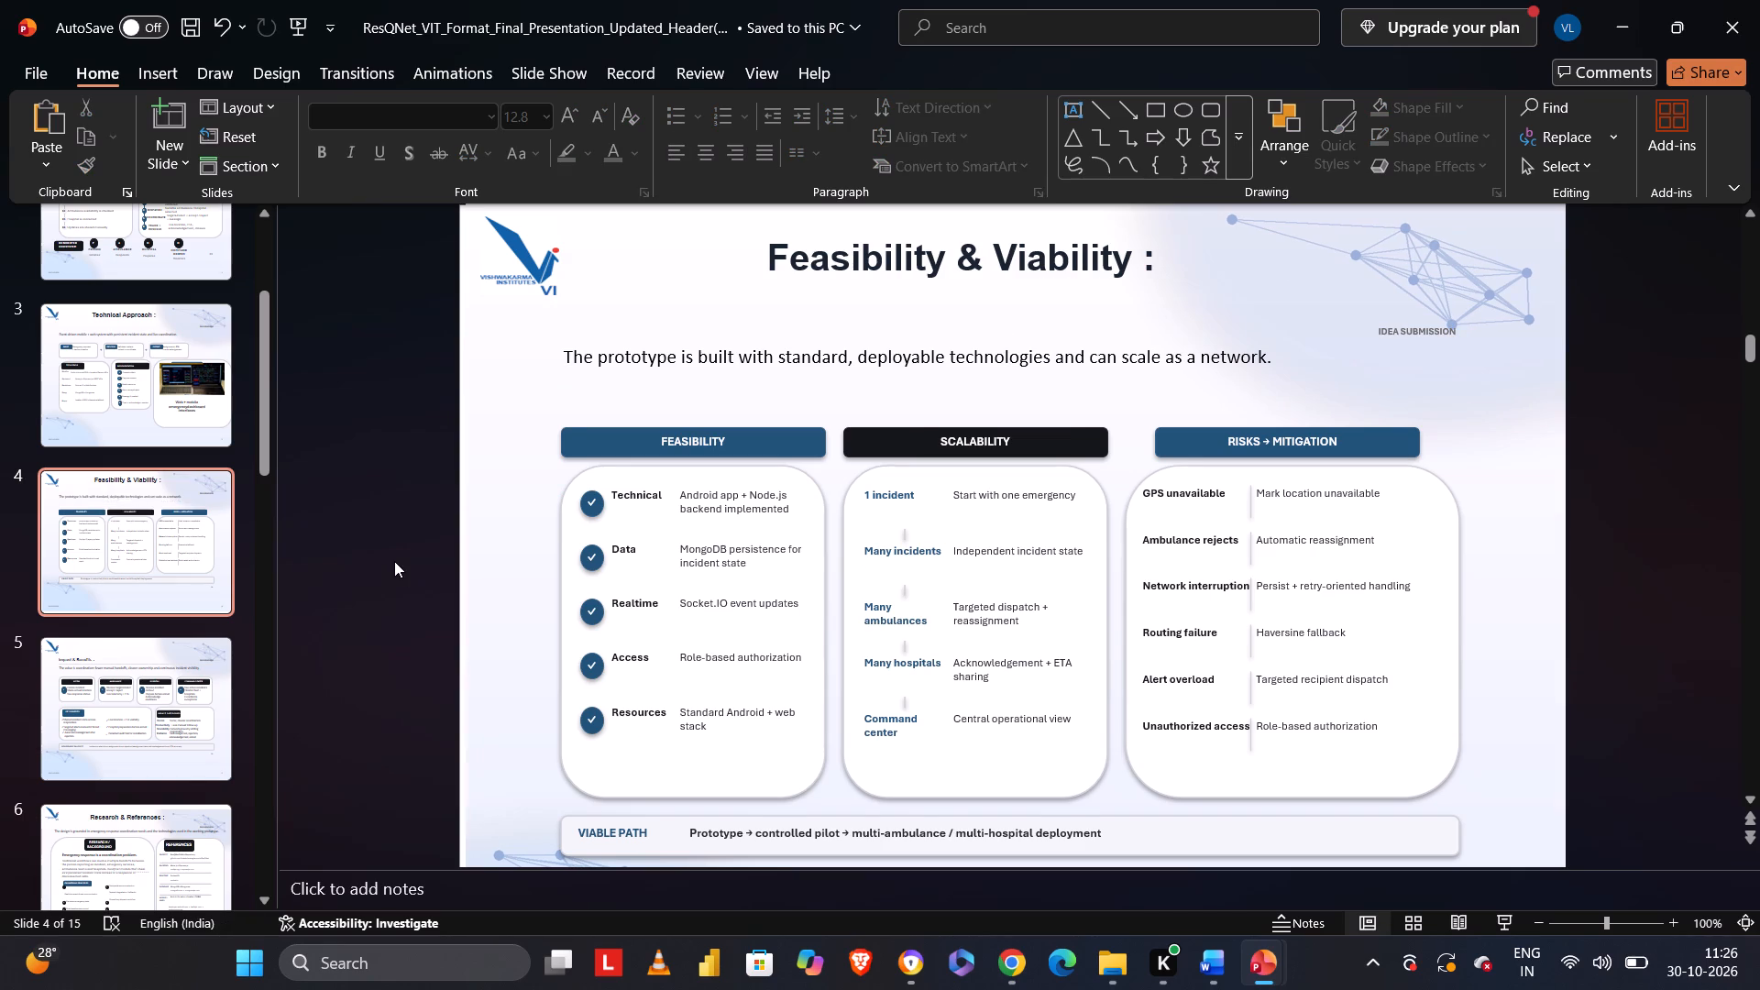
# On the Impact & Benefits slide, insert a space before "Shared incident state across responders" under Key Benefits.
pyautogui.press('Right')
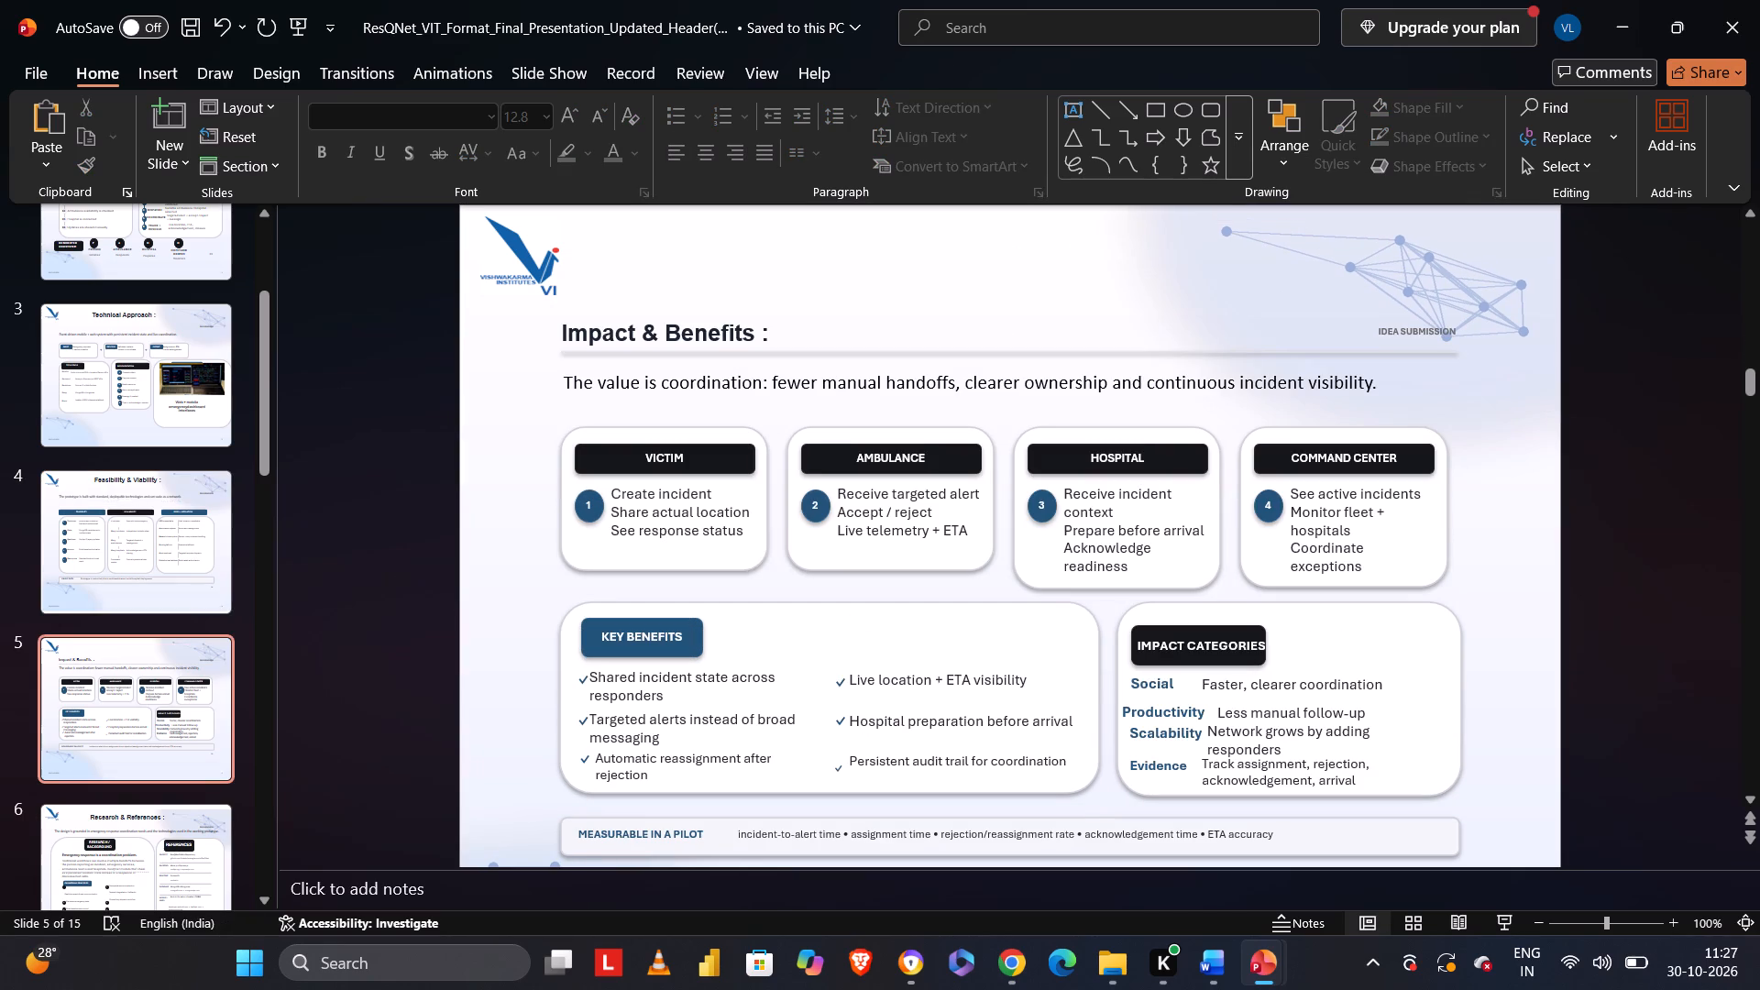
pyautogui.click(603, 676)
pyautogui.press('Left')
pyautogui.press('Left')
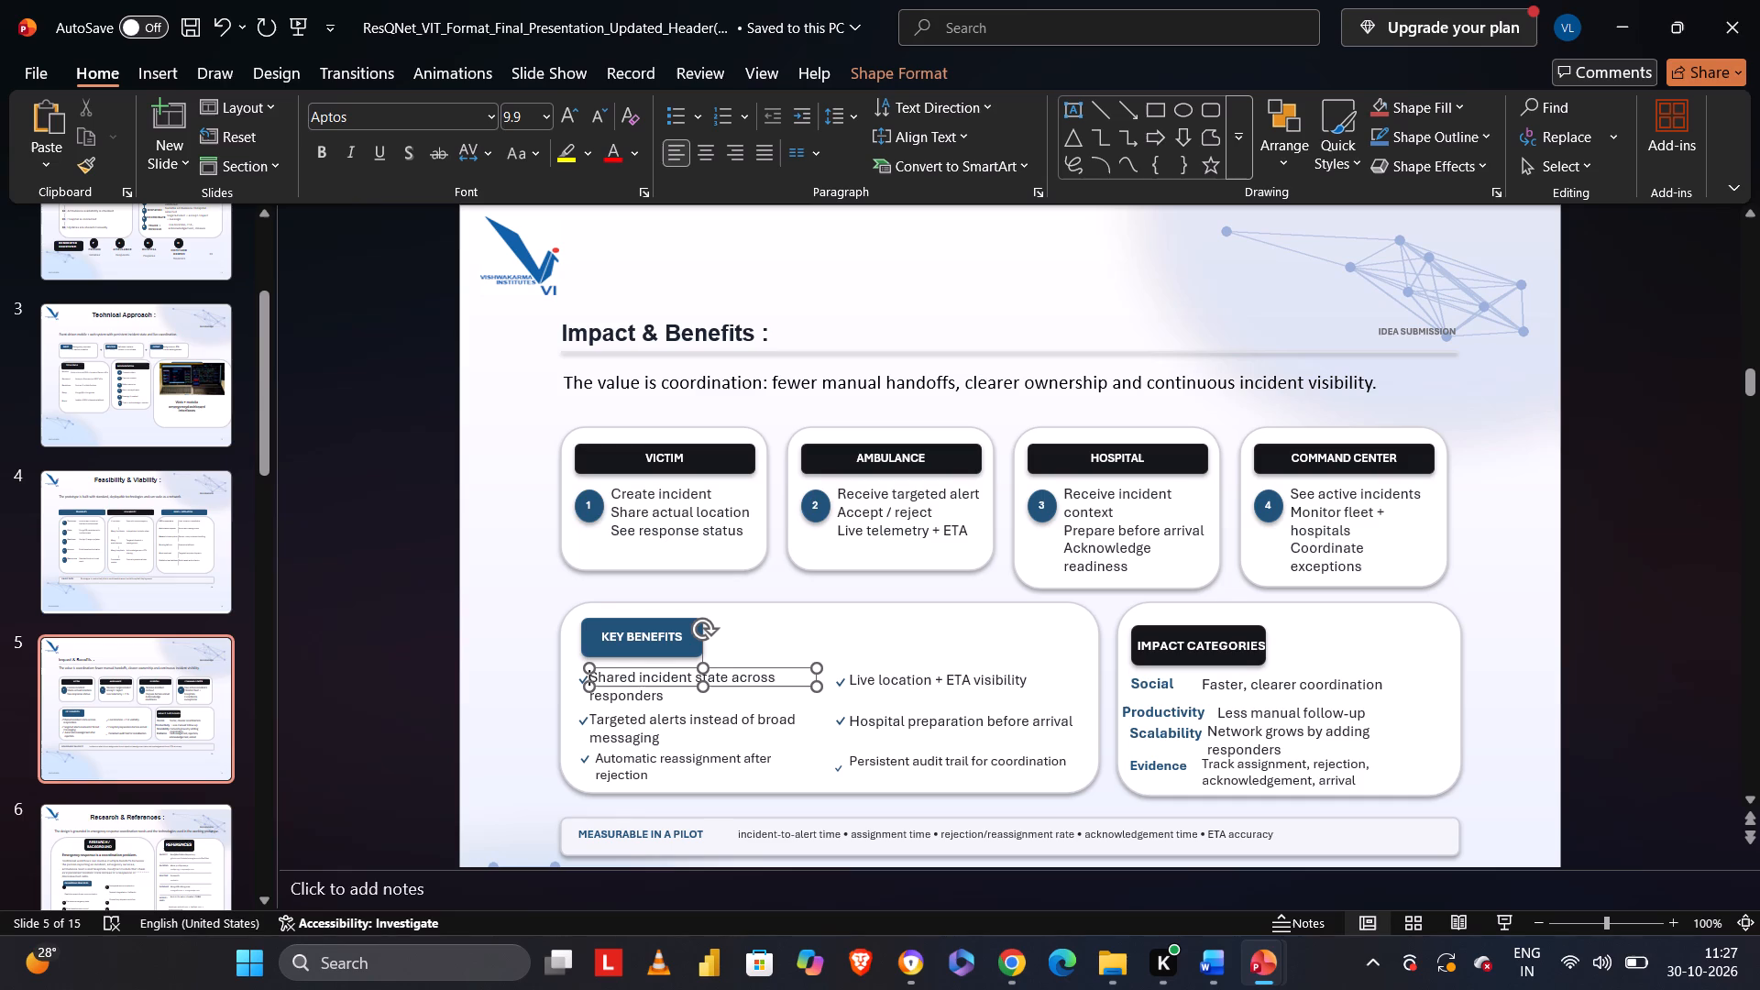
pyautogui.press('space')
pyautogui.press('Down')
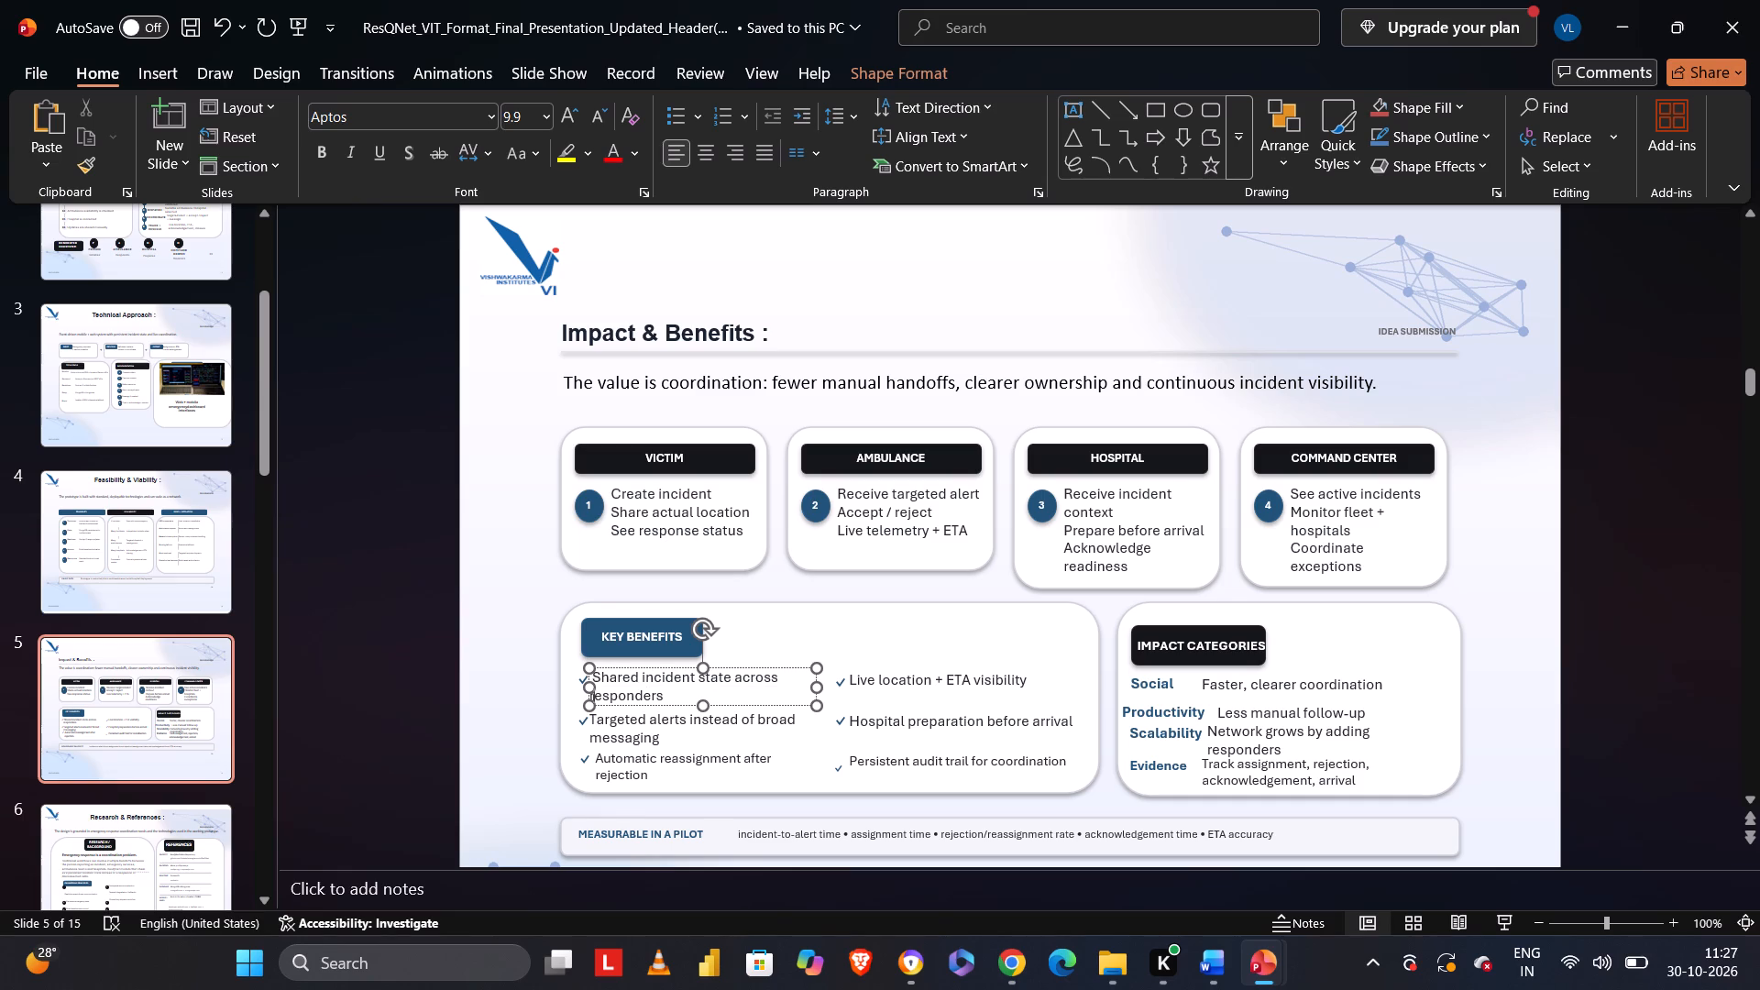
pyautogui.click(401, 622)
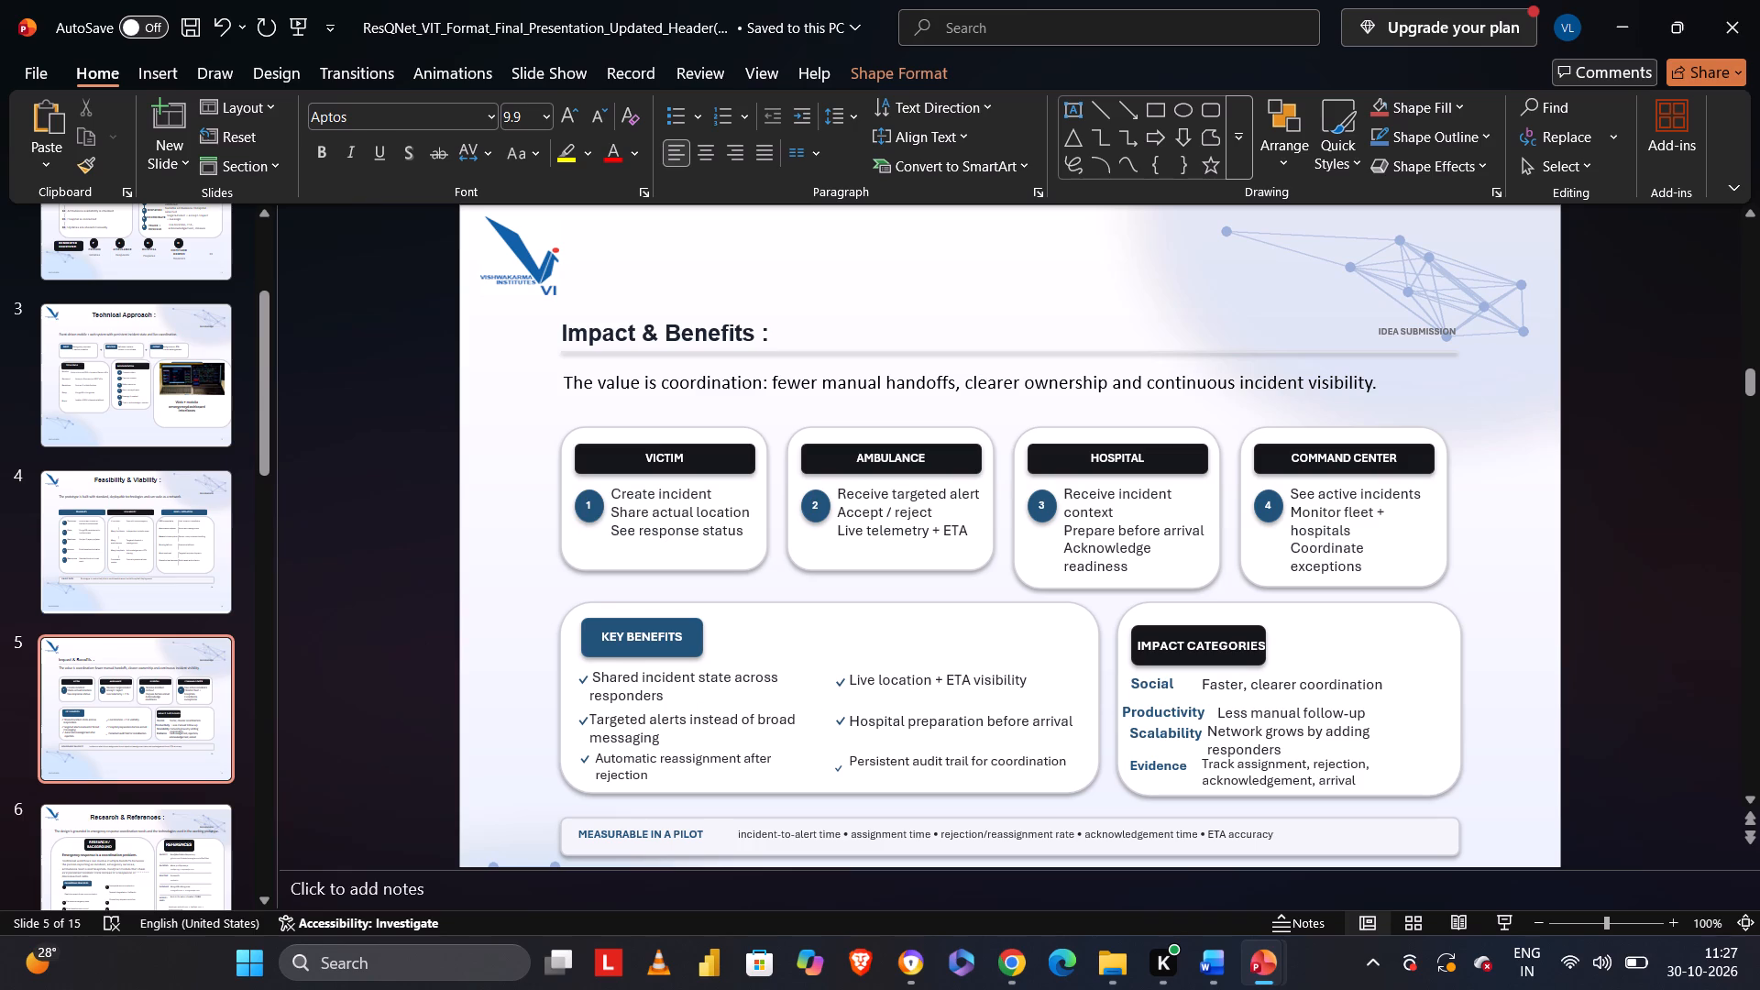
# Move the Productivity label and its "Less manual follow-up" text up slightly so they line up in the Impact Categories card.
pyautogui.click(1180, 716)
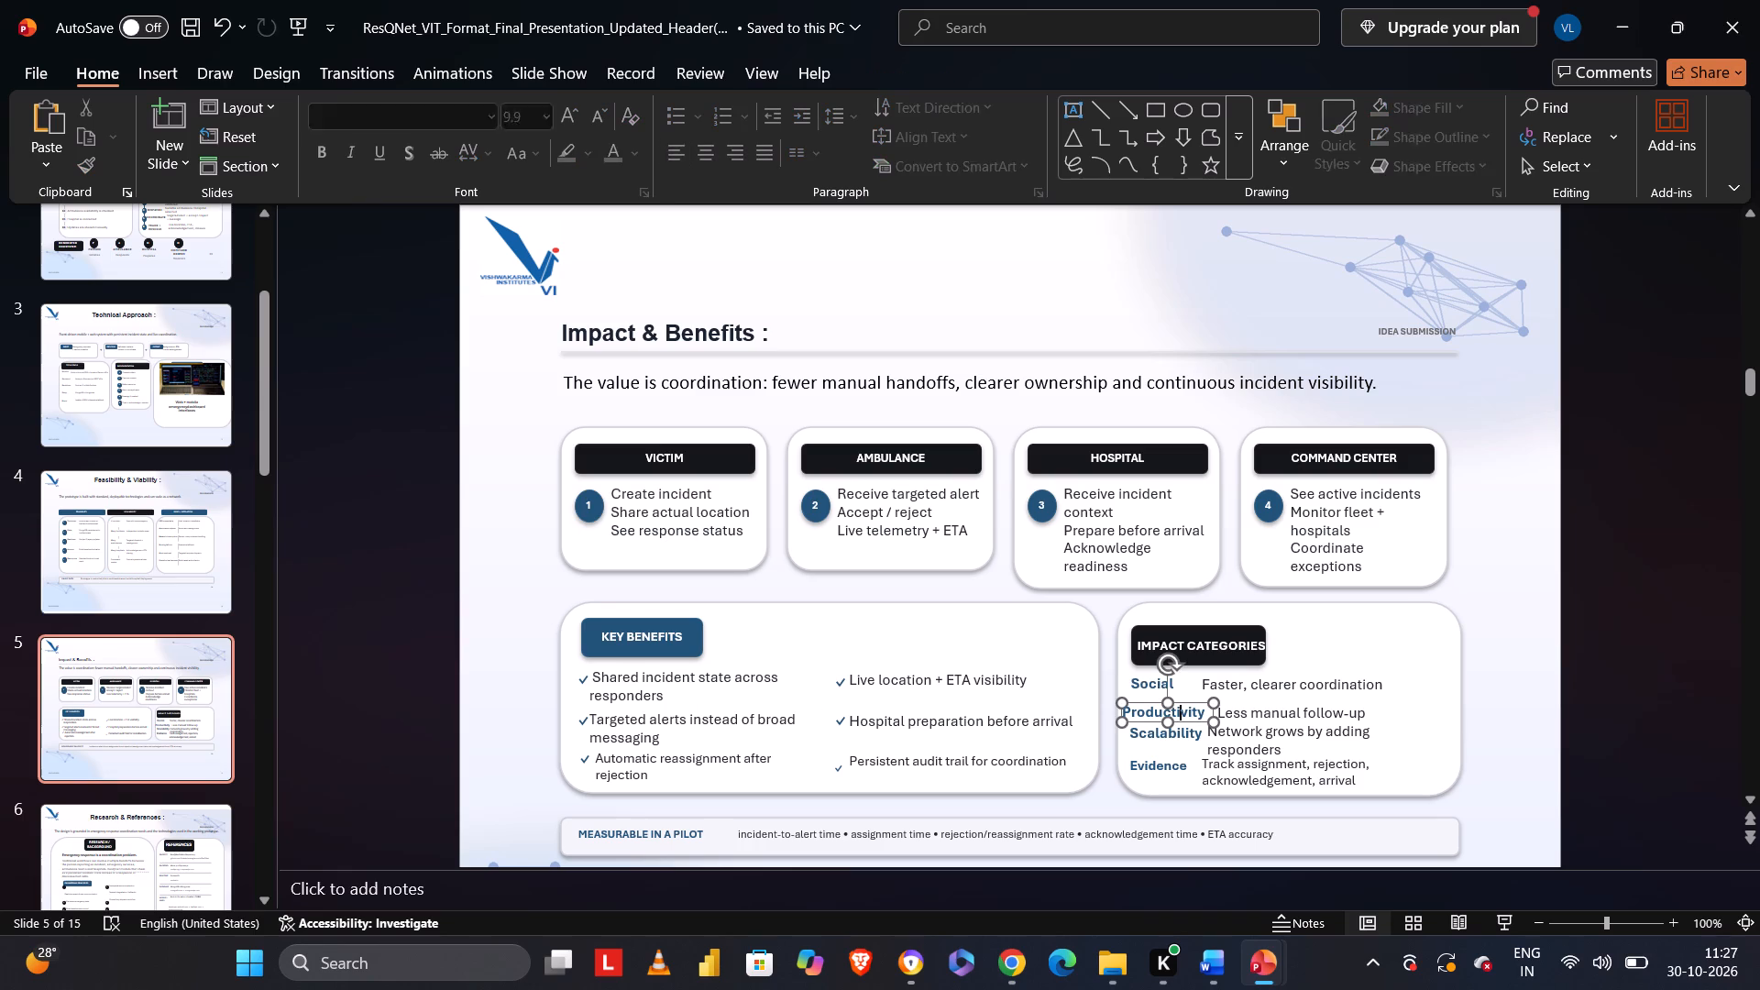
pyautogui.click(1130, 704)
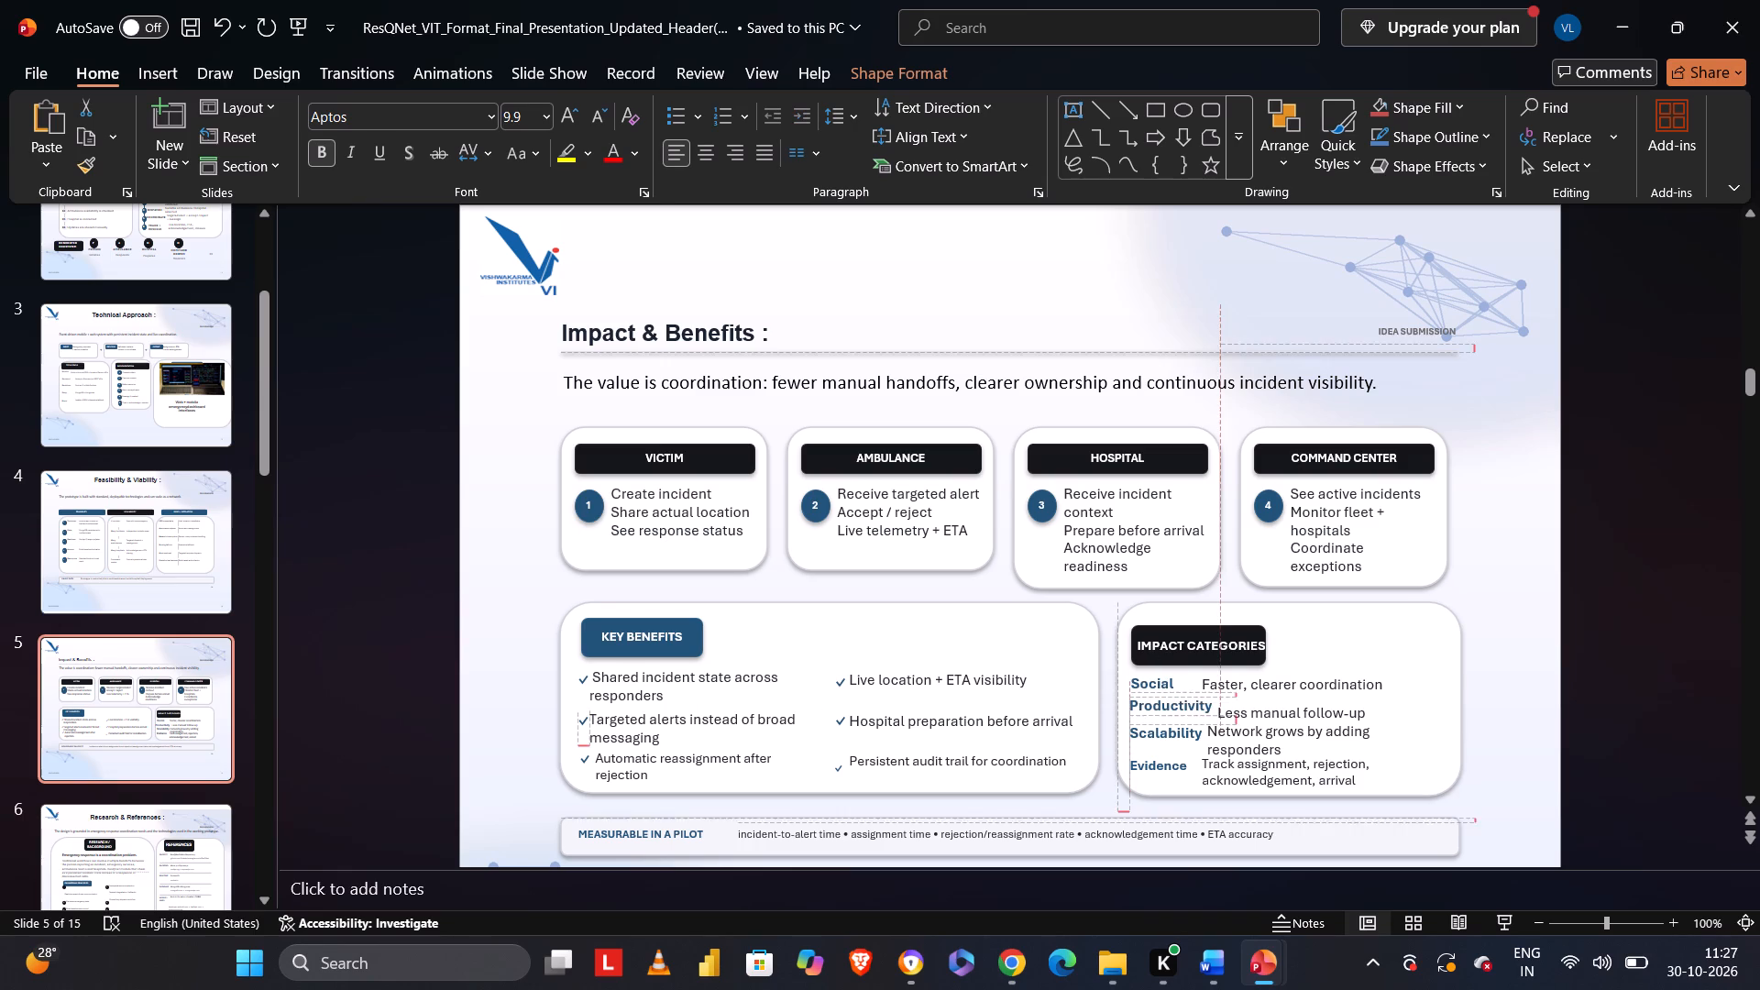
pyautogui.click(1297, 715)
pyautogui.click(1233, 704)
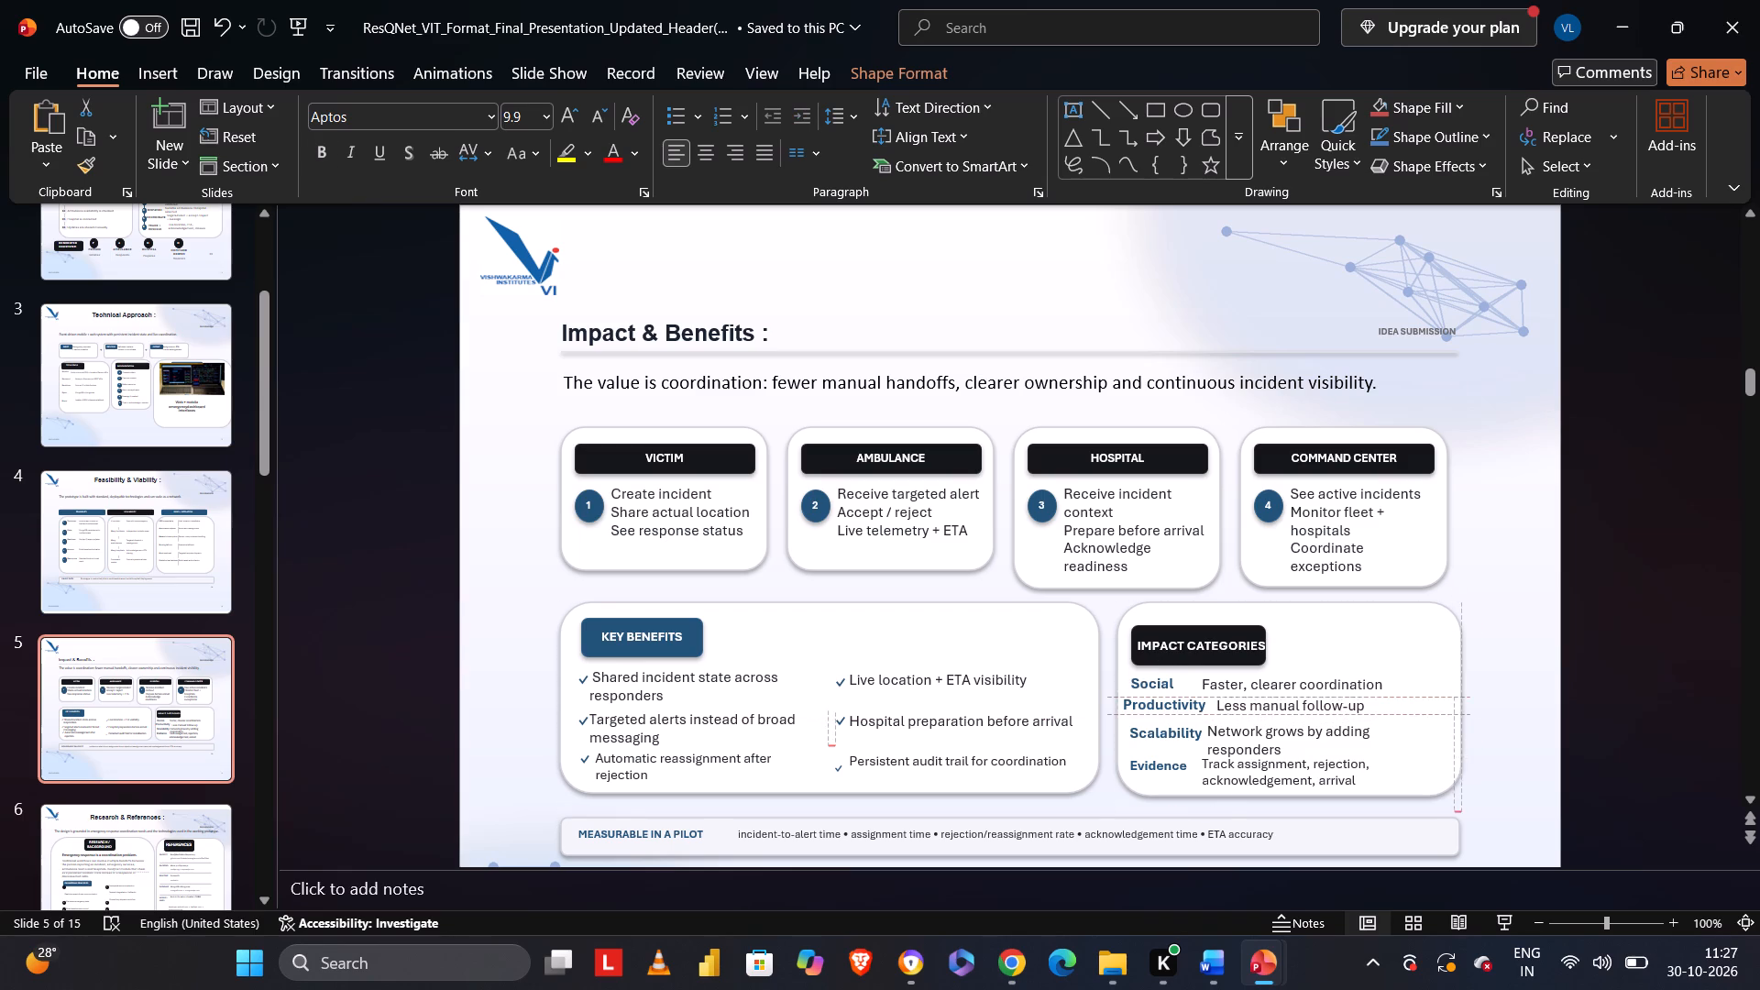
pyautogui.click(1226, 702)
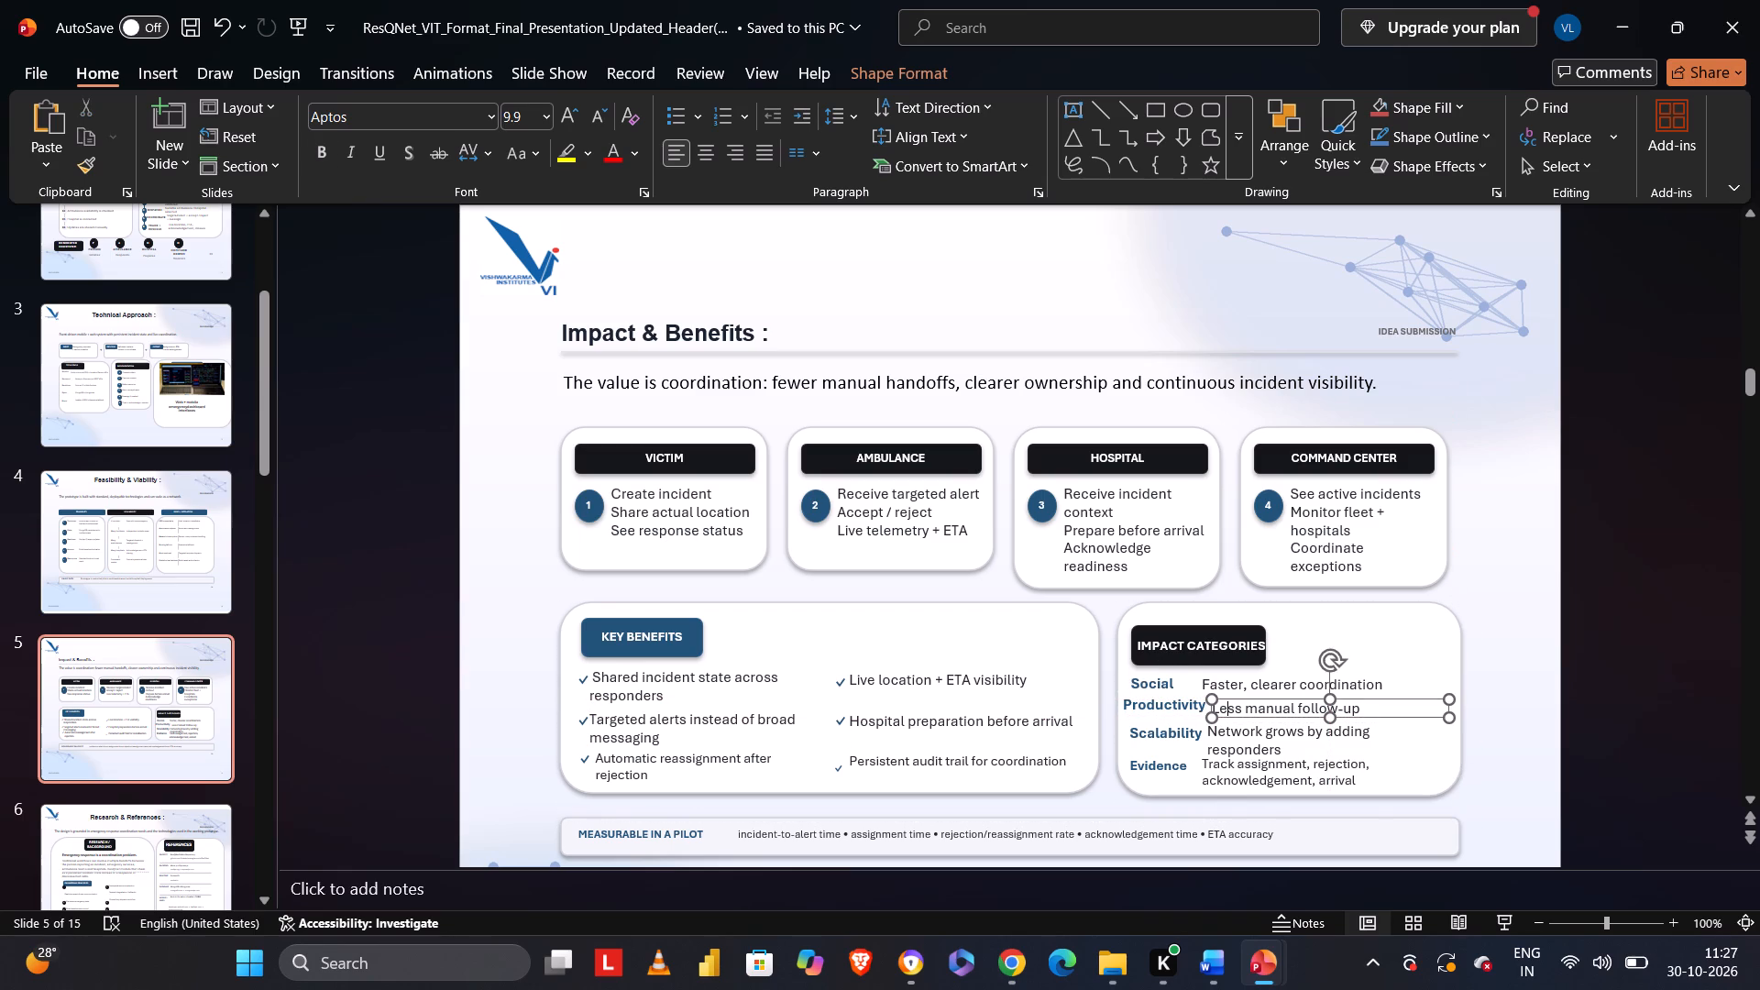
pyautogui.click(1224, 697)
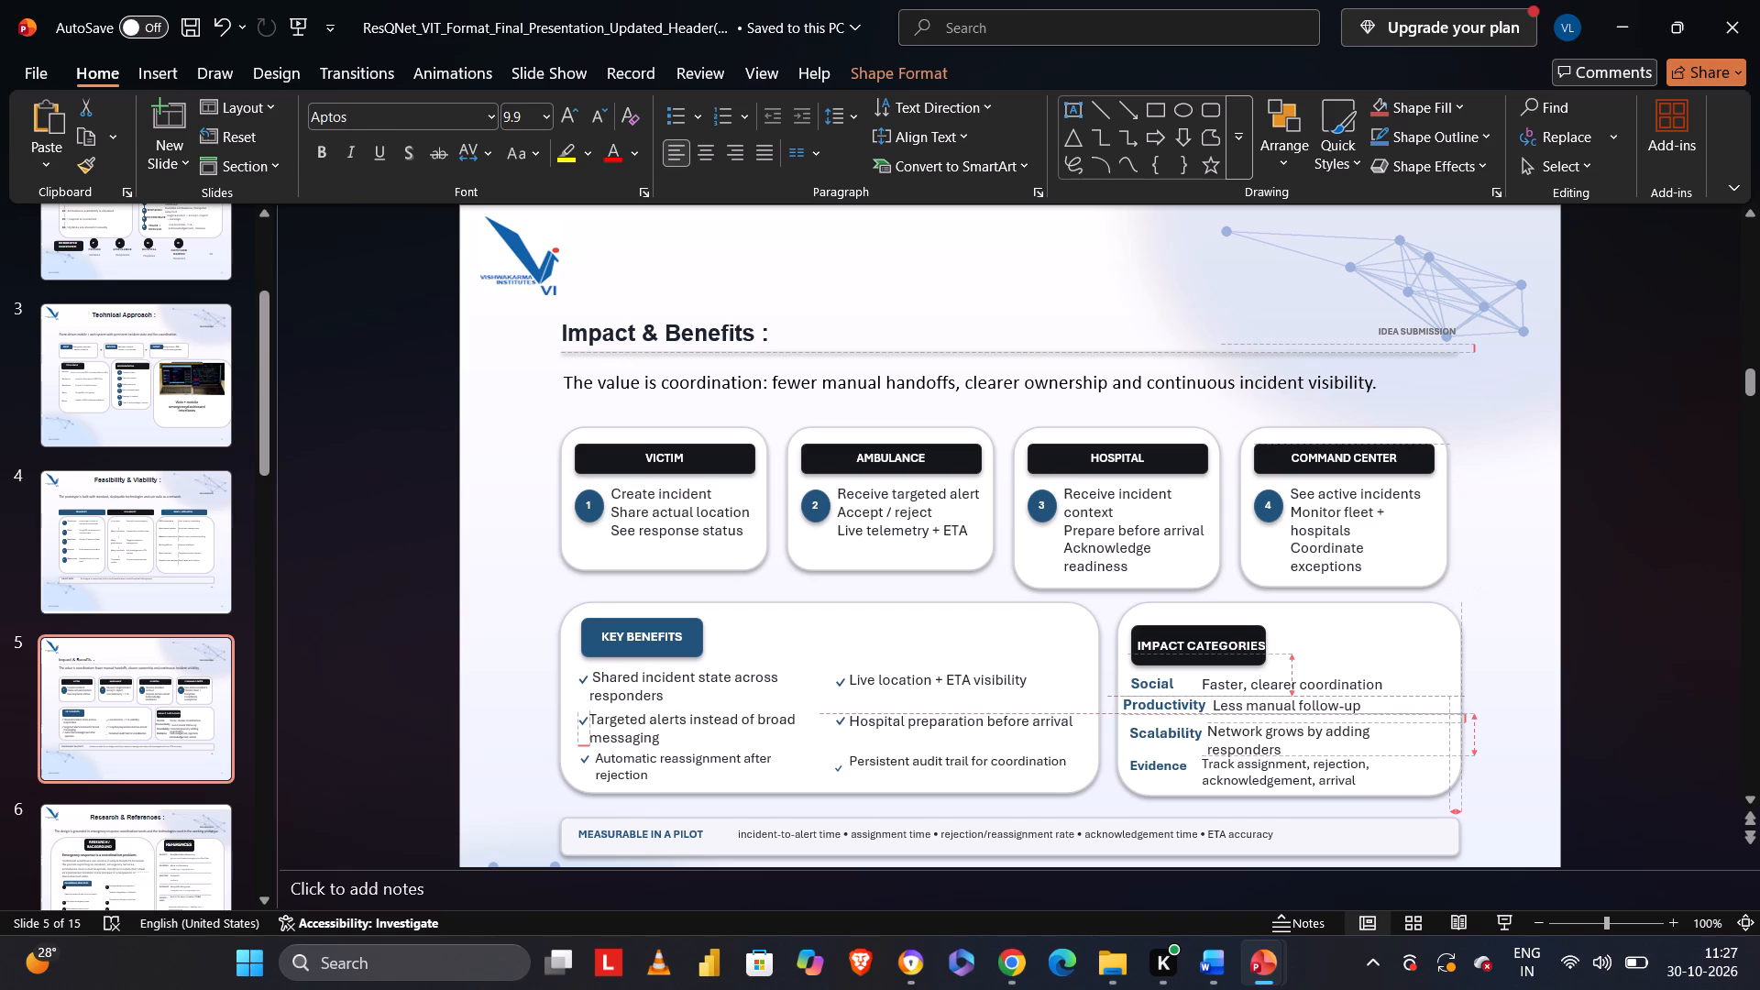
# Shift the Scalability label slightly up and left, aligning it with its "Network grows by adding responders" text, which also moves up slightly.
pyautogui.click(1165, 736)
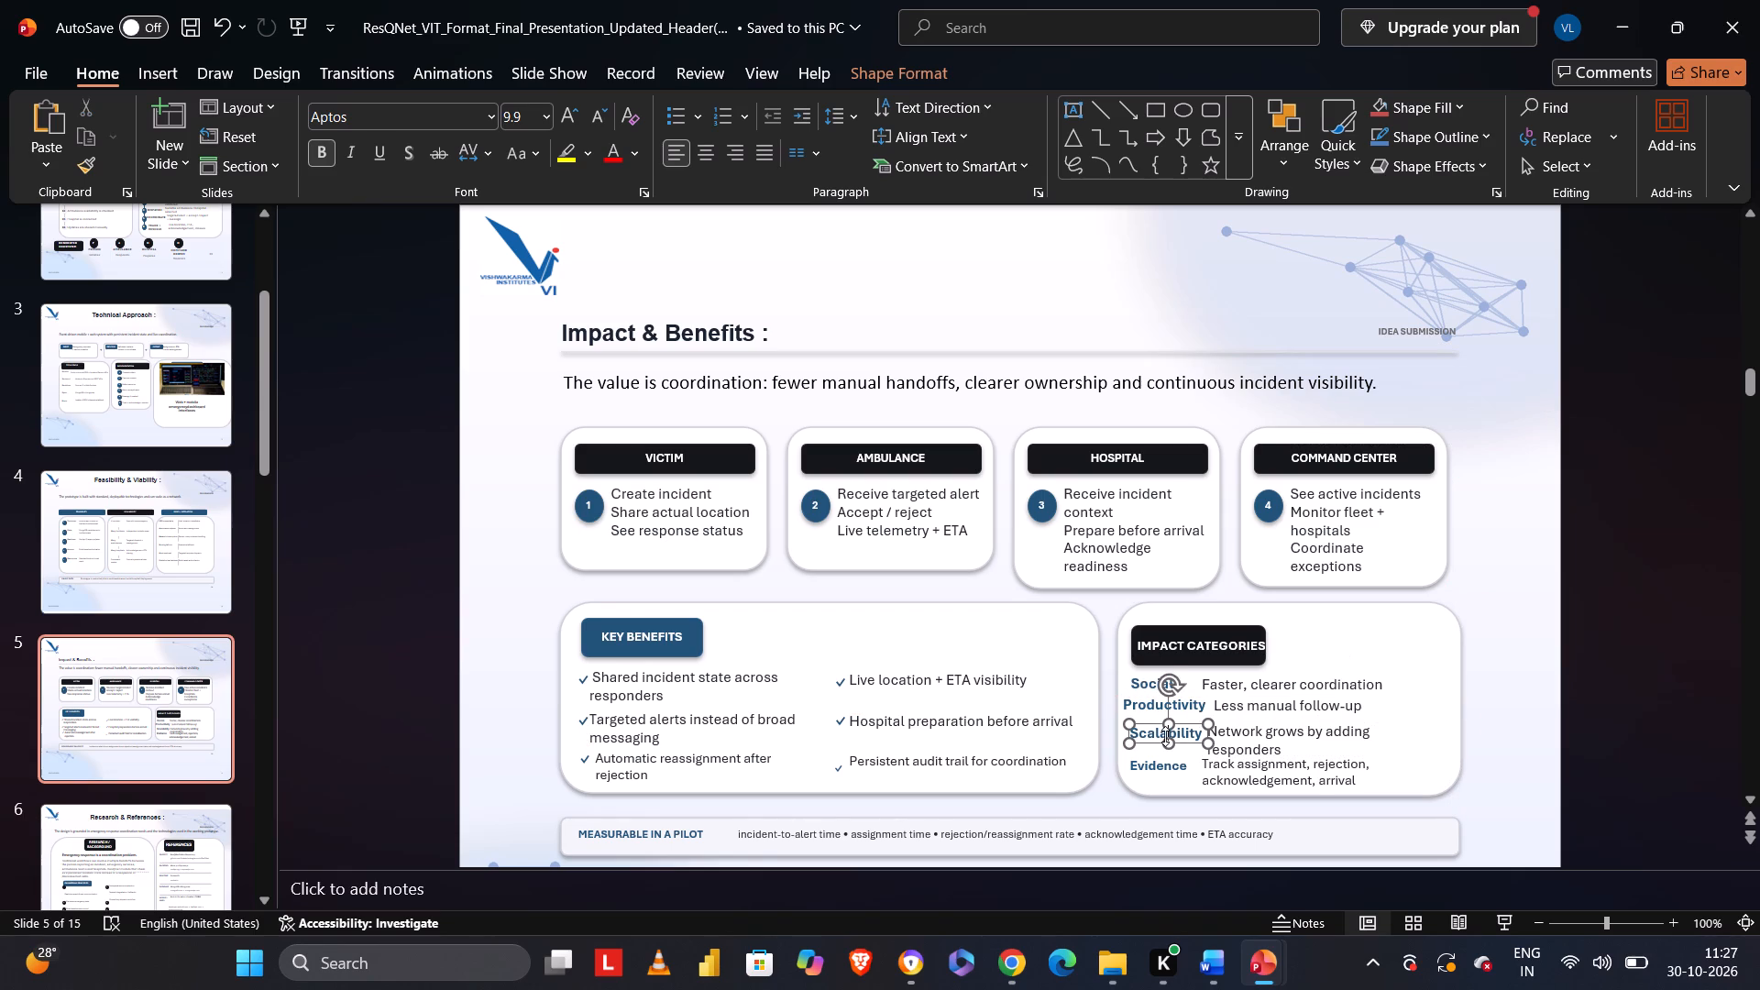
pyautogui.click(1131, 729)
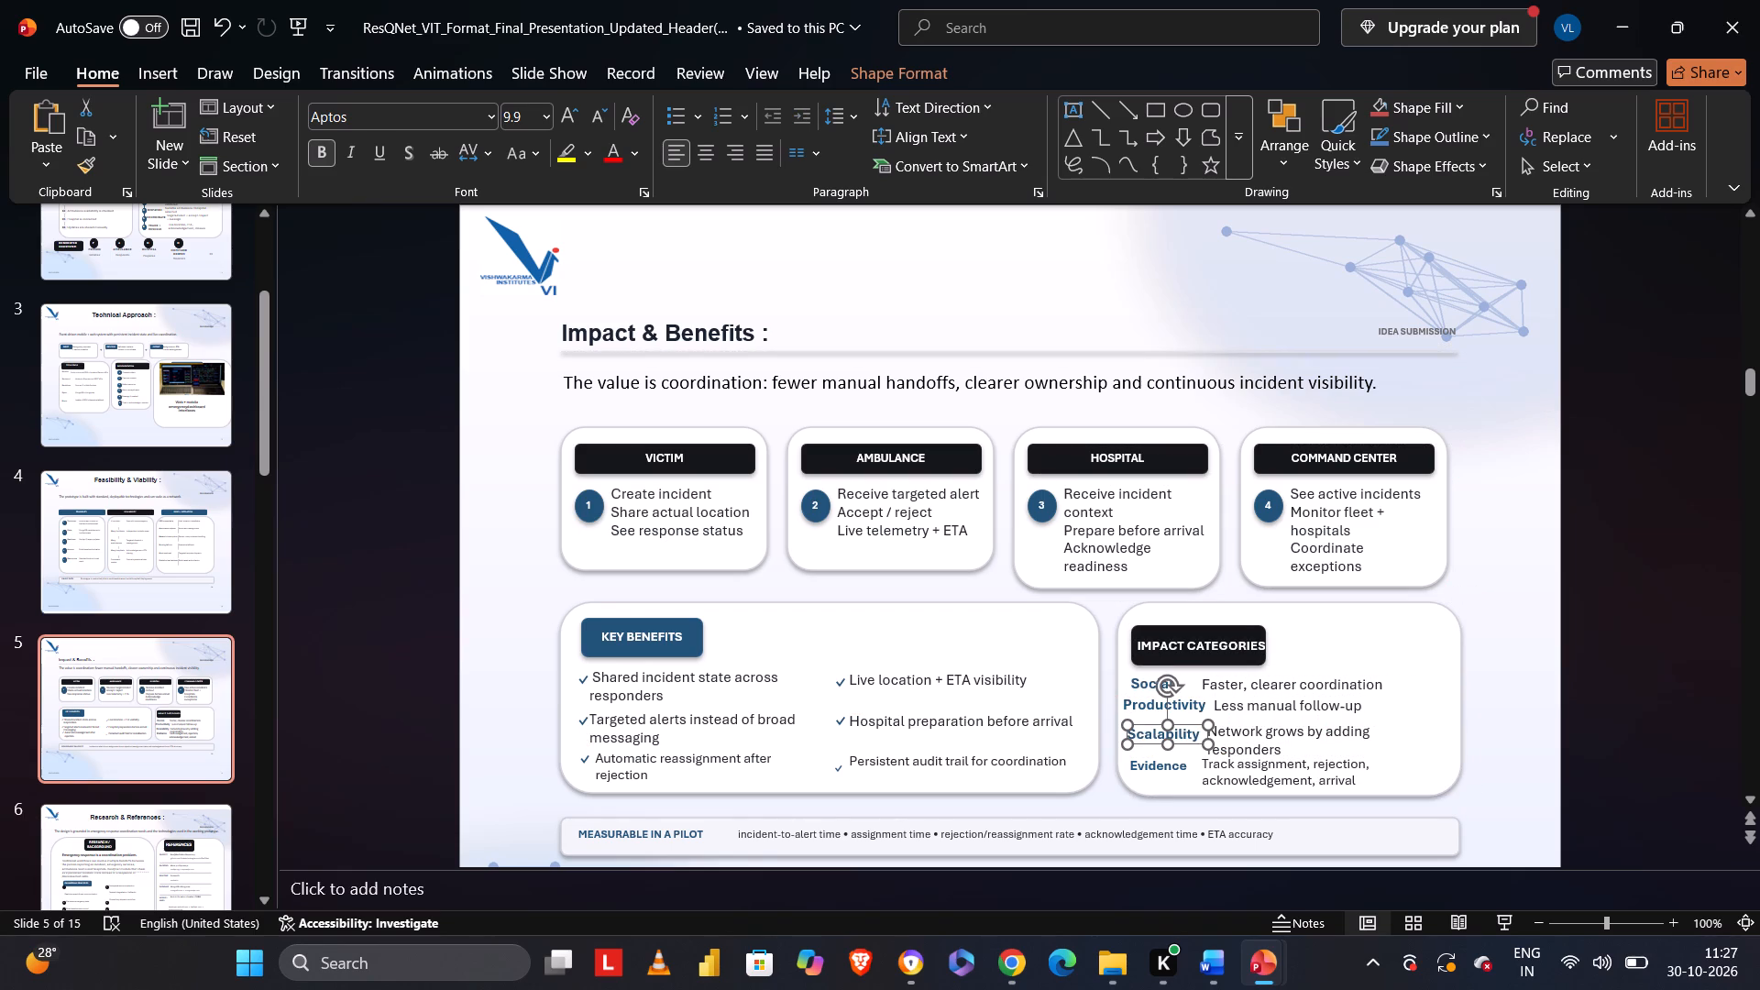
pyautogui.click(1152, 727)
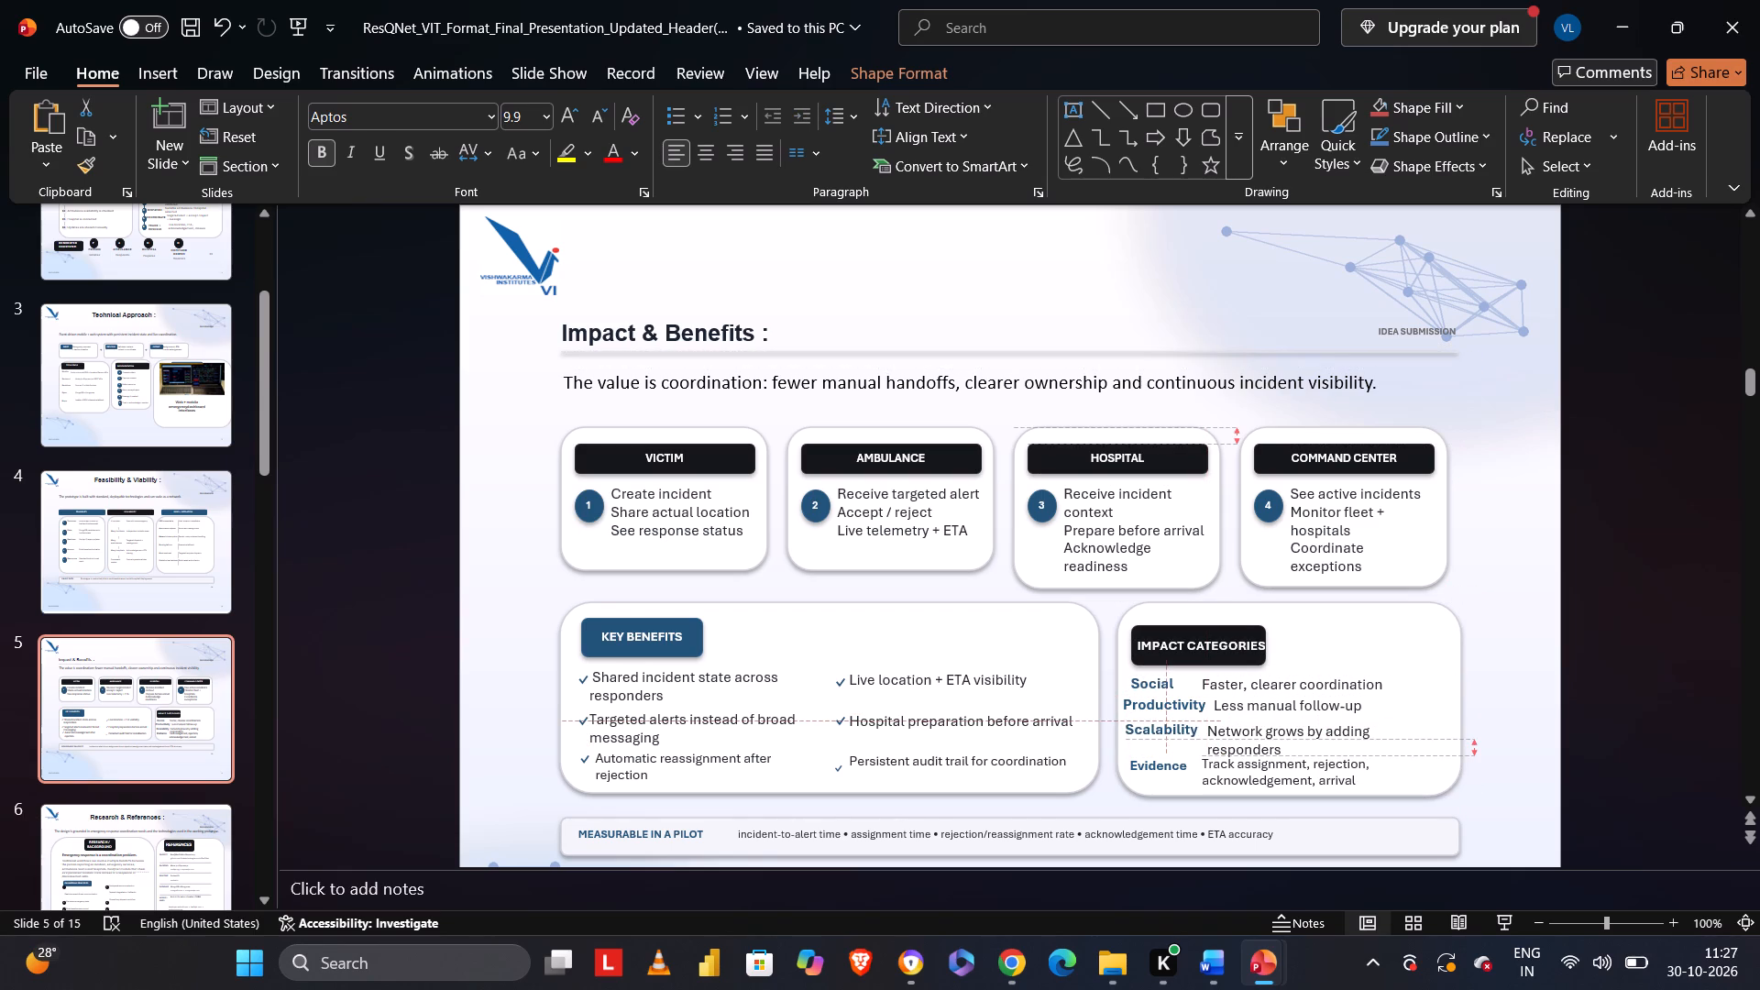
pyautogui.click(1264, 733)
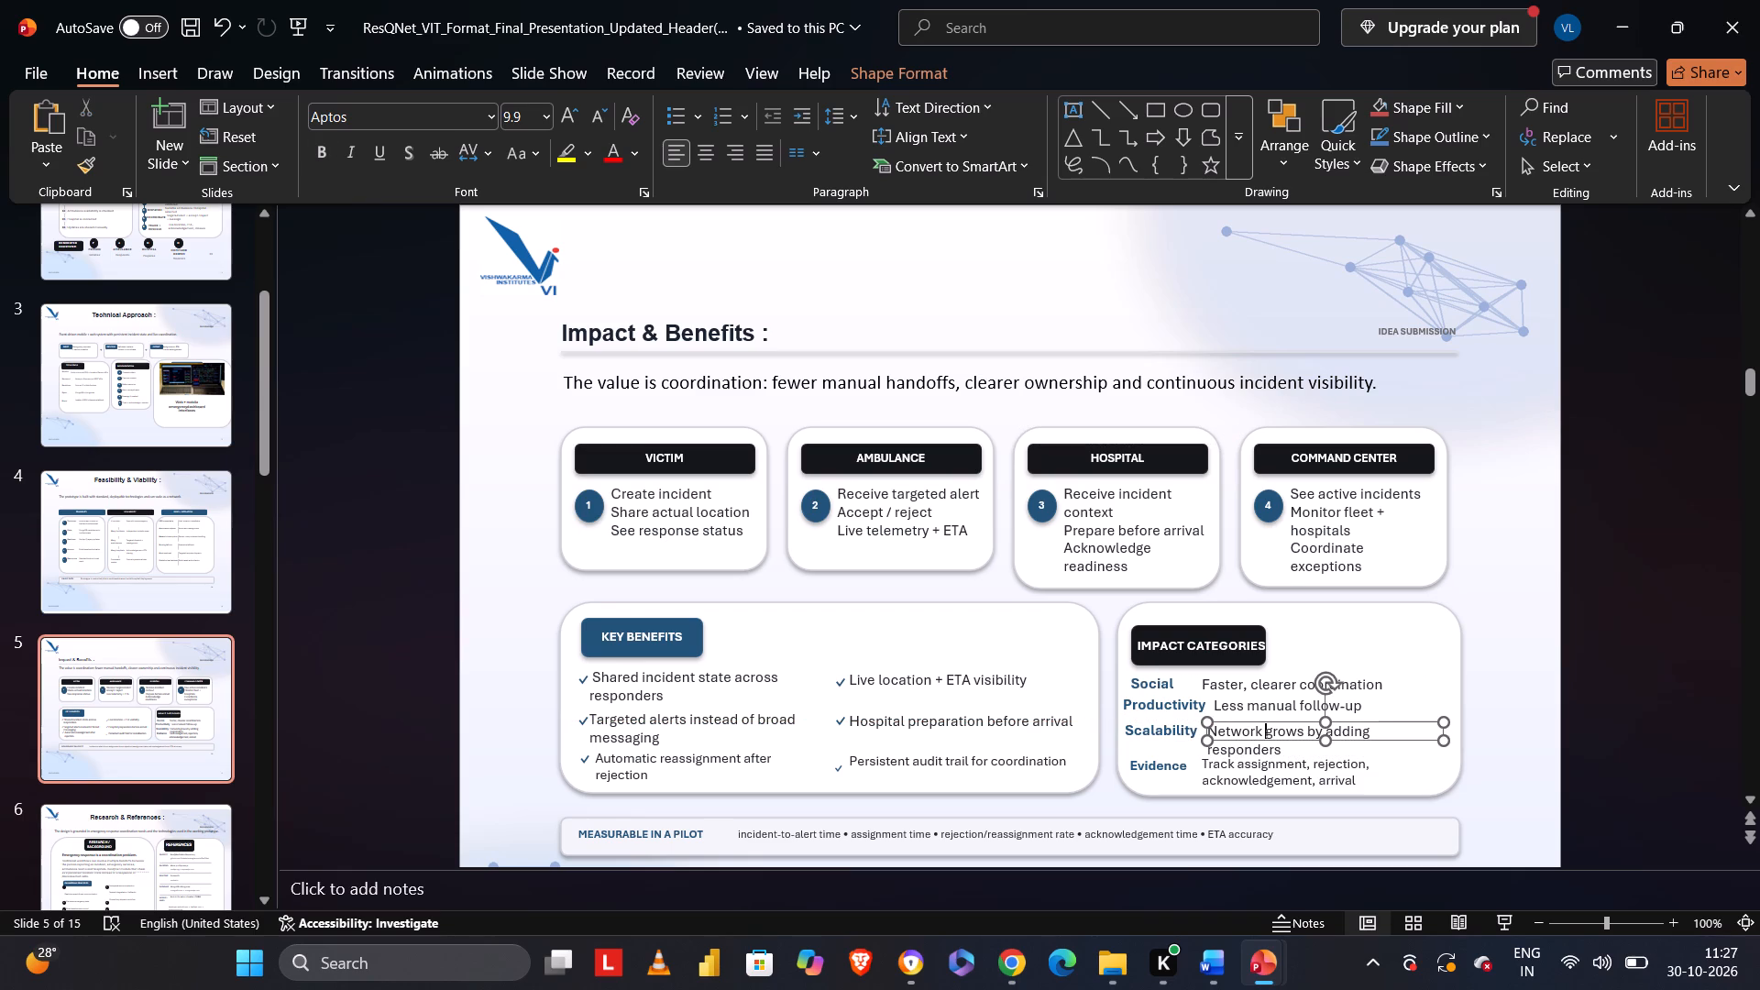
pyautogui.click(1226, 722)
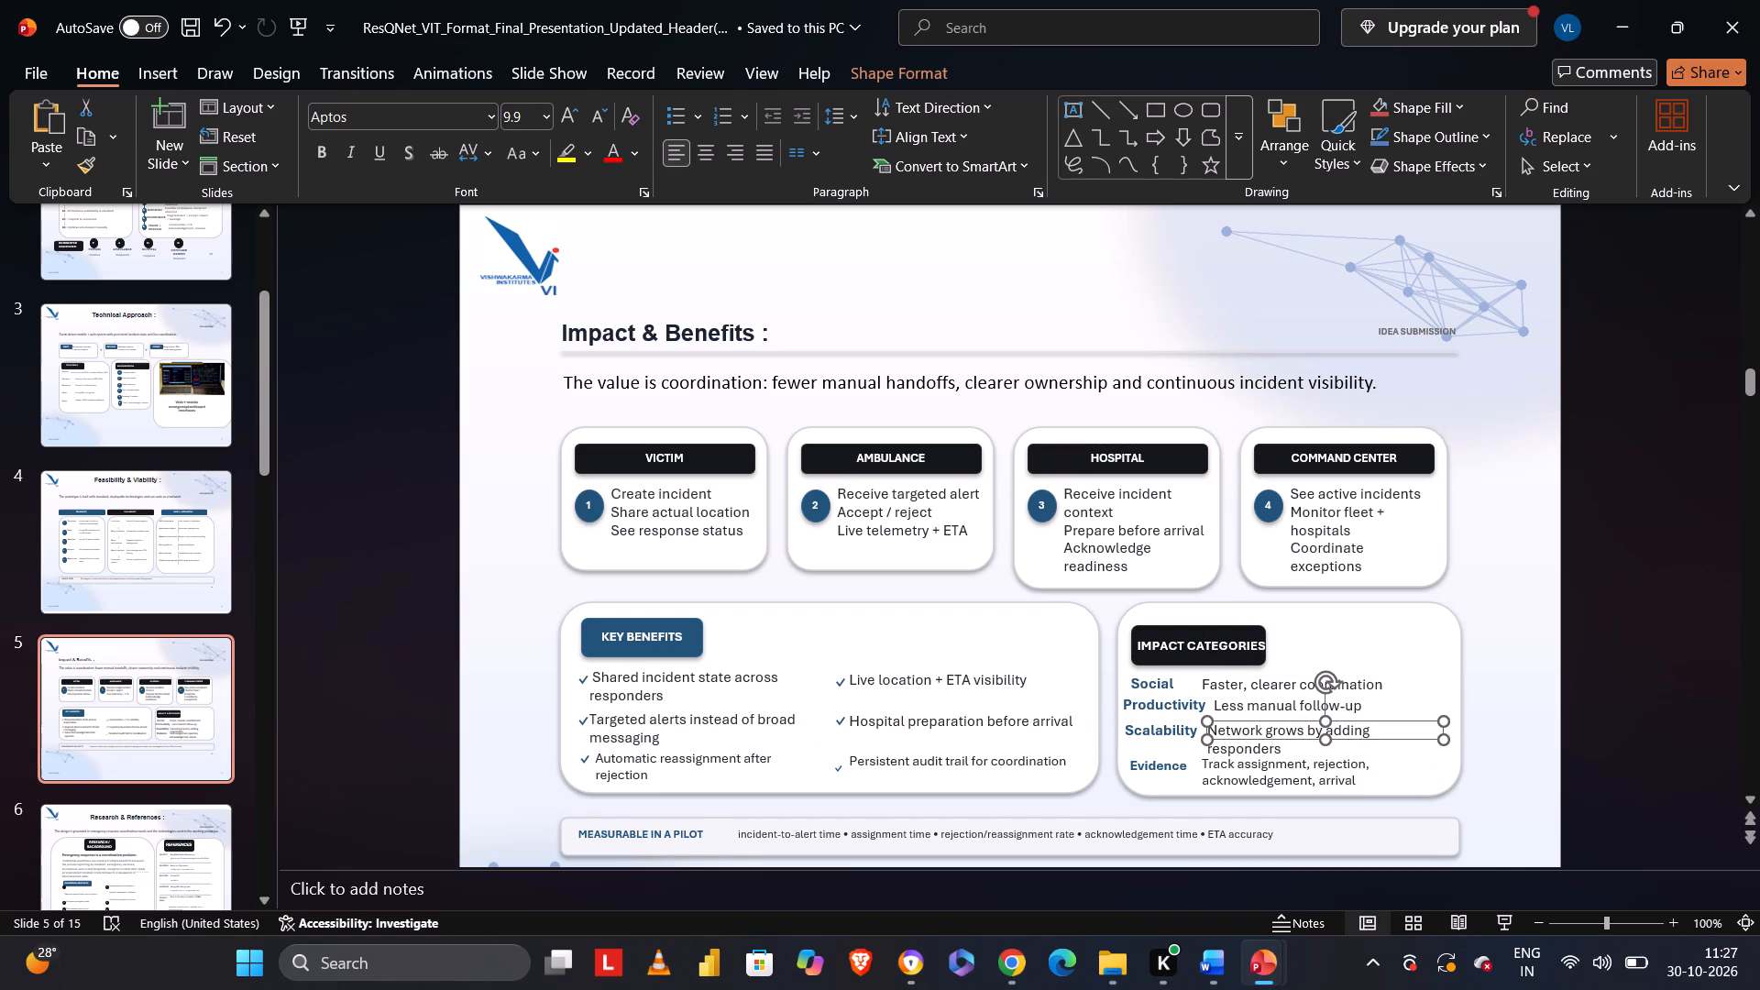
# Move the Evidence row's "Track assignment, rejection, acknowledgement, arrival" text down slightly, away from the Scalability text.
pyautogui.click(1167, 765)
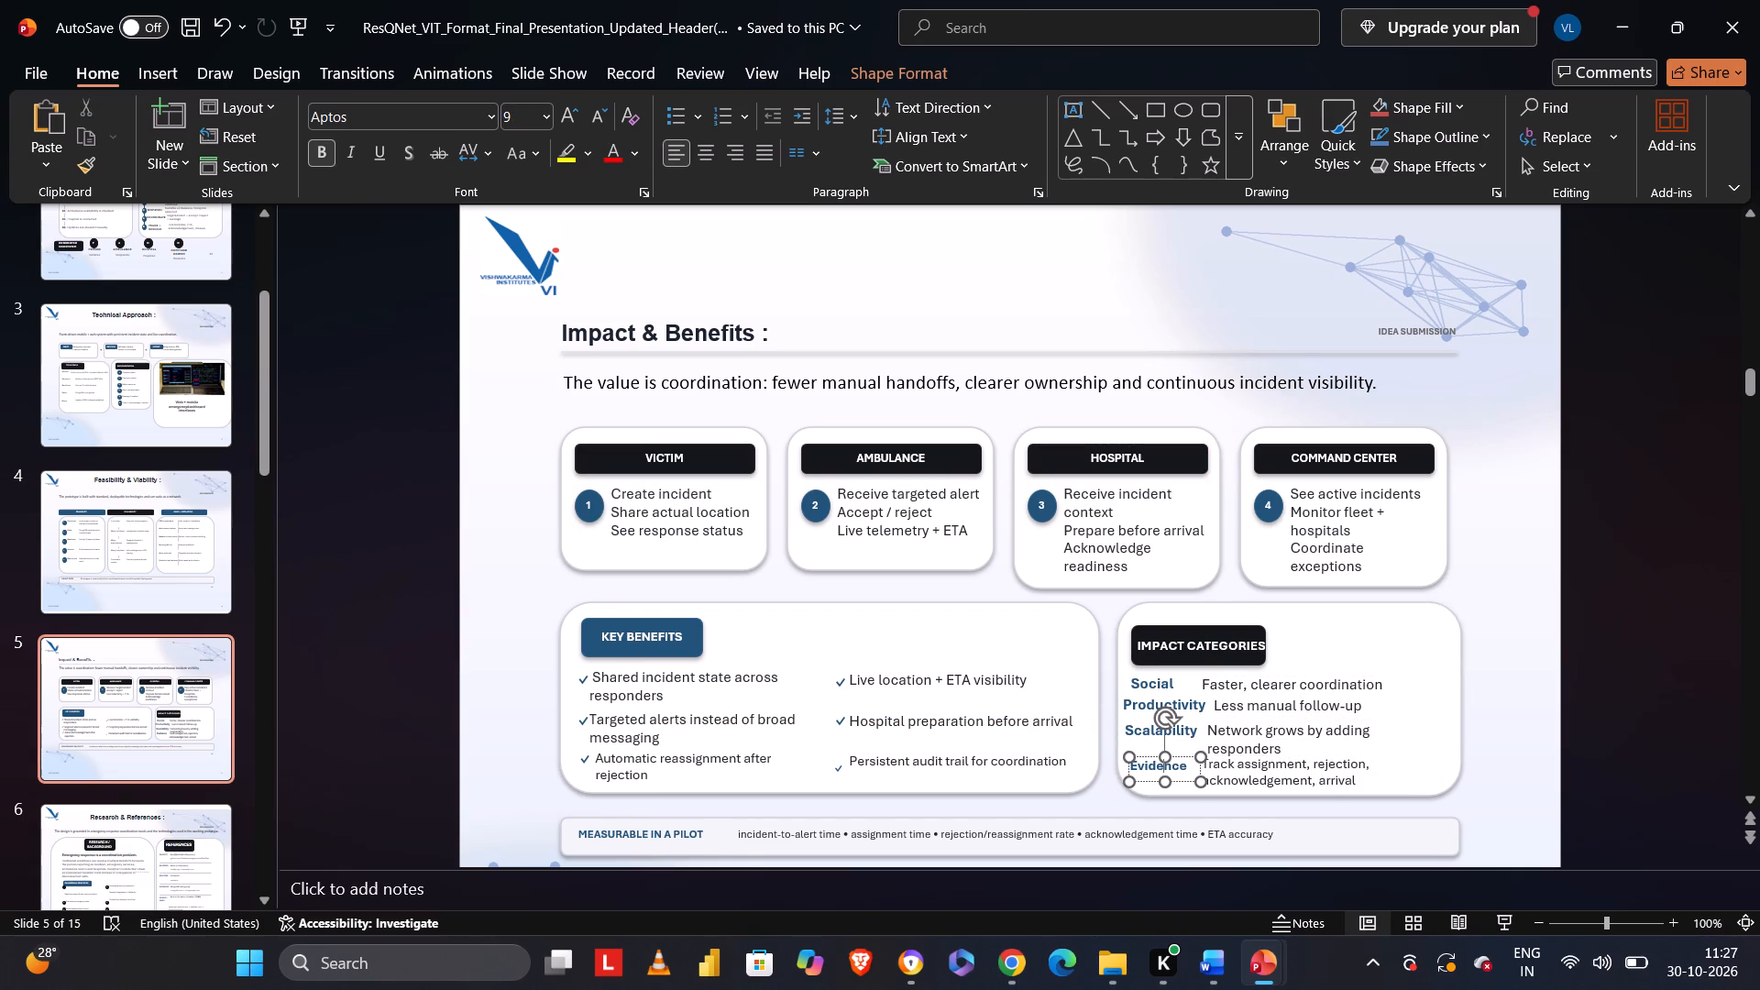
pyautogui.click(1267, 777)
pyautogui.click(1213, 756)
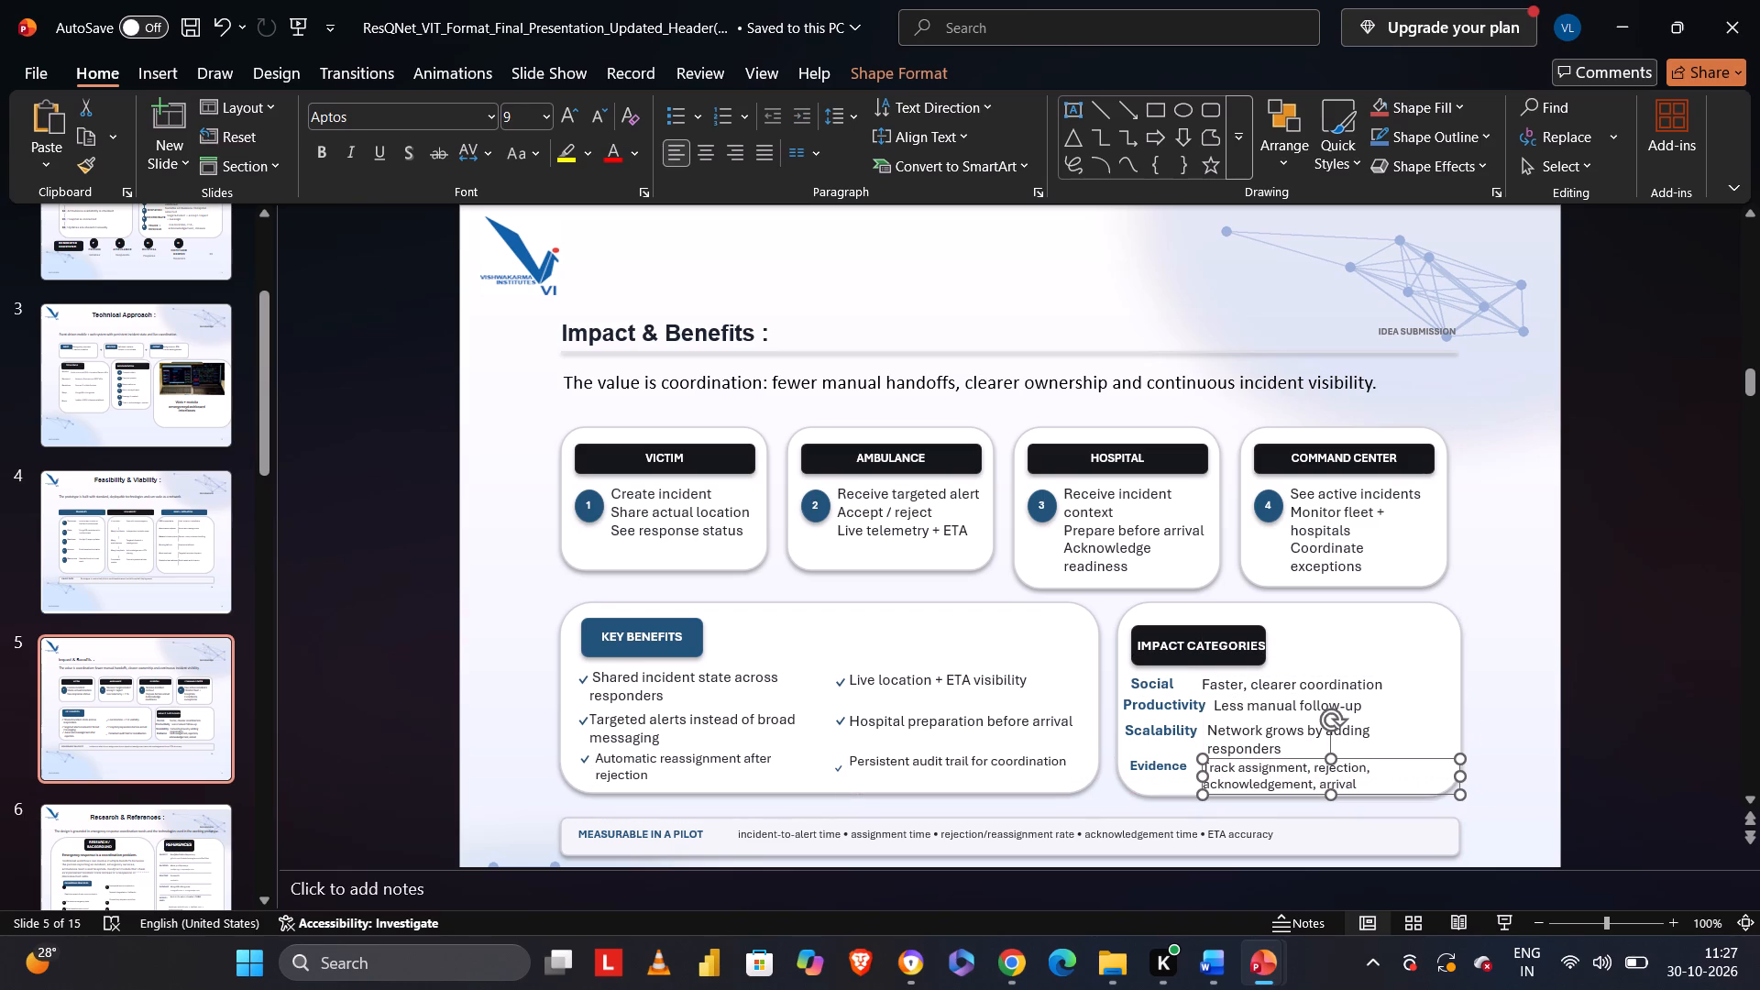
pyautogui.click(402, 591)
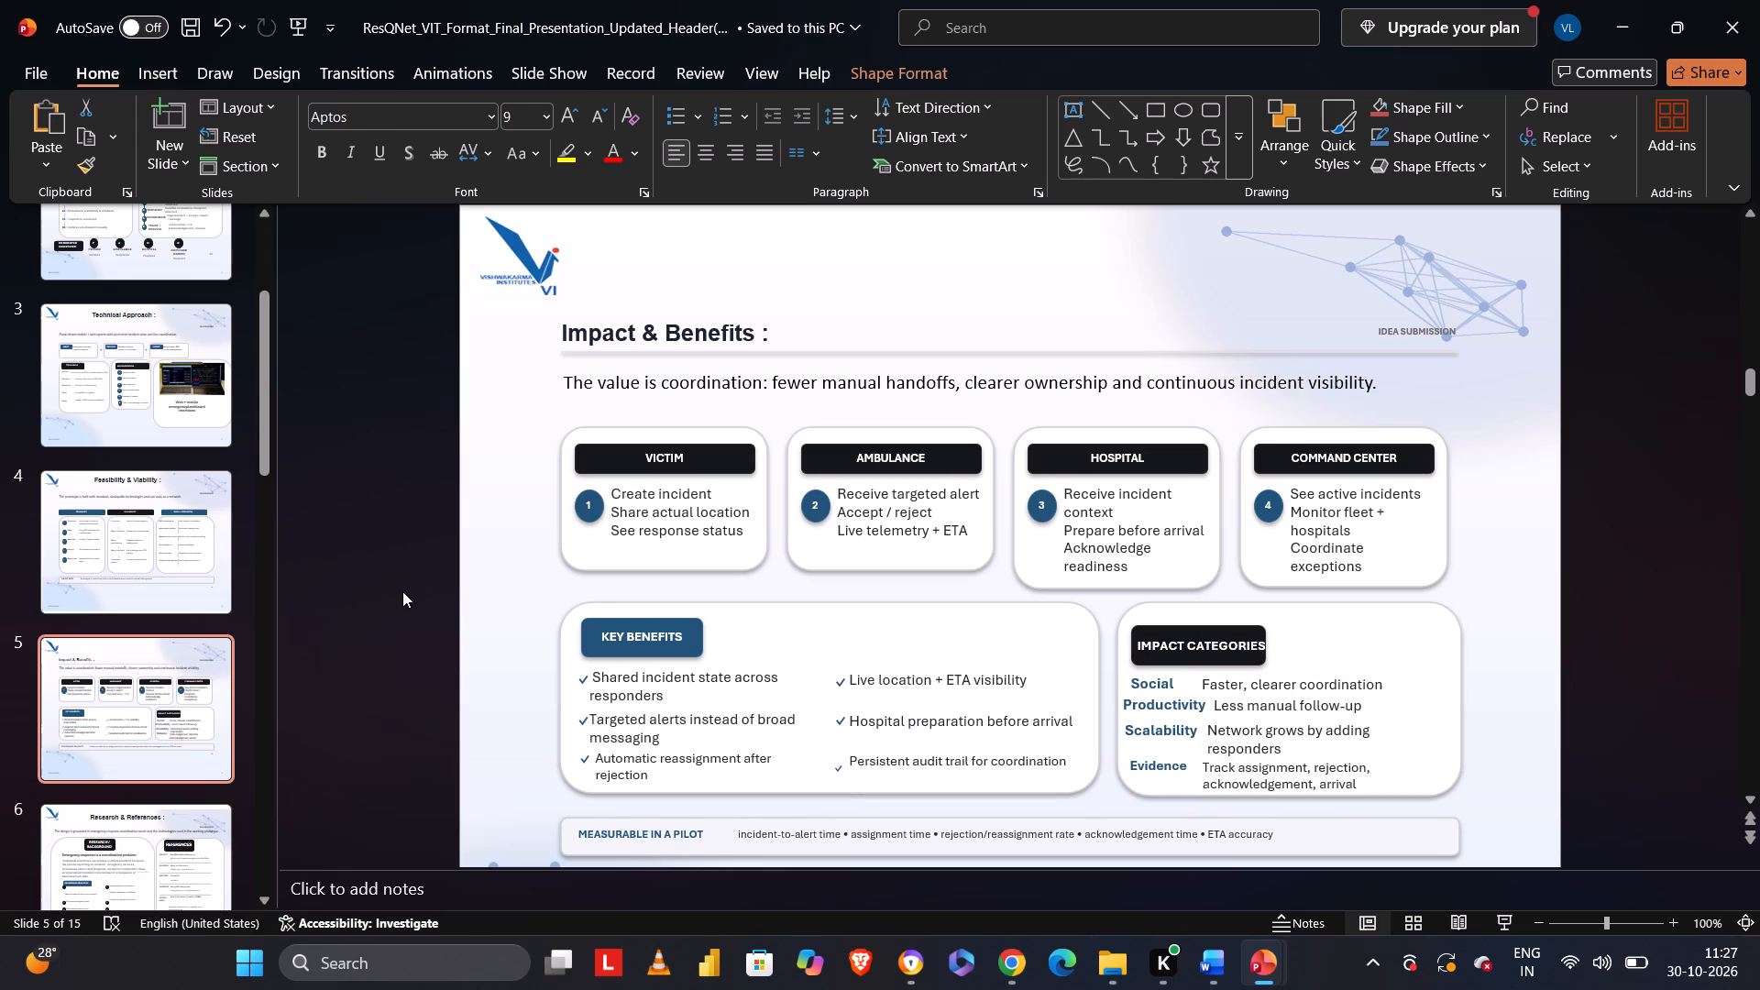
# Cut the horizontal divider line beneath the Impact & Benefits title.
pyautogui.click(736, 350)
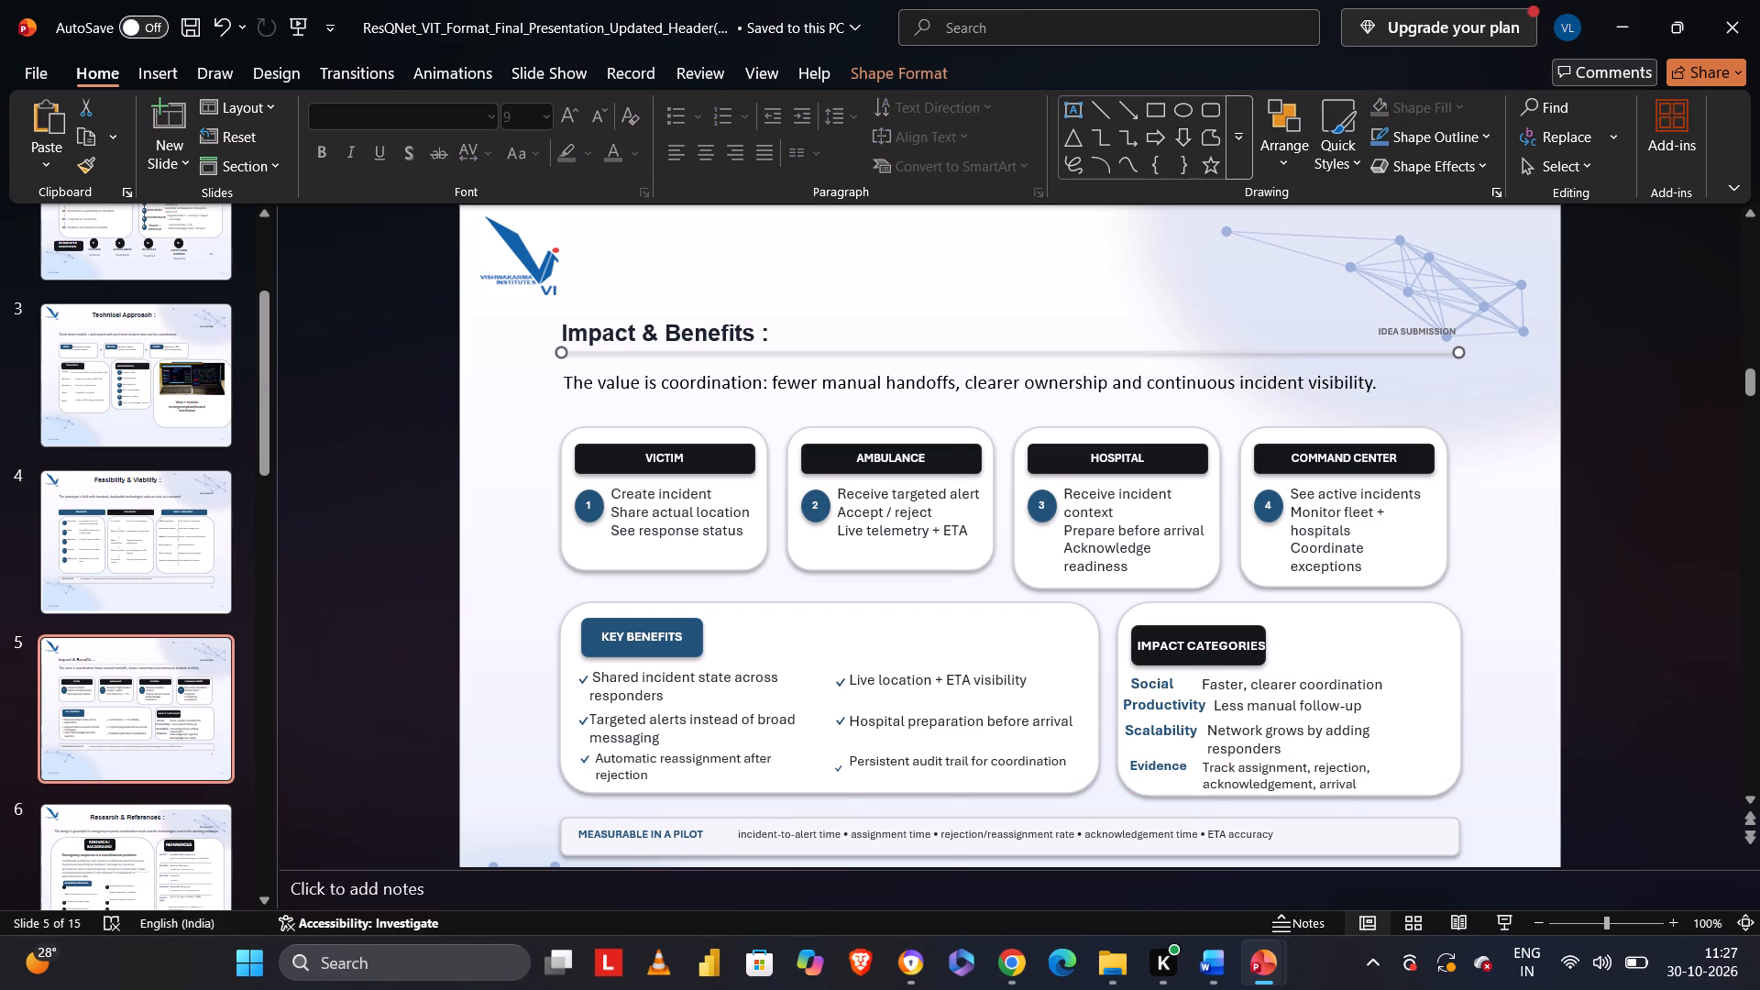
pyautogui.rightClick(736, 350)
pyautogui.click(775, 360)
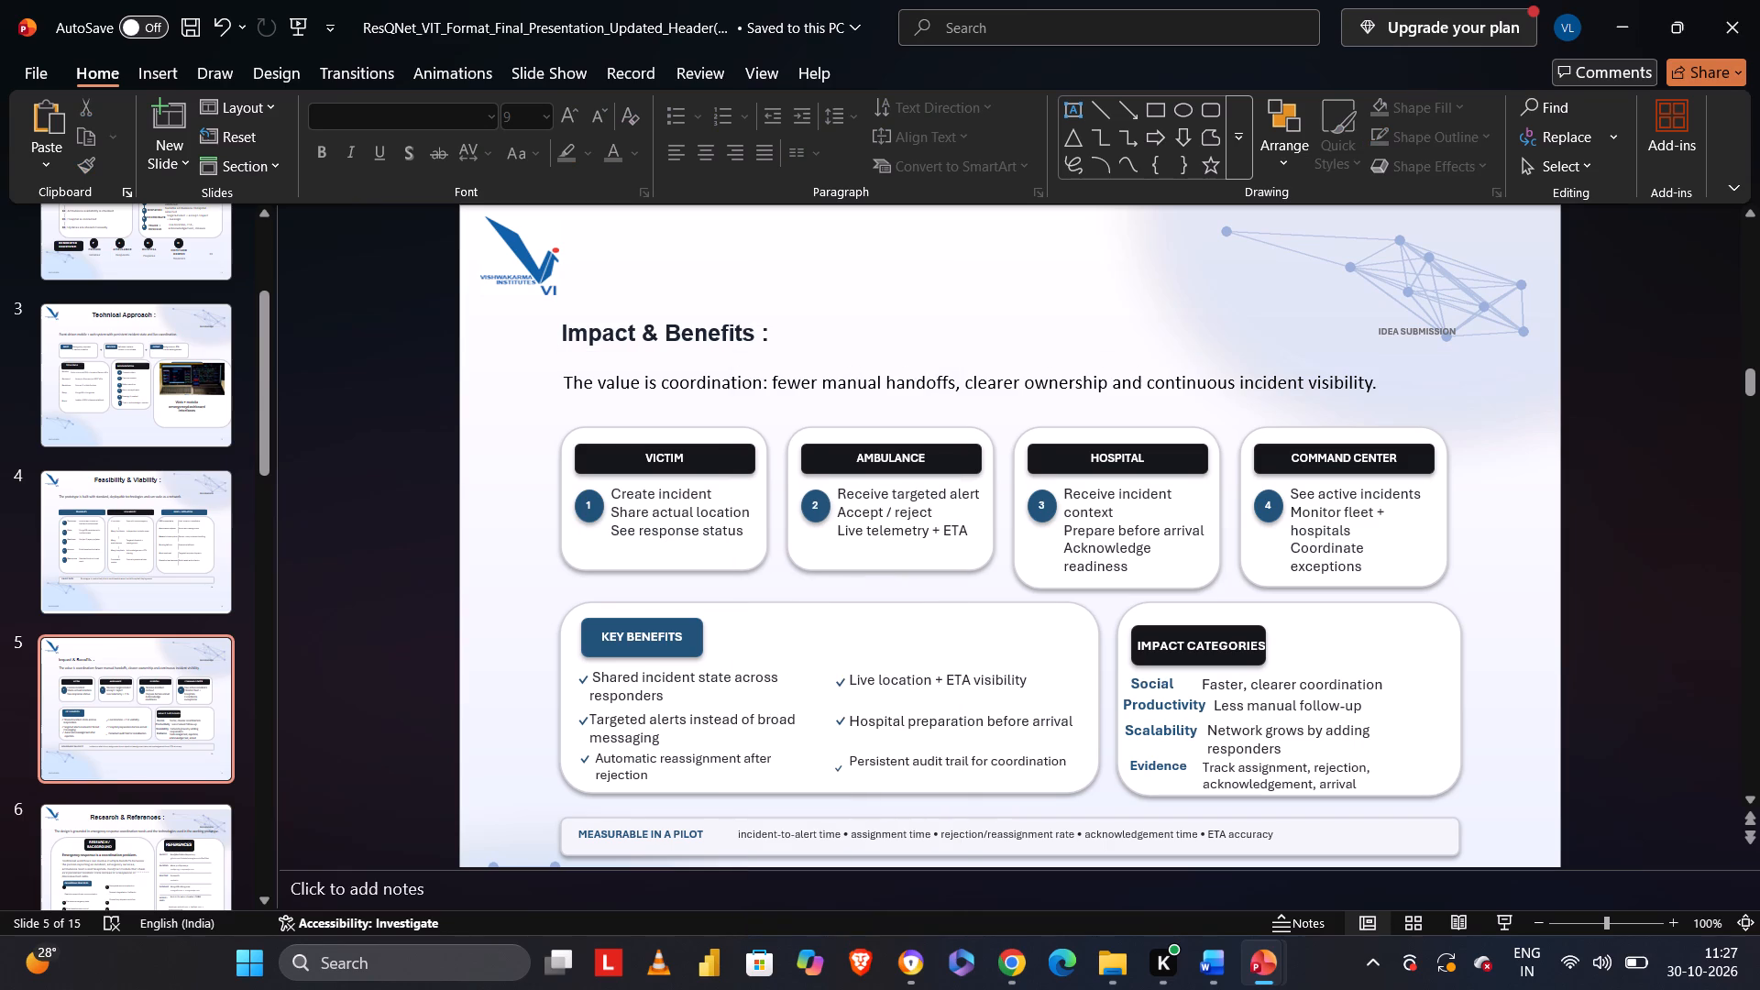
# Set the Impact & Benefits title to font size 24 and move it to the top middle of the slide beside the logo.
pyautogui.click(767, 324)
pyautogui.moveTo(767, 324); pyautogui.dragTo(582, 319)
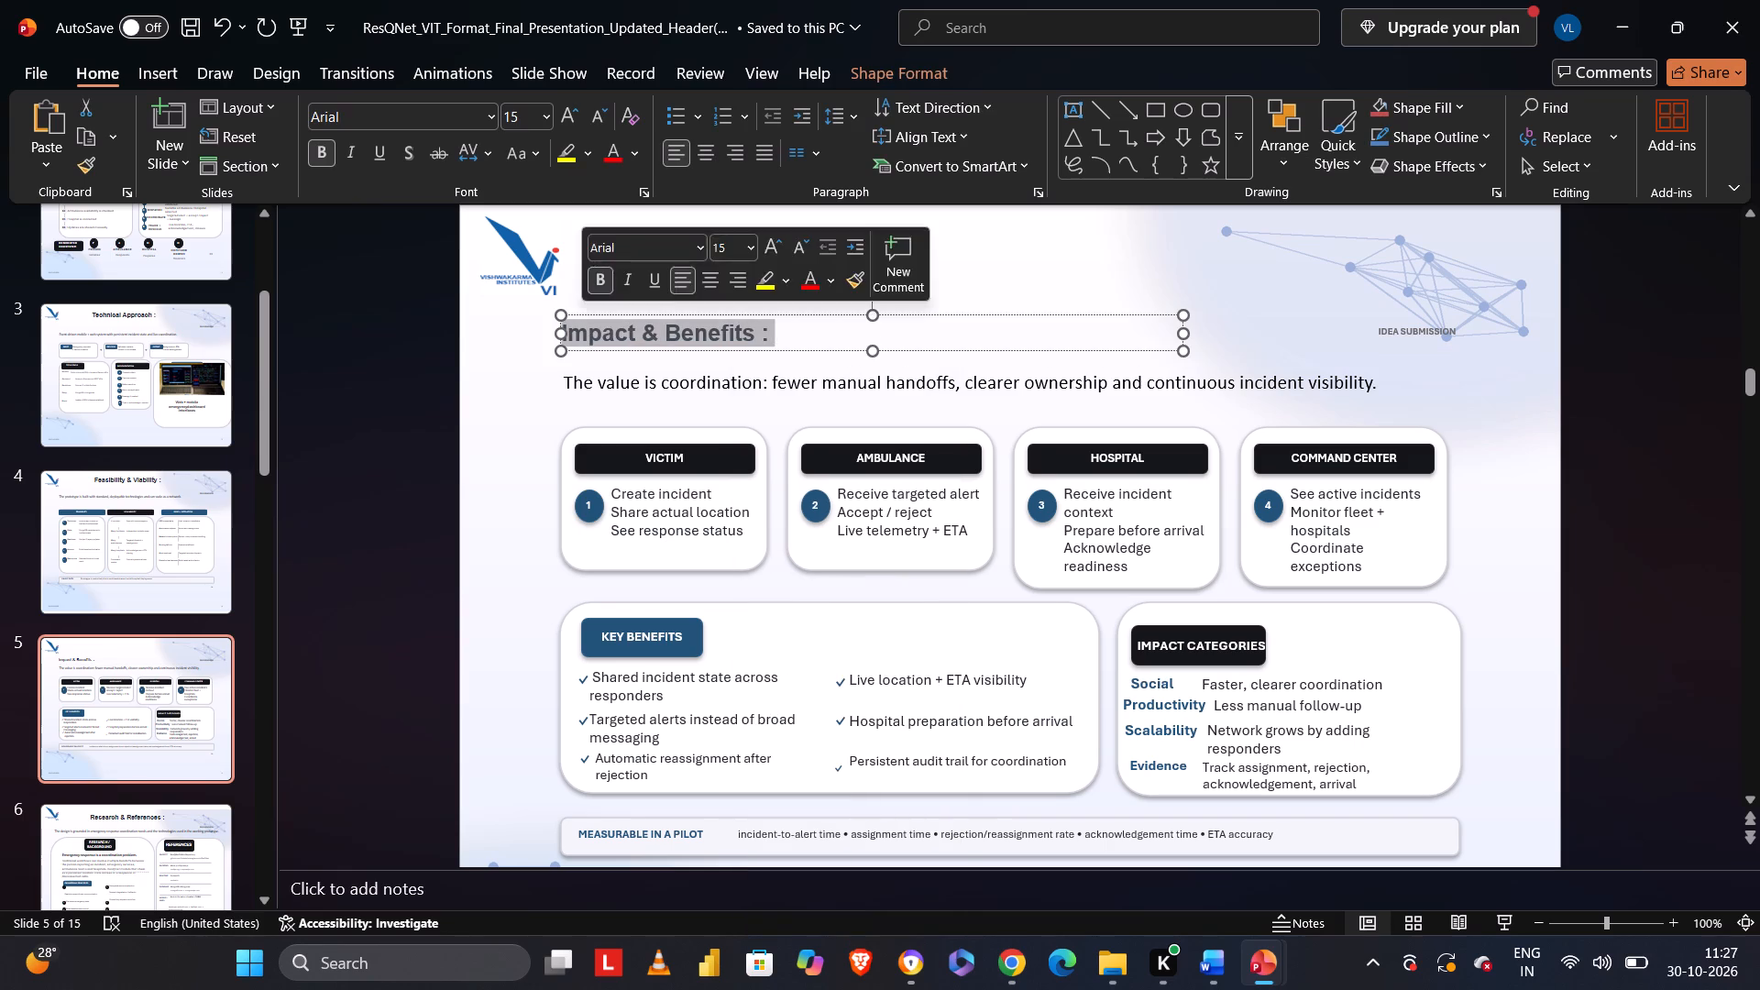
pyautogui.click(548, 111)
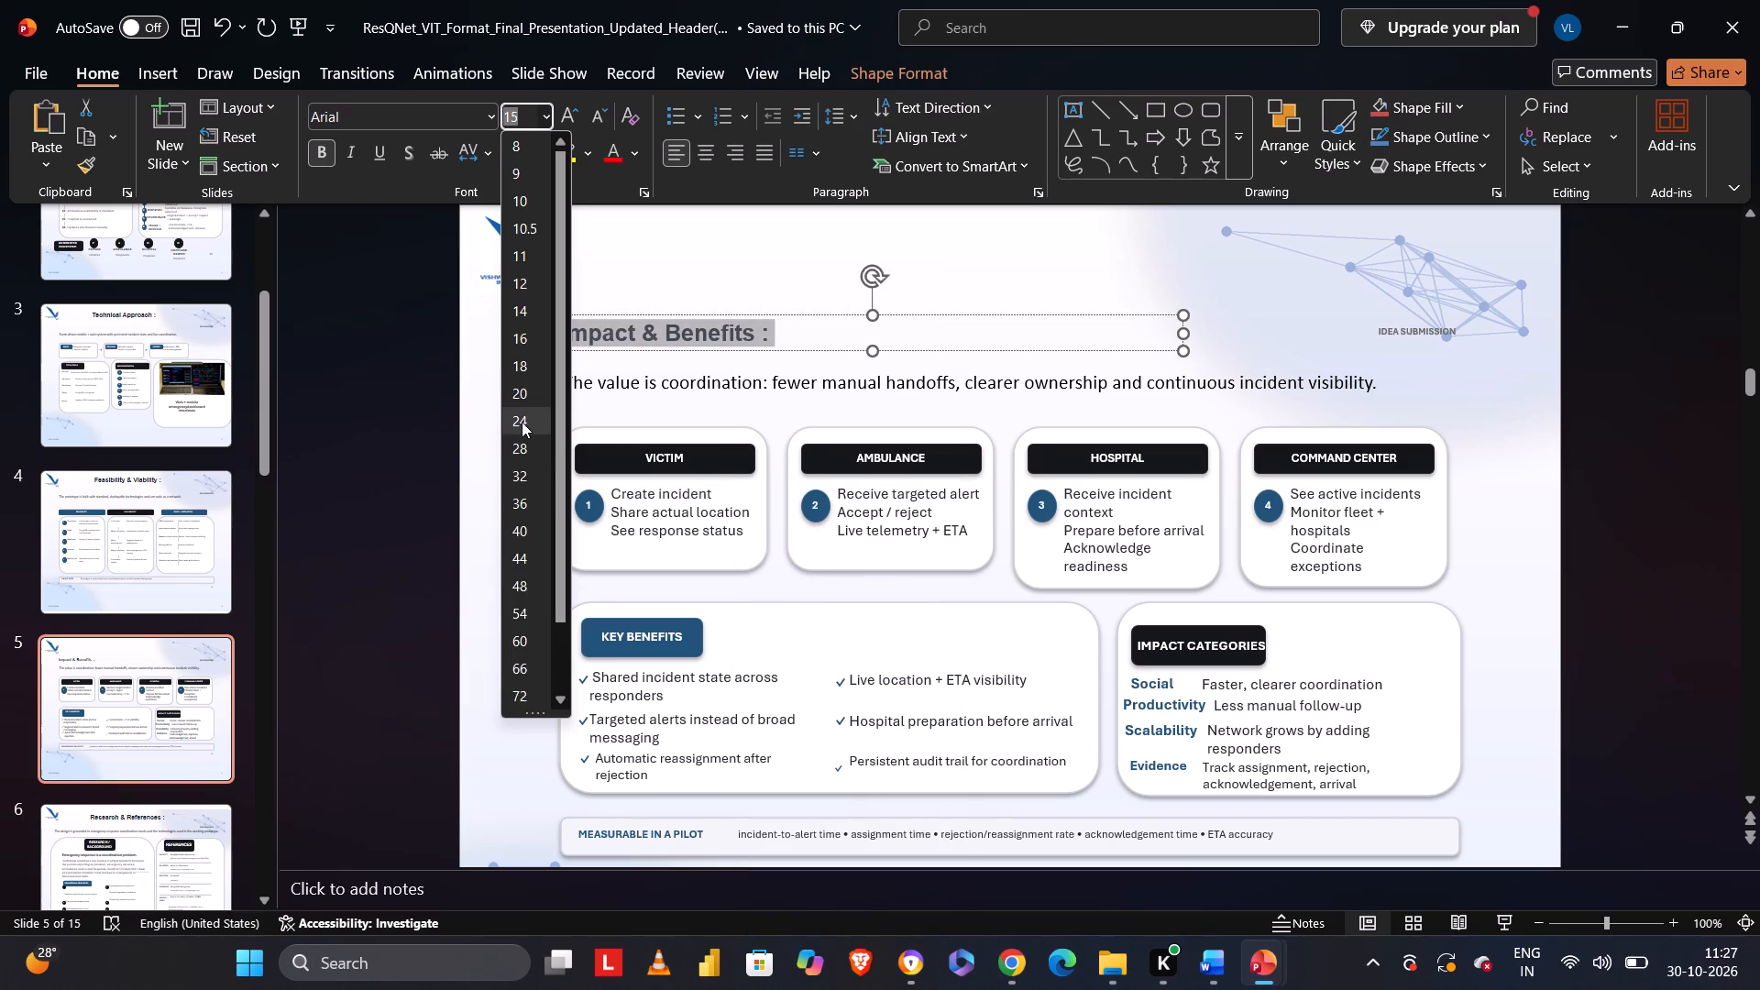
pyautogui.click(522, 422)
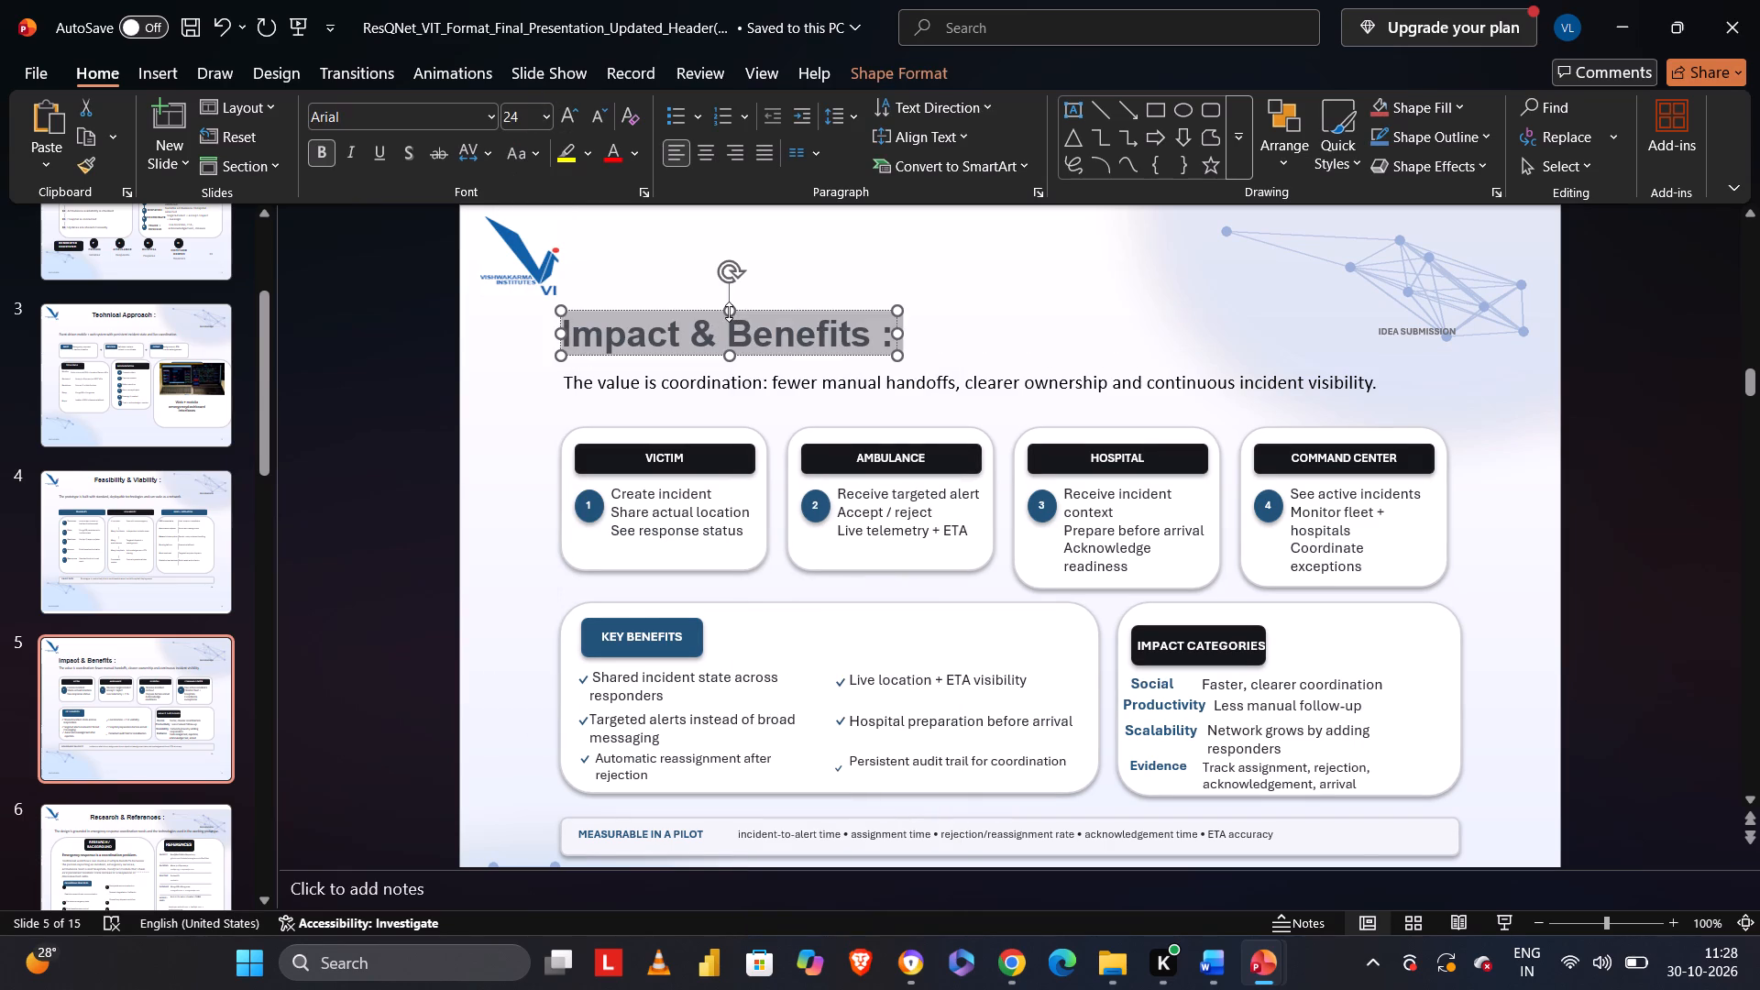
pyautogui.moveTo(738, 311); pyautogui.dragTo(916, 249)
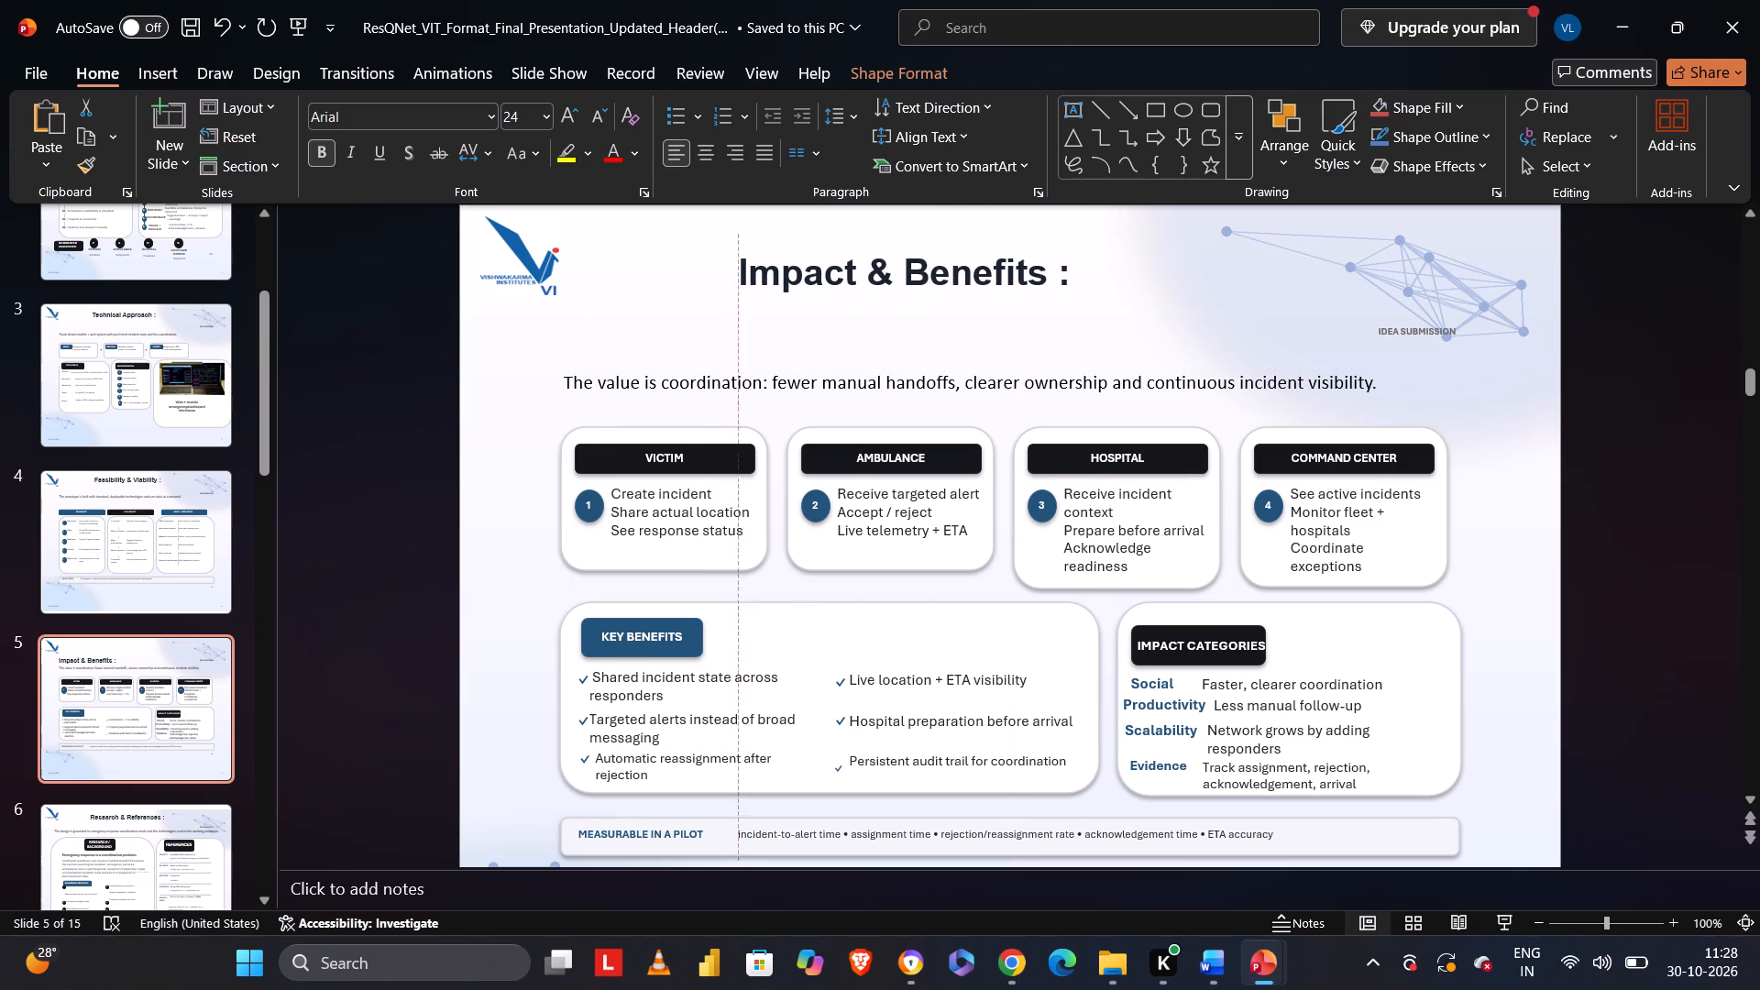
pyautogui.moveTo(916, 249); pyautogui.dragTo(938, 236)
# Move the sentence "The value is coordination: fewer manual handoffs..." slightly up and left beneath the Impact & Benefits title.
pyautogui.click(813, 384)
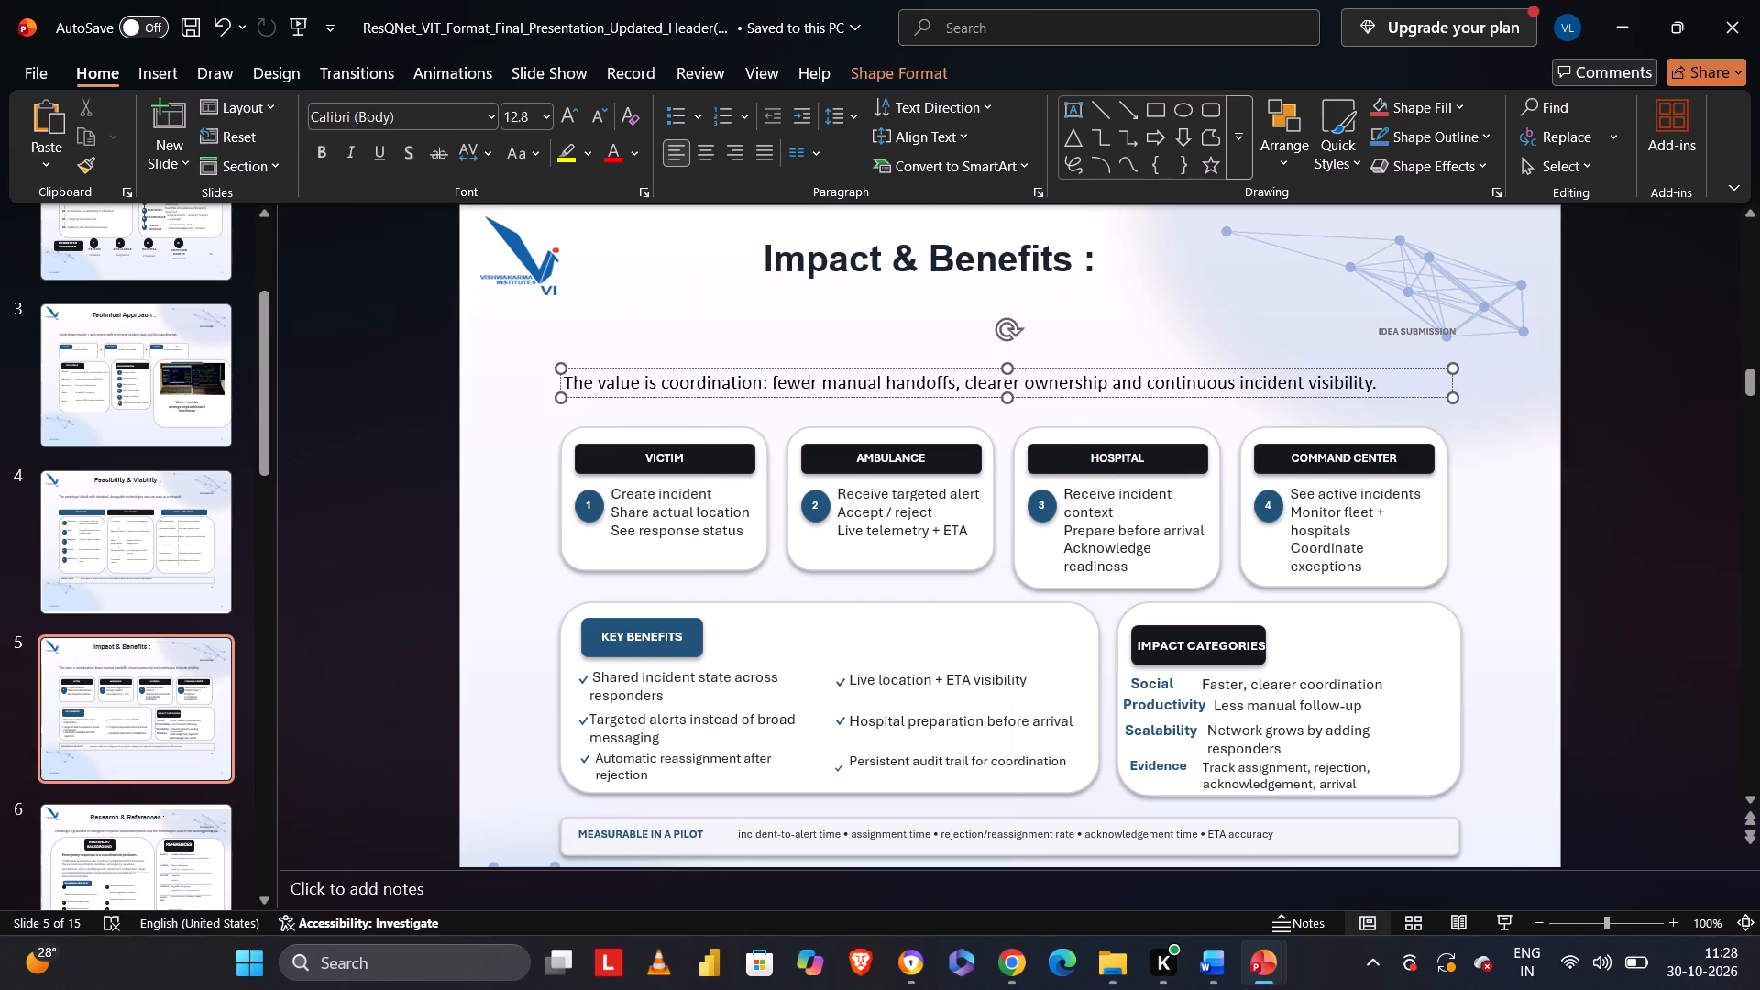
pyautogui.moveTo(574, 368); pyautogui.dragTo(558, 348)
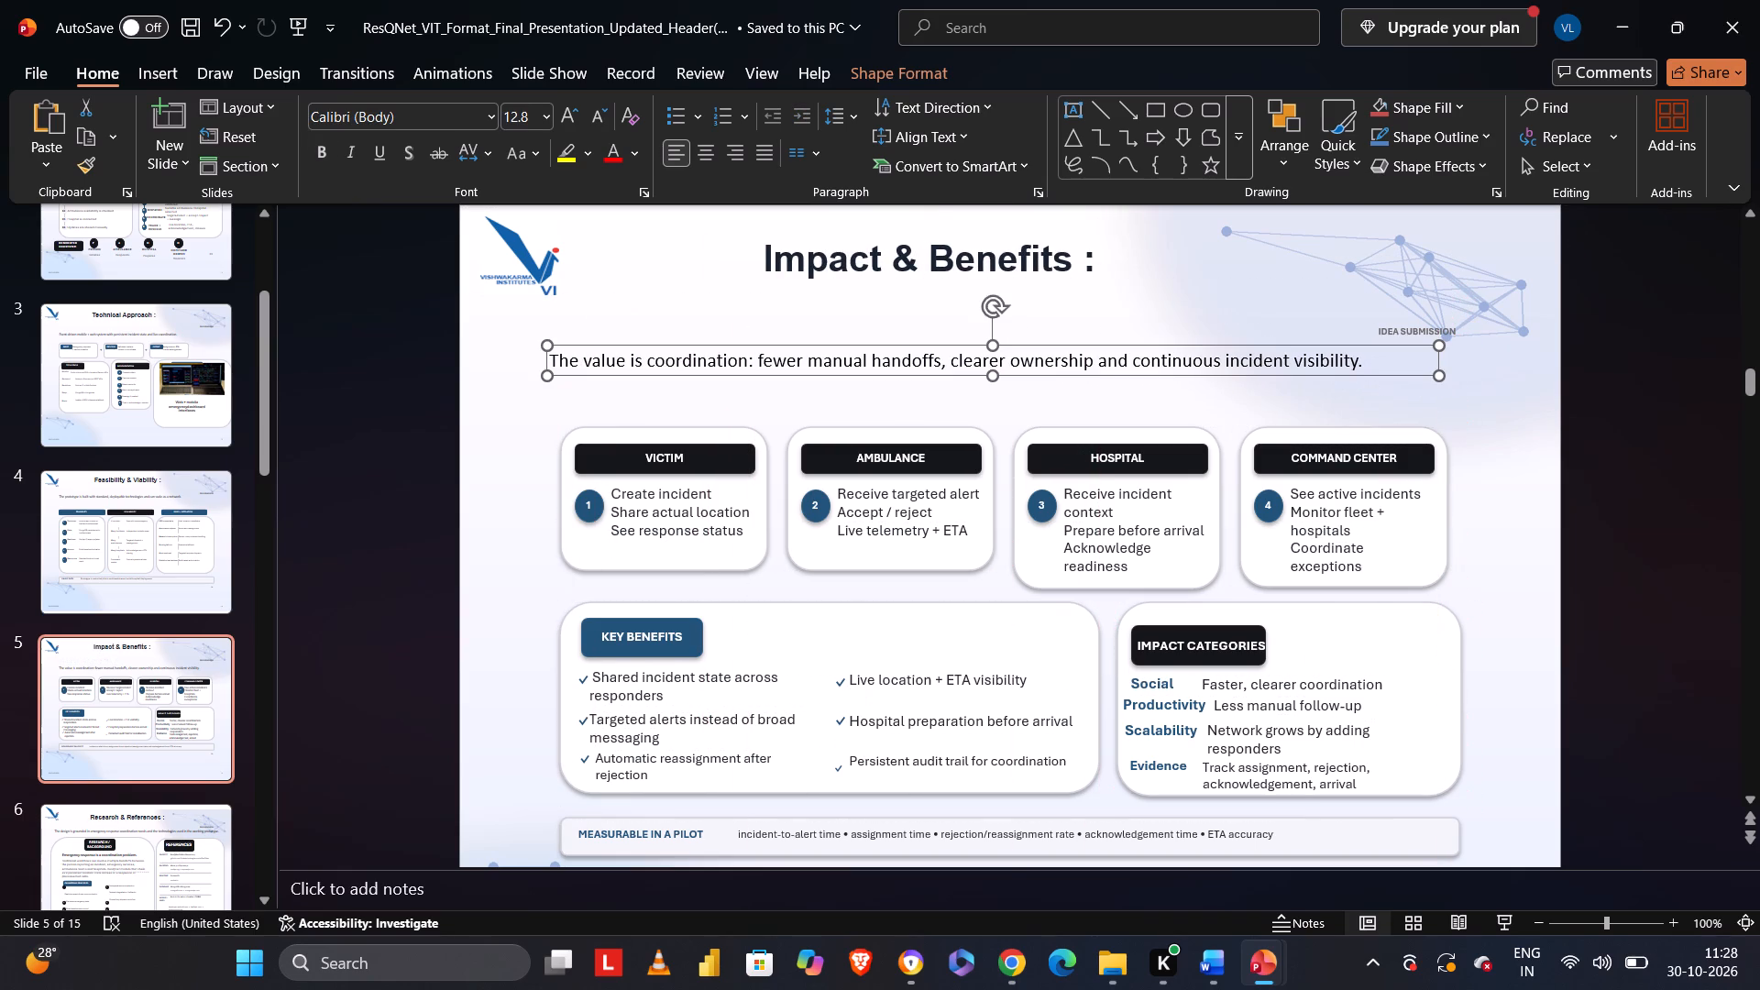
pyautogui.click(1124, 298)
pyautogui.press('Right')
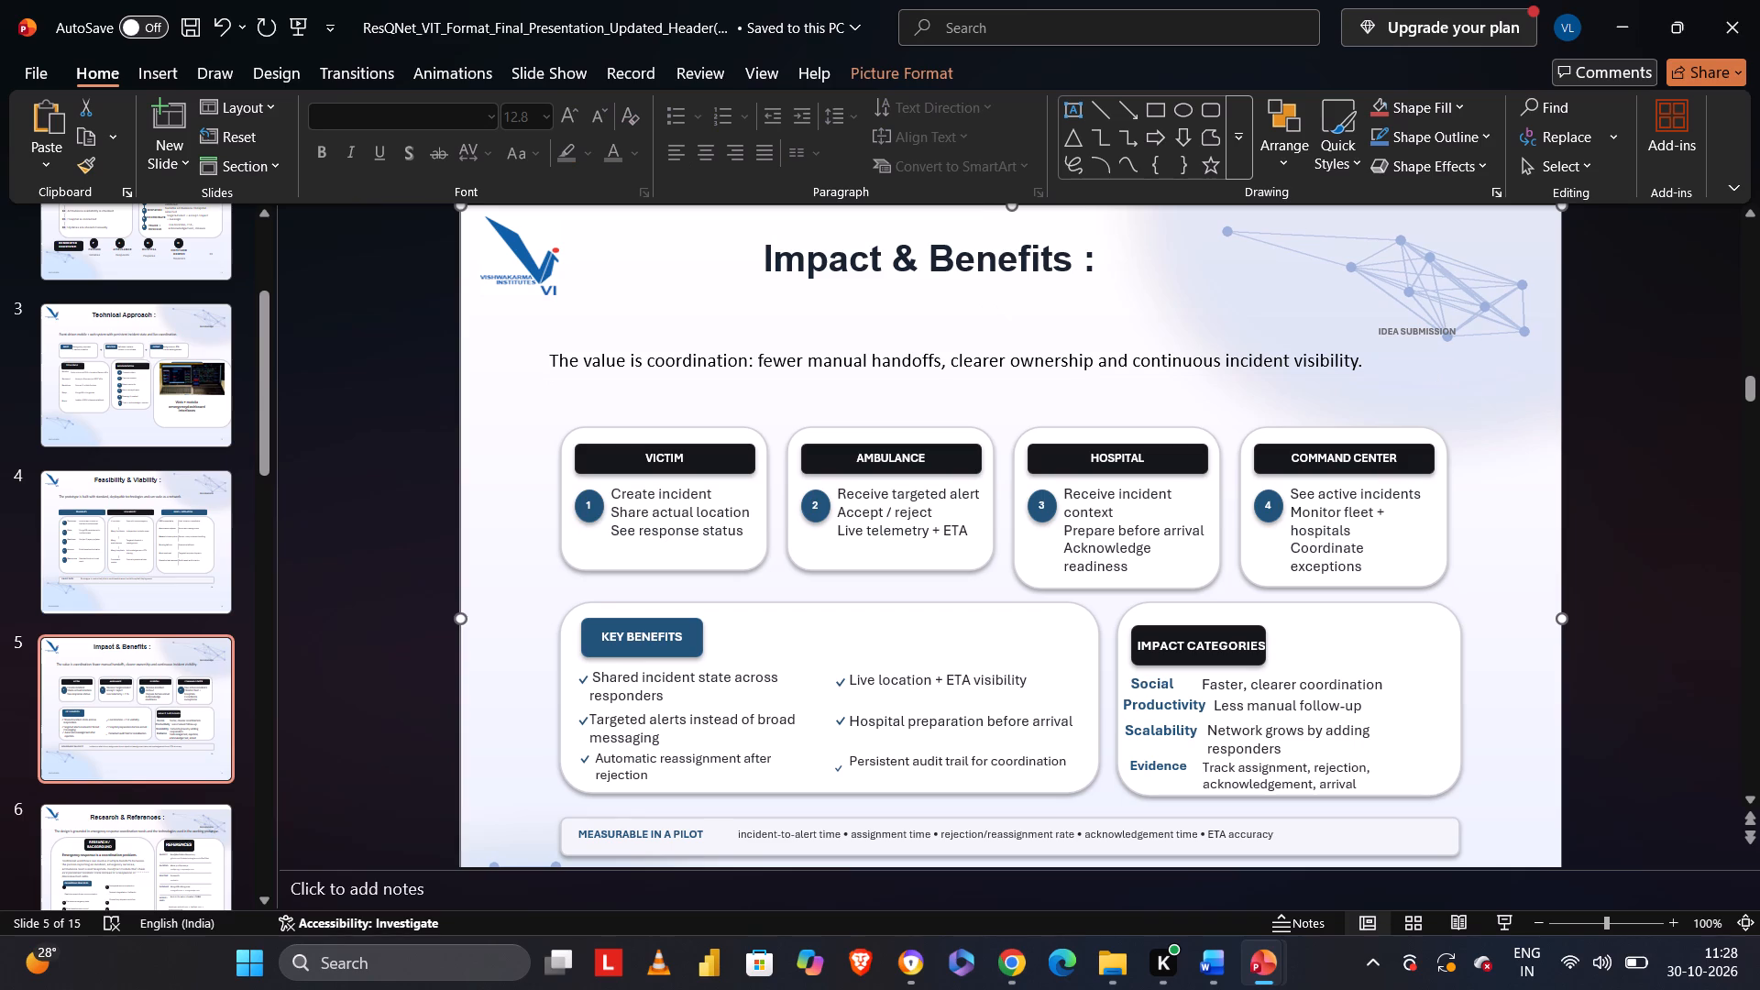
pyautogui.click(431, 405)
# On the Research & References slide, widen the black bar behind the RESEARCH / BACKGROUND heading on both sides.
pyautogui.press('Right')
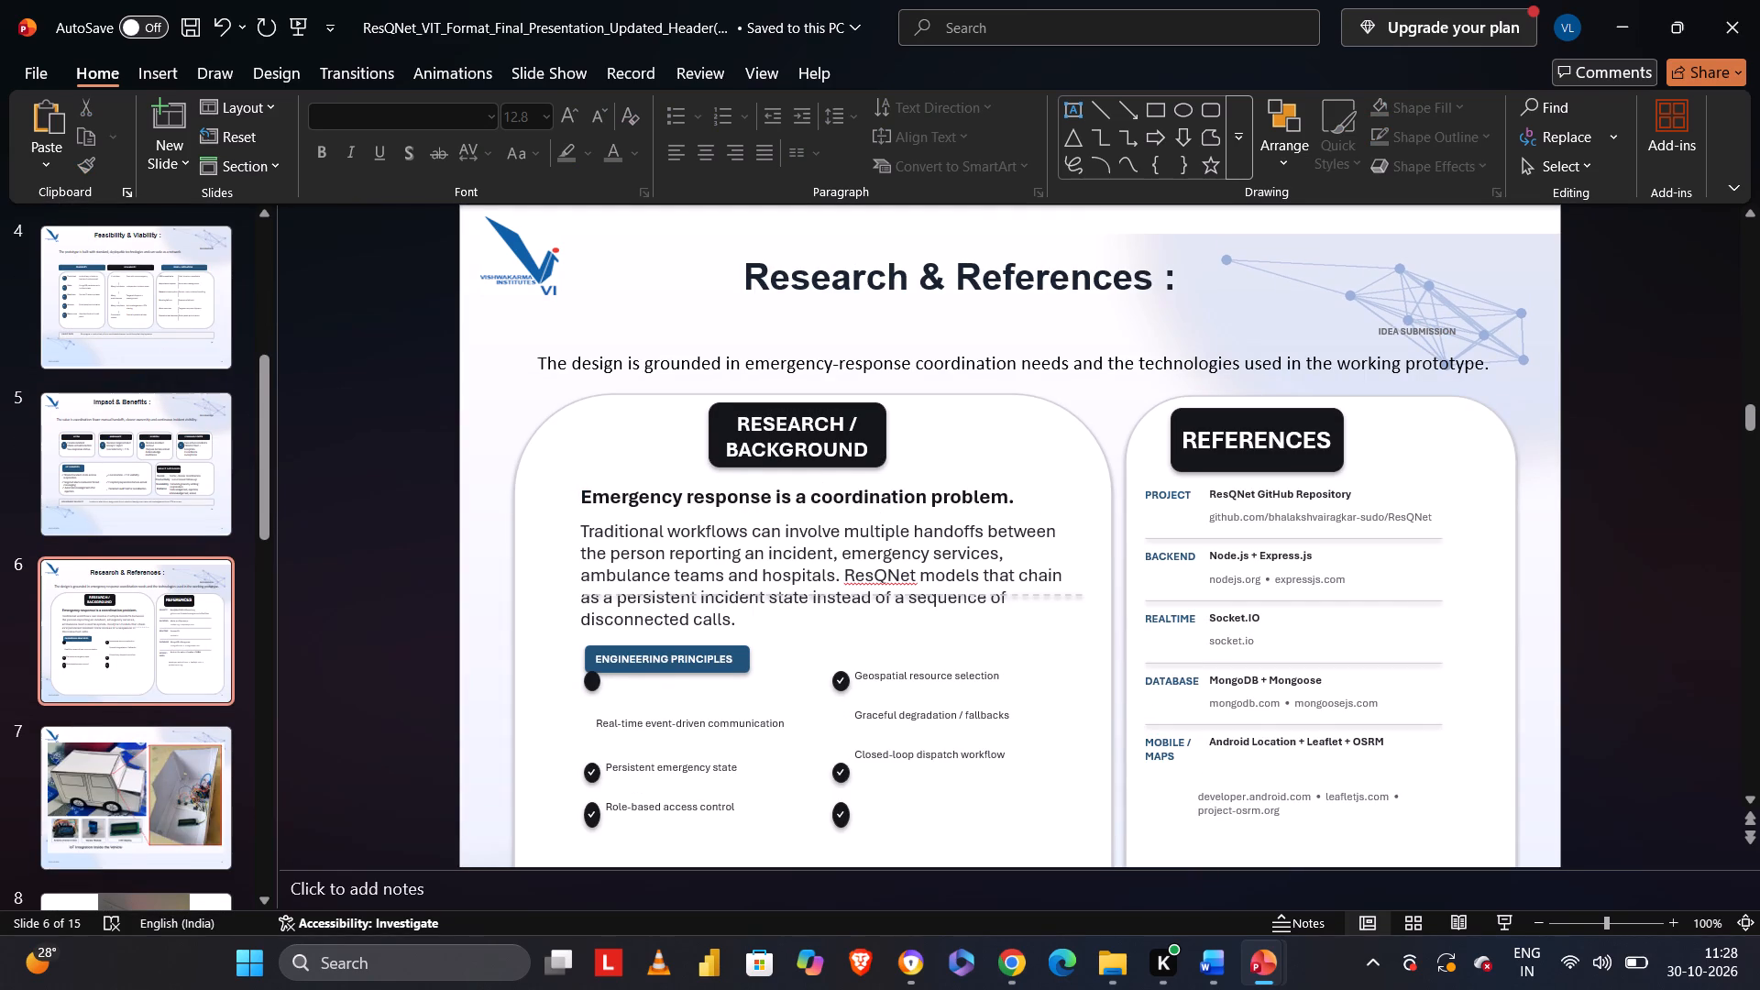
pyautogui.click(709, 434)
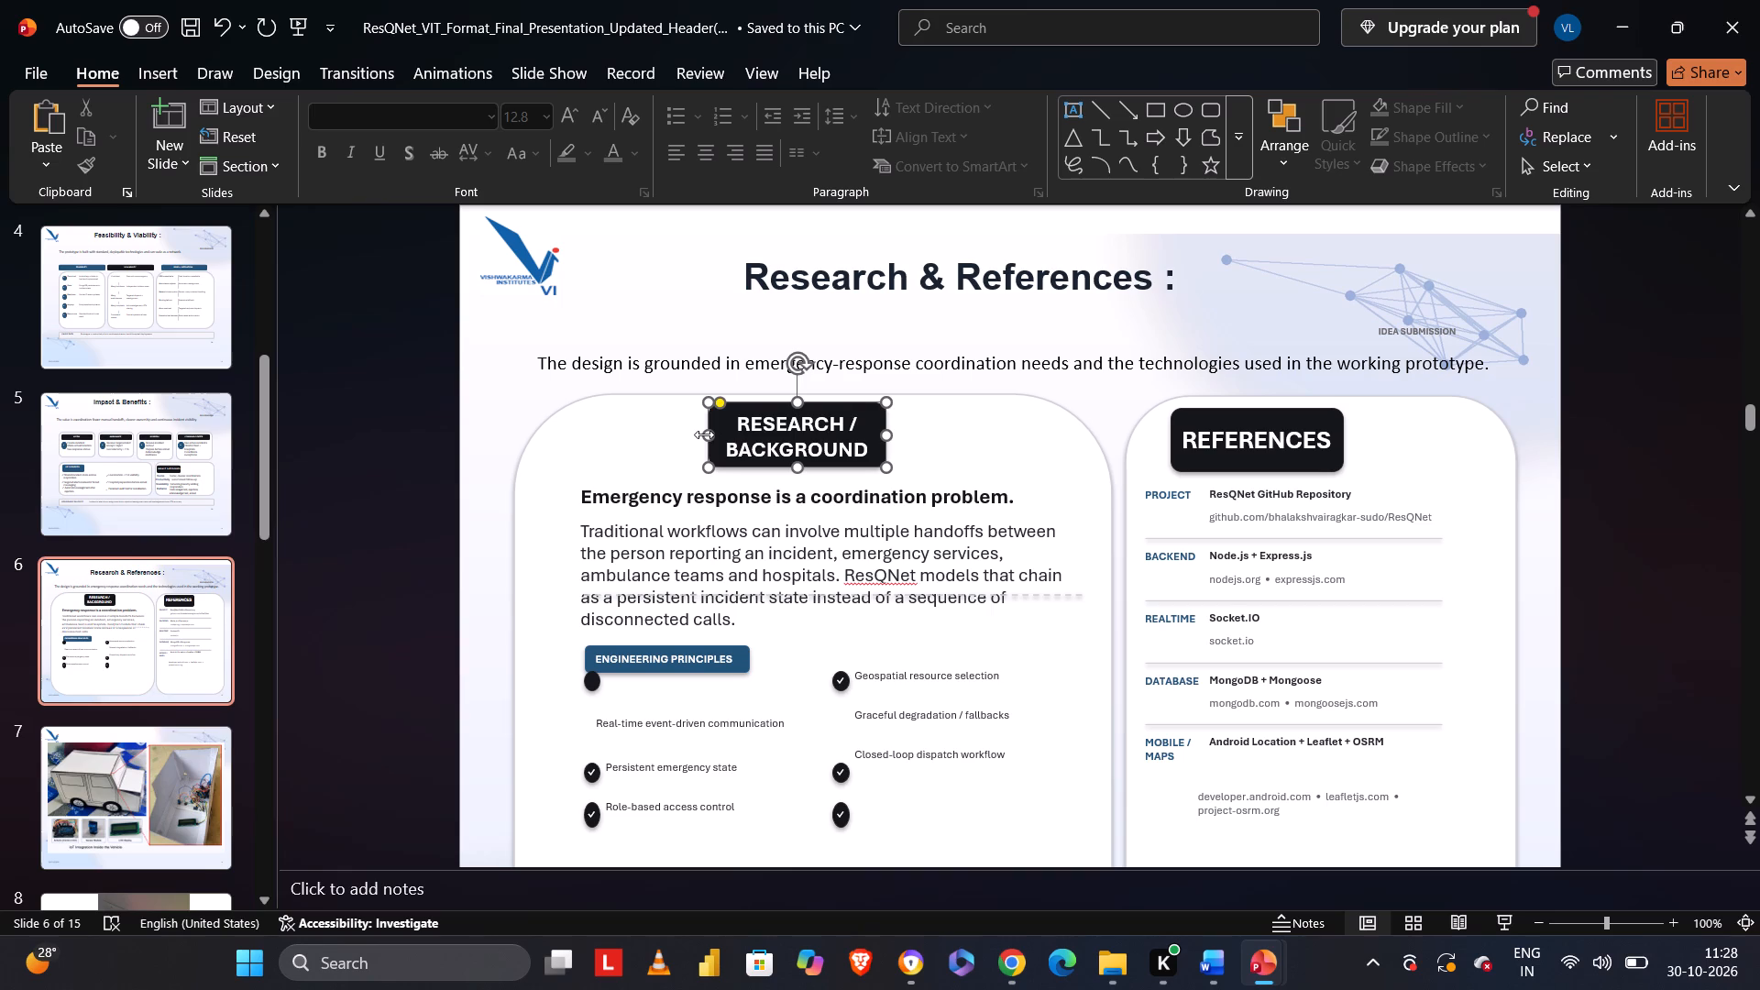
pyautogui.moveTo(704, 434); pyautogui.dragTo(612, 432)
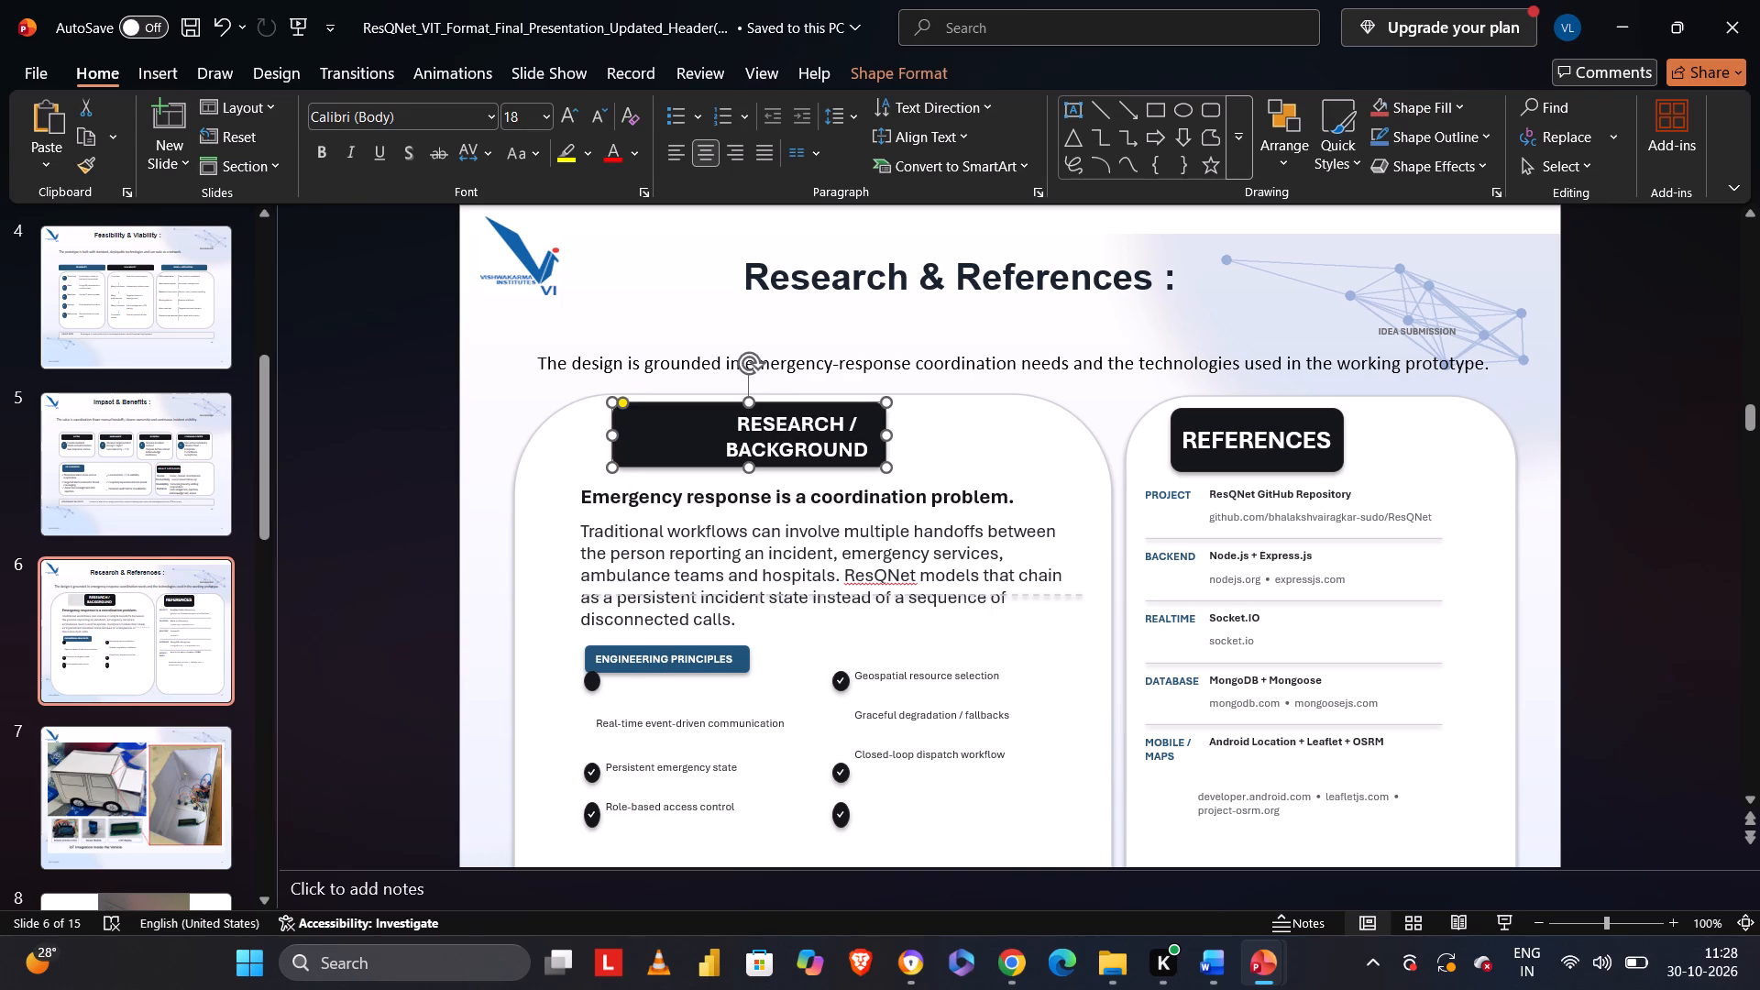
pyautogui.moveTo(890, 434); pyautogui.dragTo(988, 431)
# Widen the RESEARCH / BACKGROUND heading text box on both sides within its black bar on the Research & References slide.
pyautogui.click(832, 424)
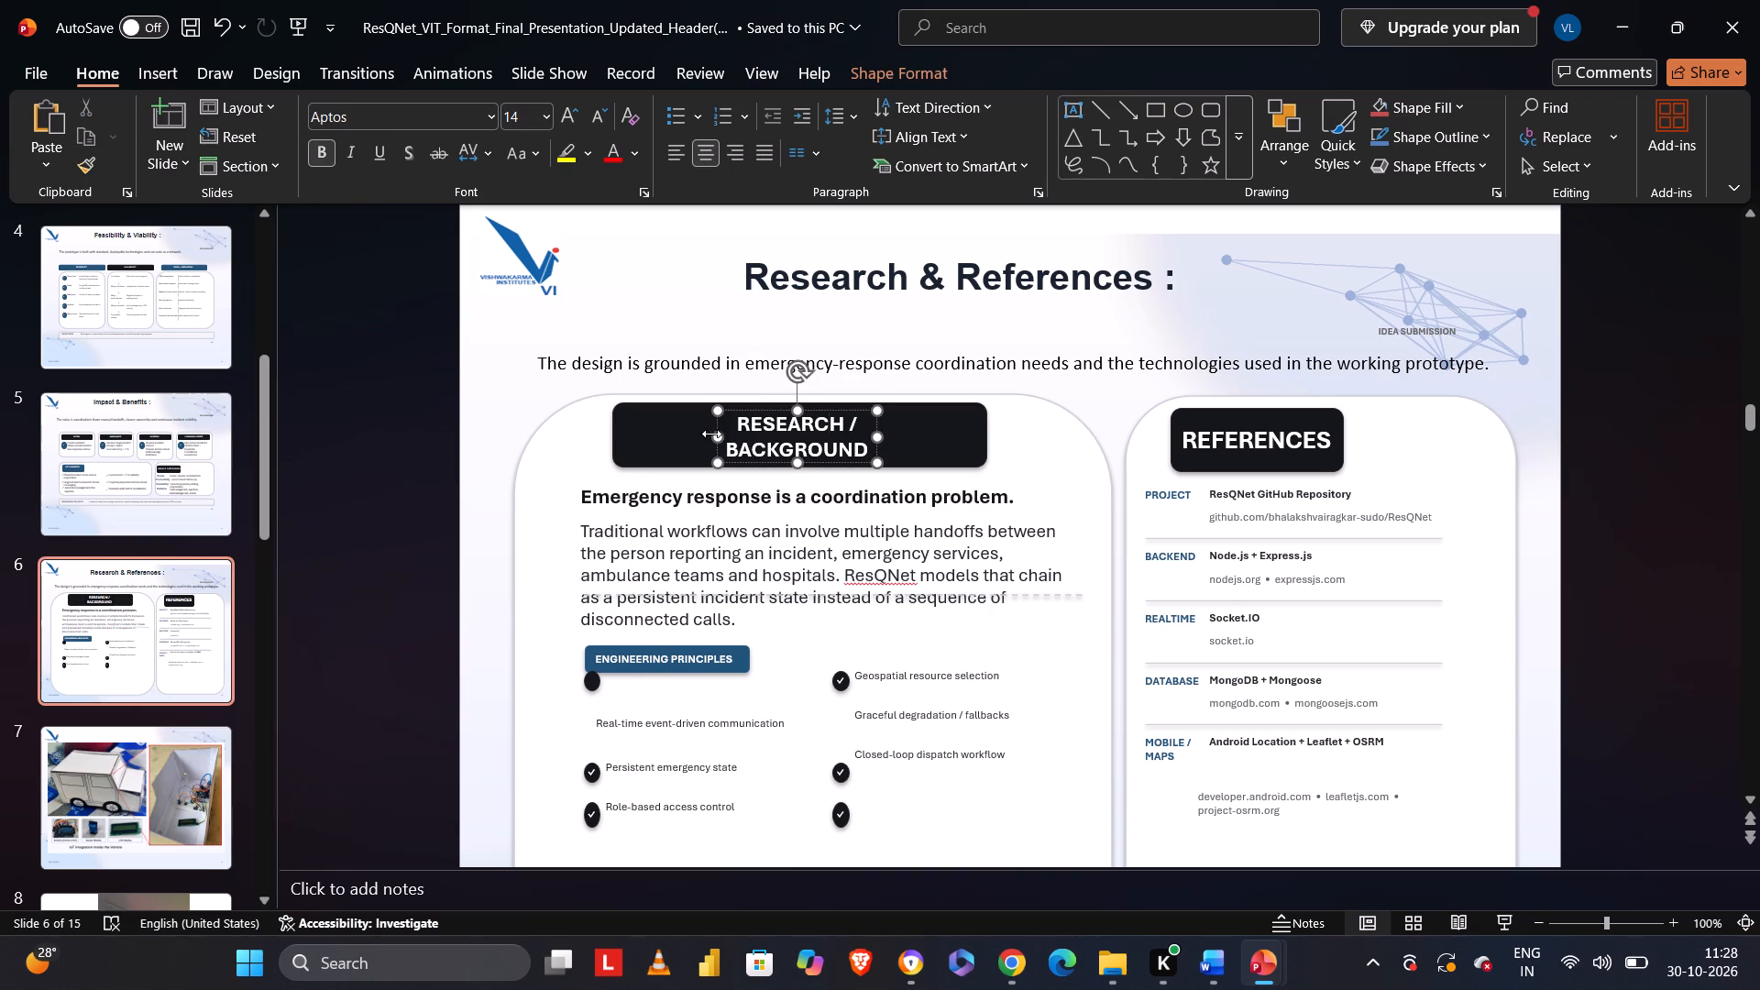
pyautogui.moveTo(712, 434); pyautogui.dragTo(626, 433)
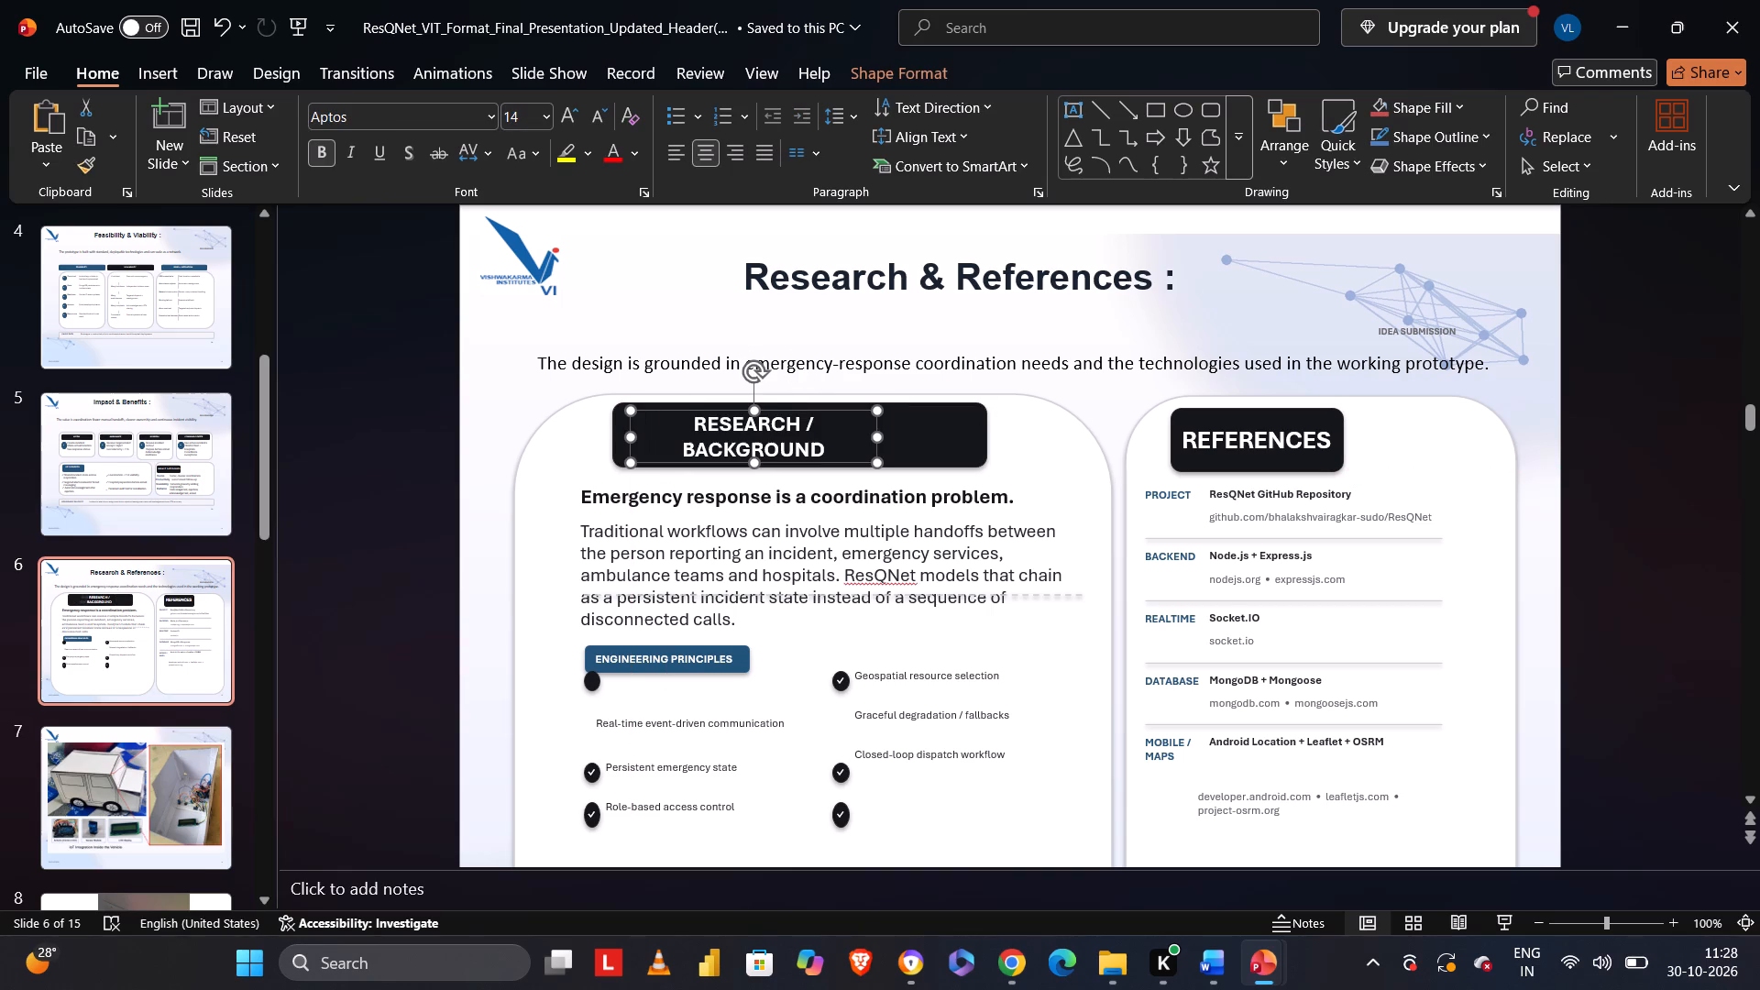
pyautogui.moveTo(881, 436); pyautogui.dragTo(967, 431)
pyautogui.click(456, 393)
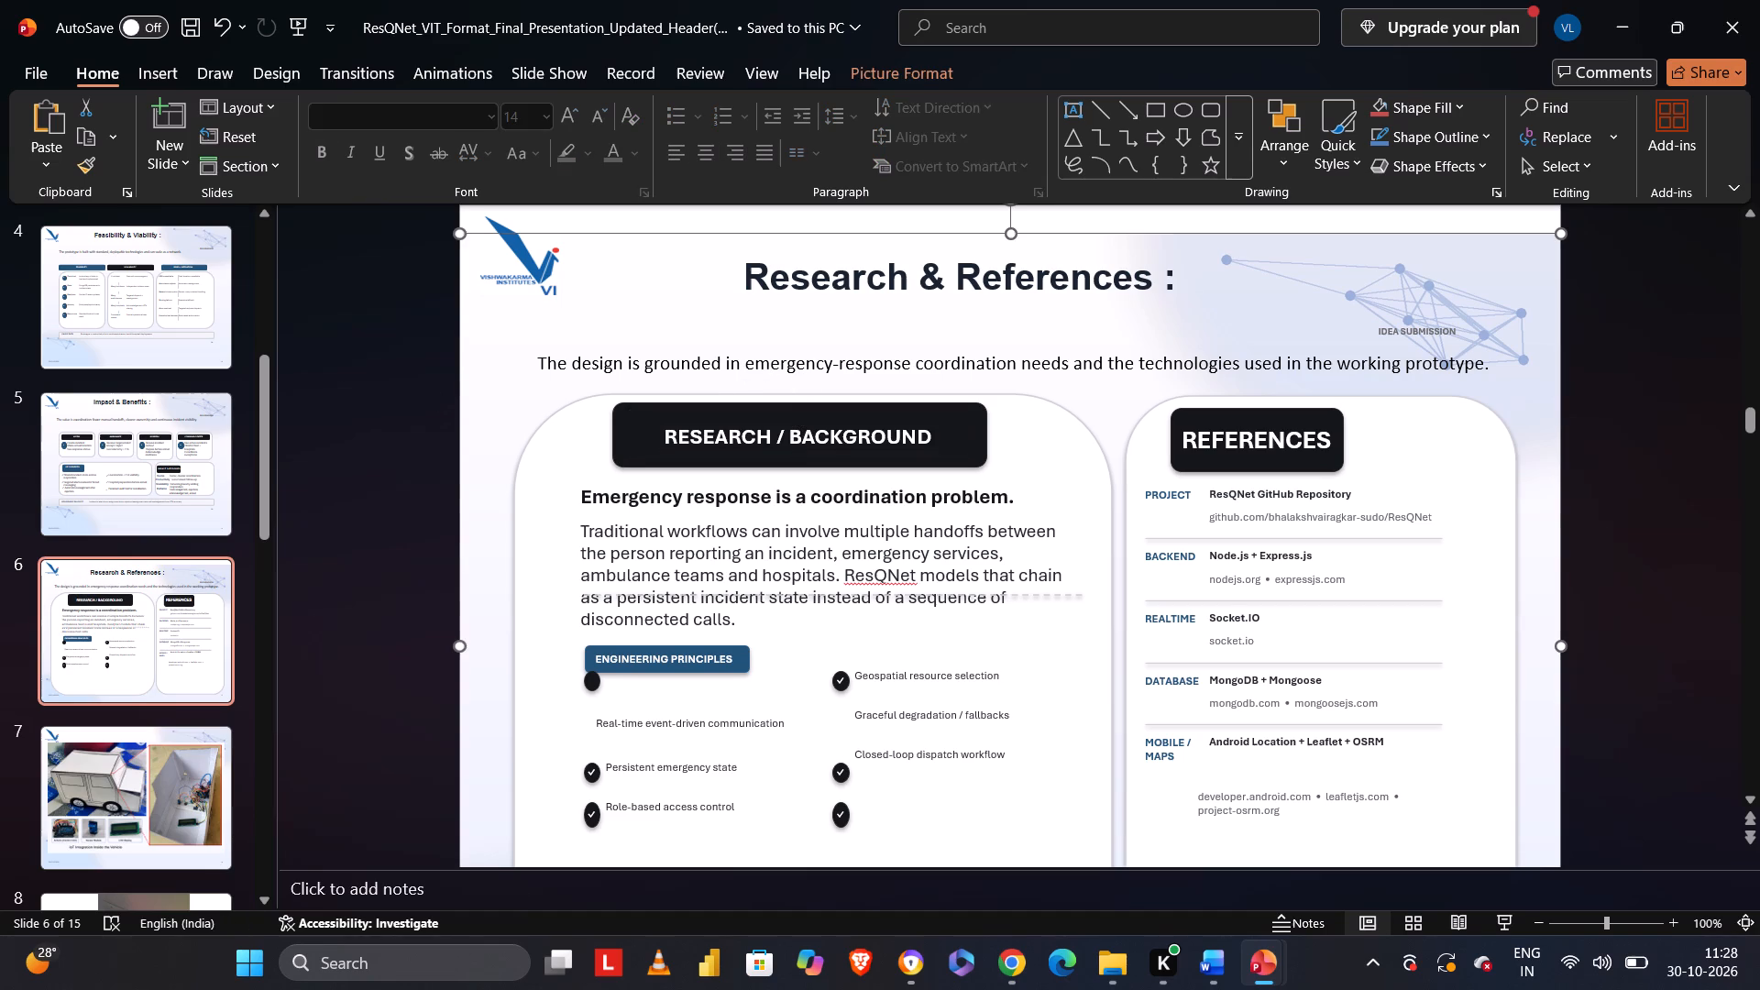
pyautogui.click(385, 297)
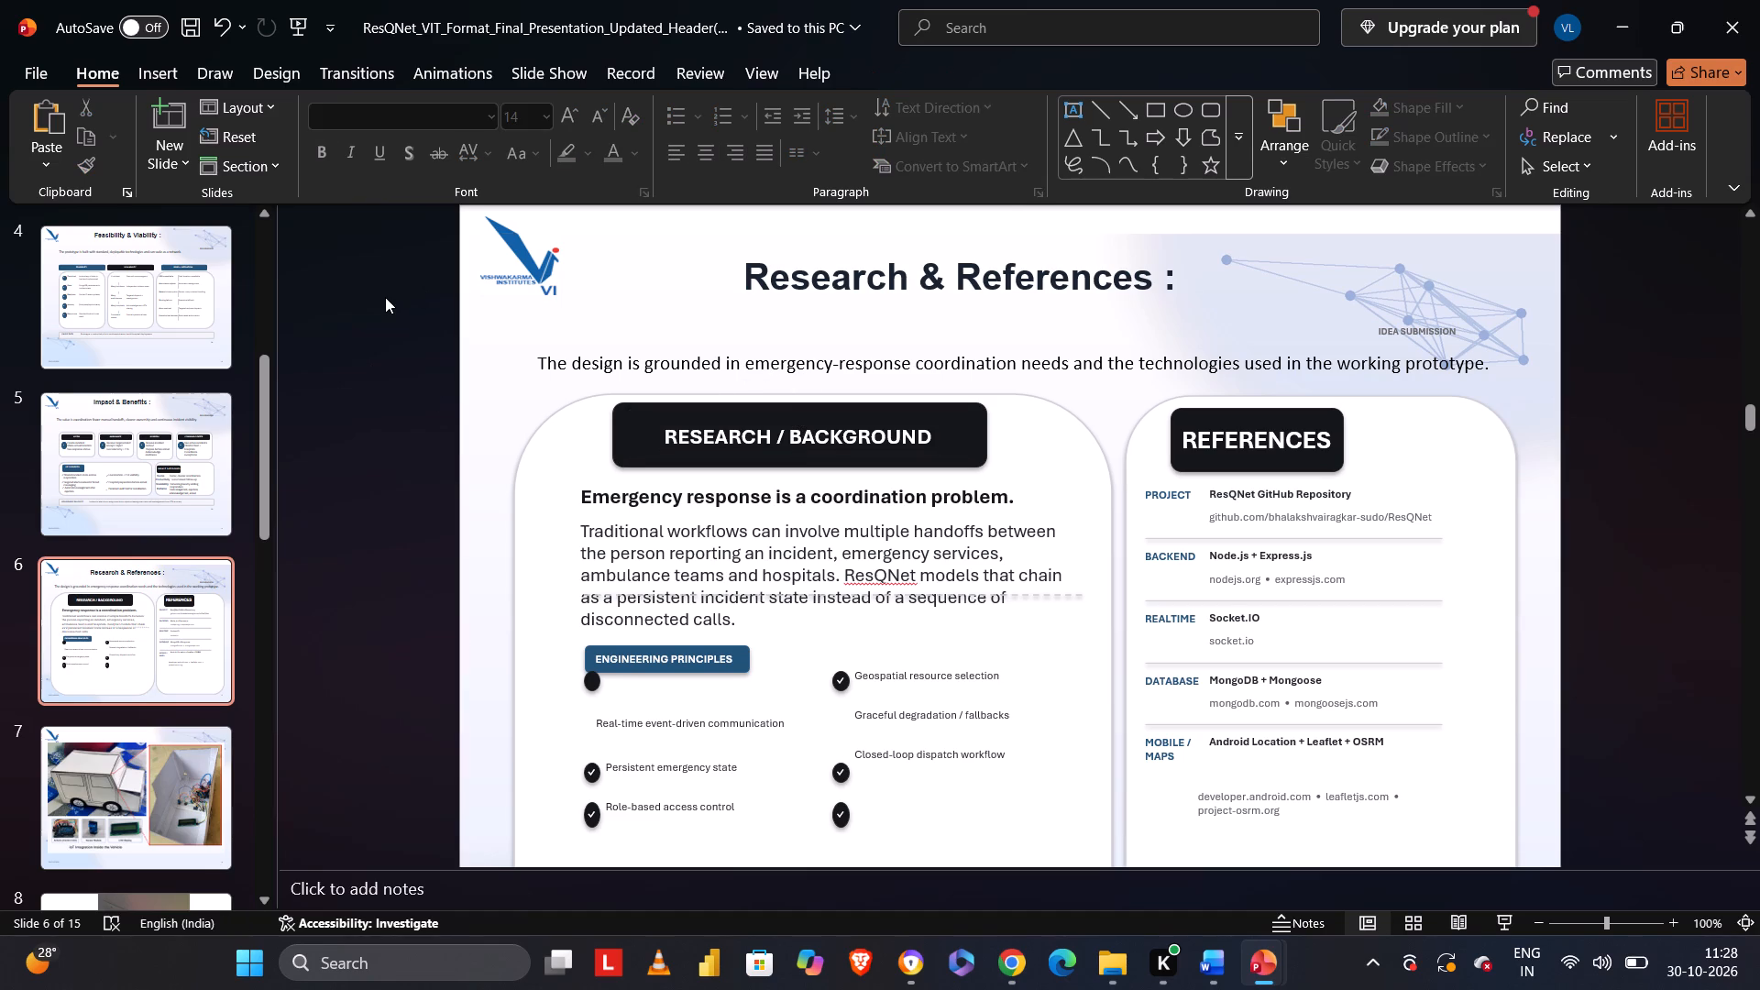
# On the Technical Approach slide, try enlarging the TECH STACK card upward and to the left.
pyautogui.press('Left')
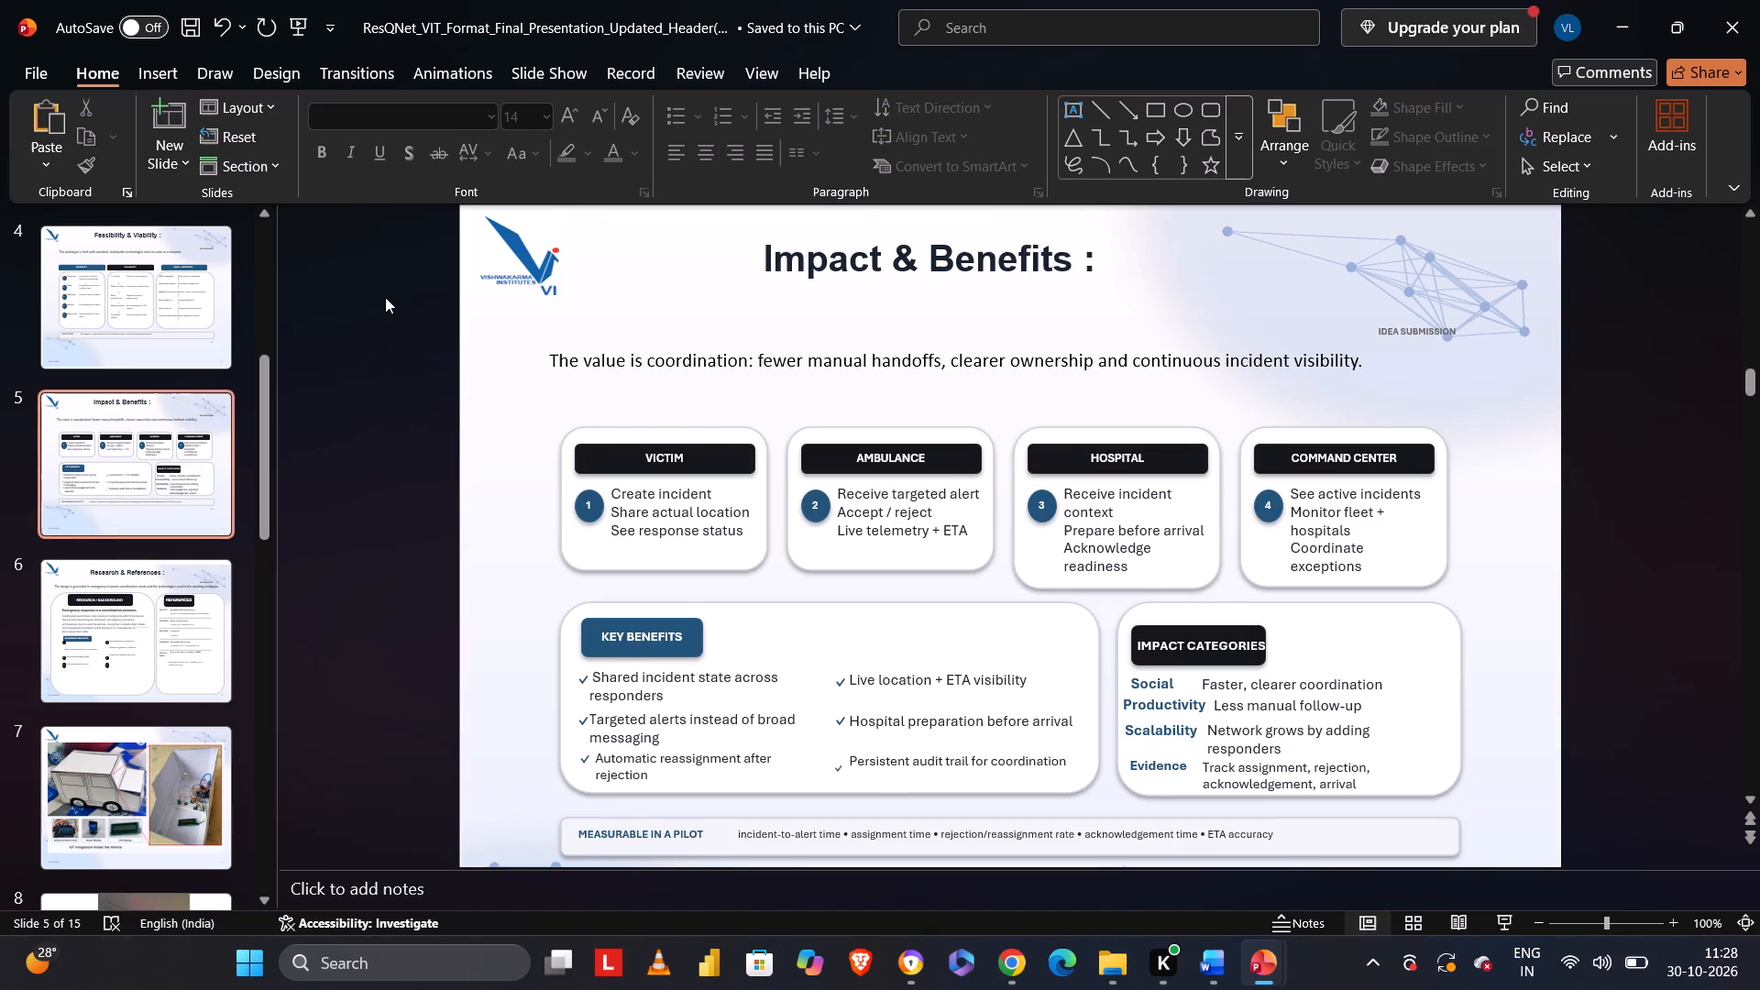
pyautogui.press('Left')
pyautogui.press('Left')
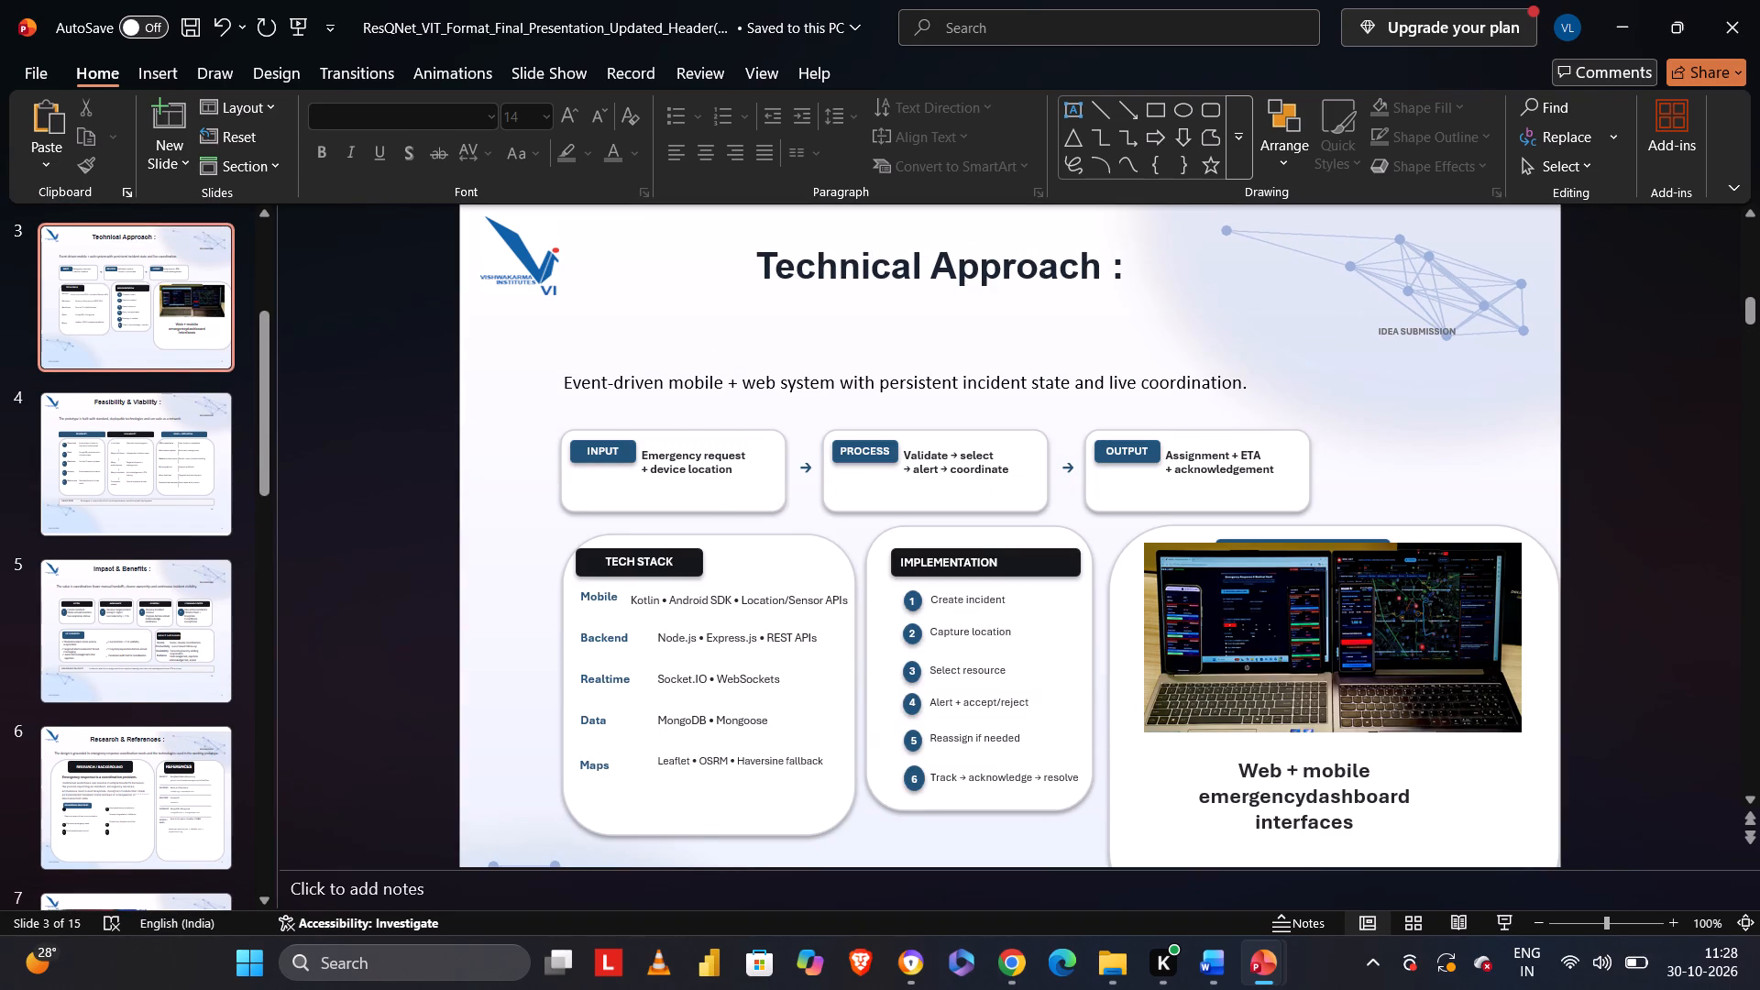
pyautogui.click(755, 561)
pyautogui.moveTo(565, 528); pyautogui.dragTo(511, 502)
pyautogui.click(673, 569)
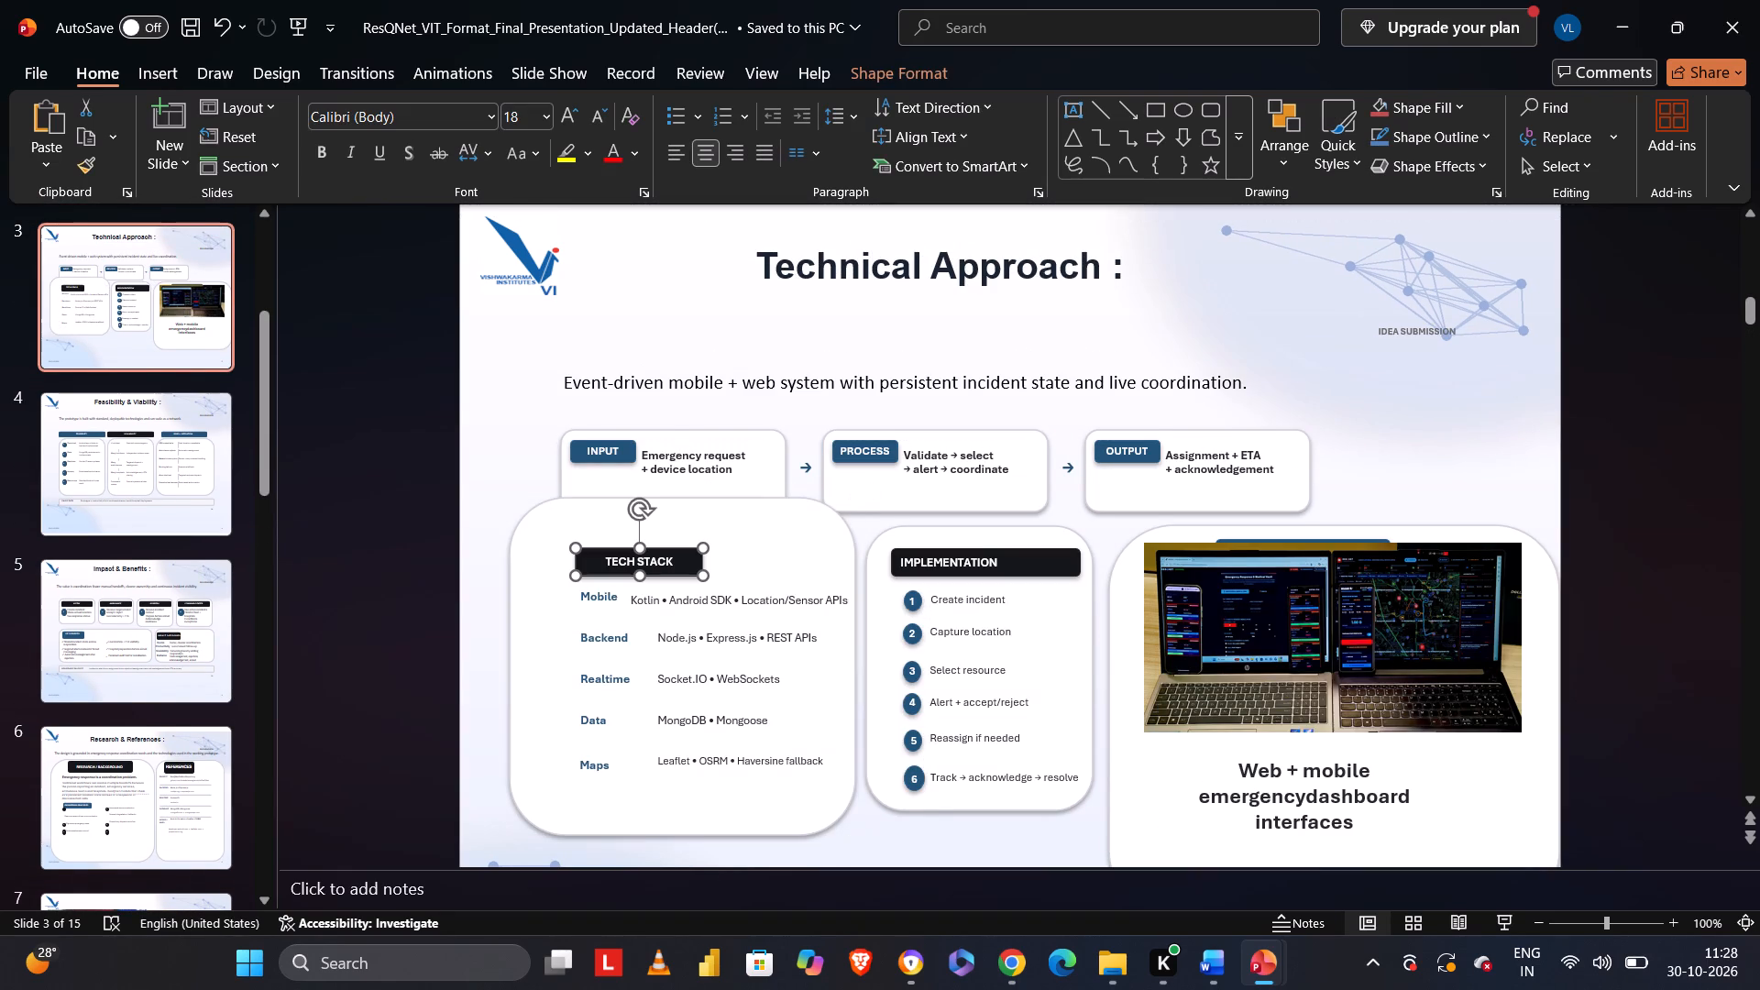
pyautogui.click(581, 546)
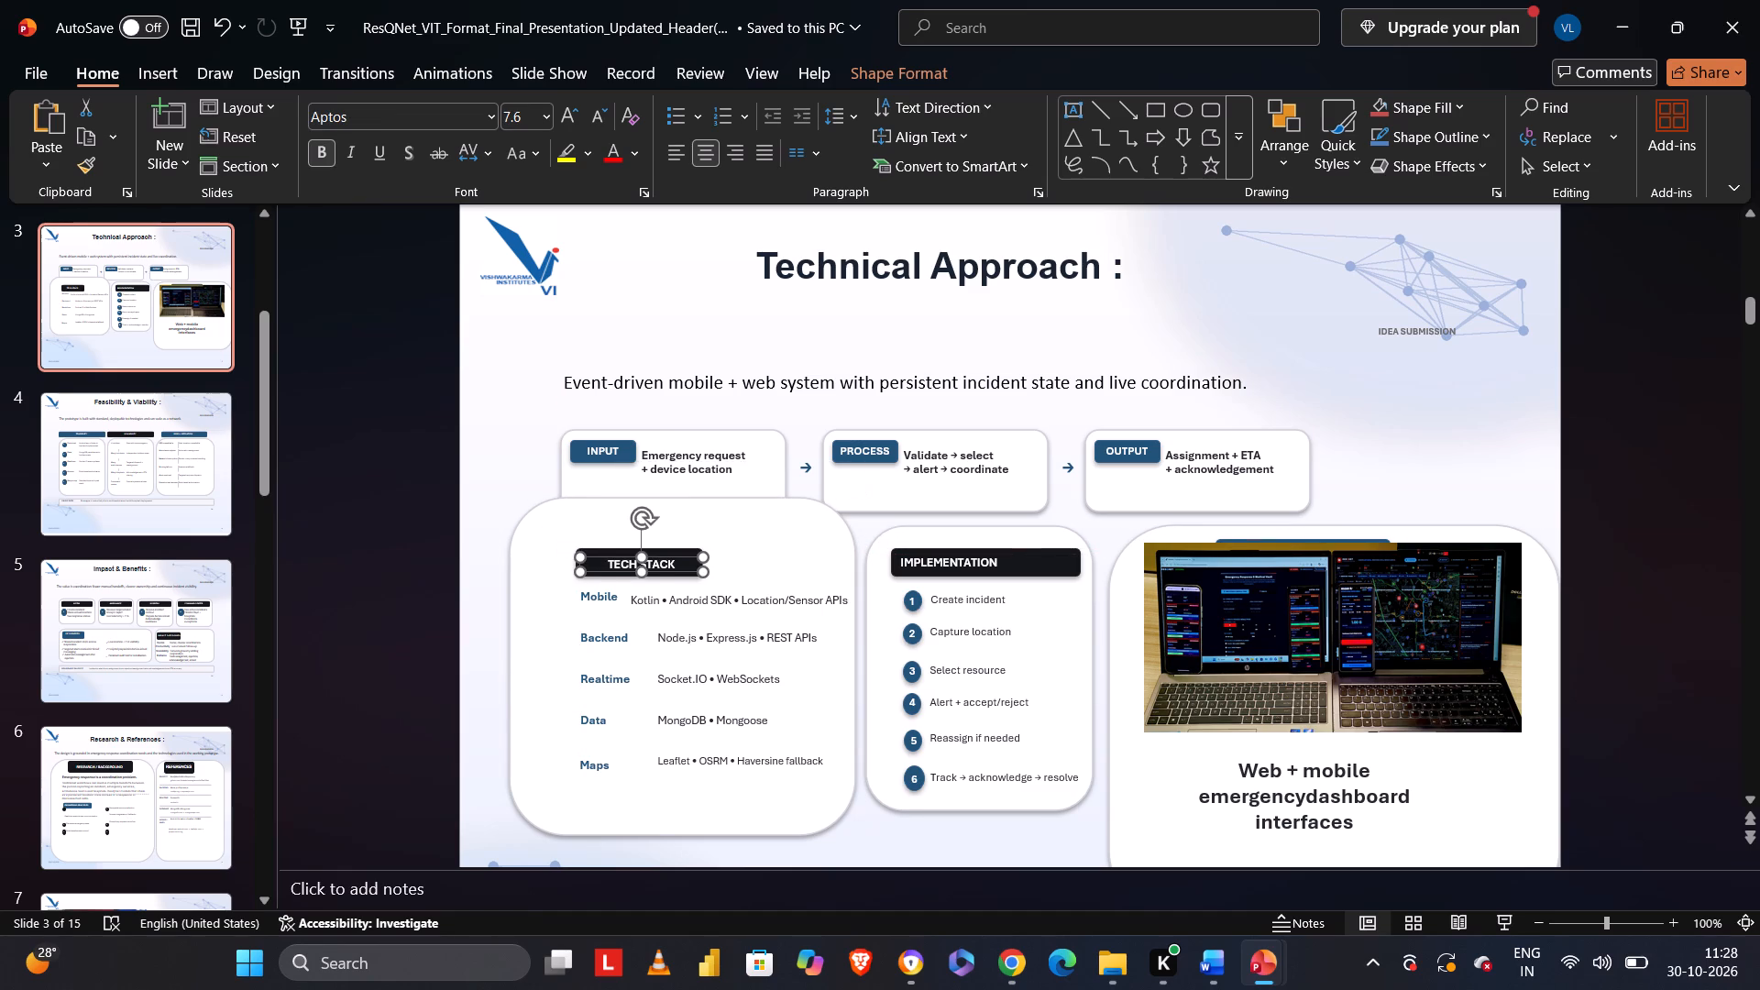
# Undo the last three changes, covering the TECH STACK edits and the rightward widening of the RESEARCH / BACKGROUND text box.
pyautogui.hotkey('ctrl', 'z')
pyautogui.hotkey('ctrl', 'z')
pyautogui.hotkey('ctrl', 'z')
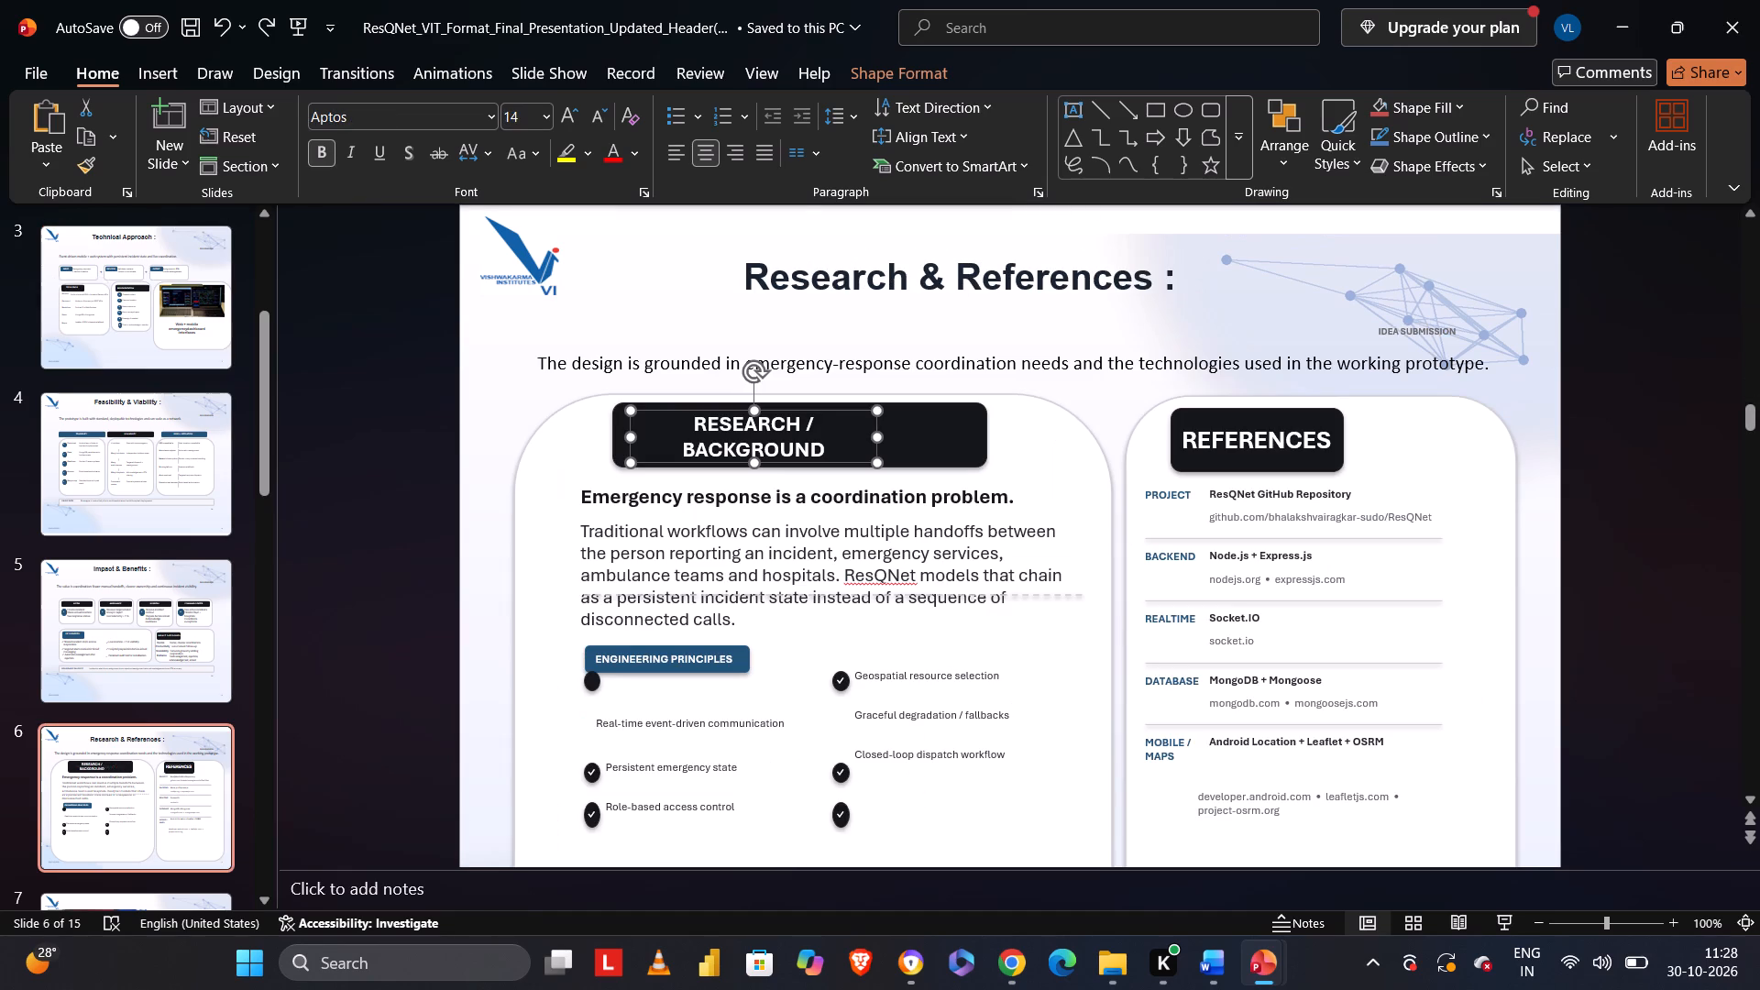
# Look back through the opening slides, from the title slide to Technical Approach.
pyautogui.click(345, 504)
pyautogui.press('Left')
pyautogui.press('Left')
pyautogui.press('Left')
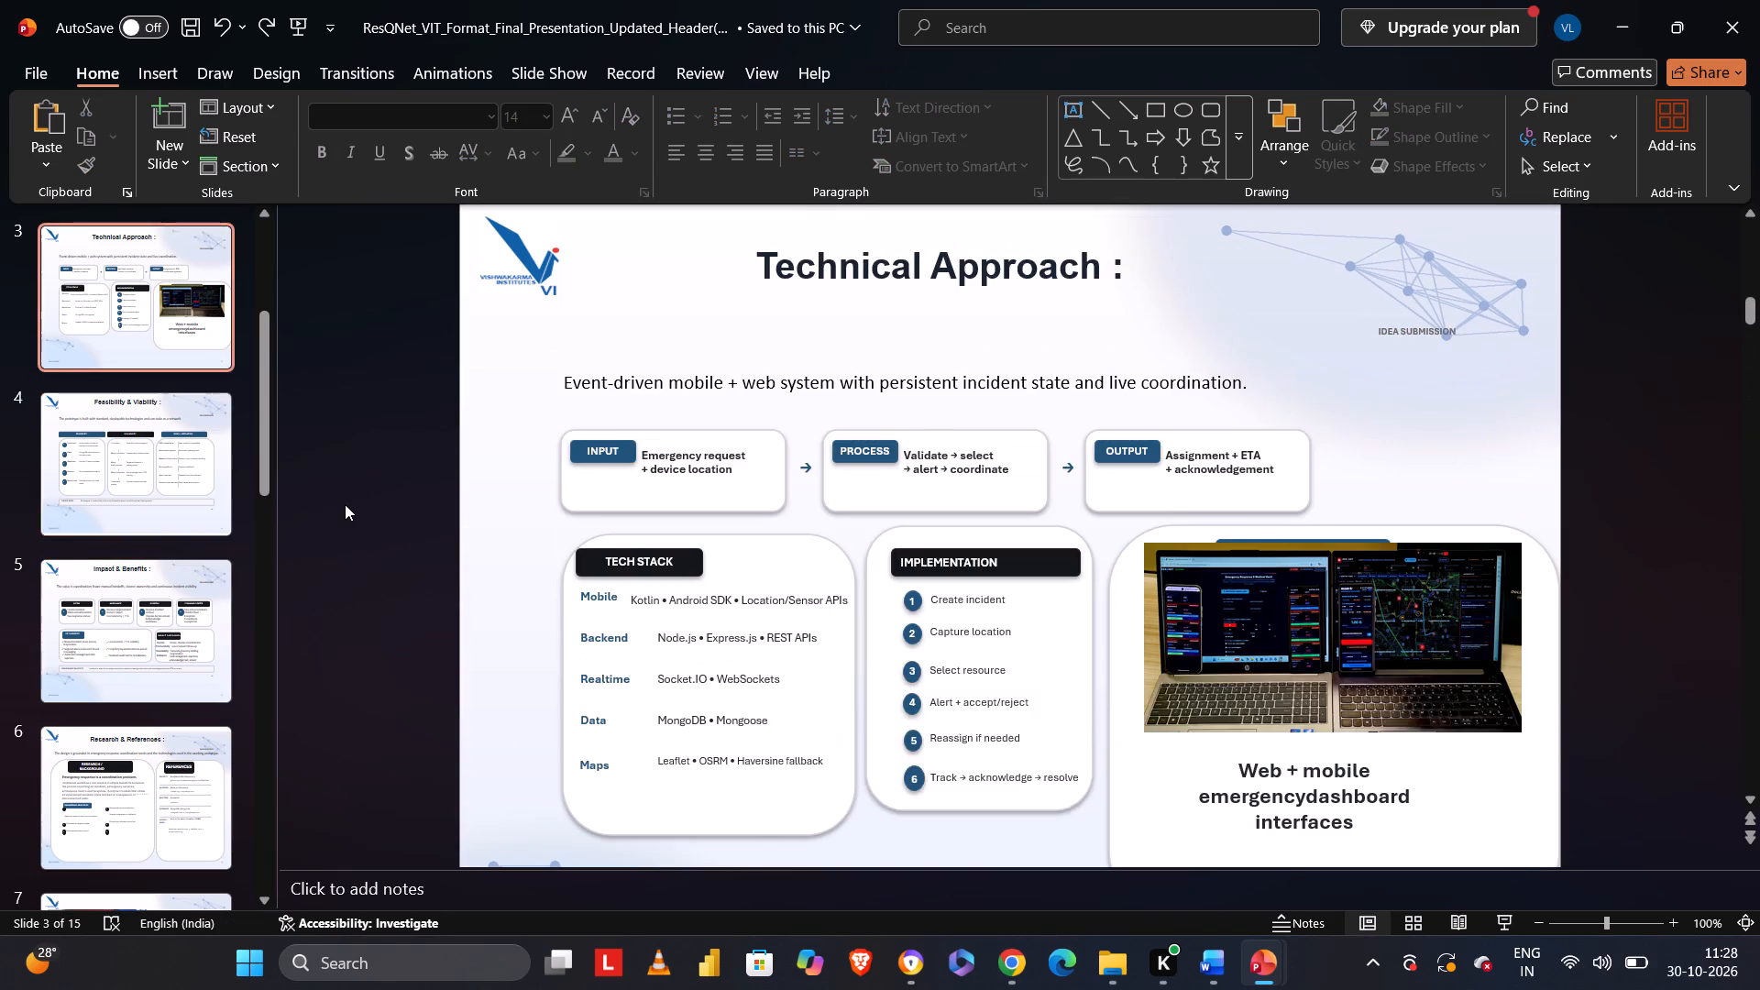
pyautogui.press('Left')
pyautogui.press('Left')
pyautogui.press('Right')
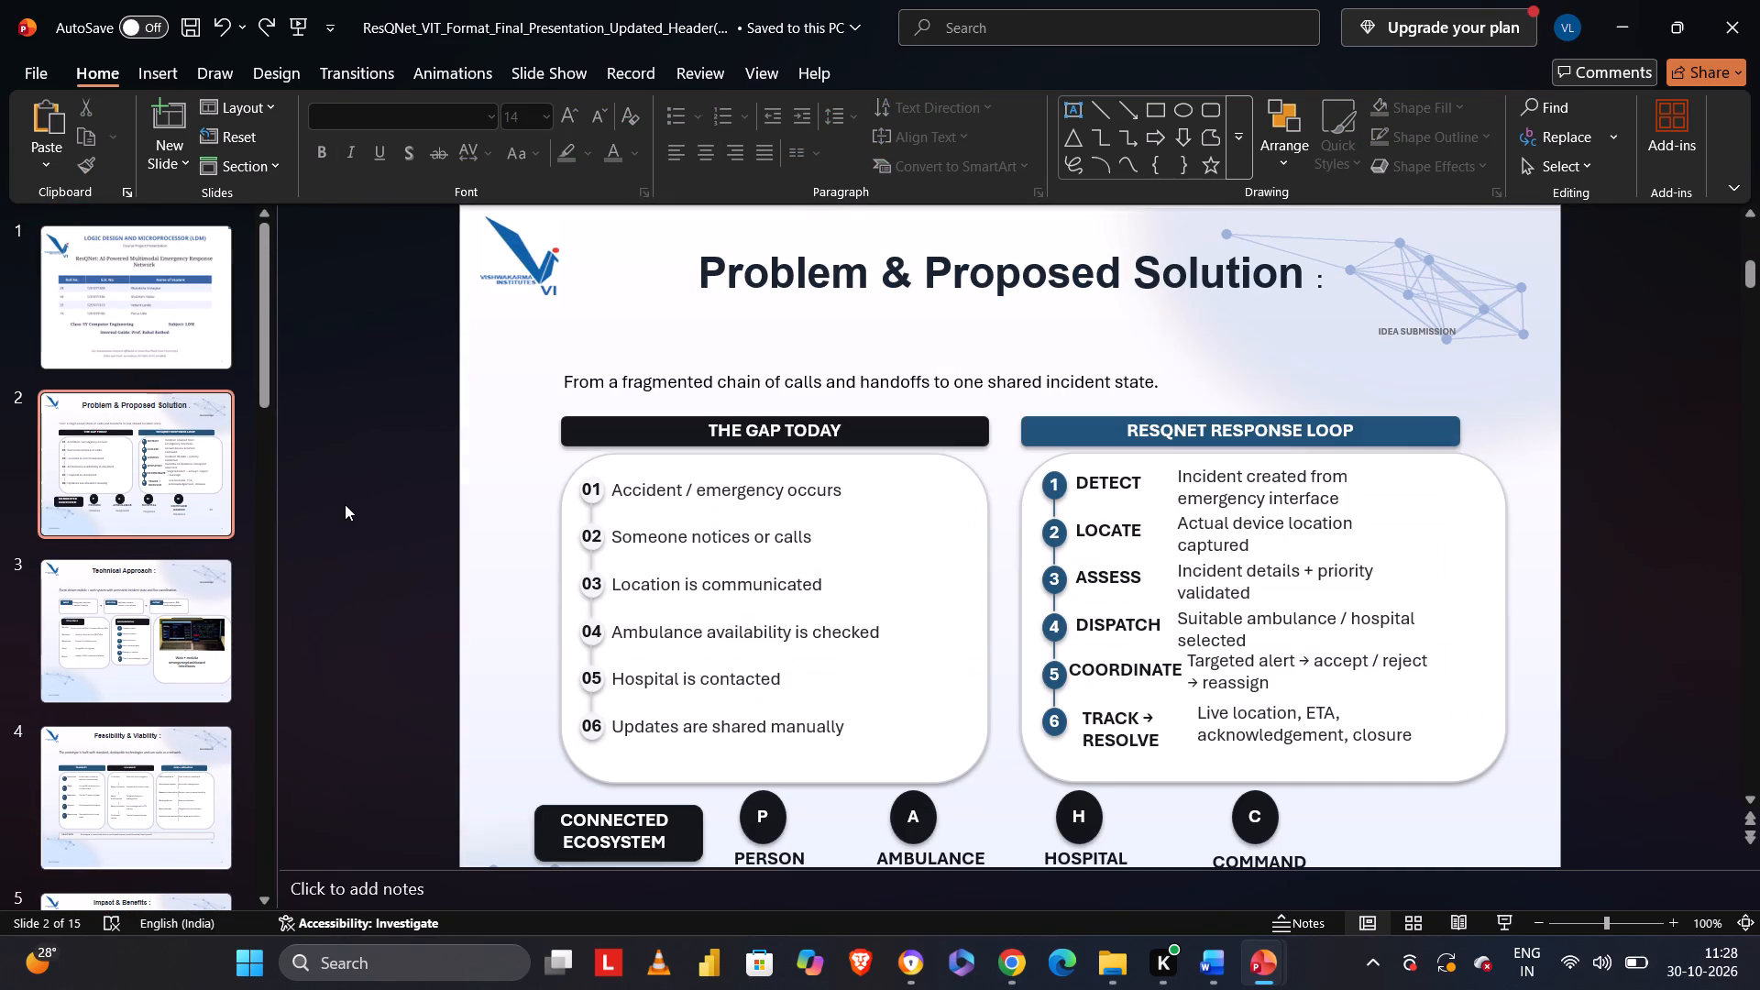
pyautogui.press('Right')
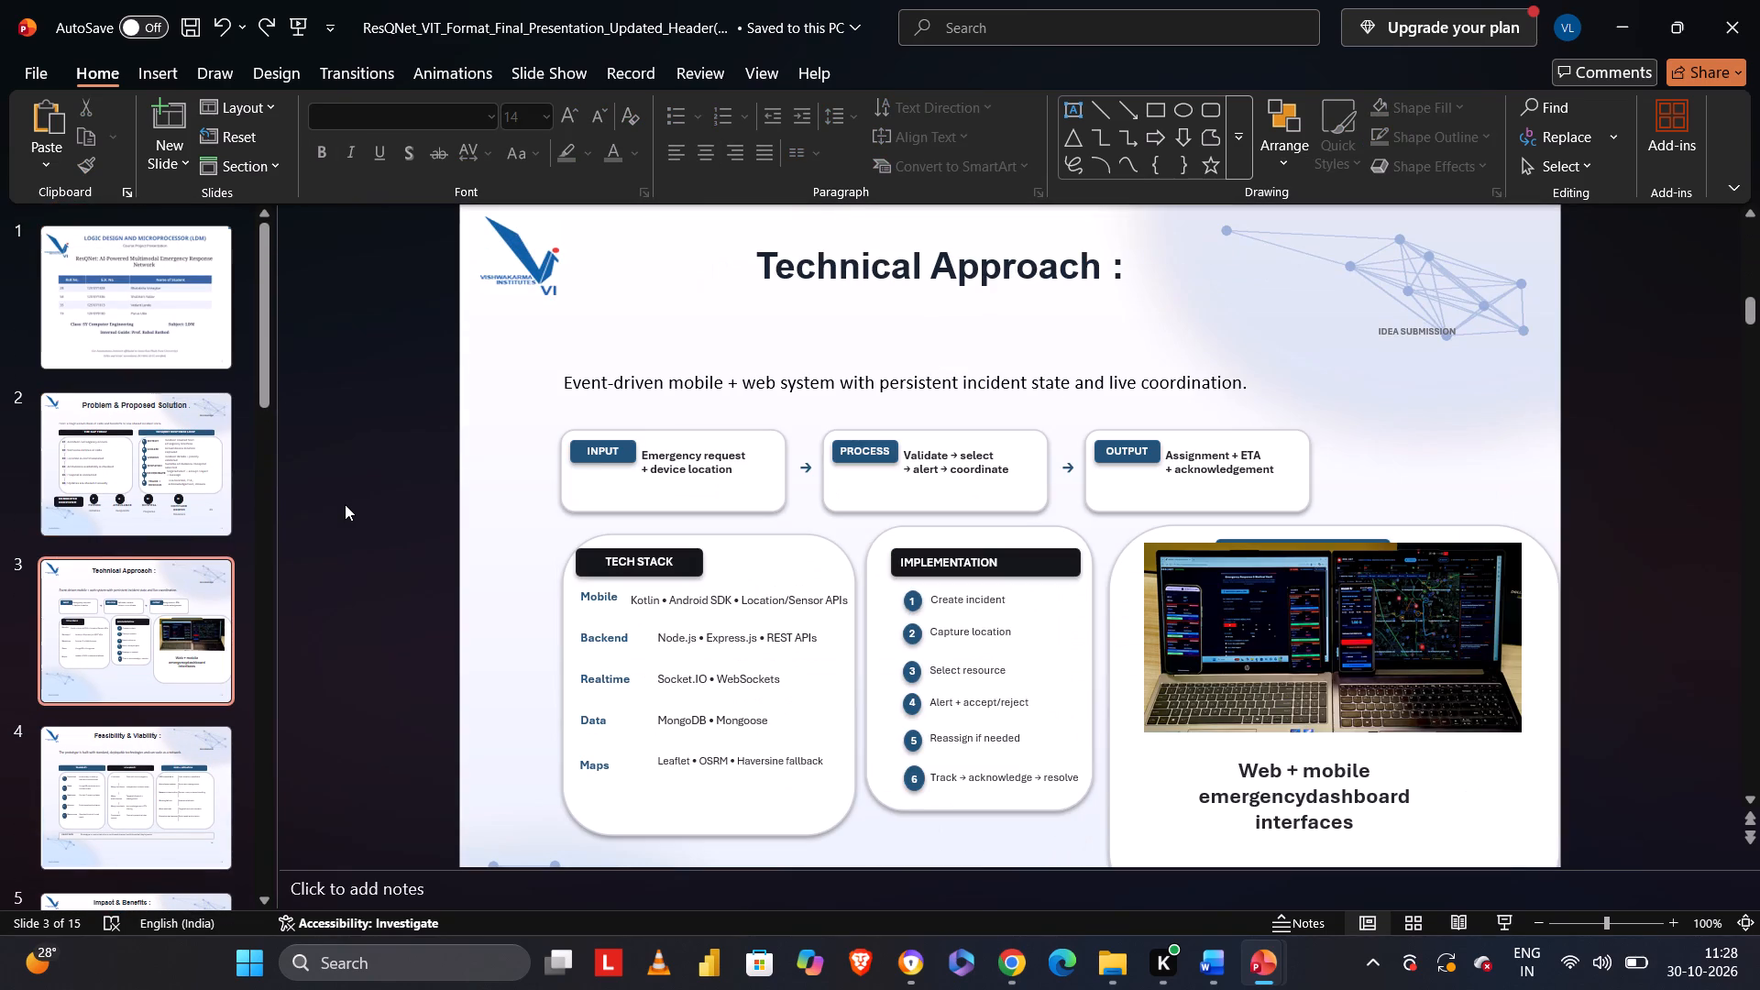
# Play the slide show from the beginning, step through the slides to check their layout, and exit the show.
pyautogui.click(529, 82)
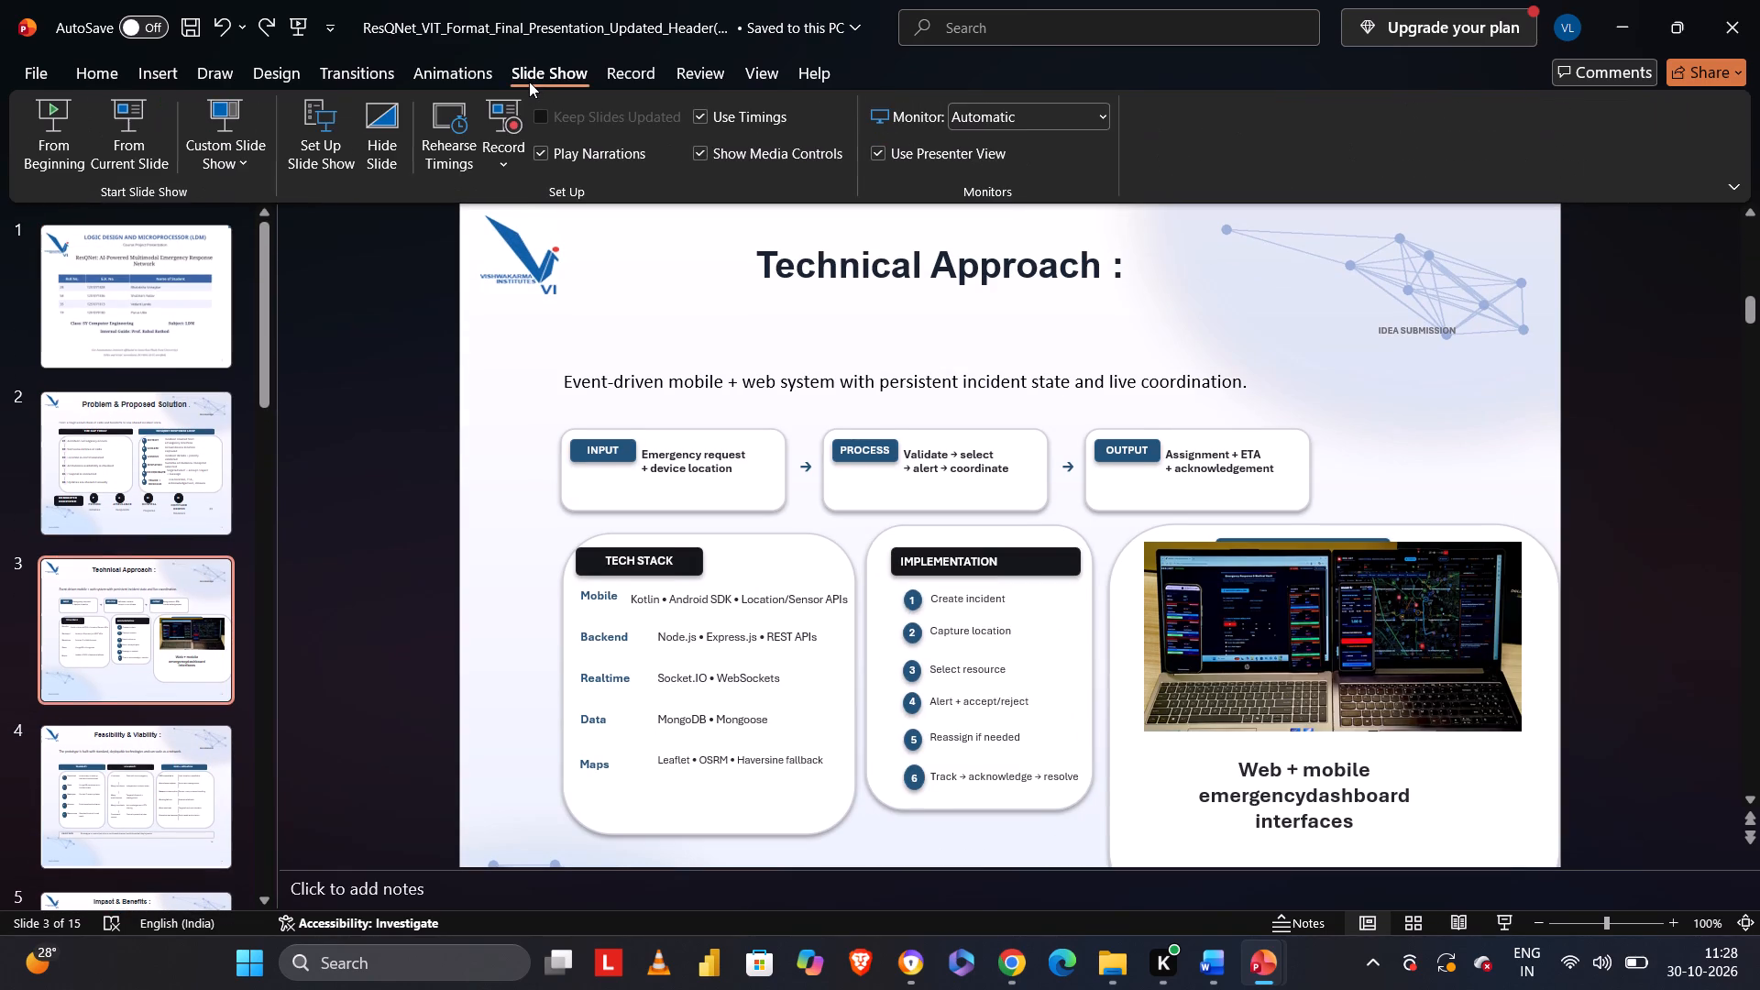
pyautogui.click(62, 132)
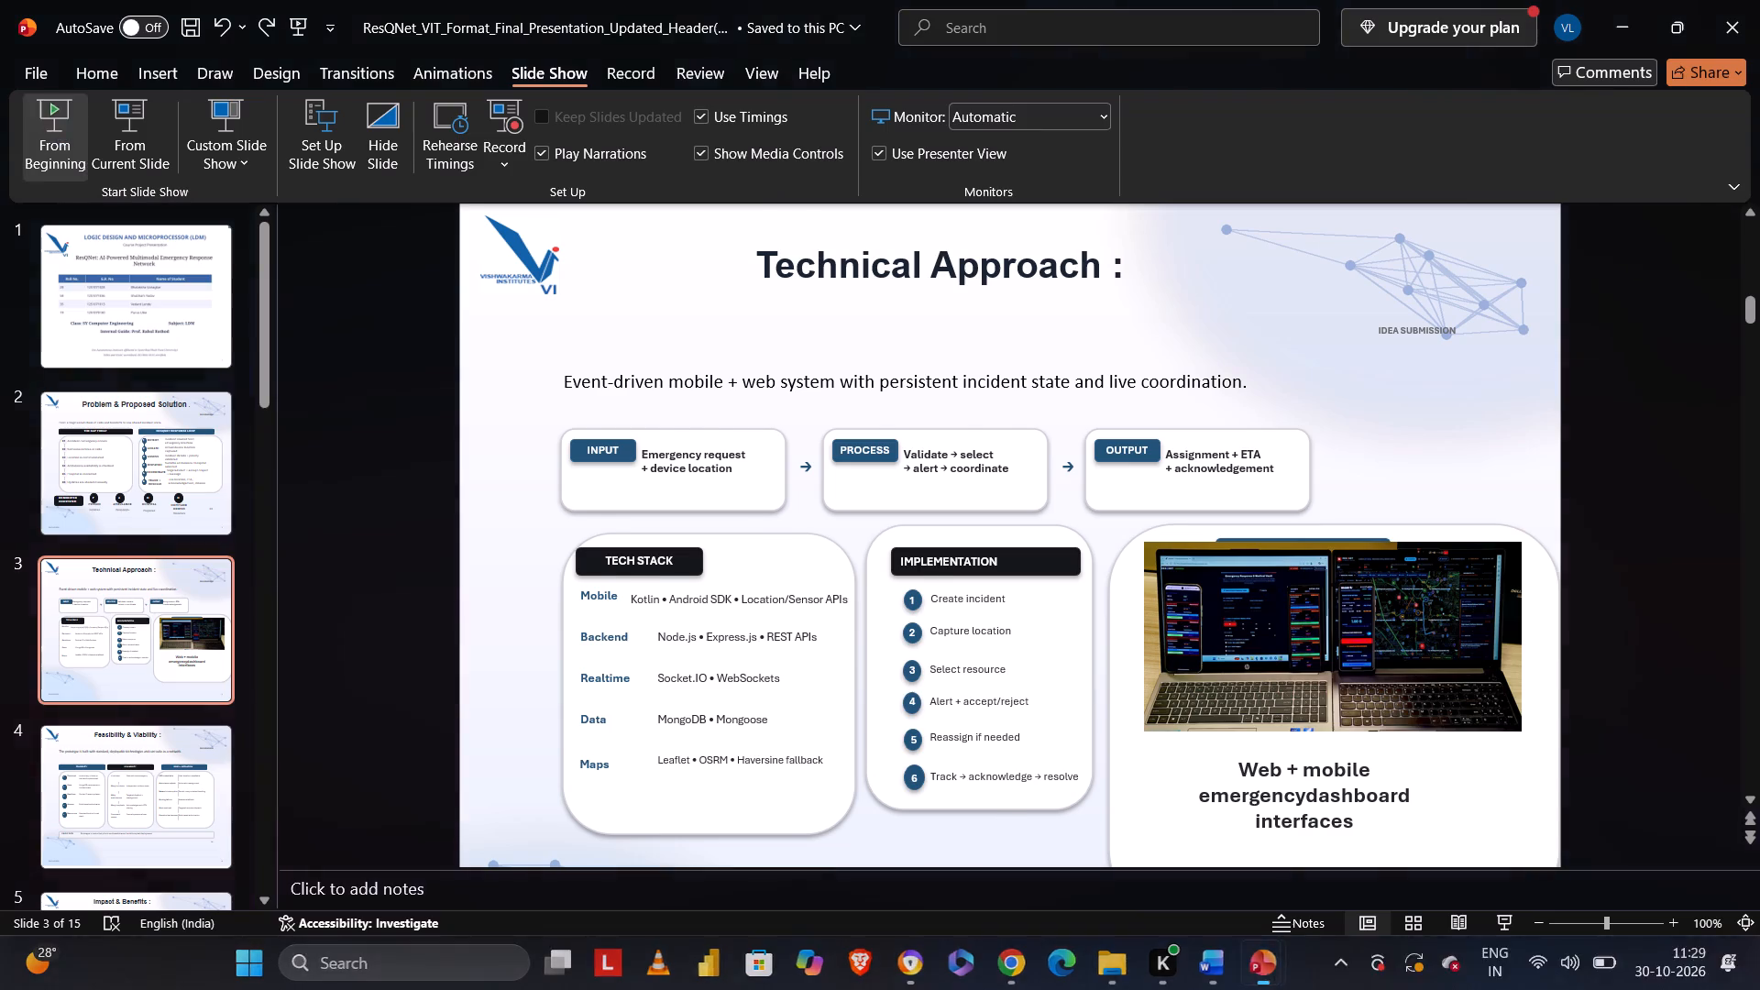
pyautogui.press('Left')
pyautogui.press('Right')
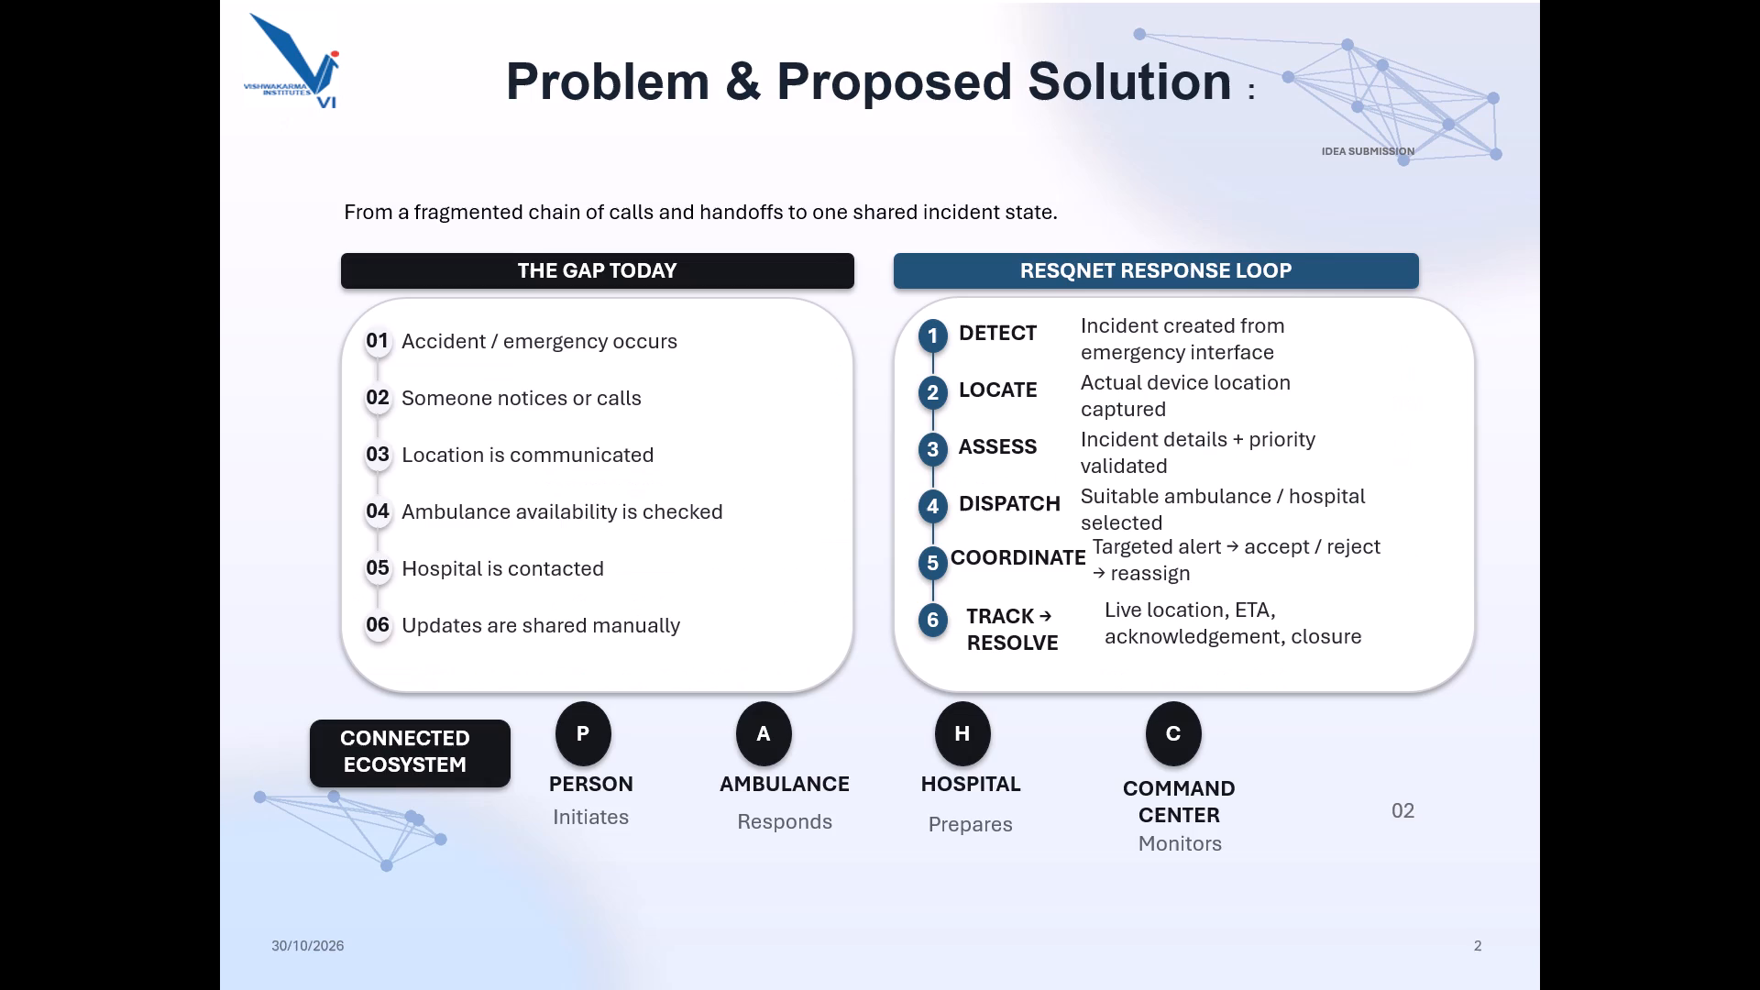
pyautogui.press('Right')
pyautogui.press('Right')
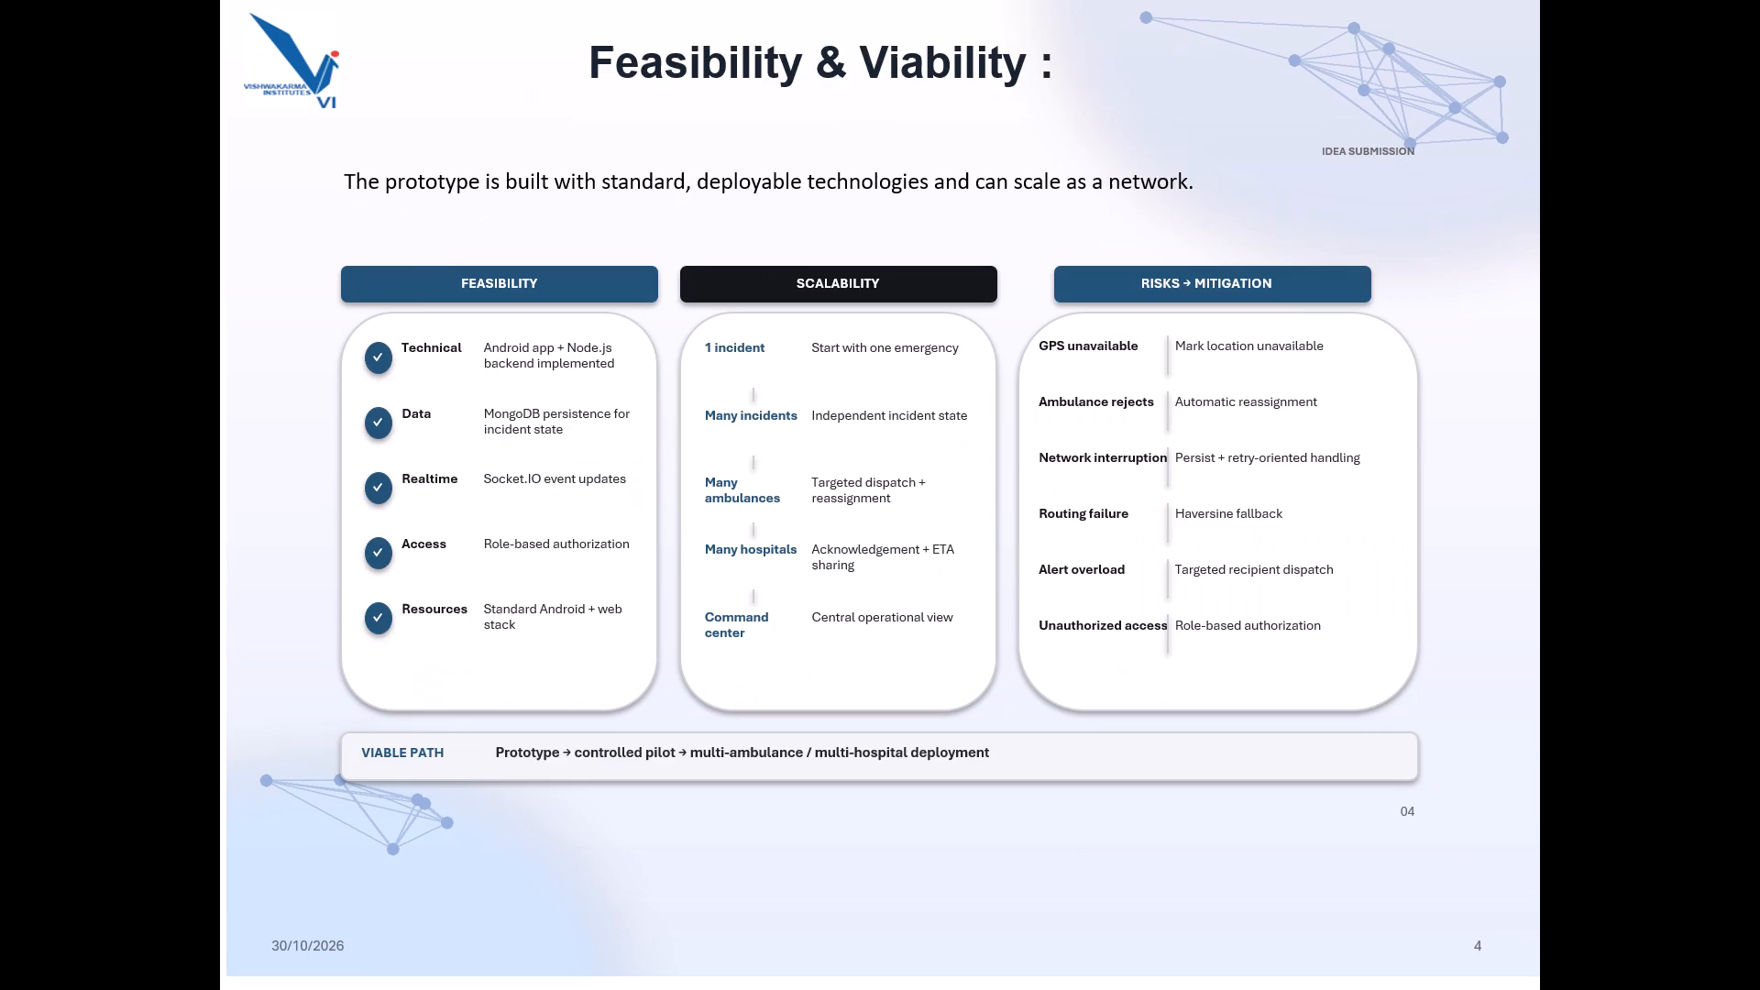
pyautogui.press('Right')
pyautogui.press('Right')
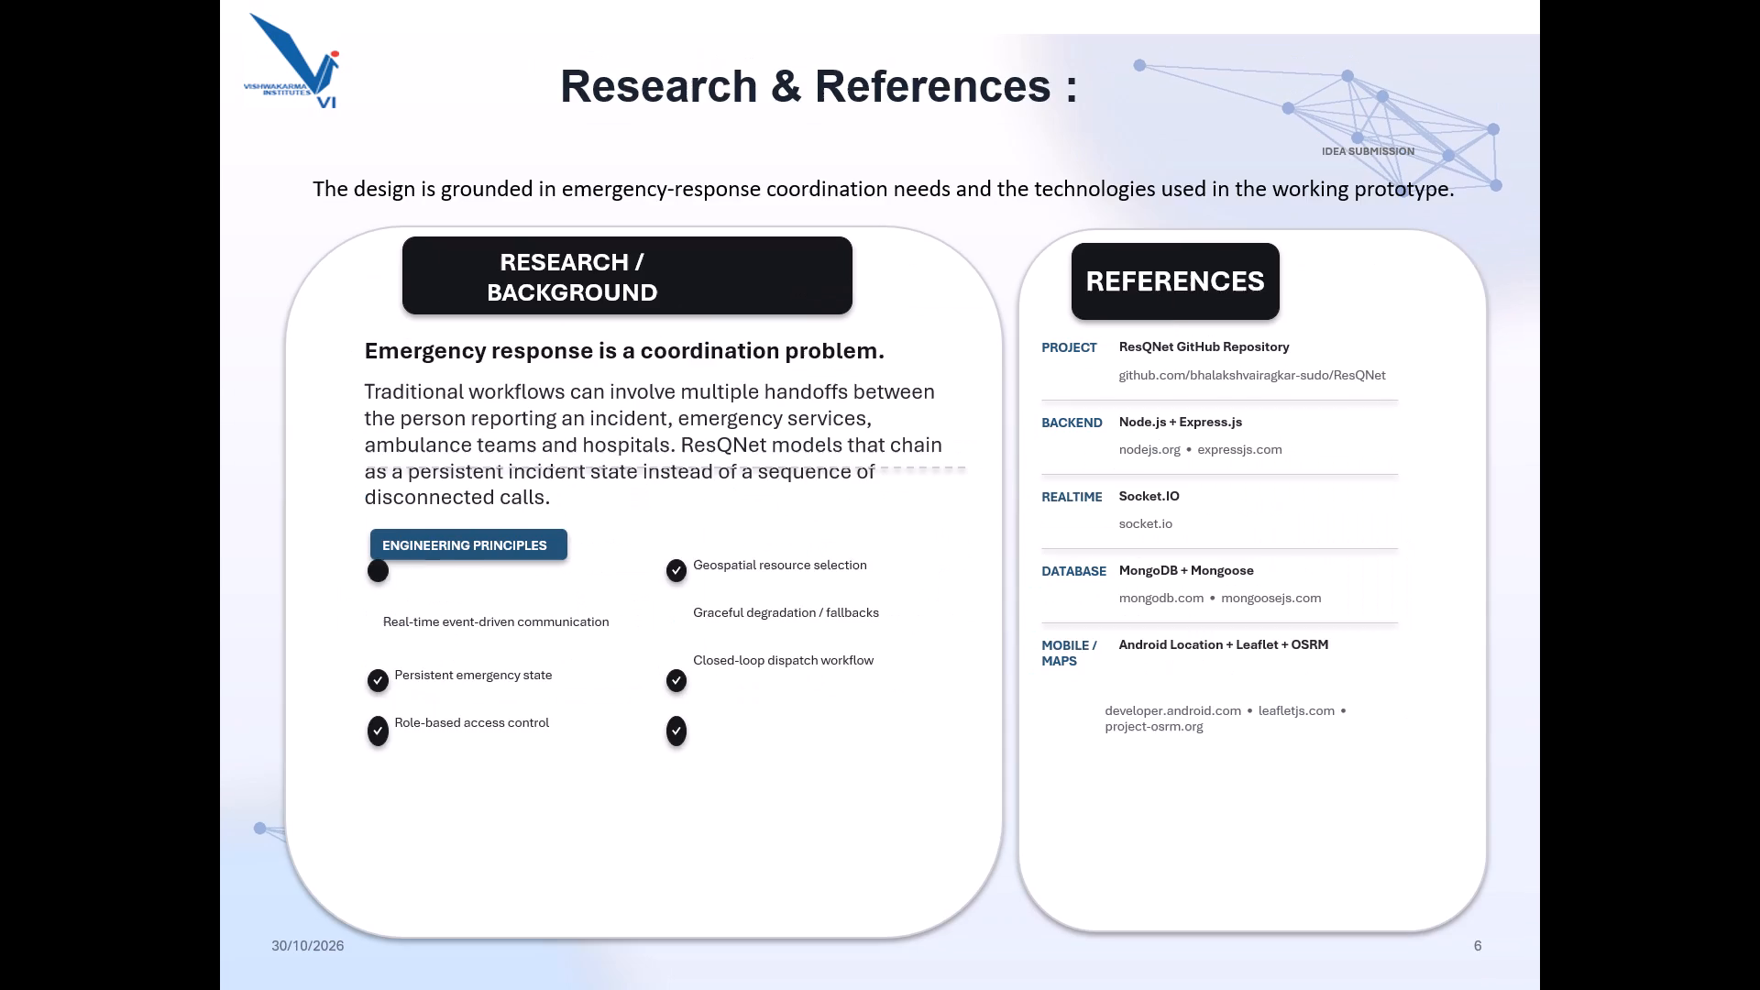
pyautogui.press('Right')
pyautogui.press('Right')
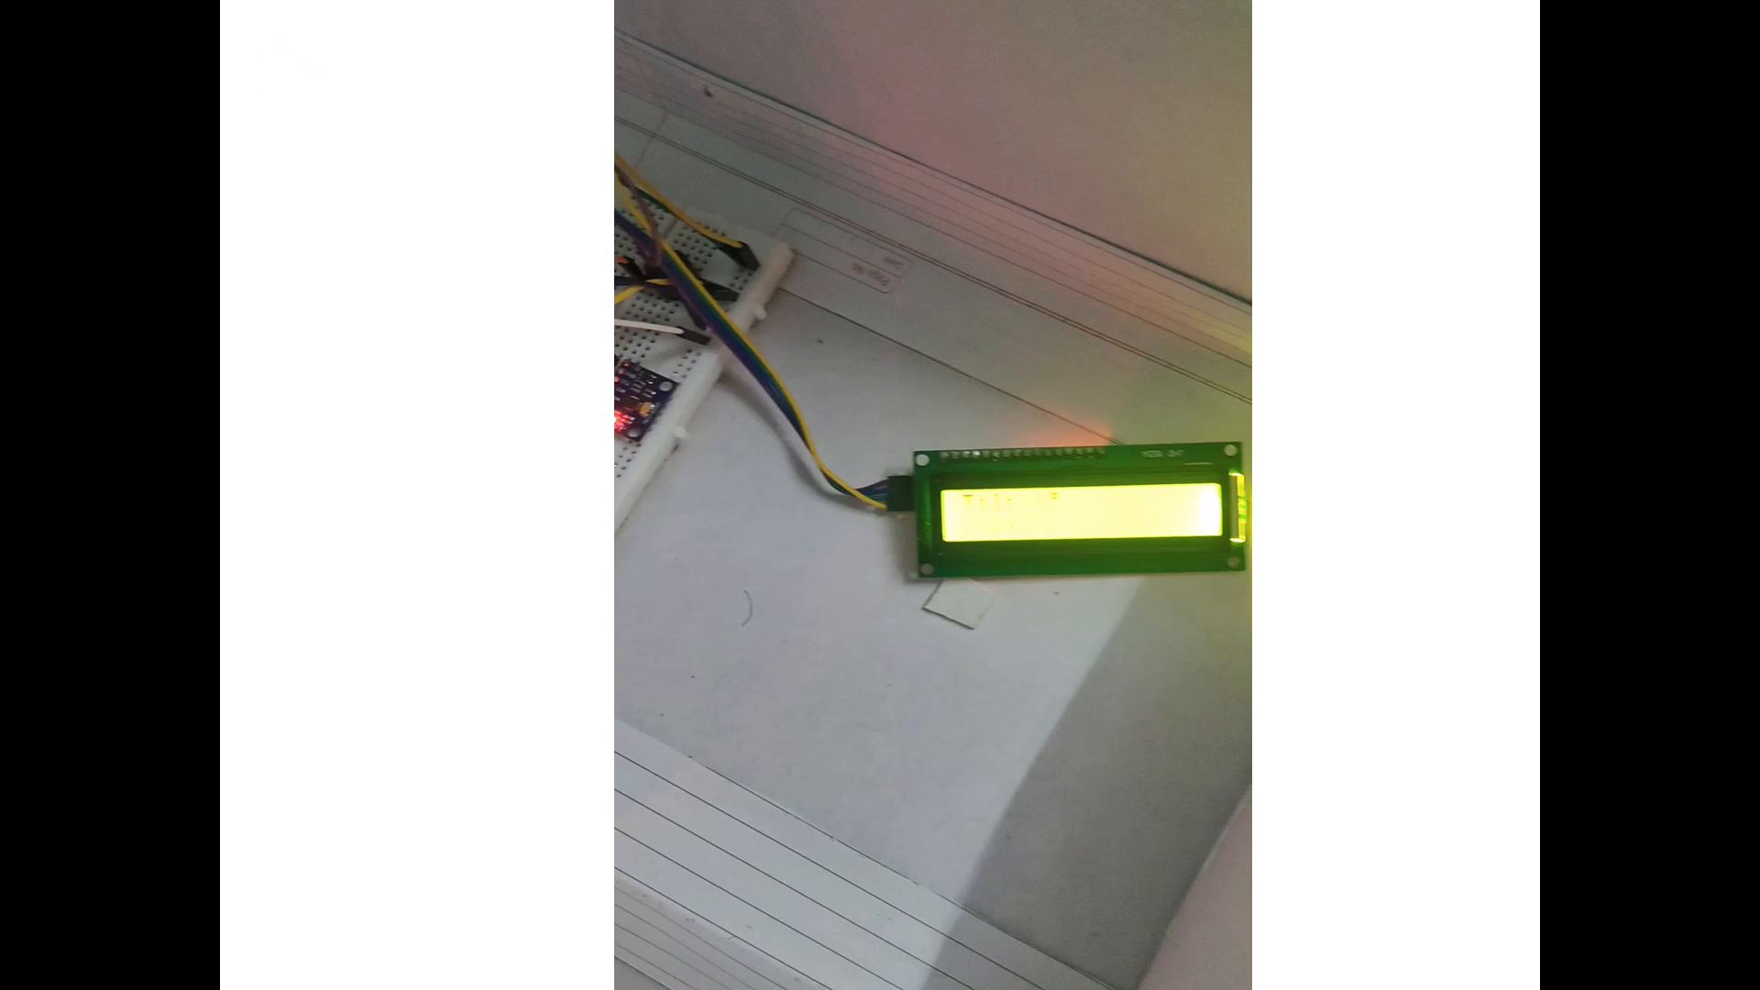
pyautogui.press('Right')
pyautogui.press('Right')
pyautogui.press('Right')
pyautogui.press('Right')
pyautogui.press('Right')
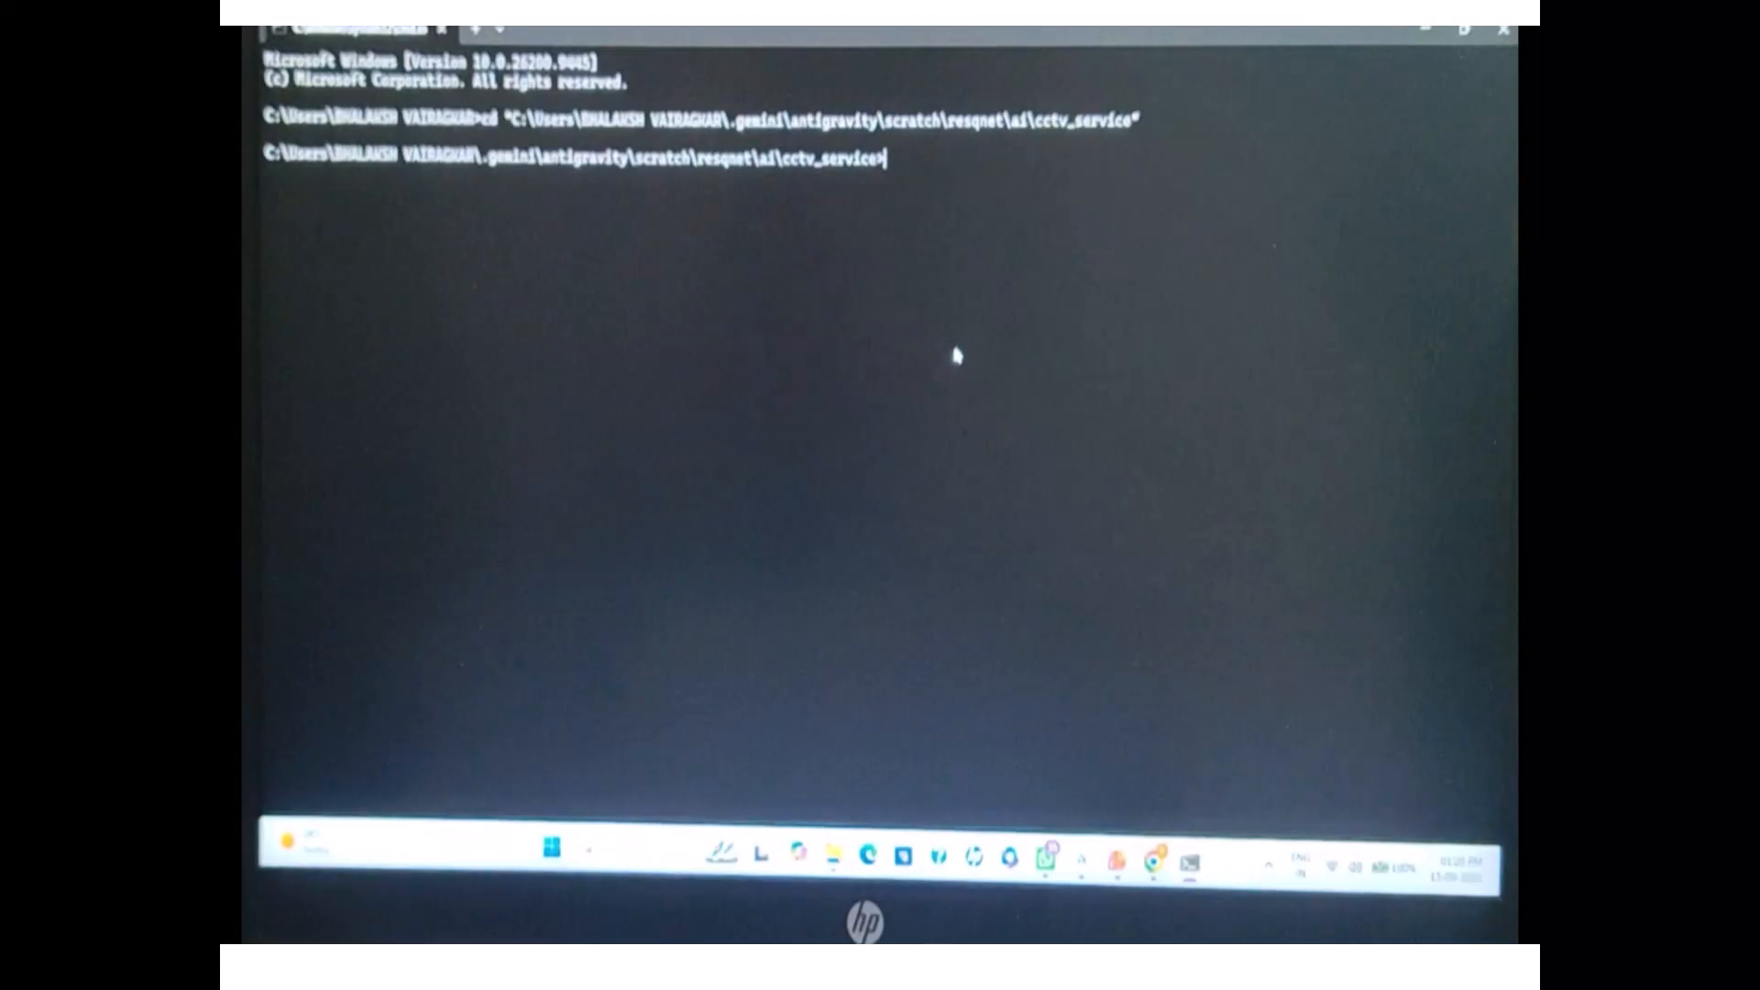
pyautogui.press('Escape')
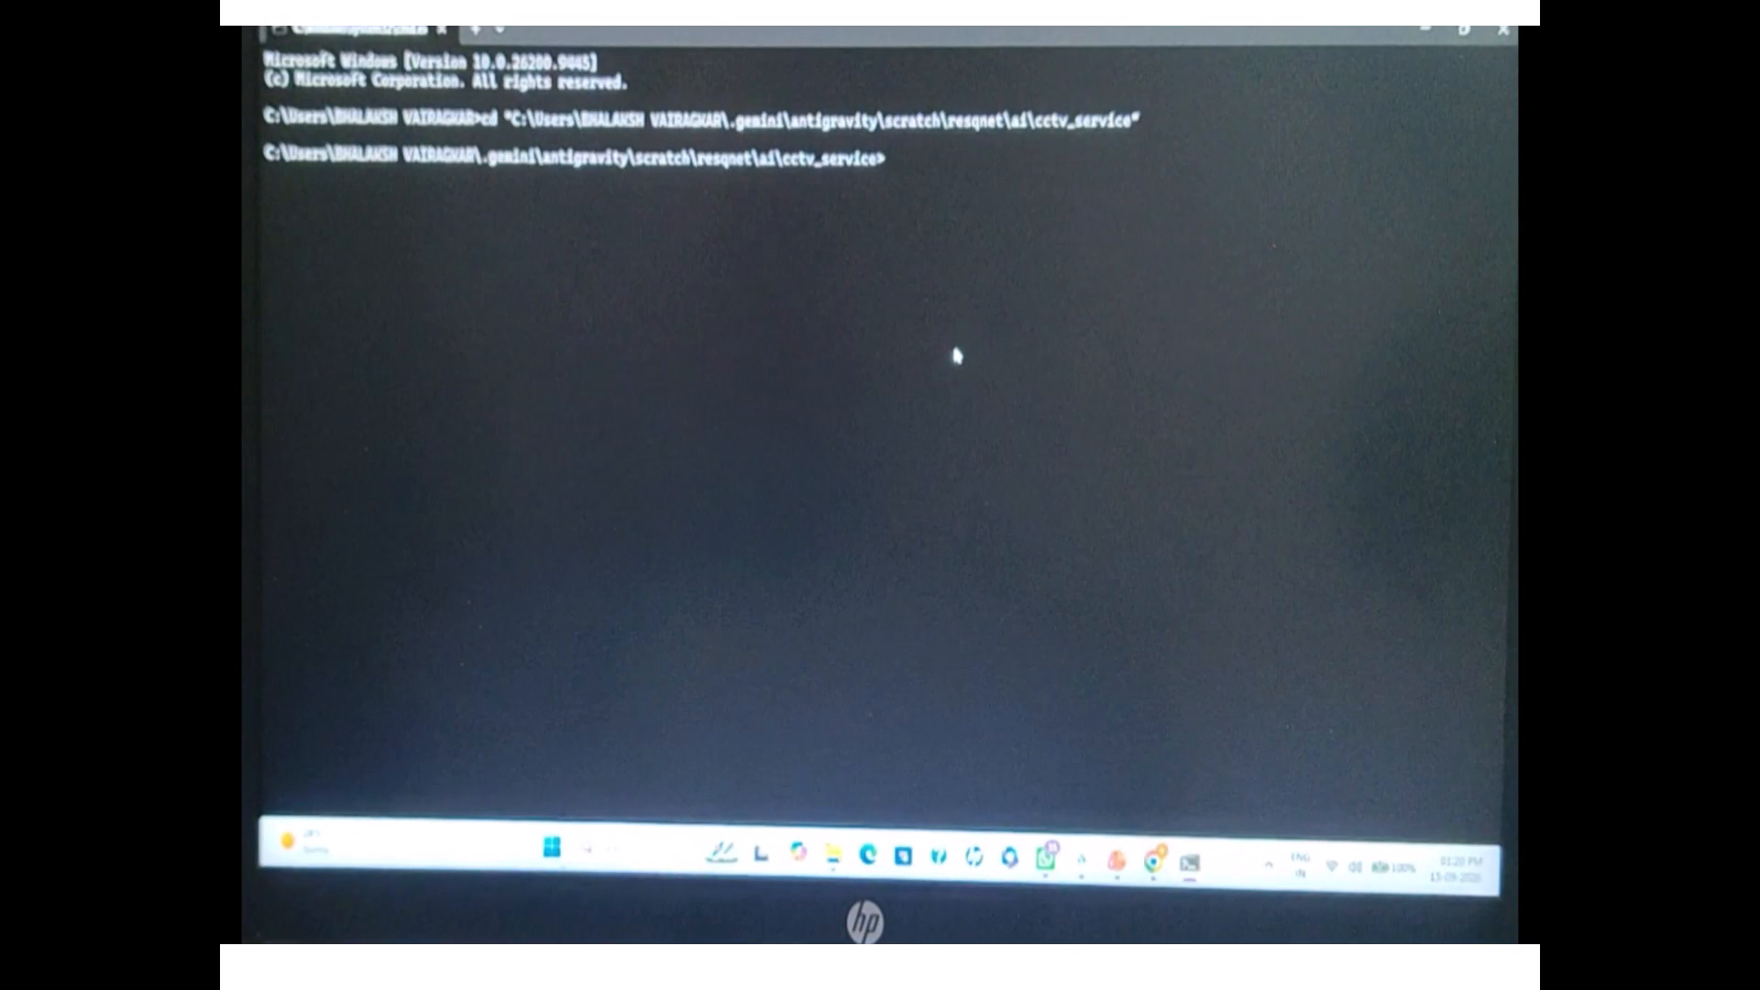
pyautogui.click(152, 341)
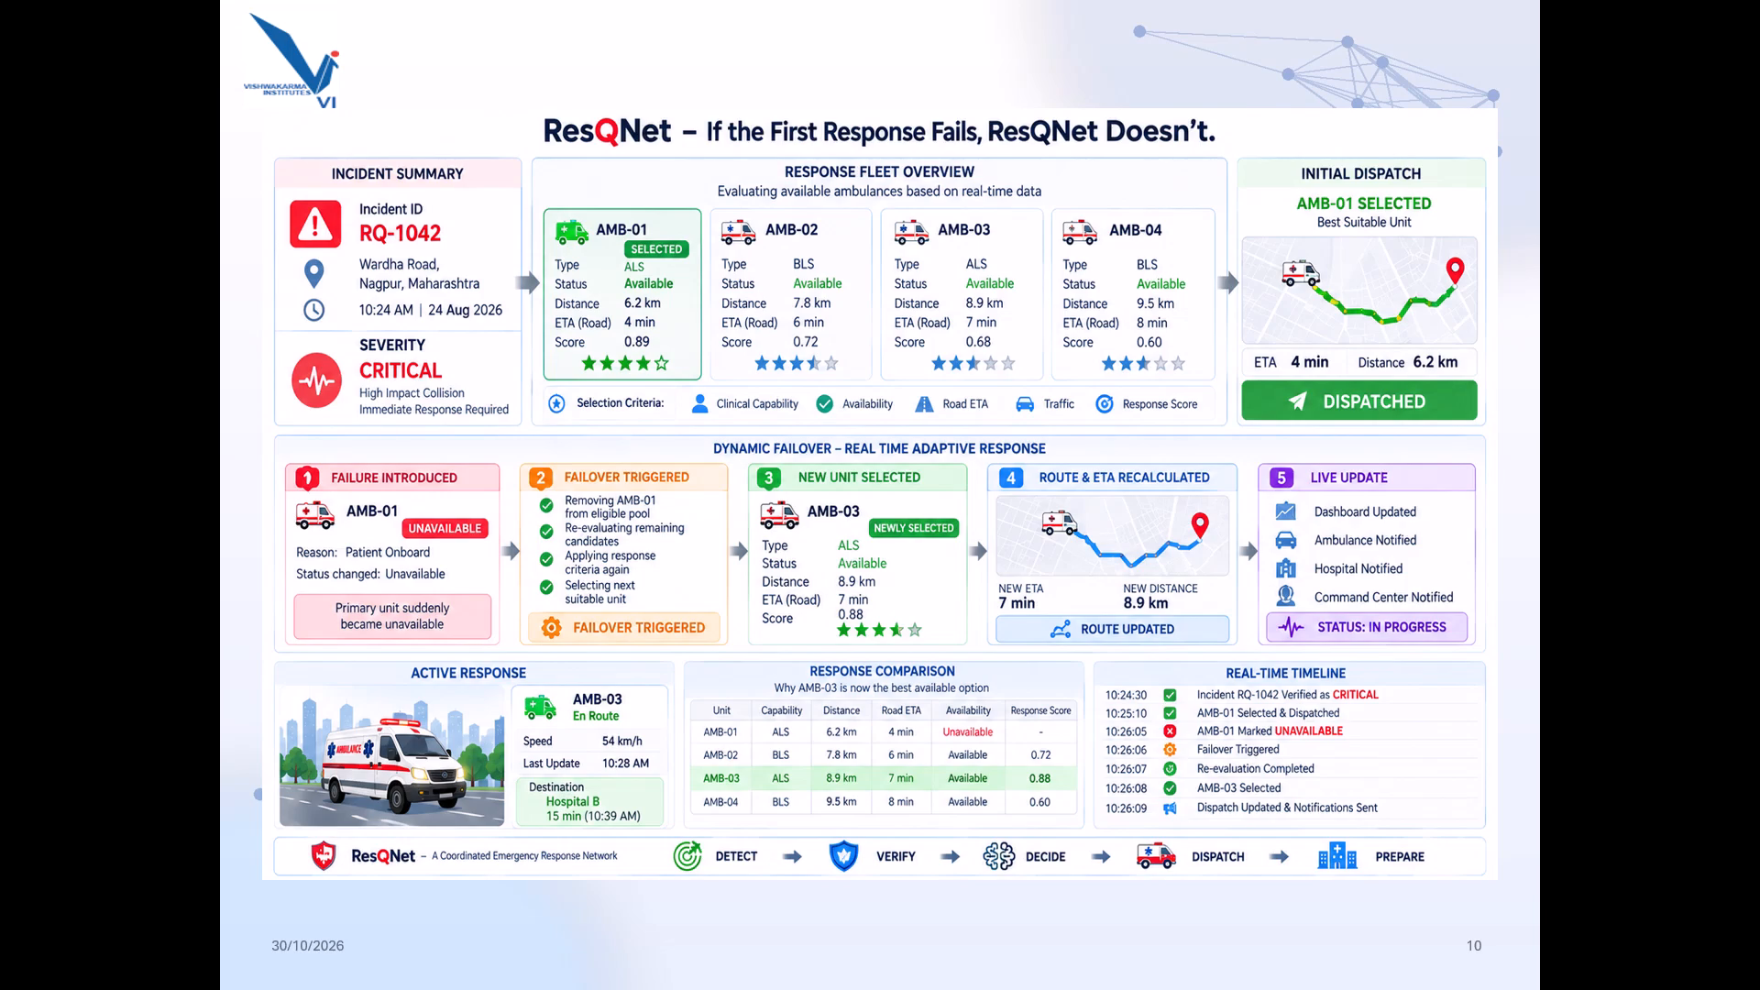
pyautogui.press('Escape')
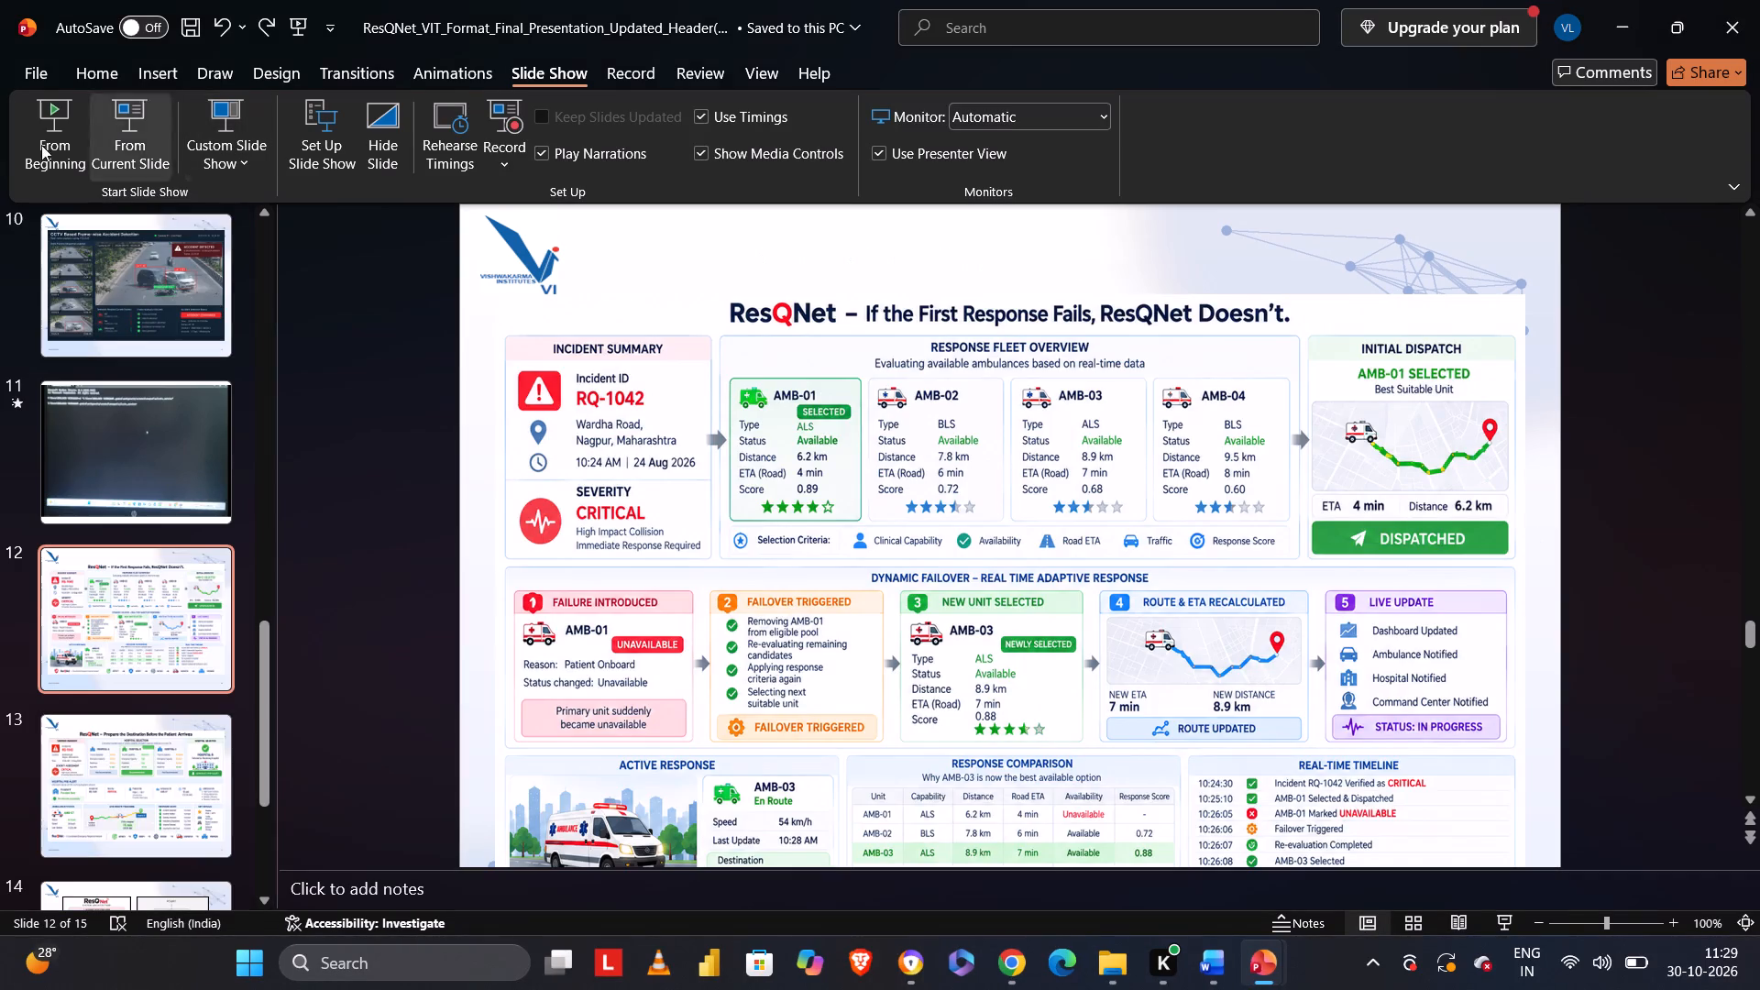
# On the closing slide, move the Thank You picture up to the slide's top edge and slightly left.
pyautogui.scroll(3, 111, 345)
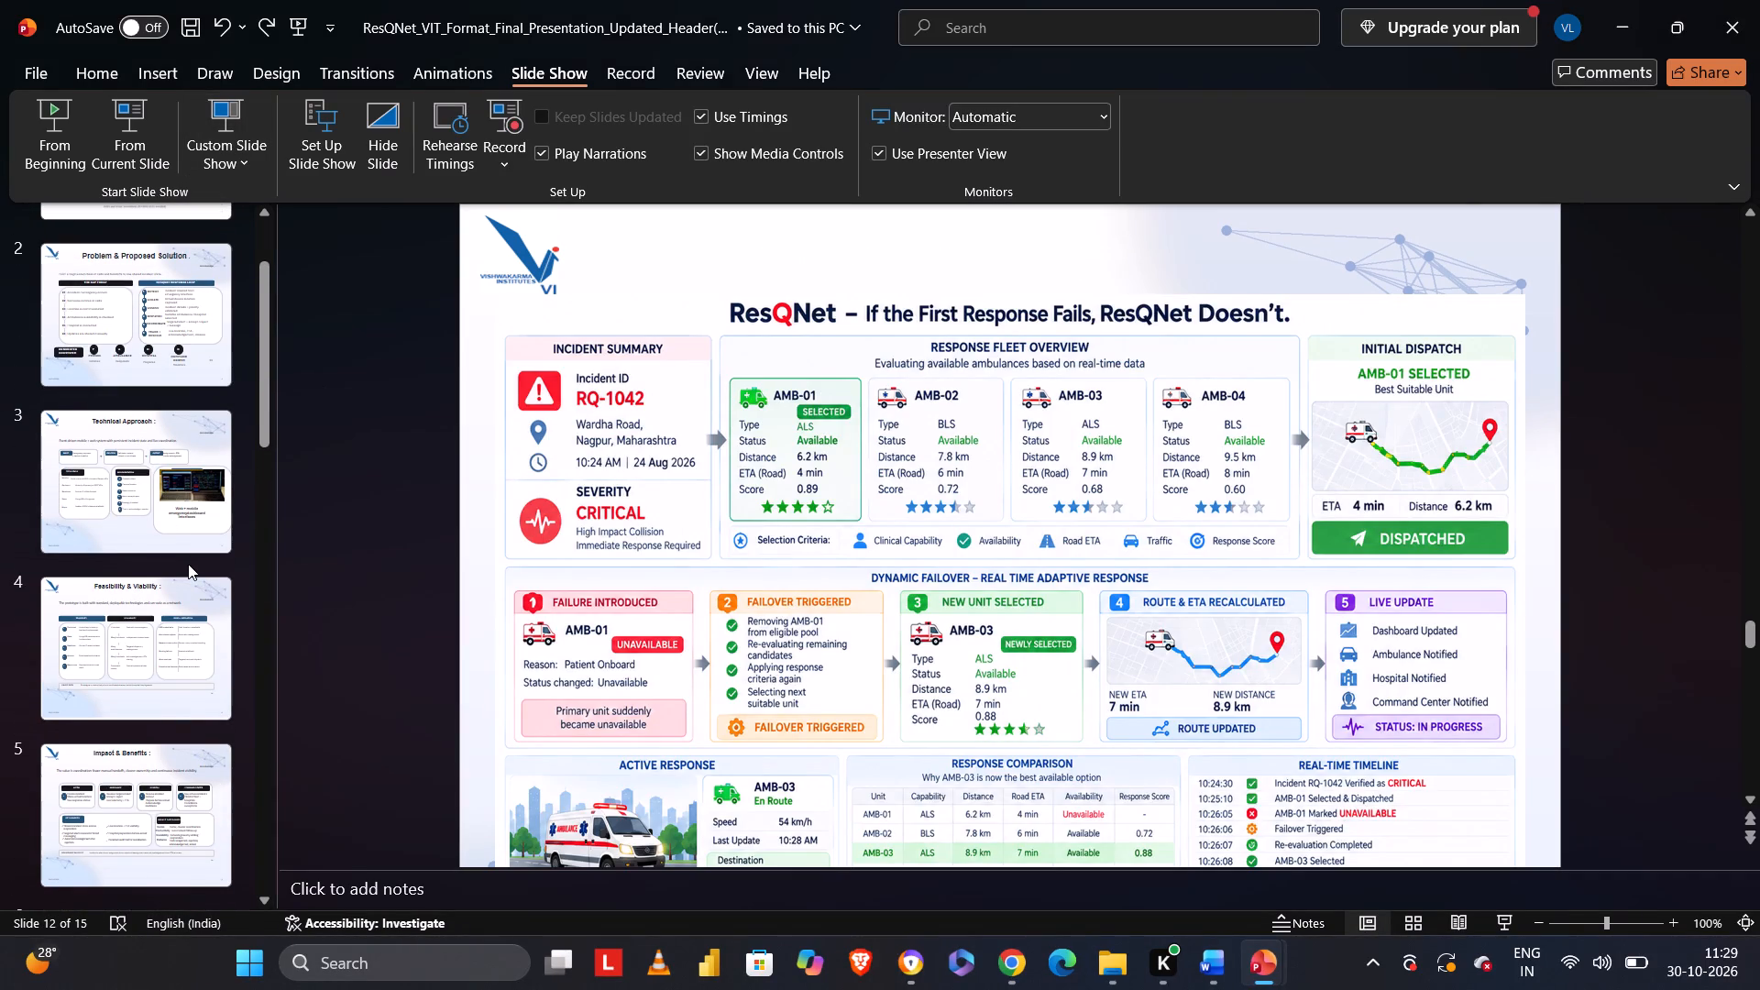
pyautogui.click(180, 792)
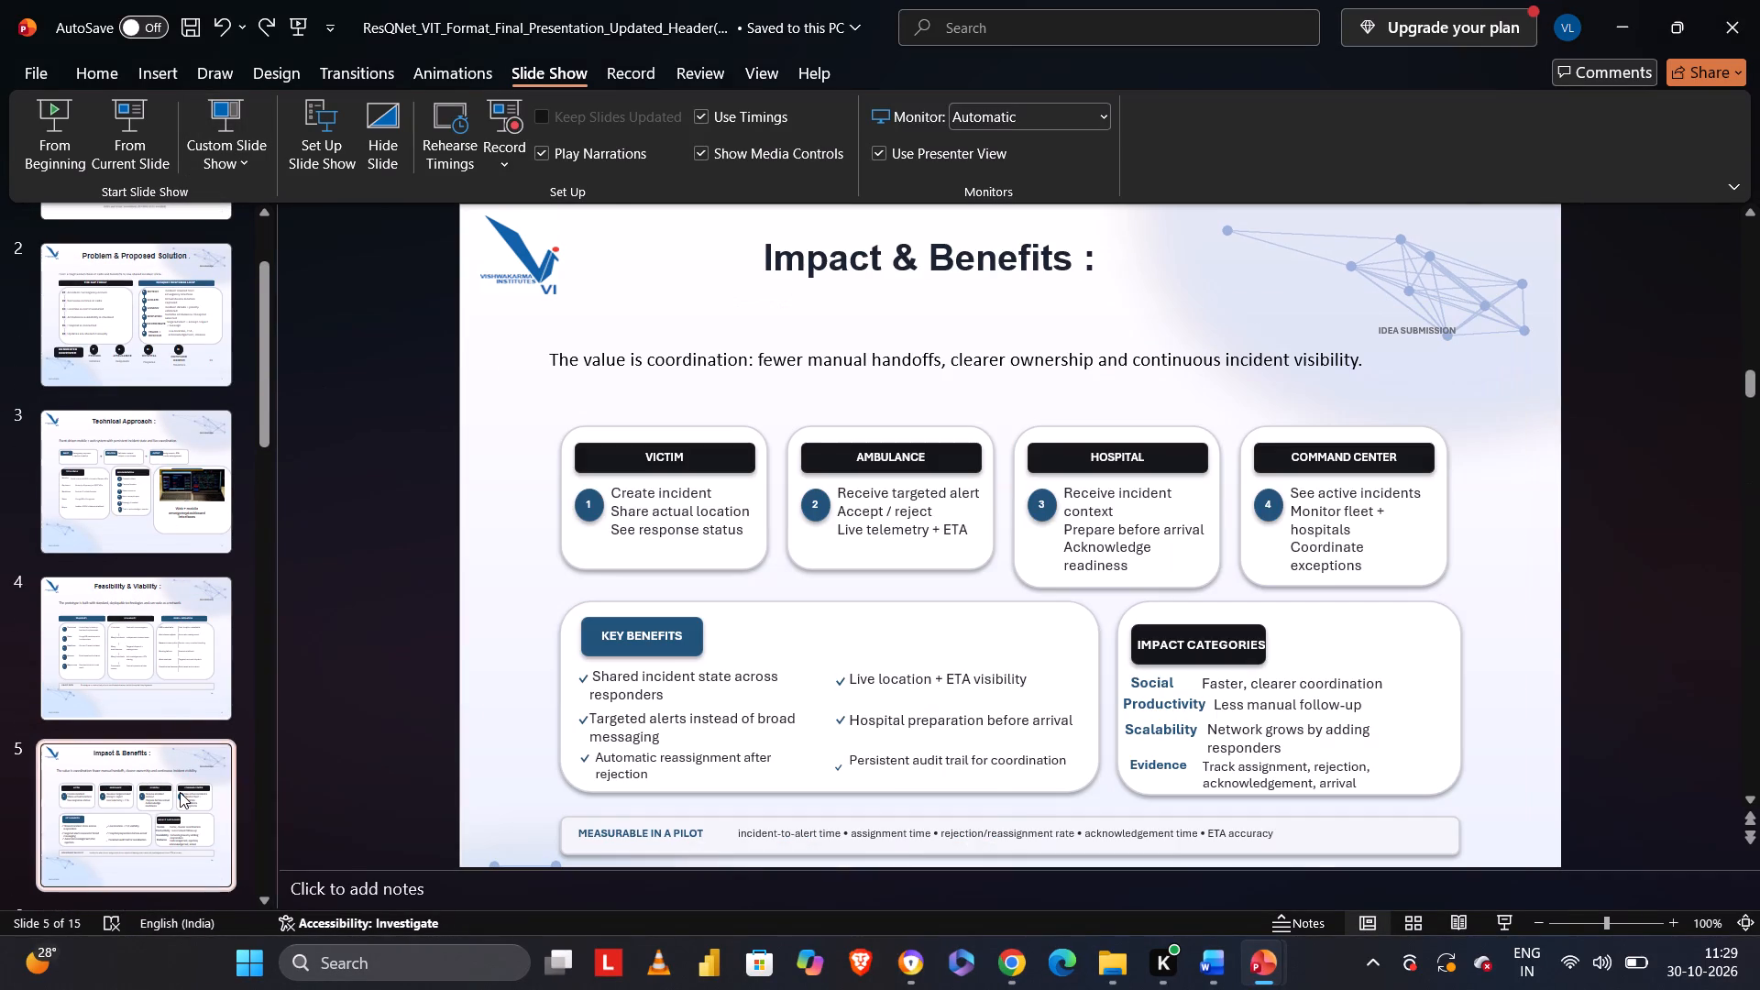
pyautogui.scroll(-7, 180, 792)
pyautogui.click(180, 792)
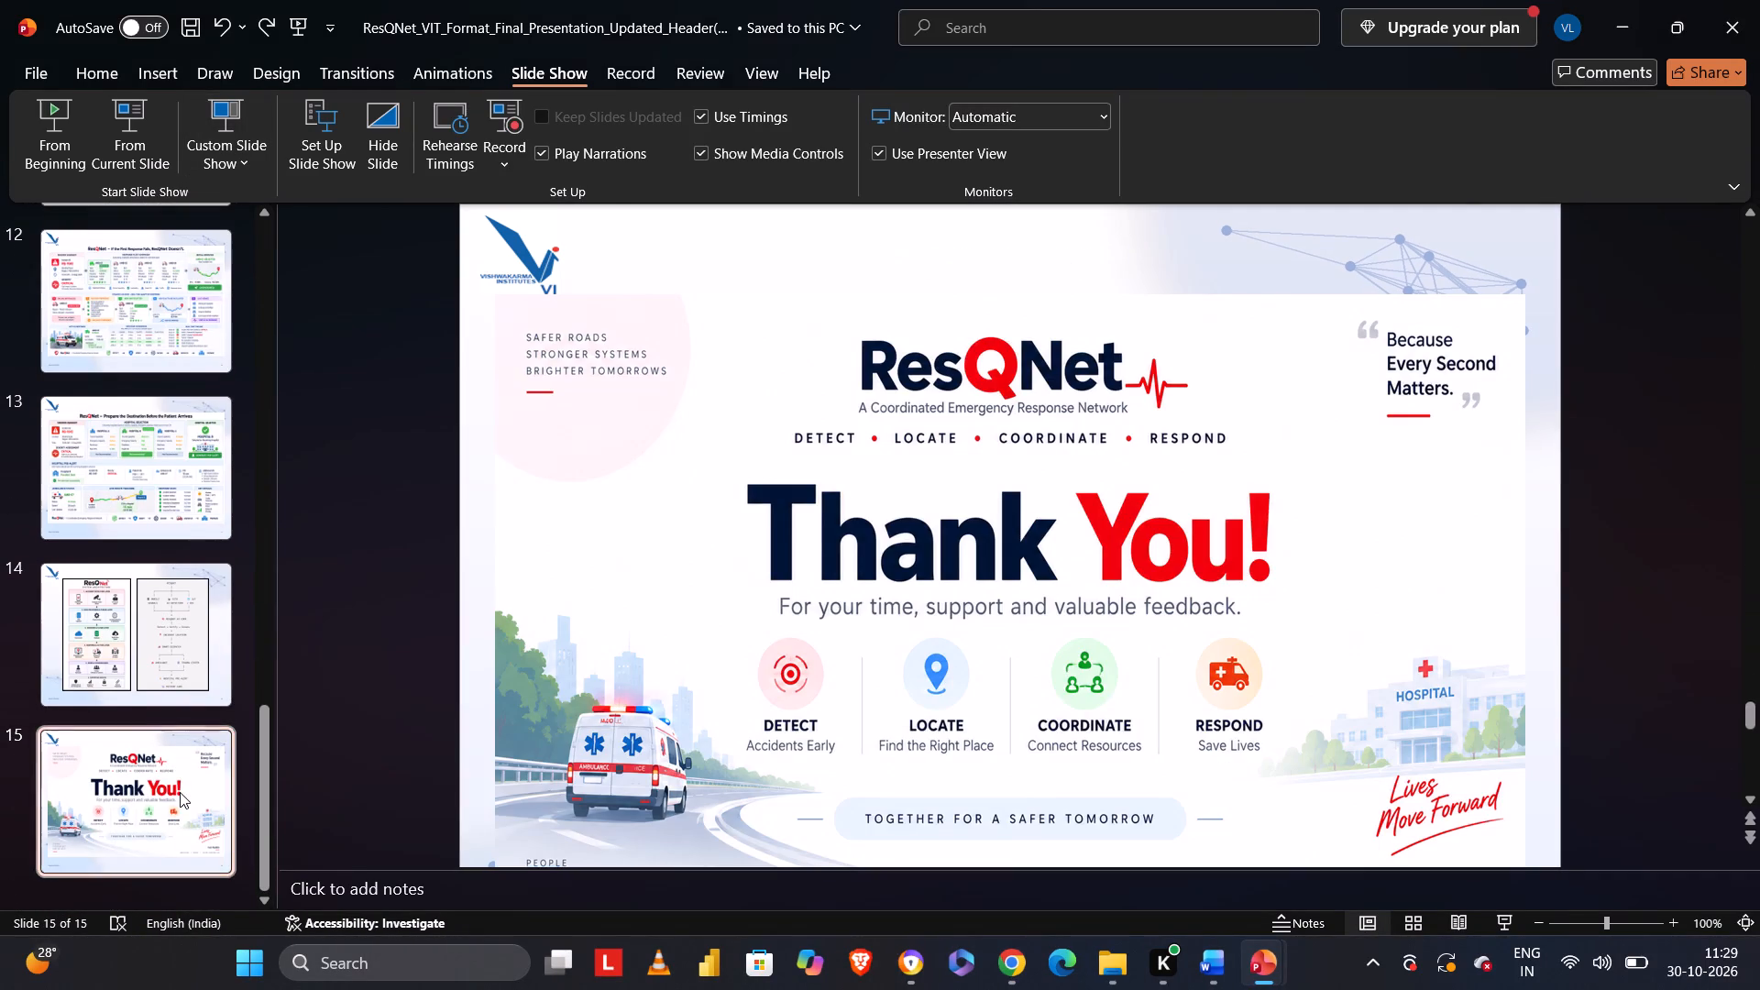
pyautogui.click(686, 609)
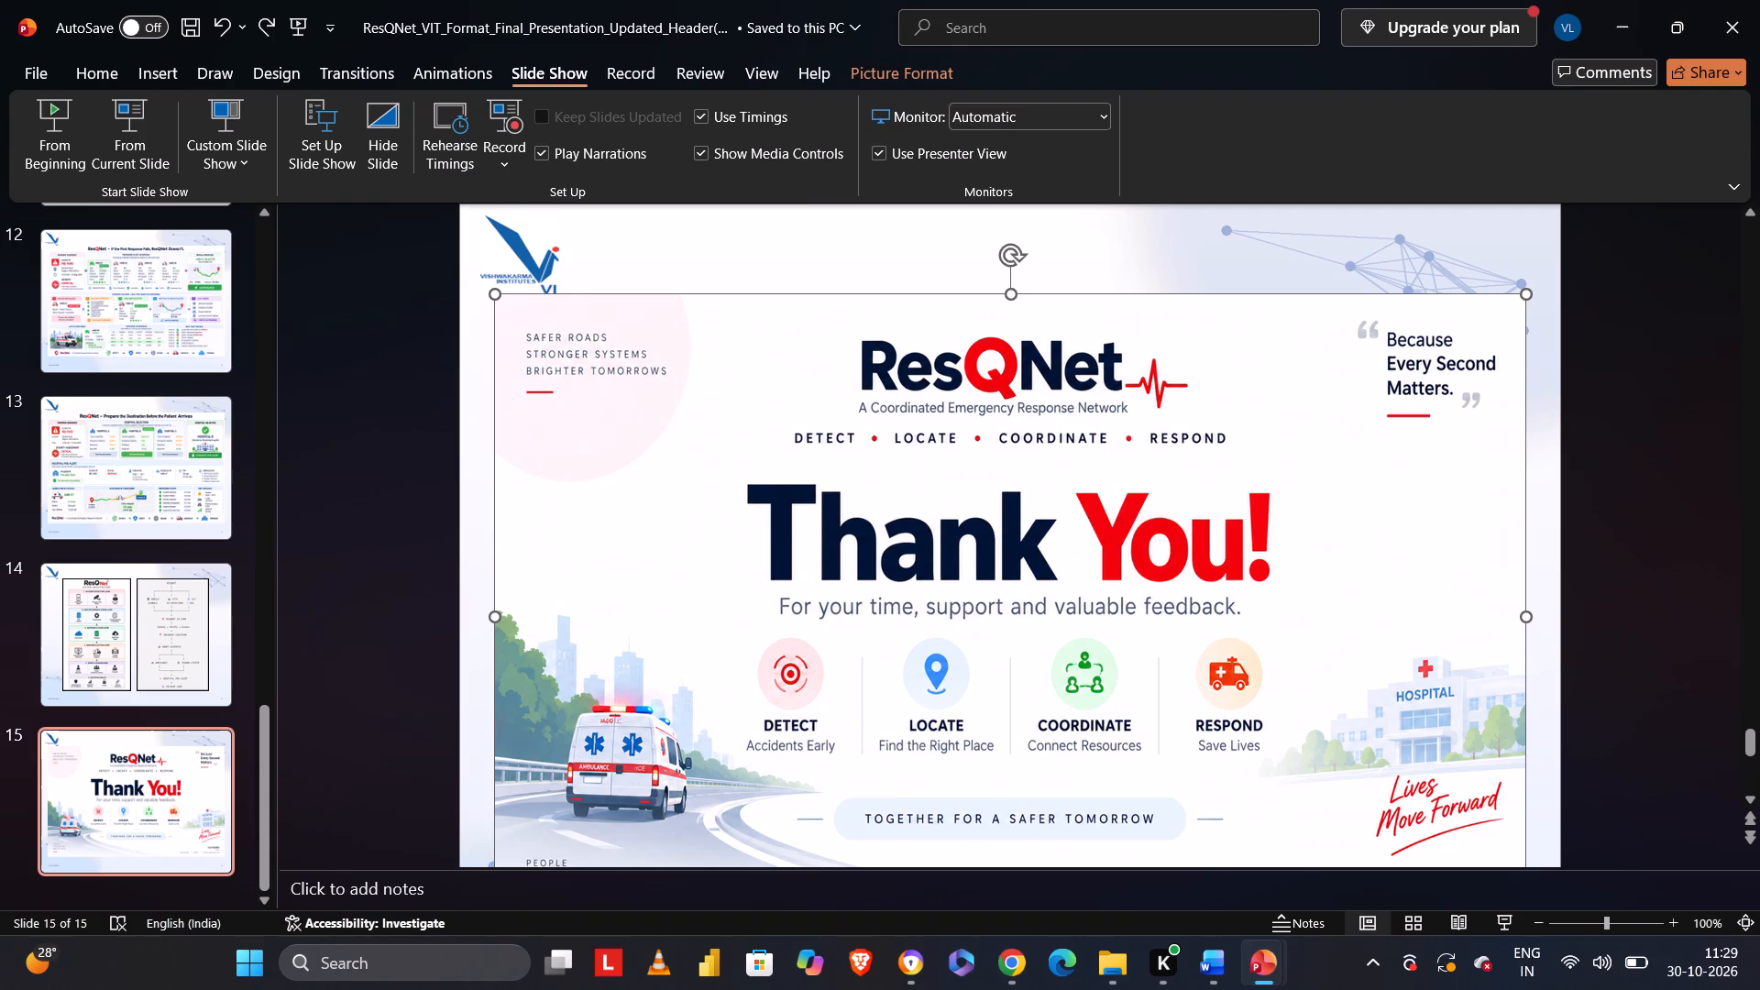
pyautogui.moveTo(600, 344); pyautogui.dragTo(618, 261)
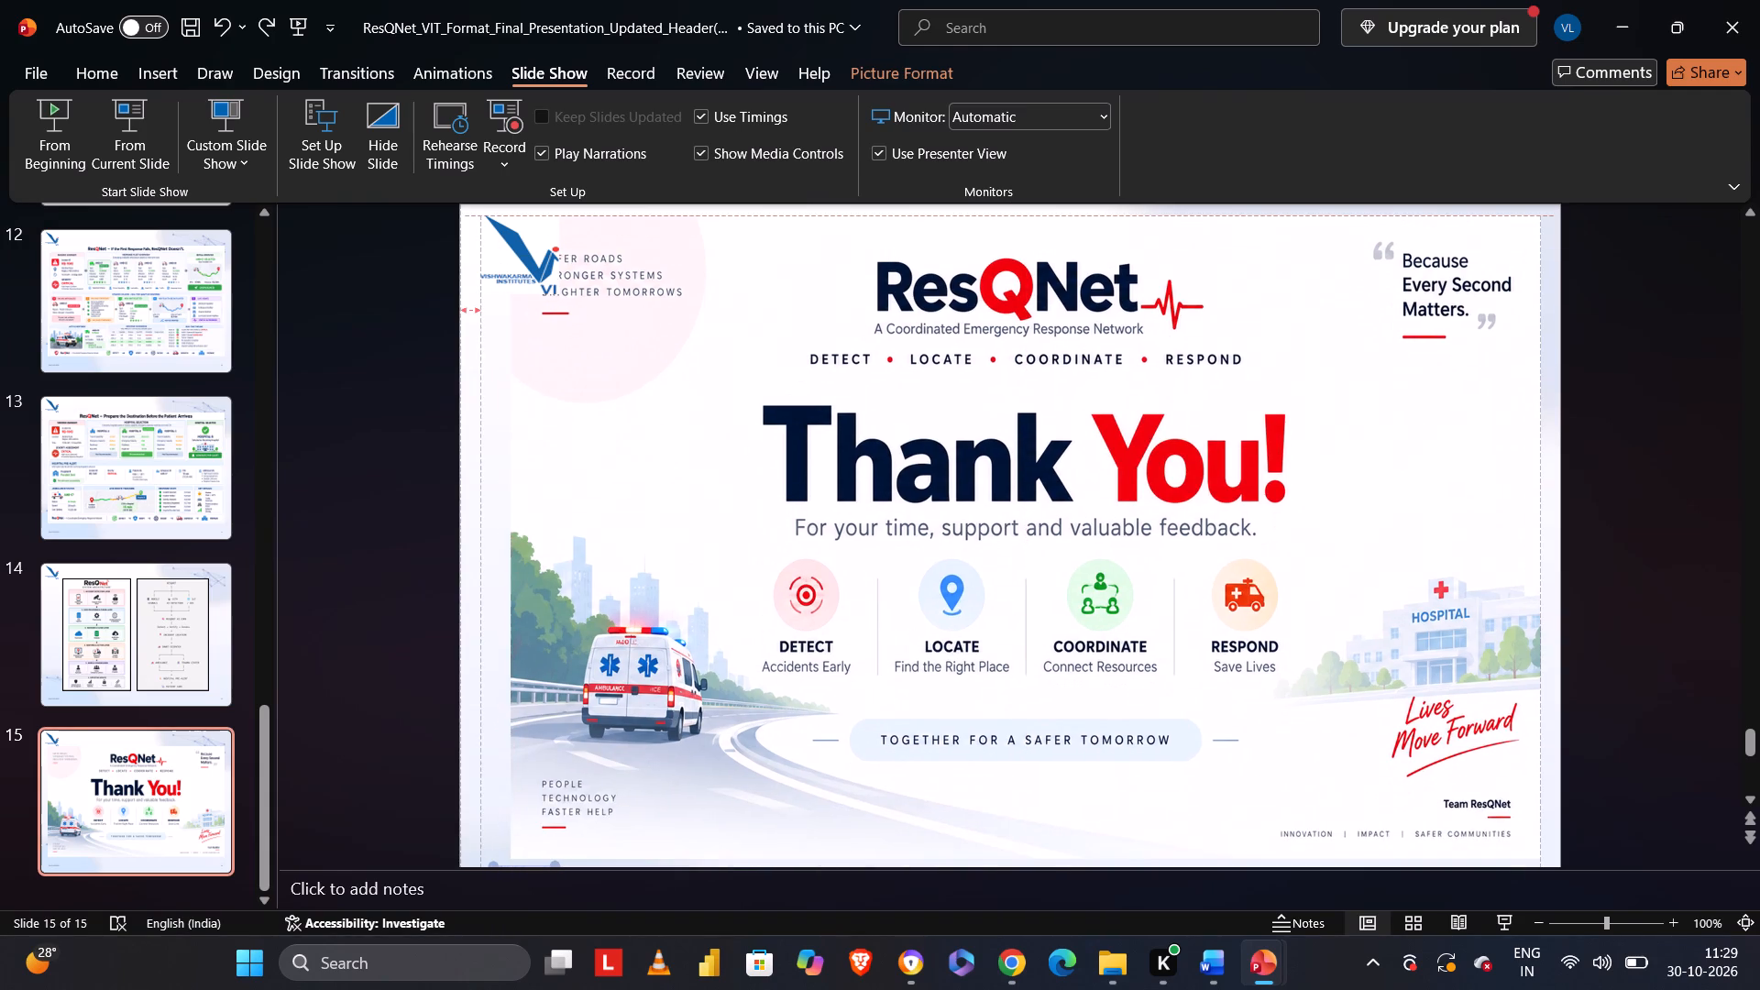
pyautogui.moveTo(618, 261); pyautogui.dragTo(592, 251)
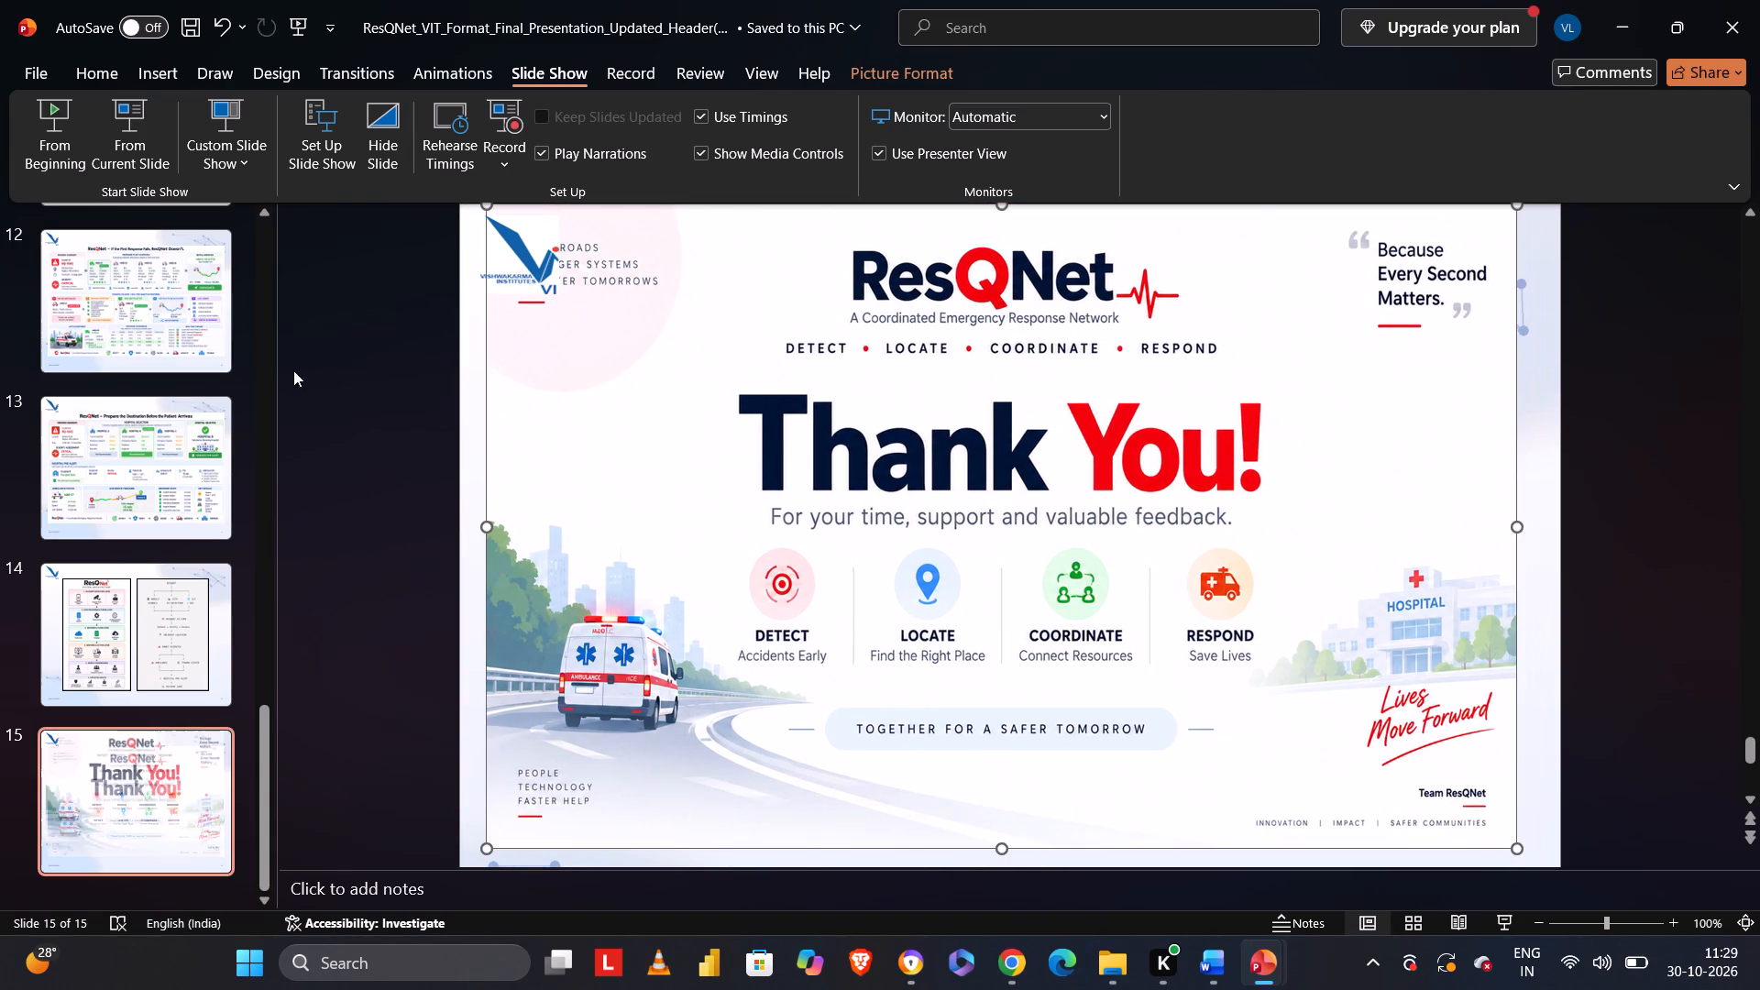
pyautogui.click(290, 376)
# On the Technical Approach slide, enlarge the text box of the sentence "Event-driven mobile + web system..." upward and to the left.
pyautogui.scroll(3, 144, 351)
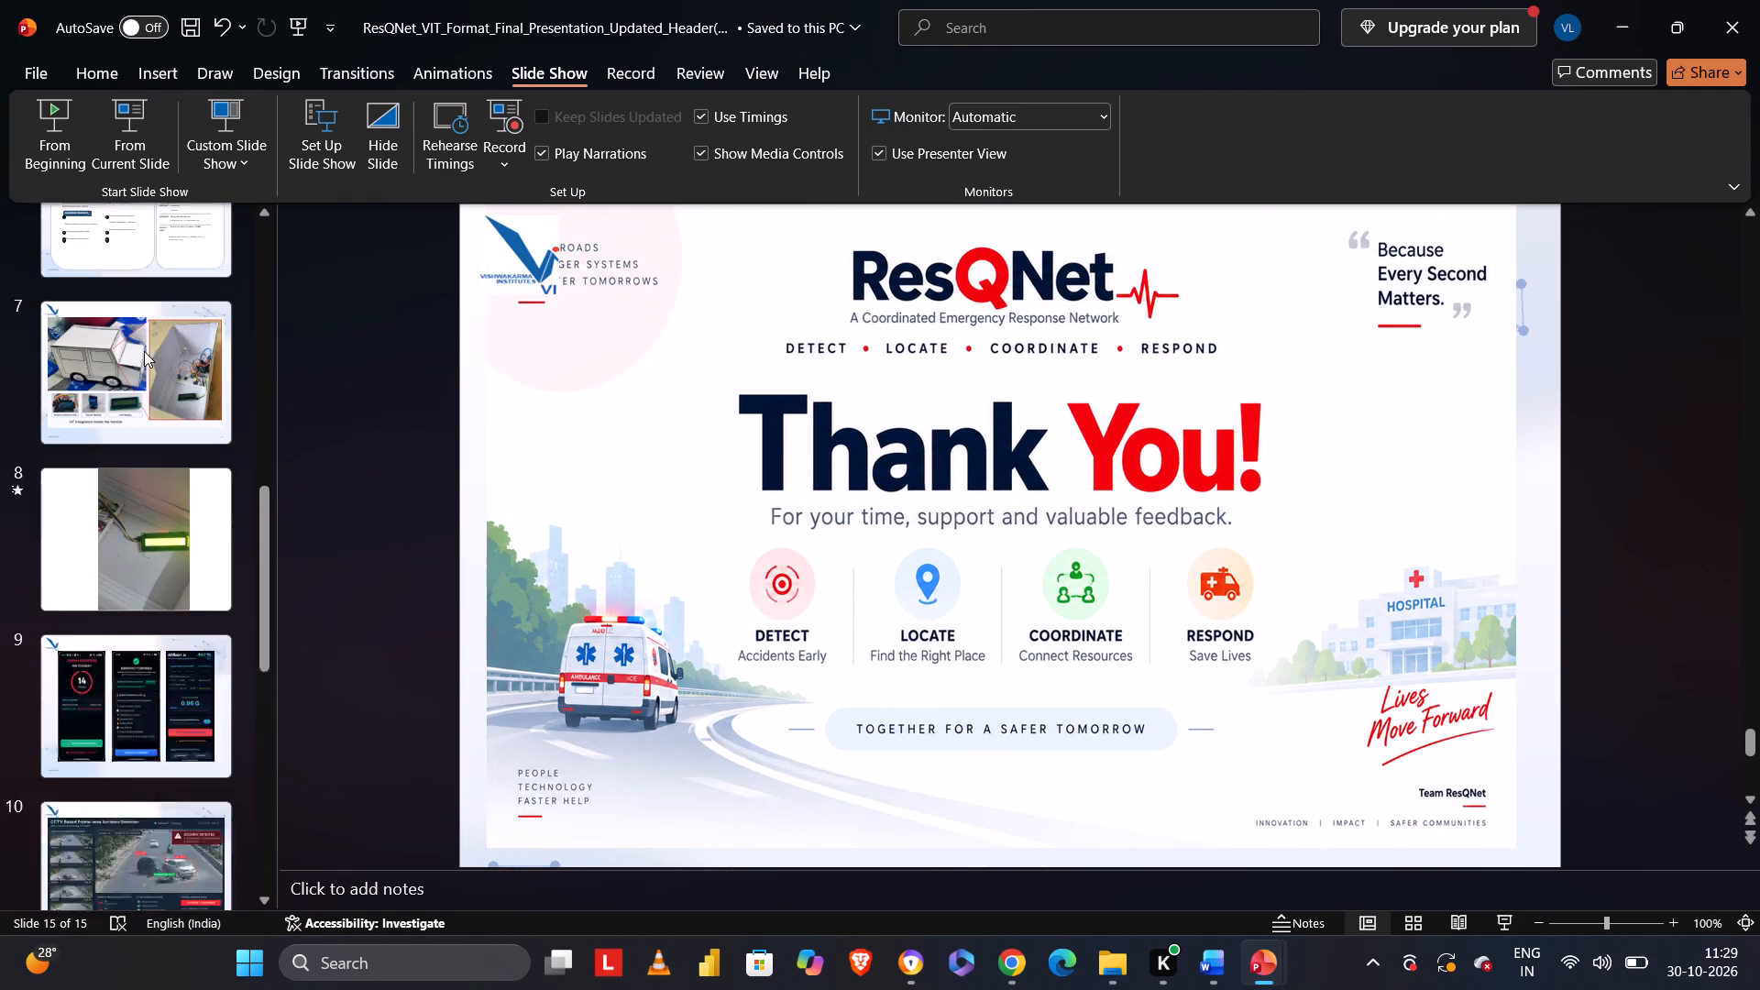
pyautogui.scroll(2, 144, 351)
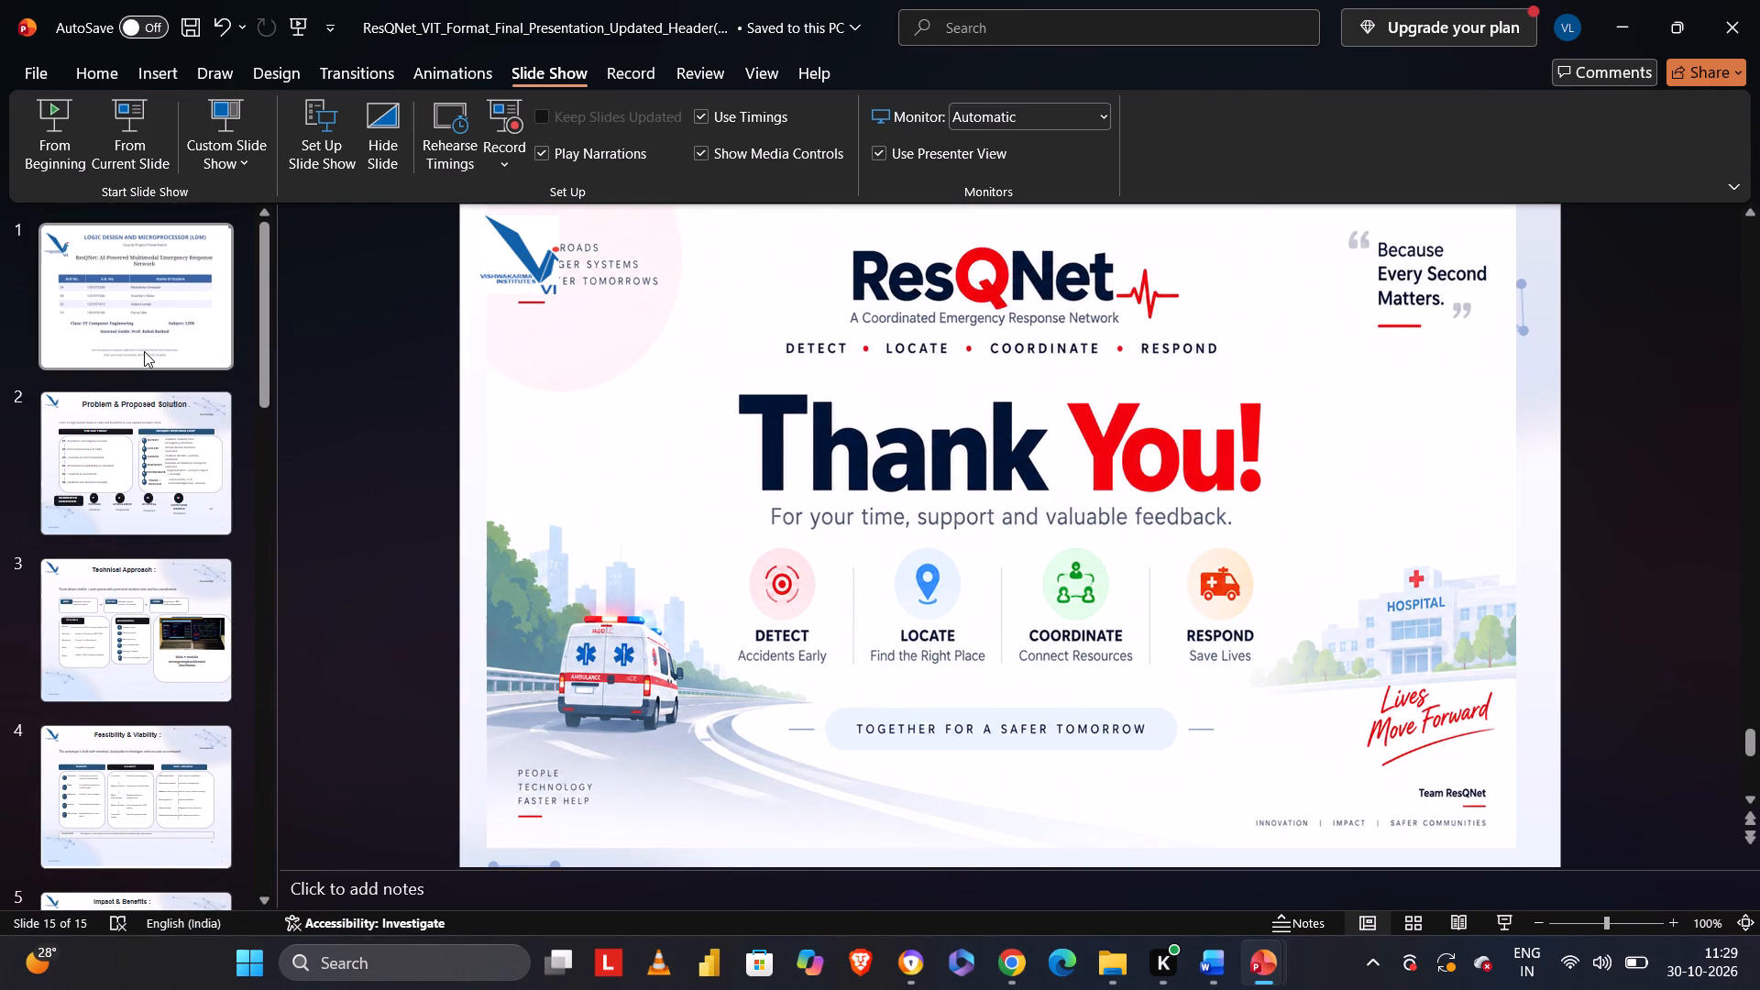
pyautogui.click(144, 351)
pyautogui.click(353, 457)
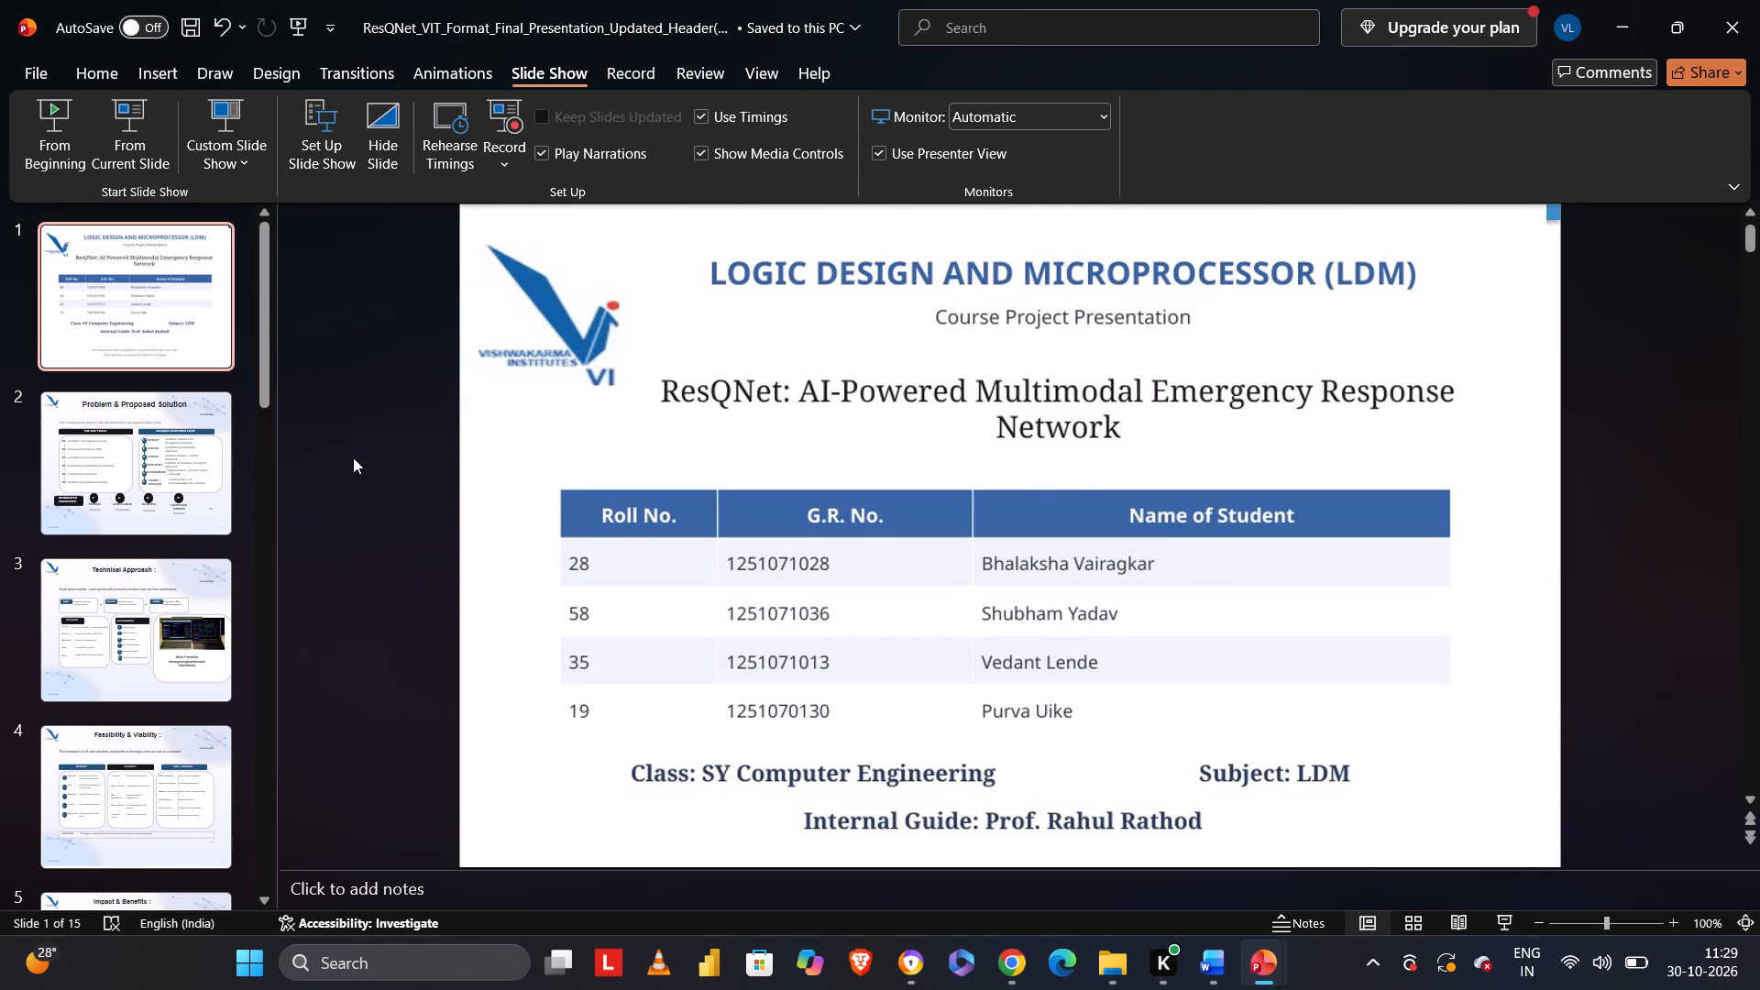
pyautogui.press('Right')
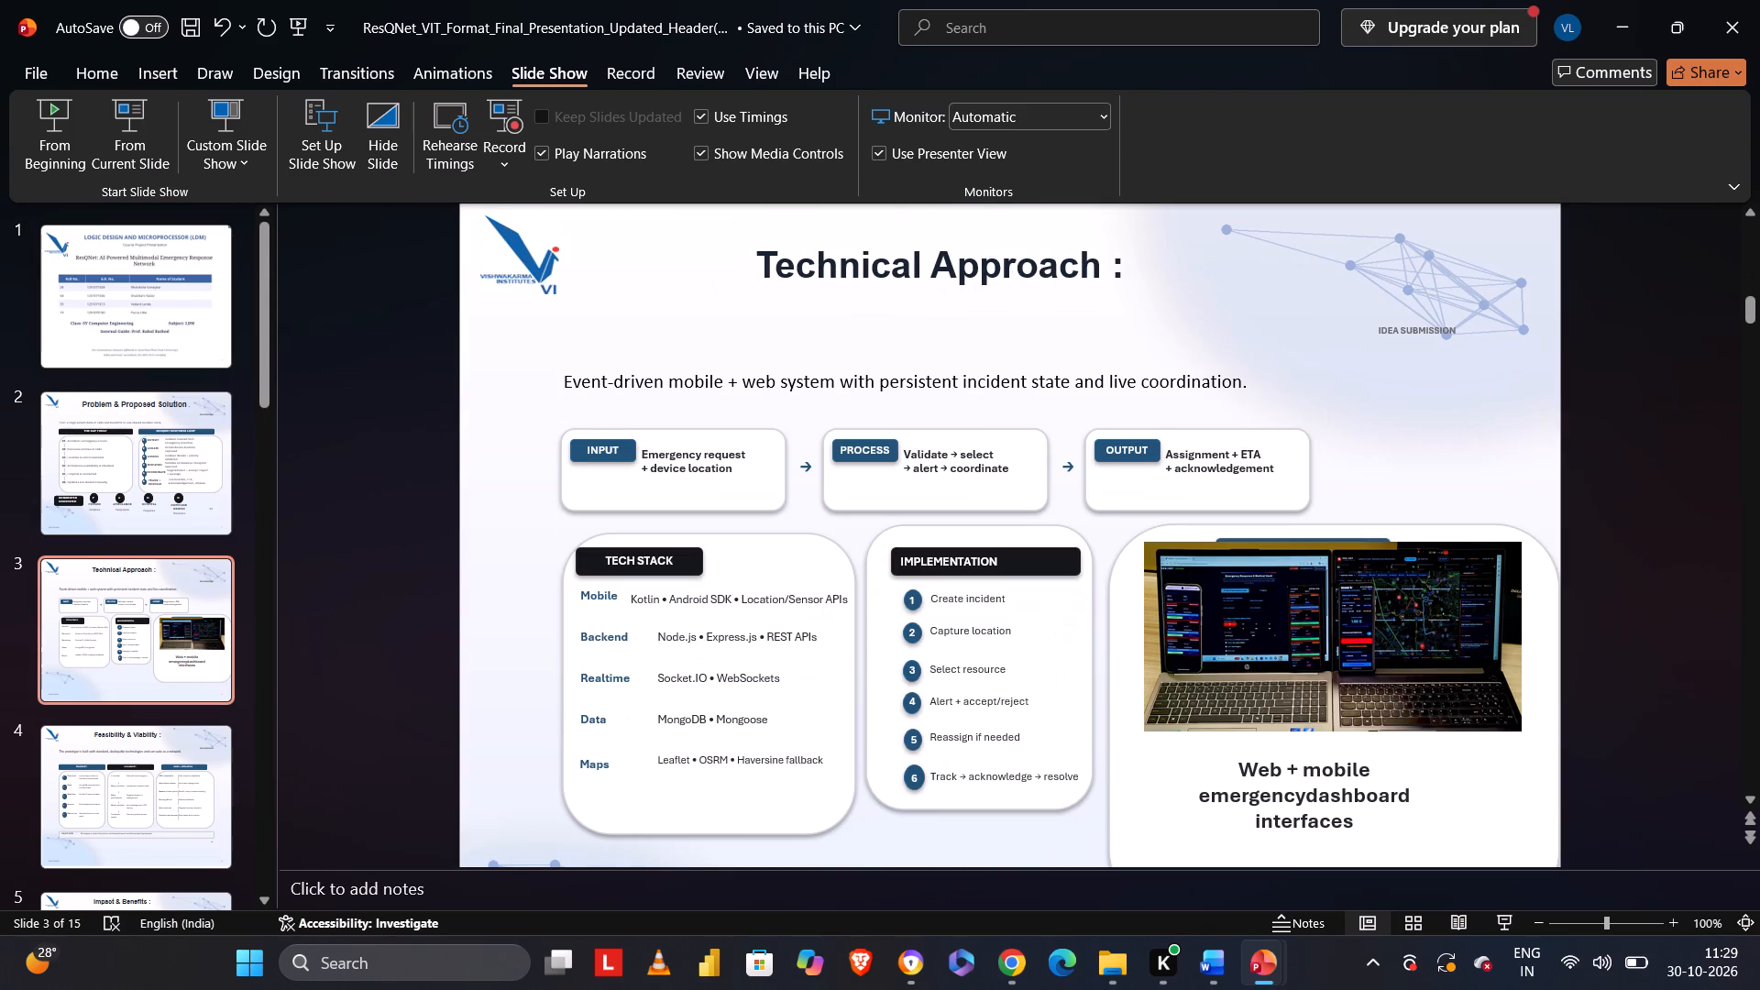
pyautogui.scroll(-1, 530, 330)
pyautogui.scroll(1, 530, 330)
pyautogui.scroll(-1, 530, 330)
pyautogui.scroll(1, 530, 330)
pyautogui.scroll(-1, 530, 330)
pyautogui.scroll(1, 530, 330)
pyautogui.click(592, 379)
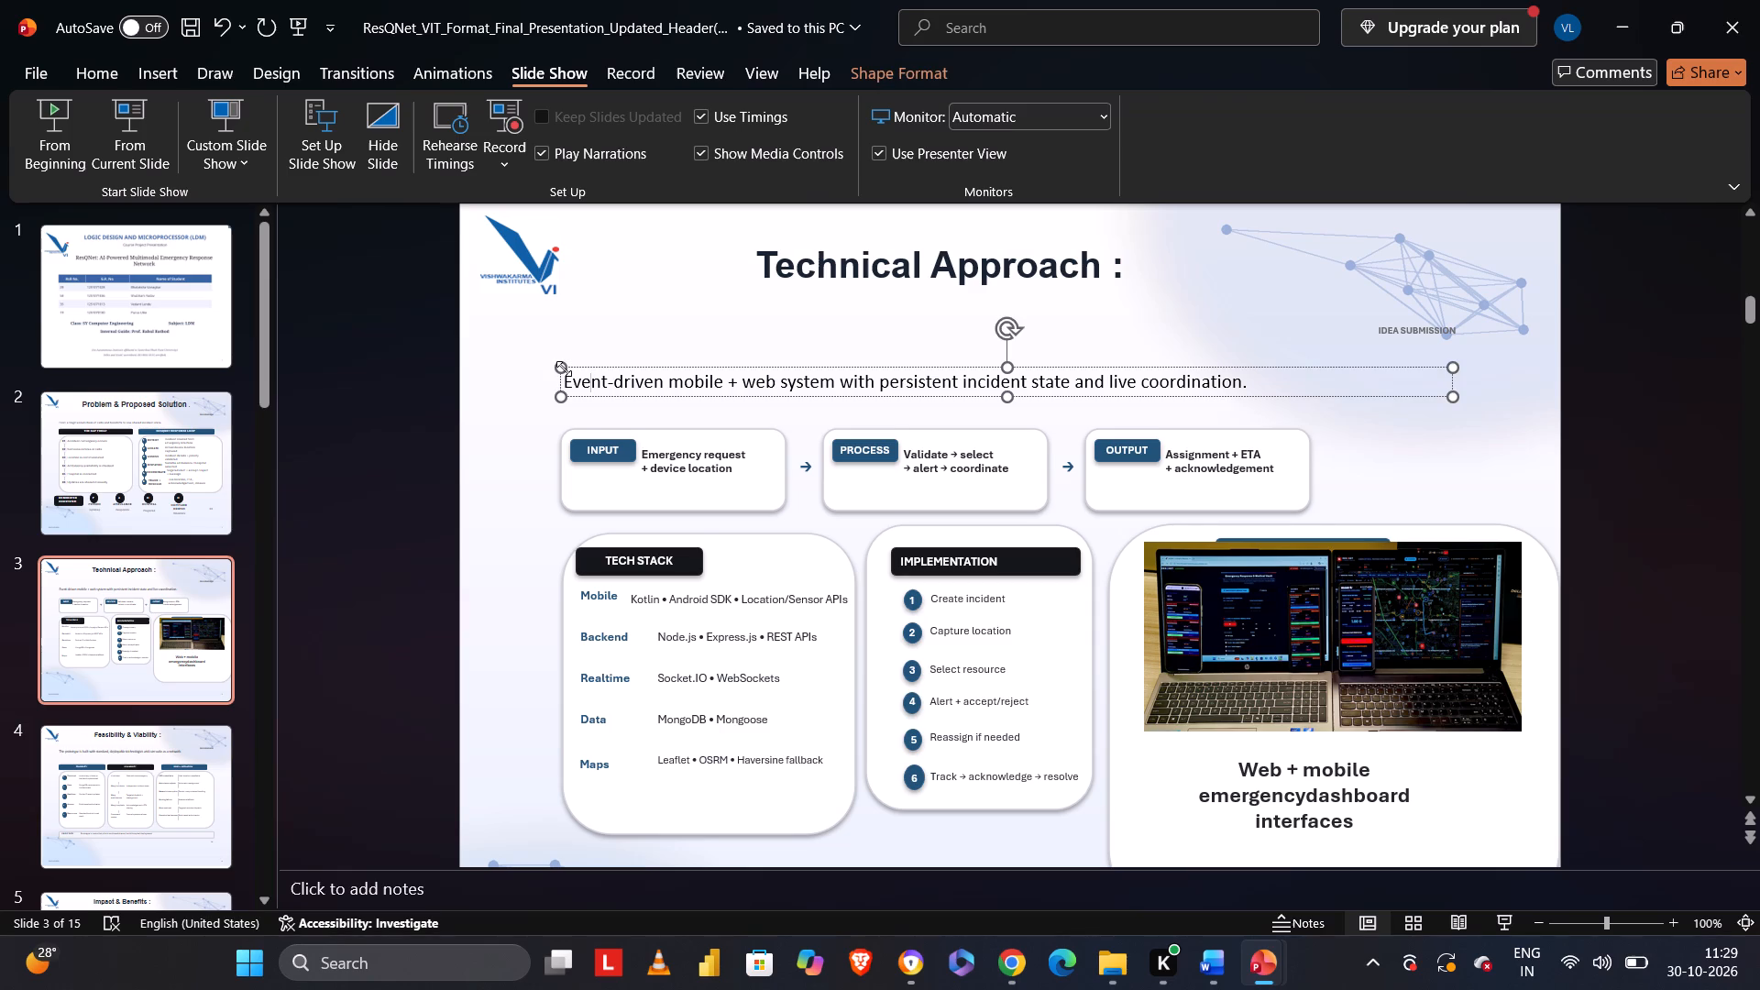
pyautogui.moveTo(564, 368); pyautogui.dragTo(539, 315)
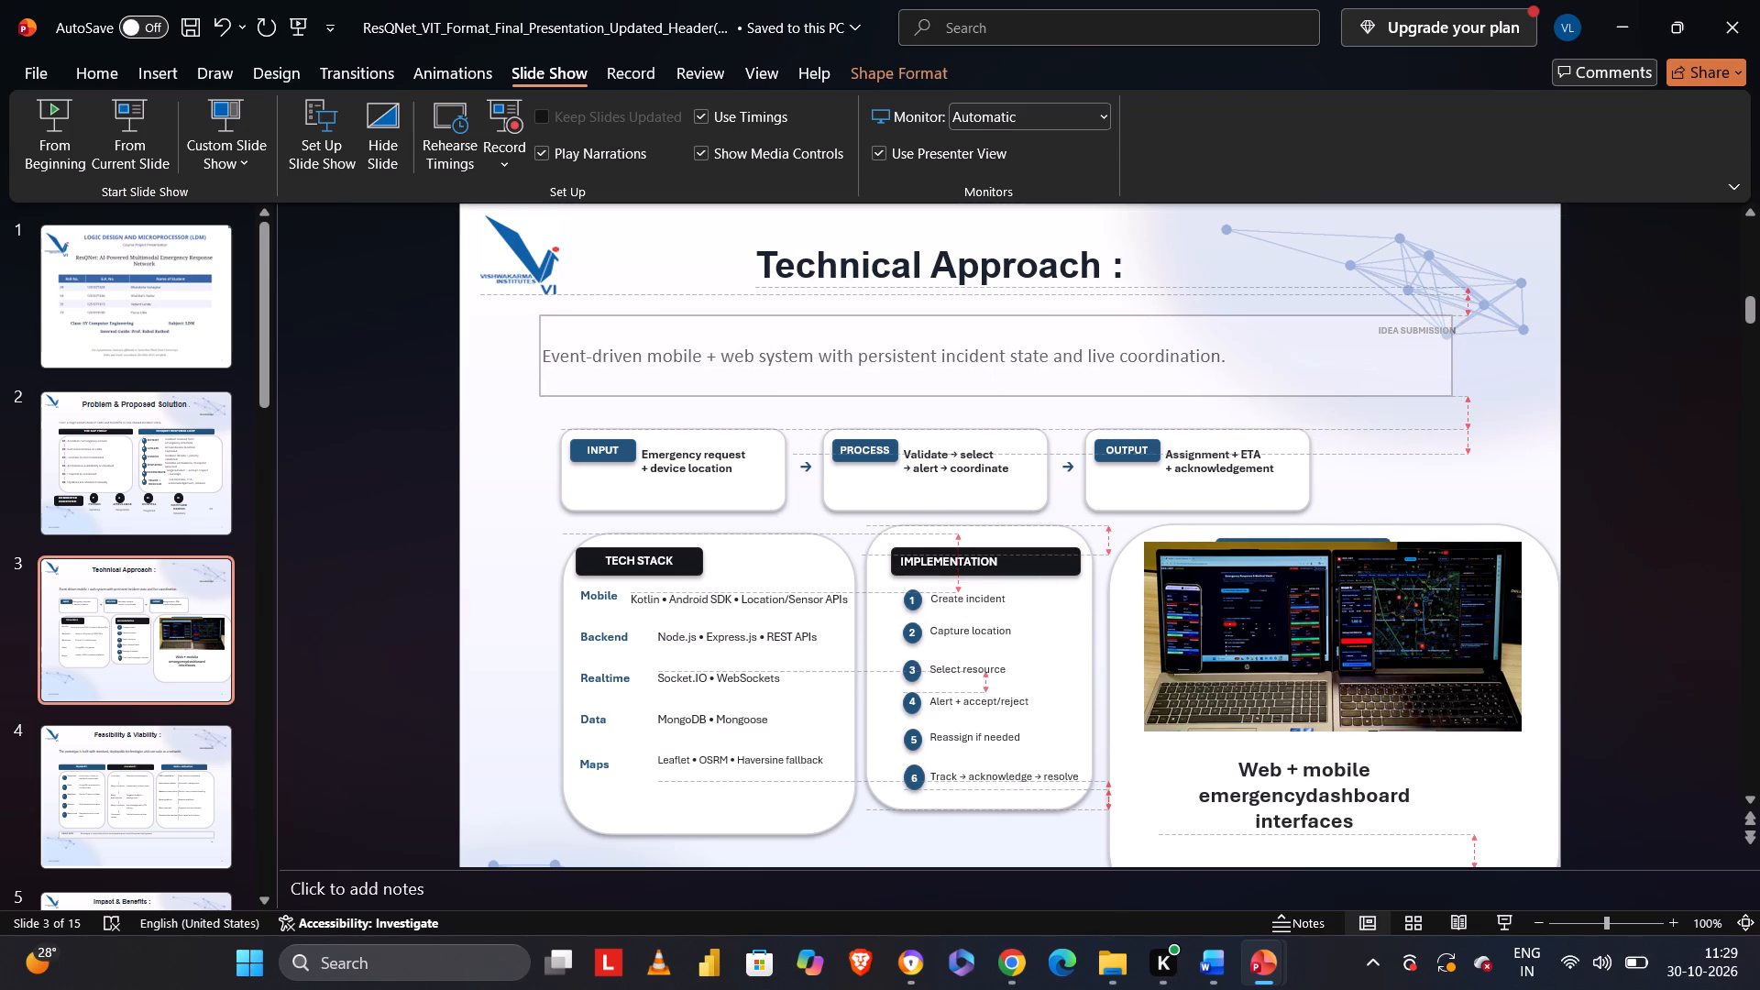
# Widen the "Event-driven mobile + web system..." text box slightly to the left and try to extend it downward.
pyautogui.moveTo(539, 315); pyautogui.dragTo(529, 308)
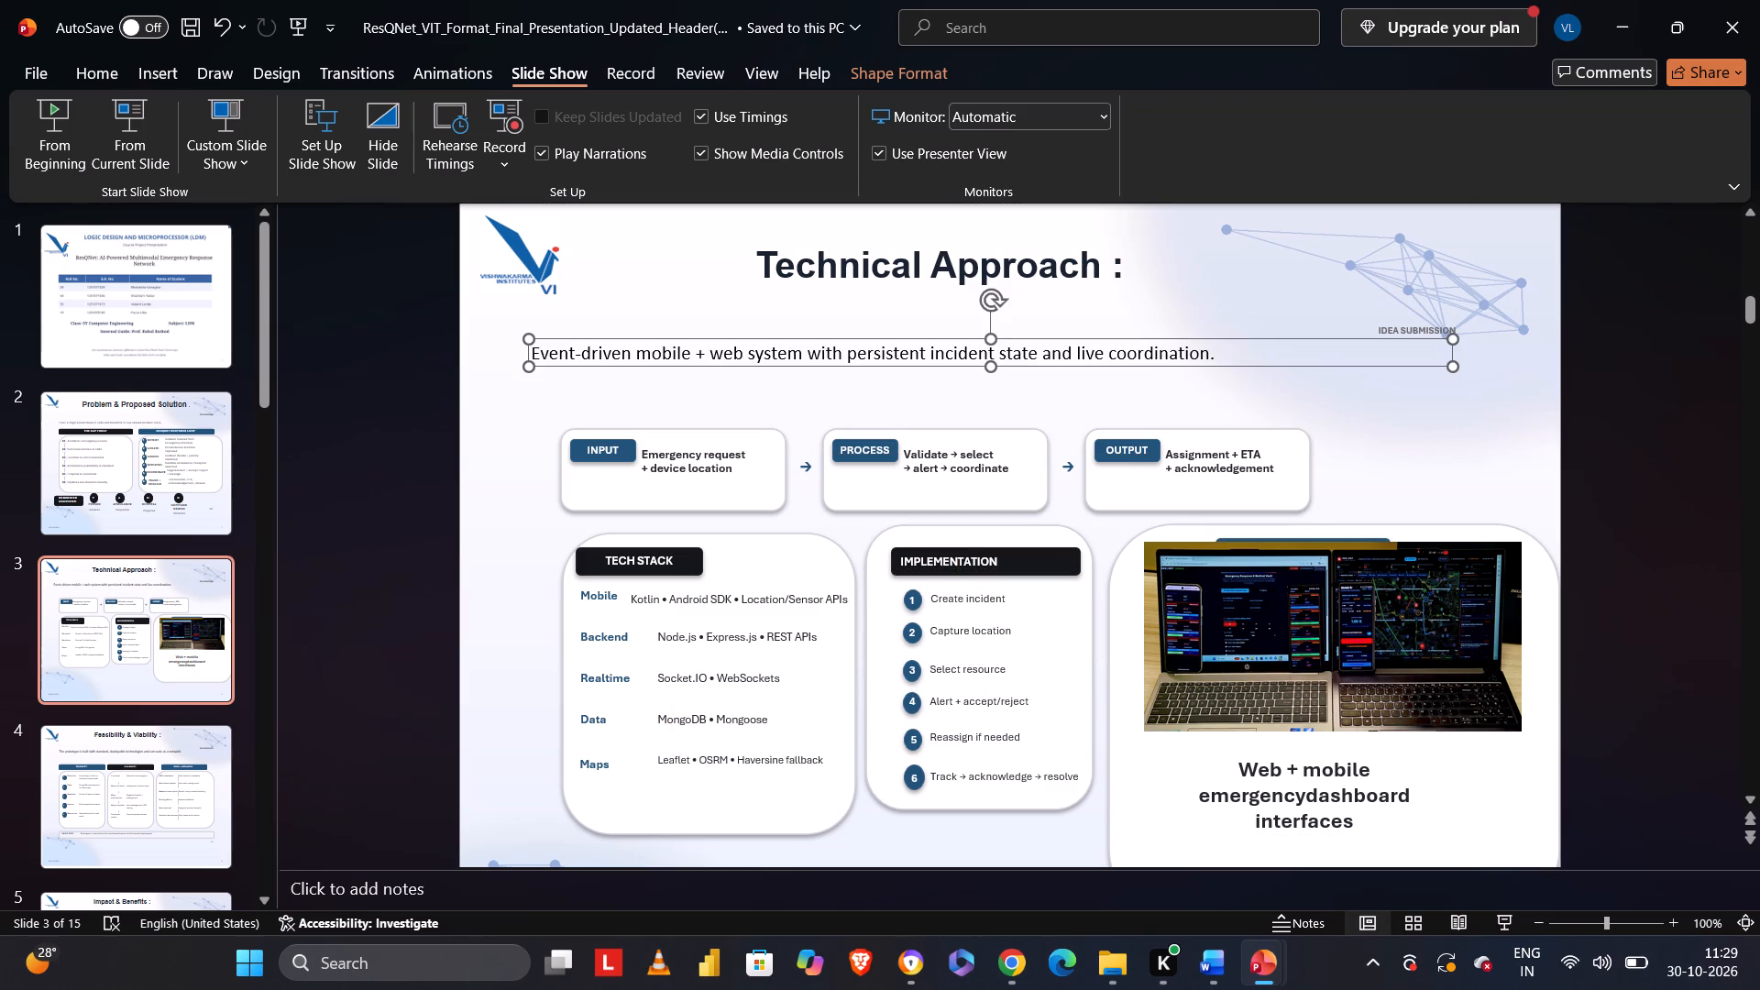
pyautogui.moveTo(987, 360); pyautogui.dragTo(1001, 382)
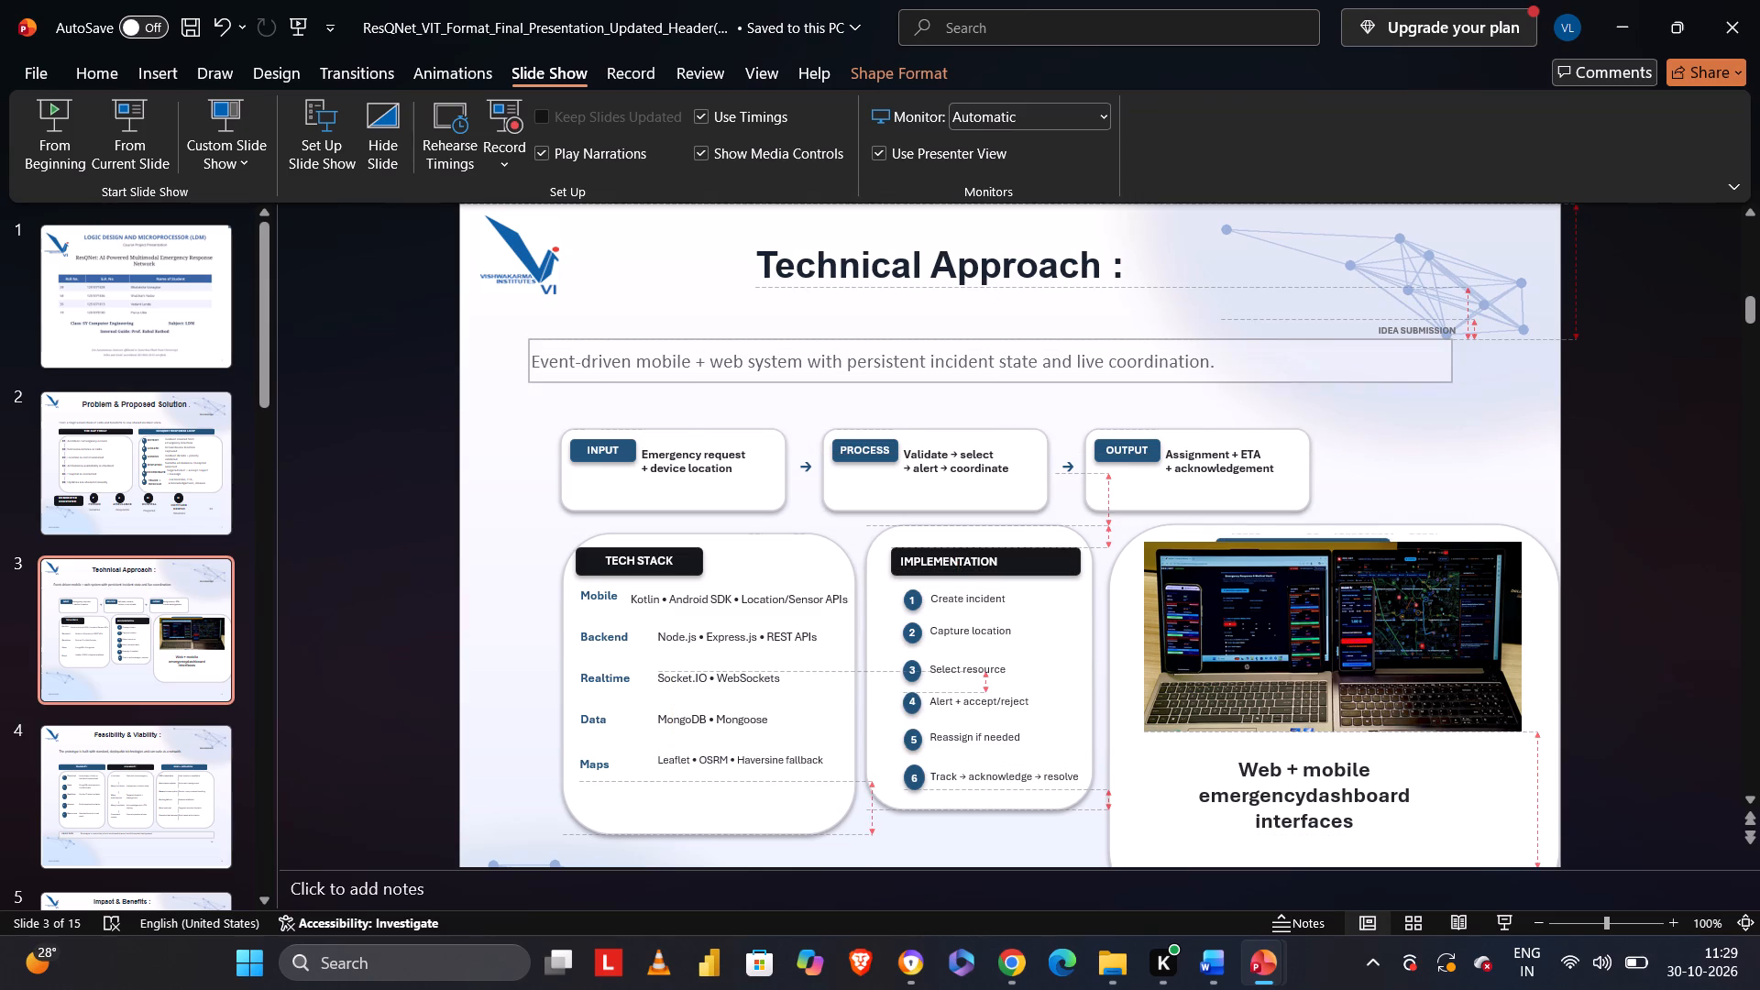
pyautogui.moveTo(1001, 382); pyautogui.dragTo(1004, 396)
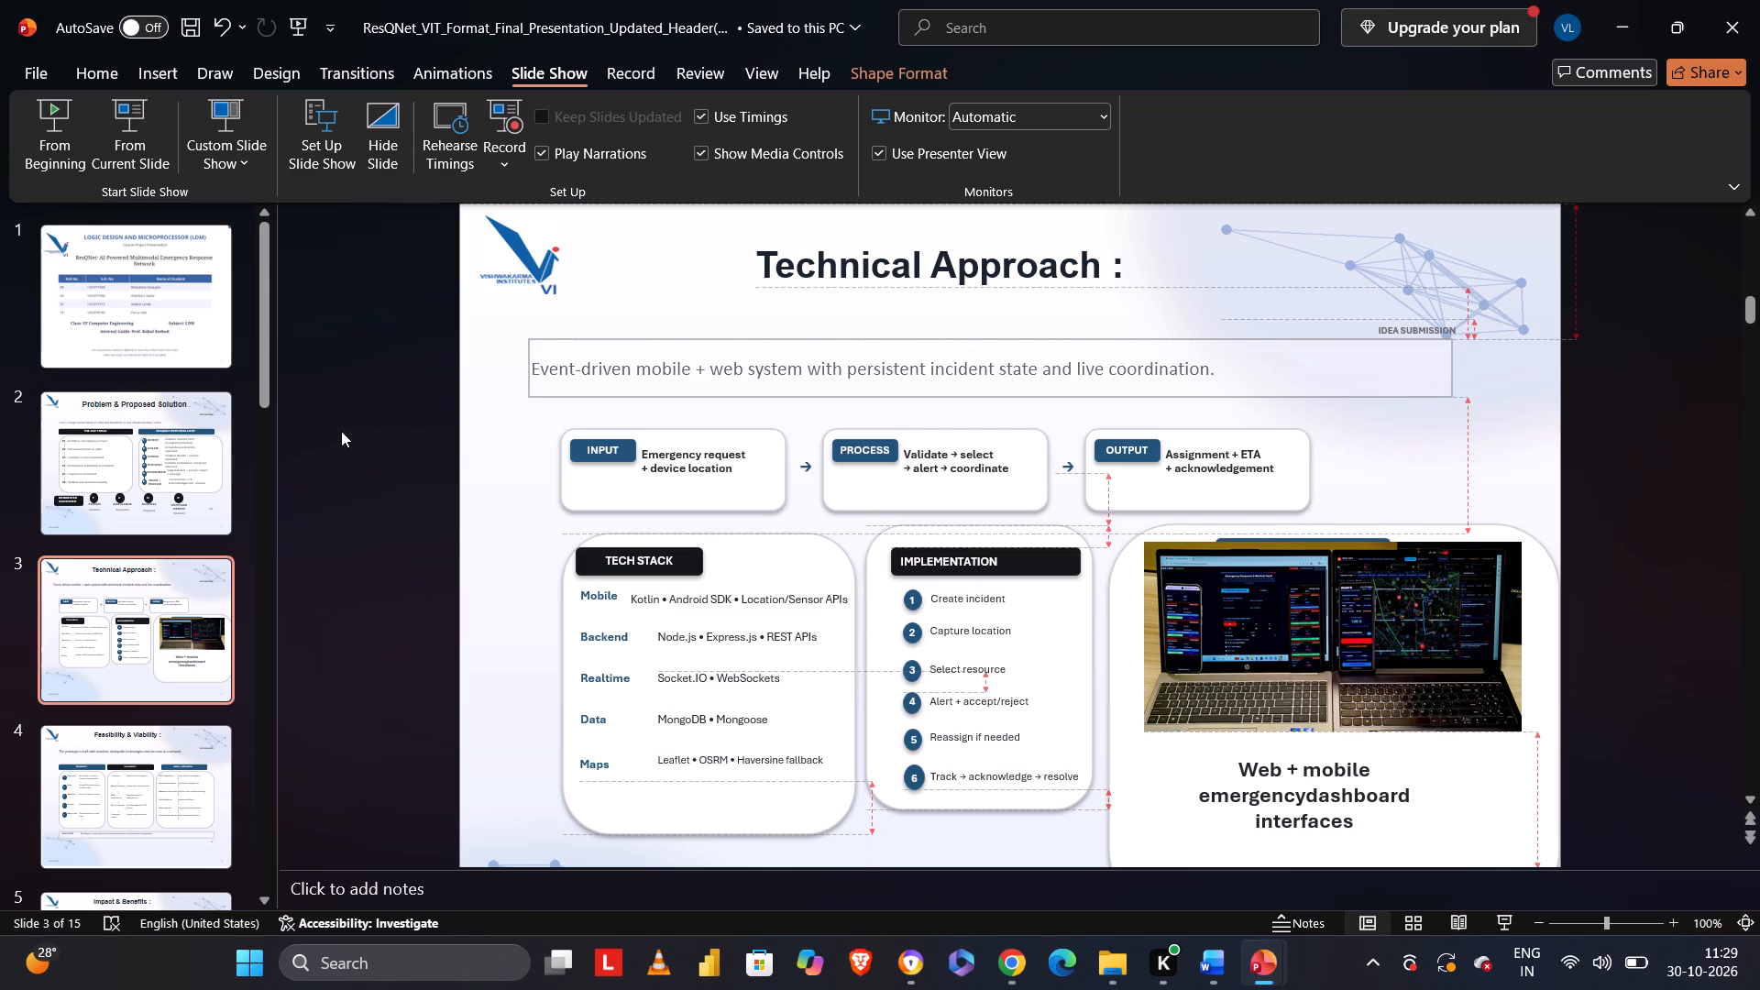
pyautogui.click(341, 431)
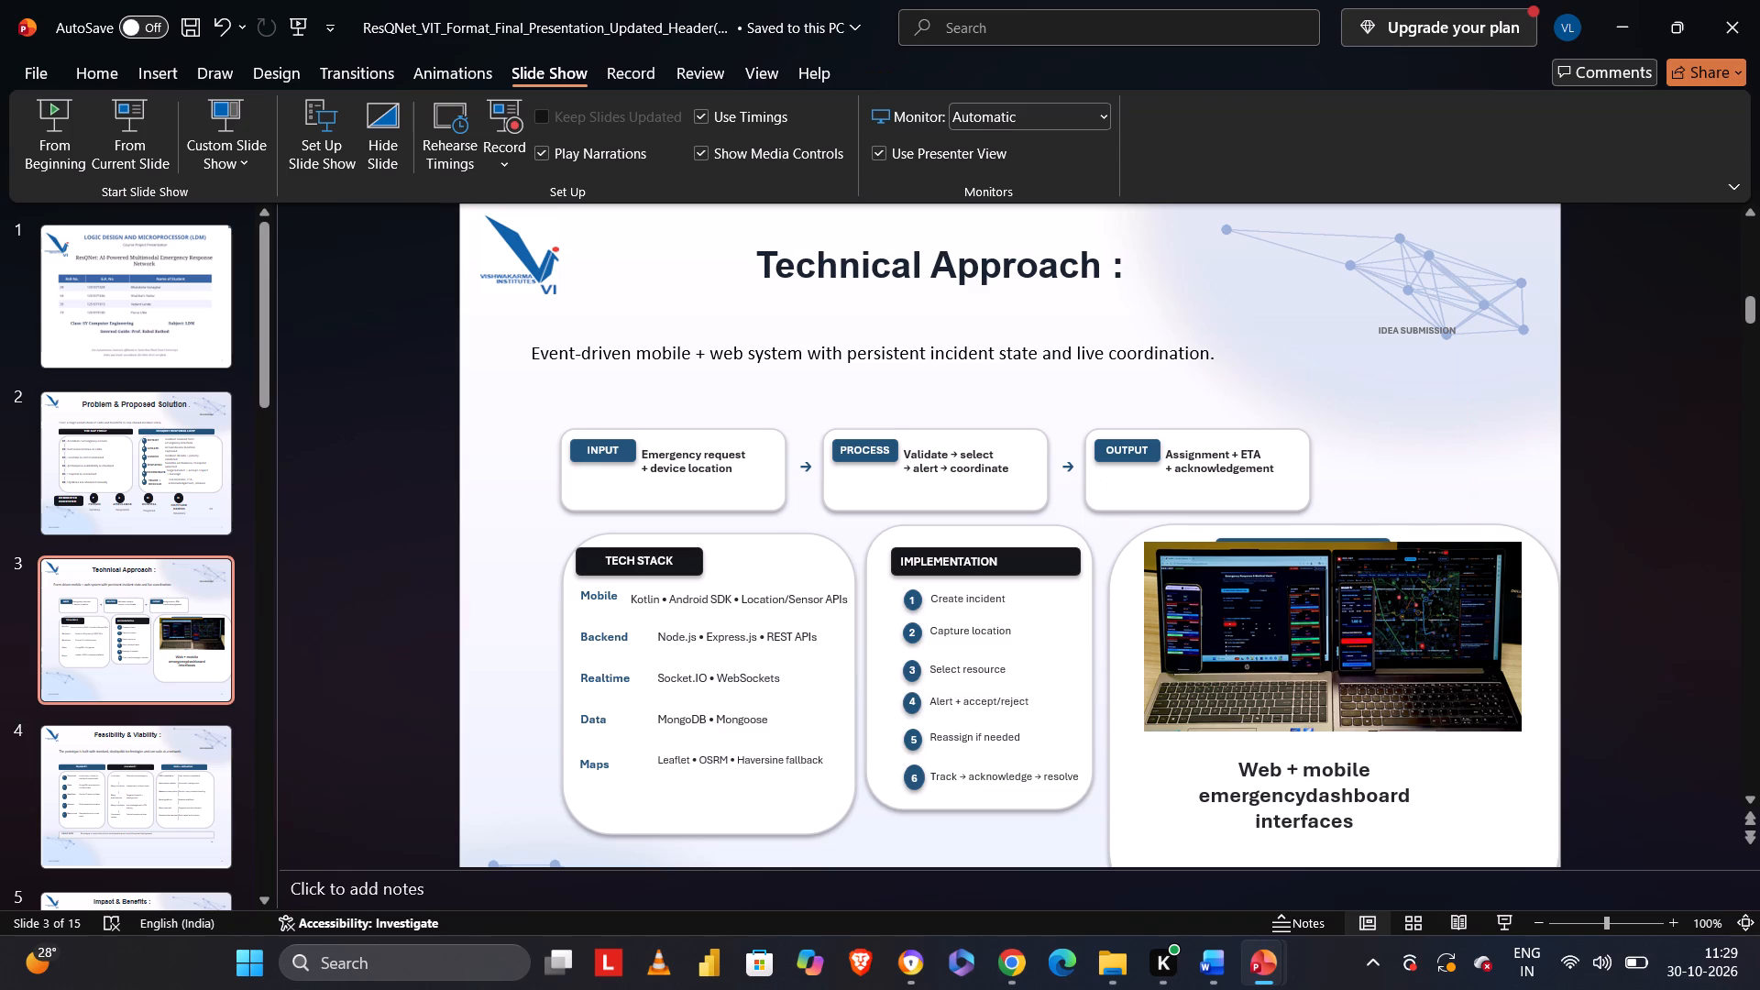
# Move the "Event-driven mobile + web system..." sentence right to line up with the left edge of the cards below.
pyautogui.click(673, 348)
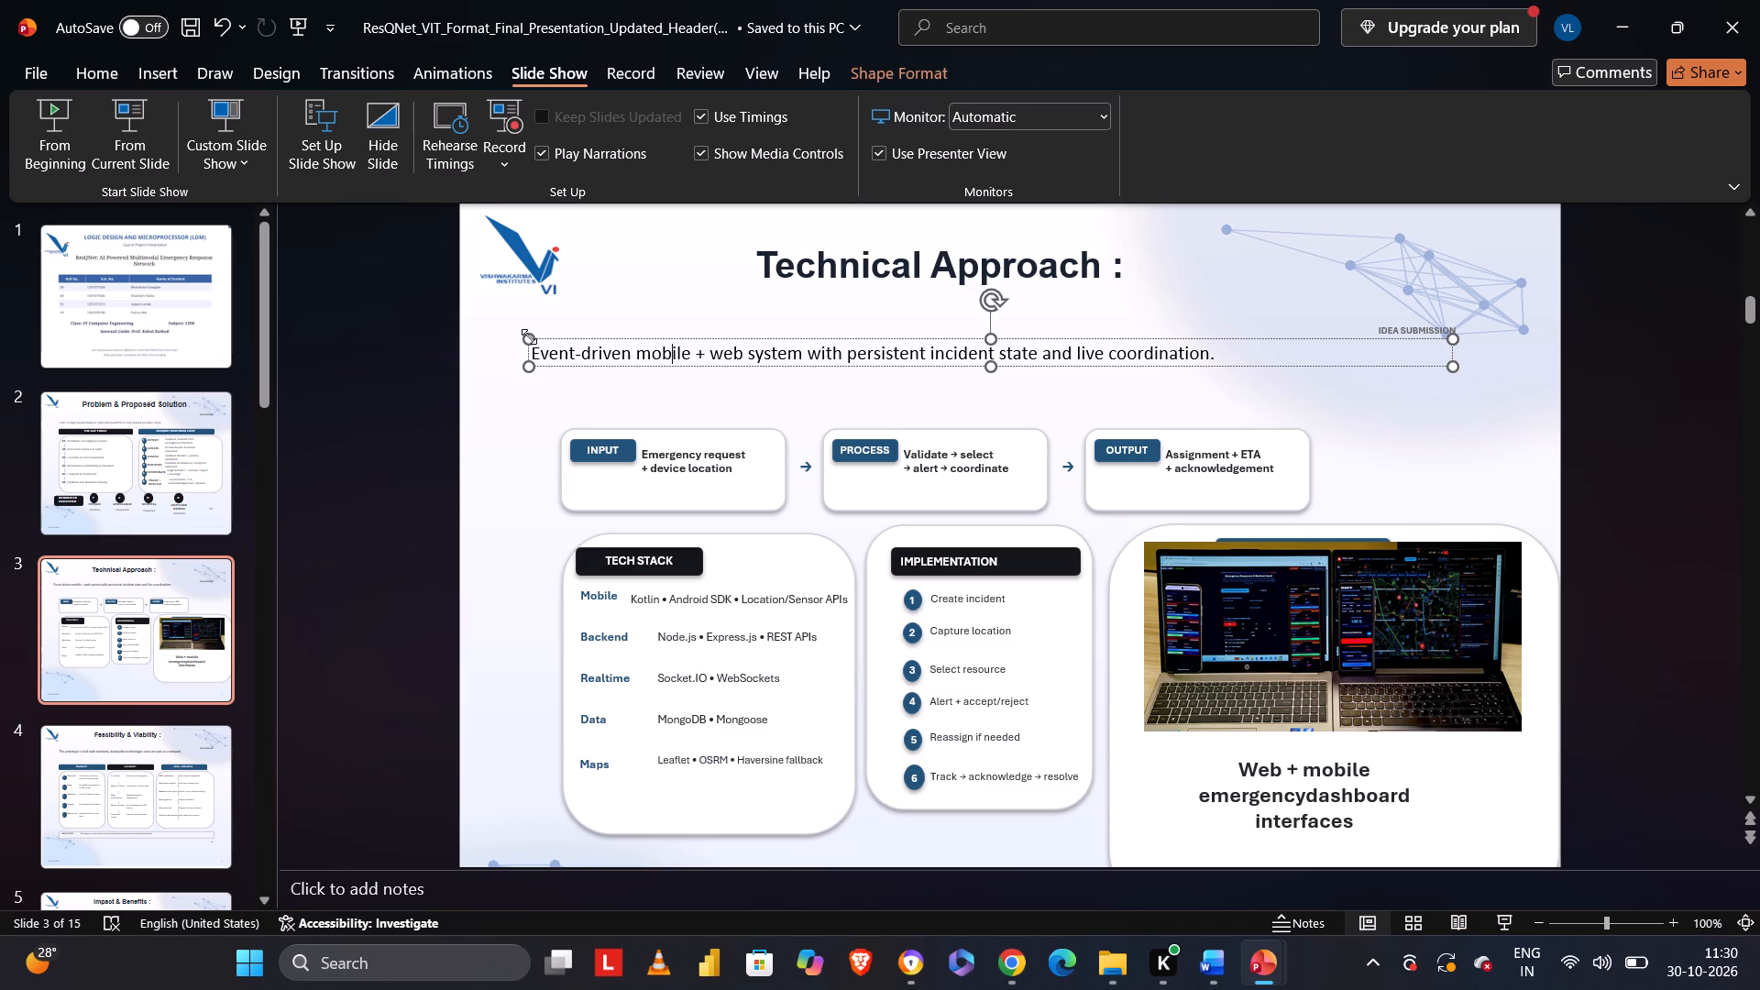
pyautogui.moveTo(544, 339); pyautogui.dragTo(566, 340)
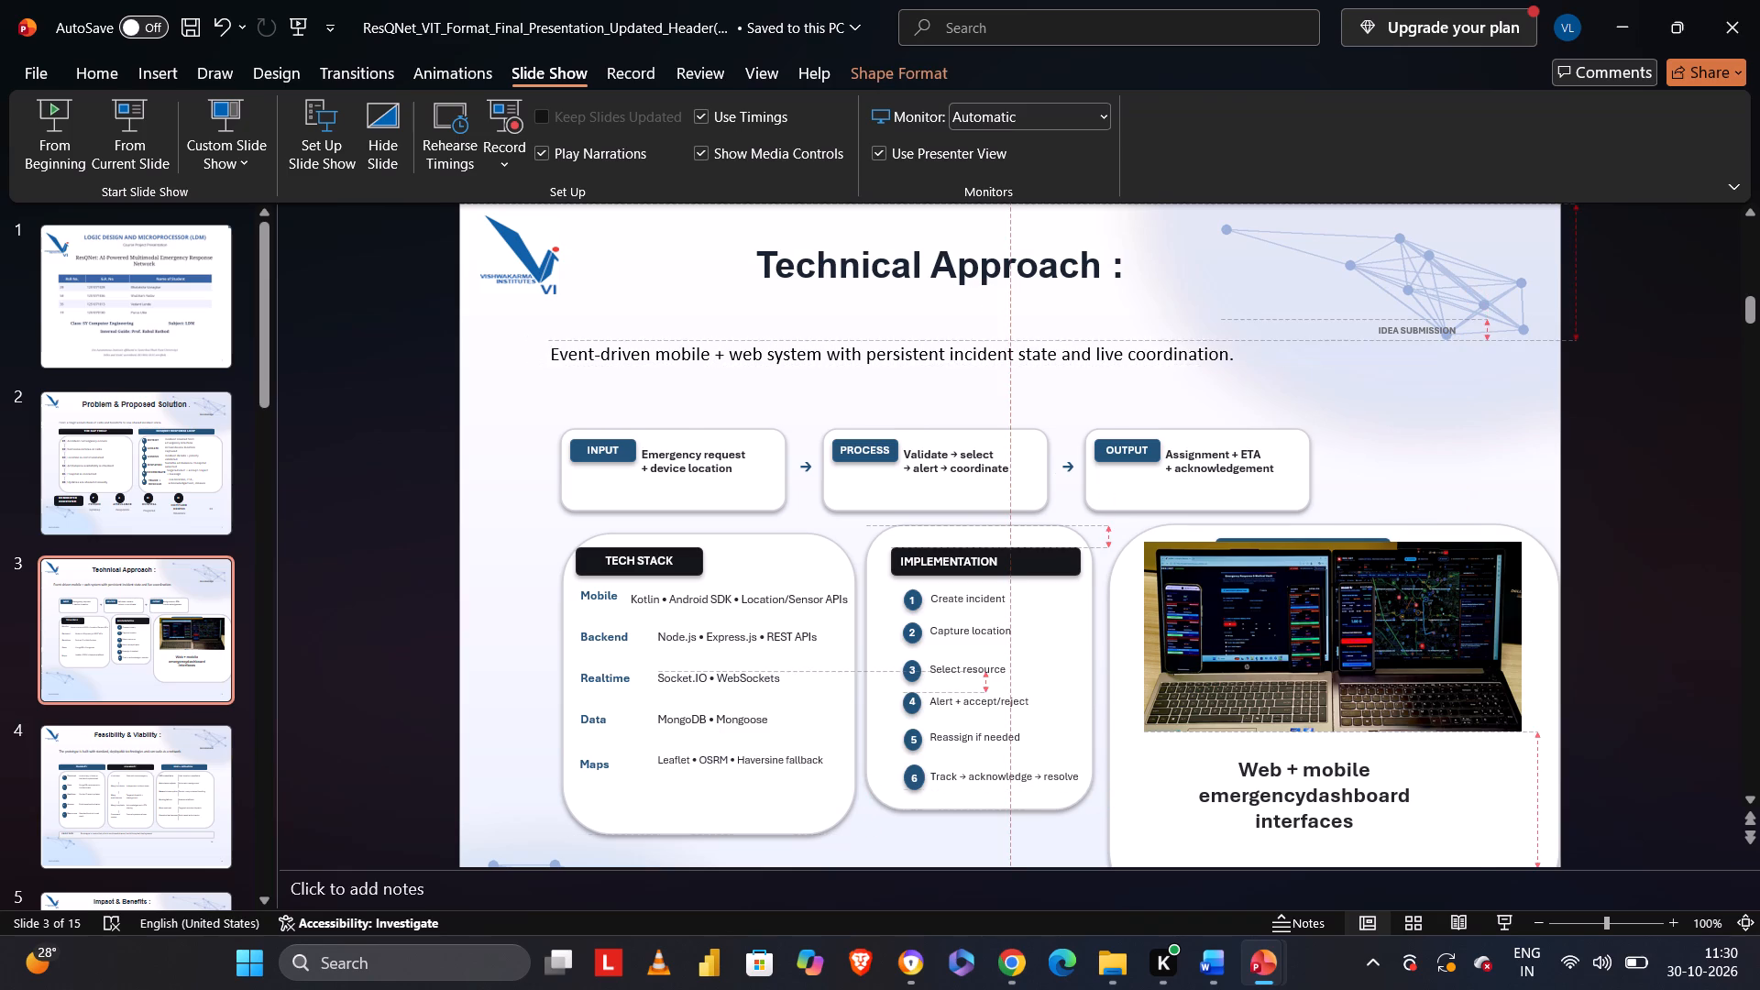
pyautogui.moveTo(566, 340); pyautogui.dragTo(580, 340)
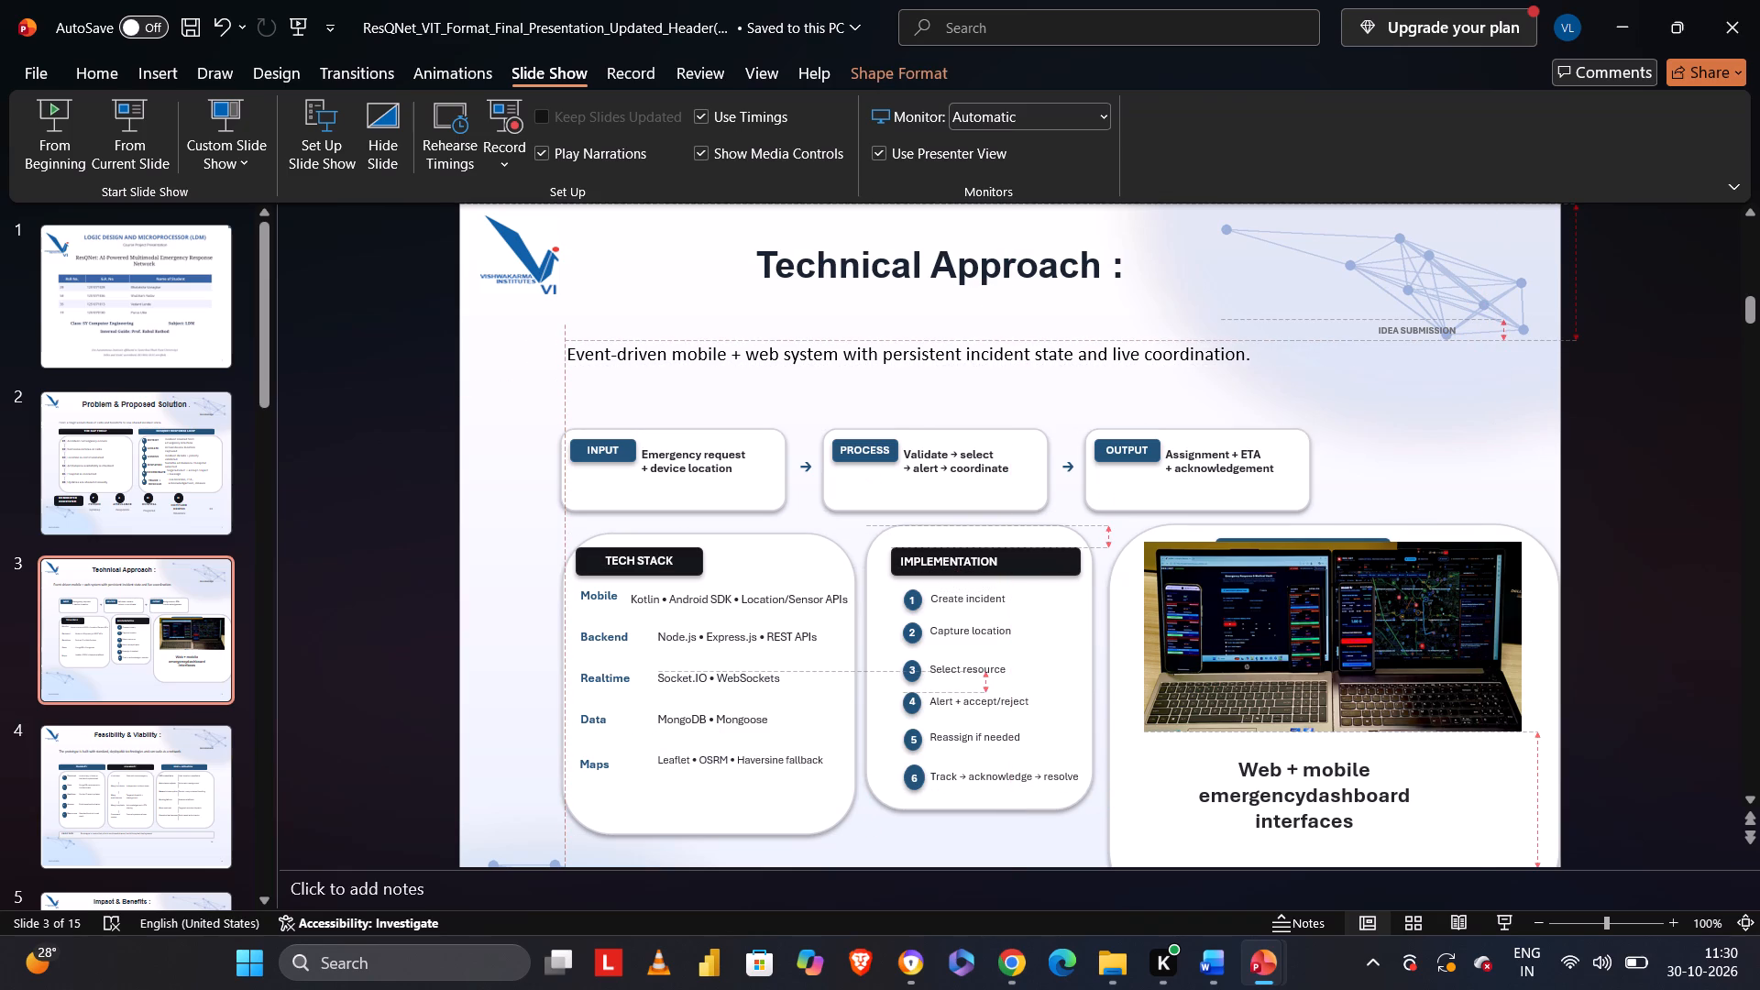
pyautogui.moveTo(580, 340); pyautogui.dragTo(579, 340)
pyautogui.click(476, 344)
pyautogui.press('Right')
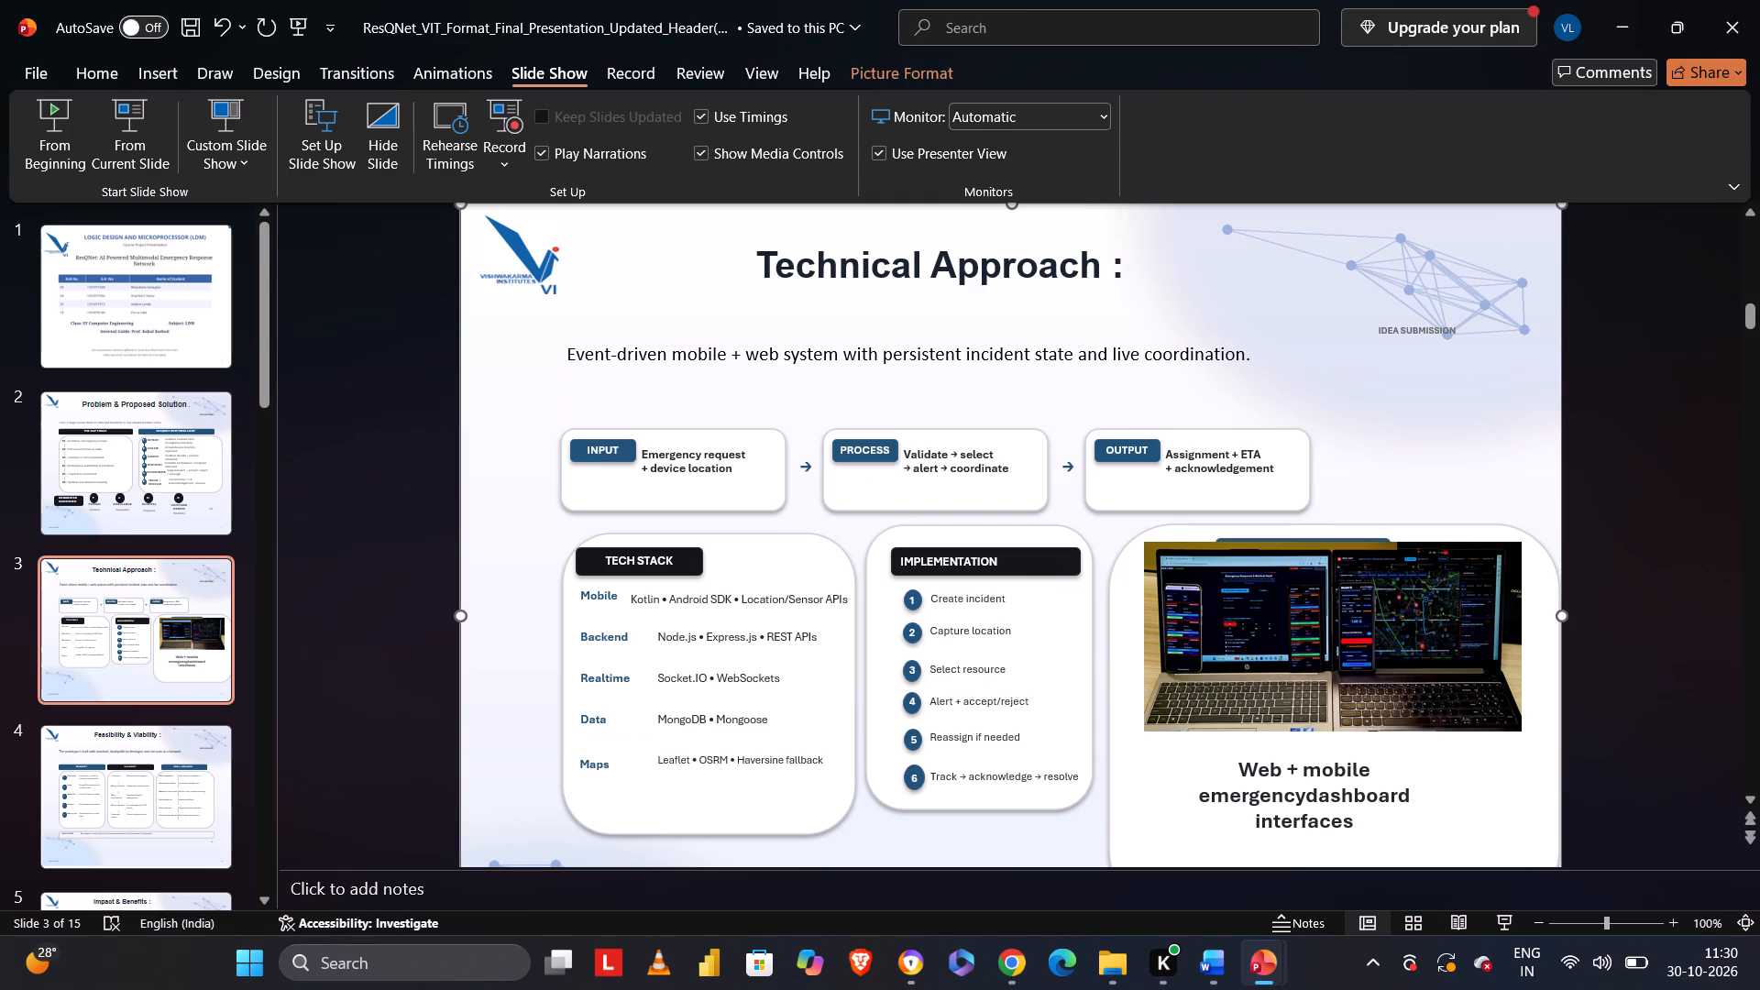
pyautogui.click(413, 388)
# Go through the remaining slides to the end of the deck and back to the title slide, checking their layout.
pyautogui.press('Right')
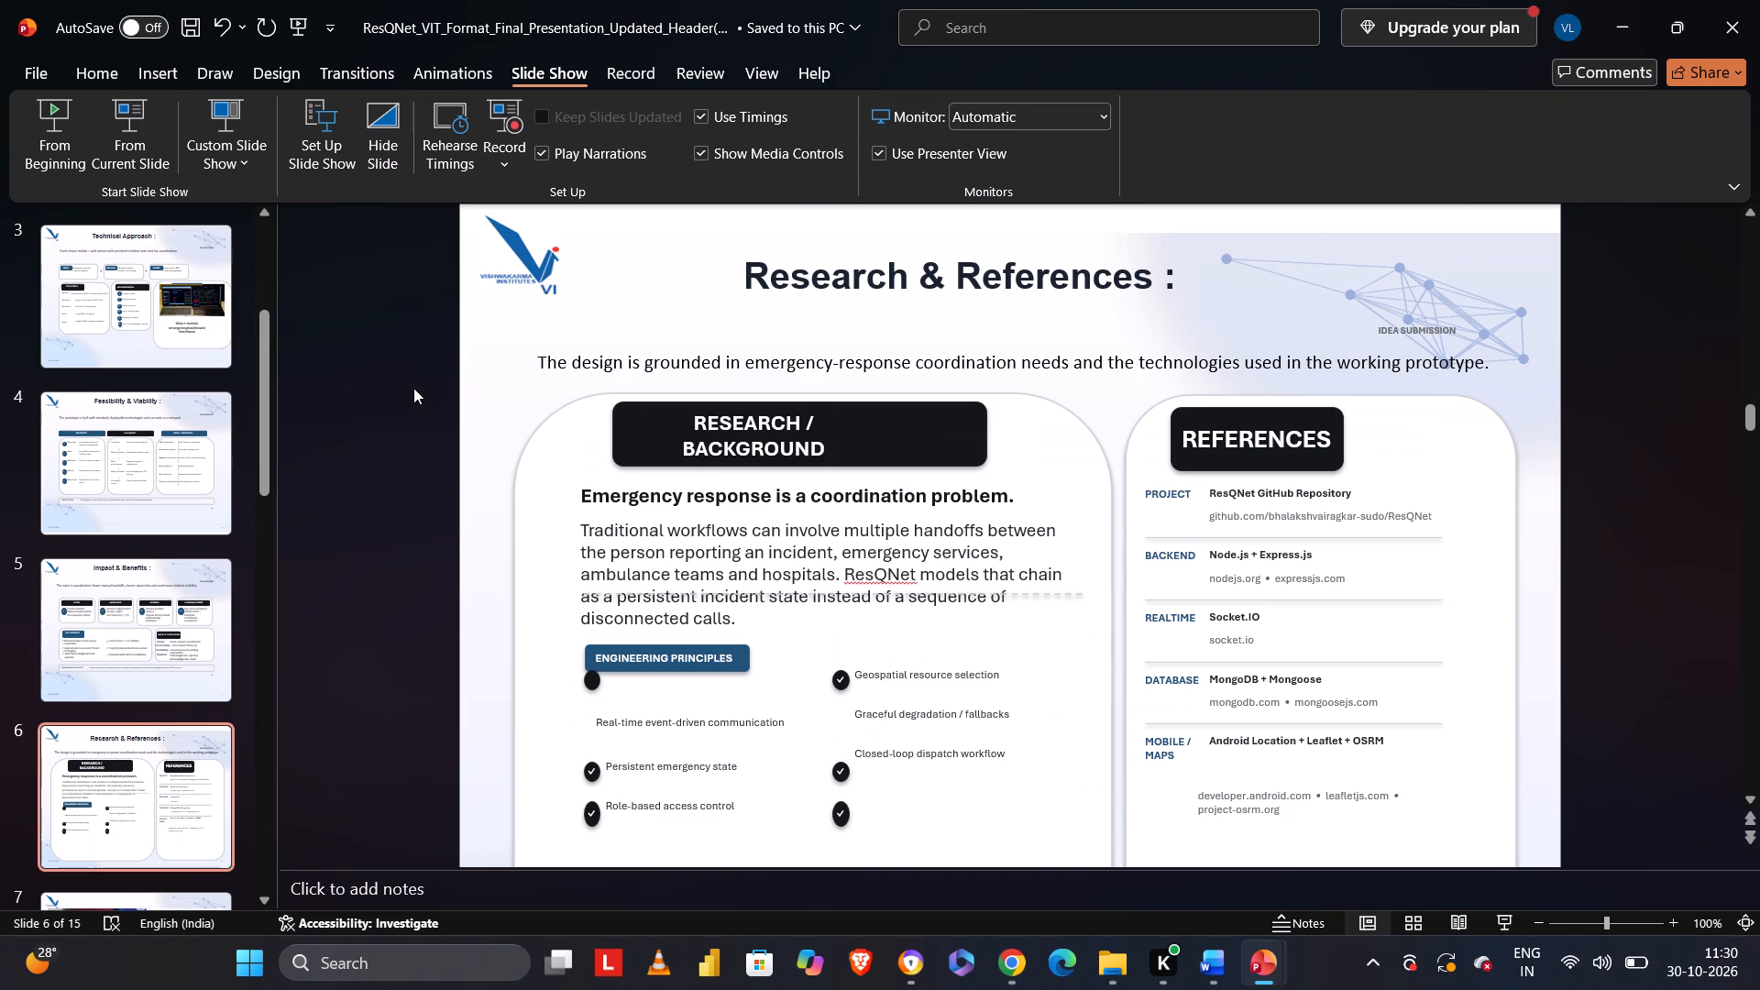
pyautogui.press('Right')
pyautogui.press('Right')
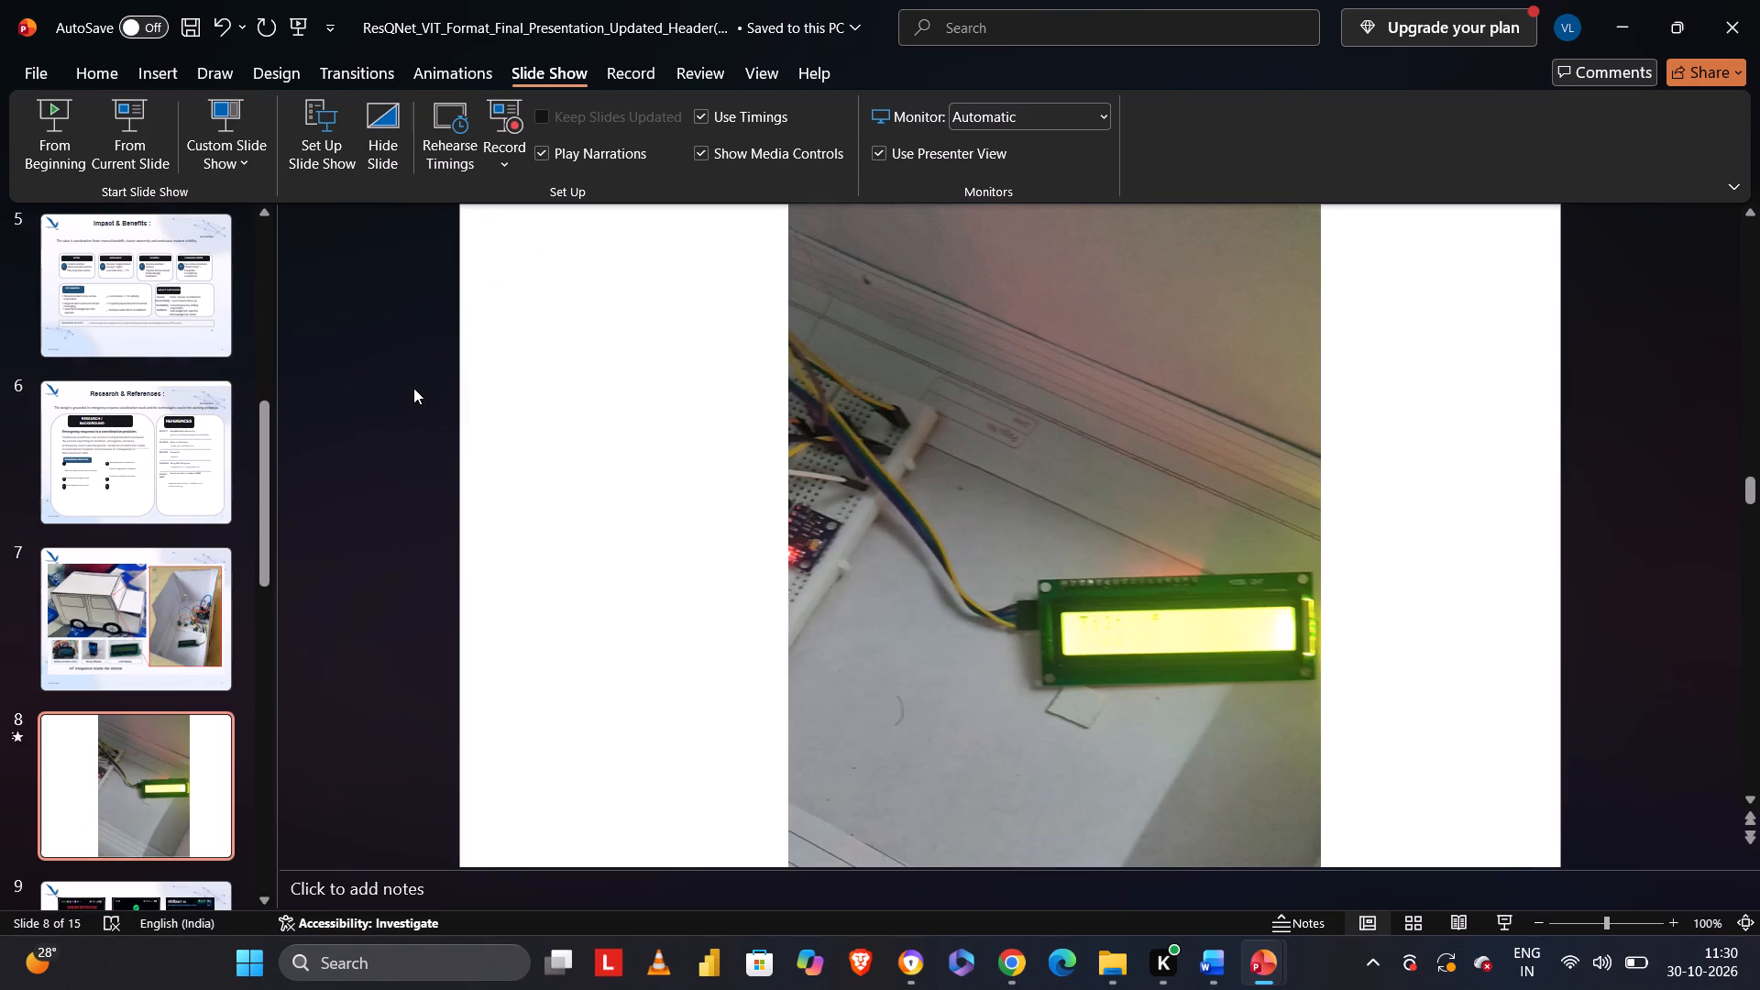
pyautogui.press('Right')
pyautogui.press('Right')
pyautogui.press('Right')
pyautogui.press('Right')
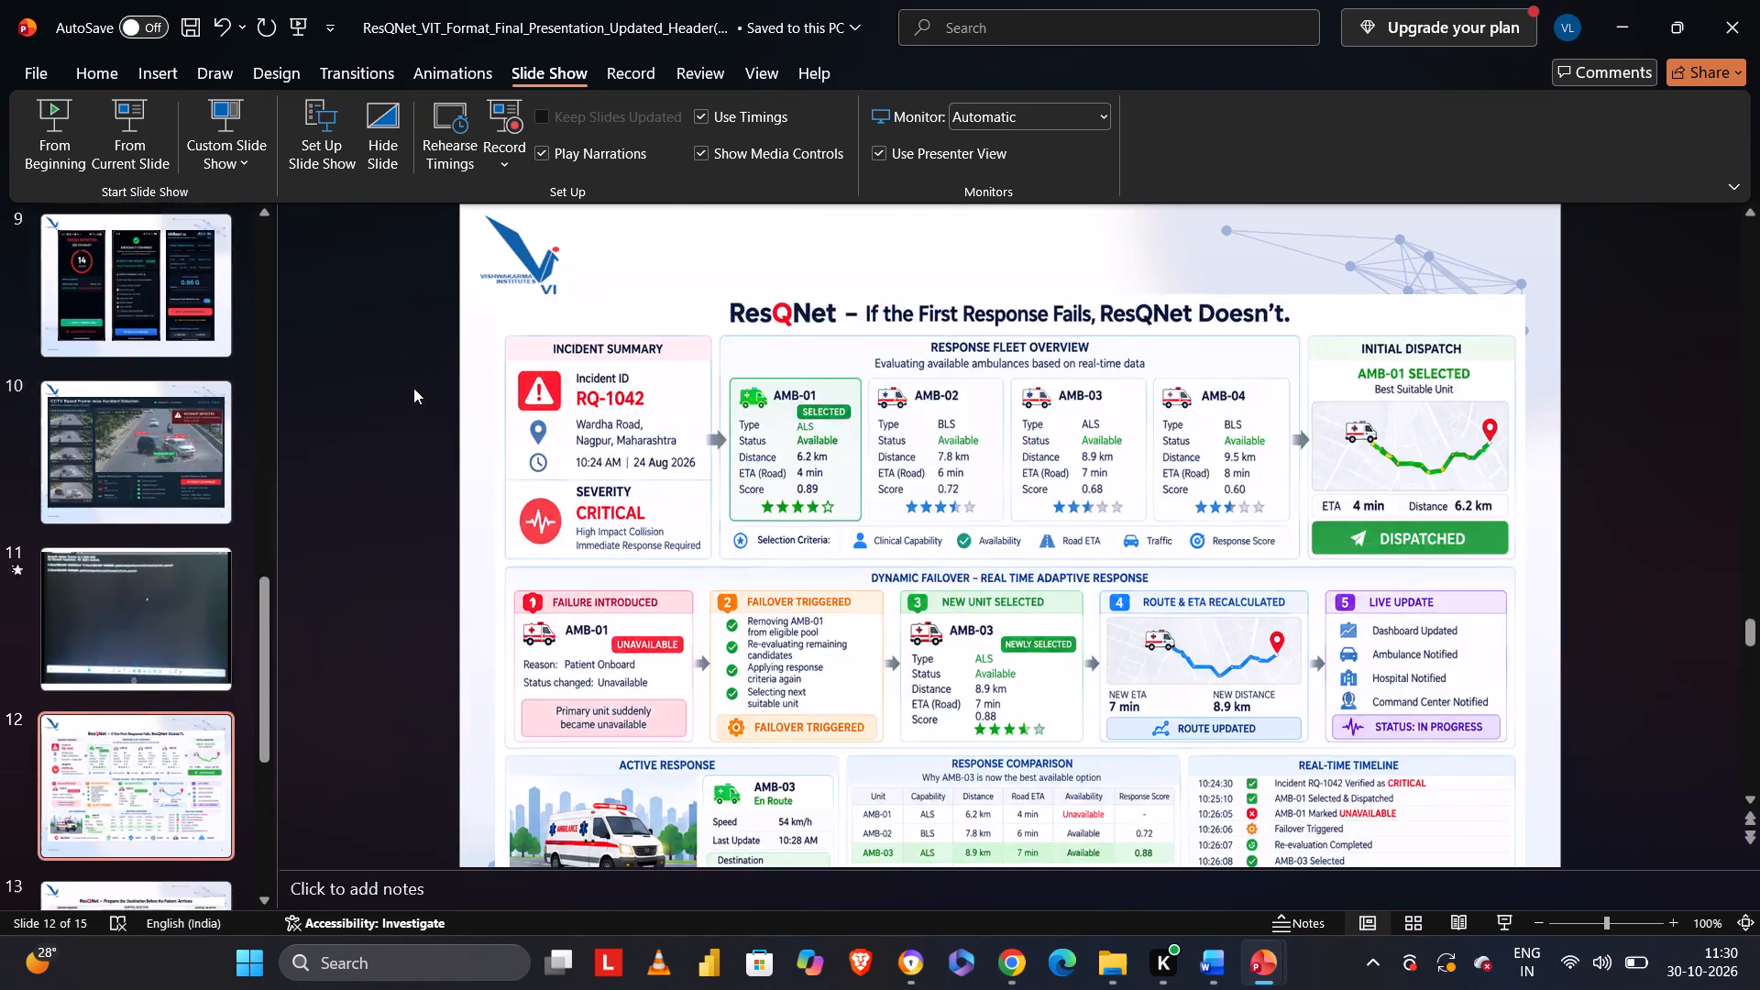
pyautogui.press('Right')
pyautogui.press('Right')
pyautogui.press('Right')
pyautogui.press('Right')
pyautogui.press('Left')
pyautogui.press('Left')
pyautogui.press('Left')
pyautogui.press('Left')
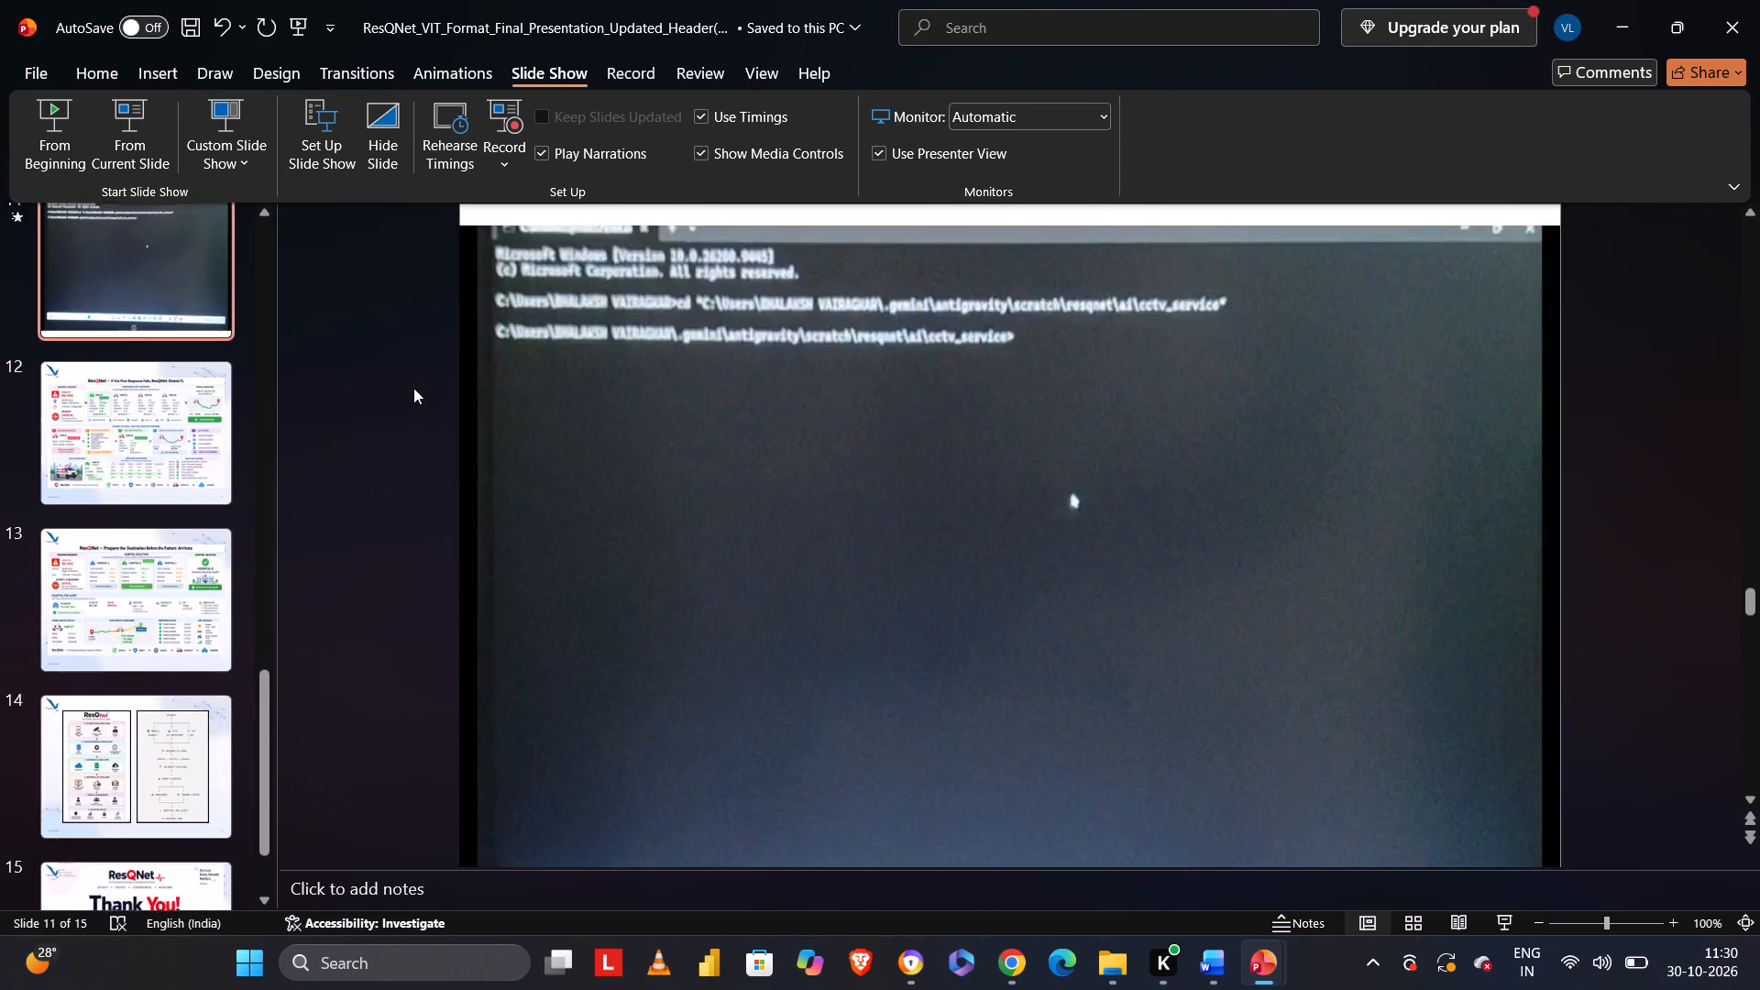
pyautogui.press('Left')
pyautogui.press('Left')
pyautogui.press('Left')
pyautogui.press('Left')
pyautogui.press('Left')
pyautogui.press('Left')
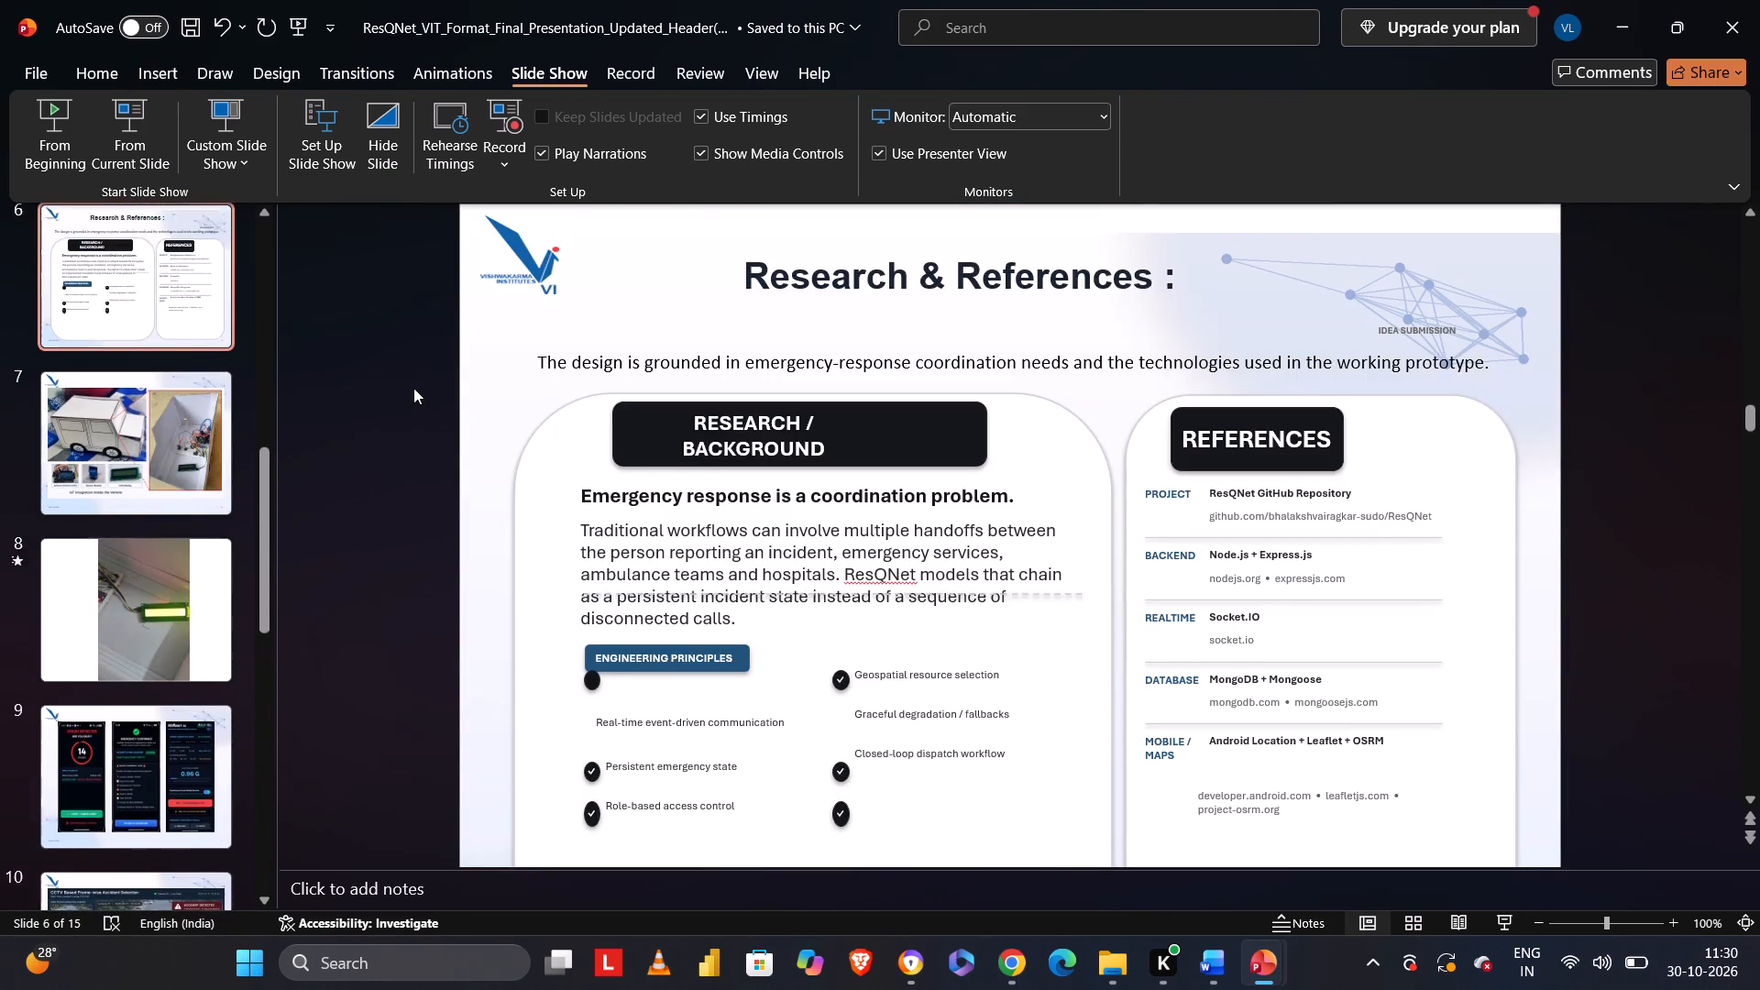
pyautogui.press('Left')
pyautogui.press('Left')
pyautogui.press('Left')
pyautogui.press('Left')
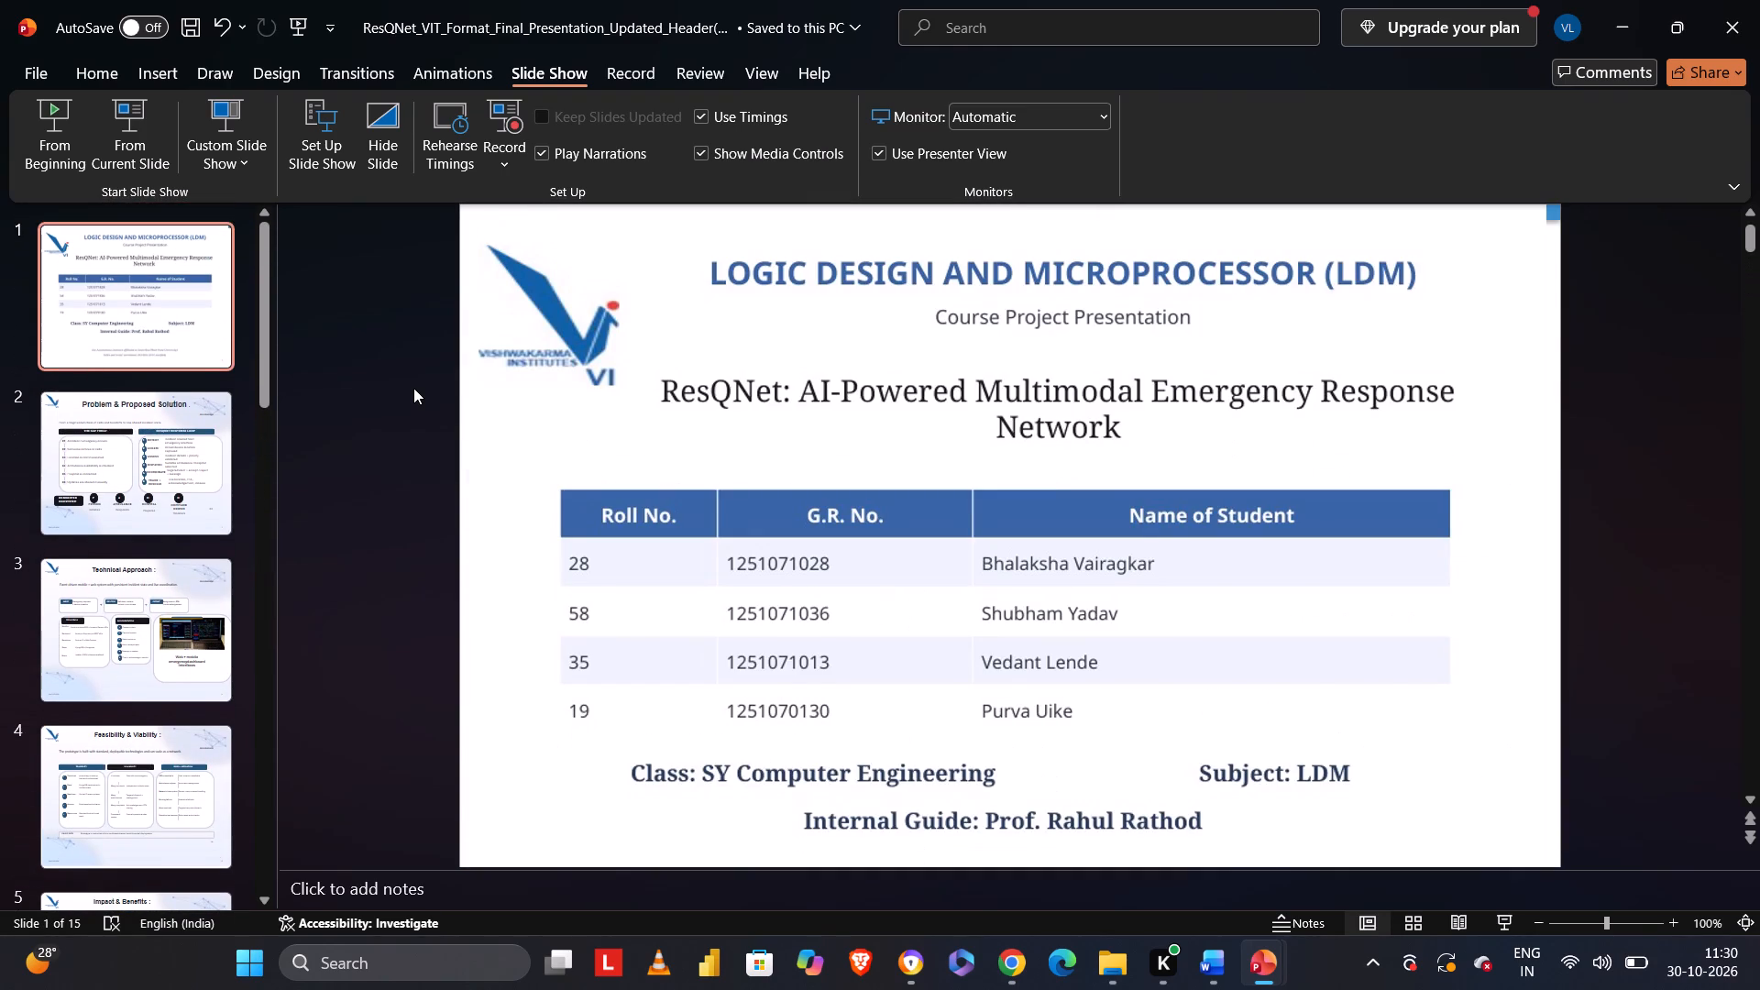
# Review the opening slides again, from the title slide past Research & References and back to the start.
pyautogui.press('Right')
pyautogui.press('Right')
pyautogui.press('Right')
pyautogui.press('Right')
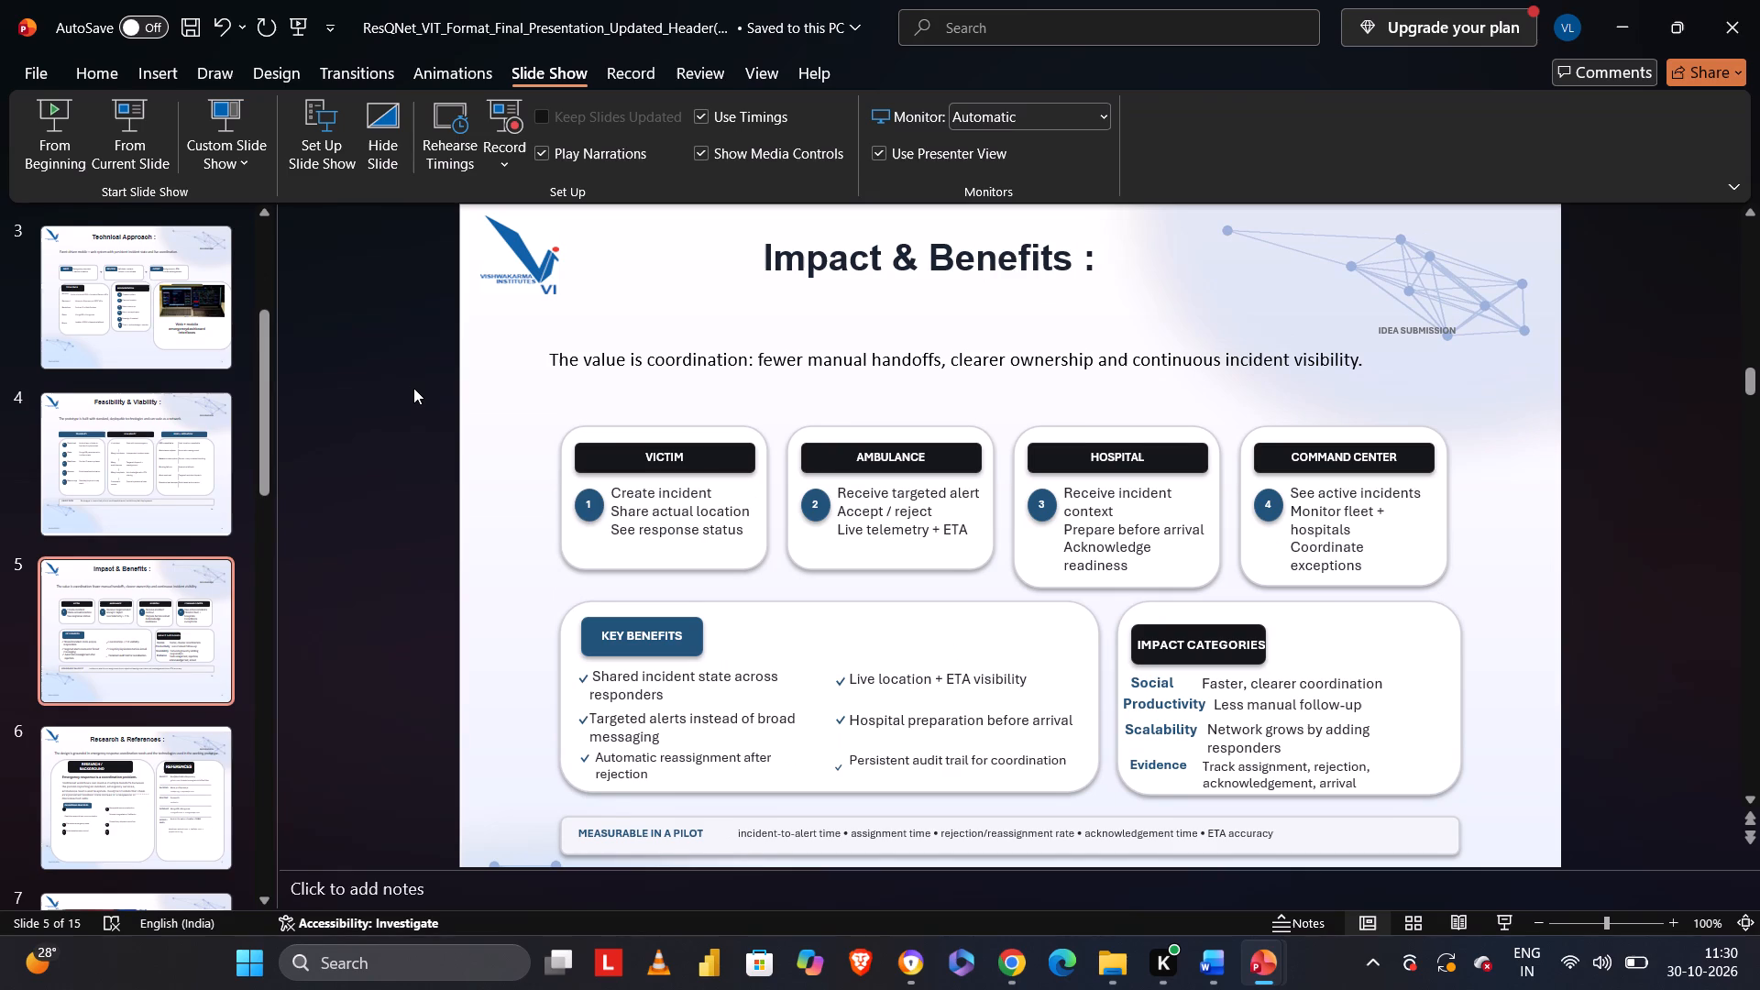
pyautogui.press('Right')
pyautogui.press('Right')
pyautogui.press('Left')
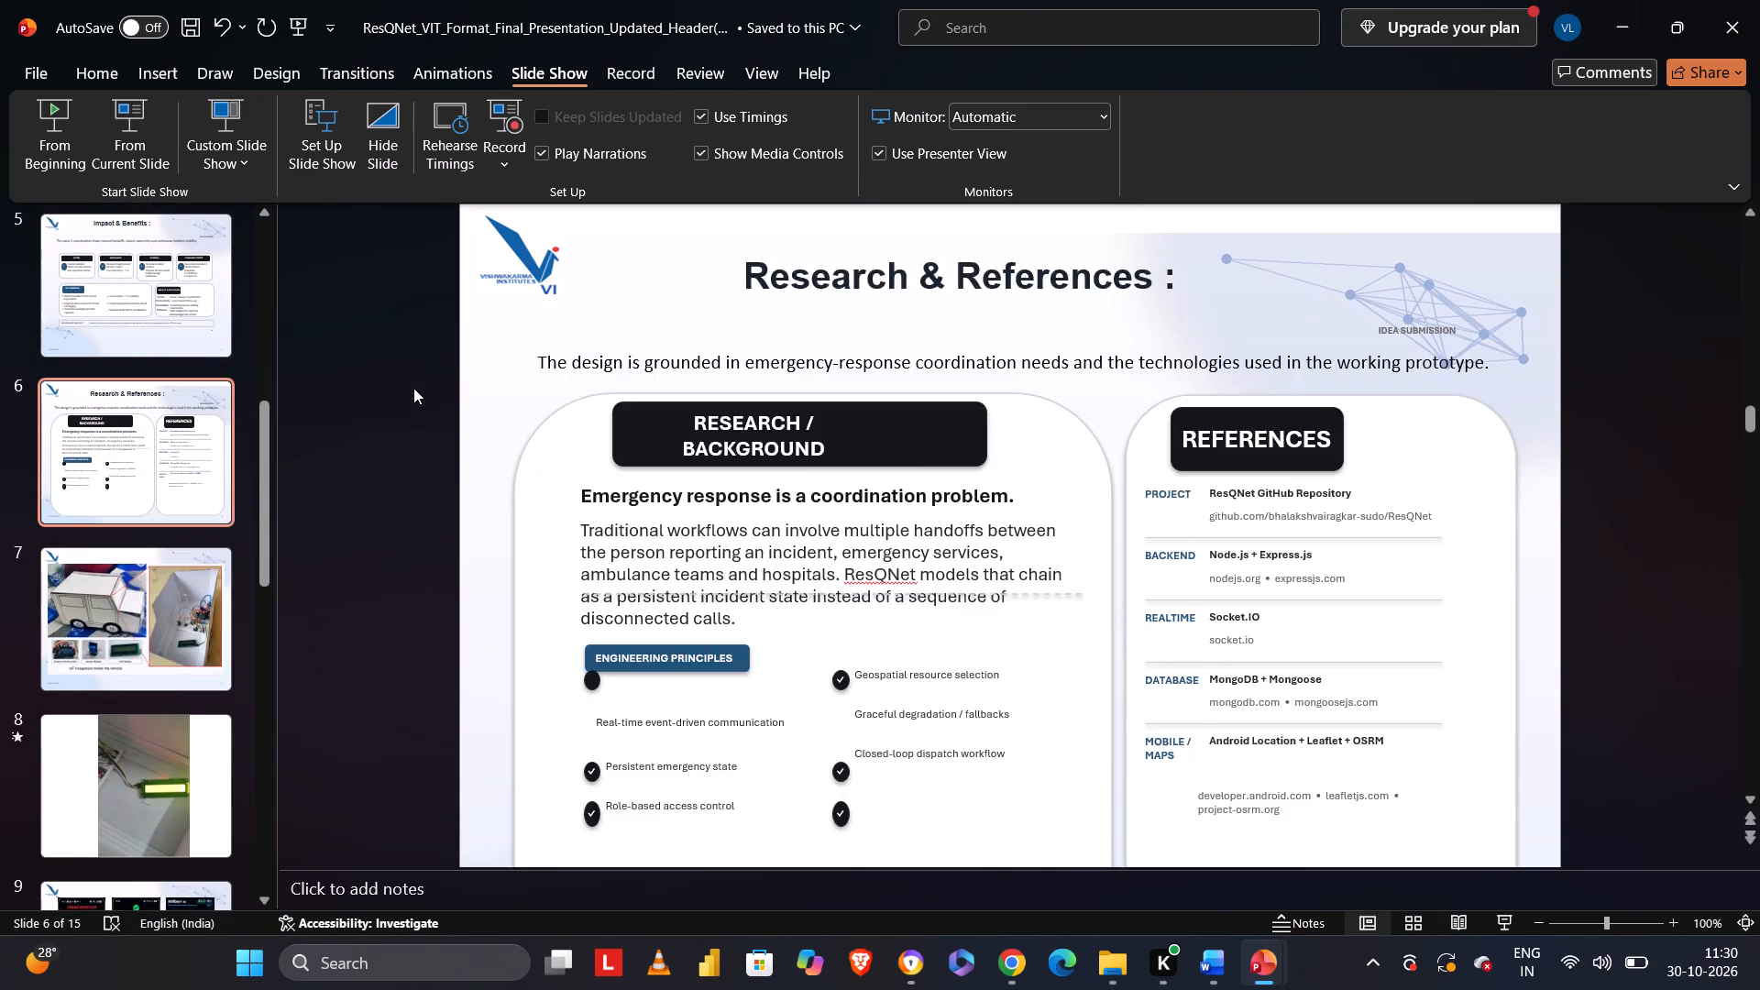
pyautogui.press('Left')
pyautogui.press('Left')
pyautogui.press('Left')
pyautogui.press('Left')
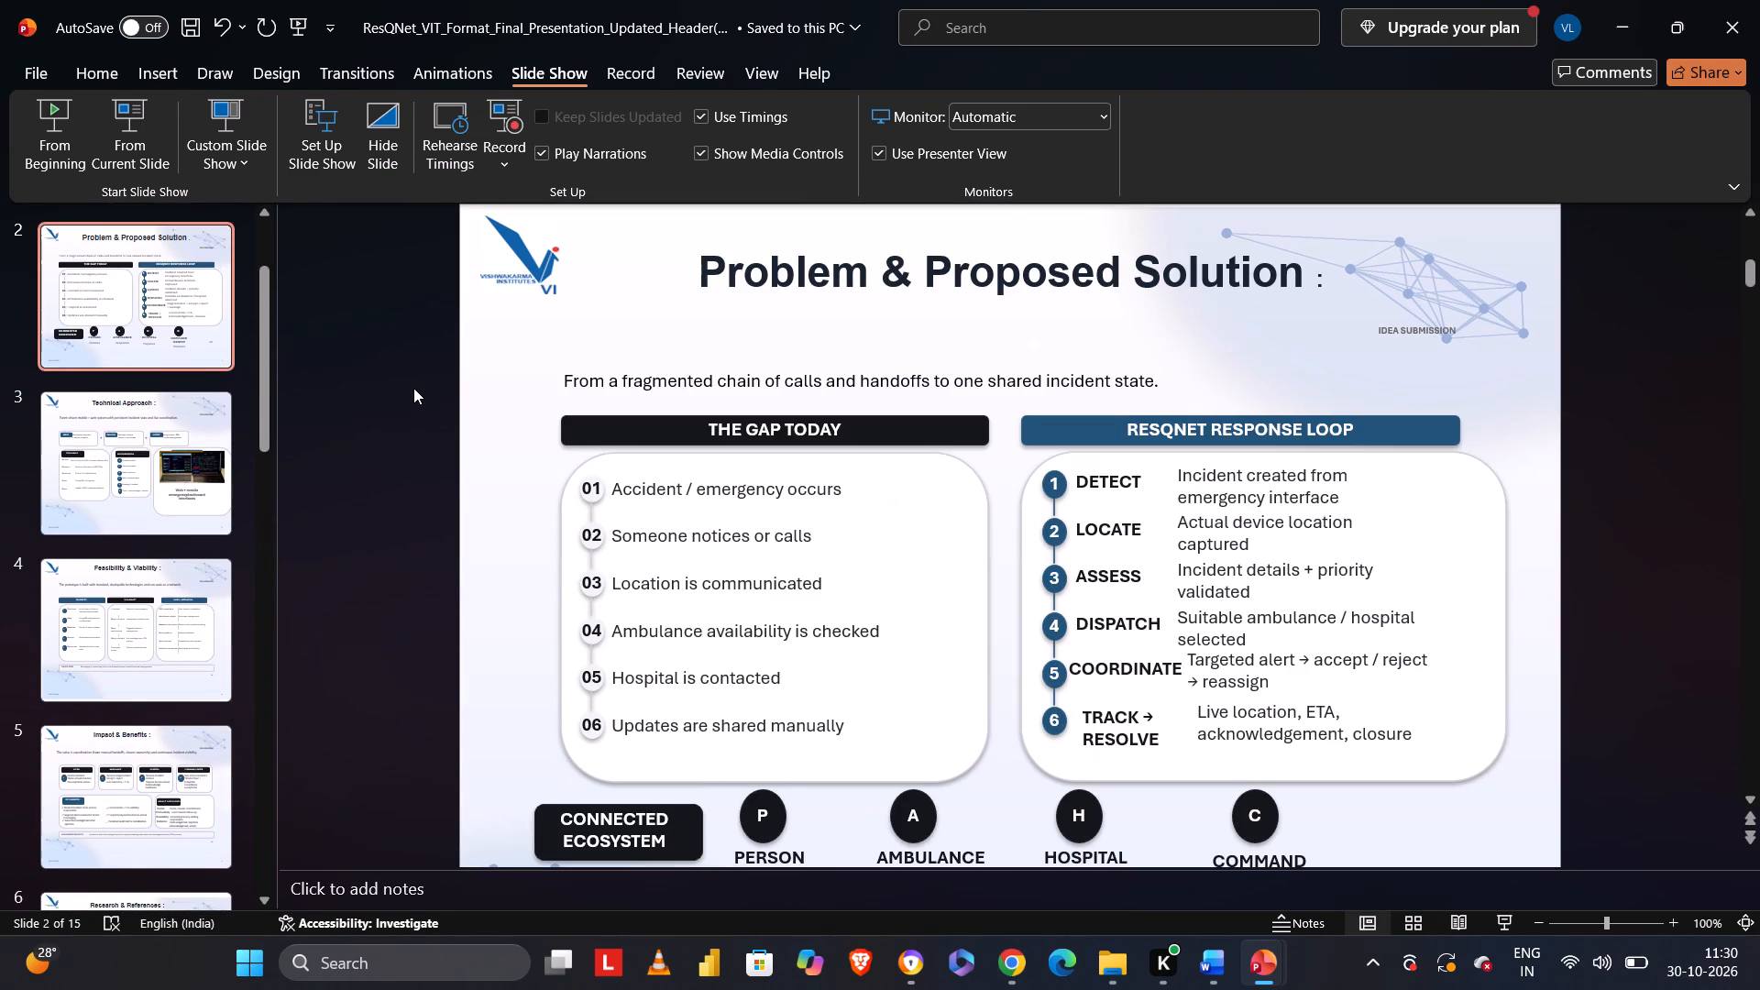
pyautogui.press('Left')
# Check the slides from the title slide through the "If the First Response Fails" slide, and return to the CCTV accident detection slide.
pyautogui.press('Right')
pyautogui.press('Right')
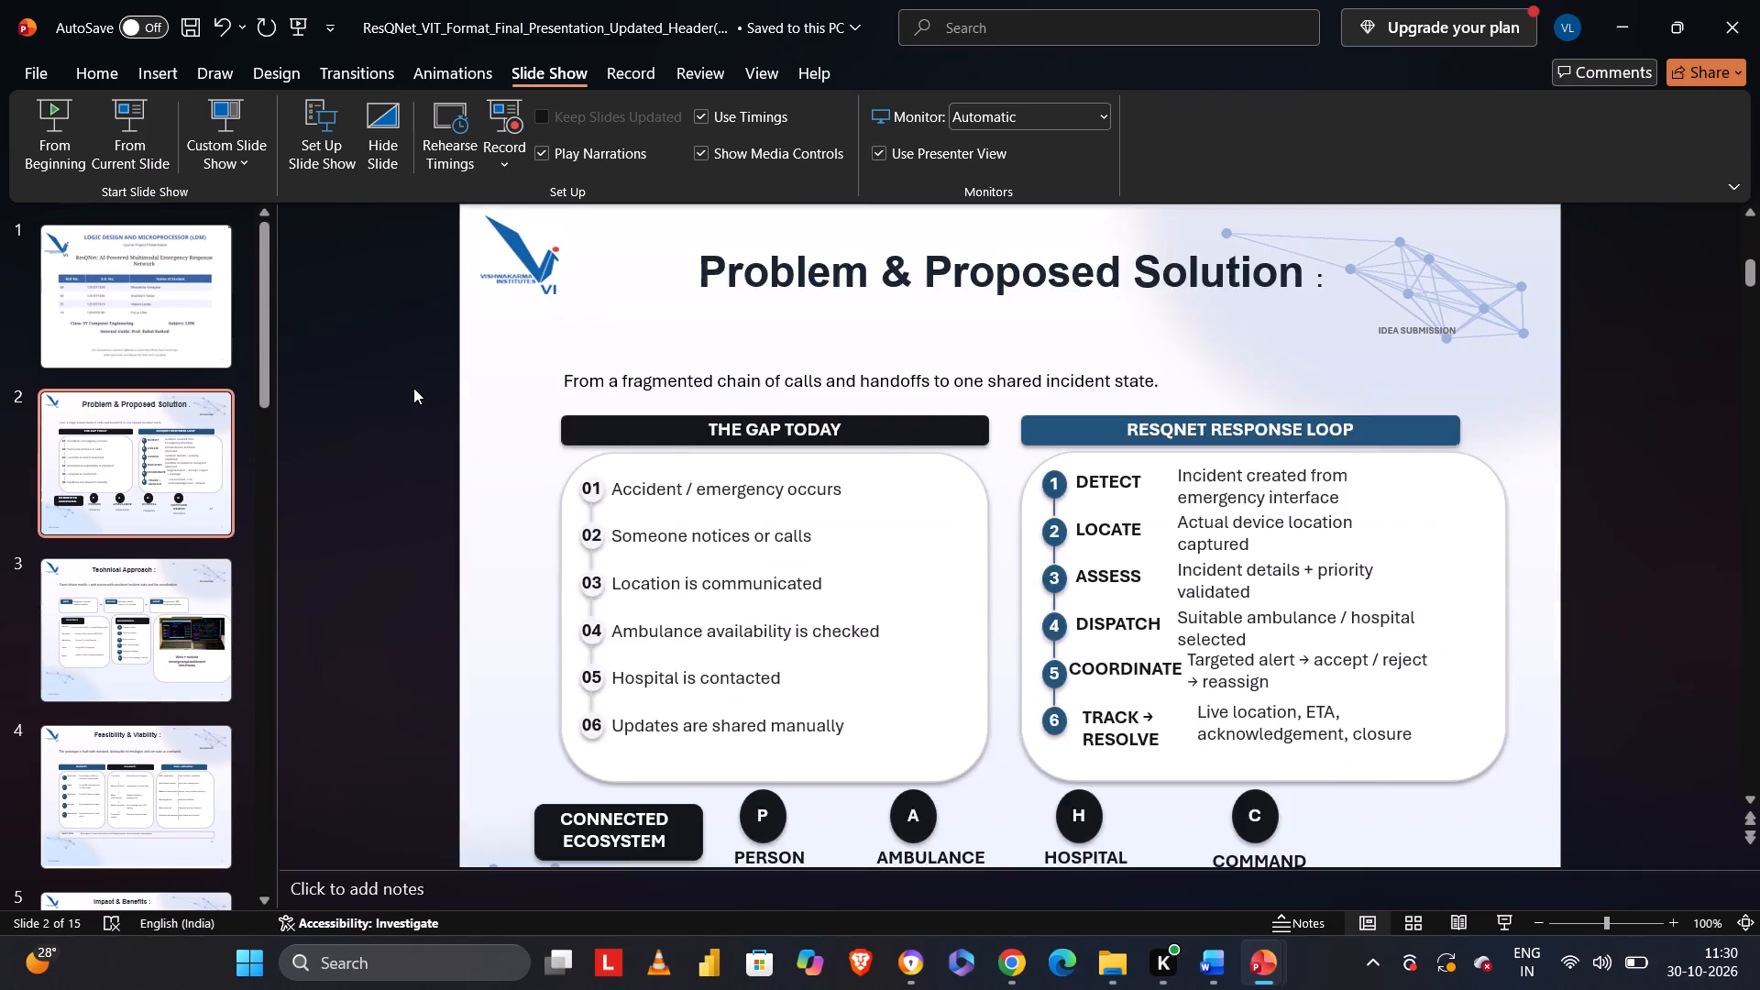
pyautogui.press('Right')
pyautogui.press('Right')
pyautogui.press('Right')
pyautogui.press('Right')
pyautogui.press('Right')
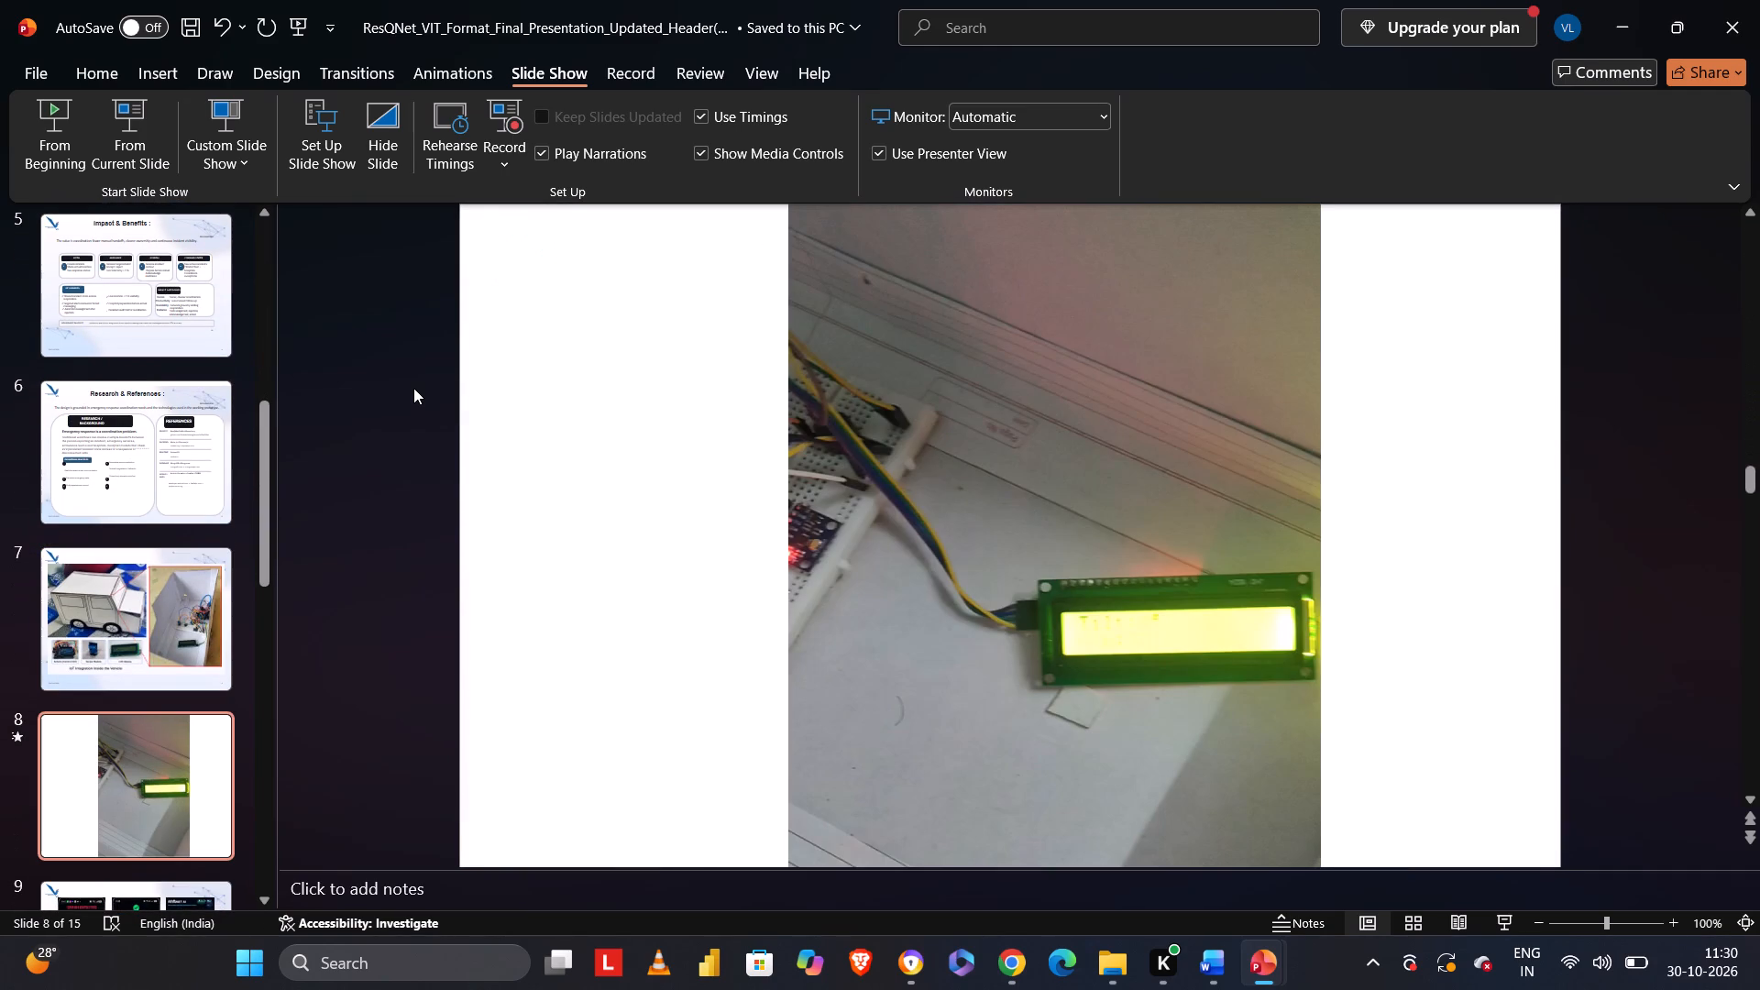
pyautogui.press('Left')
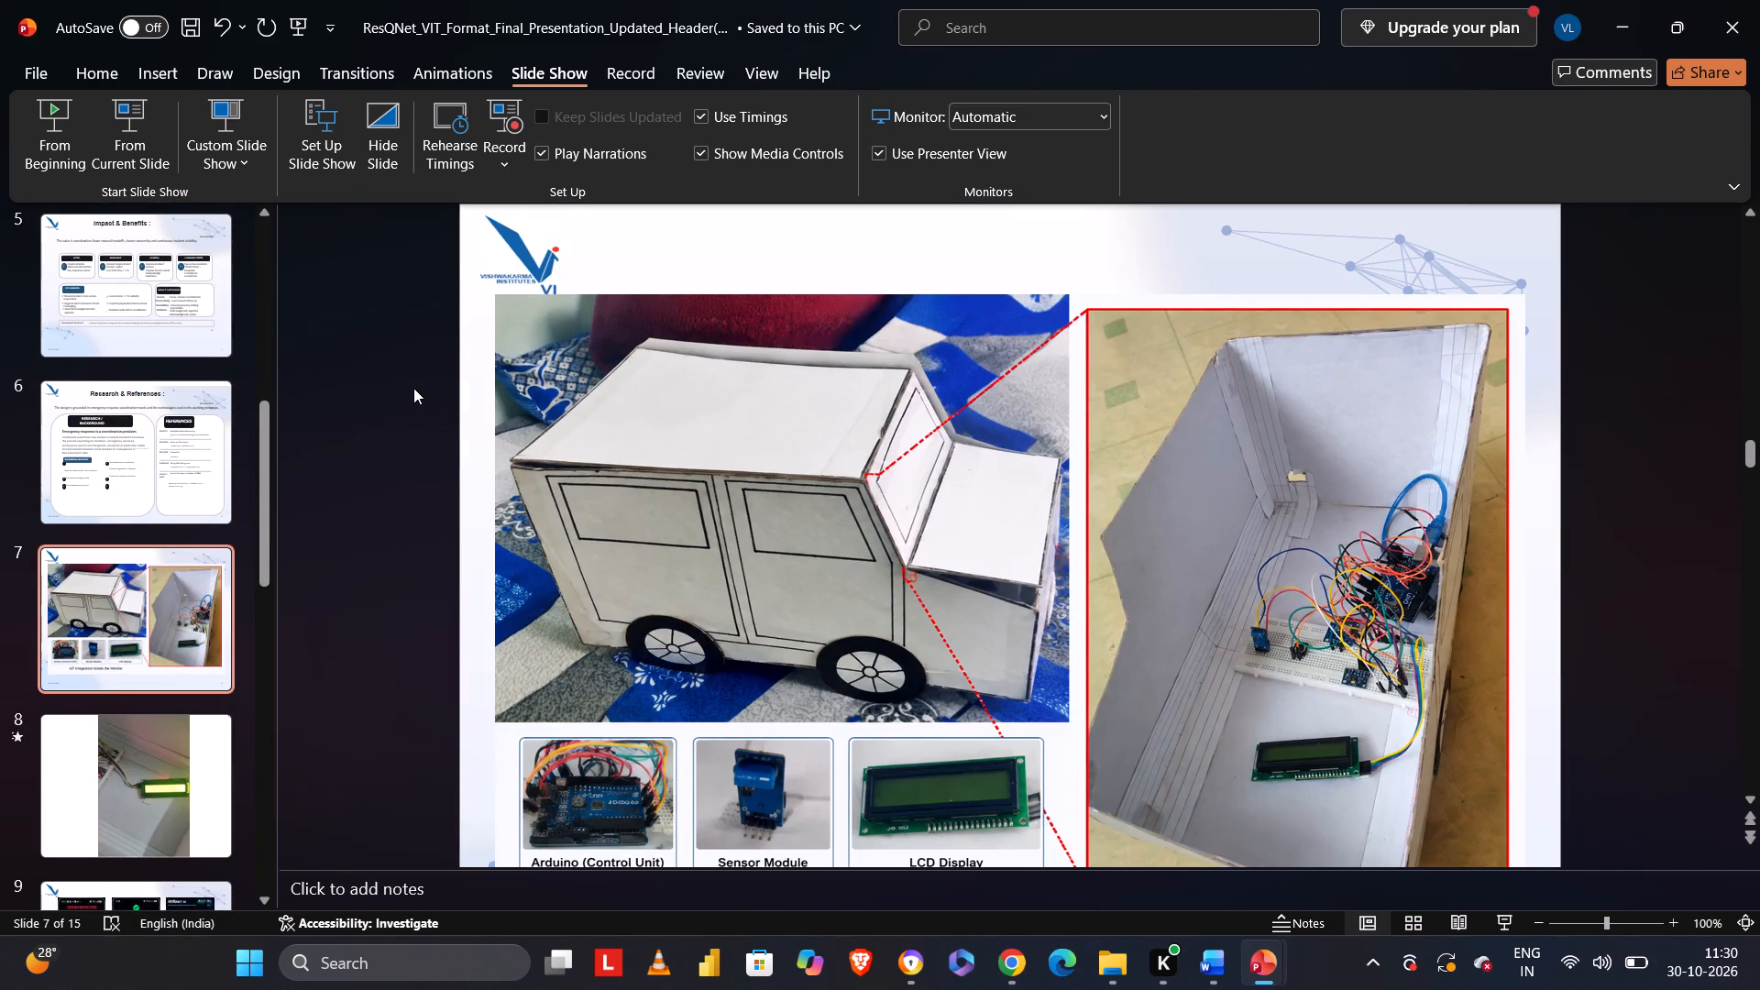
pyautogui.press('Down')
pyautogui.press('Down')
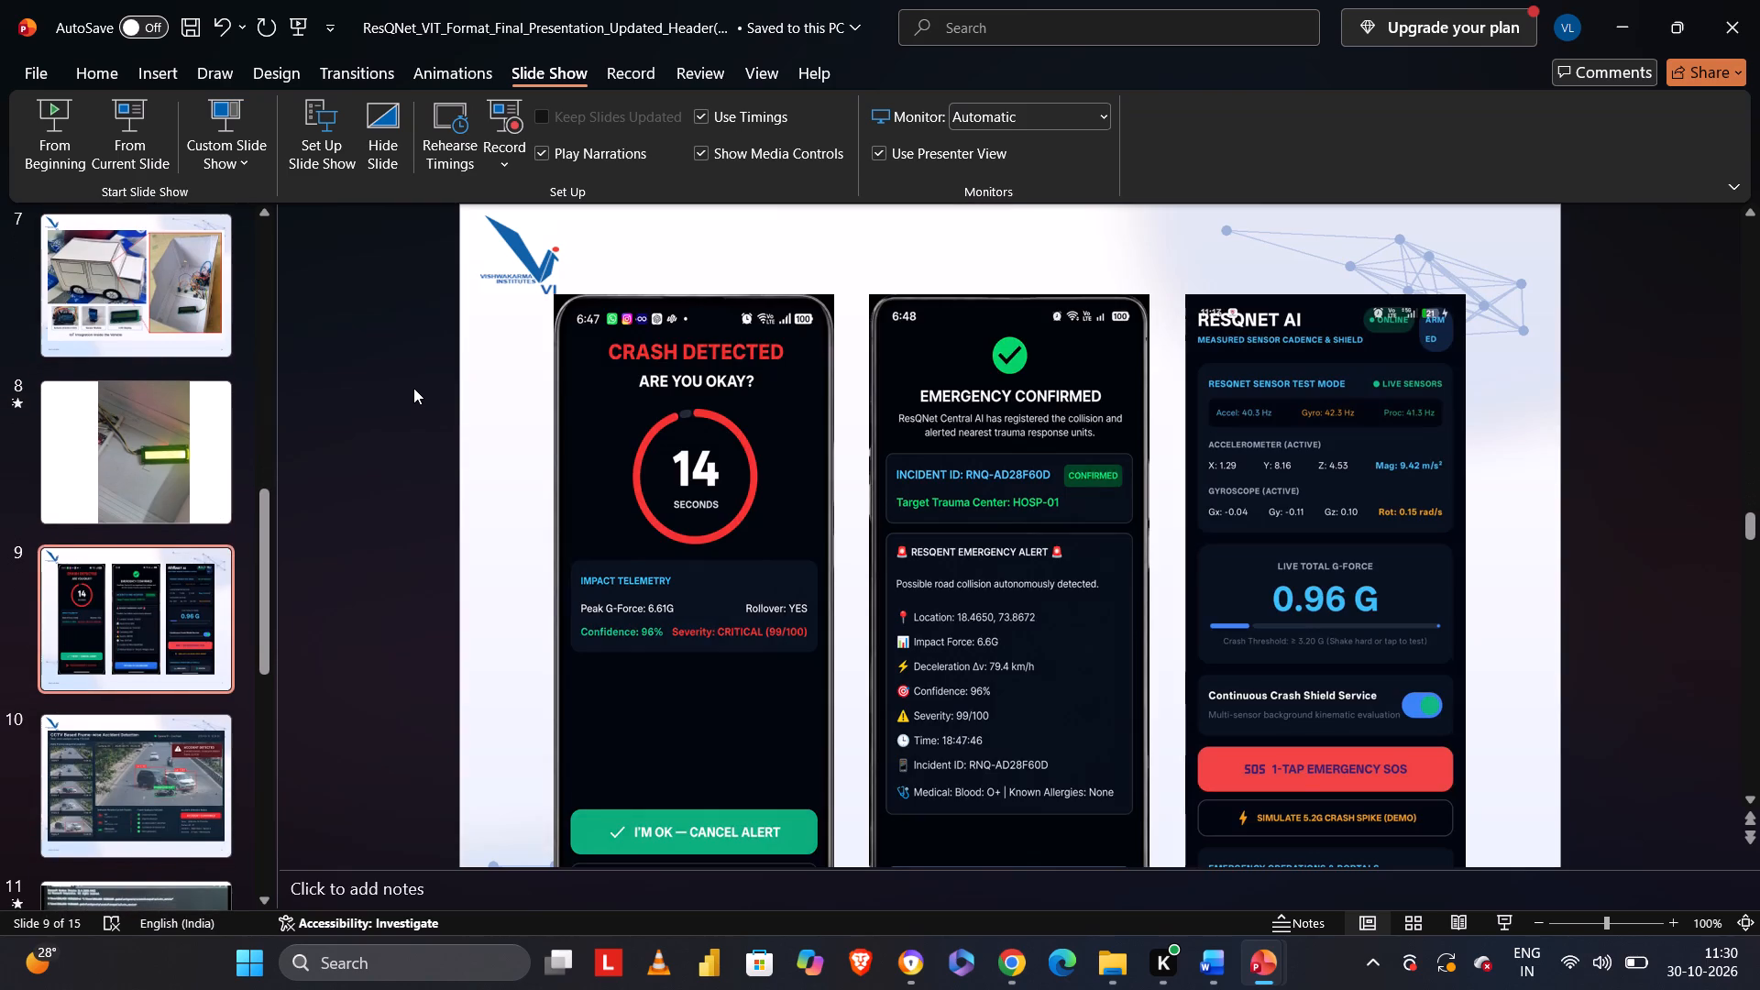
pyautogui.press('Down')
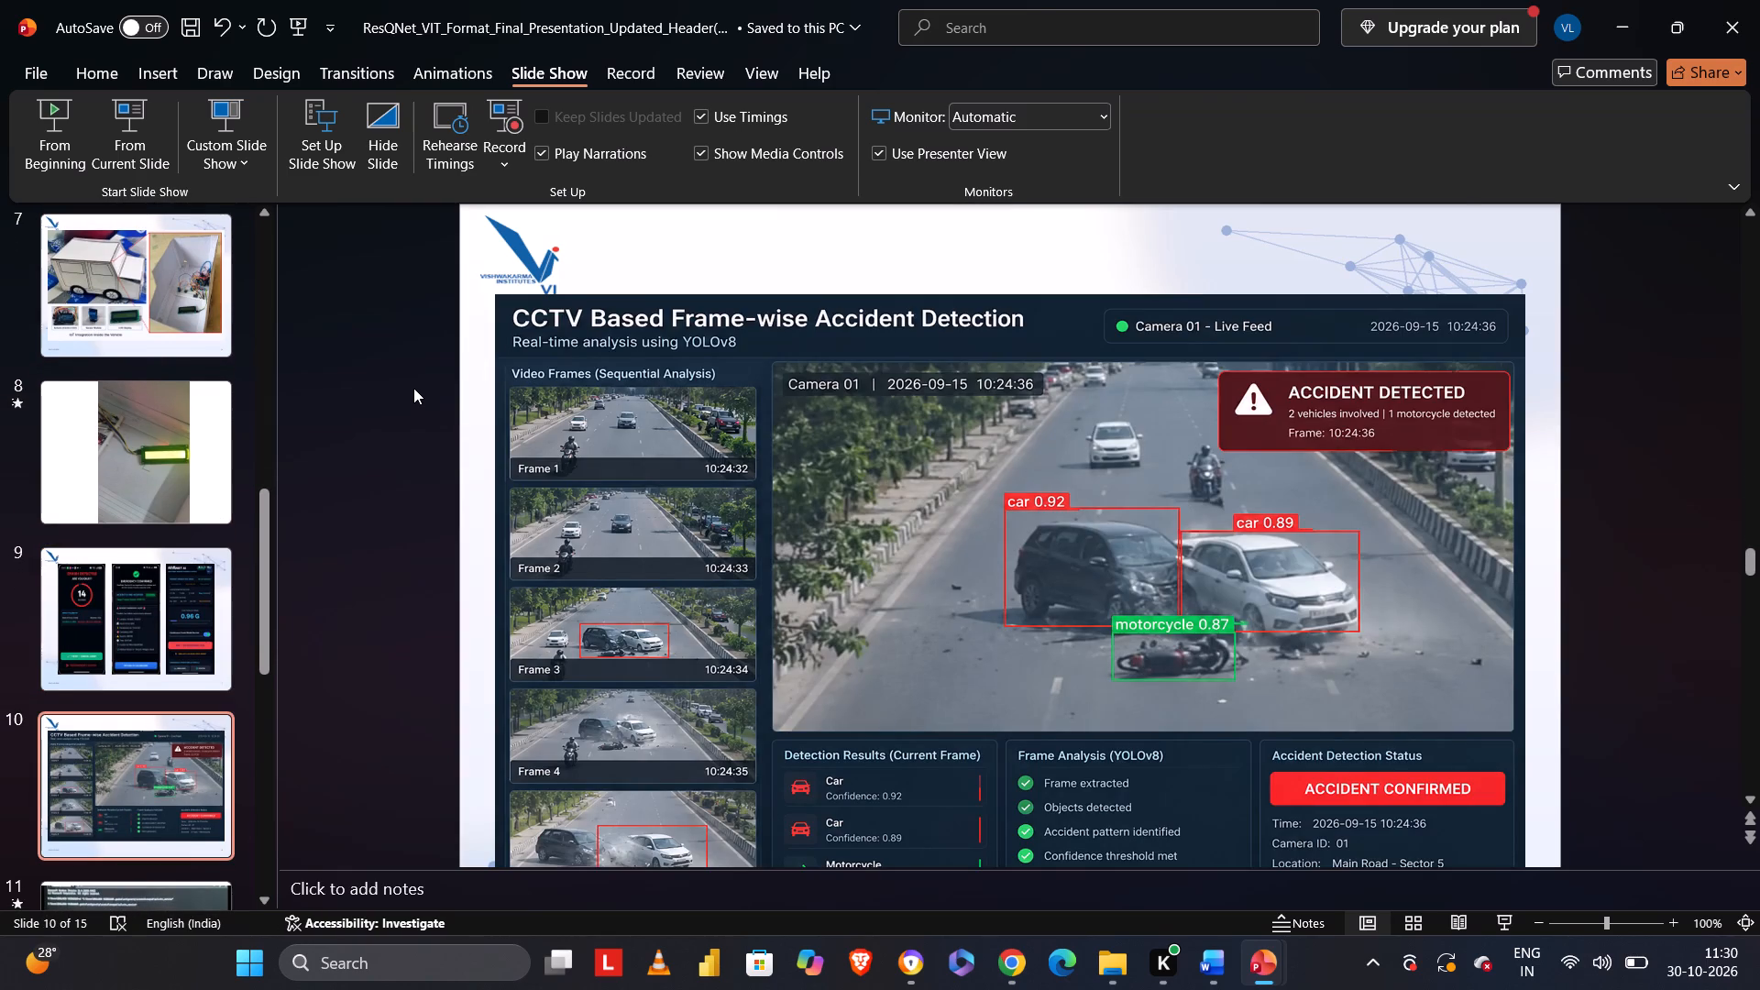
pyautogui.press('Down')
pyautogui.press('Down')
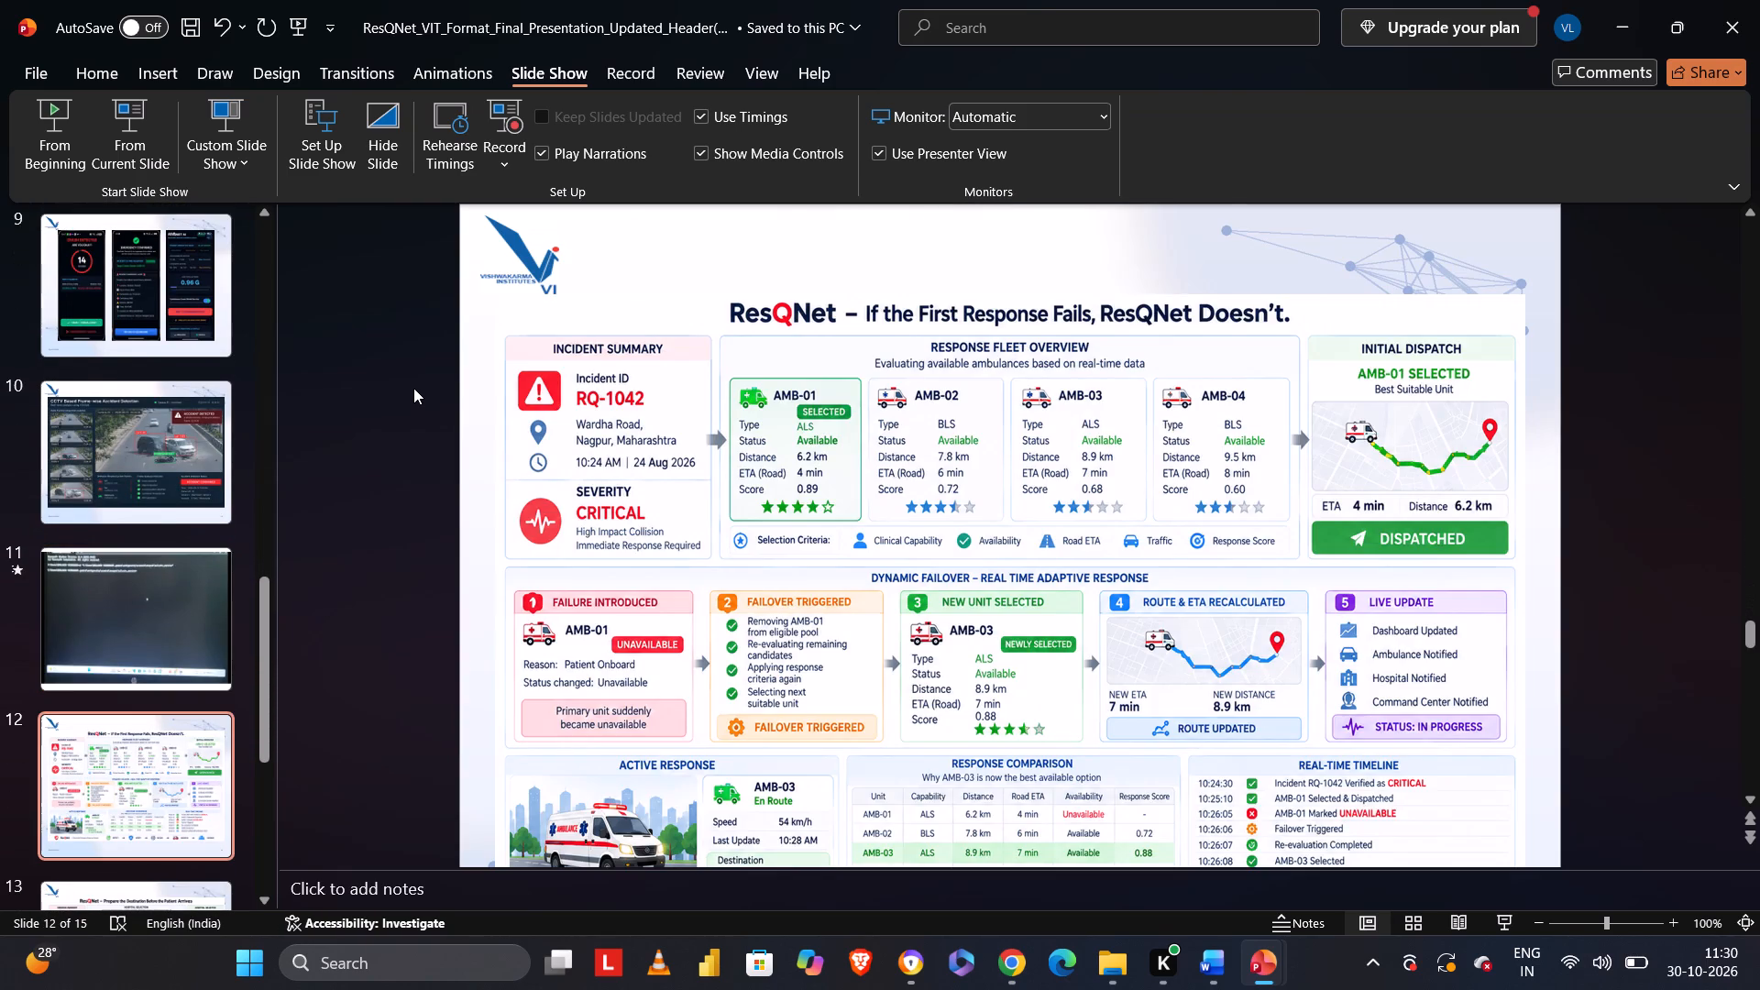
pyautogui.press('Up')
pyautogui.press('Up')
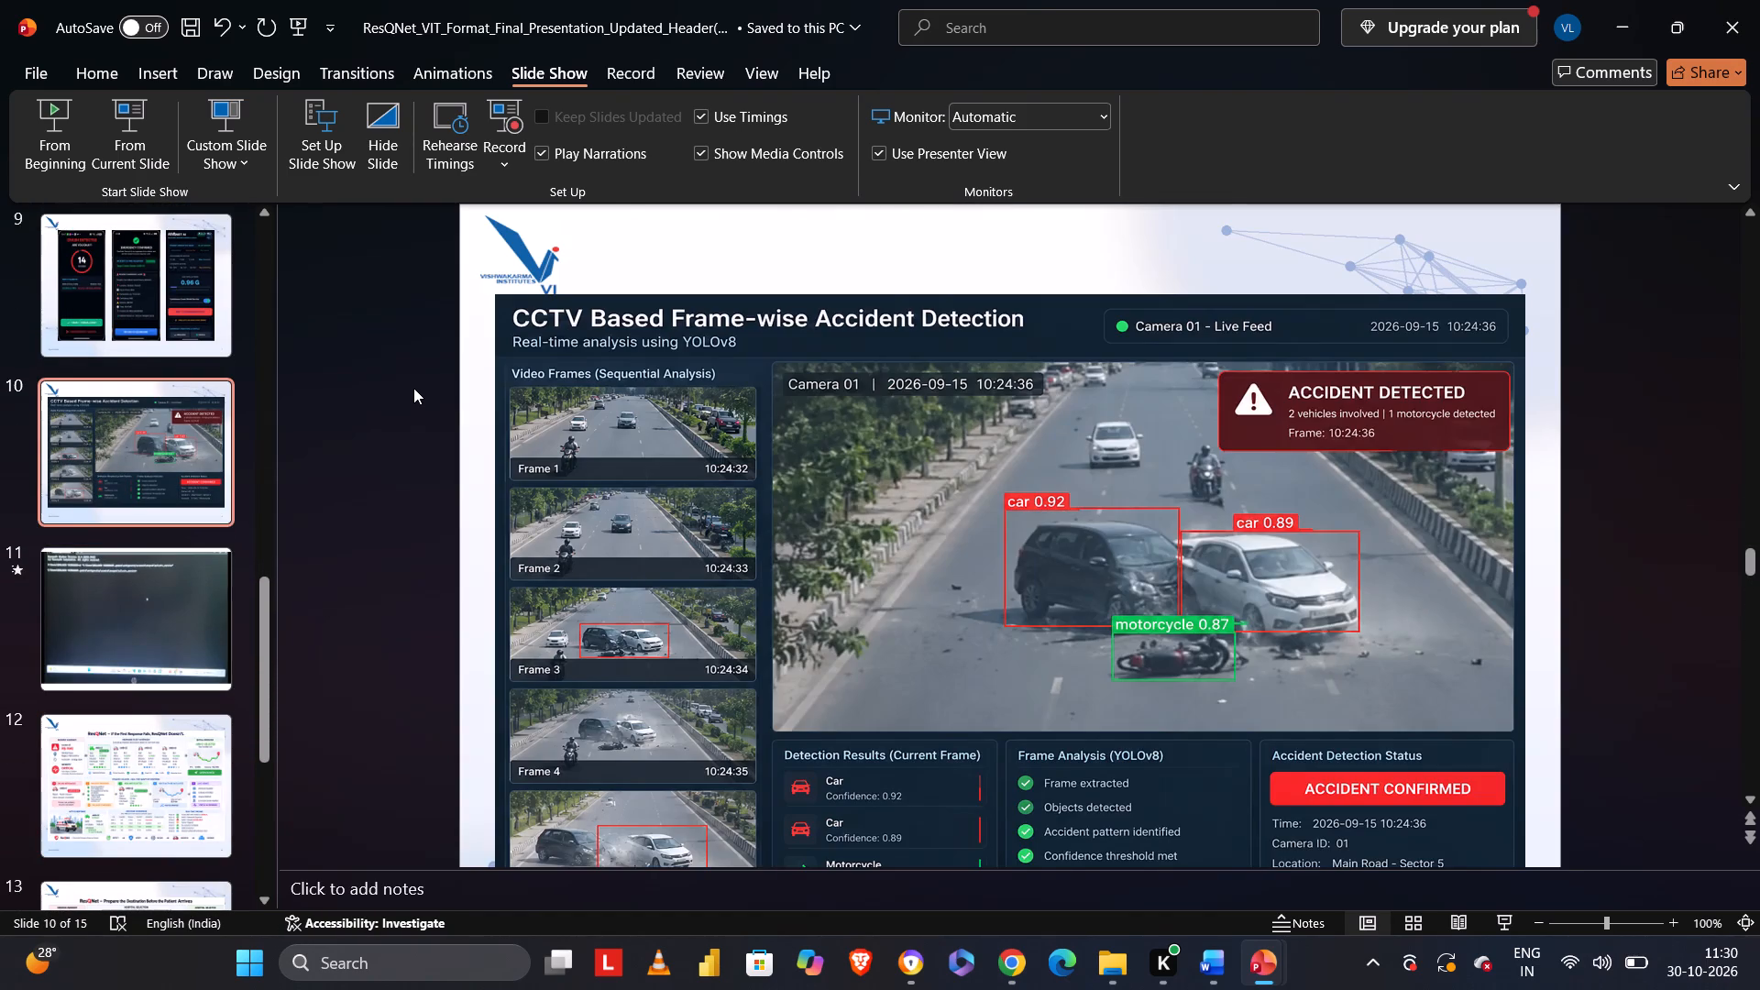
# On slide 10, move the CCTV Based Frame-wise Accident Detection picture up and slightly left, into the header area.
pyautogui.moveTo(622, 409); pyautogui.dragTo(616, 350)
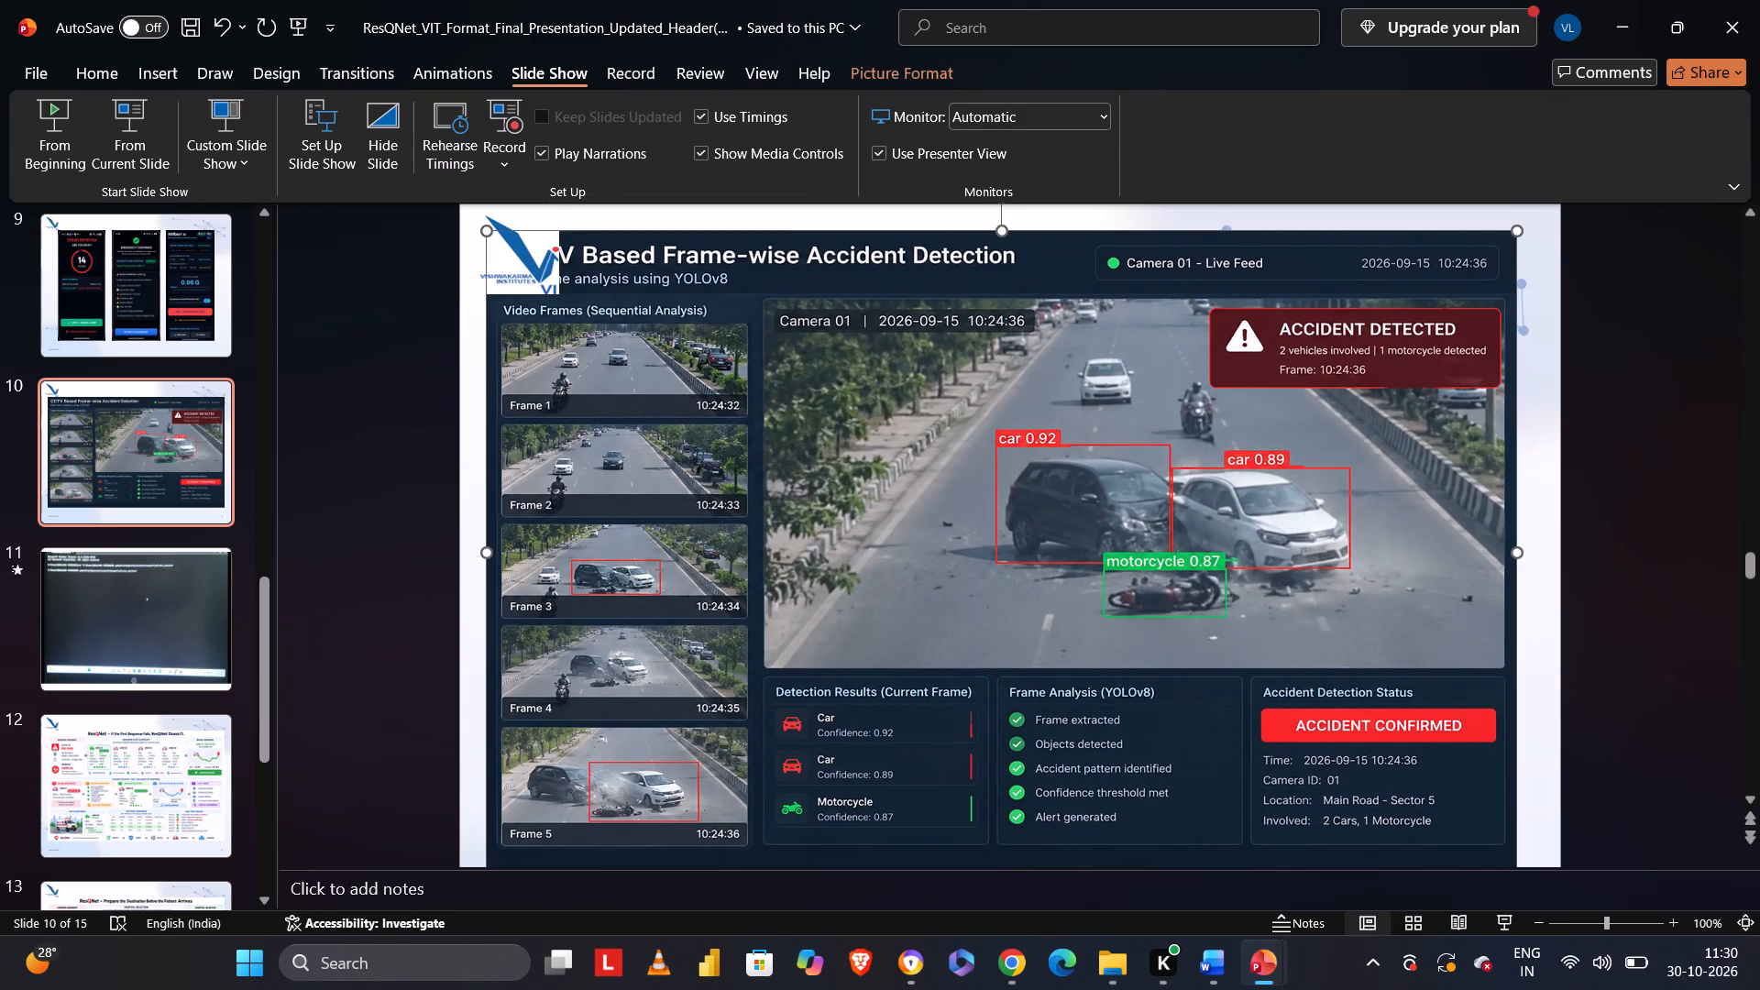
# Cut the institute logo from the CCTV accident detection slide.
pyautogui.click(547, 269)
pyautogui.rightClick(547, 269)
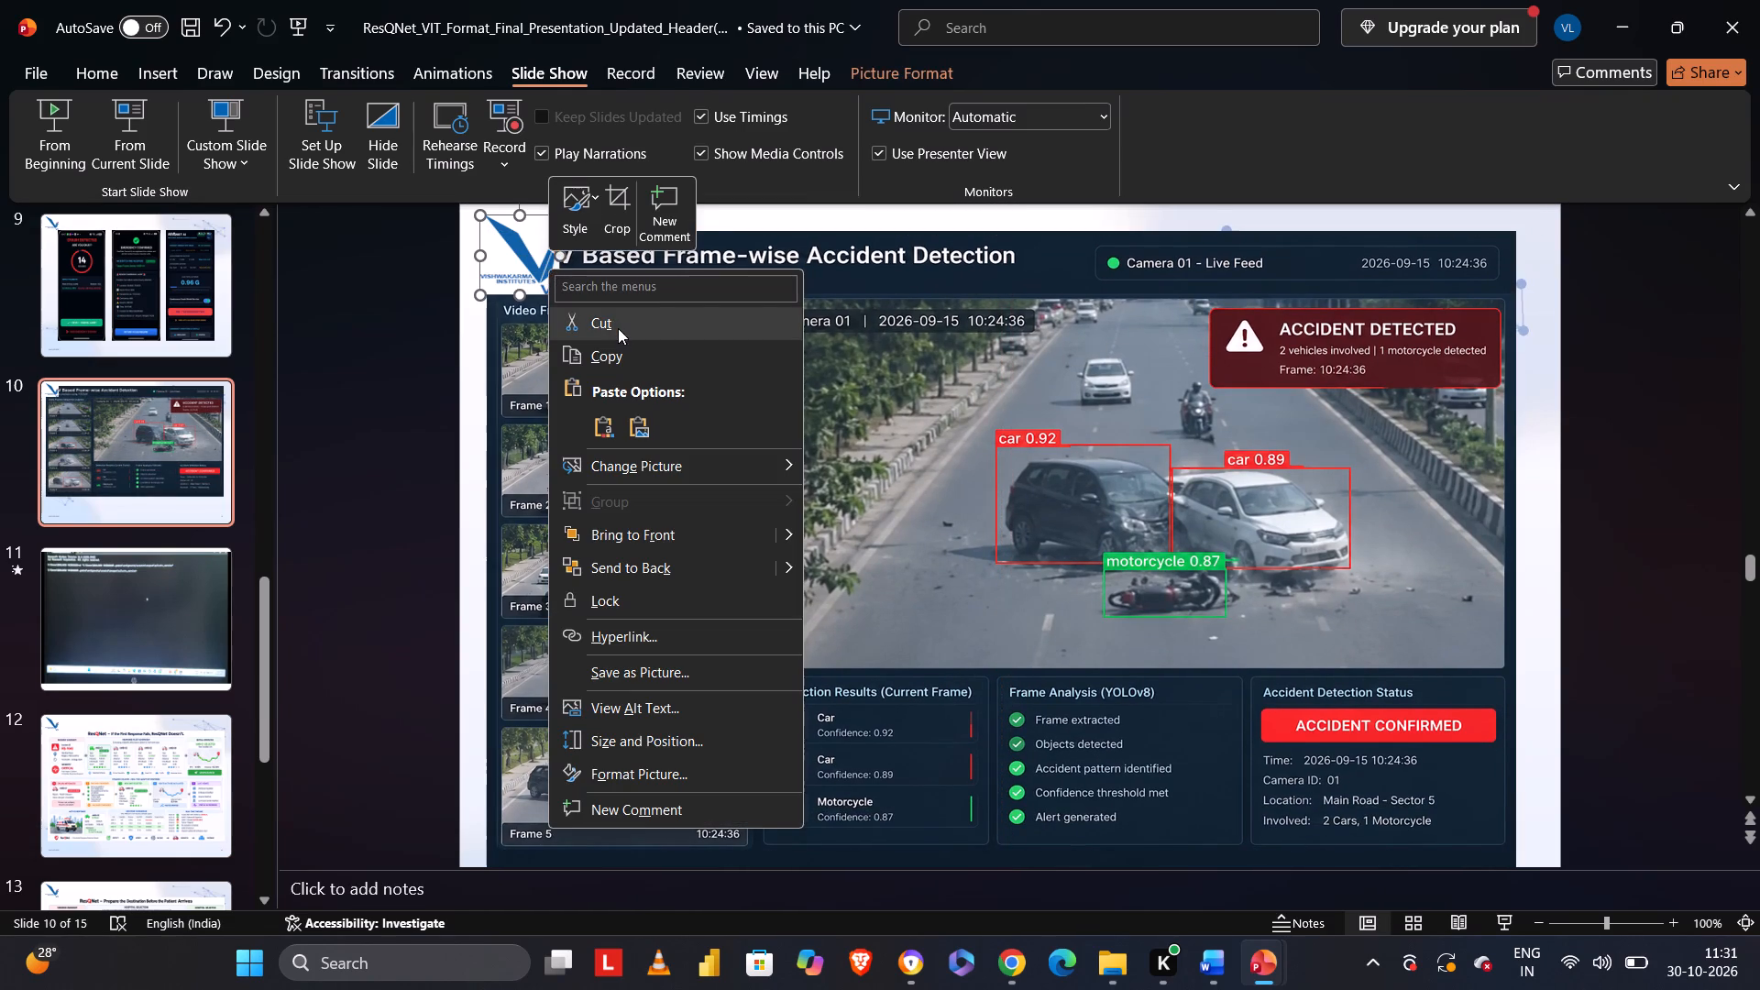
pyautogui.click(618, 328)
# Move the CCTV accident detection picture up and to the right so it sits centred within the slide.
pyautogui.moveTo(610, 294); pyautogui.dragTo(596, 278)
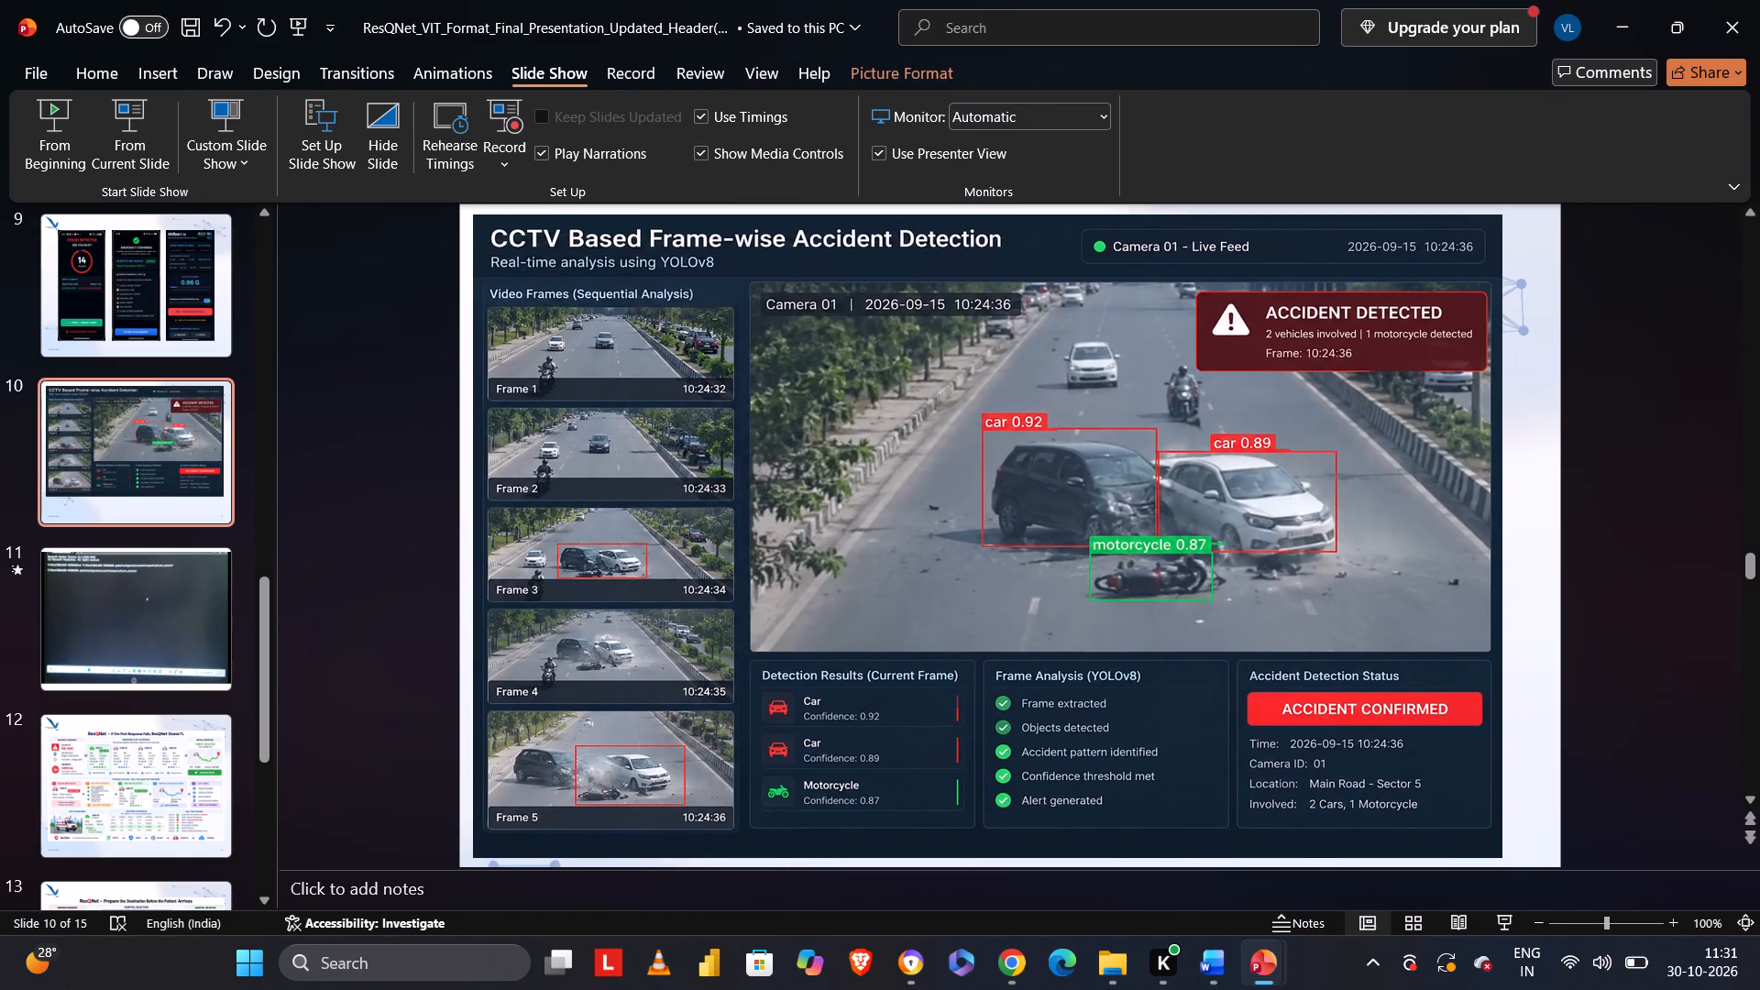
pyautogui.moveTo(596, 278); pyautogui.dragTo(592, 285)
pyautogui.moveTo(592, 285); pyautogui.dragTo(611, 285)
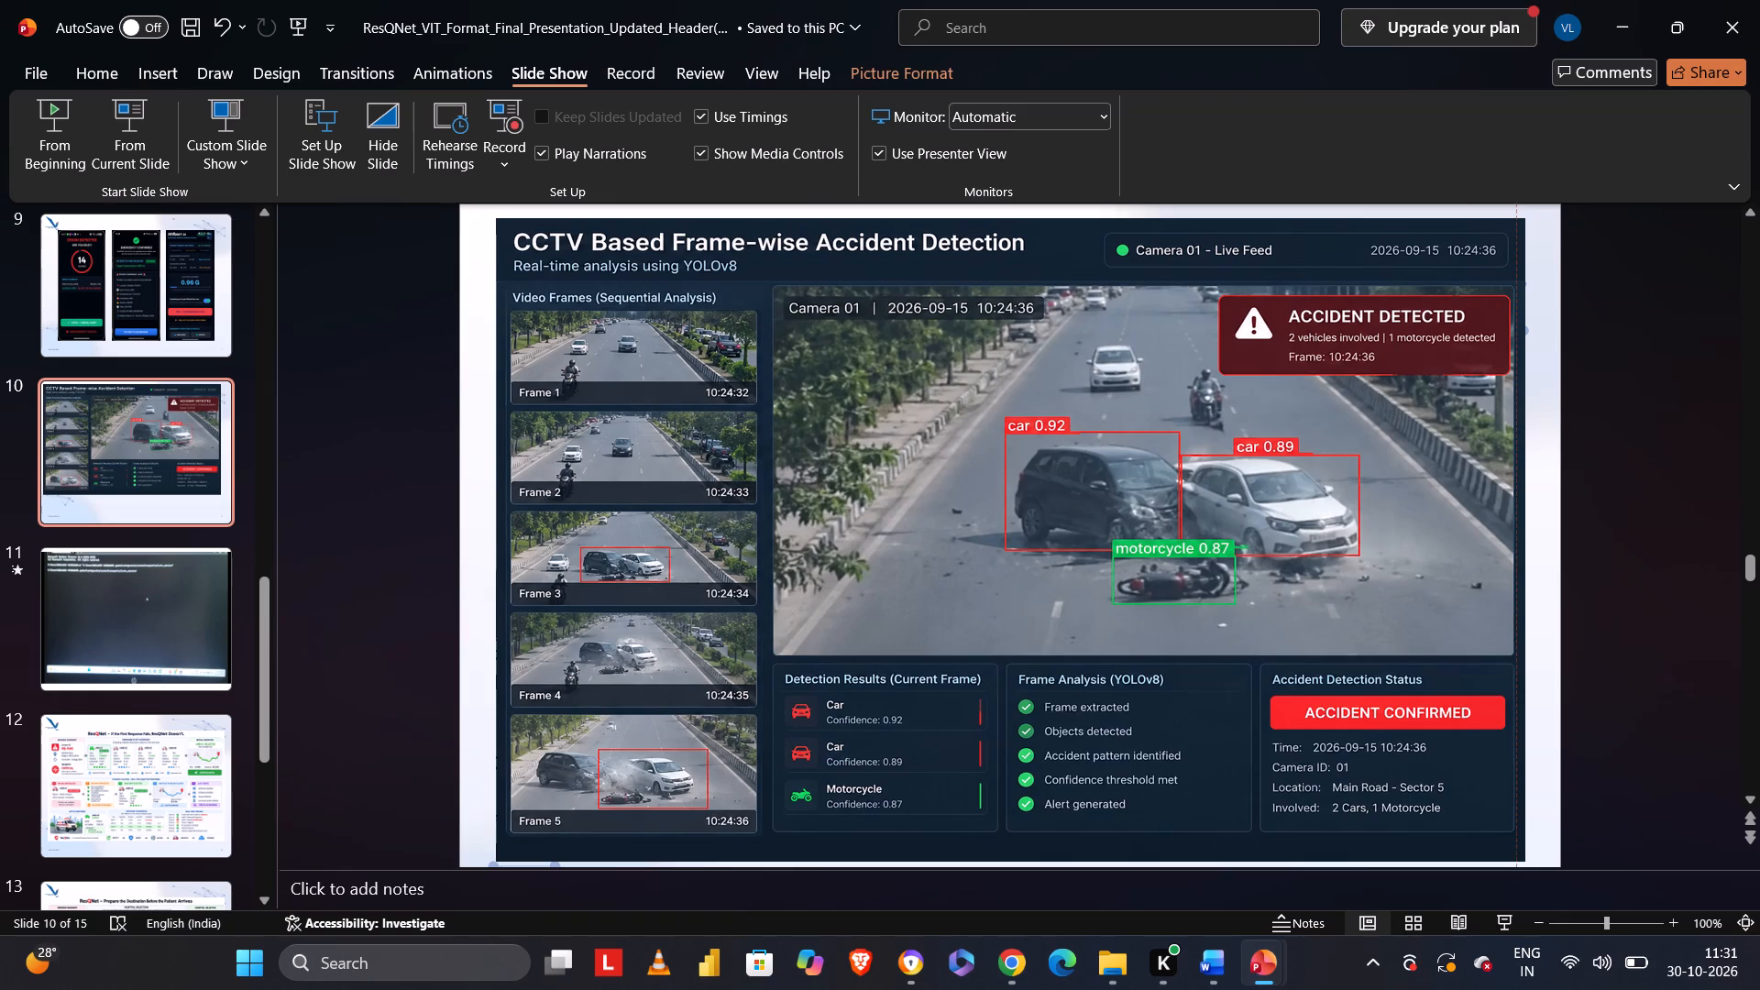
pyautogui.click(415, 346)
# Play the terminal and live detection demo video on slide 11, skipping through it to check its content at several points.
pyautogui.click(229, 560)
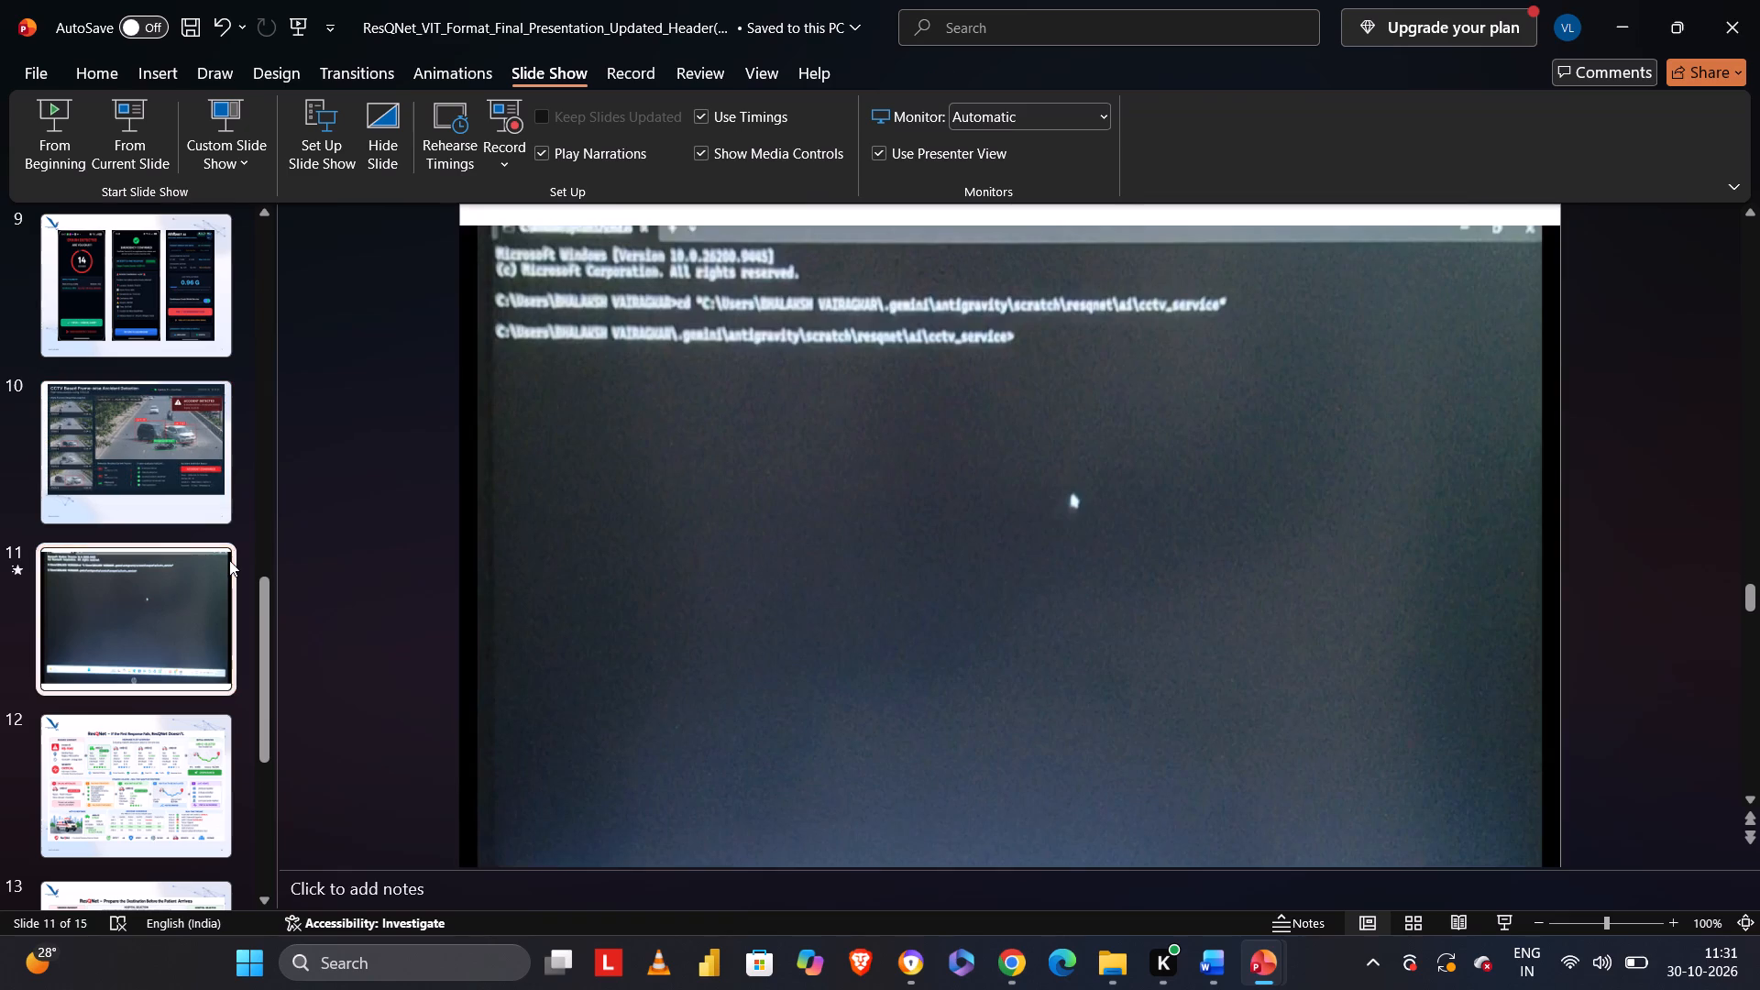
pyautogui.click(655, 533)
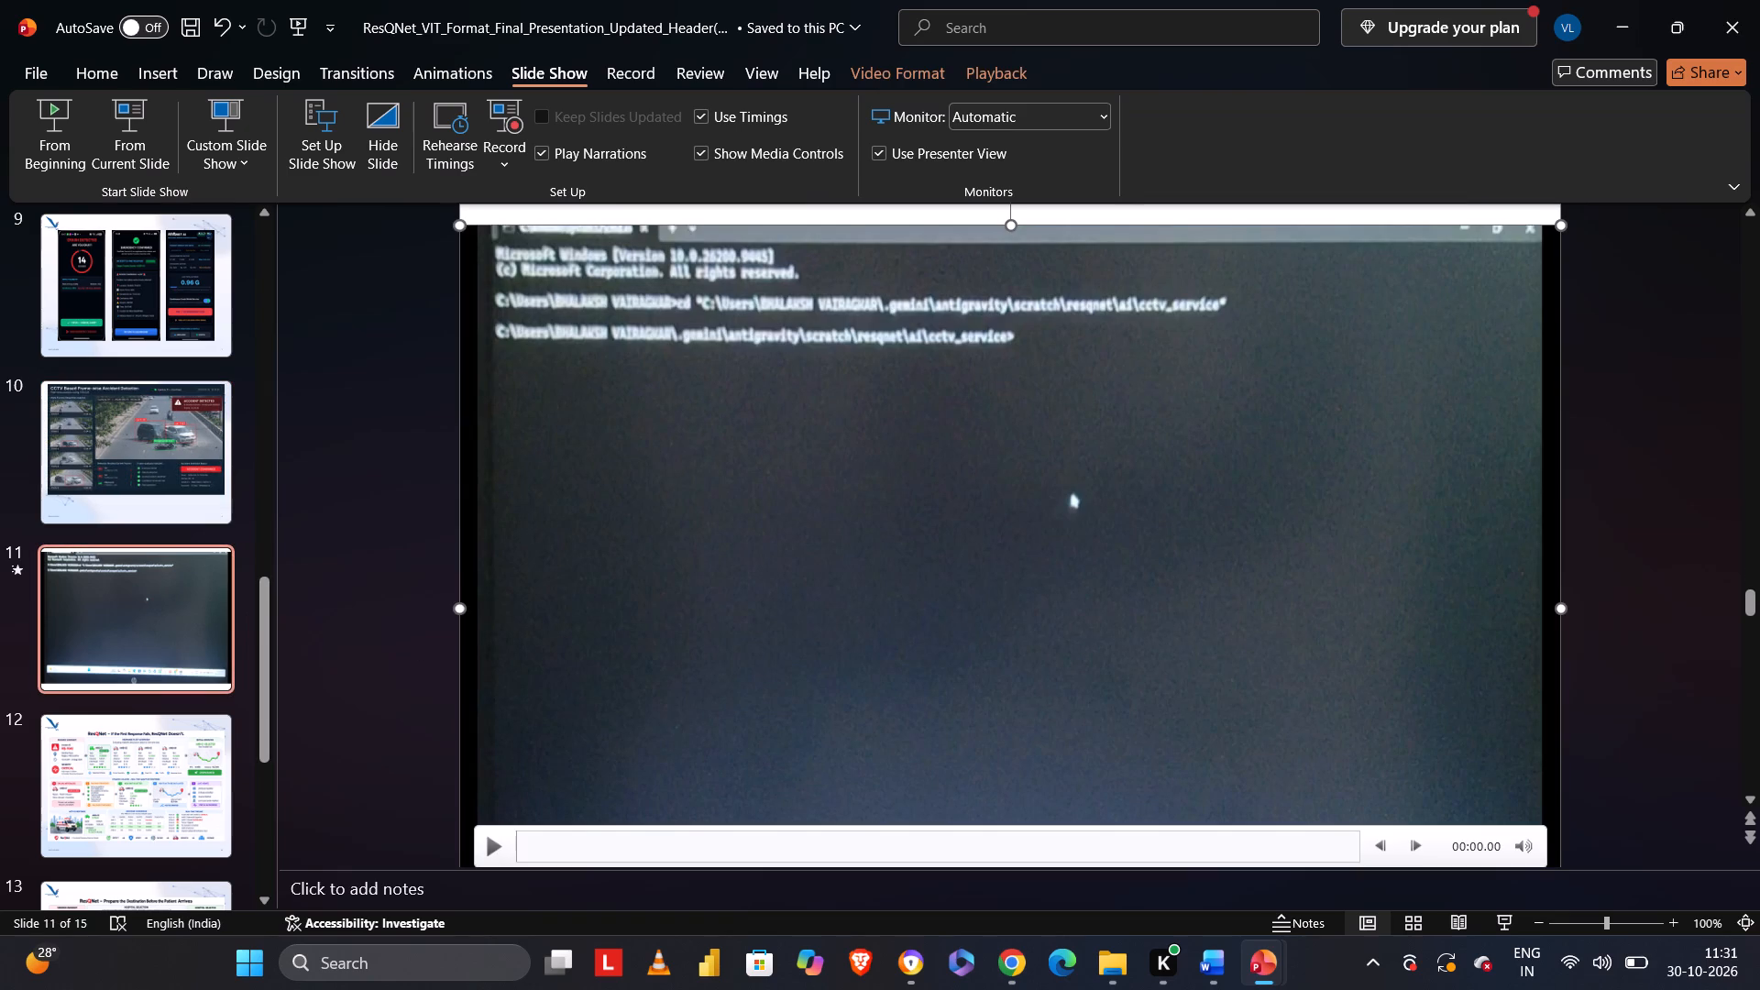
pyautogui.press('space')
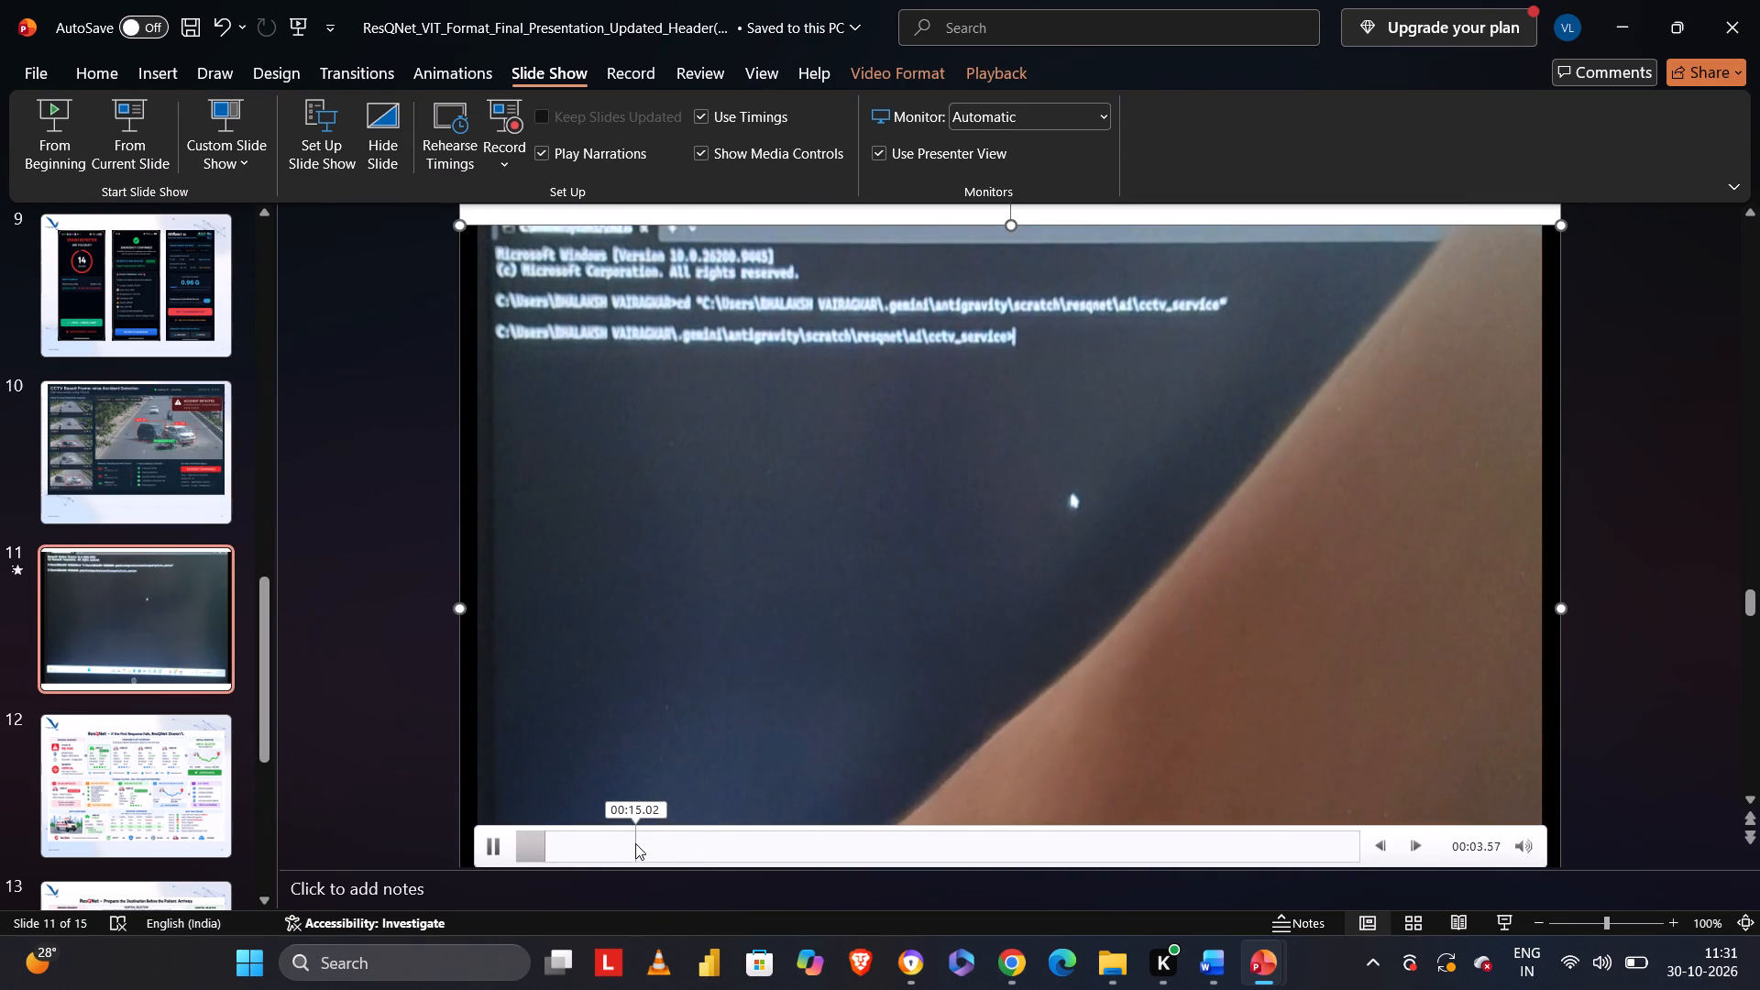
pyautogui.press('Right')
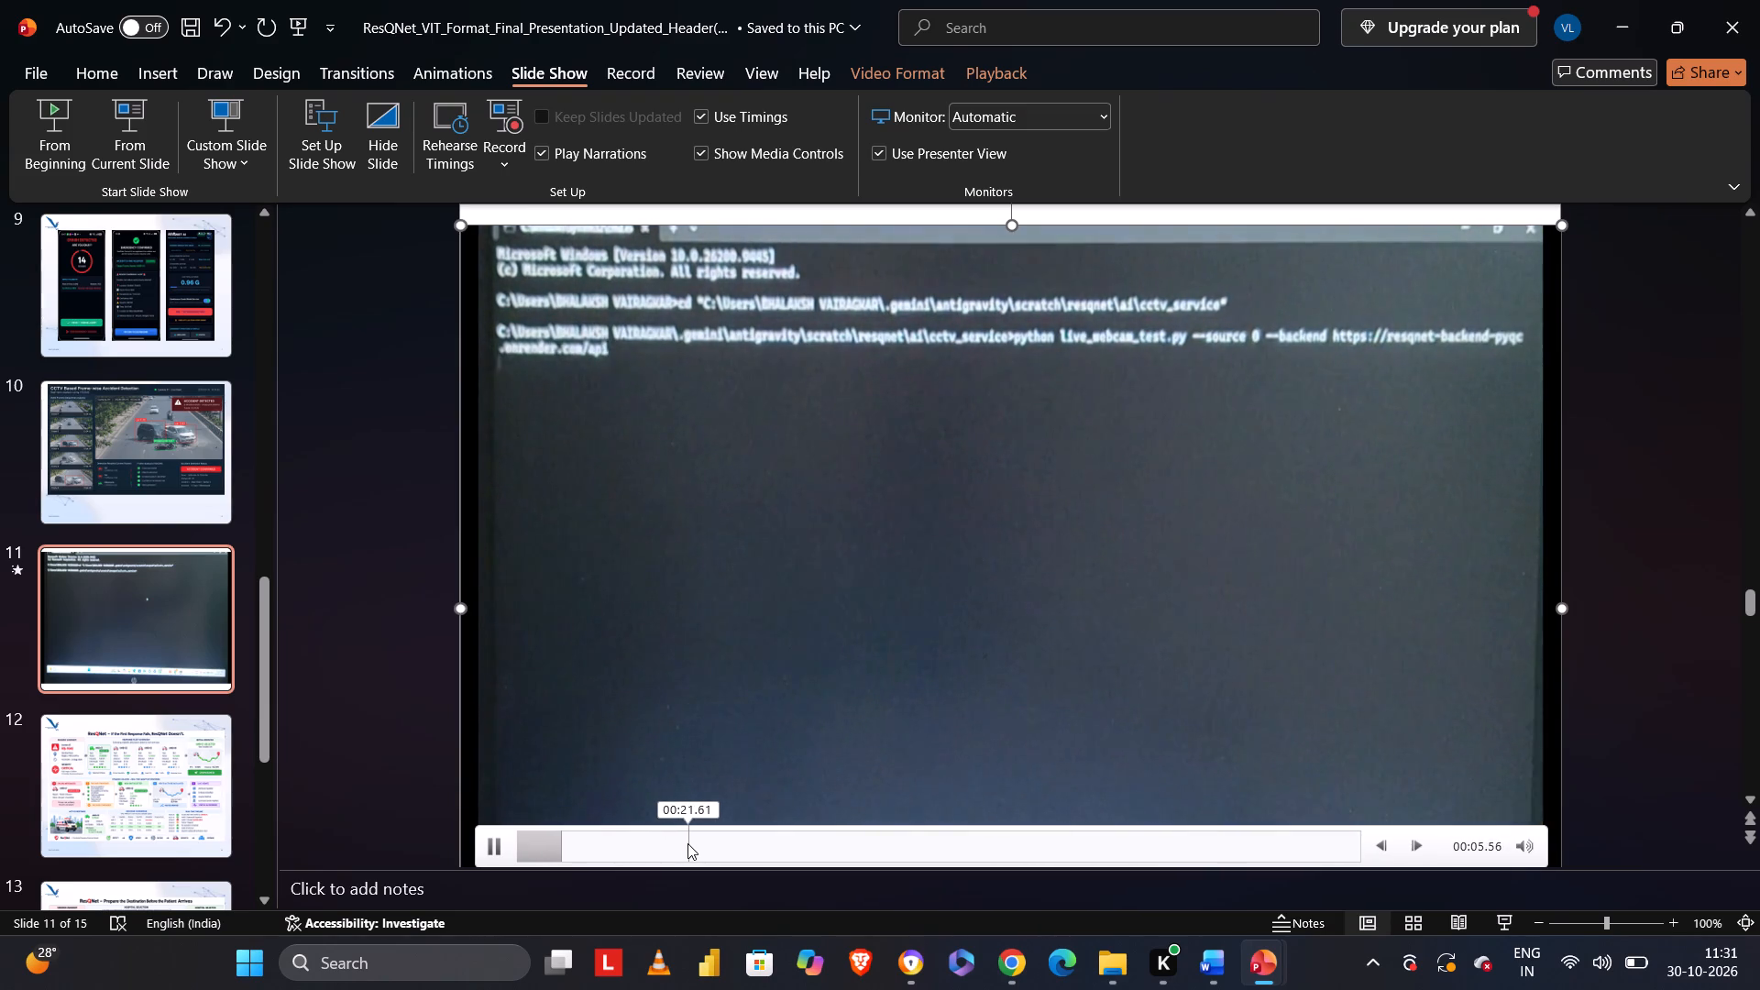
pyautogui.click(454, 608)
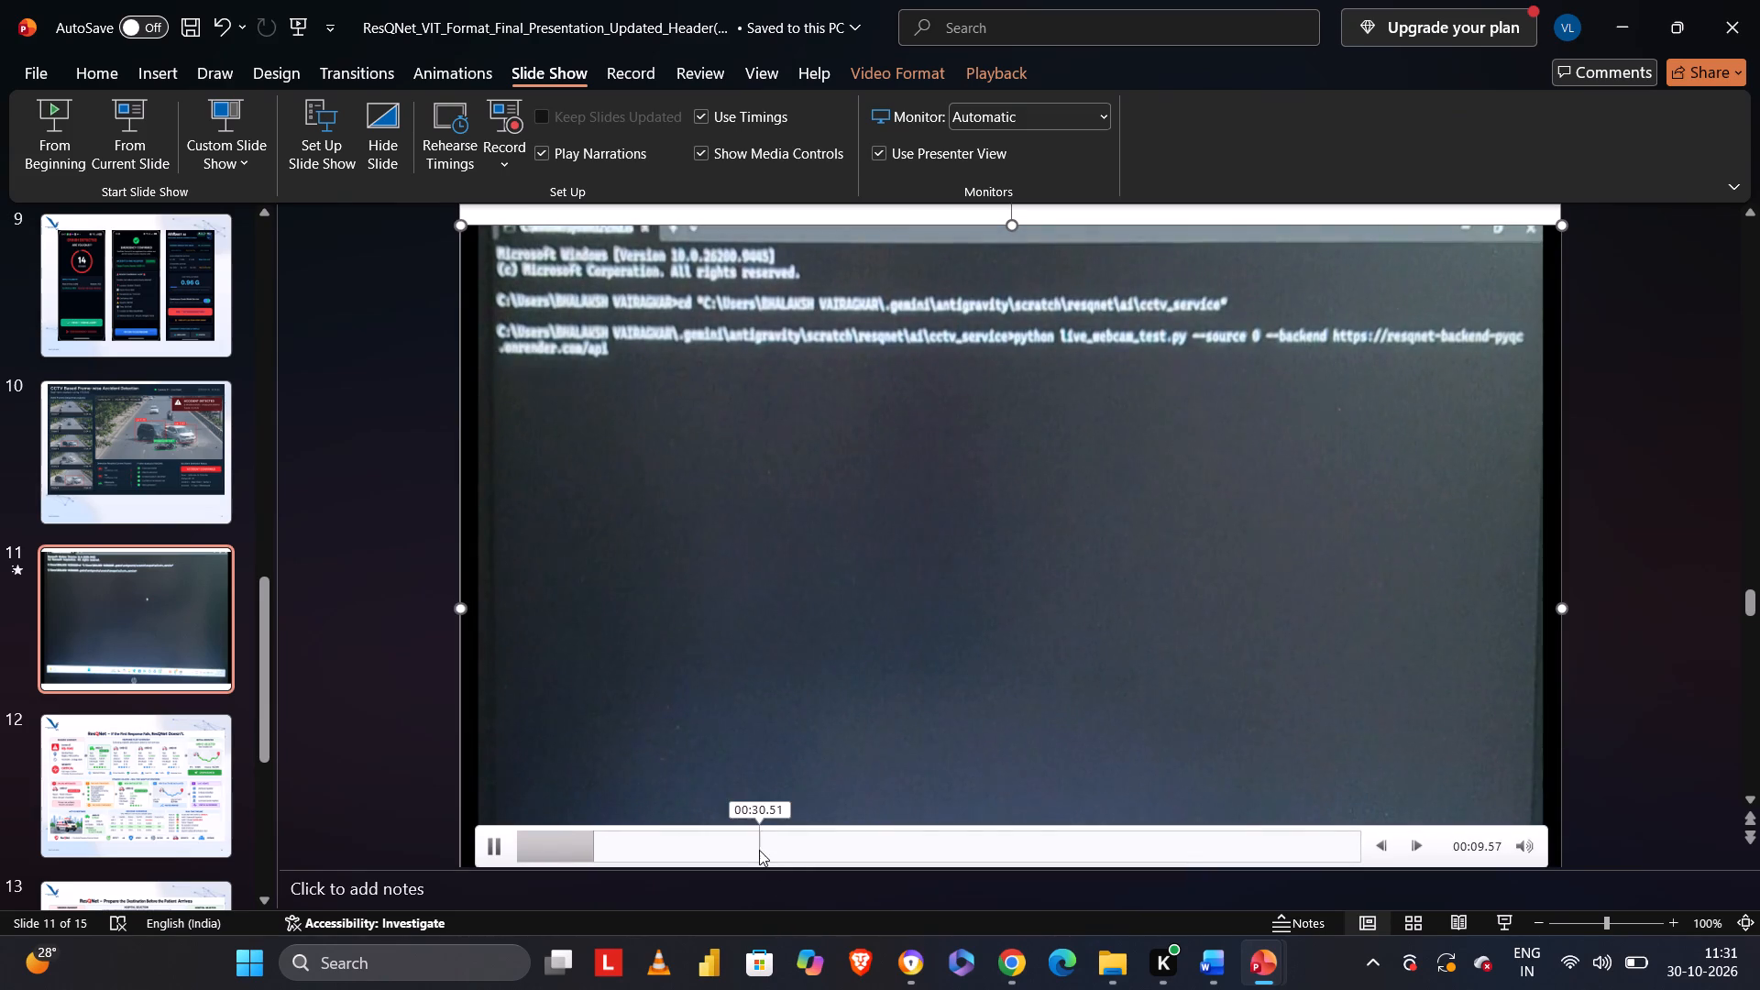
pyautogui.click(759, 850)
pyautogui.click(836, 852)
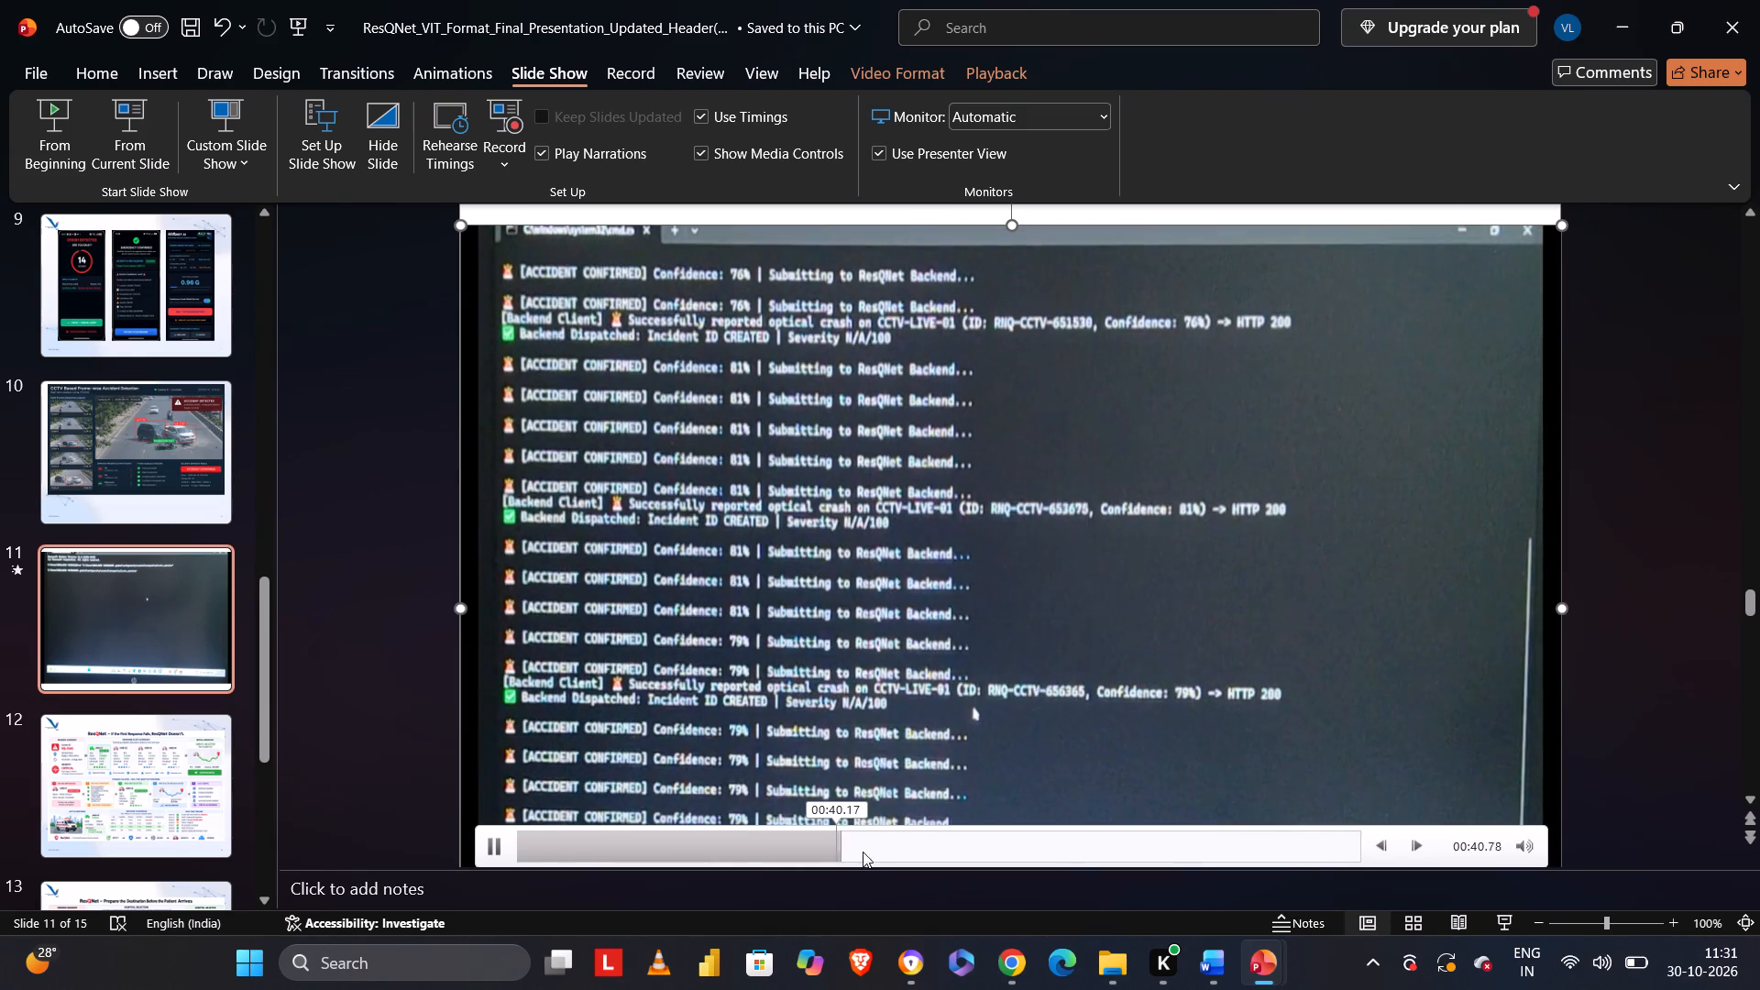
pyautogui.click(930, 846)
pyautogui.click(1013, 849)
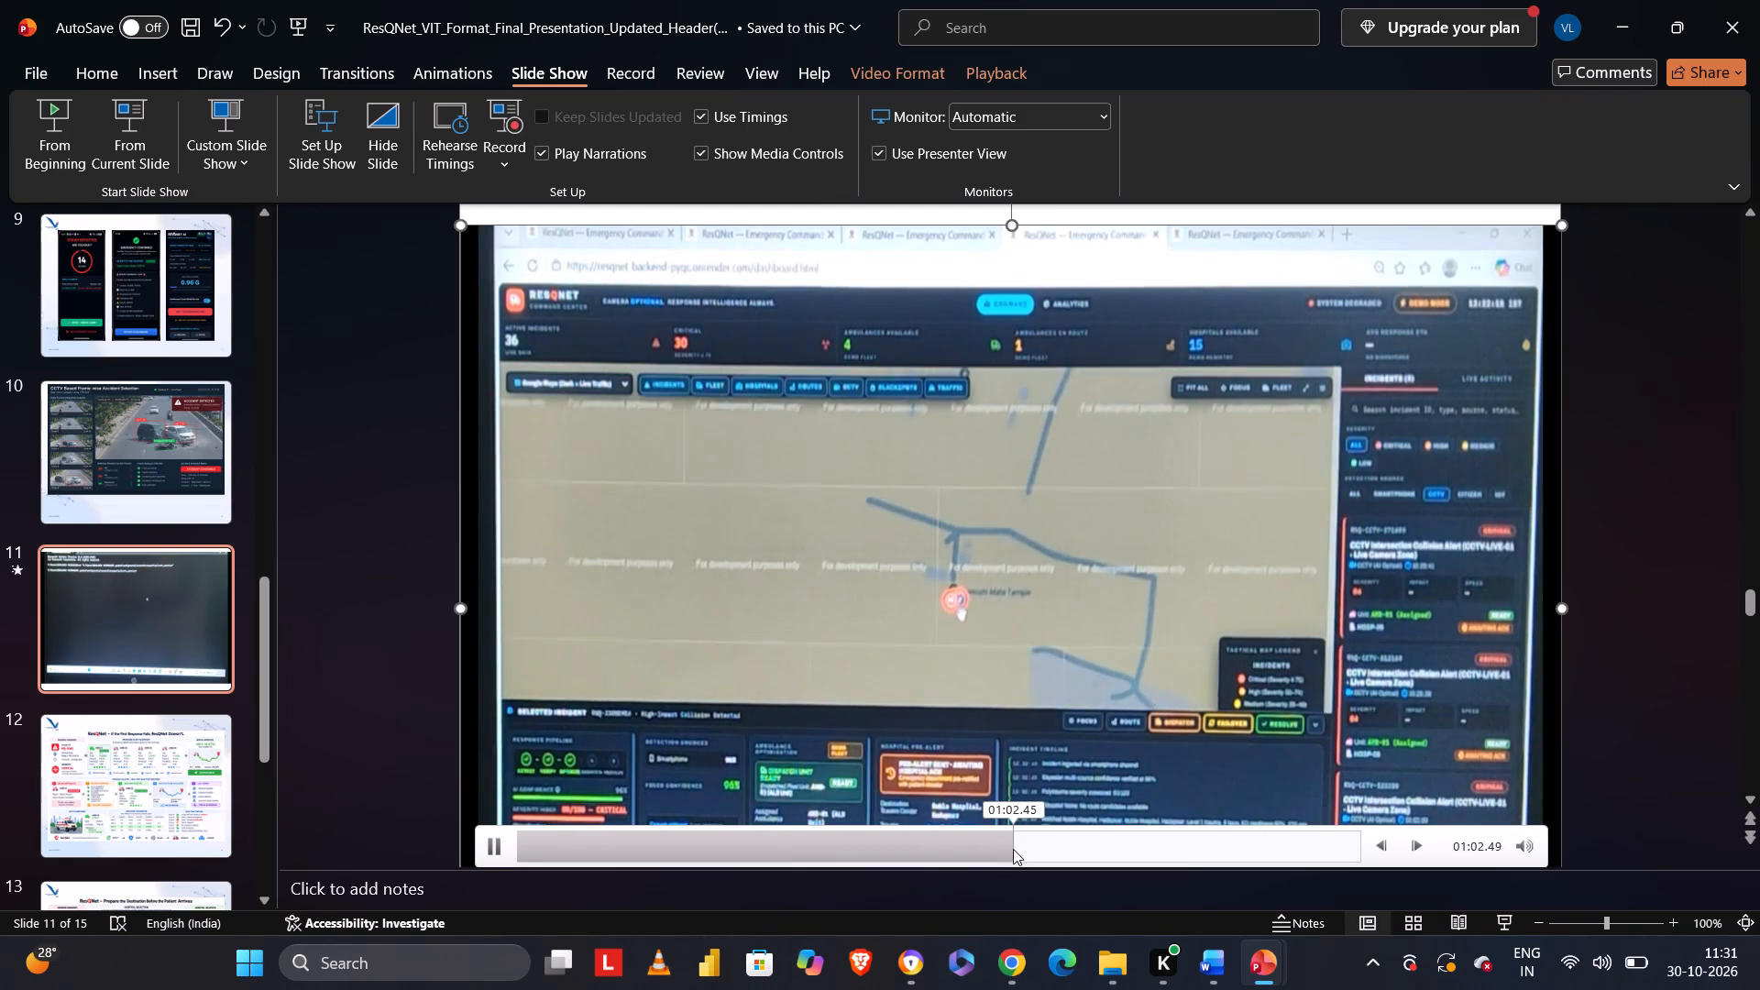
pyautogui.click(1095, 845)
pyautogui.click(661, 837)
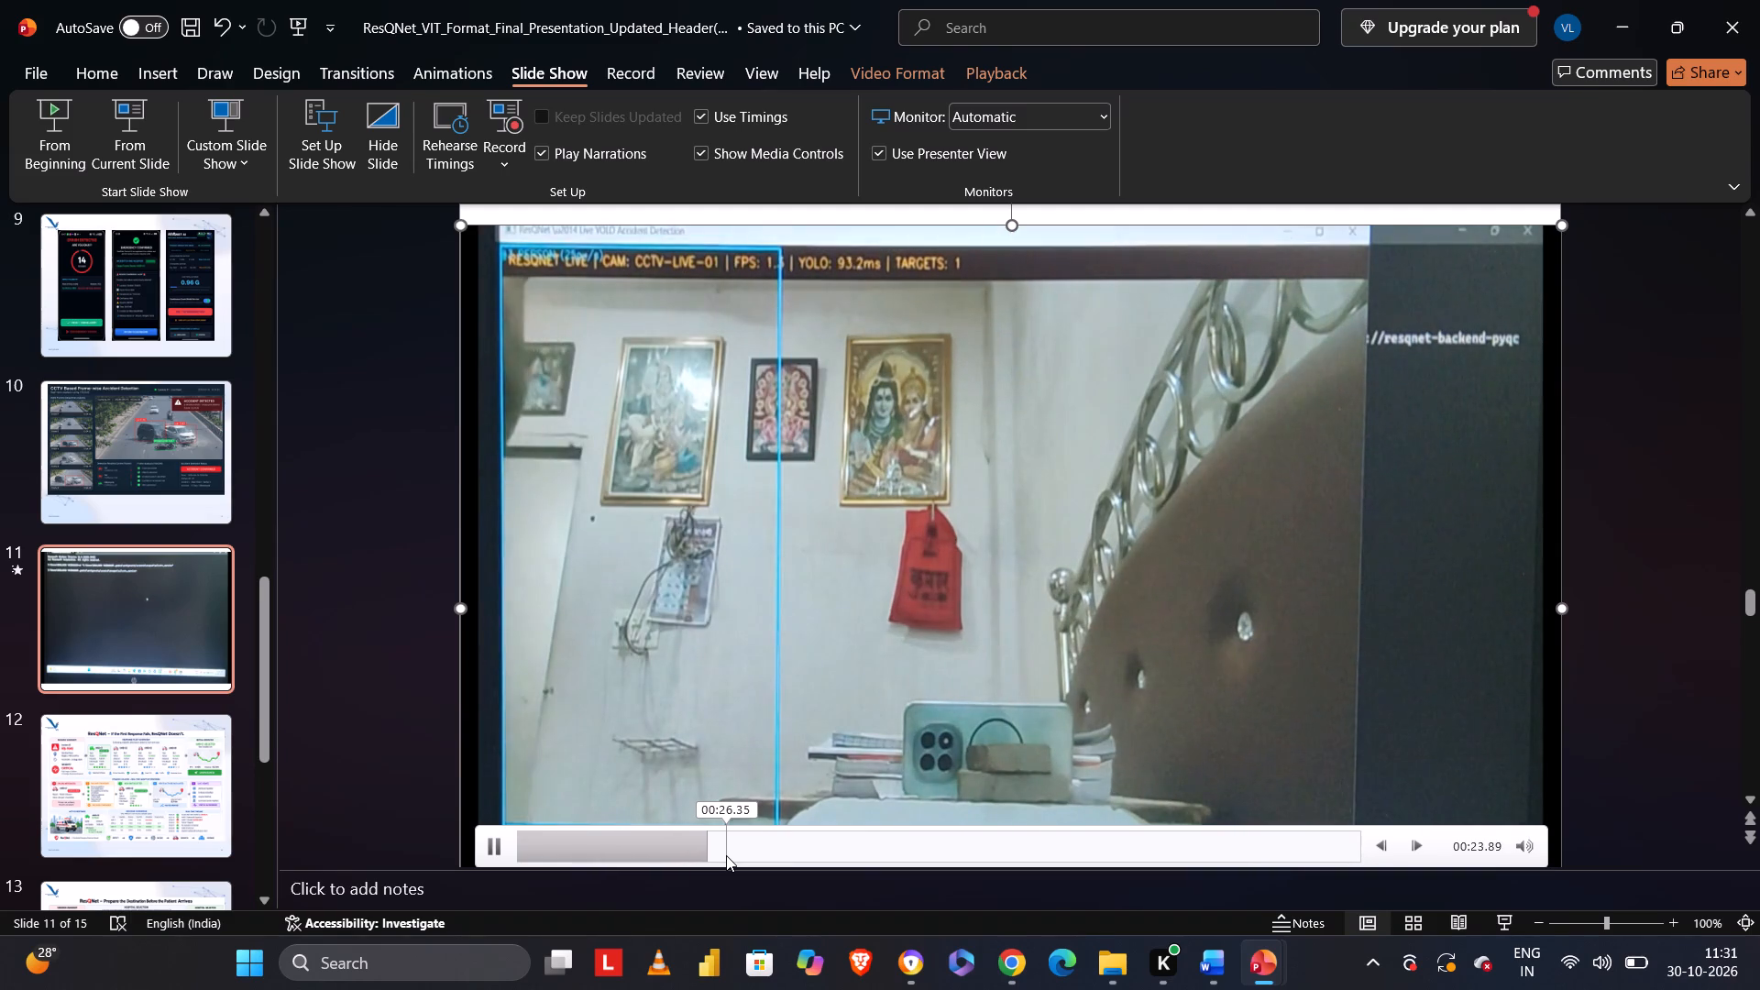
pyautogui.click(399, 645)
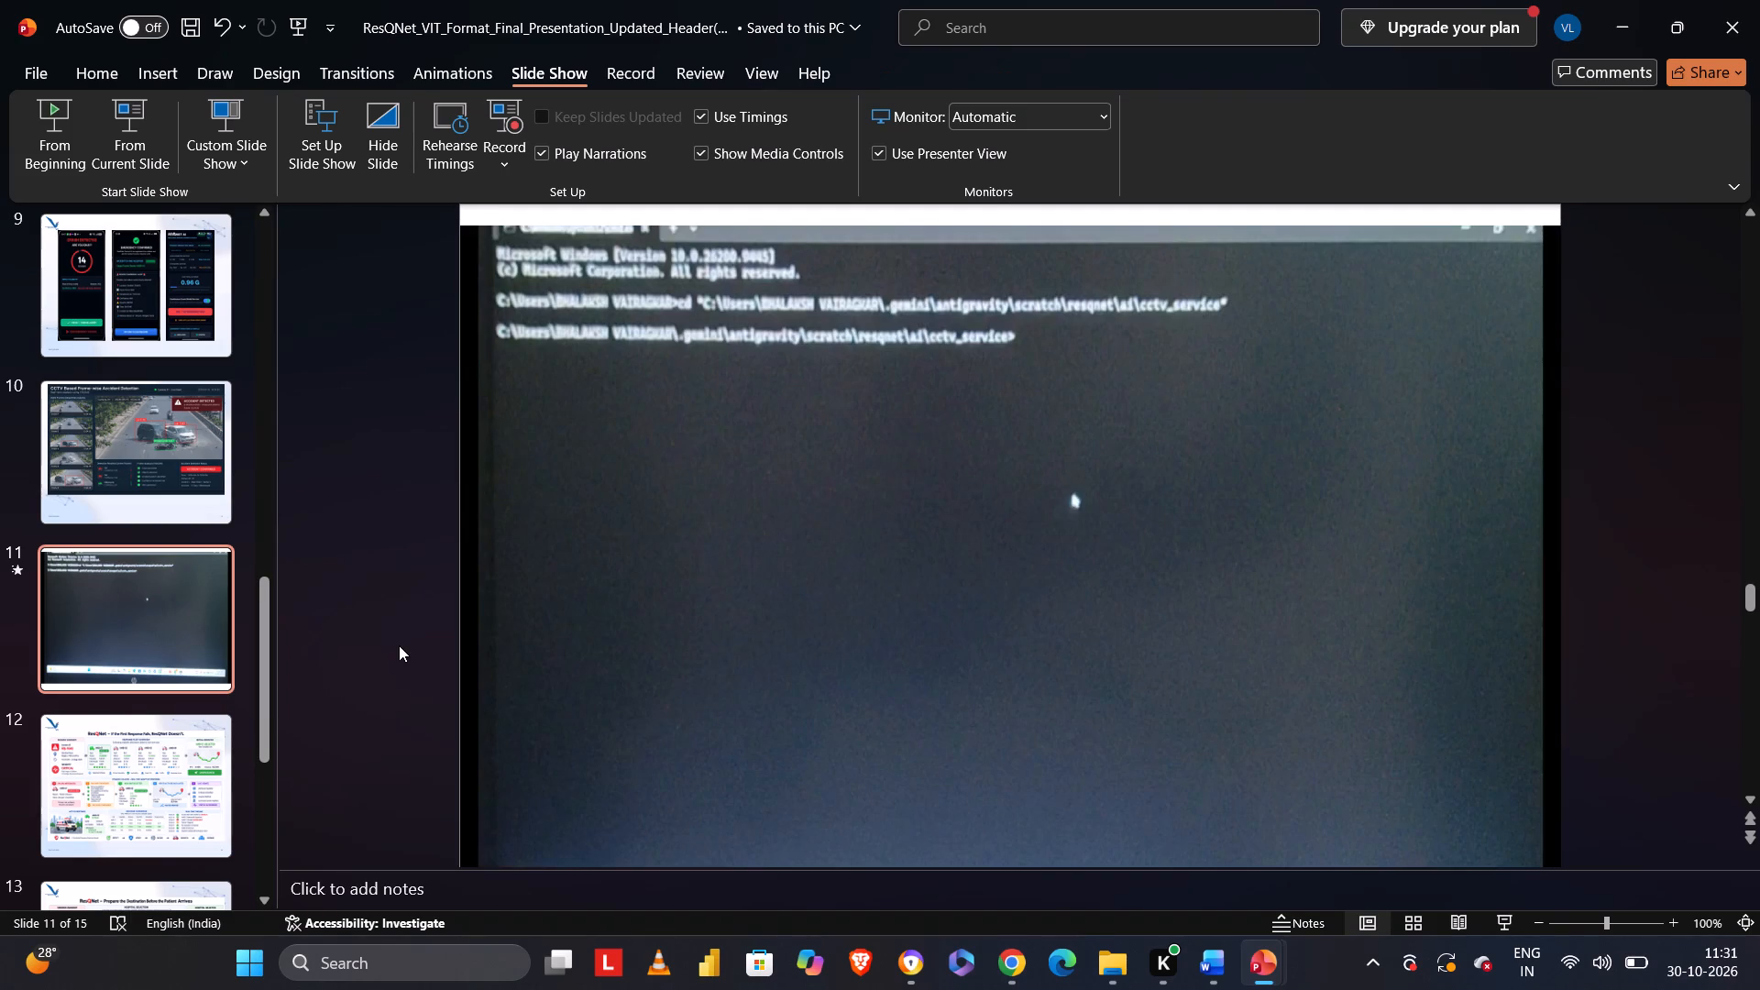
# On the Problem & Proposed Solution slide, extend the "From a fragmented chain of calls" text box upward so its line sits higher above the headers.
pyautogui.click(157, 497)
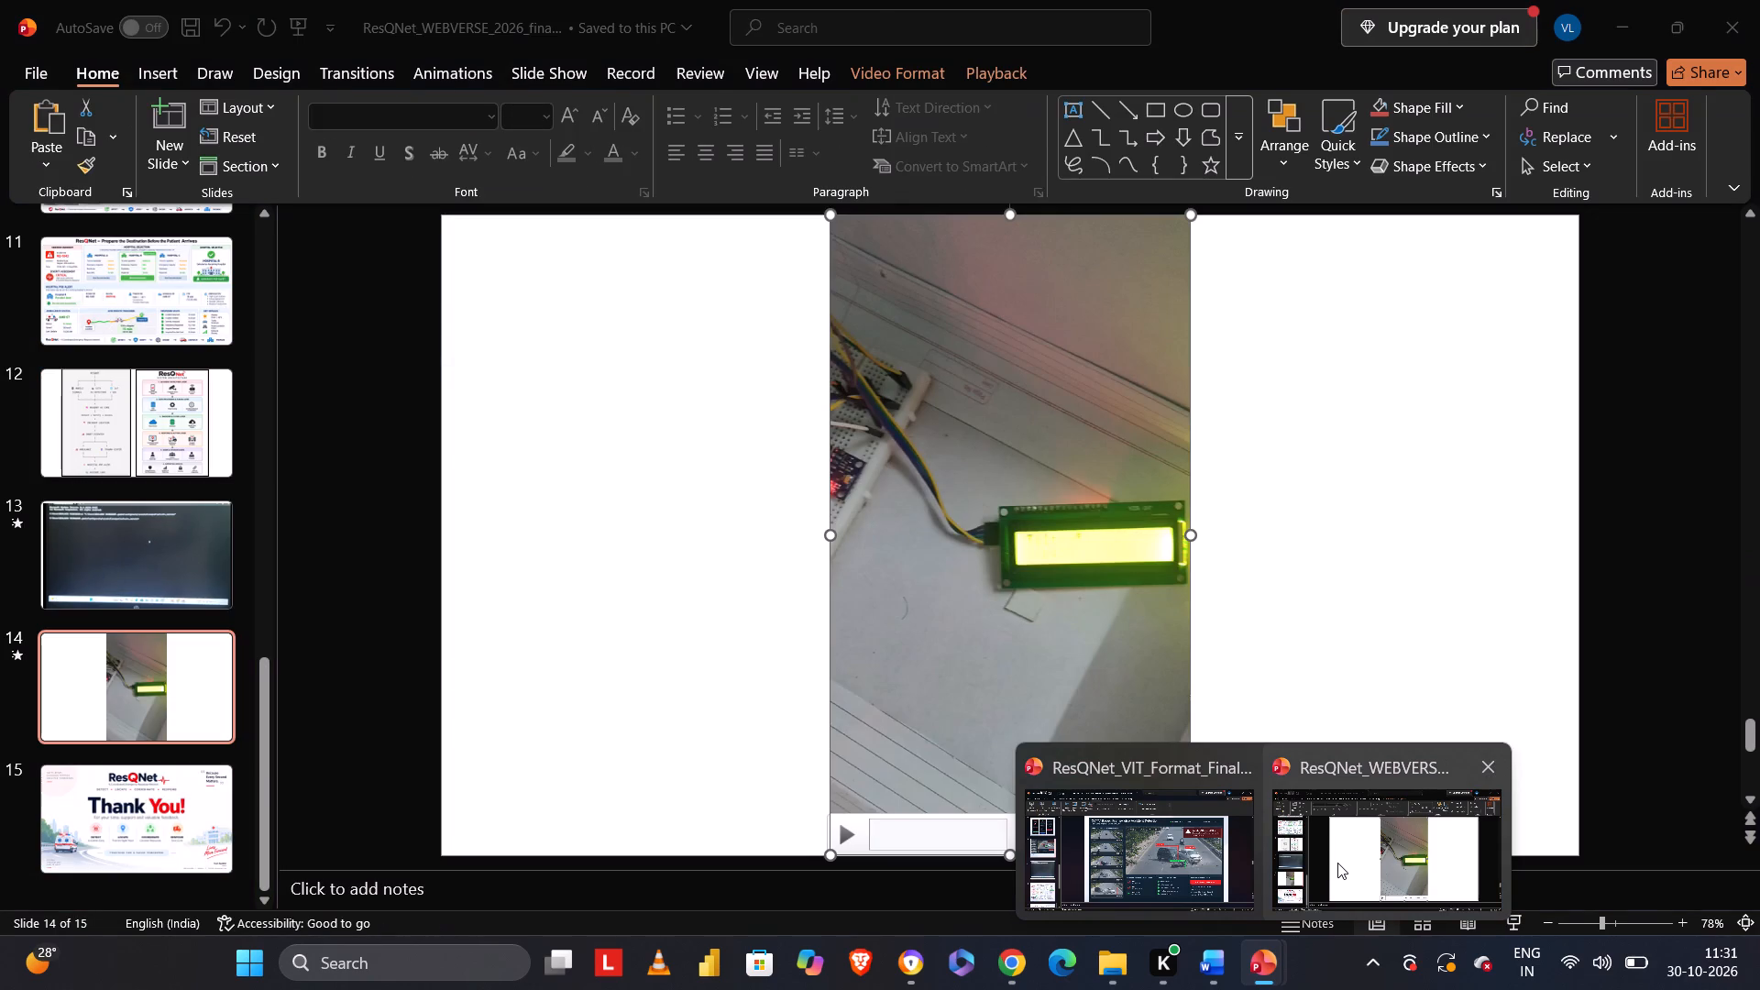
pyautogui.click(1211, 857)
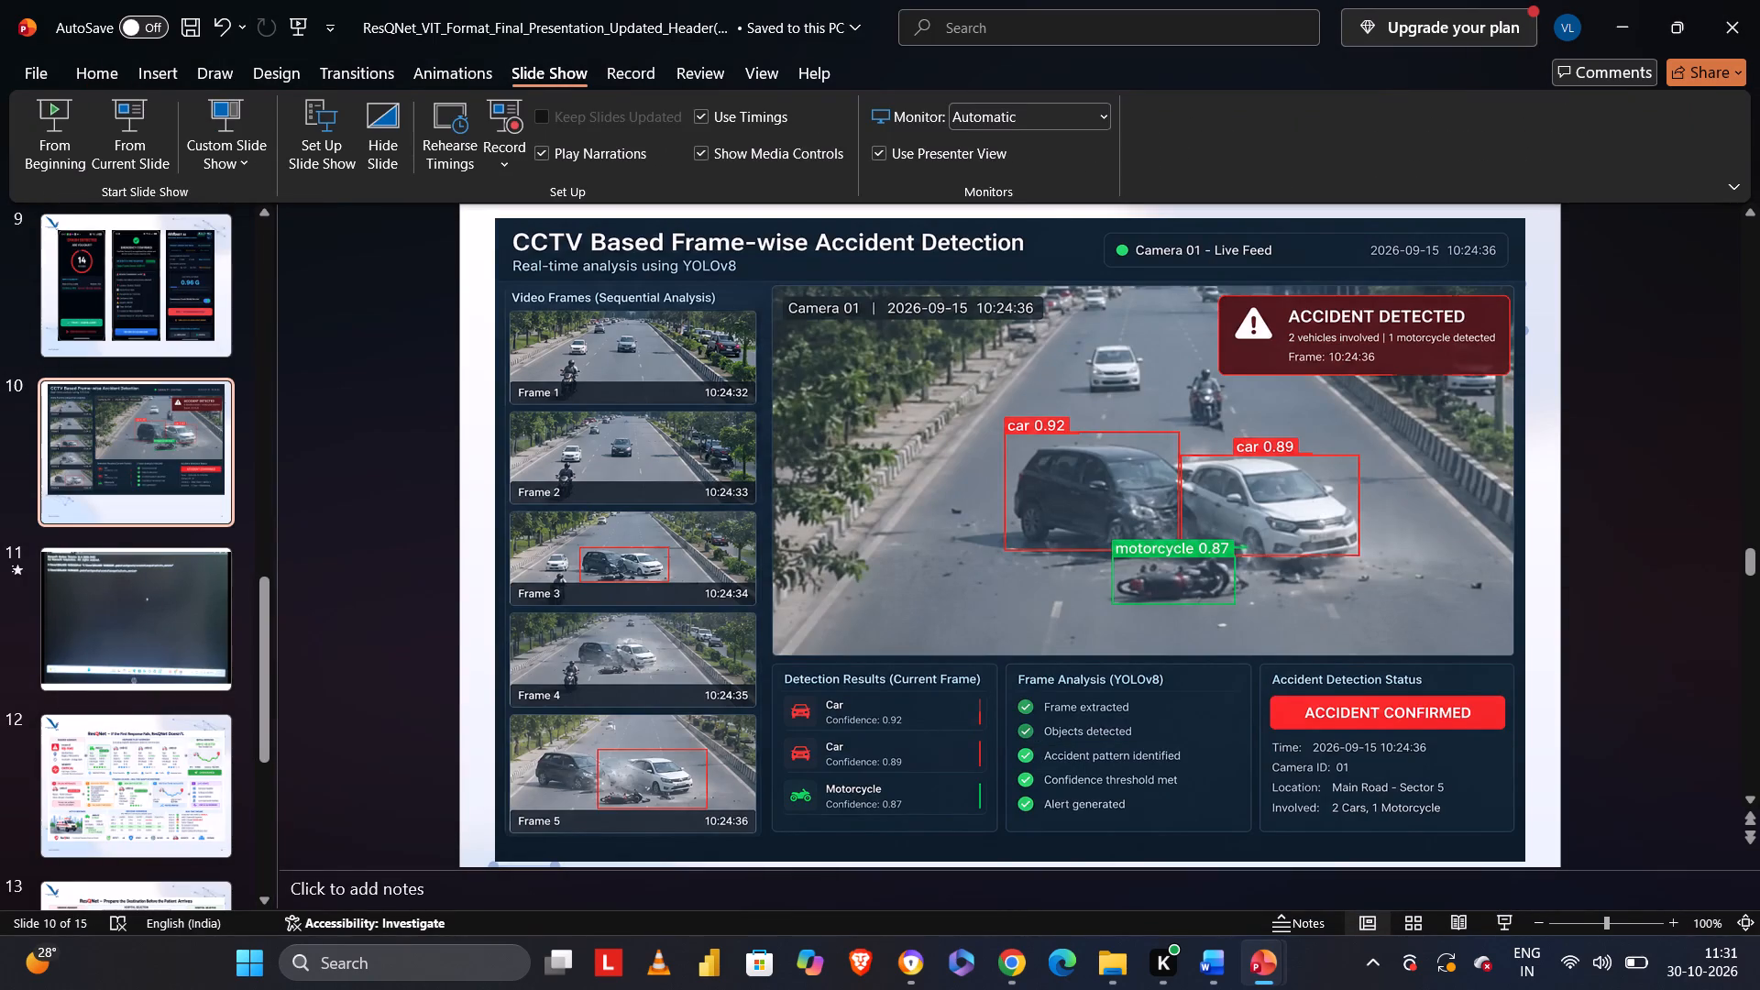
pyautogui.click(418, 590)
pyautogui.press('Left')
pyautogui.press('Left')
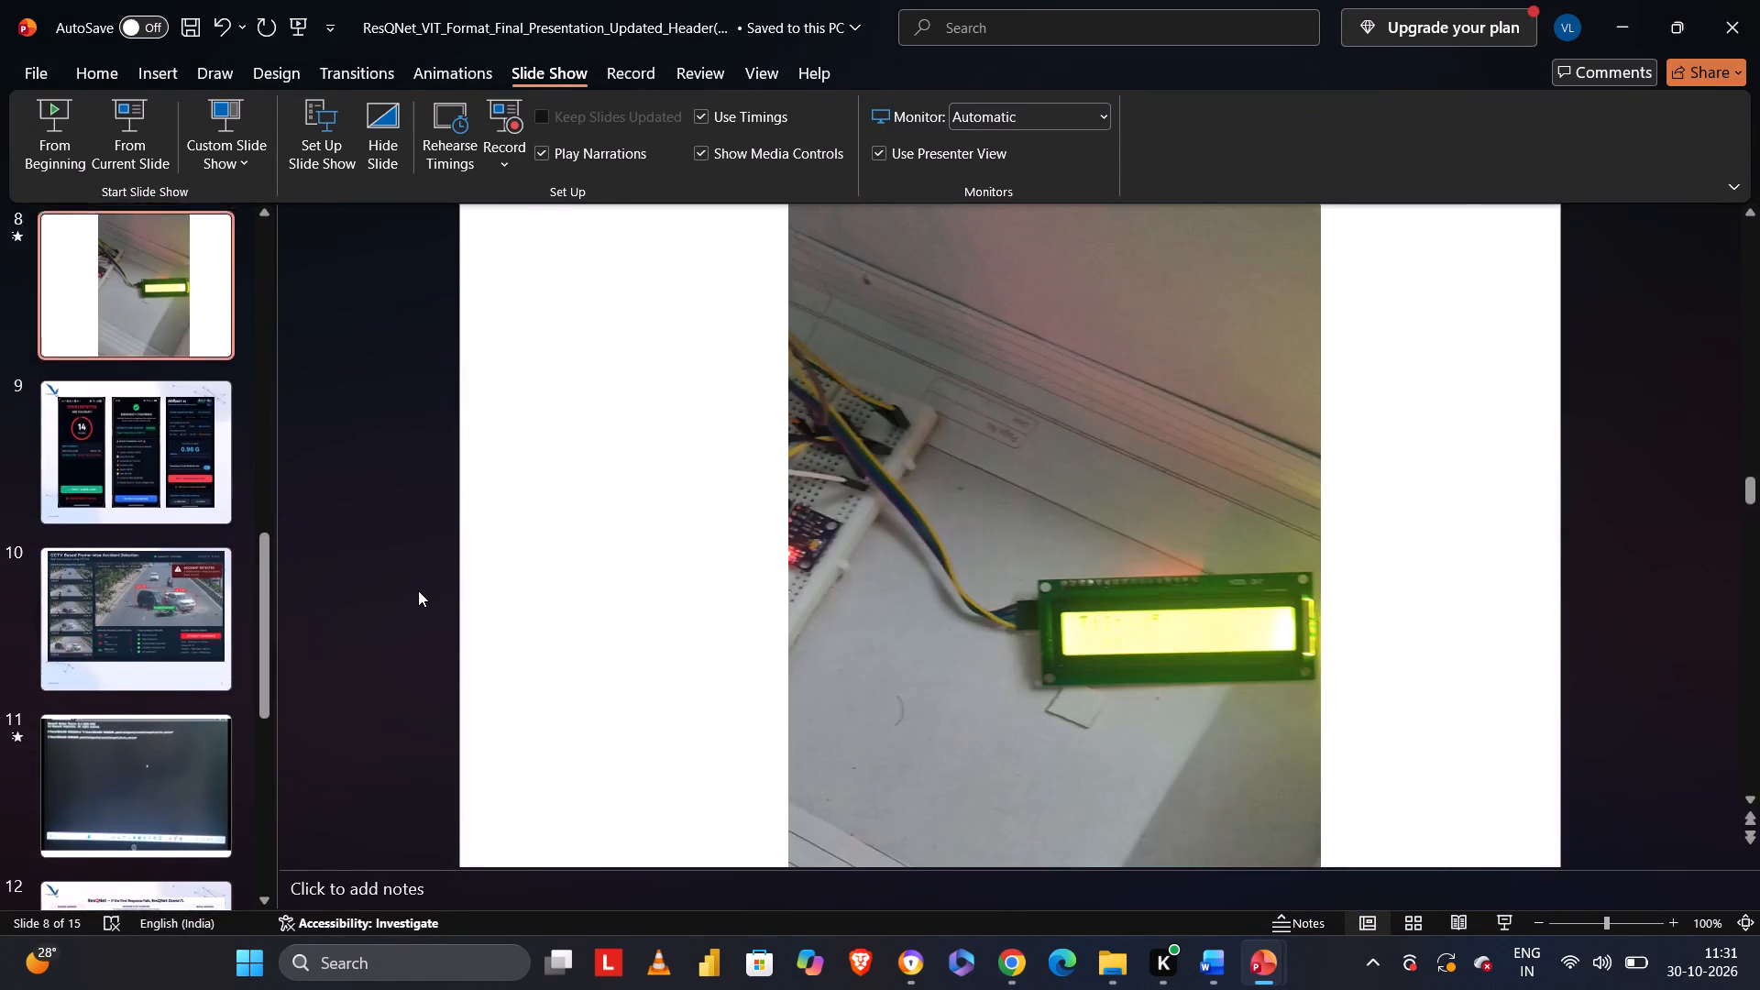
pyautogui.press('Left')
pyautogui.press('Left')
pyautogui.press('Left')
pyautogui.press('Left')
pyautogui.press('Left')
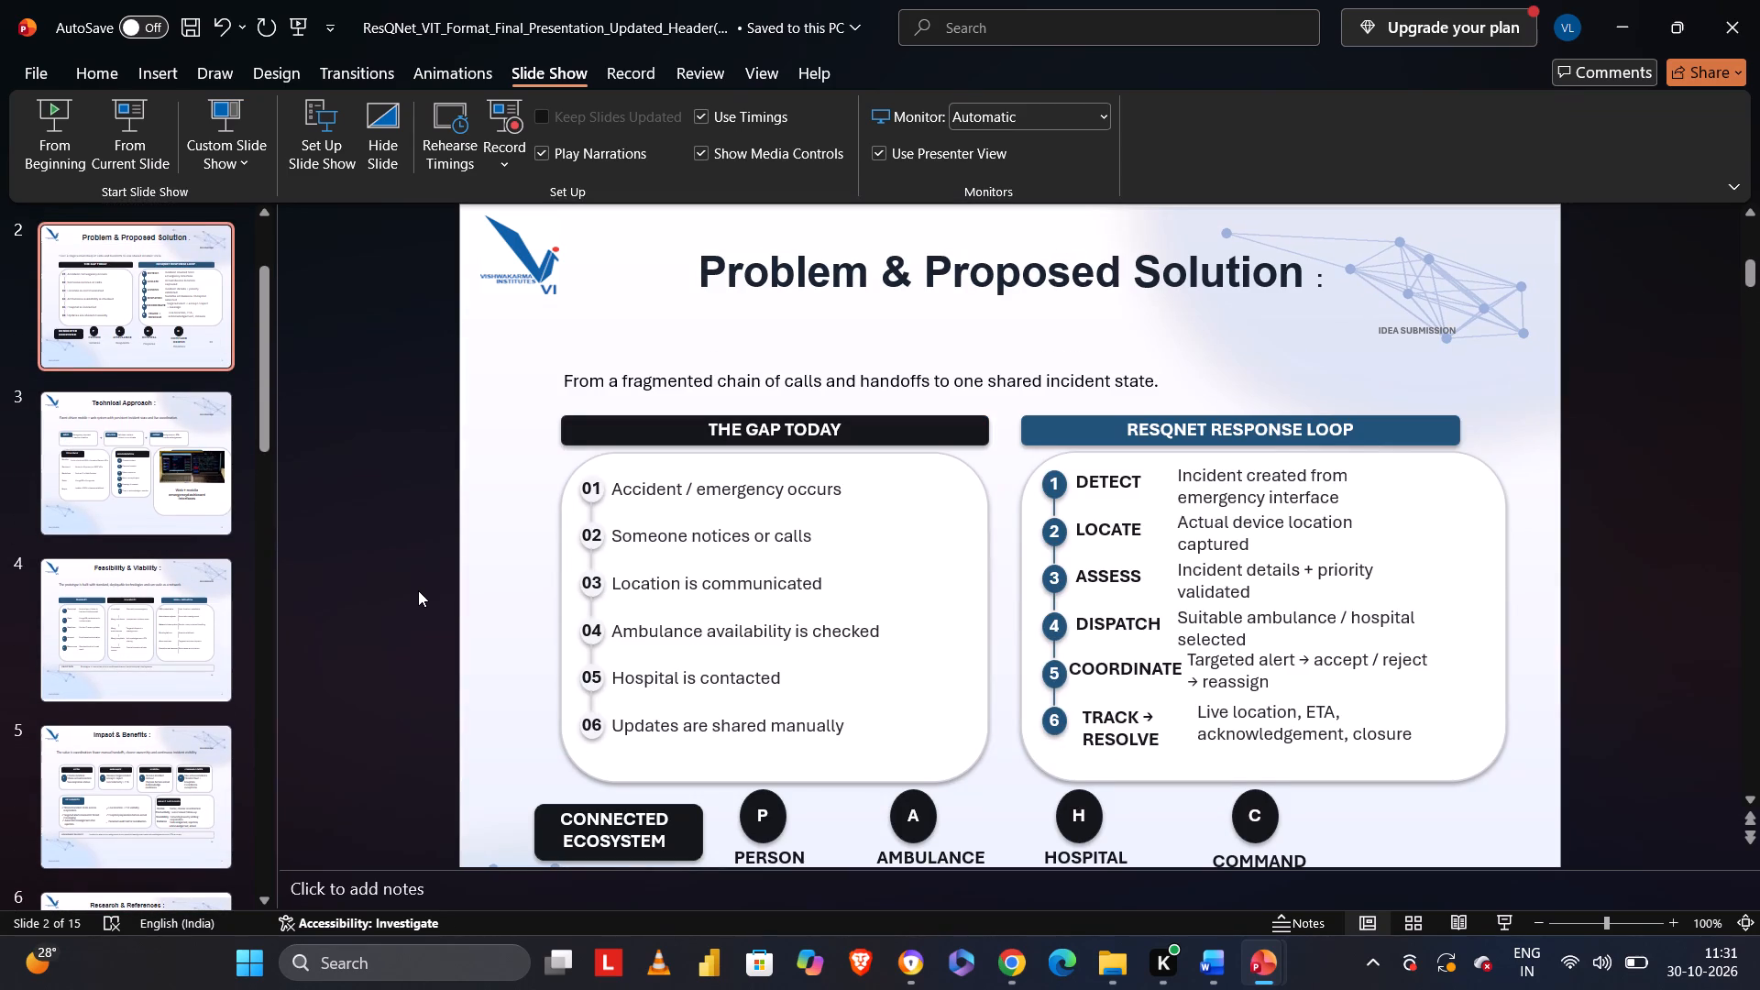
pyautogui.click(725, 375)
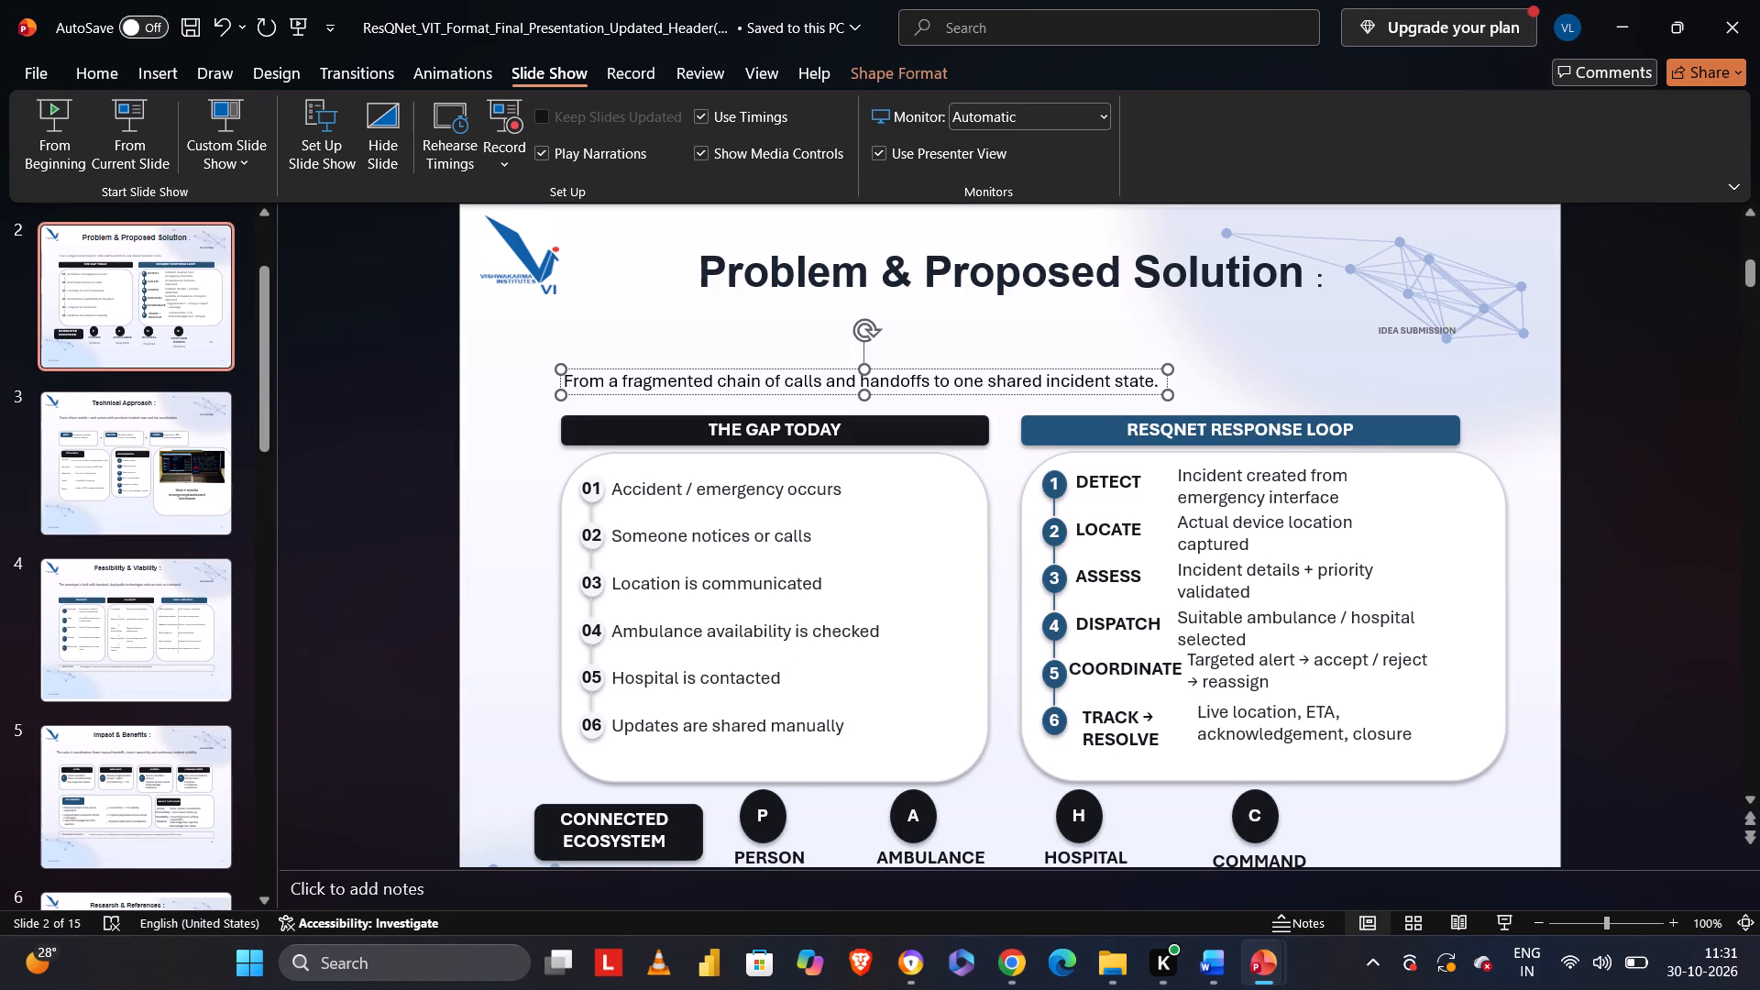
pyautogui.moveTo(562, 364); pyautogui.dragTo(564, 334)
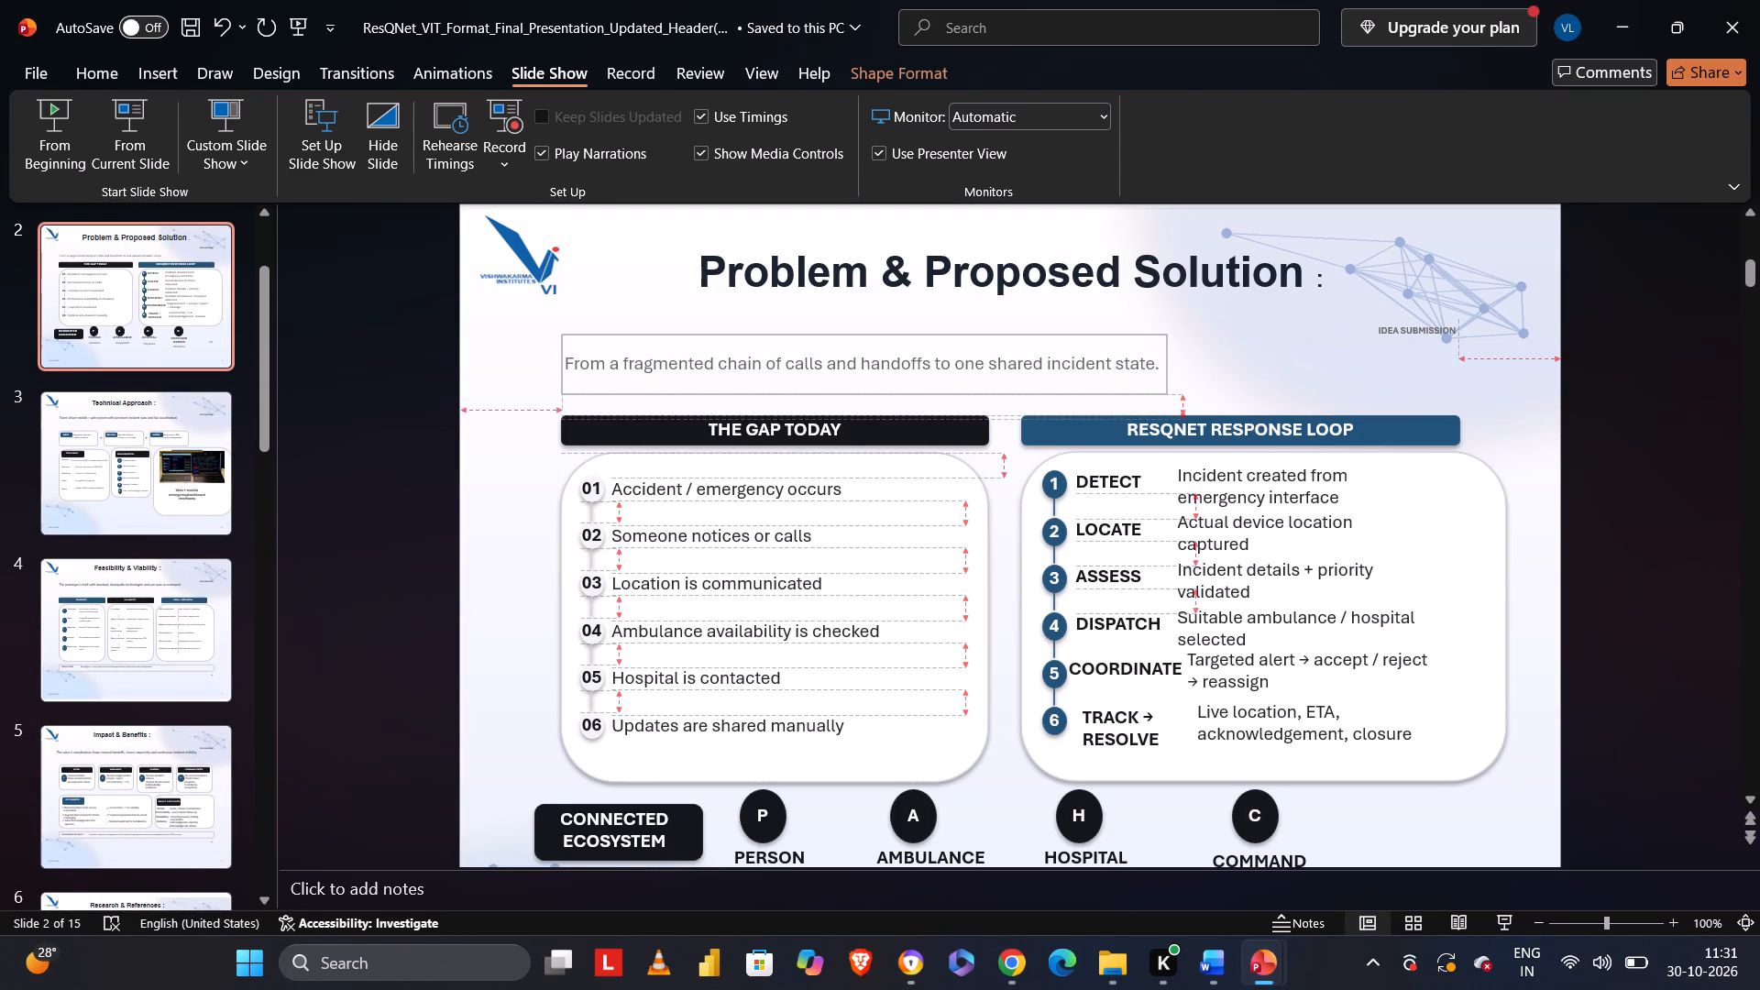
pyautogui.moveTo(564, 334); pyautogui.dragTo(564, 318)
pyautogui.click(380, 344)
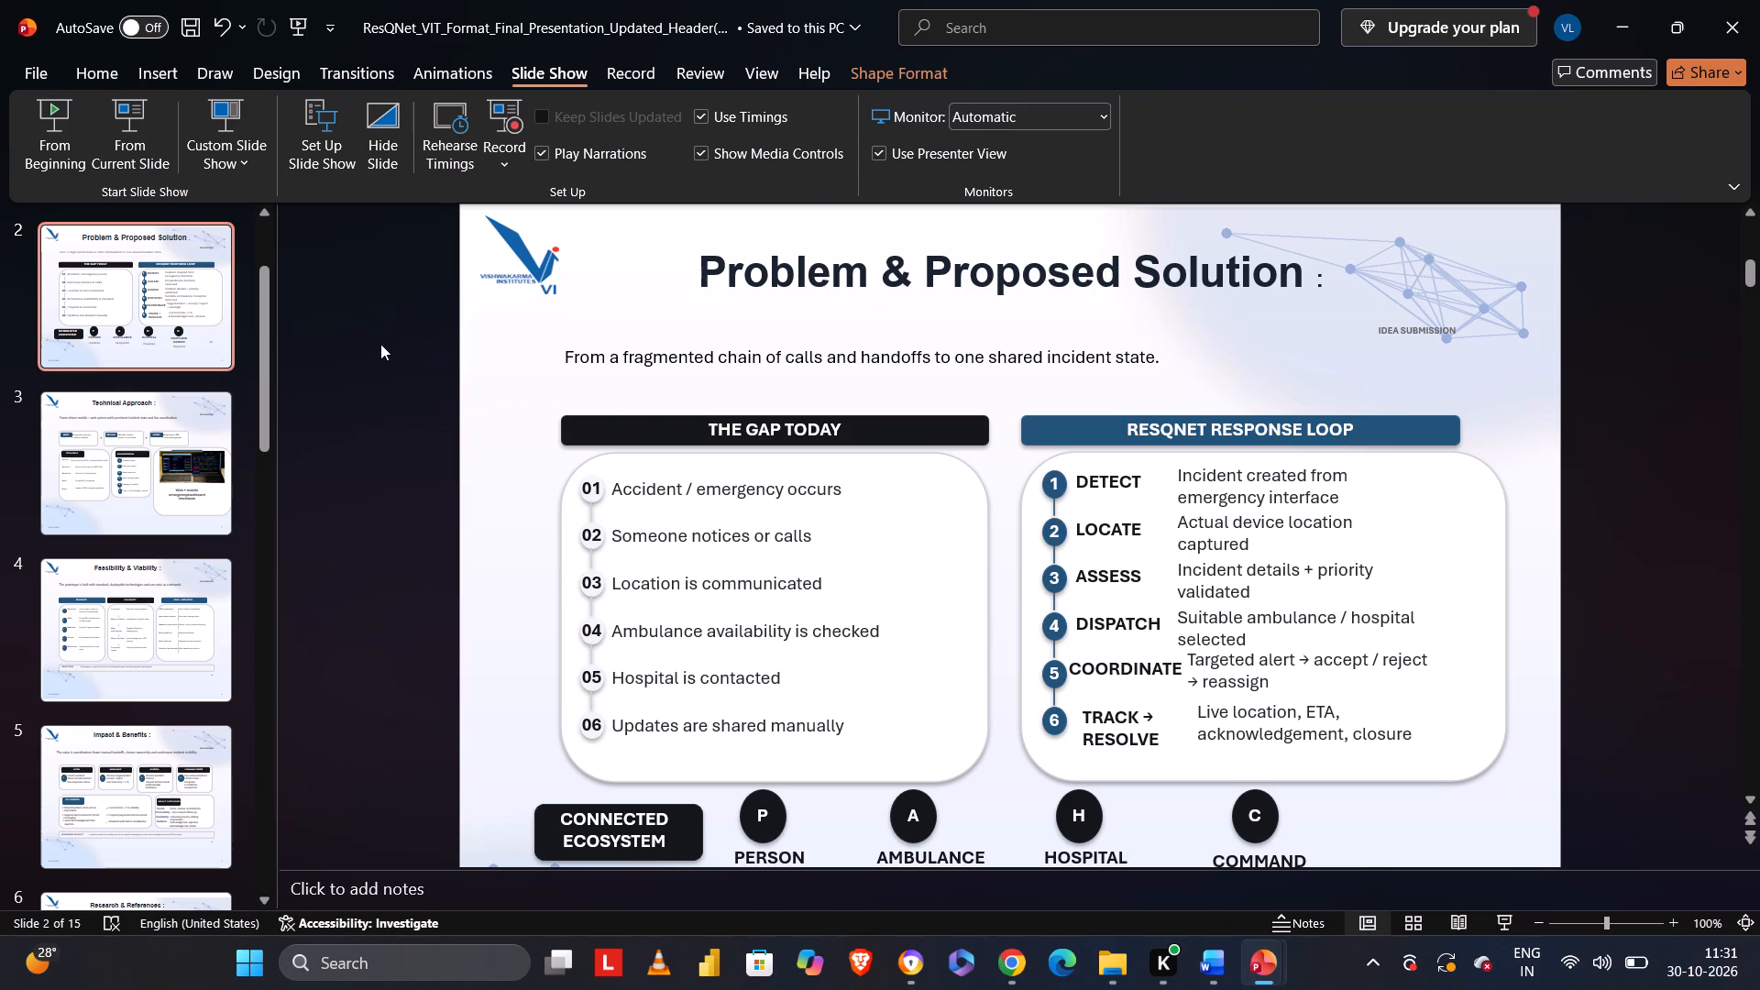
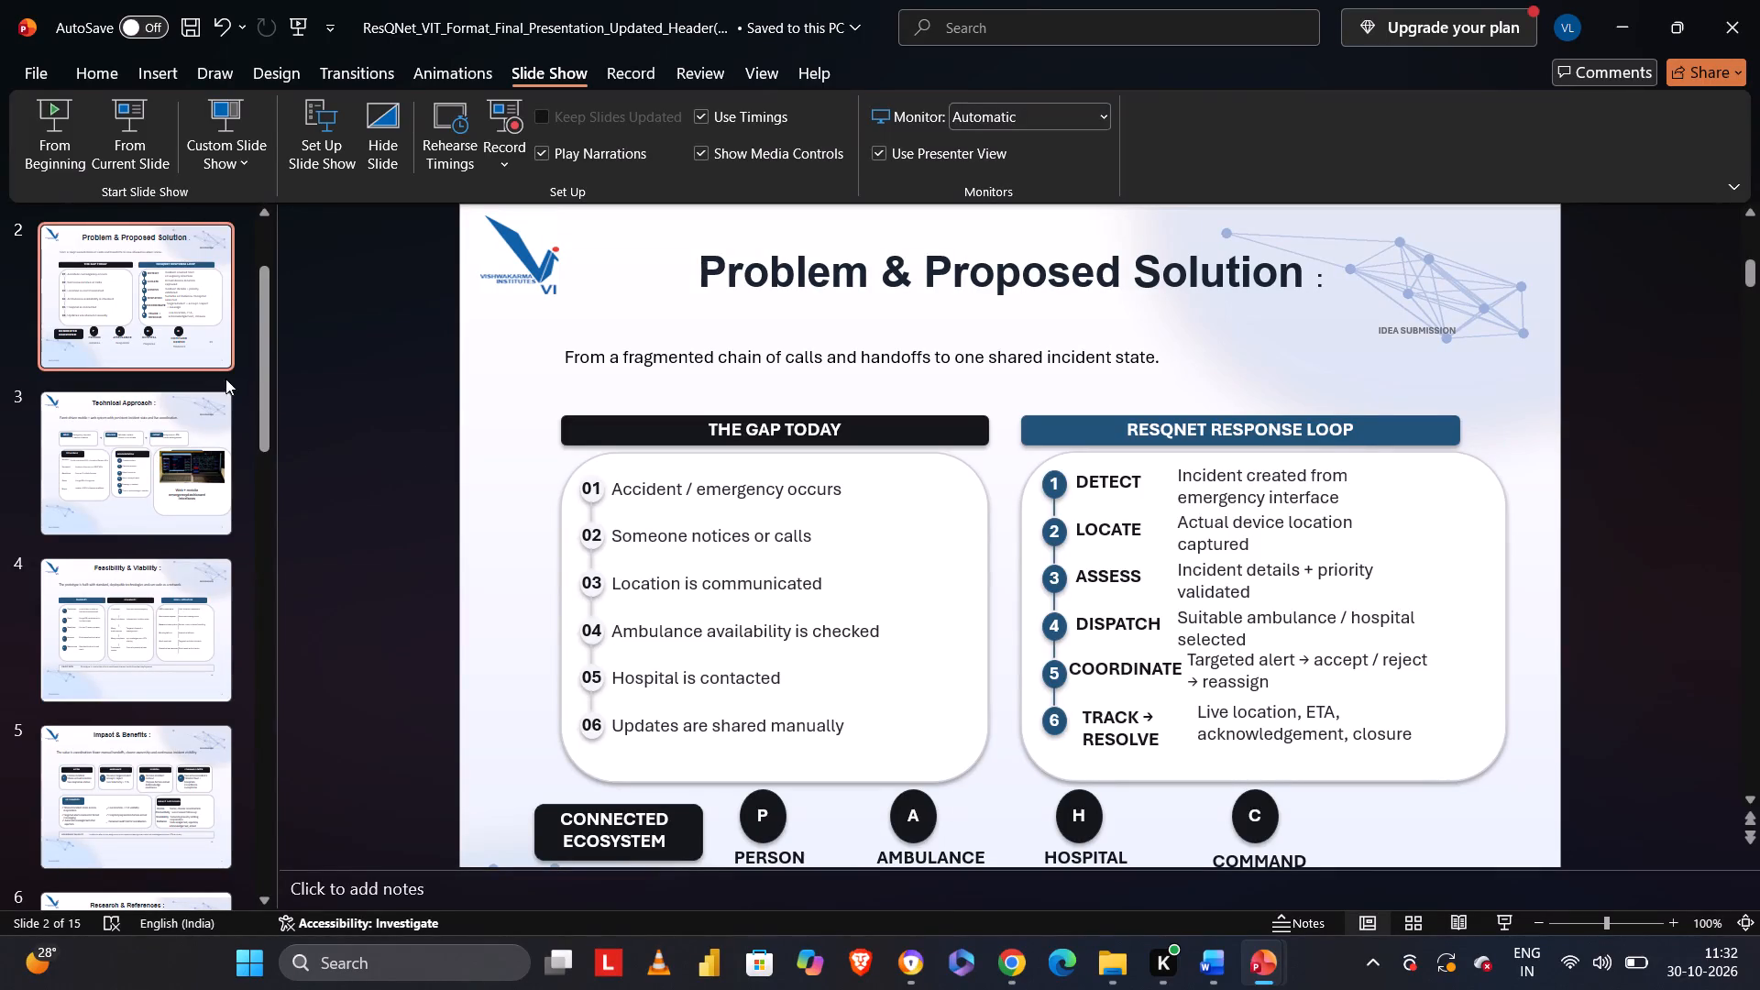
# Review the layout of the Problem & Proposed Solution slide along with the title slide before it.
pyautogui.click(185, 350)
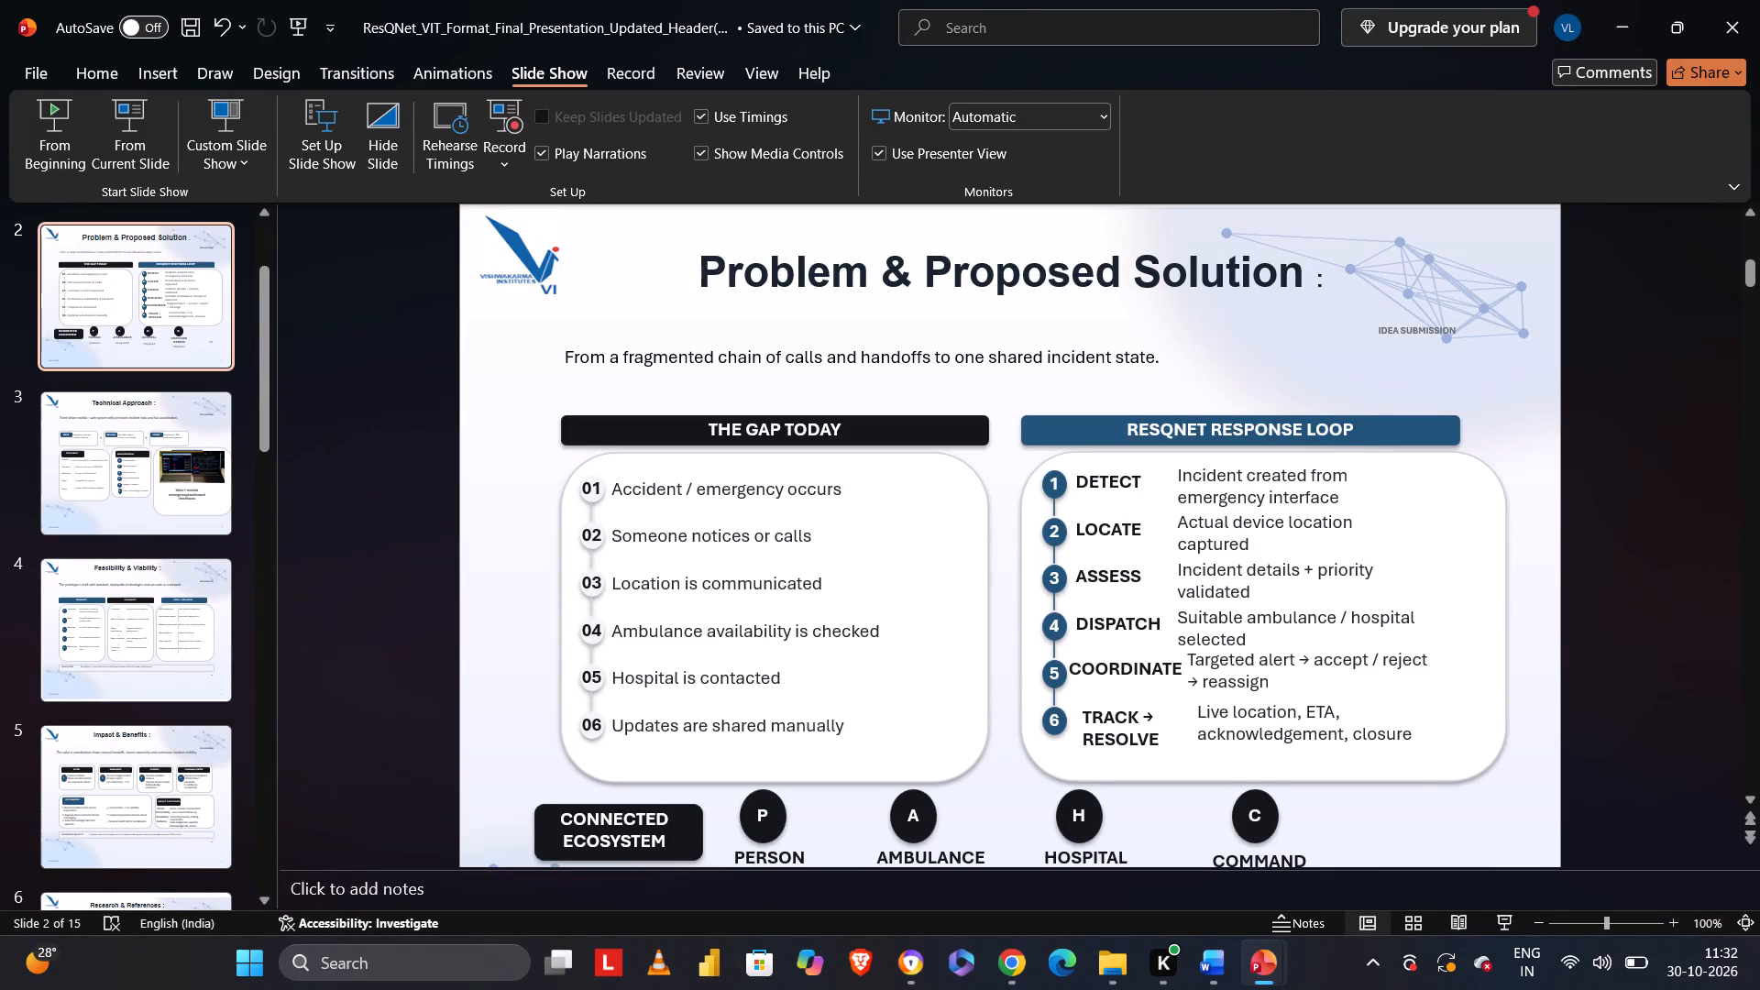
pyautogui.keyDown('ctrl'); pyautogui.scroll(-2, 505, 510); pyautogui.keyUp('ctrl')
pyautogui.keyDown('ctrl'); pyautogui.scroll(1, 505, 510); pyautogui.keyUp('ctrl')
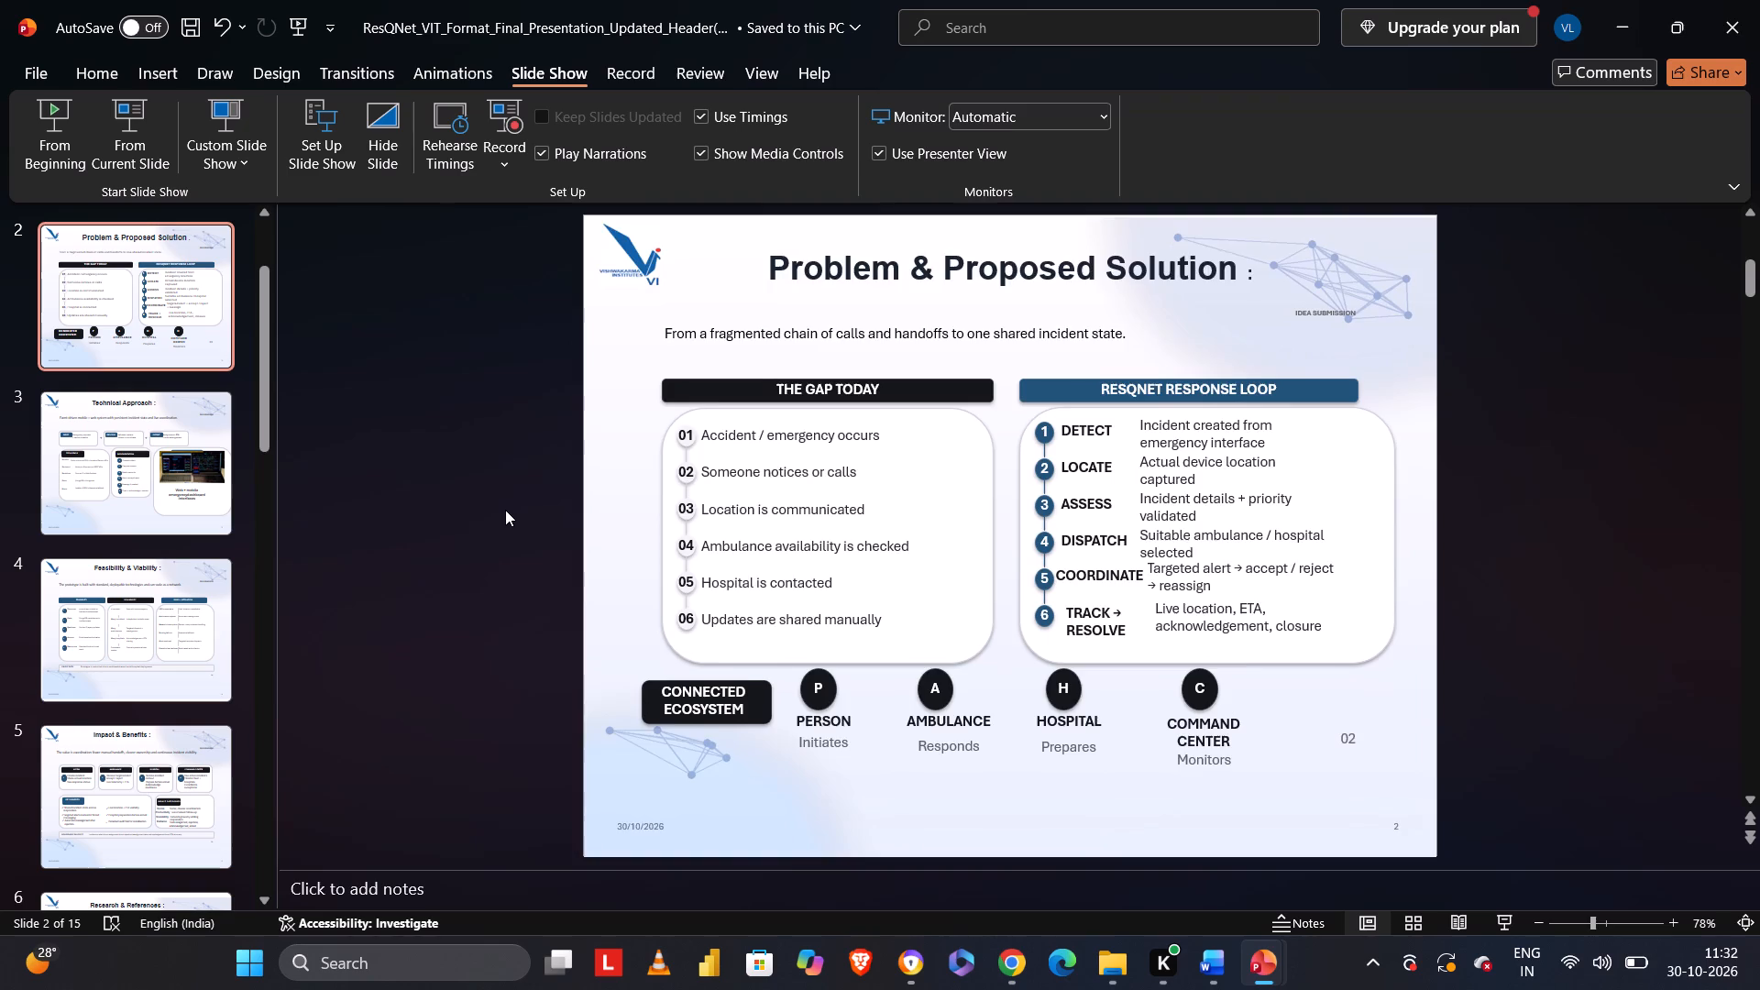
pyautogui.keyDown('ctrl'); pyautogui.scroll(1, 505, 510); pyautogui.keyUp('ctrl')
pyautogui.scroll(2, 505, 510)
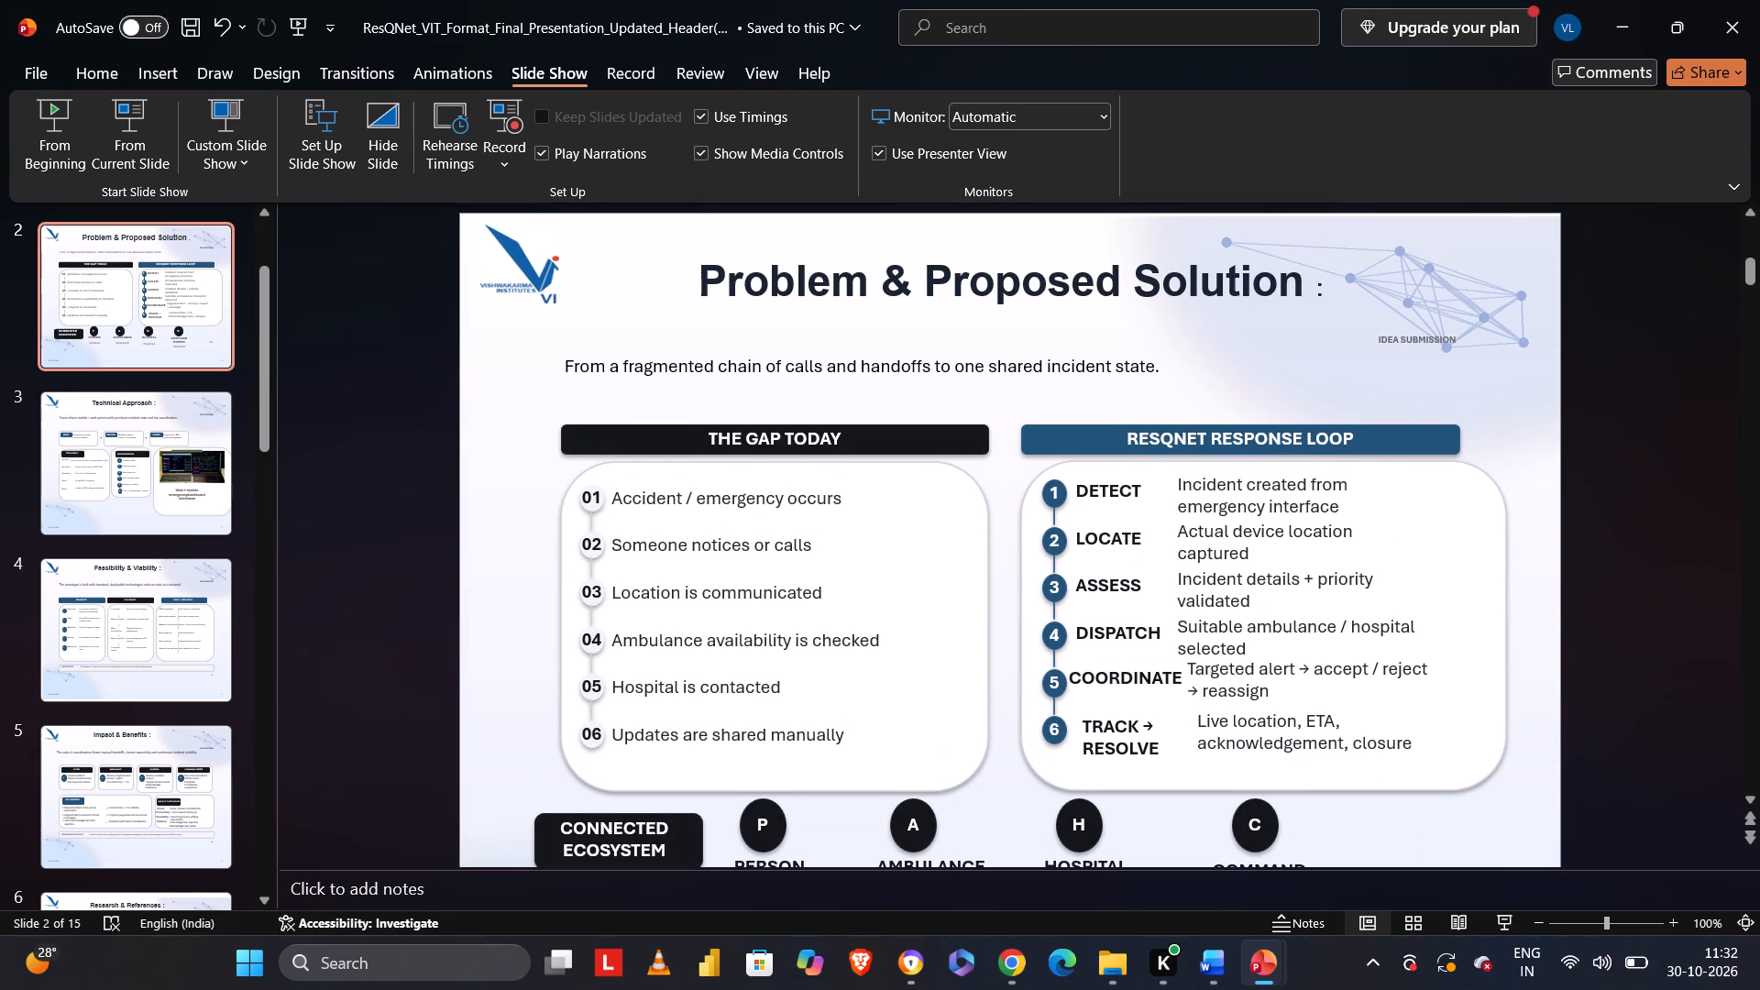
pyautogui.keyDown('ctrl'); pyautogui.scroll(-1, 505, 510); pyautogui.keyUp('ctrl')
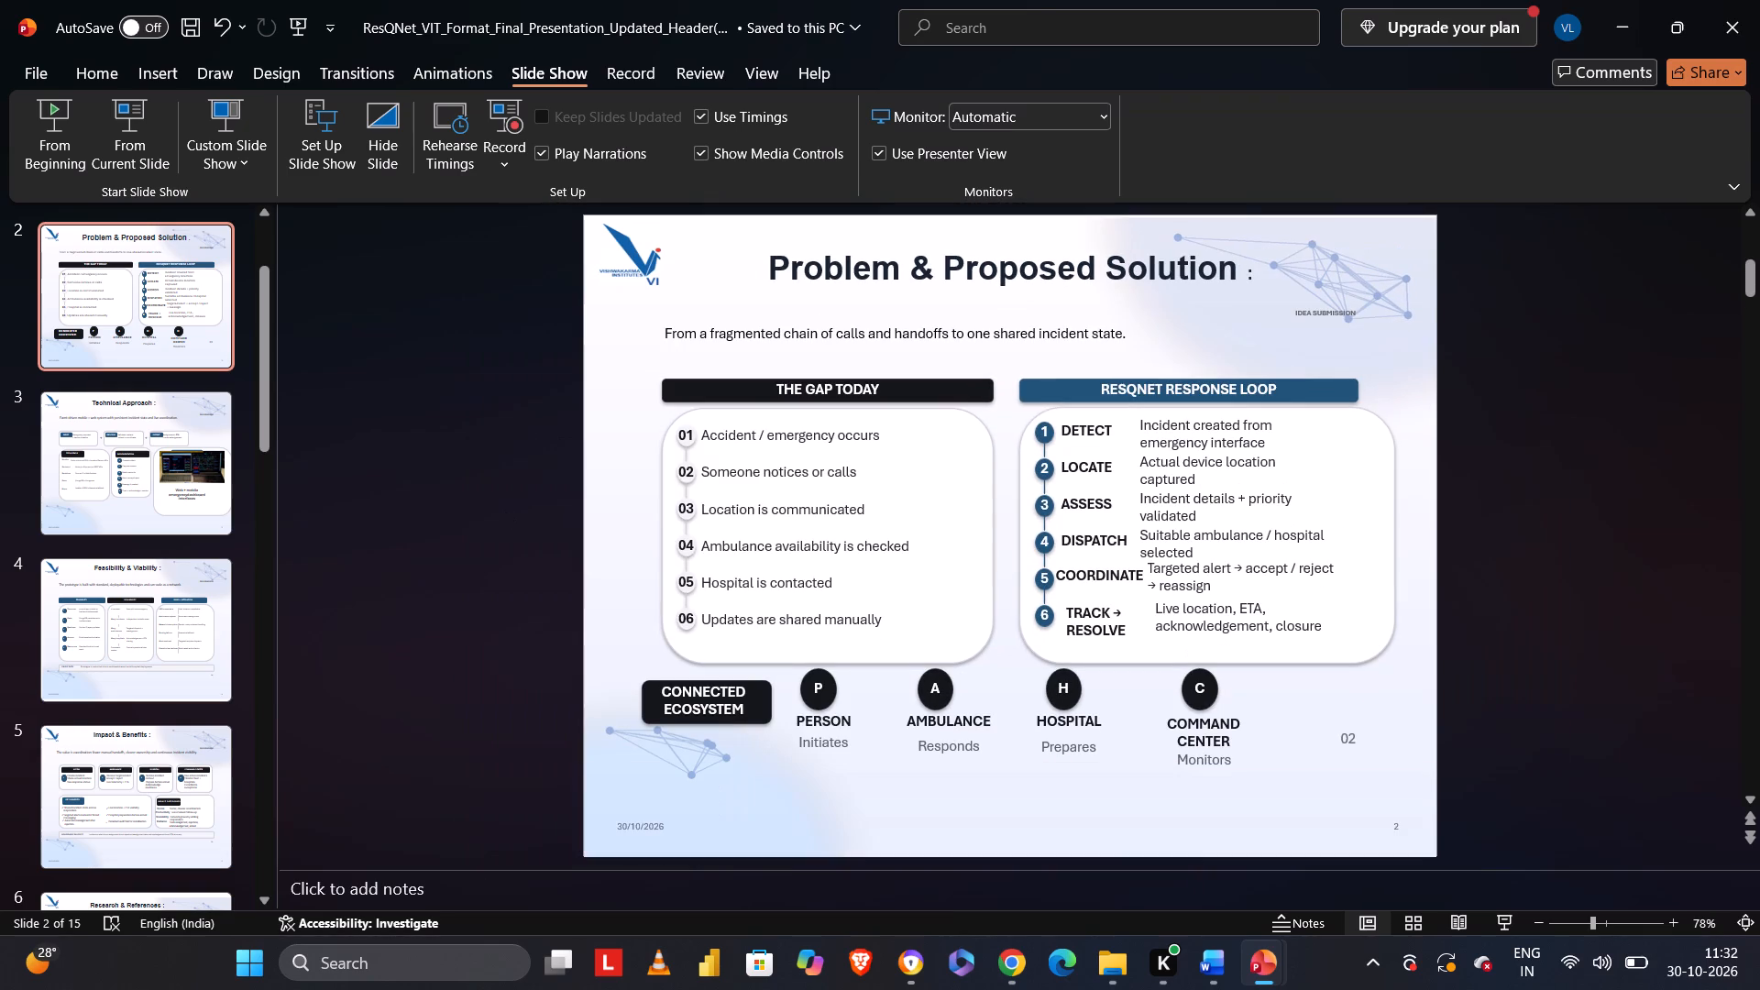
pyautogui.keyDown('ctrl'); pyautogui.scroll(1, 652, 472); pyautogui.keyUp('ctrl')
pyautogui.scroll(1, 652, 472)
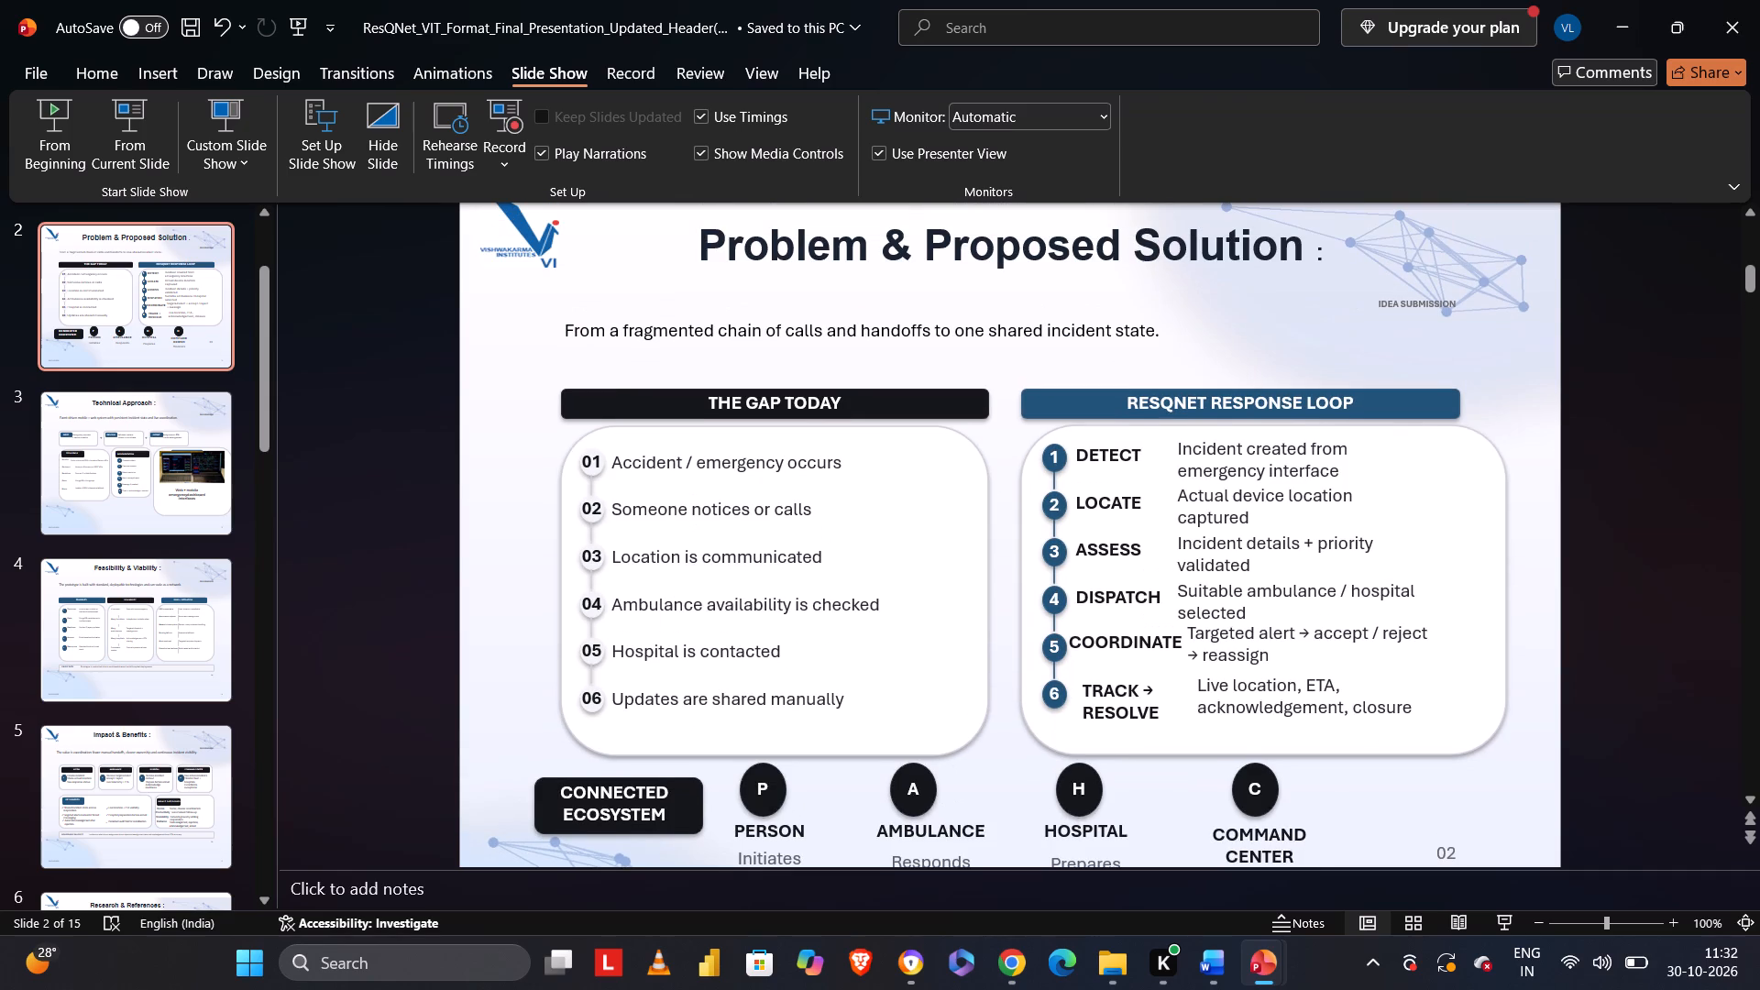
pyautogui.keyDown('ctrl'); pyautogui.scroll(-1, 652, 472); pyautogui.keyUp('ctrl')
pyautogui.keyDown('ctrl'); pyautogui.scroll(1, 652, 472); pyautogui.keyUp('ctrl')
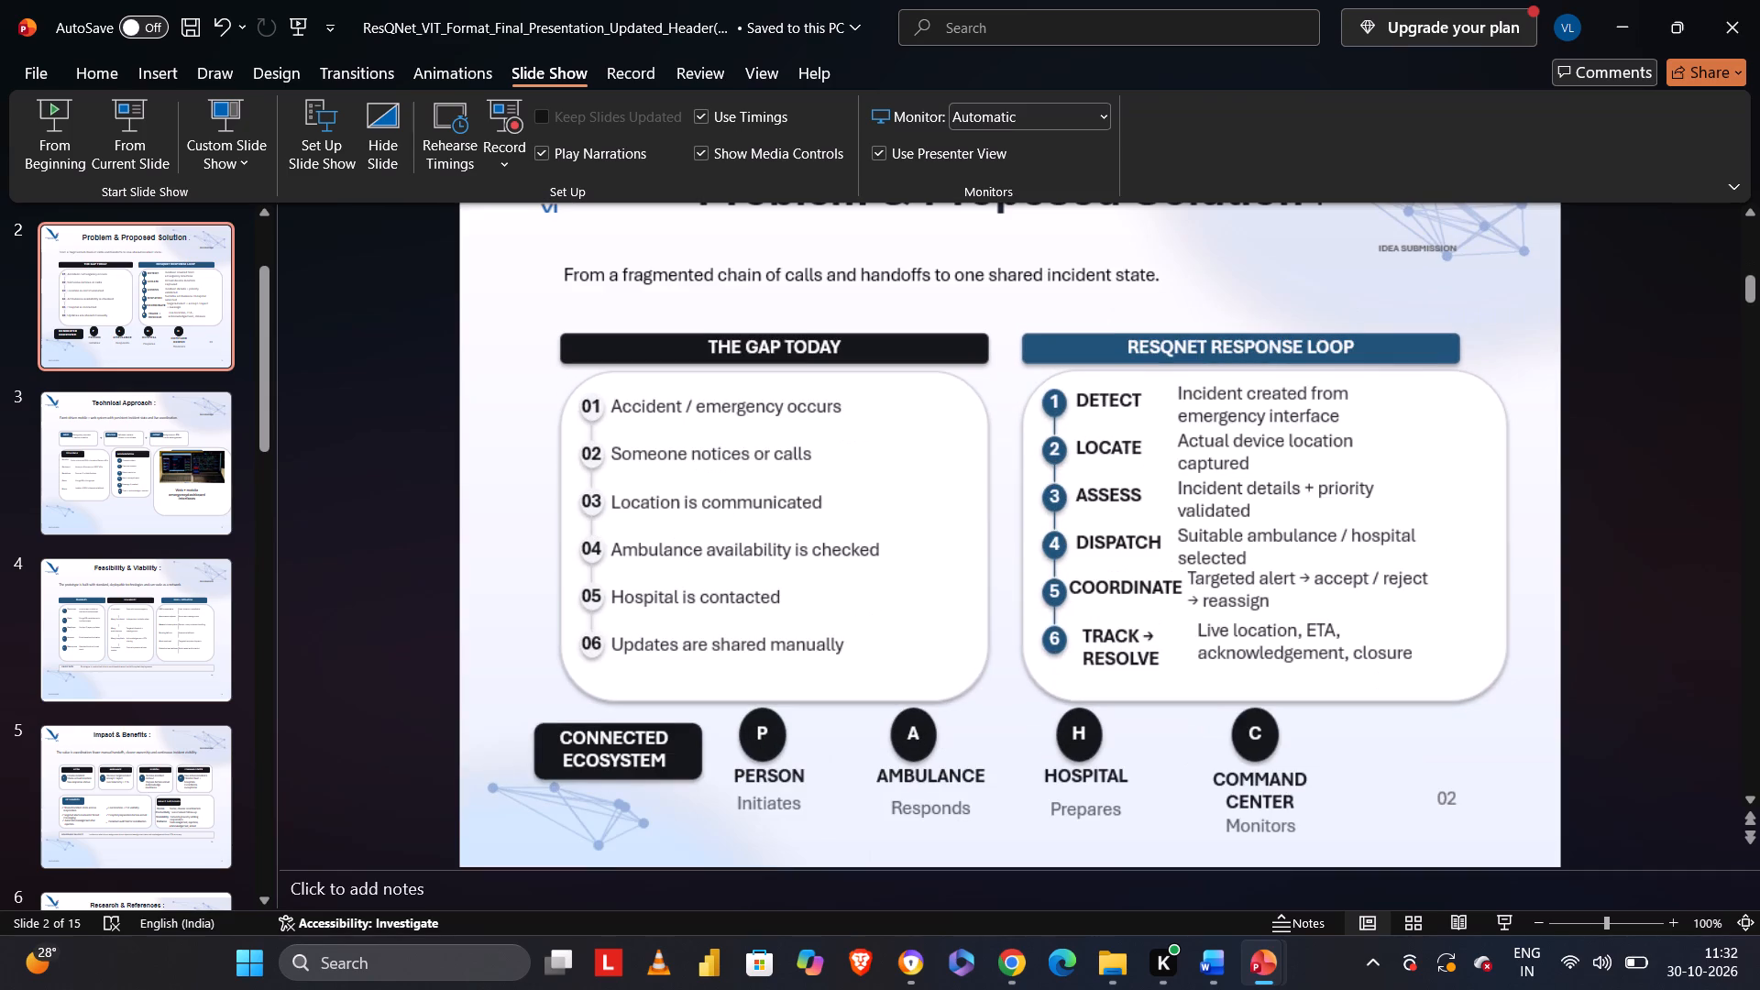
pyautogui.scroll(1, 652, 472)
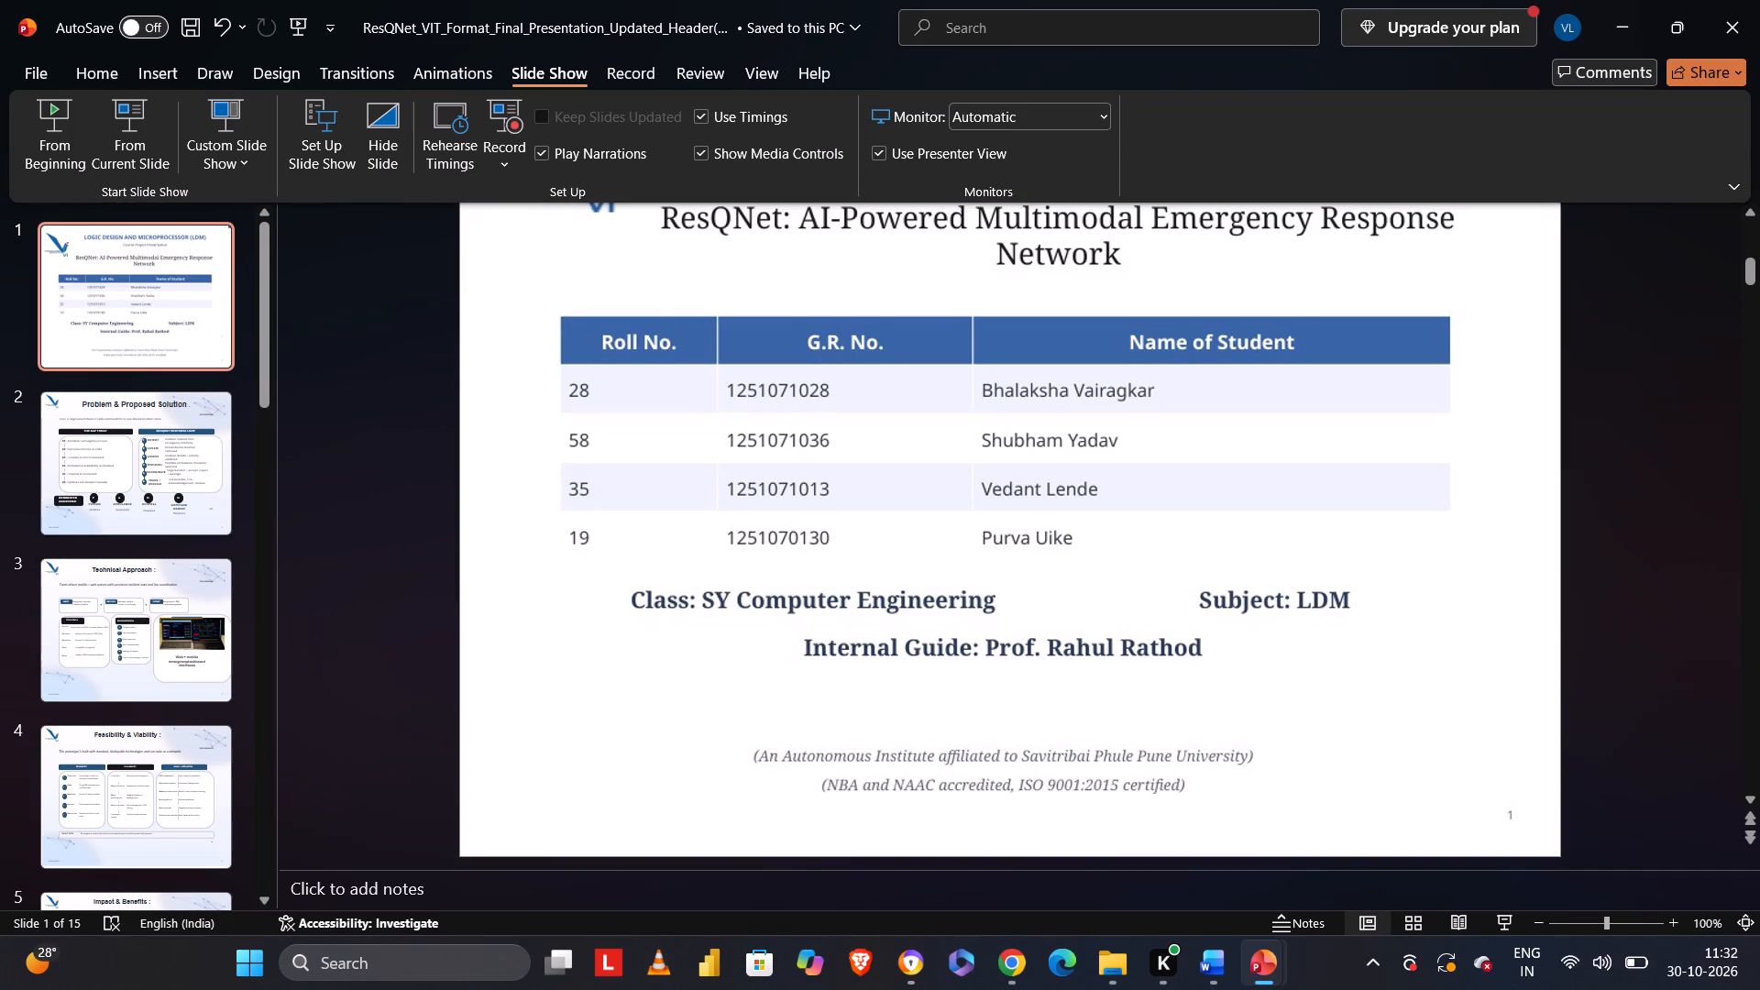
pyautogui.scroll(5, 686, 455)
pyautogui.click(134, 439)
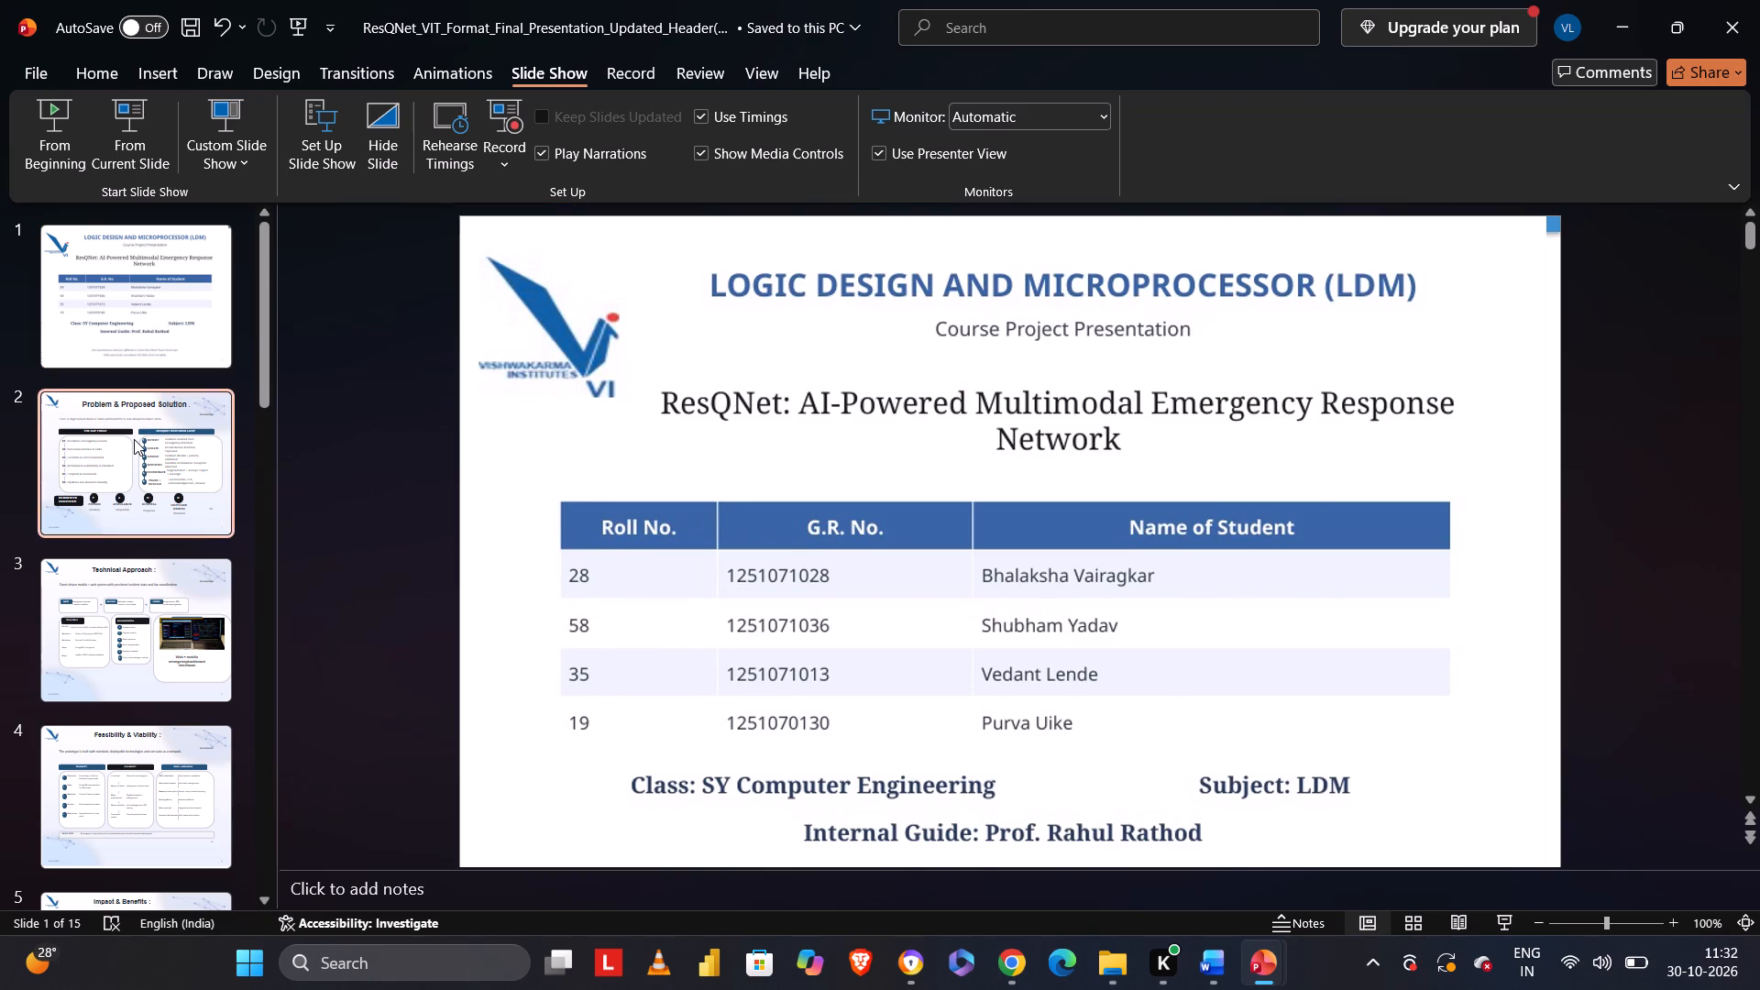
pyautogui.keyDown('ctrl'); pyautogui.scroll(-1, 705, 569); pyautogui.keyUp('ctrl')
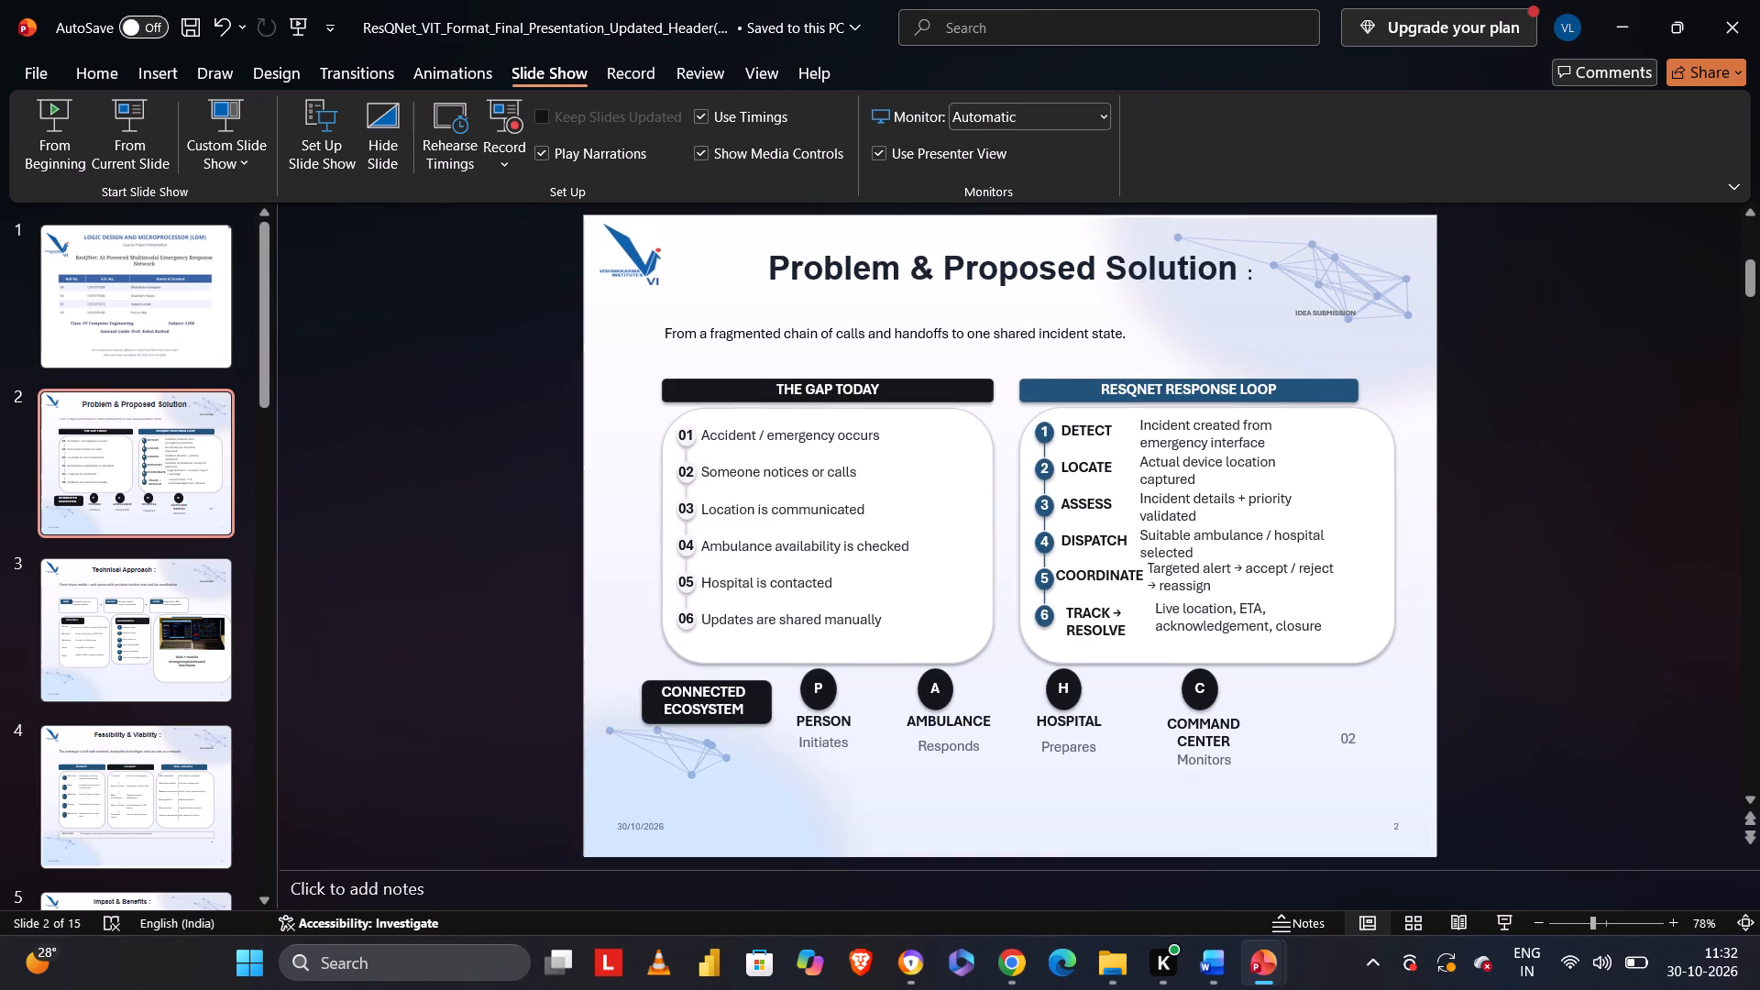
pyautogui.keyDown('ctrl'); pyautogui.scroll(1, 705, 569); pyautogui.keyUp('ctrl')
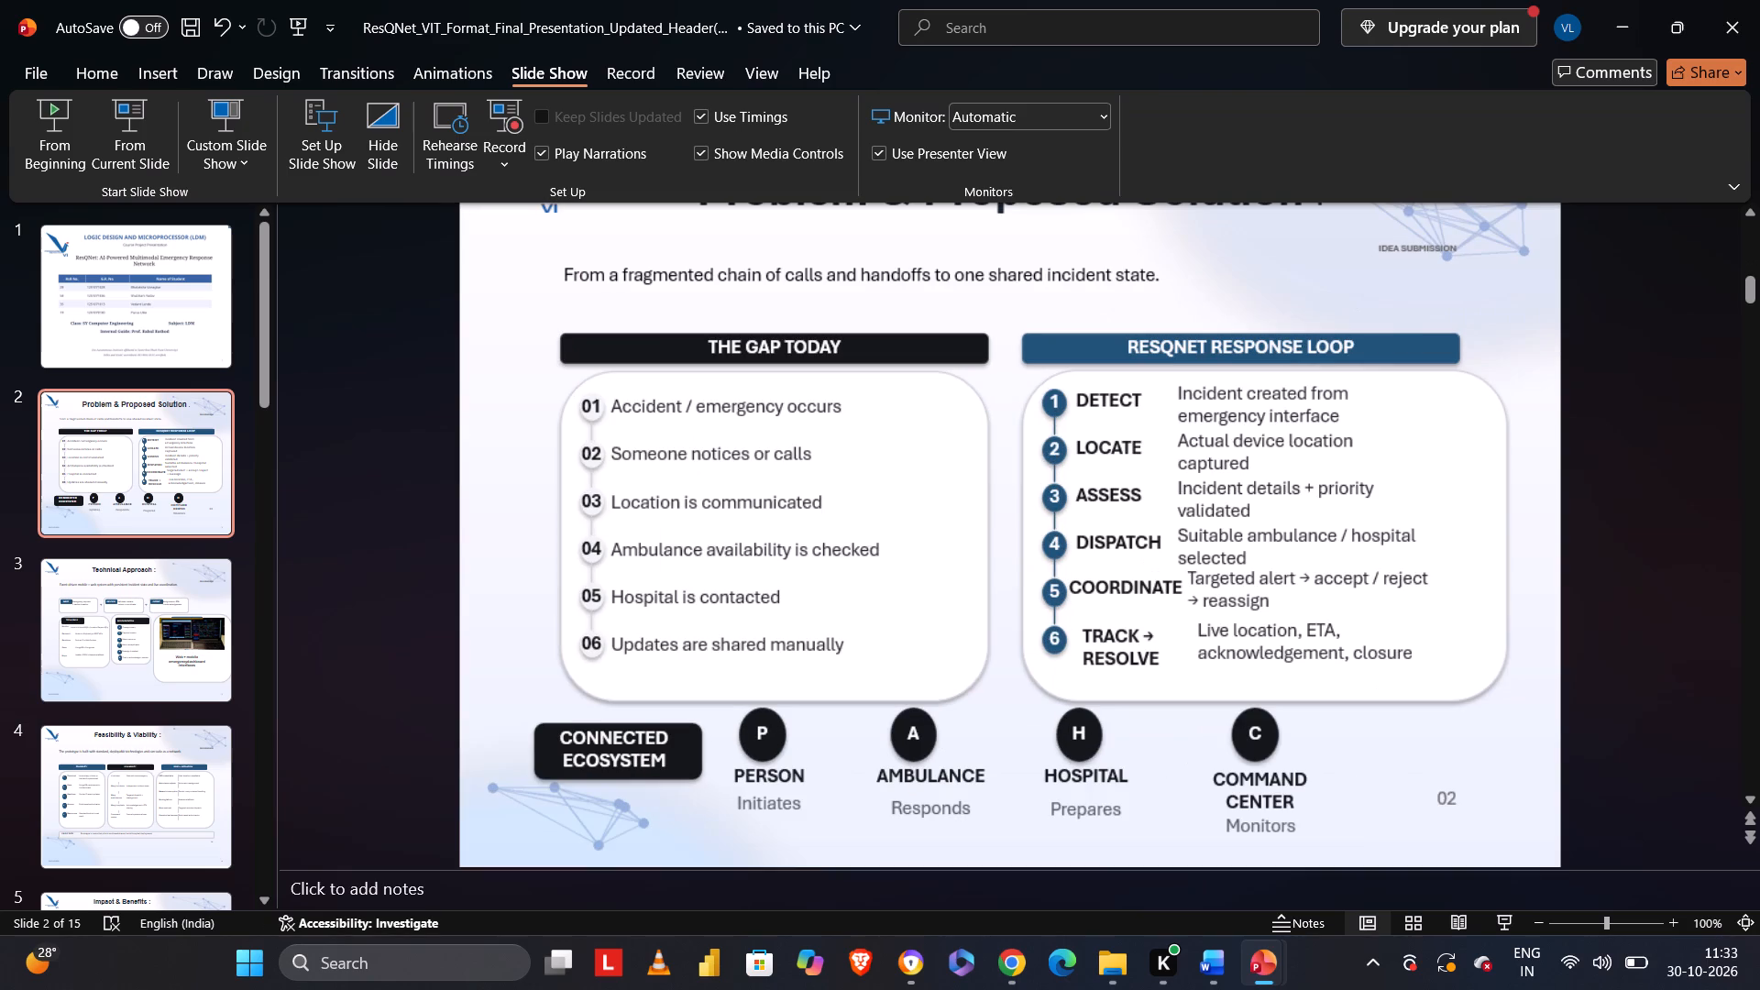
pyautogui.keyDown('ctrl'); pyautogui.scroll(-1, 703, 572); pyautogui.keyUp('ctrl')
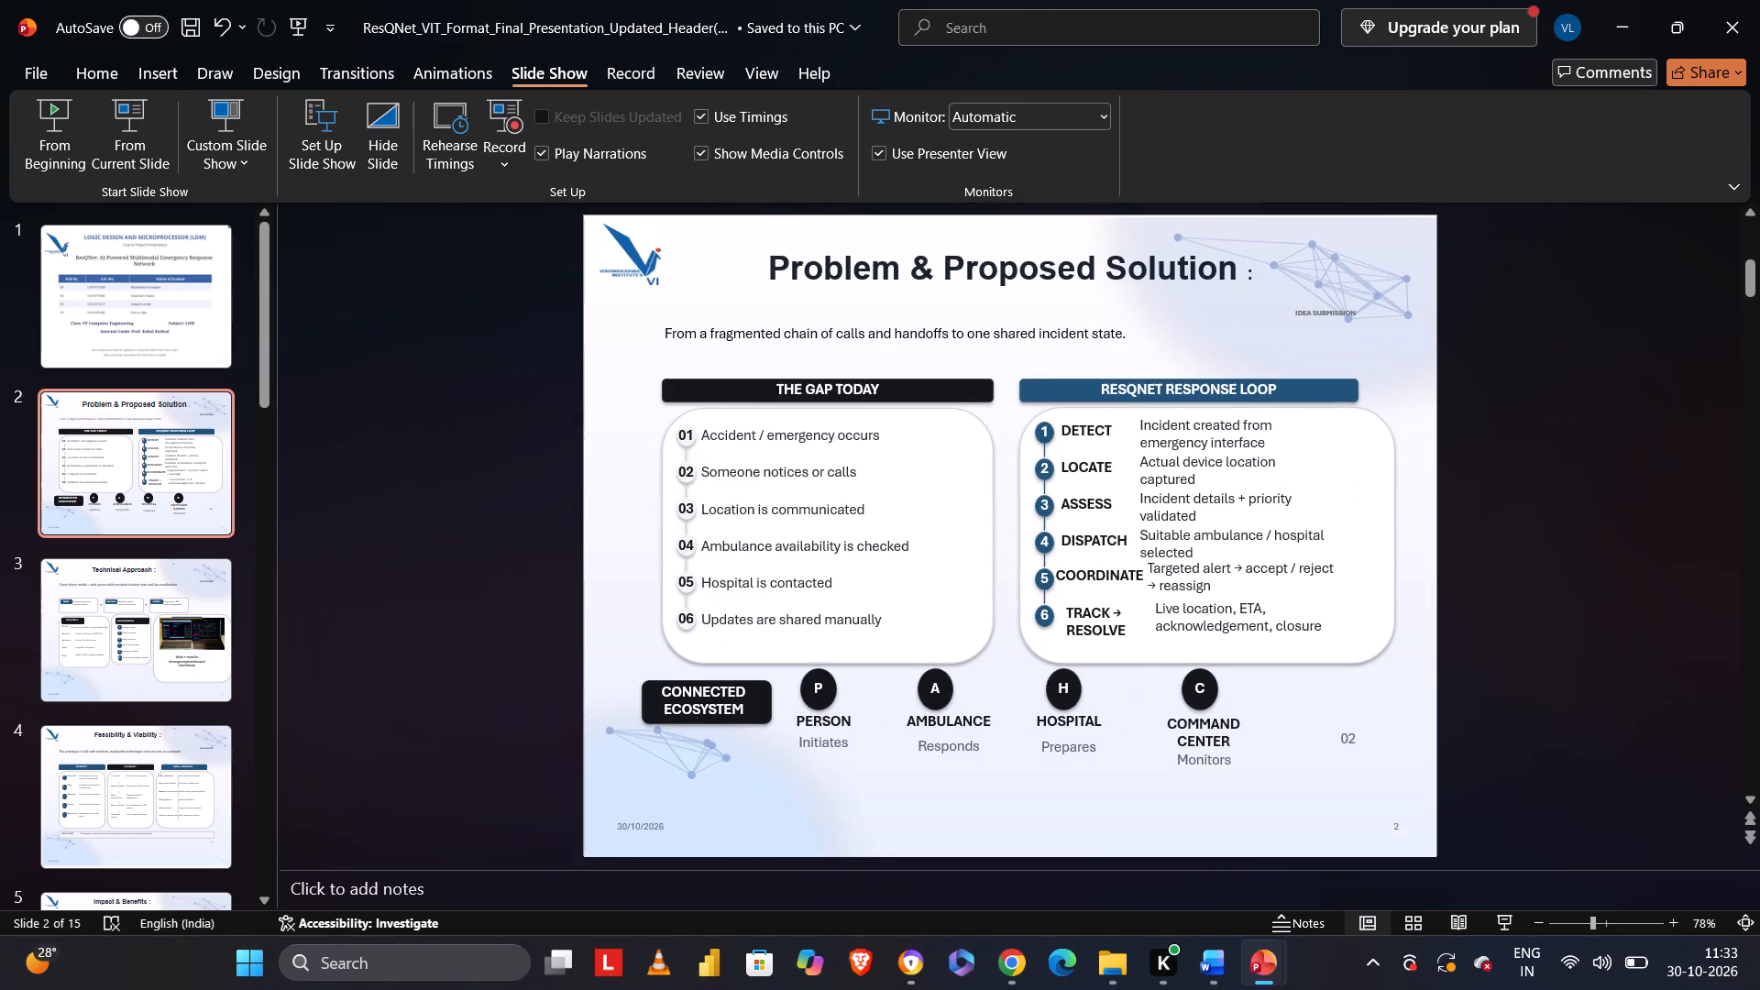
pyautogui.keyDown('ctrl'); pyautogui.scroll(1, 703, 572); pyautogui.keyUp('ctrl')
pyautogui.scroll(1, 703, 572)
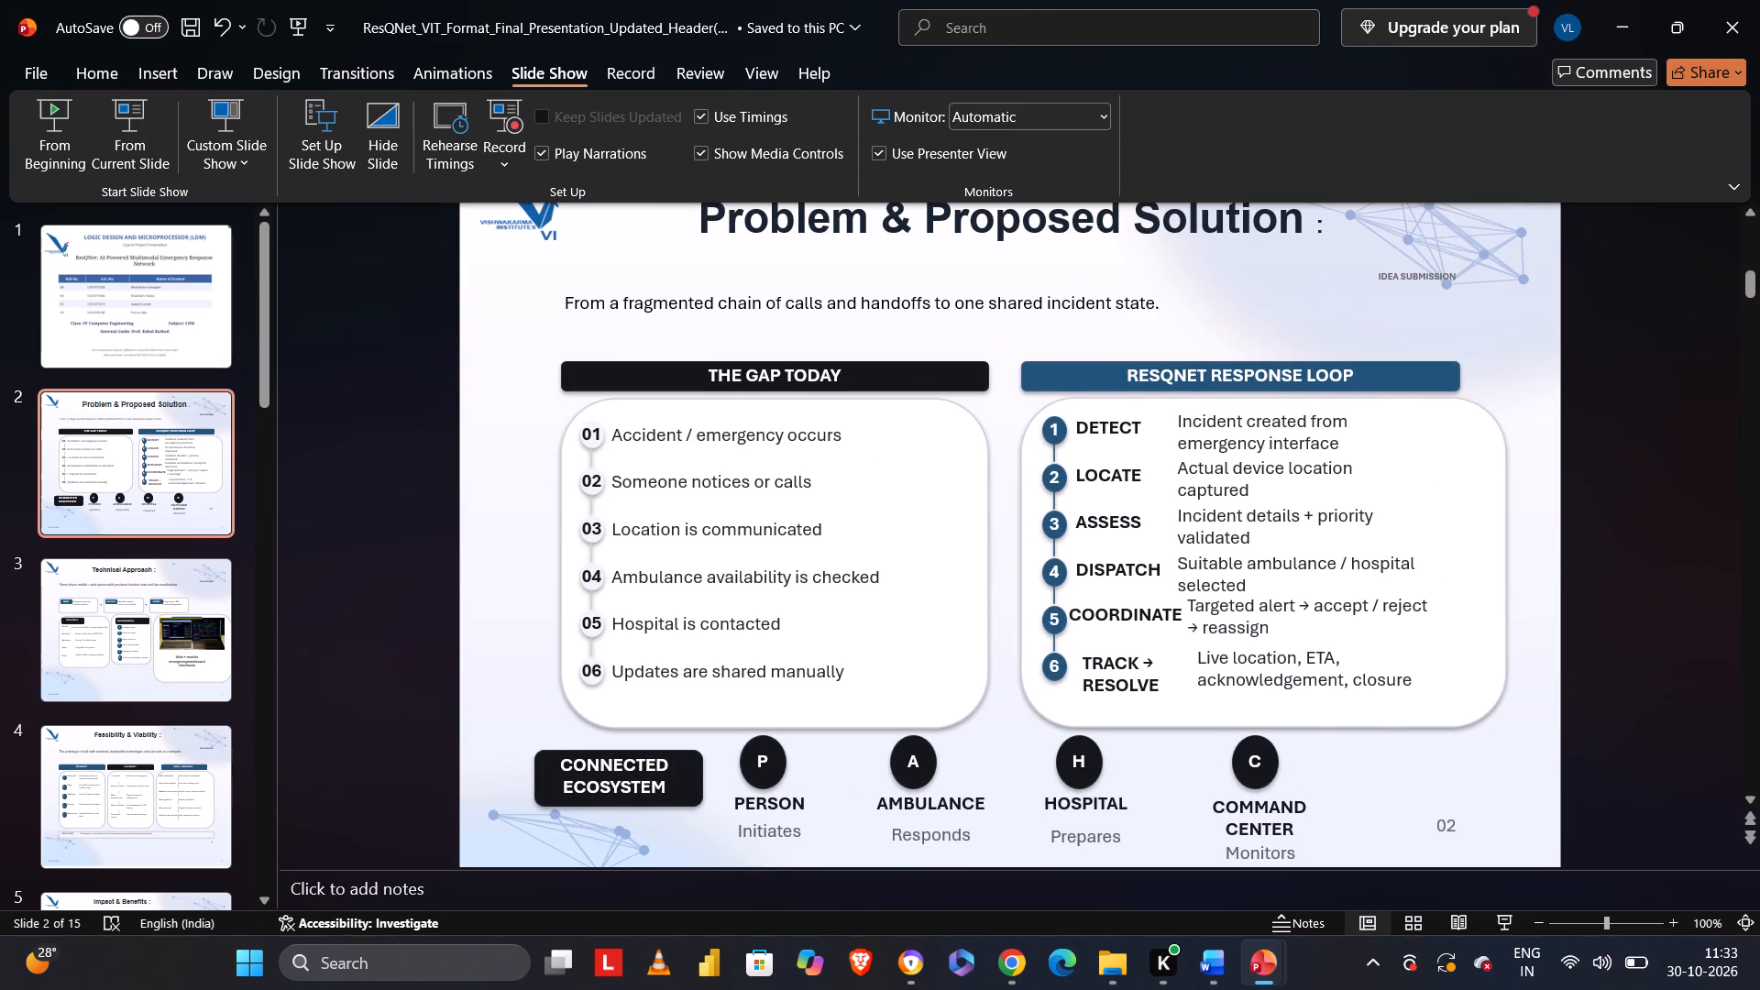
pyautogui.scroll(2, 703, 572)
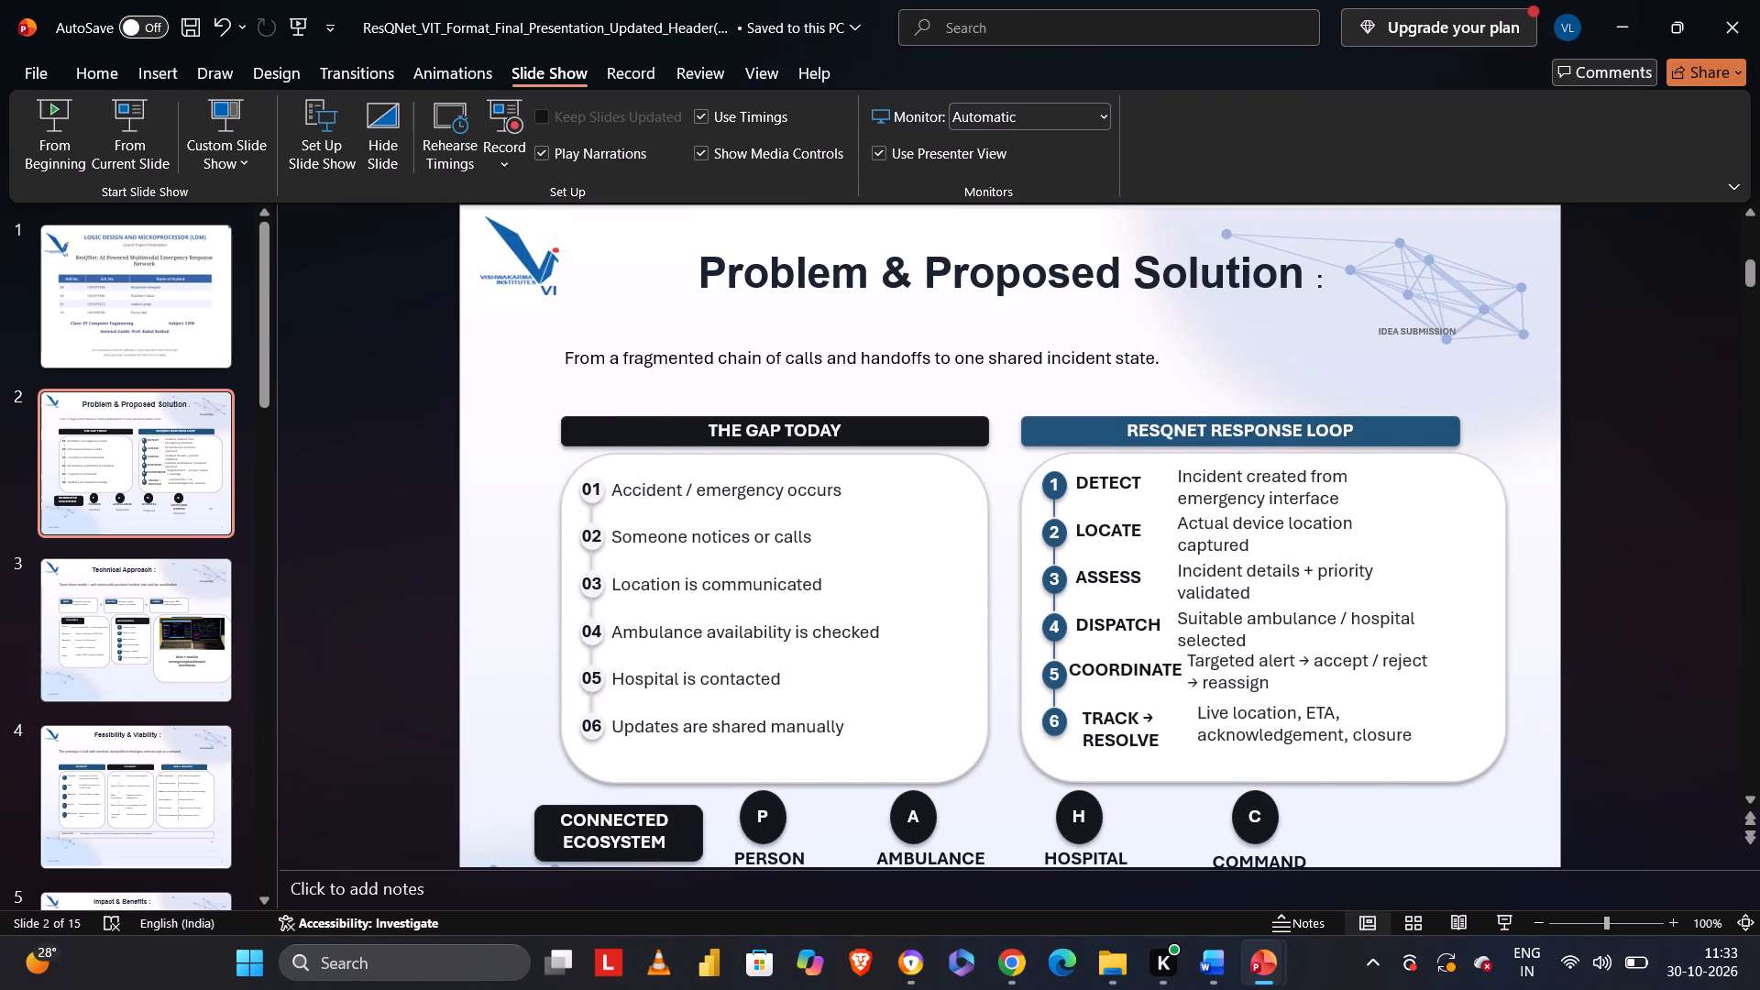
pyautogui.keyDown('ctrl'); pyautogui.scroll(-1, 703, 572); pyautogui.keyUp('ctrl')
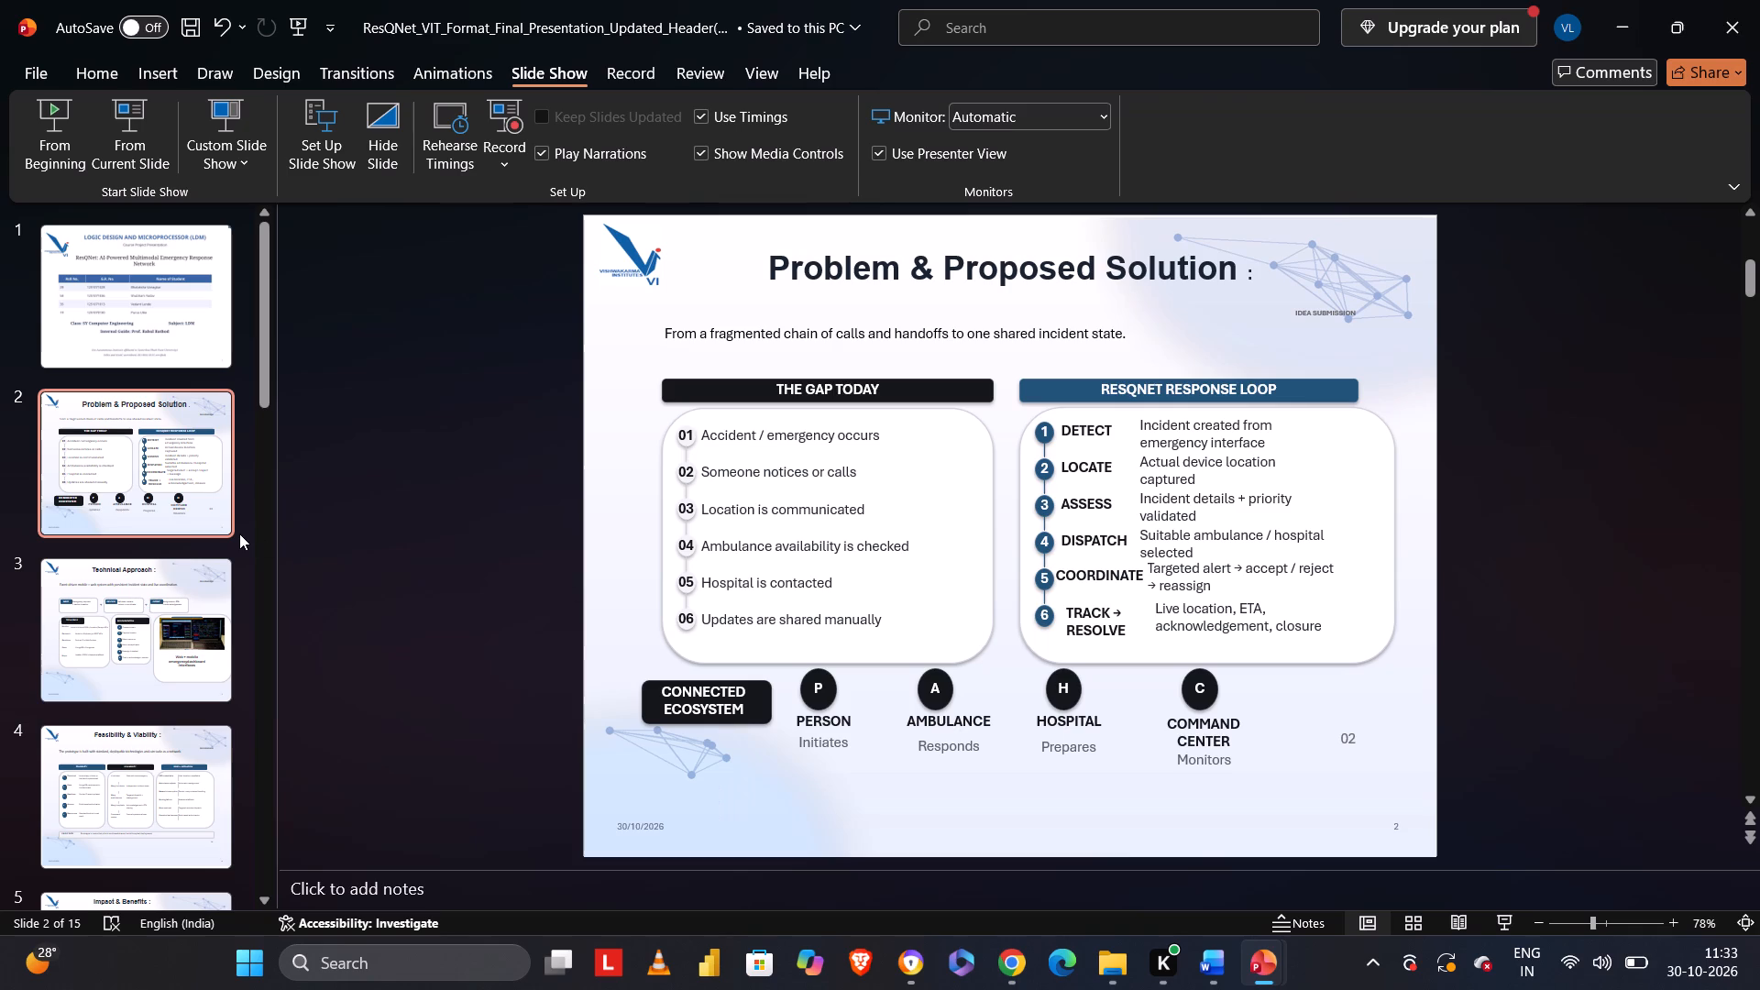
# Examine the layout of the Technical Approach slide, including its heading, flow boxes, panels and laptop picture.
pyautogui.press('Right')
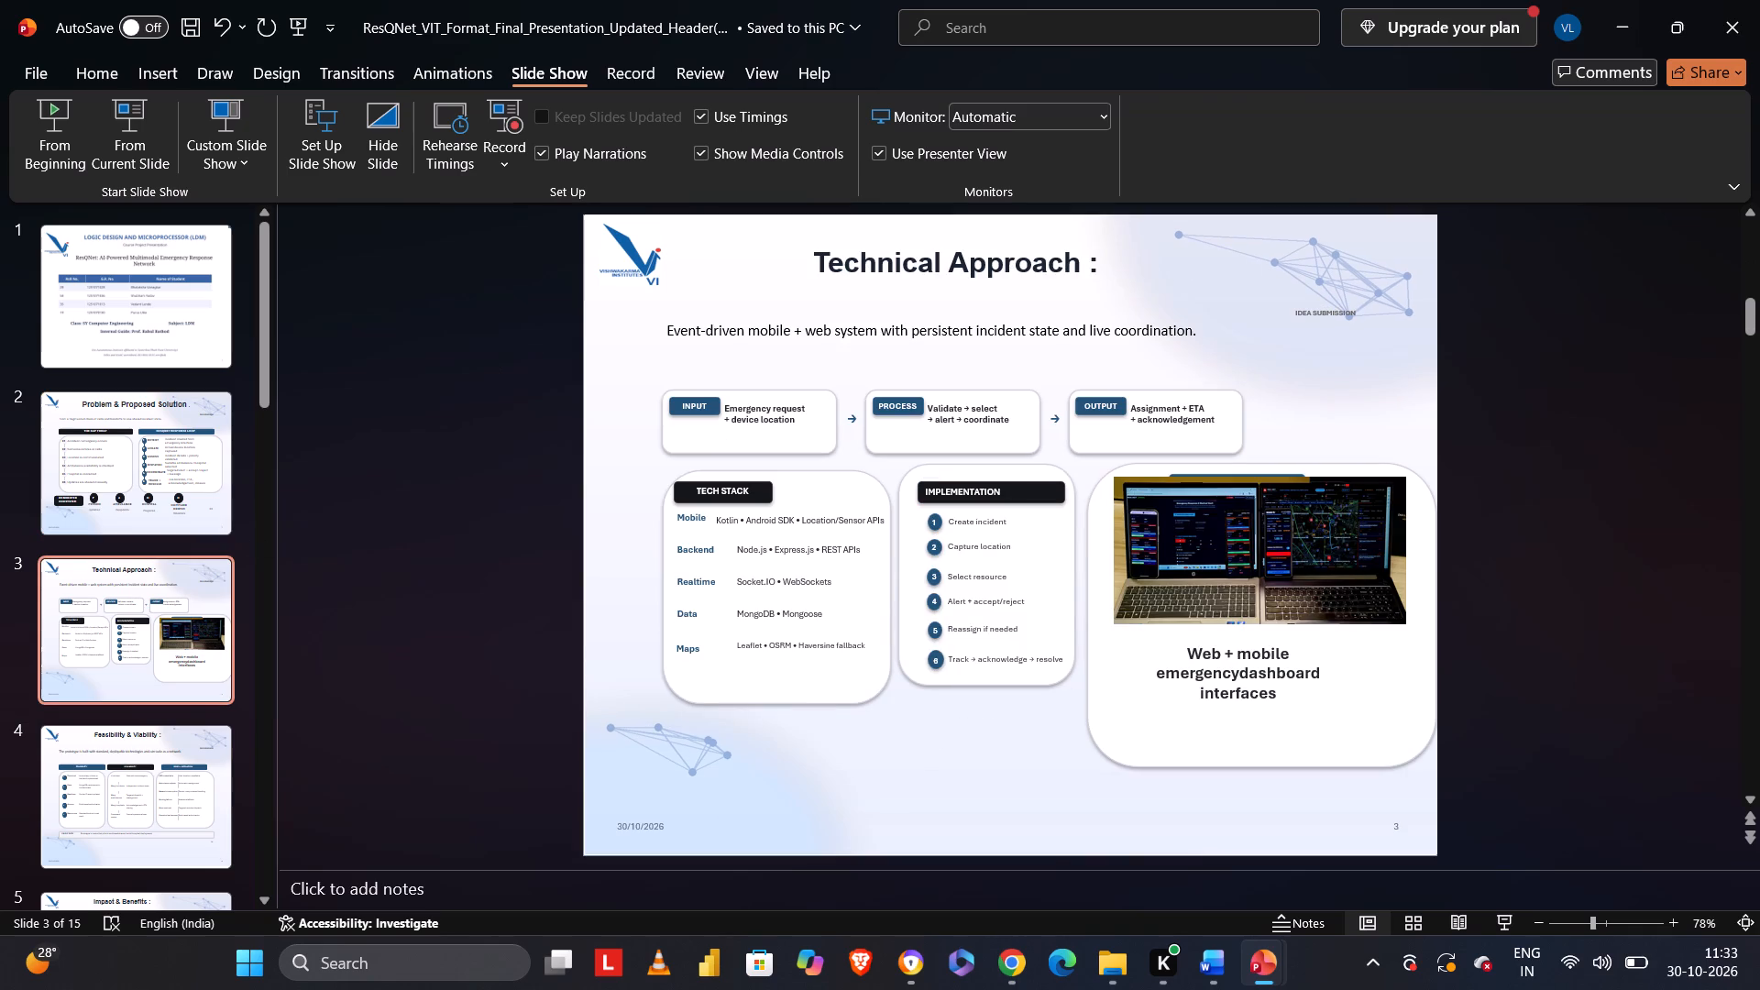
pyautogui.keyDown('ctrl'); pyautogui.scroll(1, 646, 309); pyautogui.keyUp('ctrl')
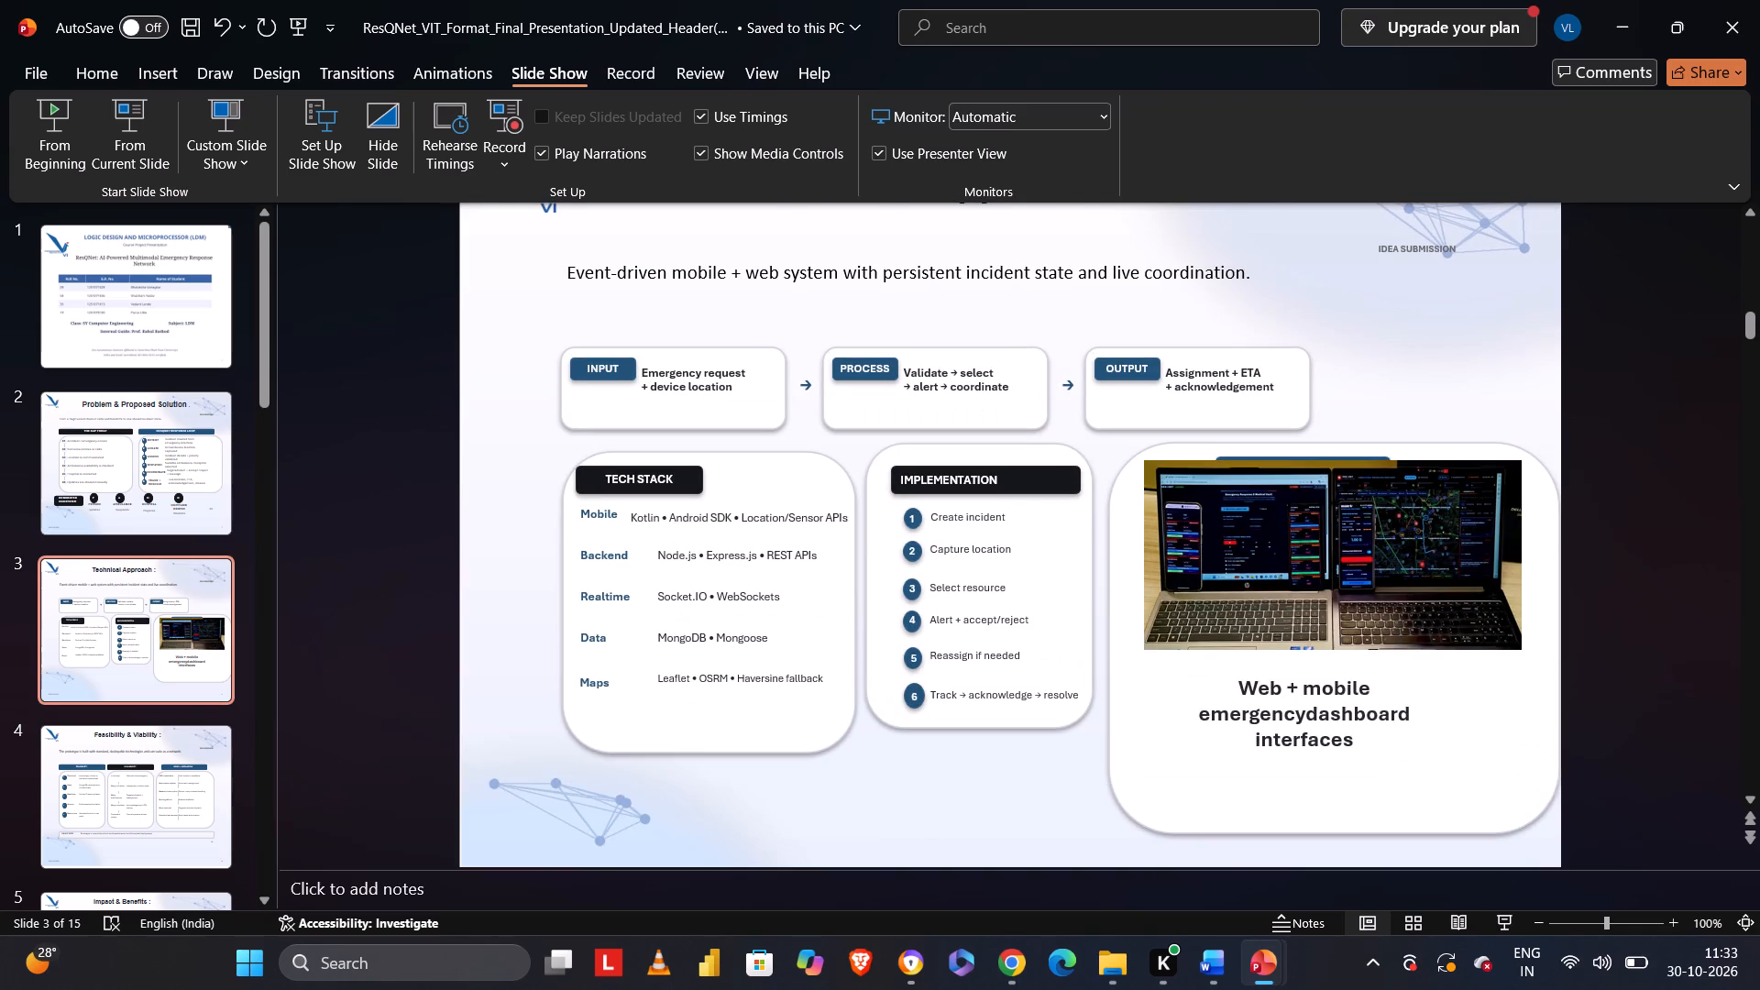
pyautogui.scroll(2, 646, 309)
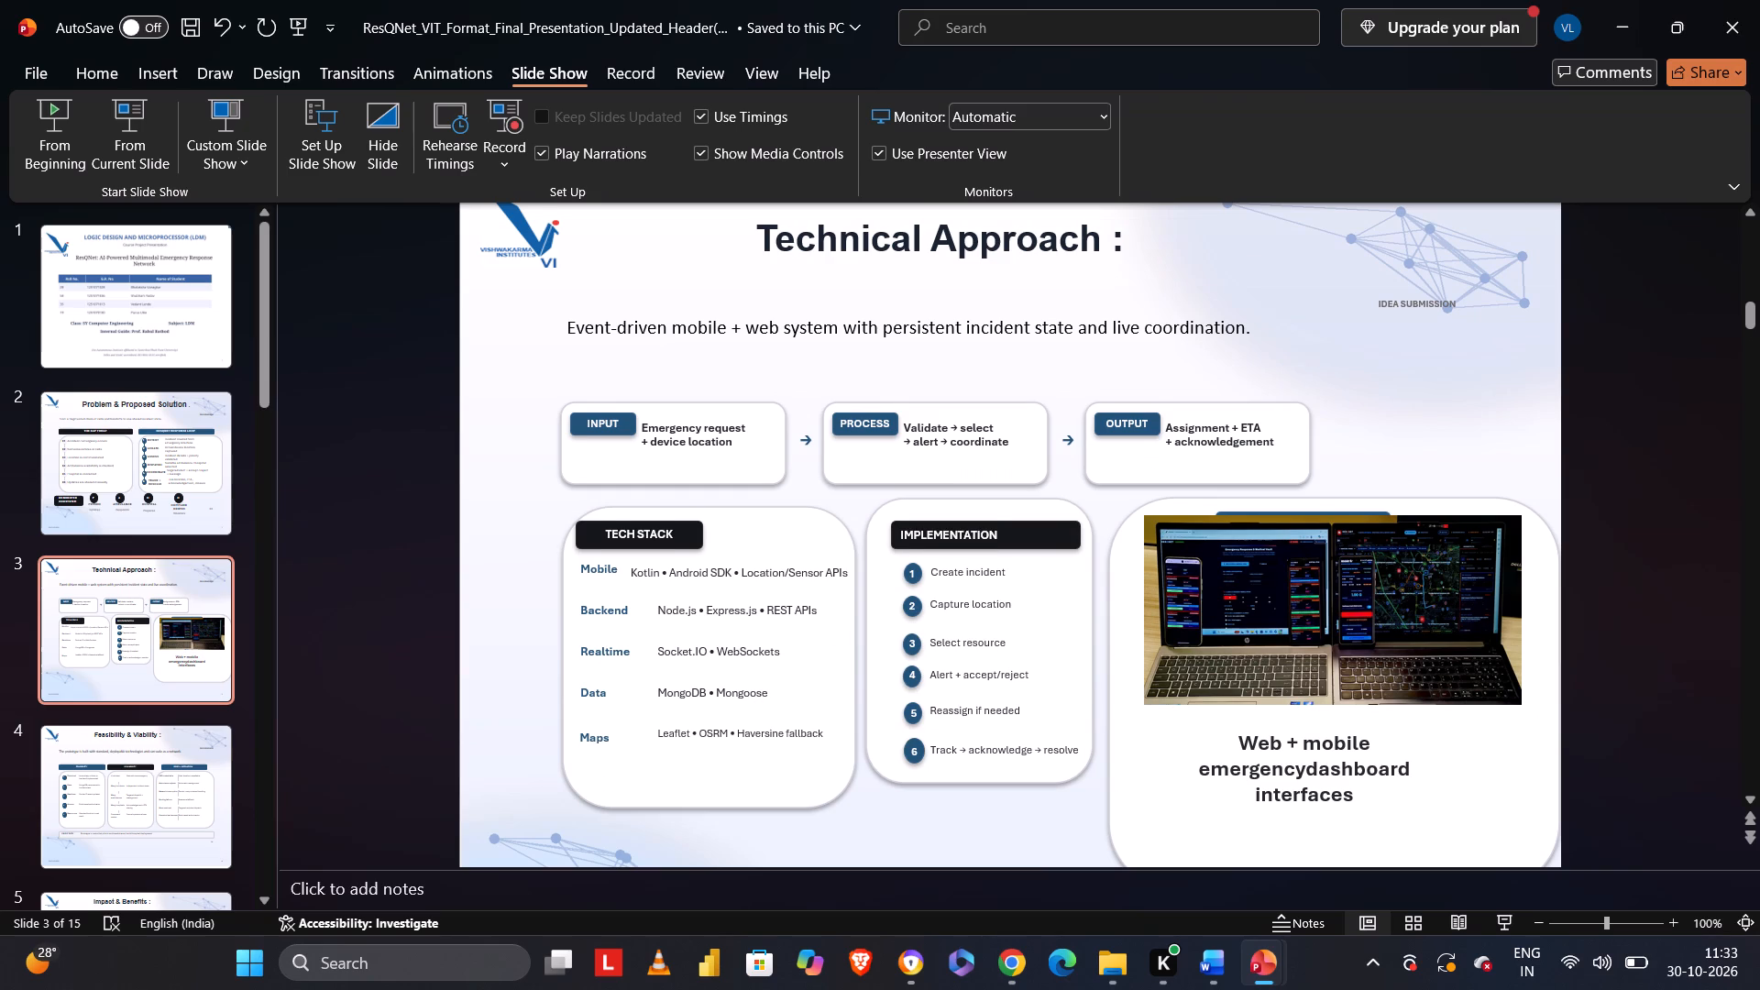
pyautogui.scroll(1, 801, 521)
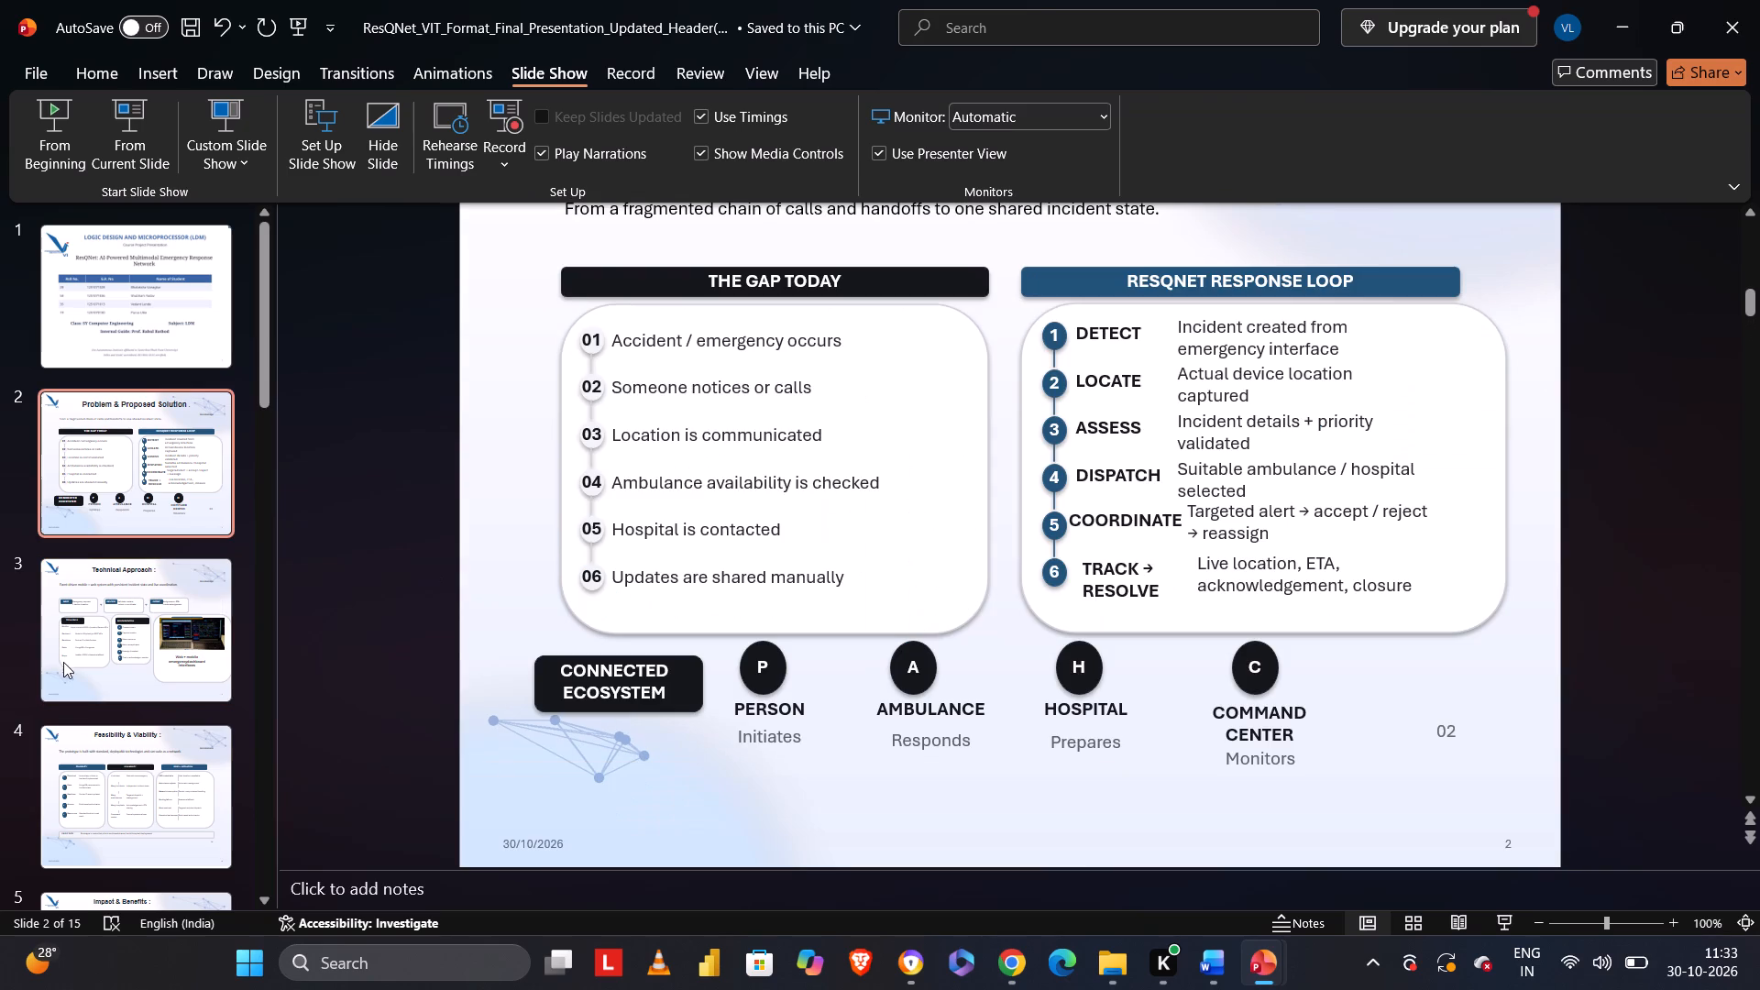
pyautogui.click(61, 659)
pyautogui.scroll(1, 507, 509)
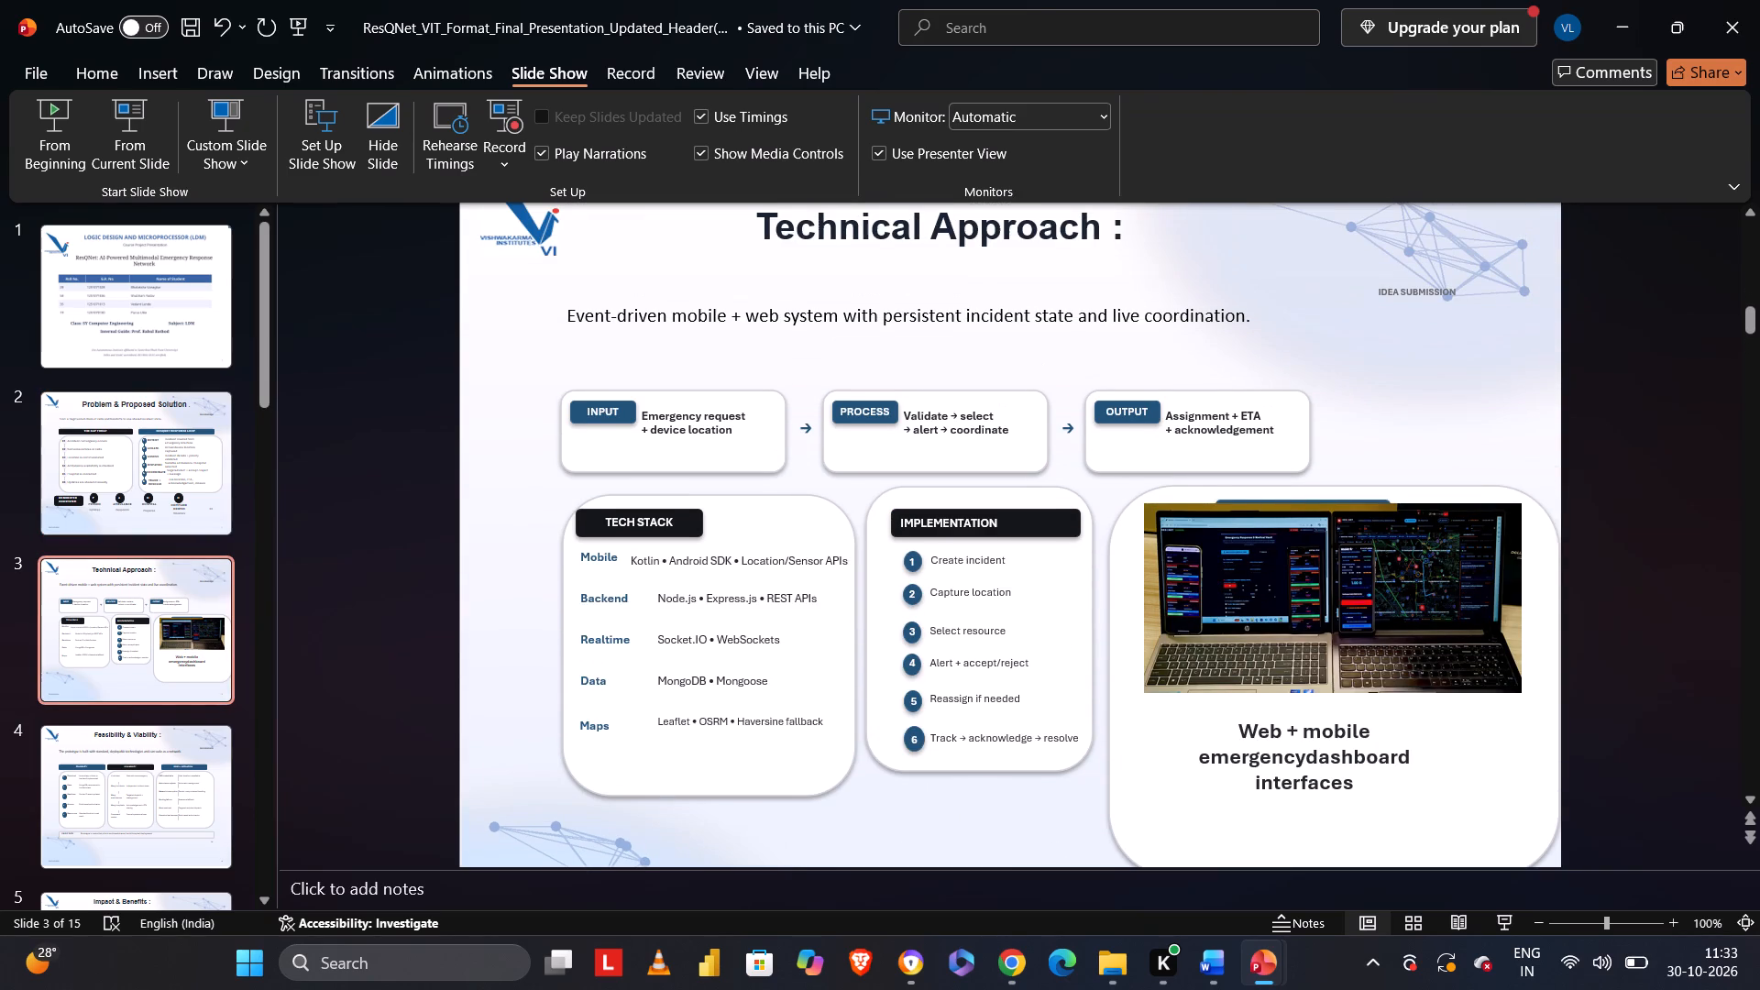
pyautogui.scroll(2, 507, 509)
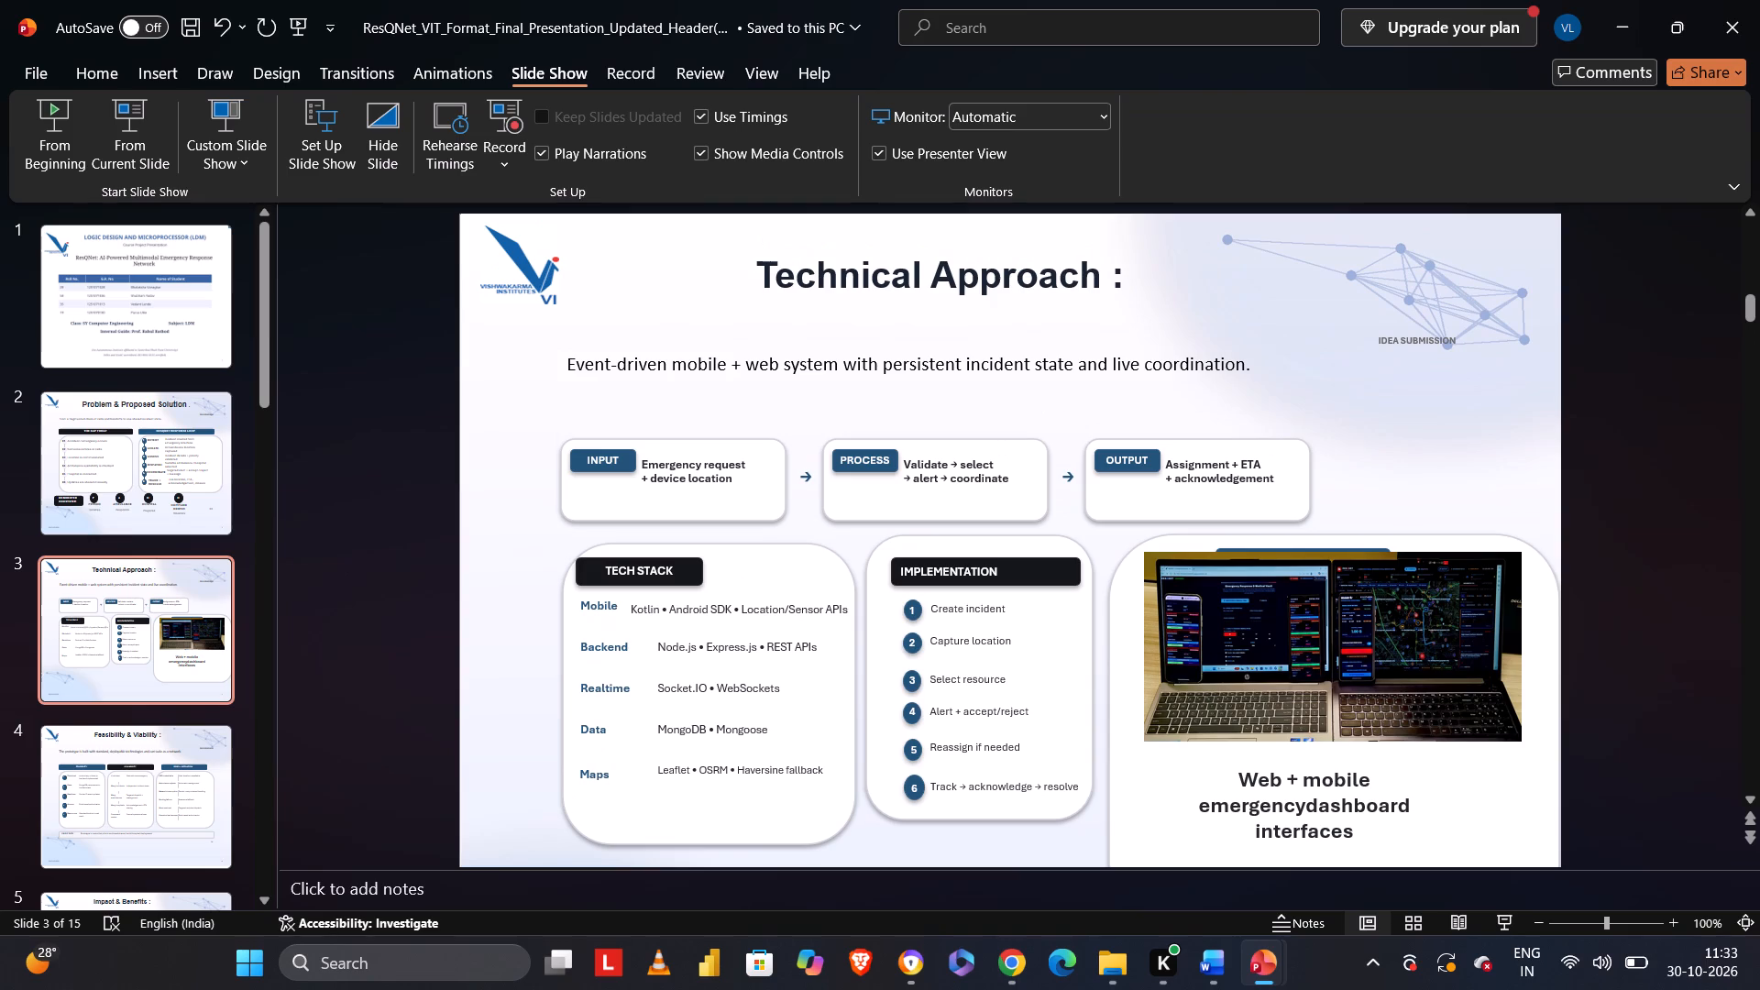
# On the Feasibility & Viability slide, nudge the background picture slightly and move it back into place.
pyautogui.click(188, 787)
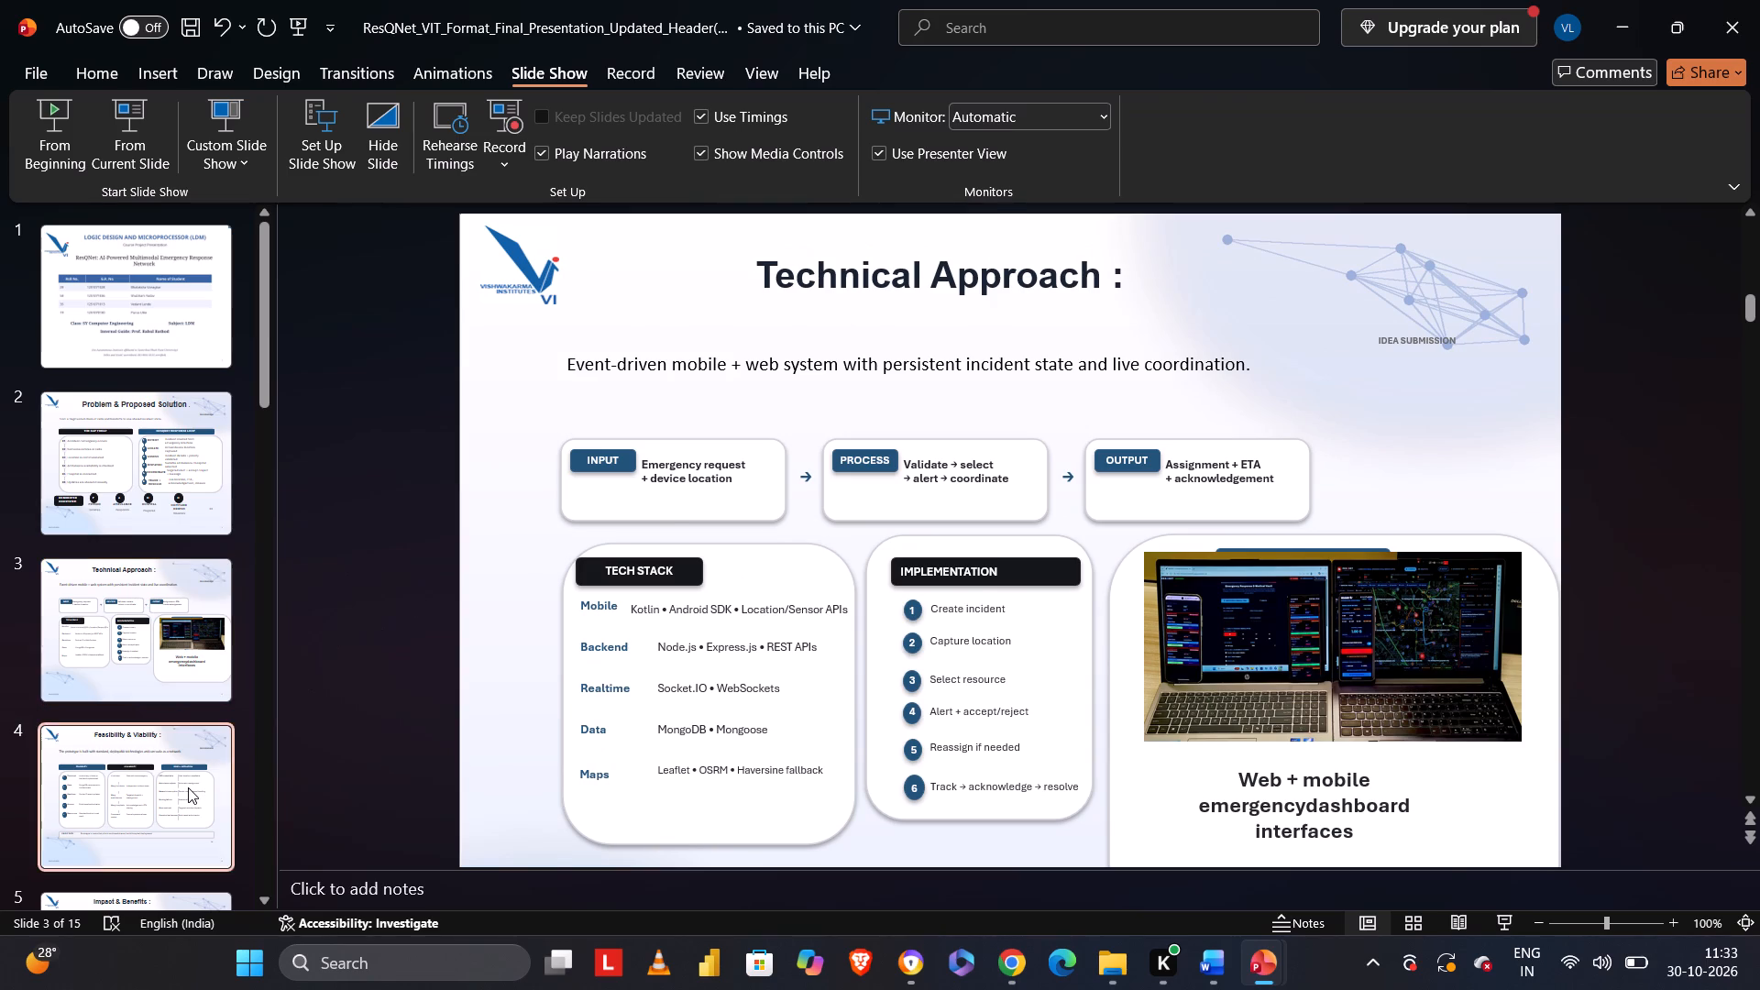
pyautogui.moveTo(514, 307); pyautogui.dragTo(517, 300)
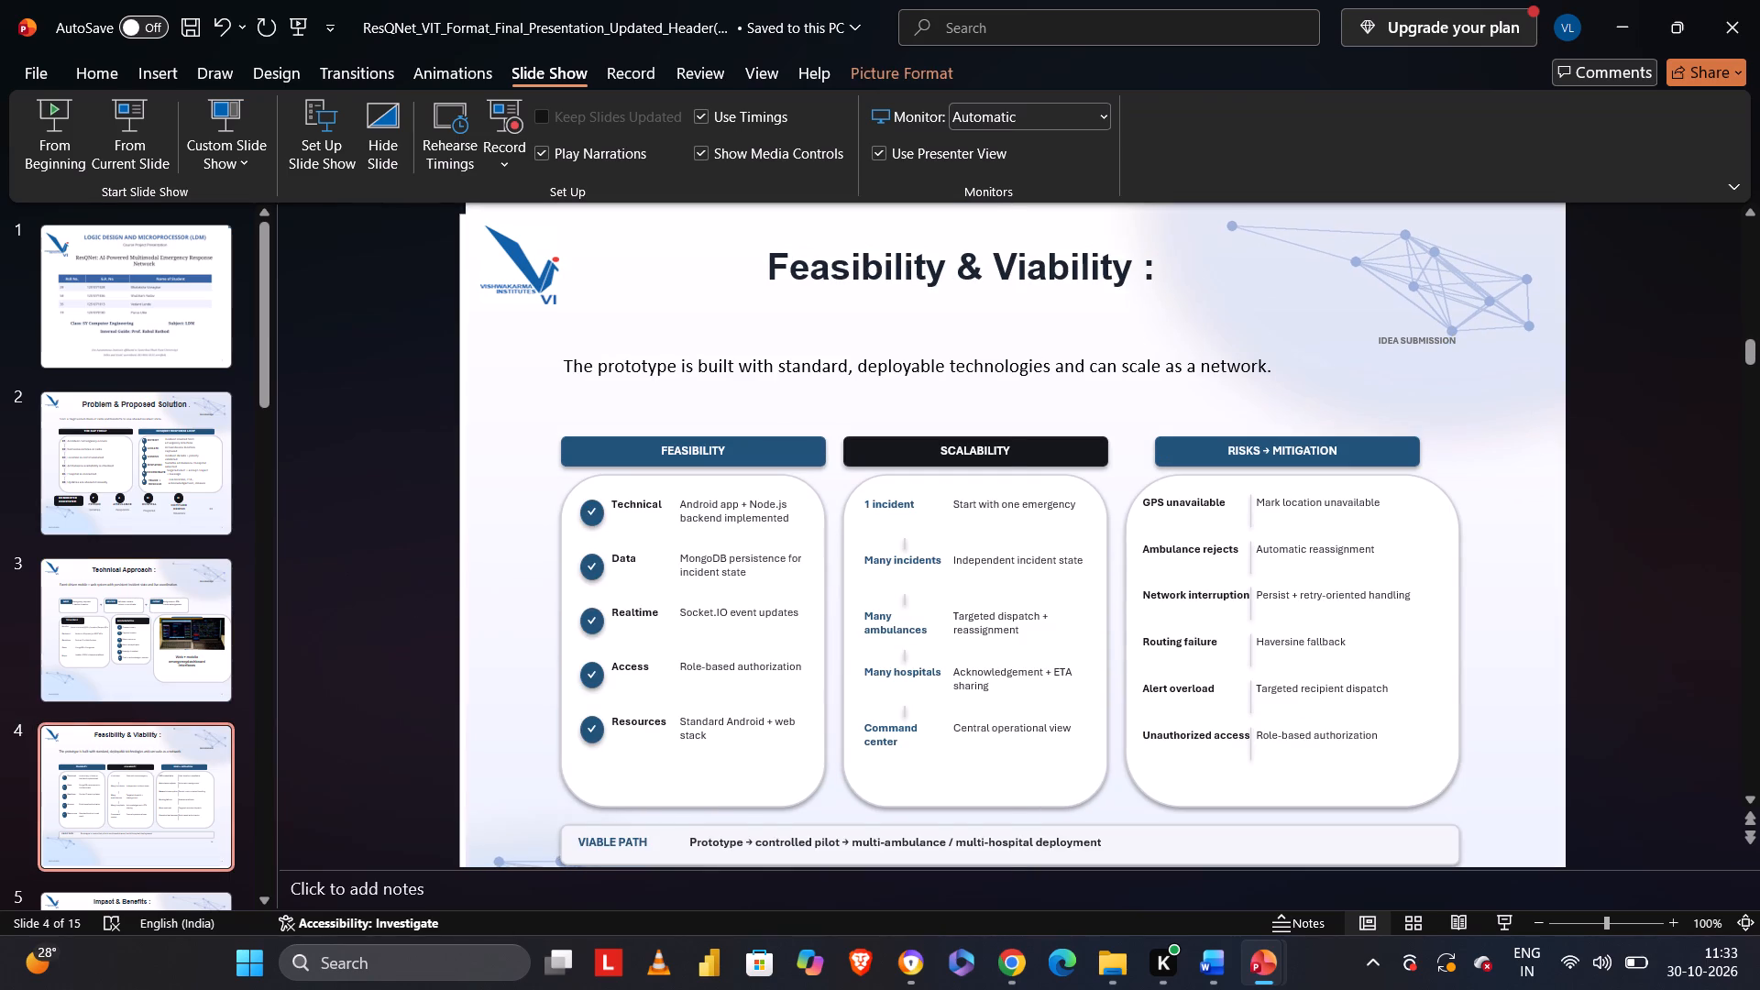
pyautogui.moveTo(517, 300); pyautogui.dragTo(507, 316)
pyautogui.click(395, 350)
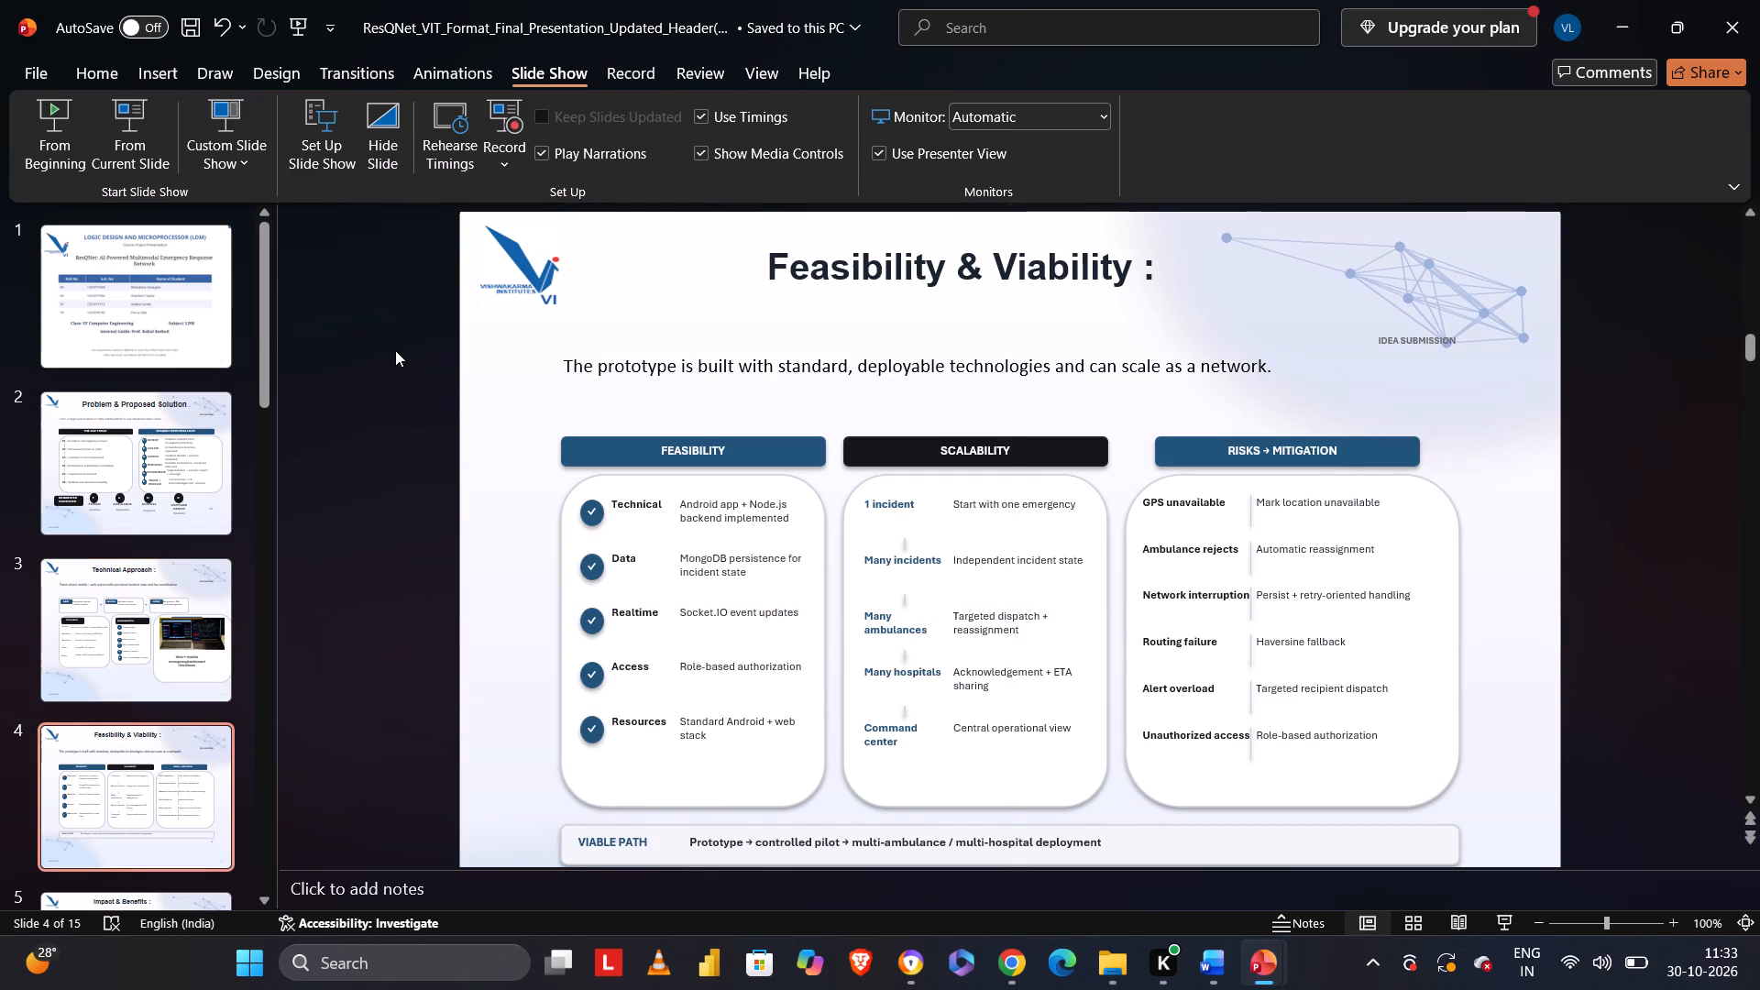
# On the Research & References slide, shorten the Research / Background and References panels from below so their bottom edges line up just under the content.
pyautogui.click(76, 765)
pyautogui.scroll(-1, 76, 765)
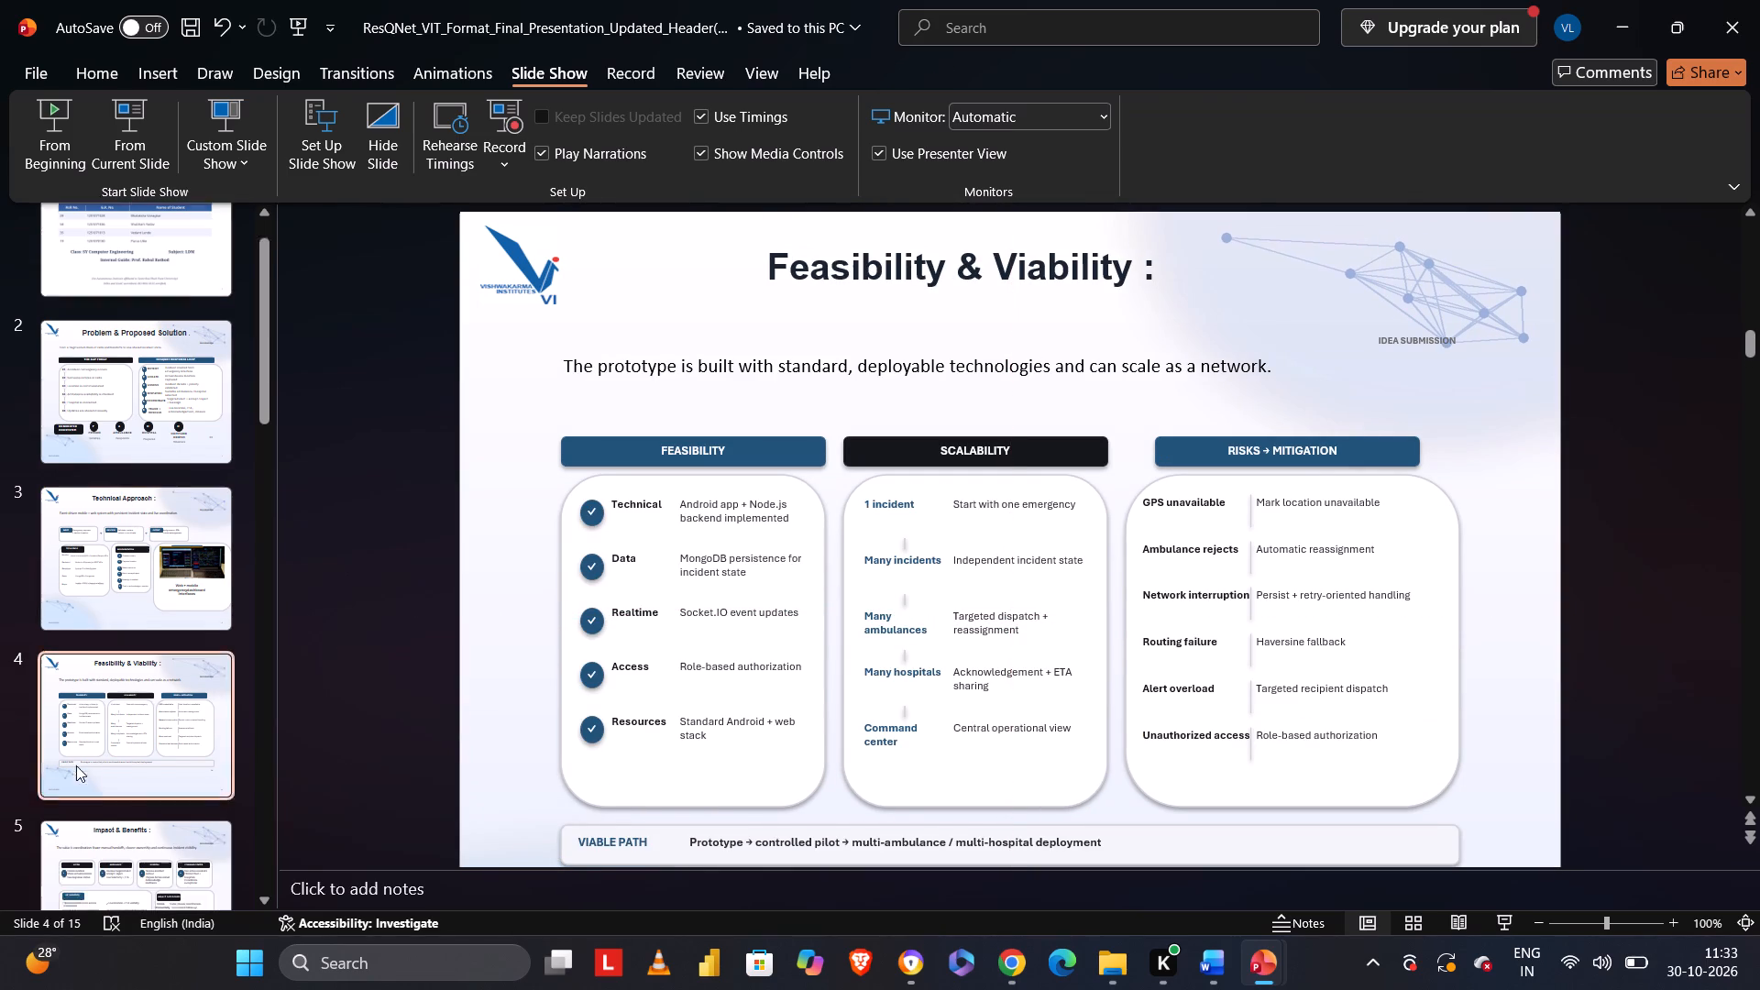
pyautogui.scroll(-1, 76, 765)
pyautogui.click(76, 765)
pyautogui.scroll(-1, 76, 765)
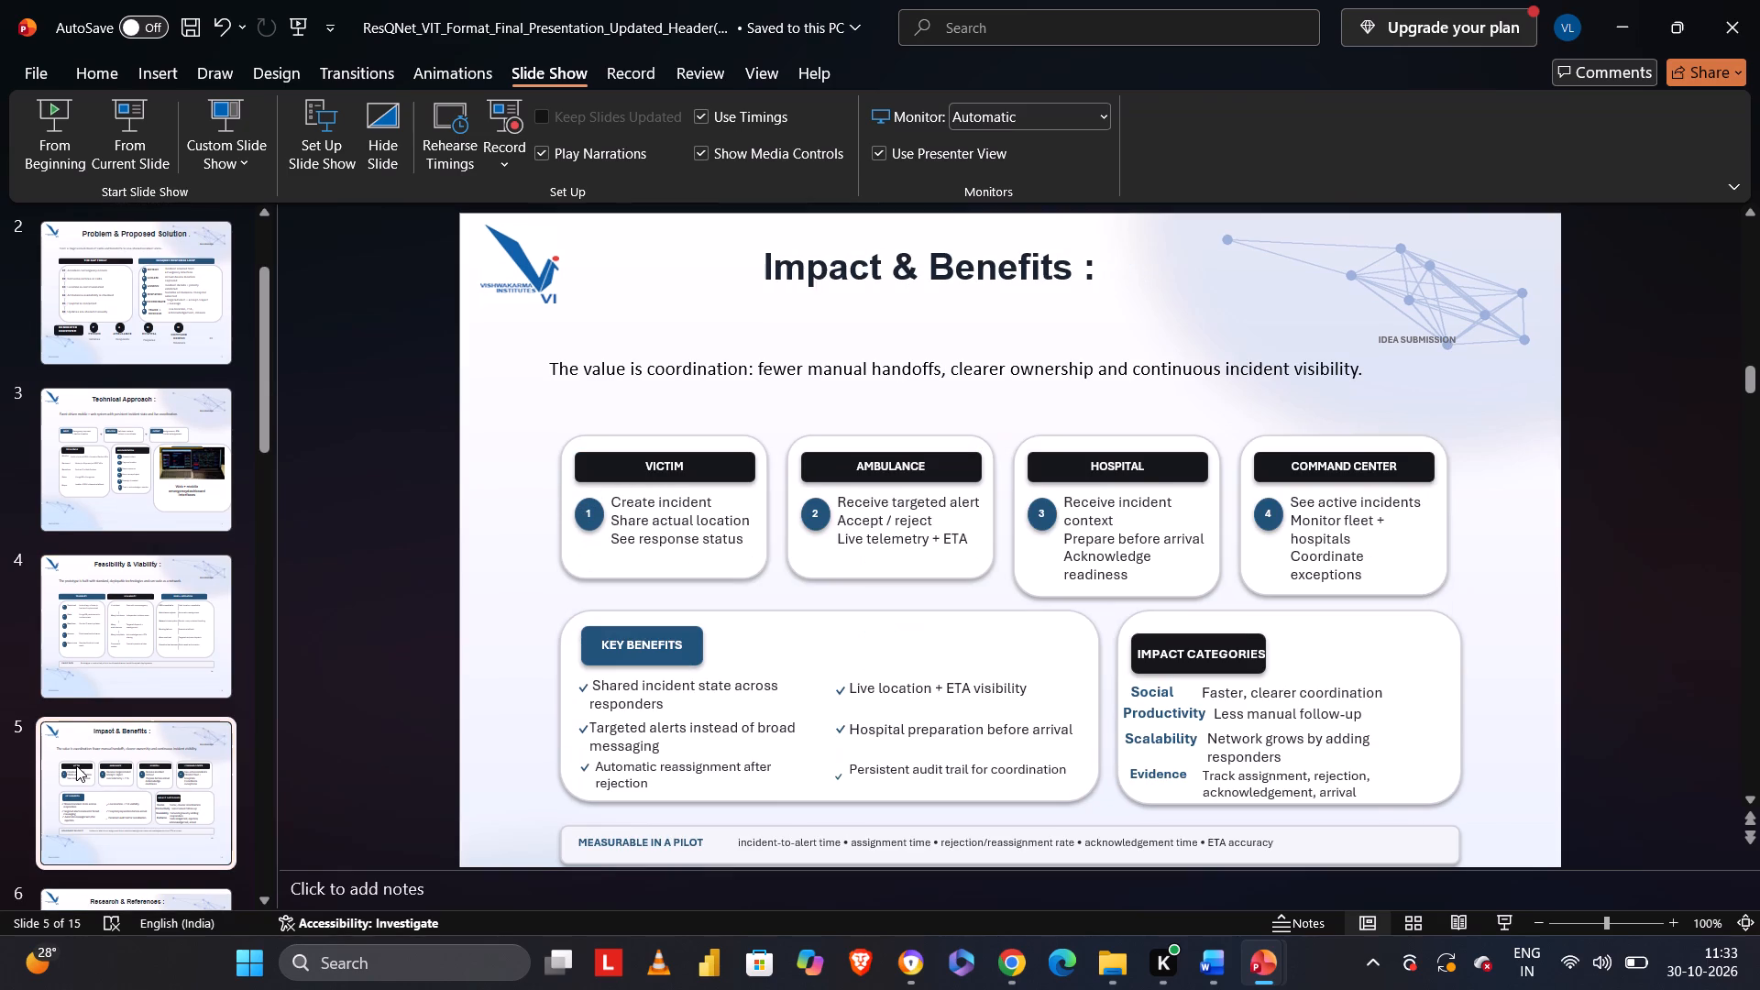
pyautogui.scroll(-1, 76, 765)
pyautogui.click(92, 808)
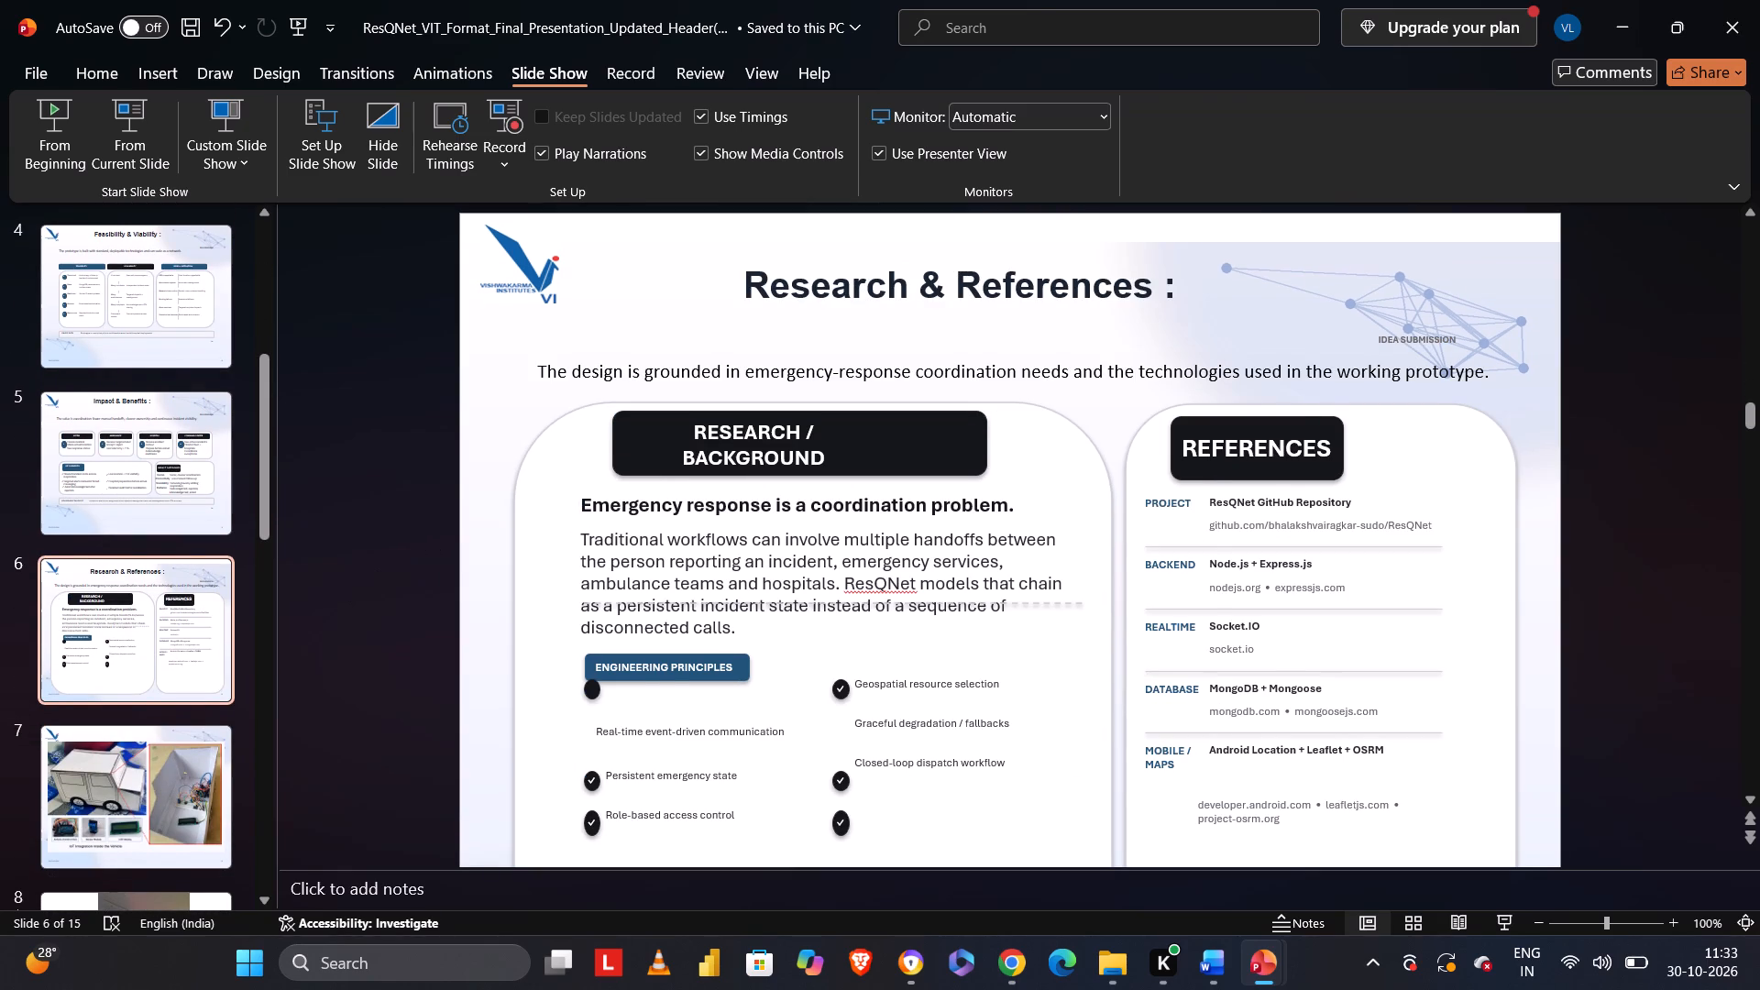
pyautogui.scroll(-2, 481, 526)
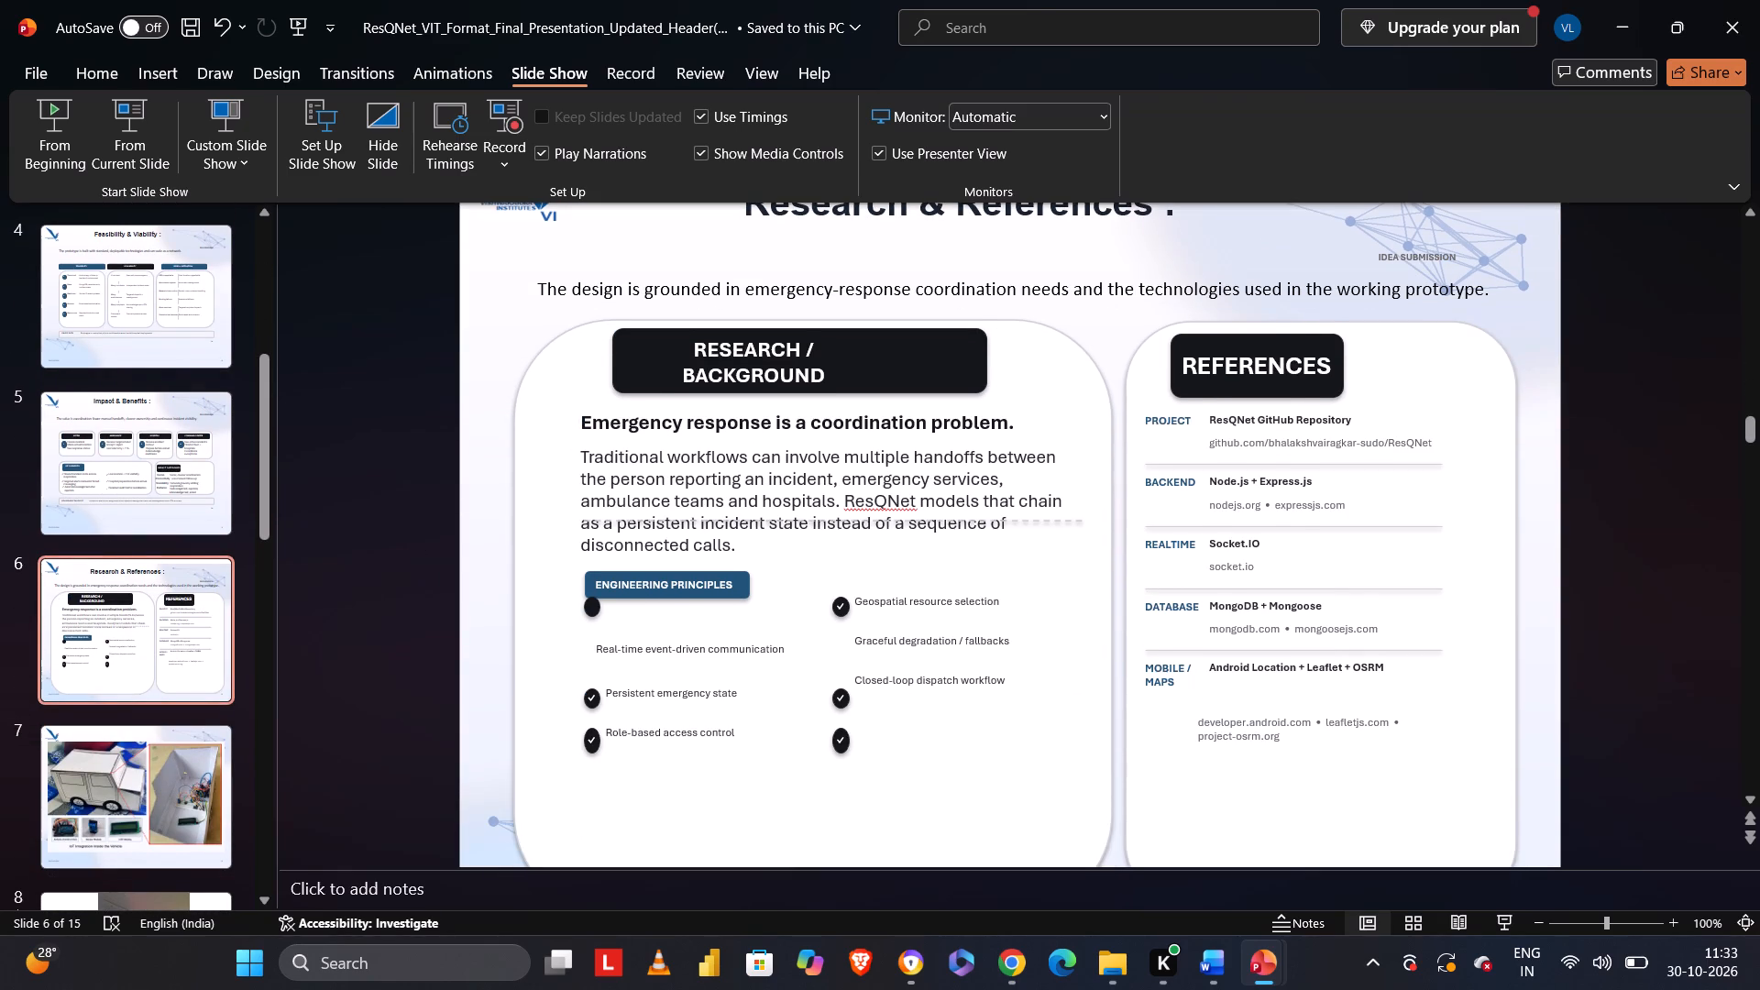
pyautogui.scroll(-1, 481, 526)
pyautogui.click(713, 793)
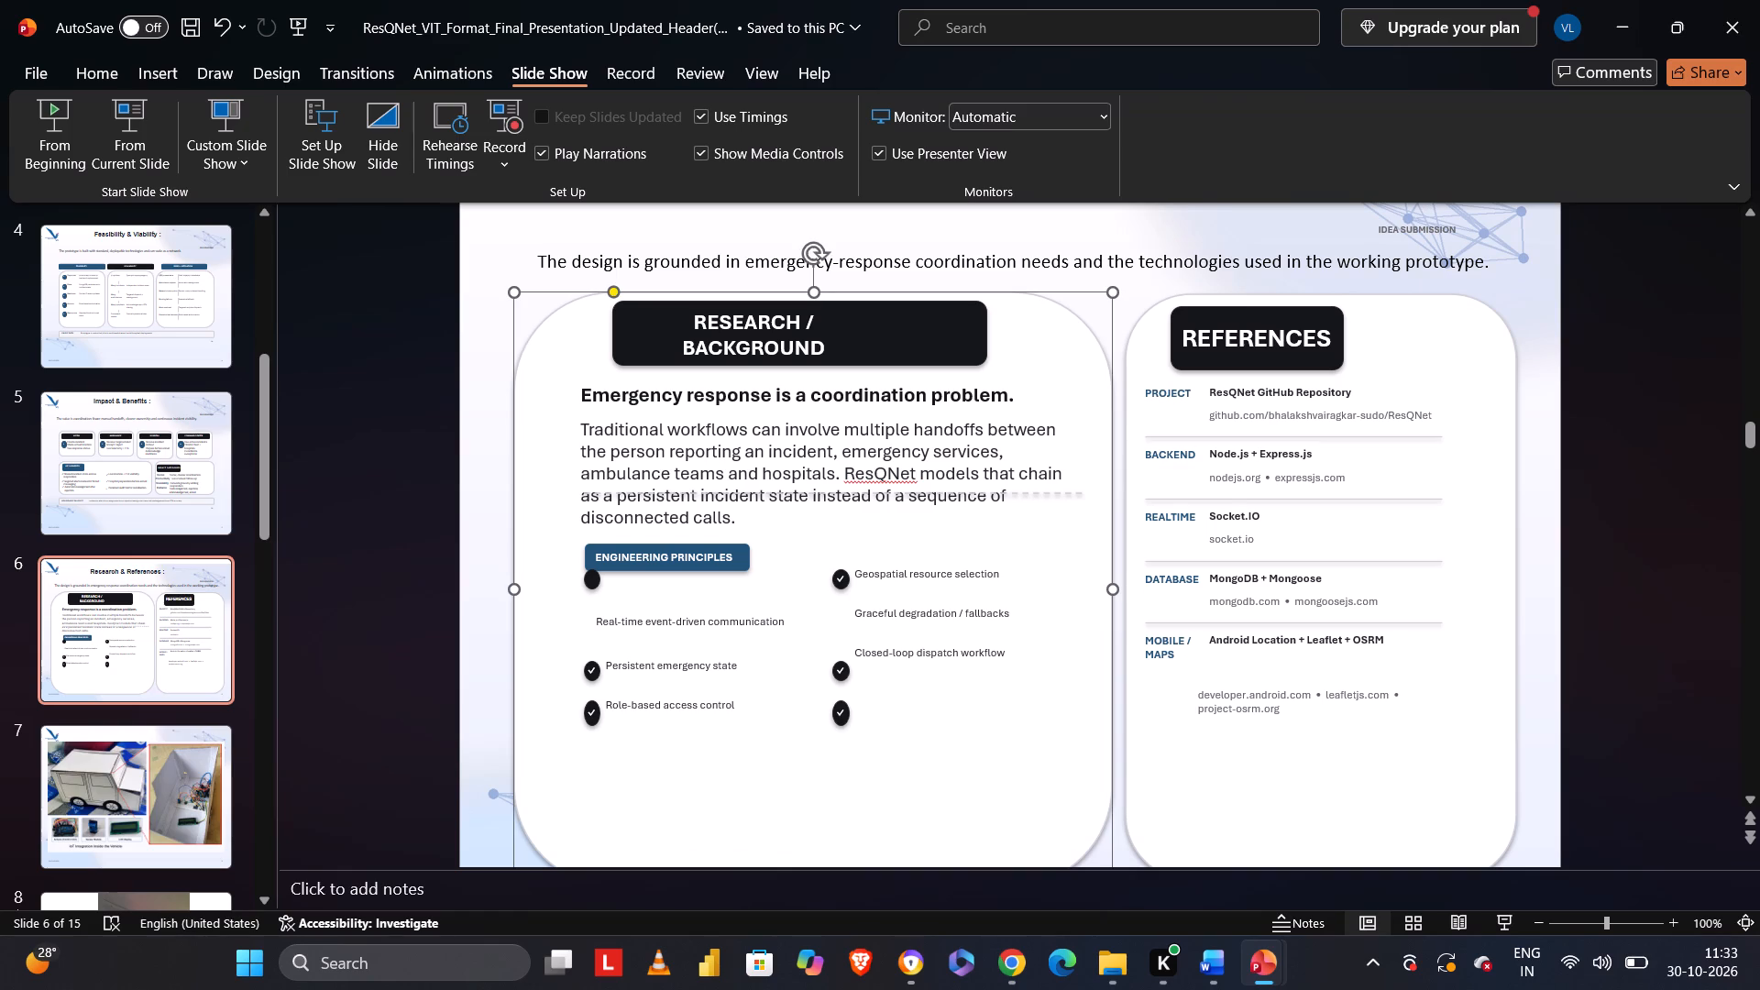
pyautogui.scroll(-1, 518, 826)
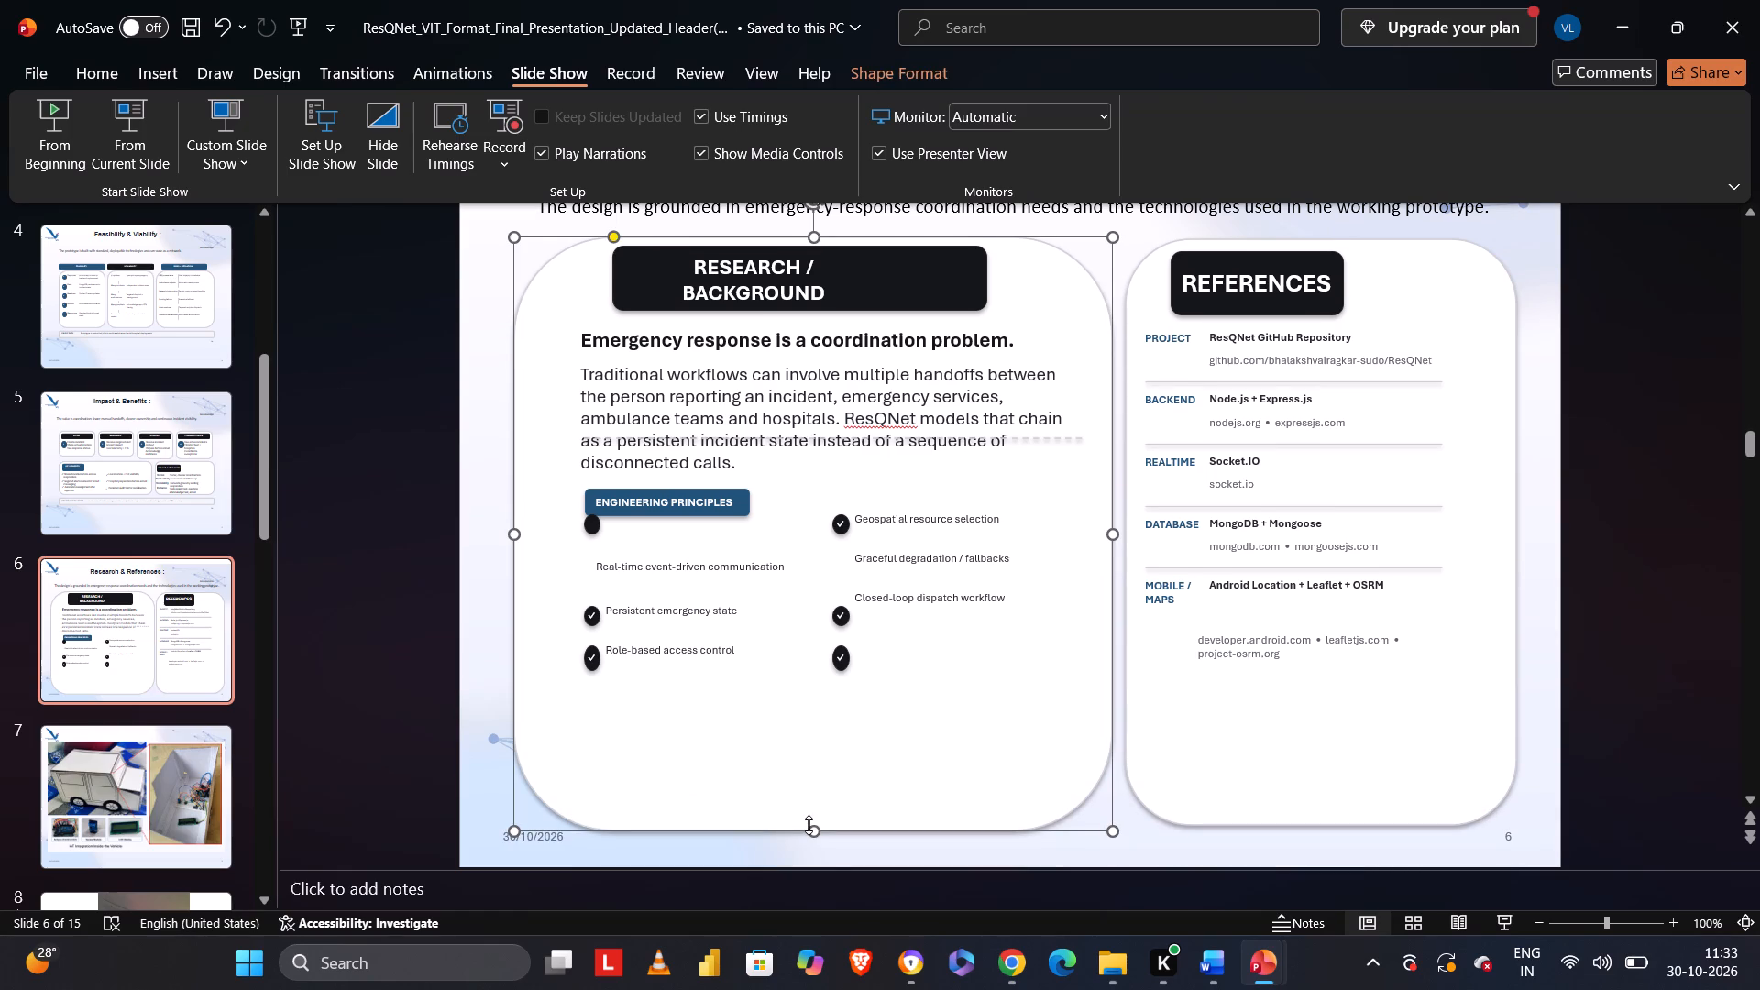
pyautogui.moveTo(809, 827); pyautogui.dragTo(827, 712)
pyautogui.click(1182, 823)
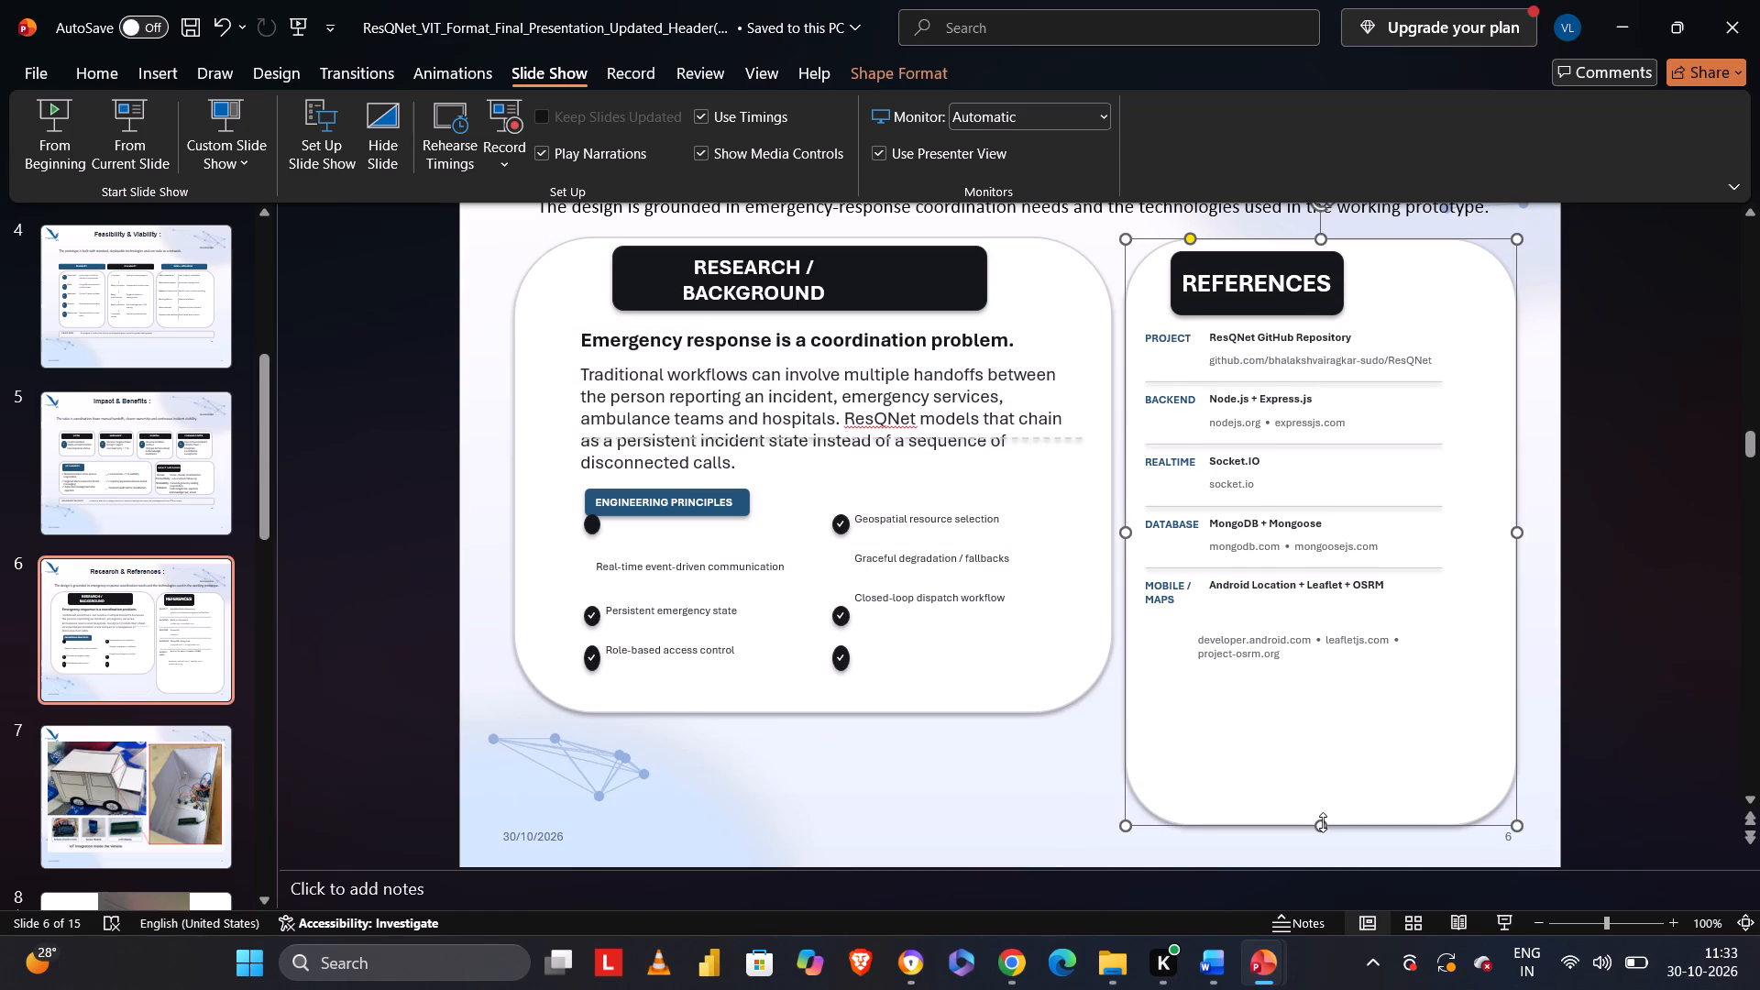
pyautogui.moveTo(1323, 822); pyautogui.dragTo(1333, 714)
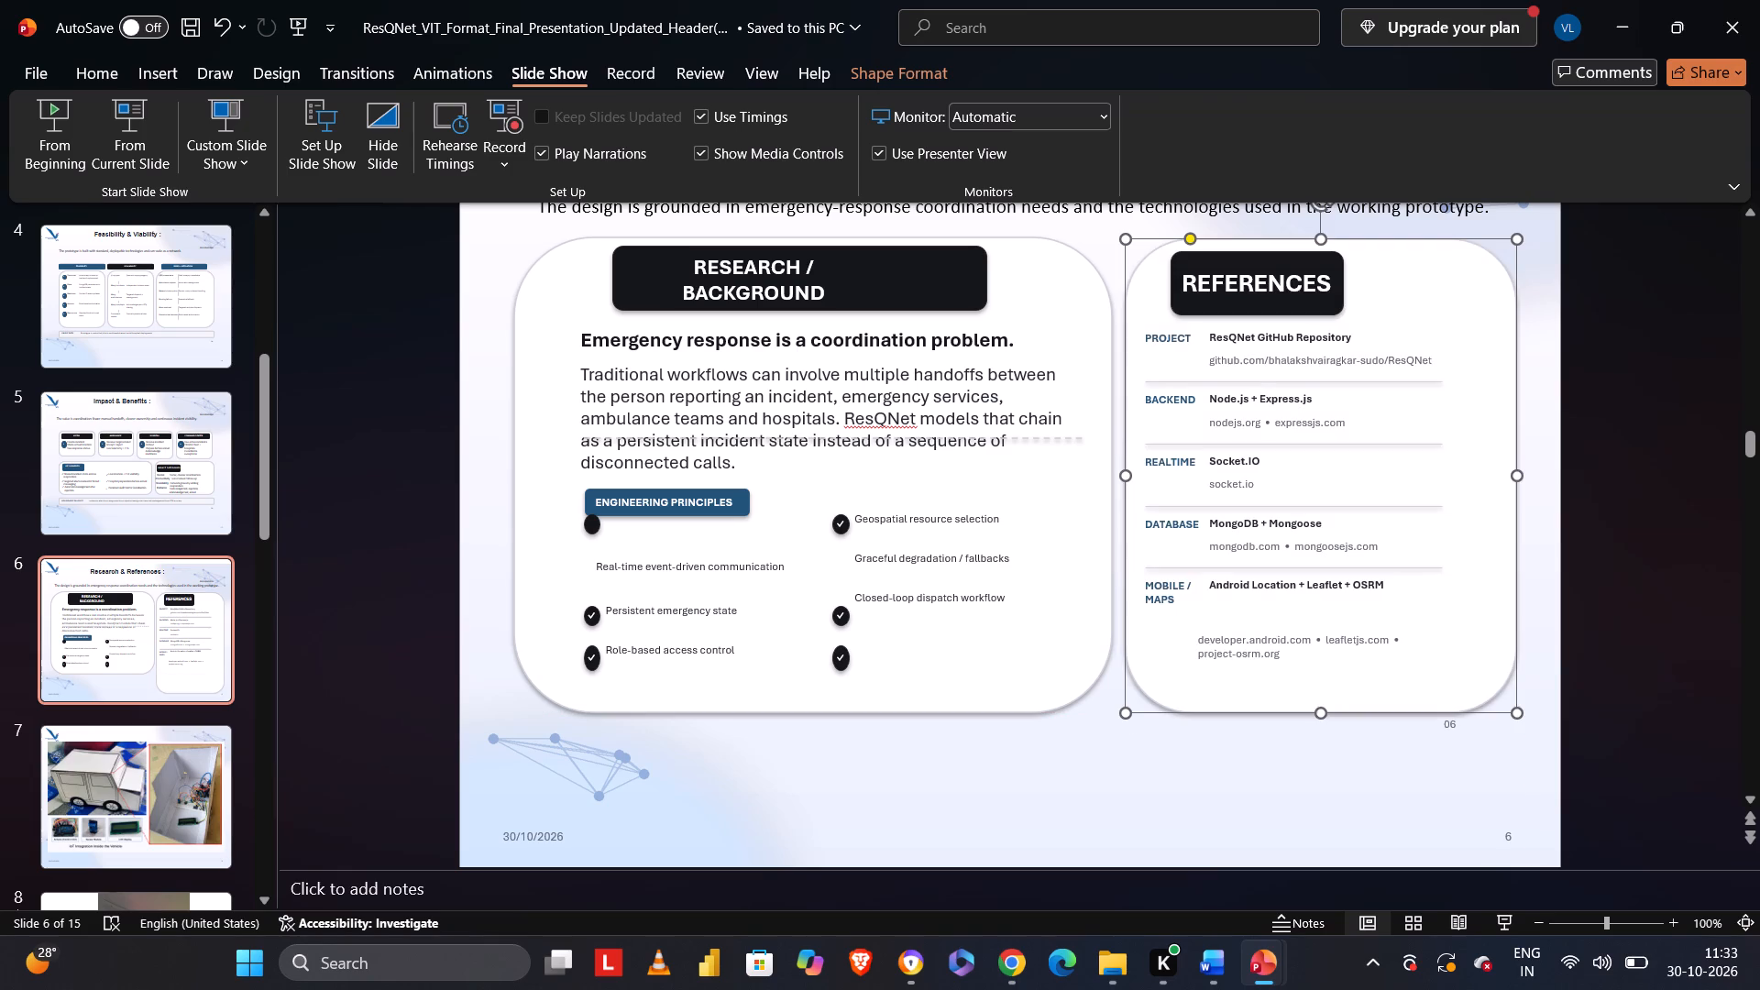
# Move the "Real-time event-driven communication" line up under Engineering Principles and place its round bullet directly beside it.
pyautogui.scroll(1, 940, 719)
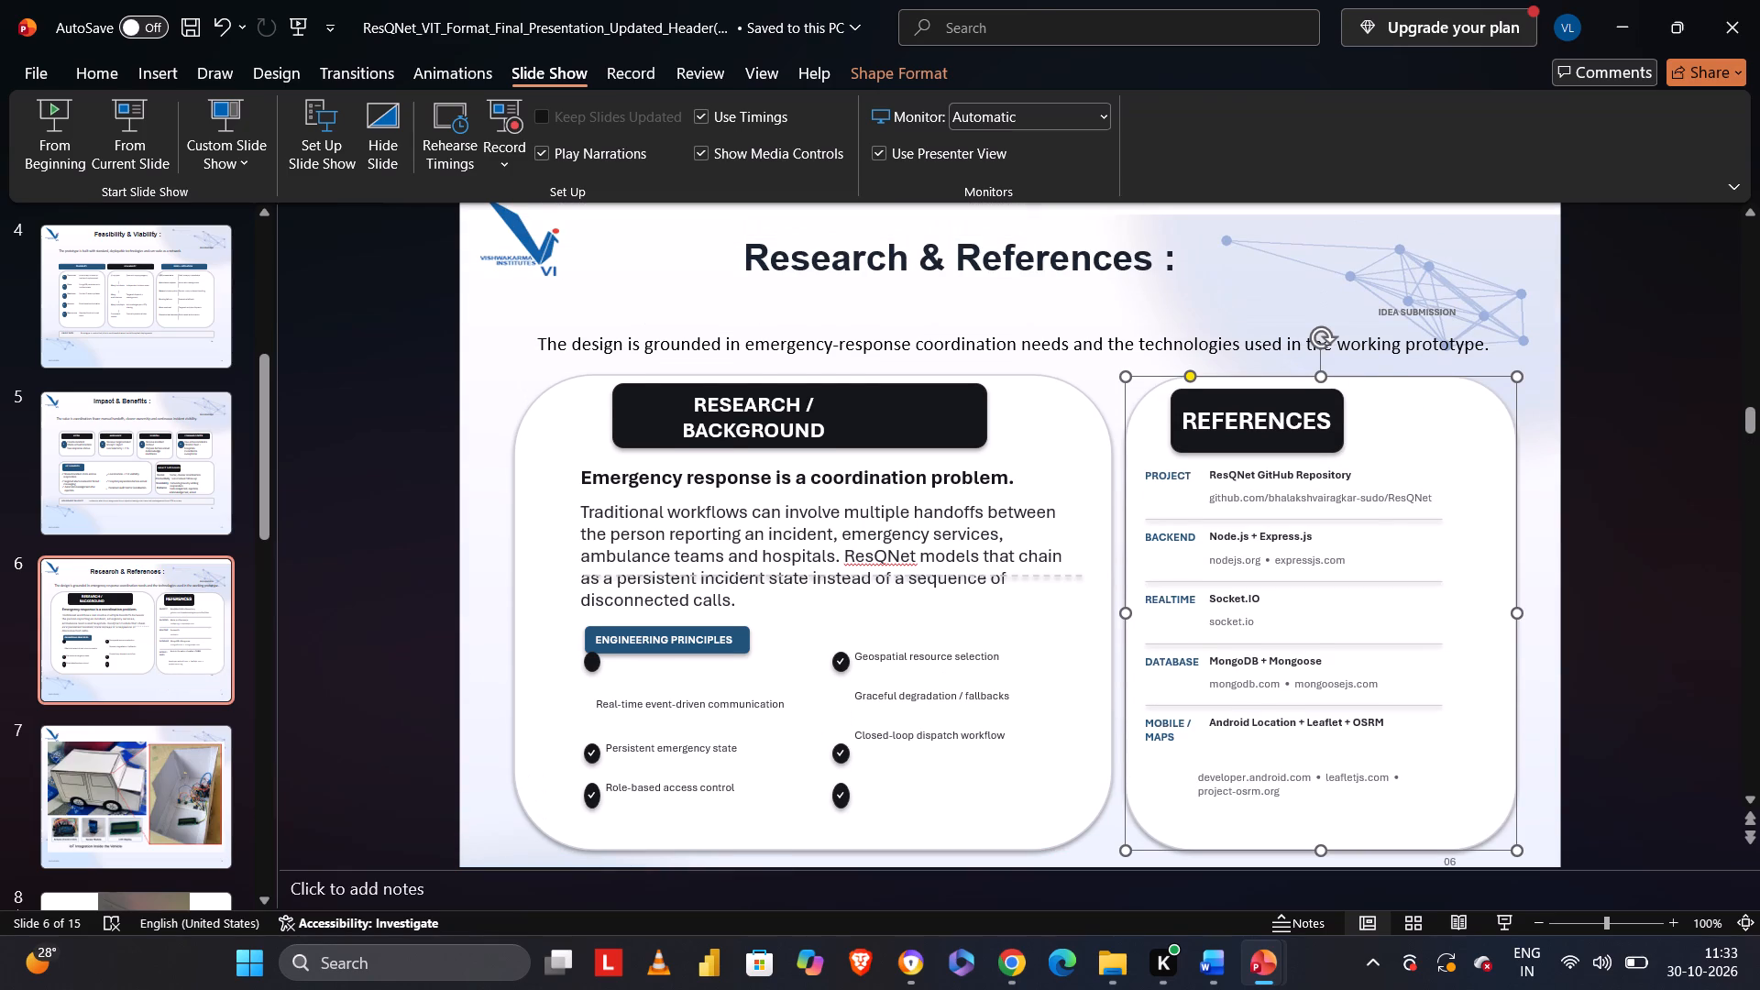
pyautogui.click(621, 704)
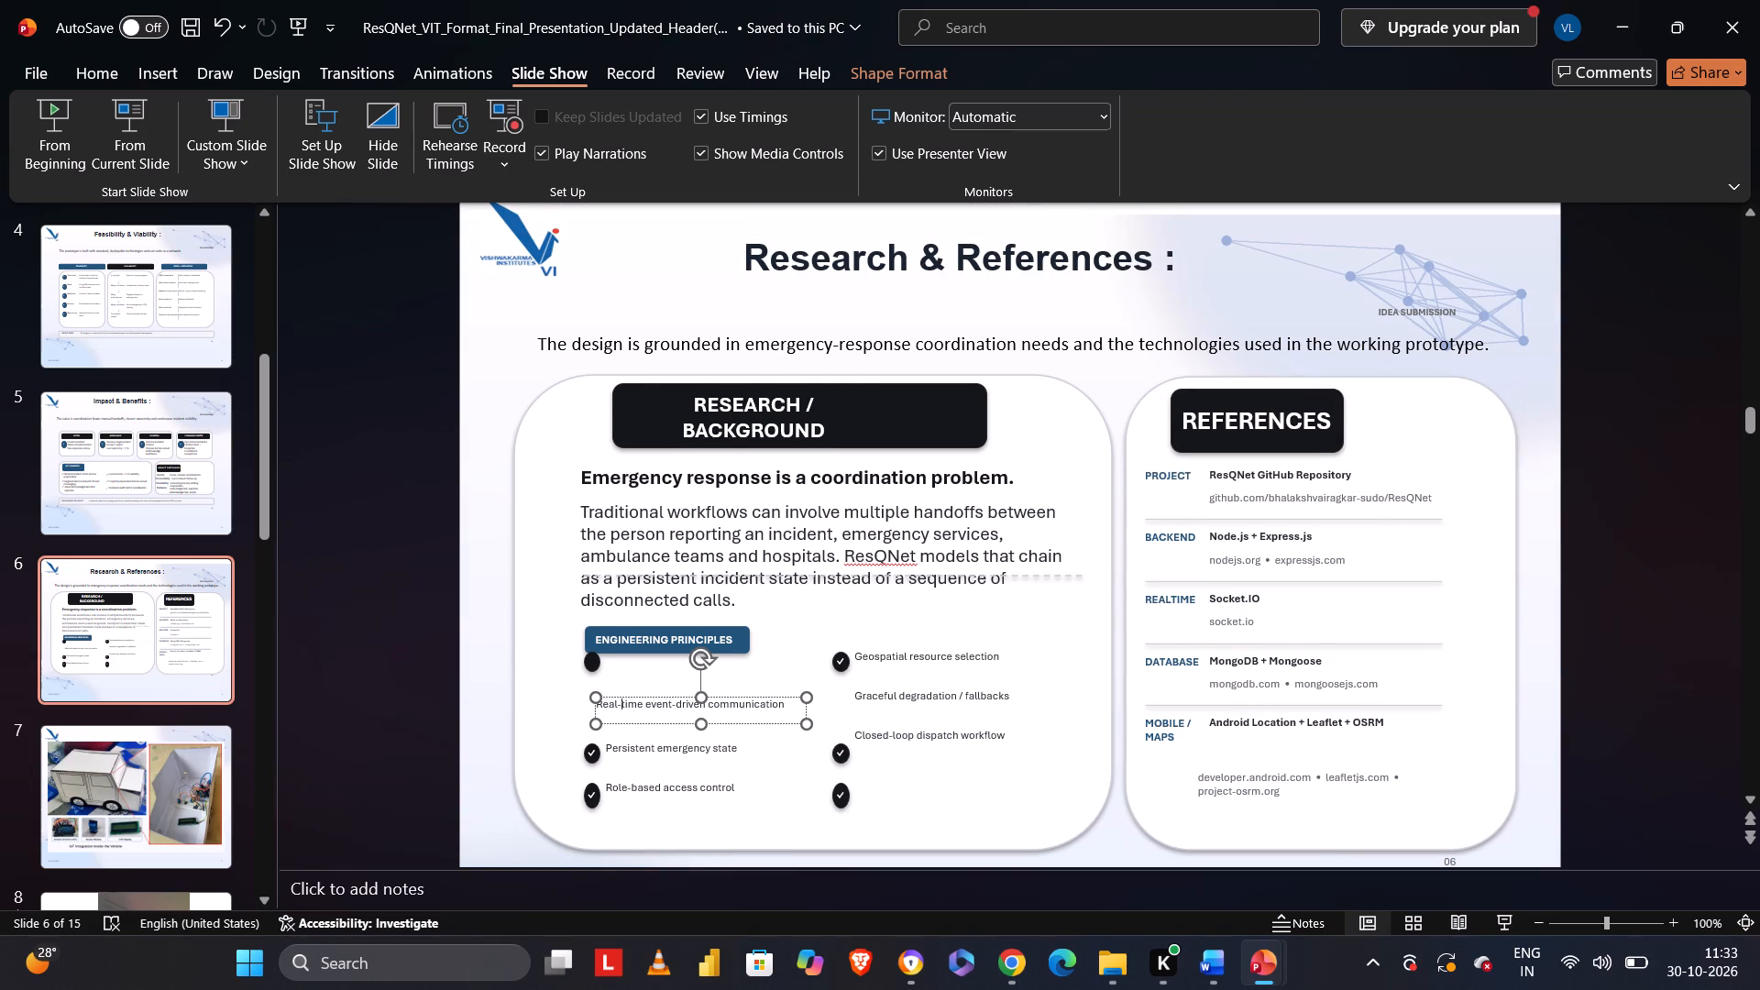
pyautogui.moveTo(603, 695); pyautogui.dragTo(606, 683)
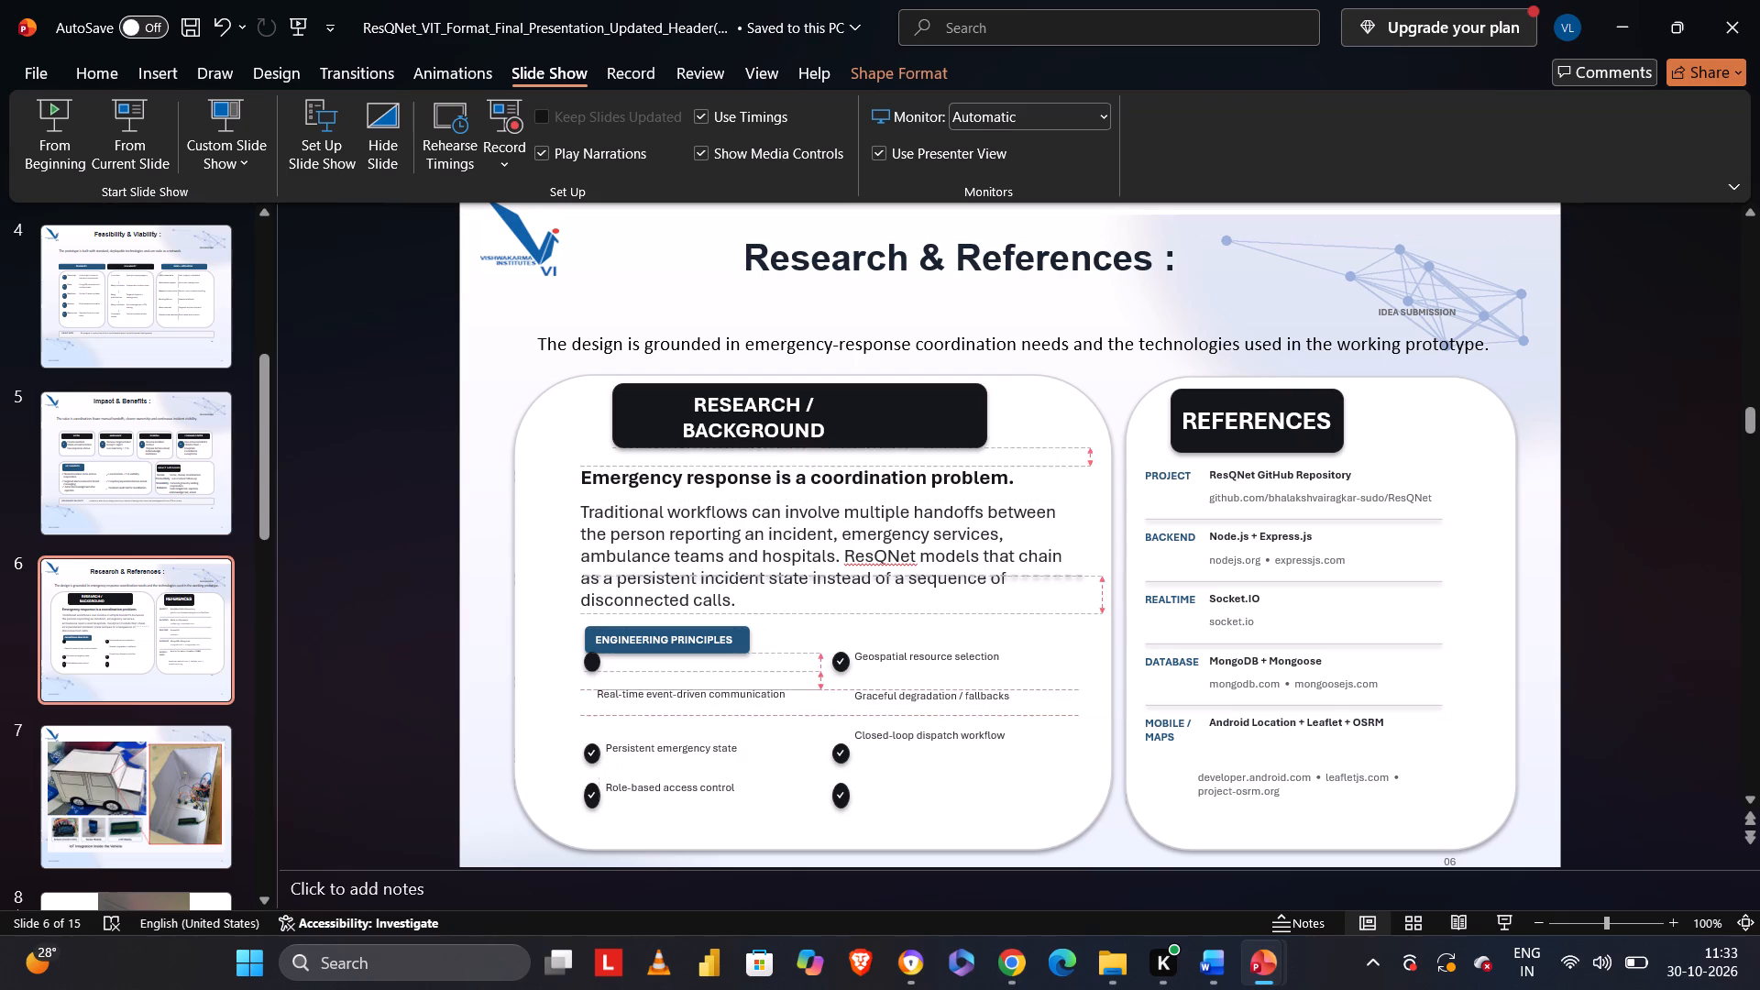
pyautogui.moveTo(606, 683); pyautogui.dragTo(601, 677)
pyautogui.moveTo(593, 665); pyautogui.dragTo(587, 685)
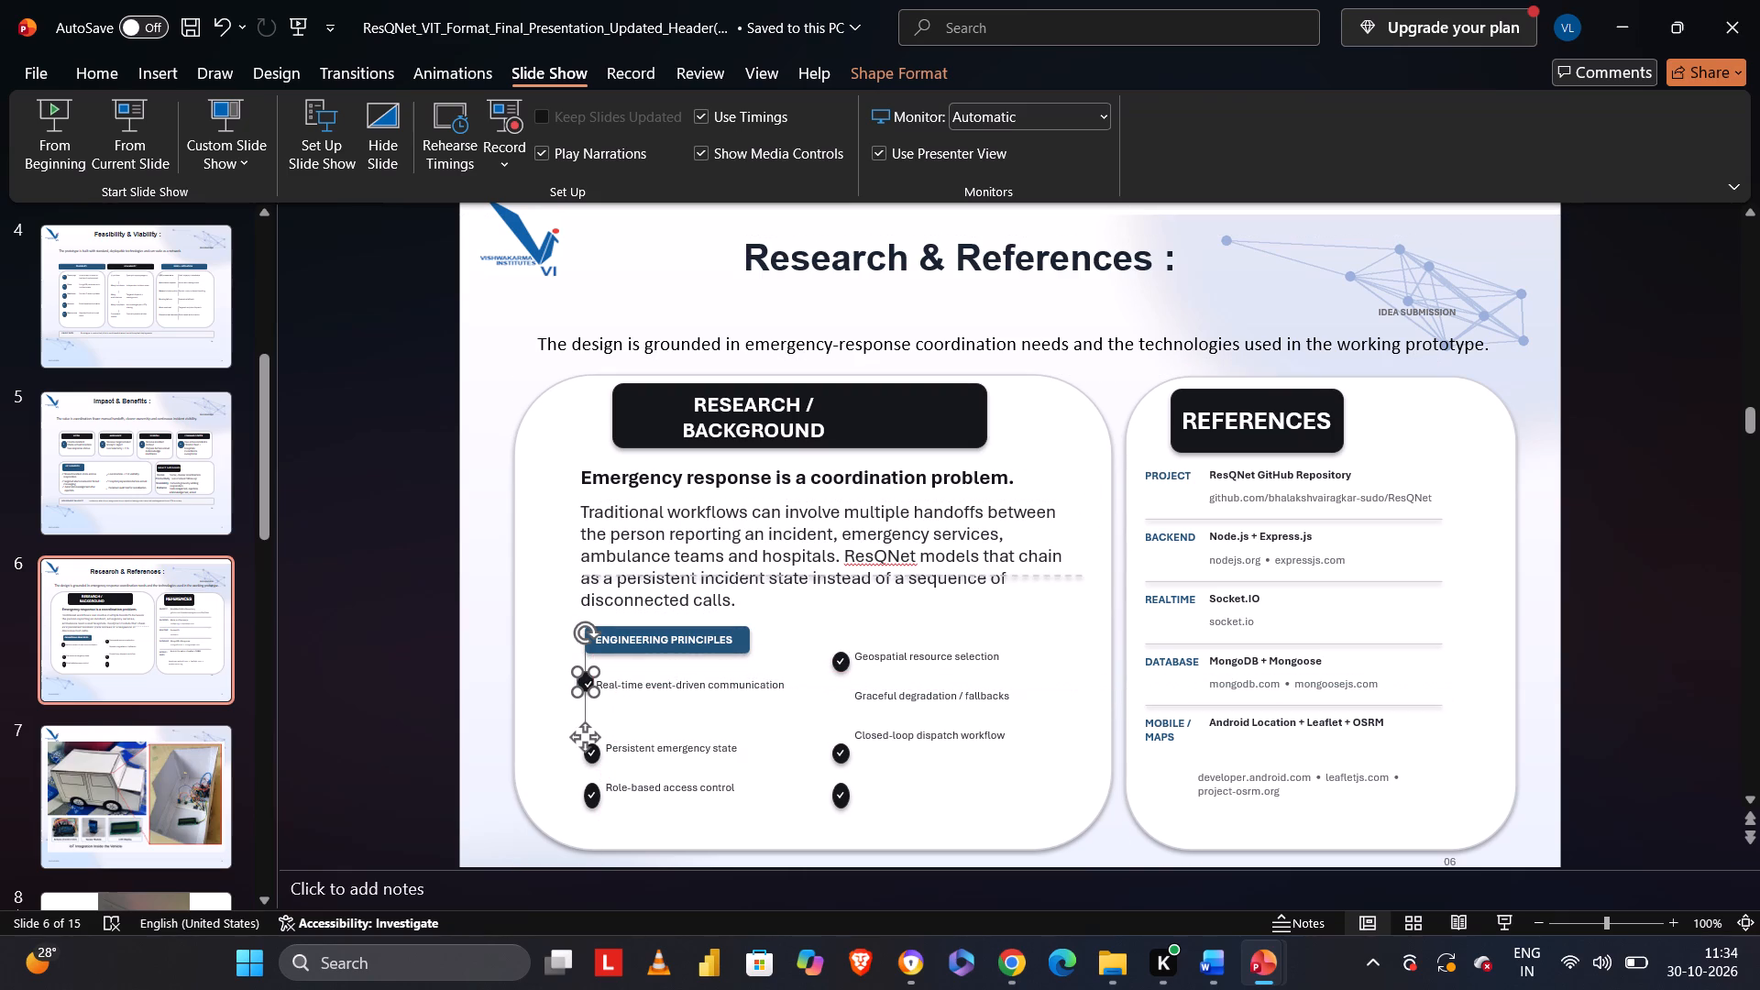
# Move the round bullet of "Persistent emergency state" up, directly below the first bullet under Engineering Principles.
pyautogui.doubleClick(588, 754)
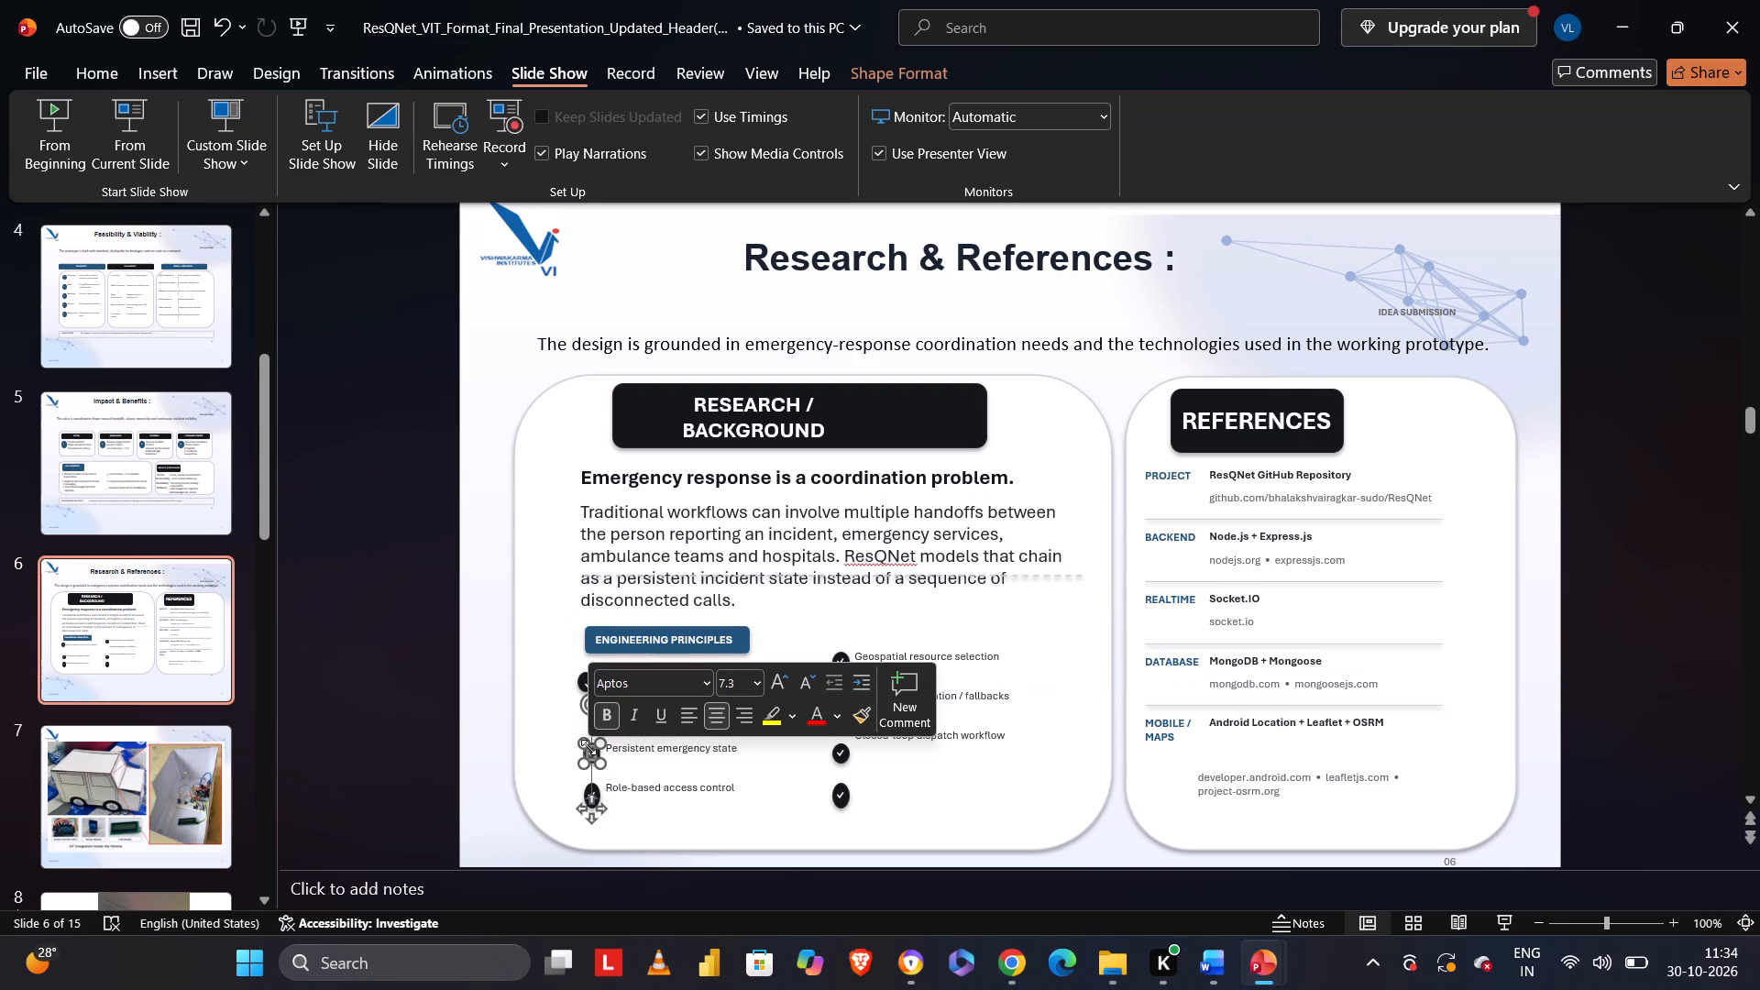
pyautogui.click(569, 745)
pyautogui.click(586, 750)
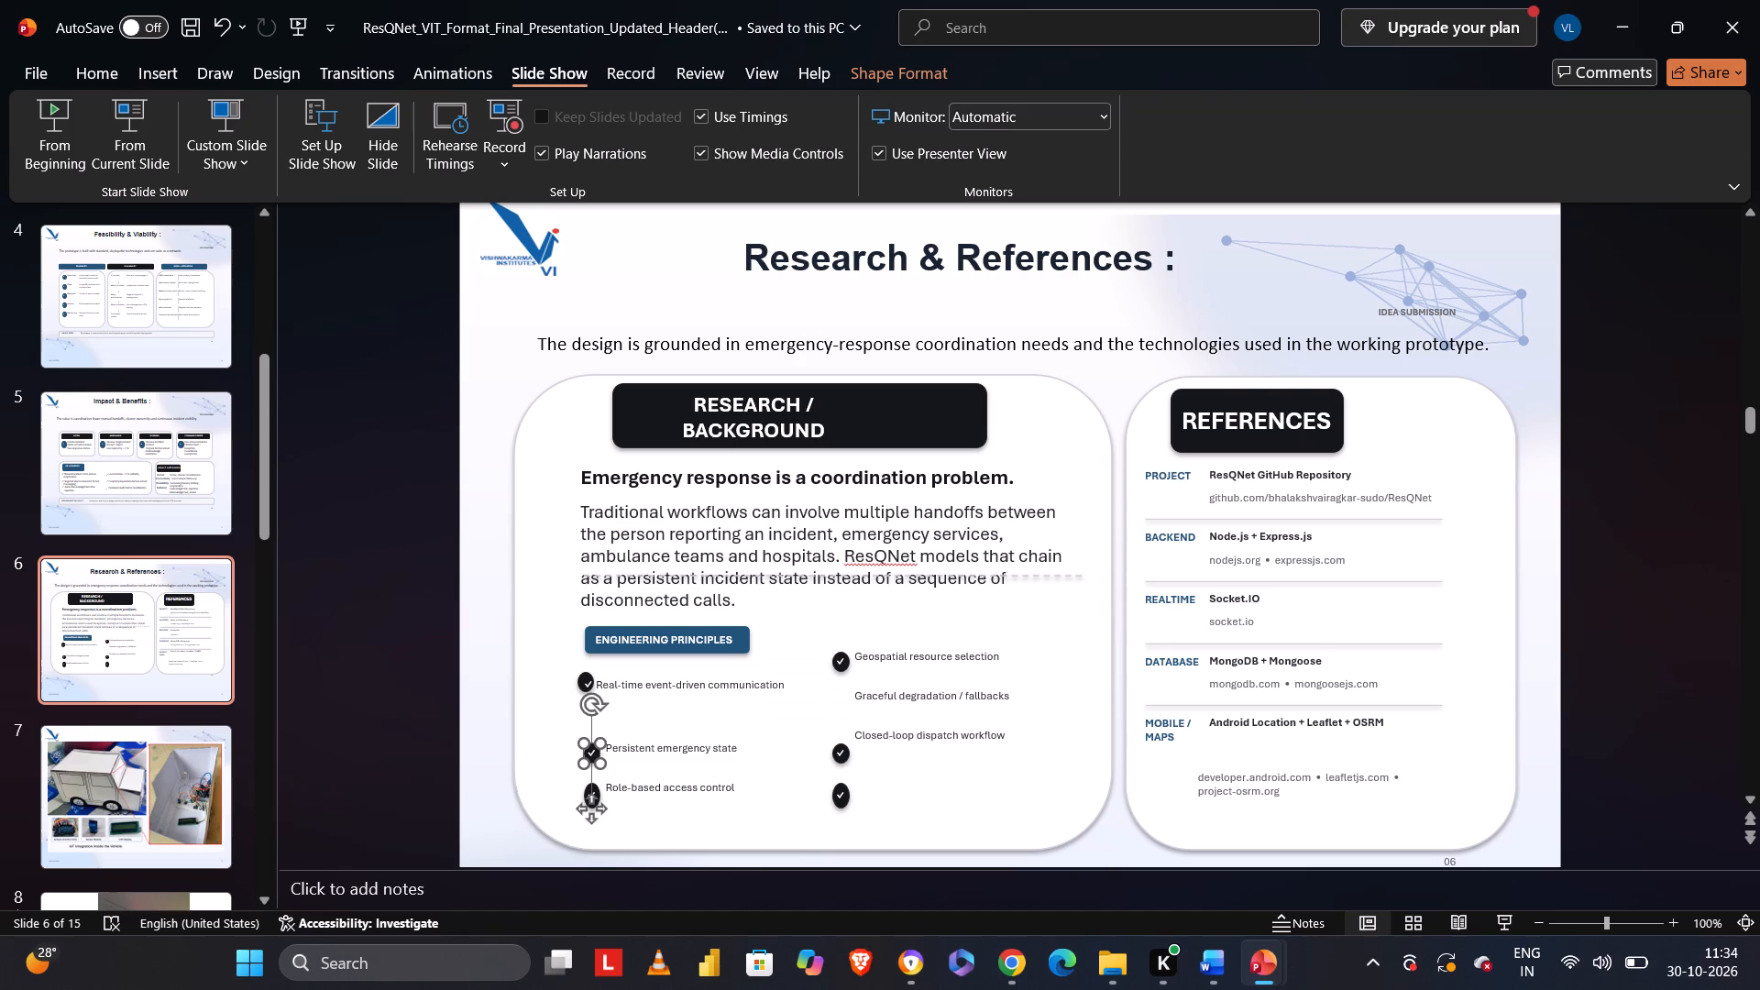
pyautogui.moveTo(586, 750); pyautogui.dragTo(585, 724)
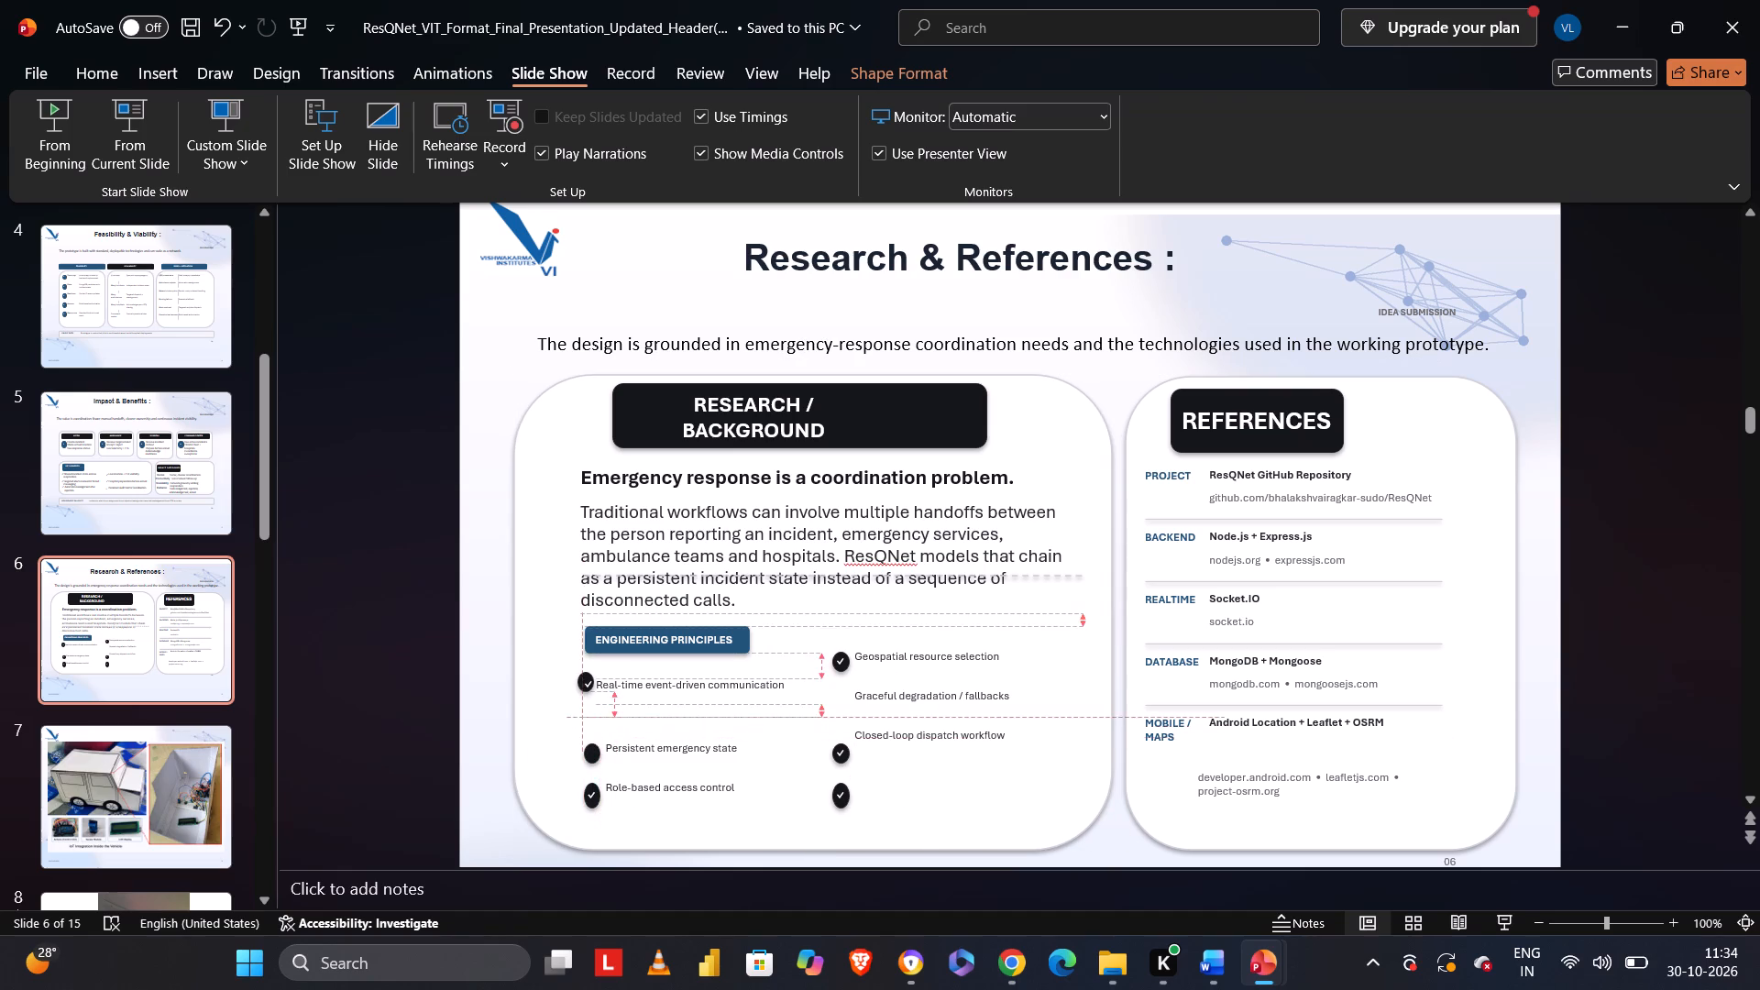
pyautogui.moveTo(585, 724); pyautogui.dragTo(585, 727)
pyautogui.click(581, 725)
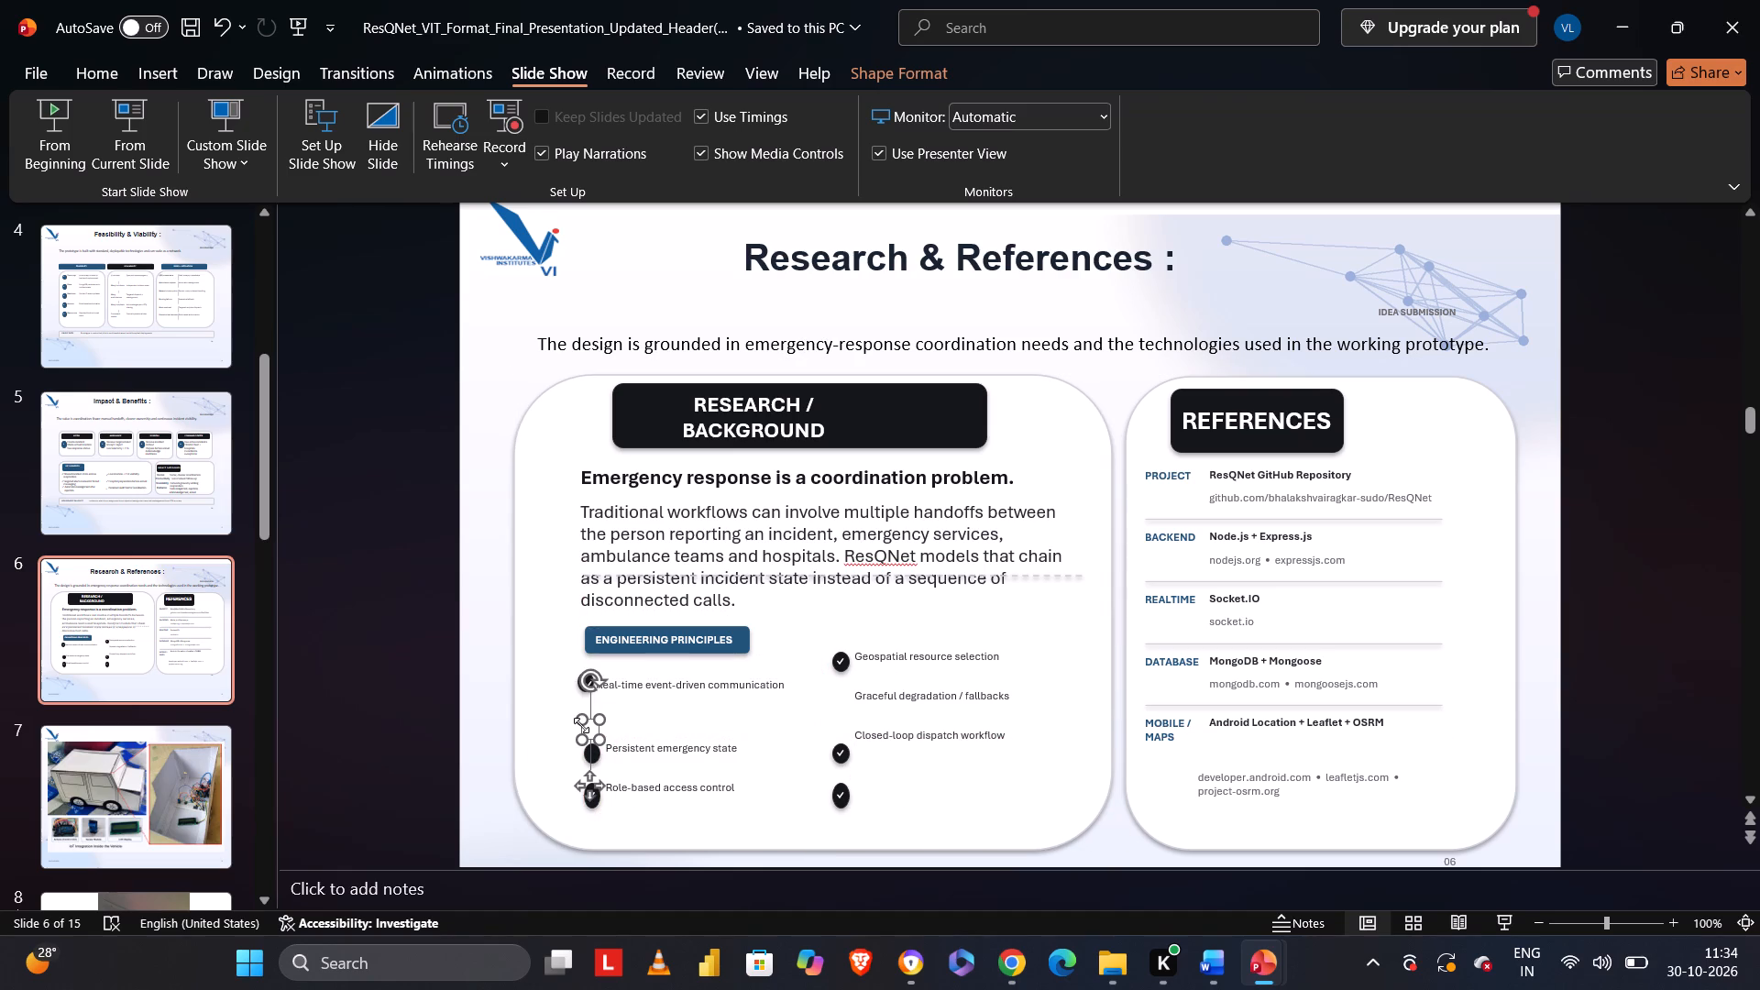
pyautogui.click(571, 714)
pyautogui.click(588, 751)
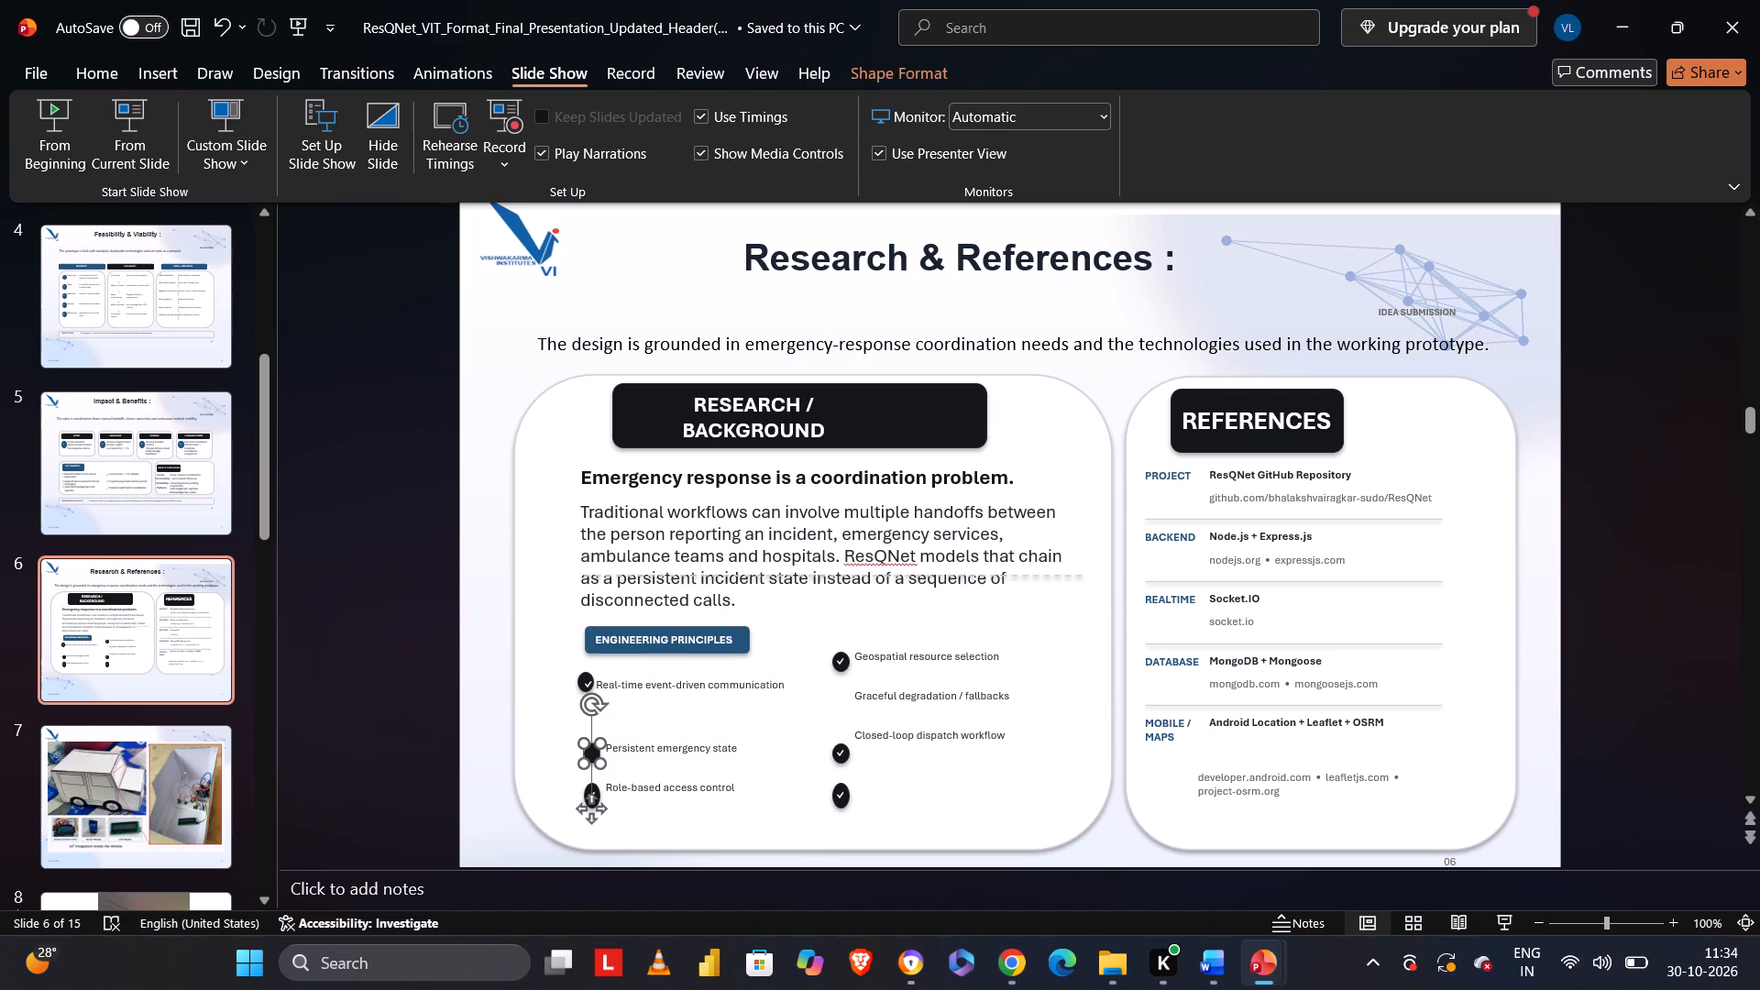
pyautogui.moveTo(588, 751); pyautogui.dragTo(583, 720)
pyautogui.moveTo(583, 720); pyautogui.dragTo(582, 717)
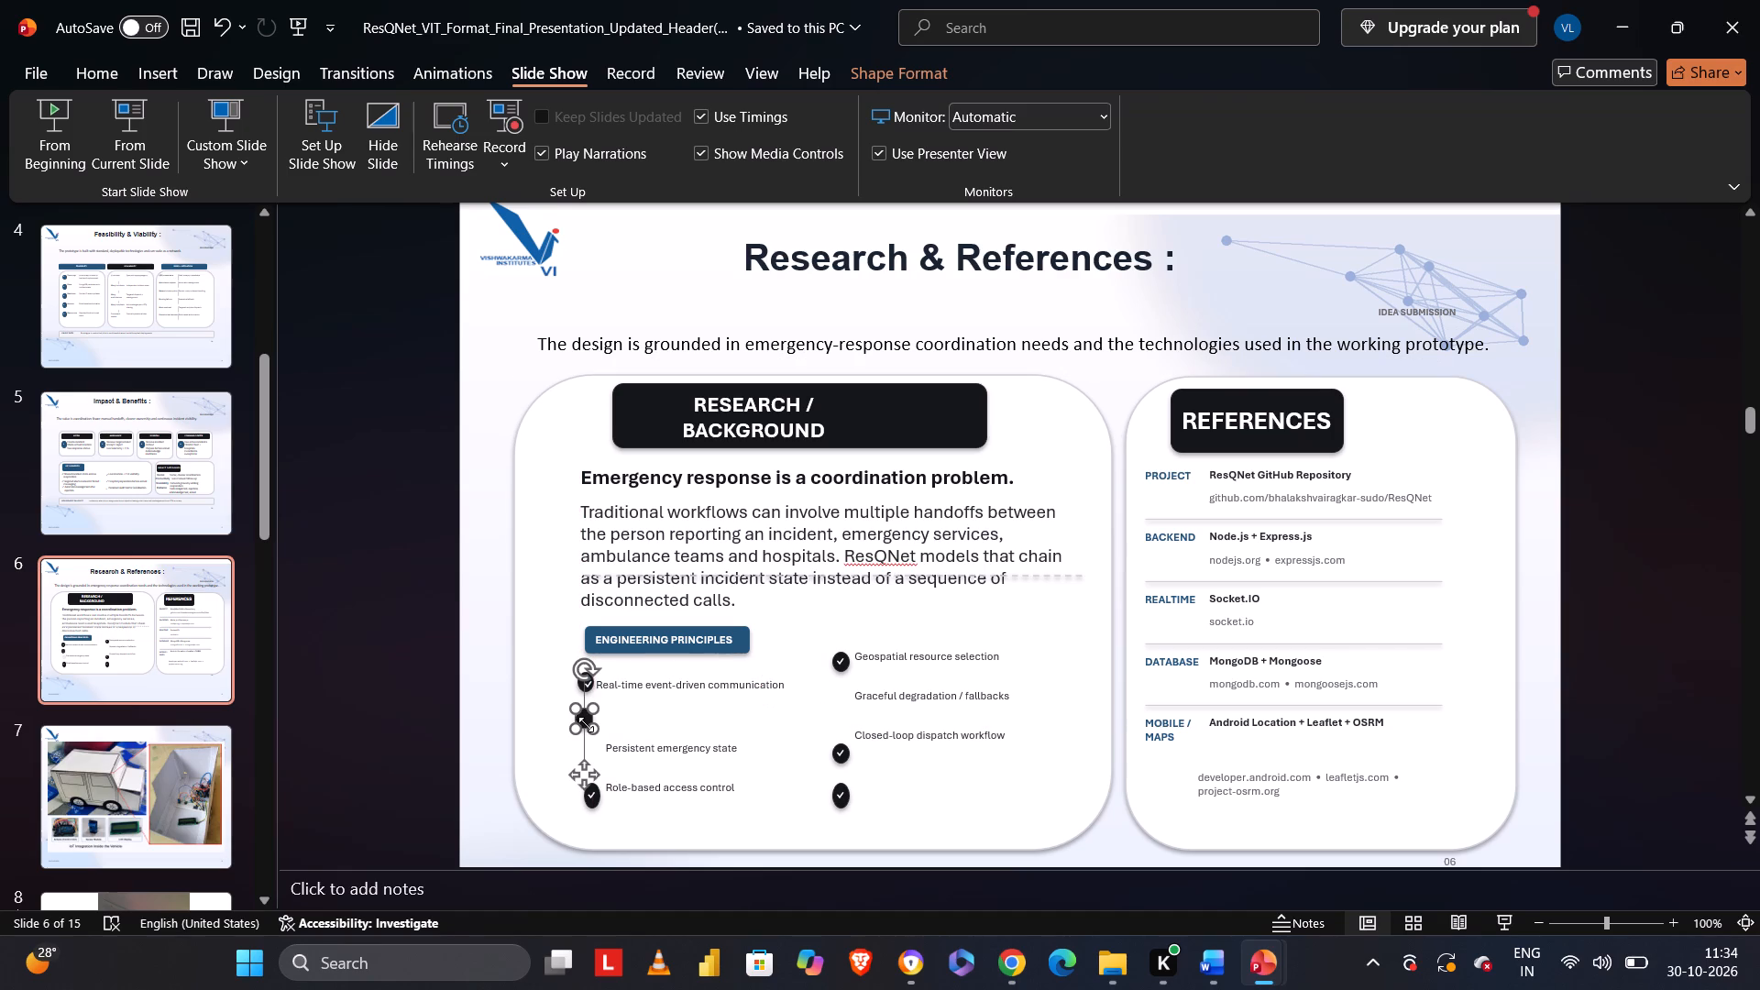
pyautogui.click(586, 727)
# Move the "Persistent emergency state" text up beside its round bullet and place the white check mark on that bullet.
pyautogui.click(553, 725)
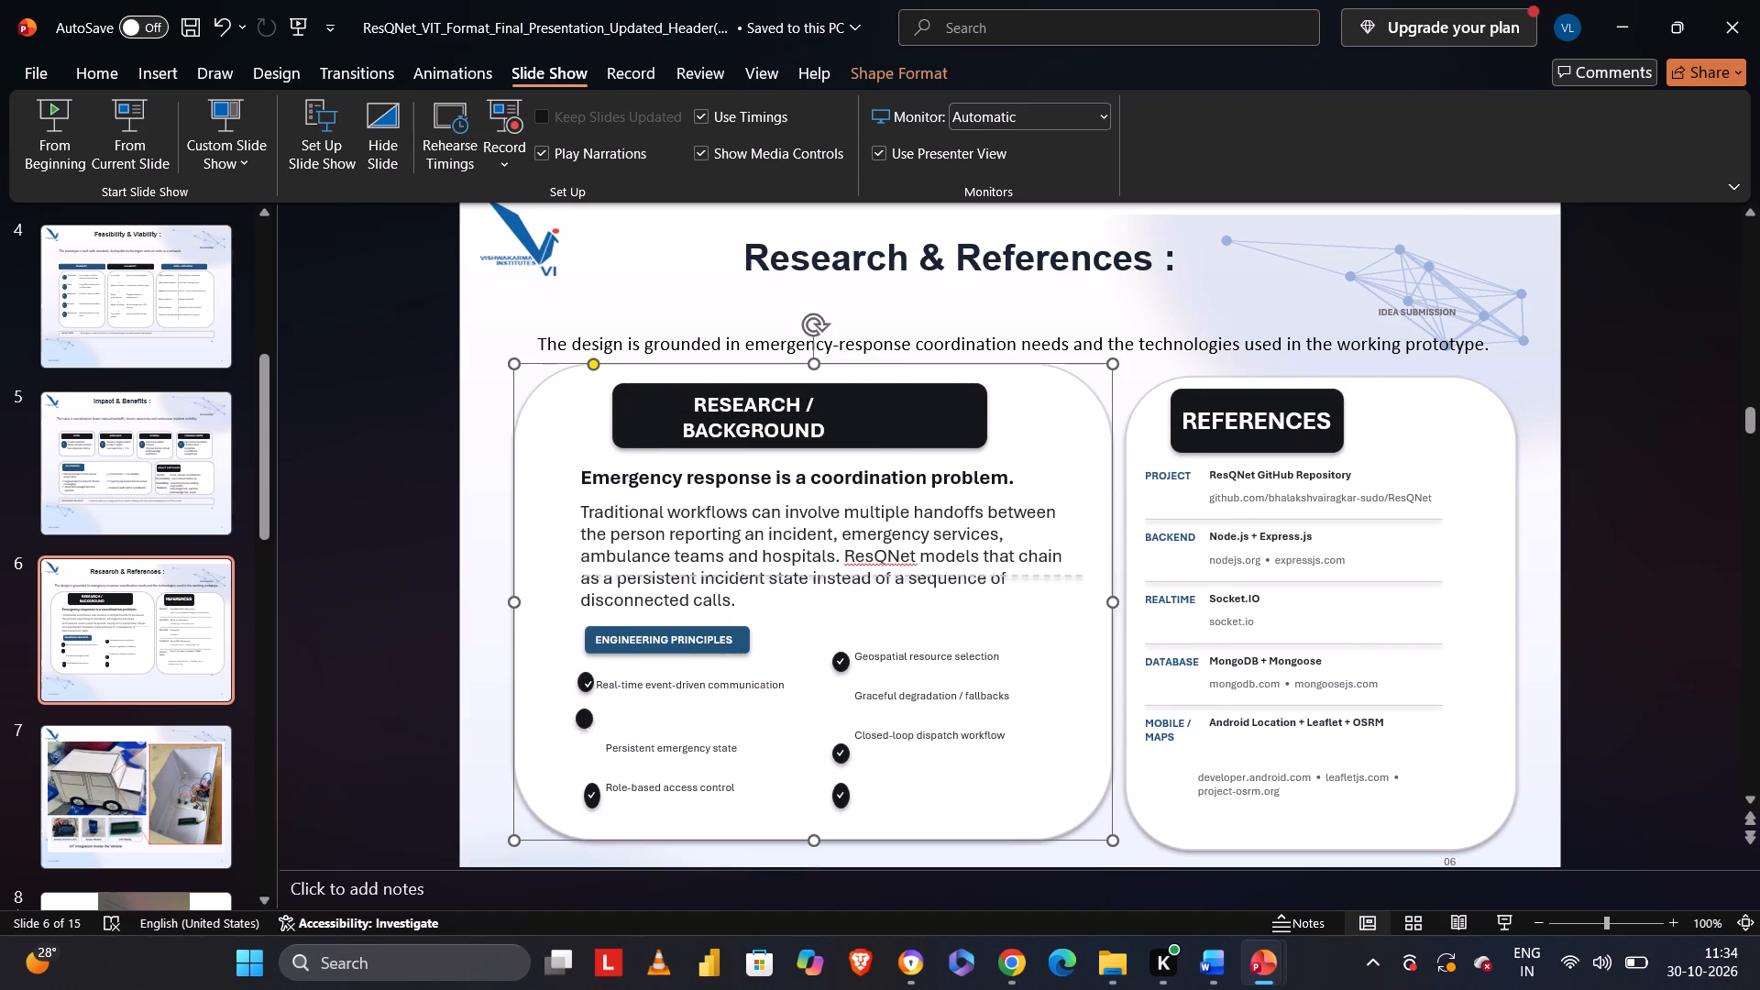
pyautogui.click(658, 748)
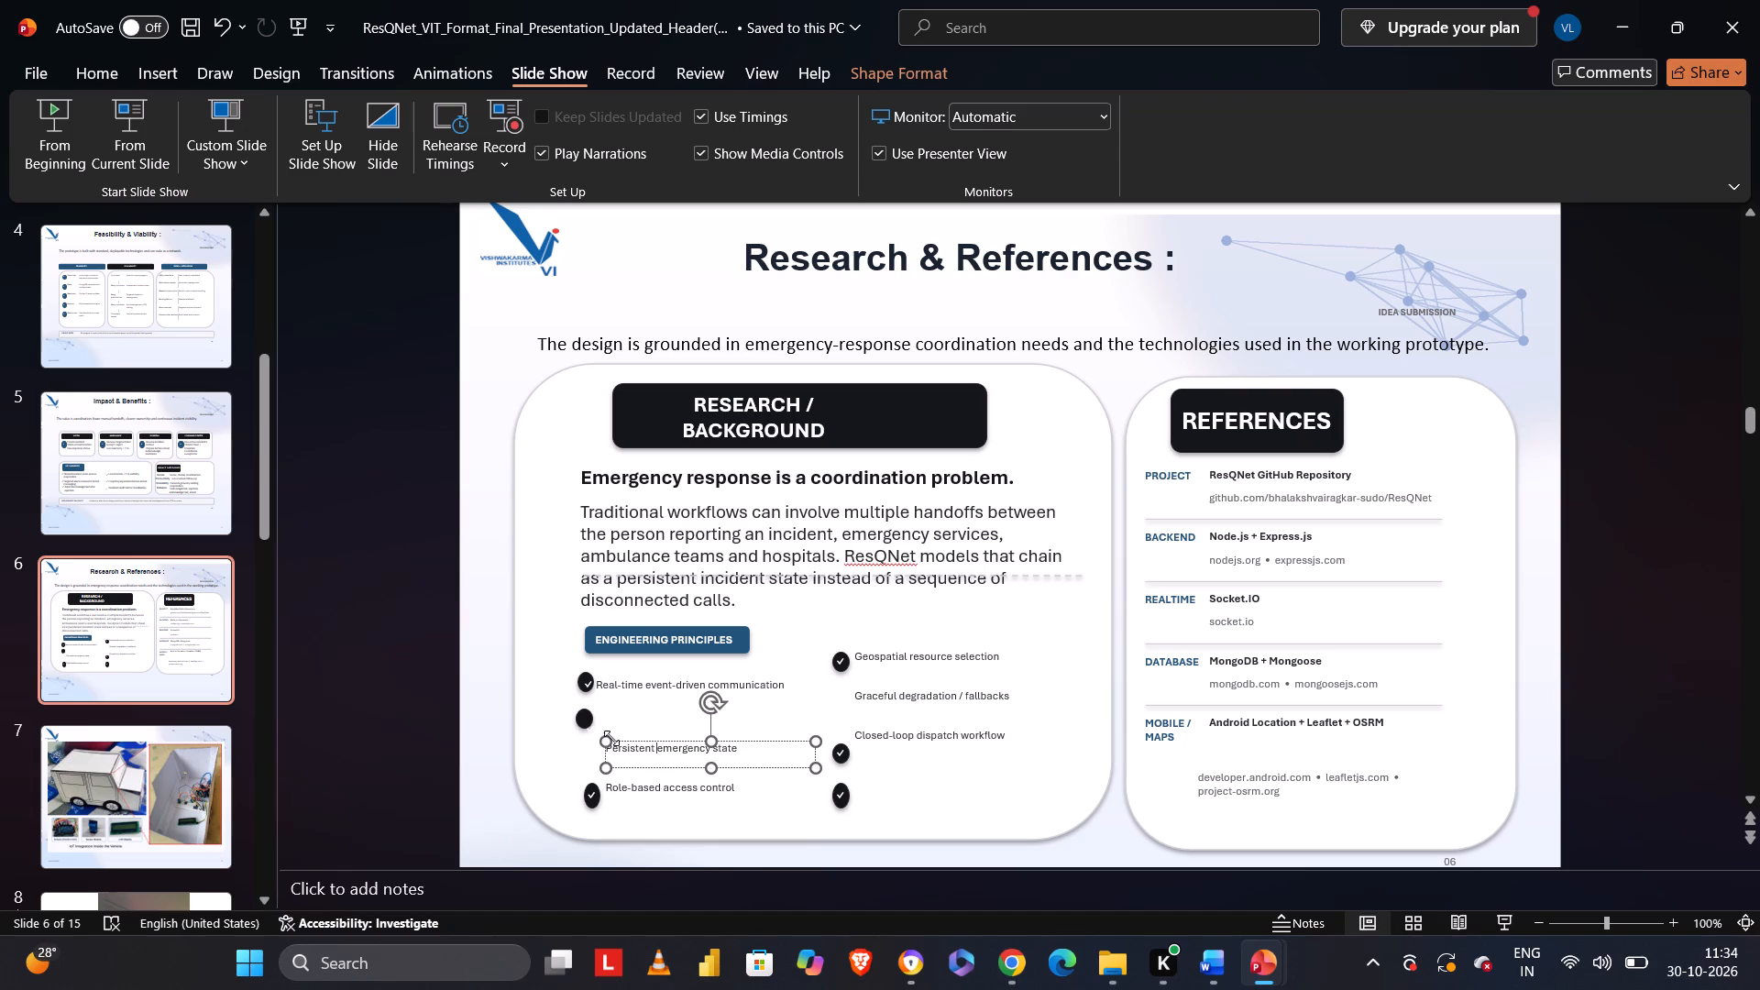
pyautogui.moveTo(614, 742); pyautogui.dragTo(611, 717)
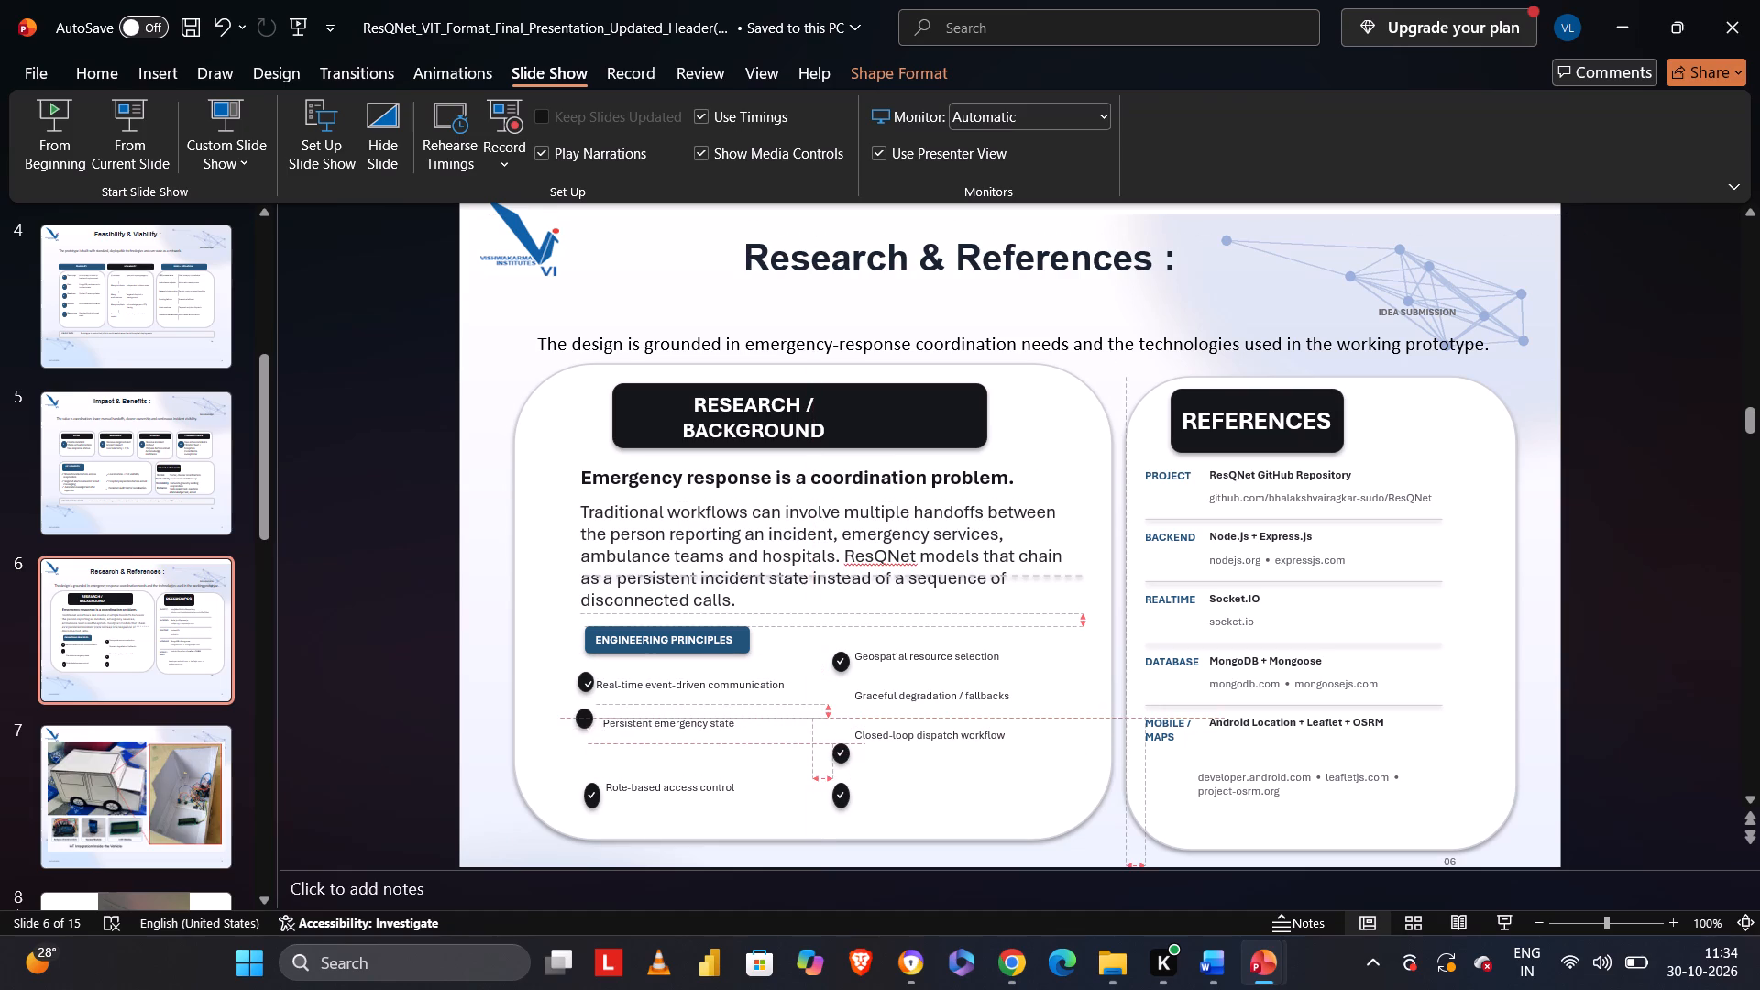
pyautogui.moveTo(611, 717); pyautogui.dragTo(612, 717)
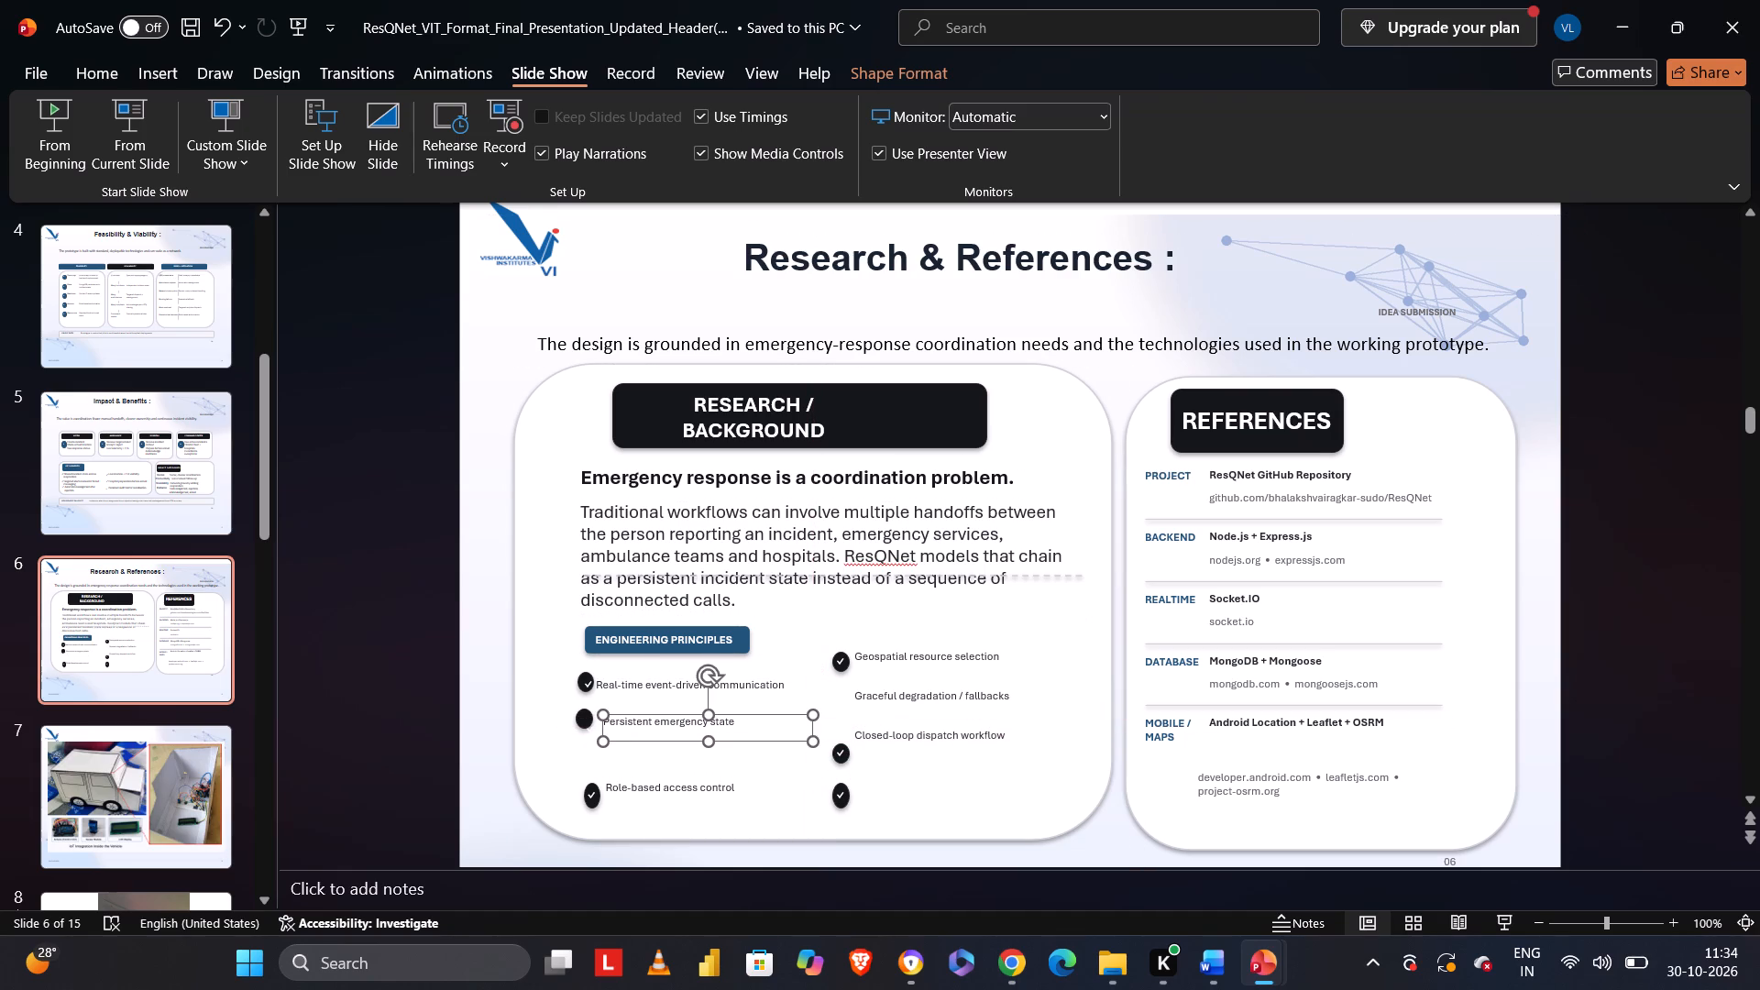
pyautogui.click(590, 728)
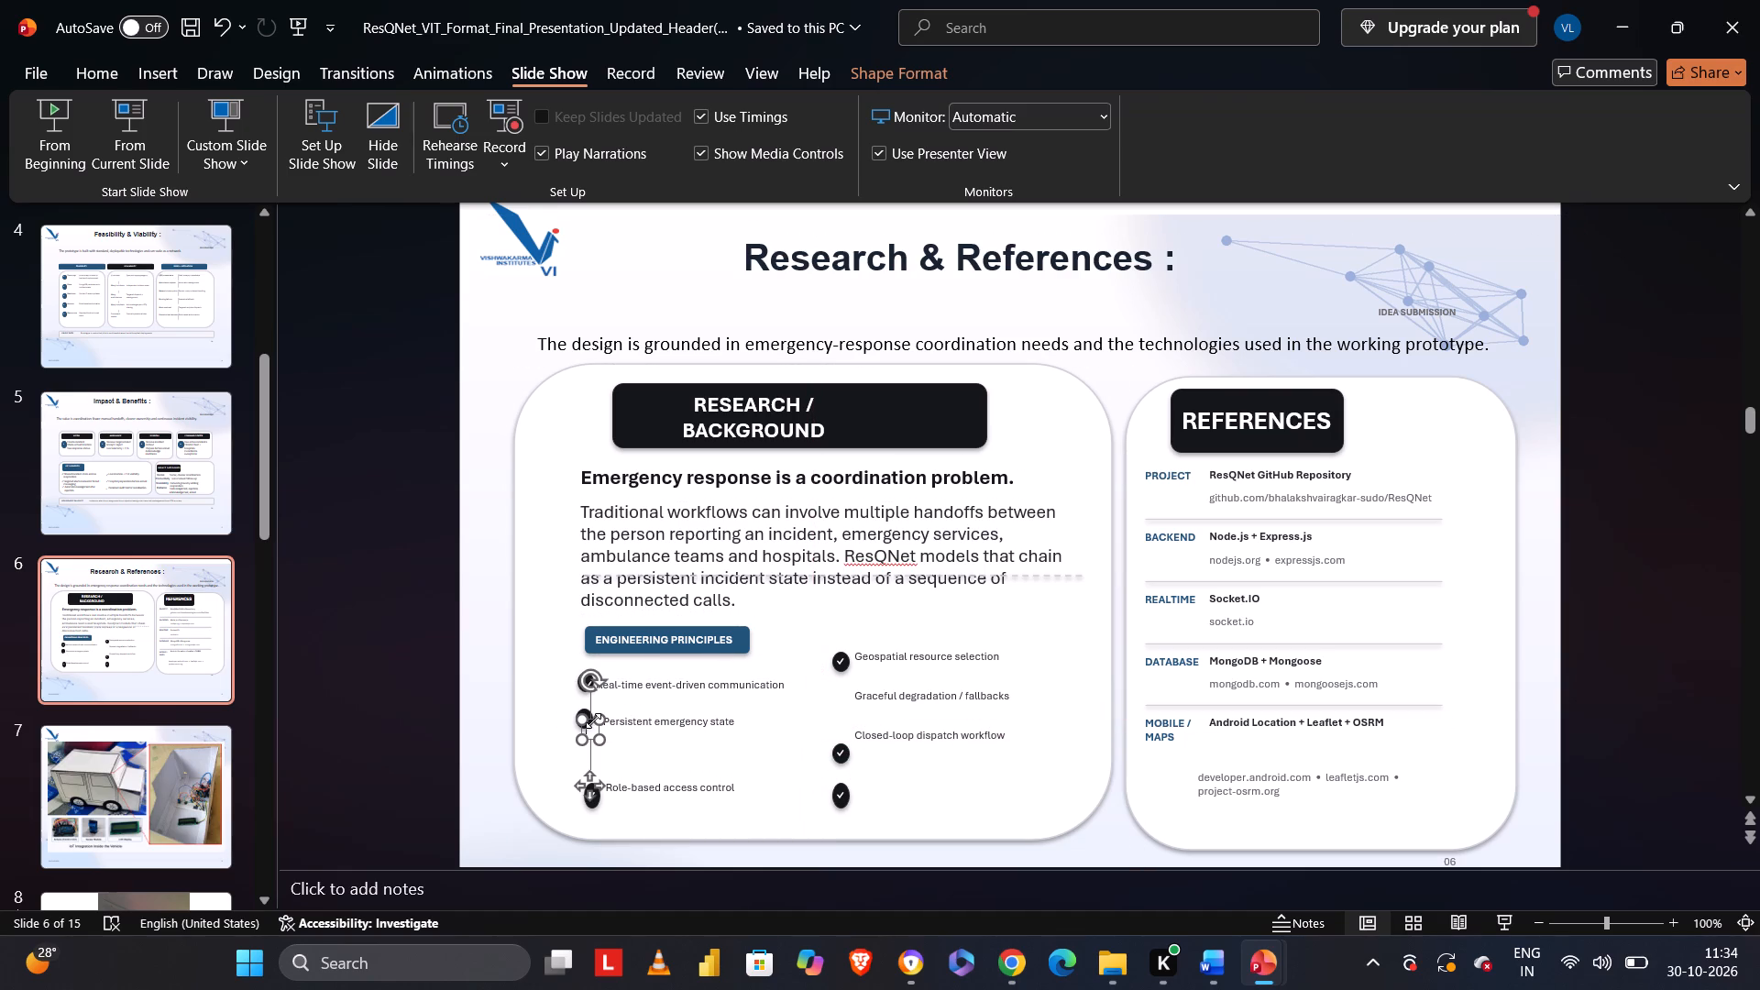
pyautogui.click(582, 730)
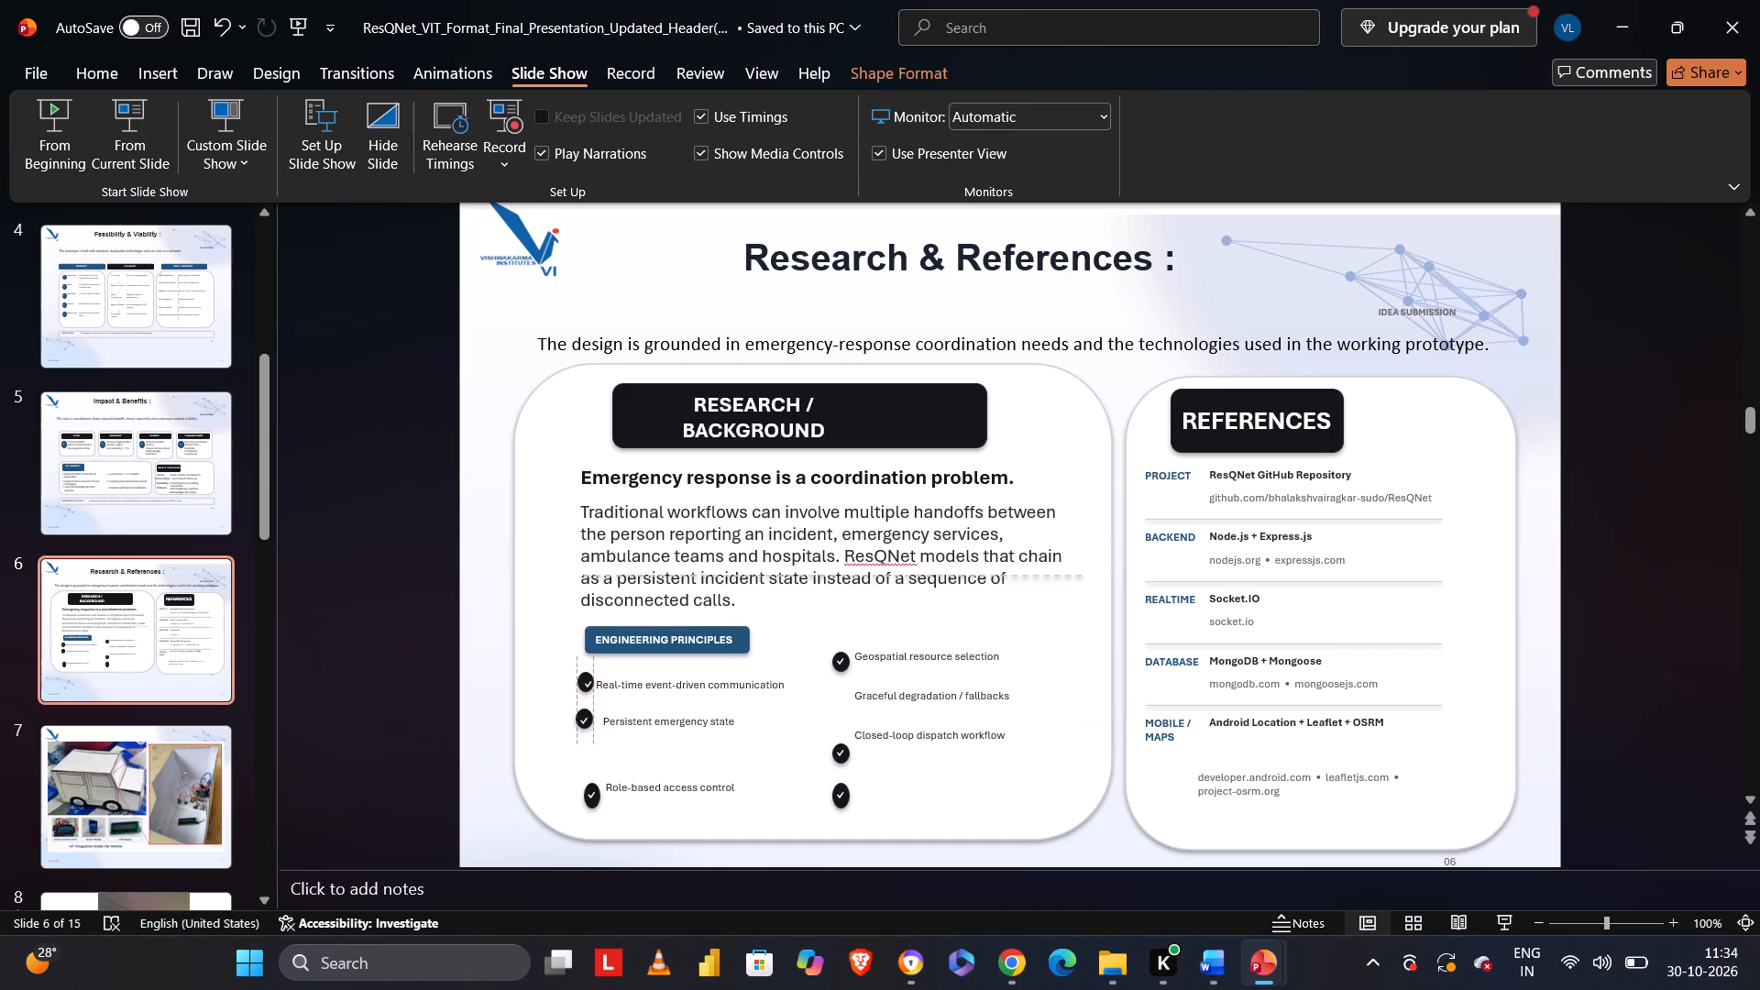
pyautogui.click(583, 724)
# Move the "Role-based access control" line up with its round bullet and check mark, directly below "Persistent emergency state".
pyautogui.click(593, 797)
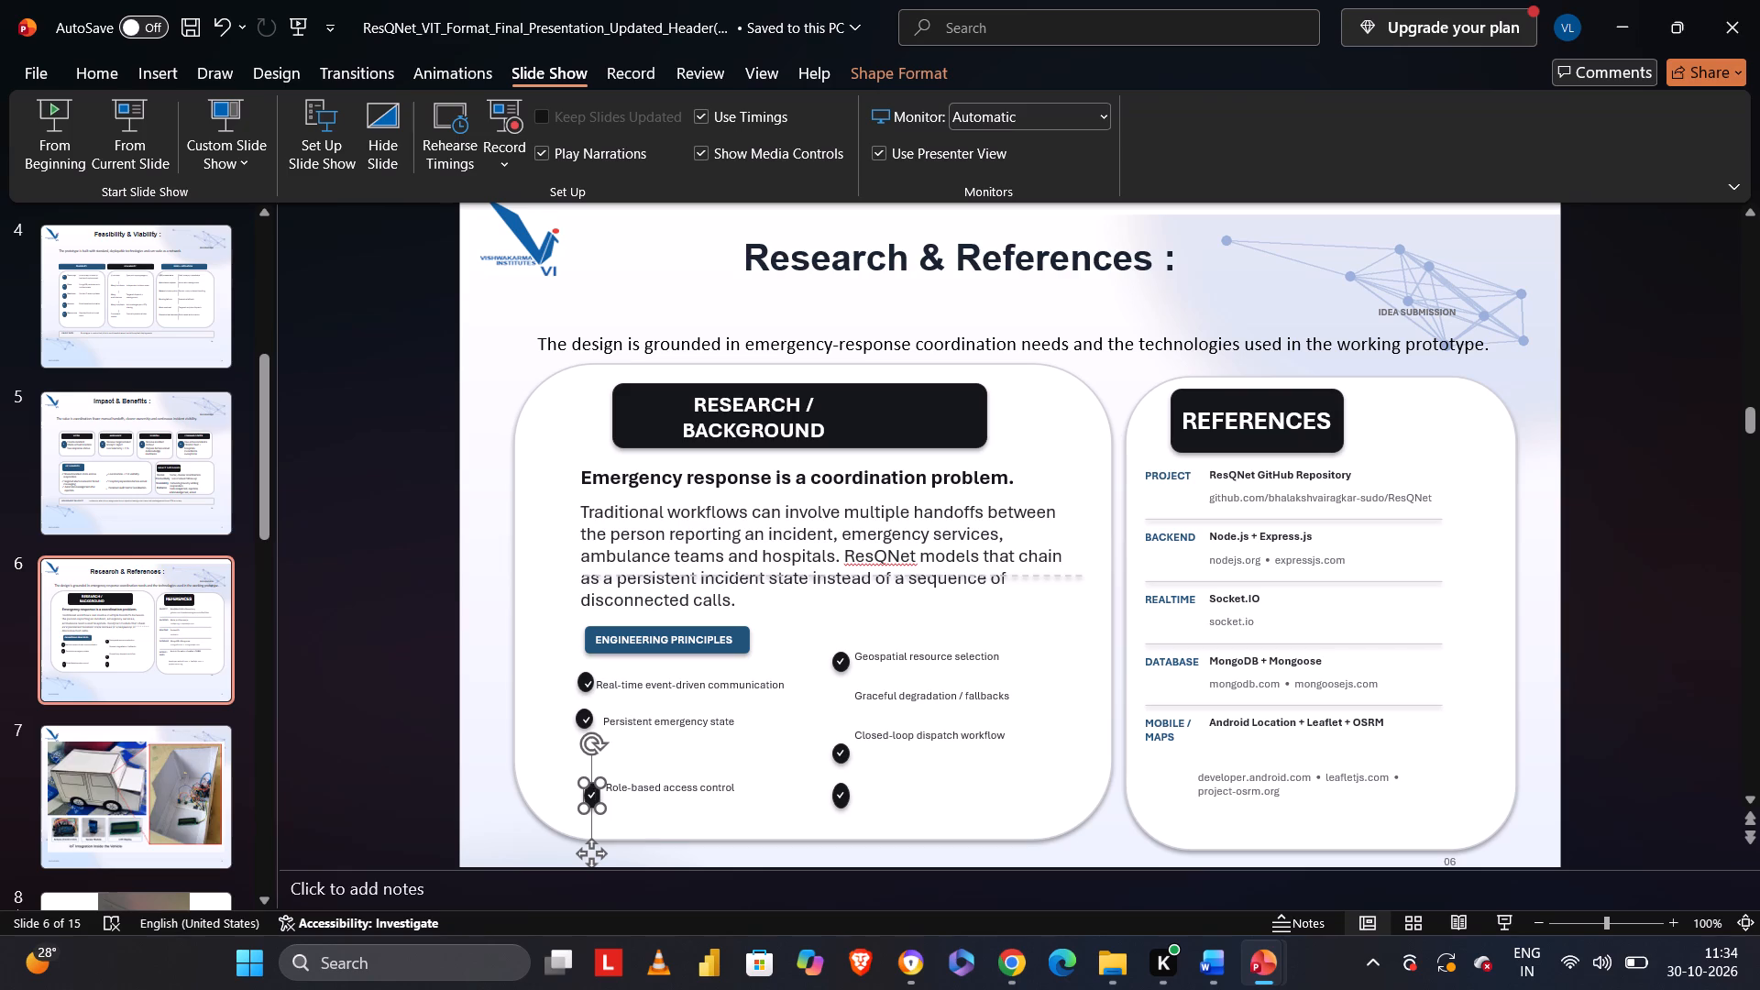
pyautogui.click(590, 783)
pyautogui.moveTo(590, 783); pyautogui.dragTo(582, 751)
pyautogui.moveTo(582, 751); pyautogui.dragTo(581, 753)
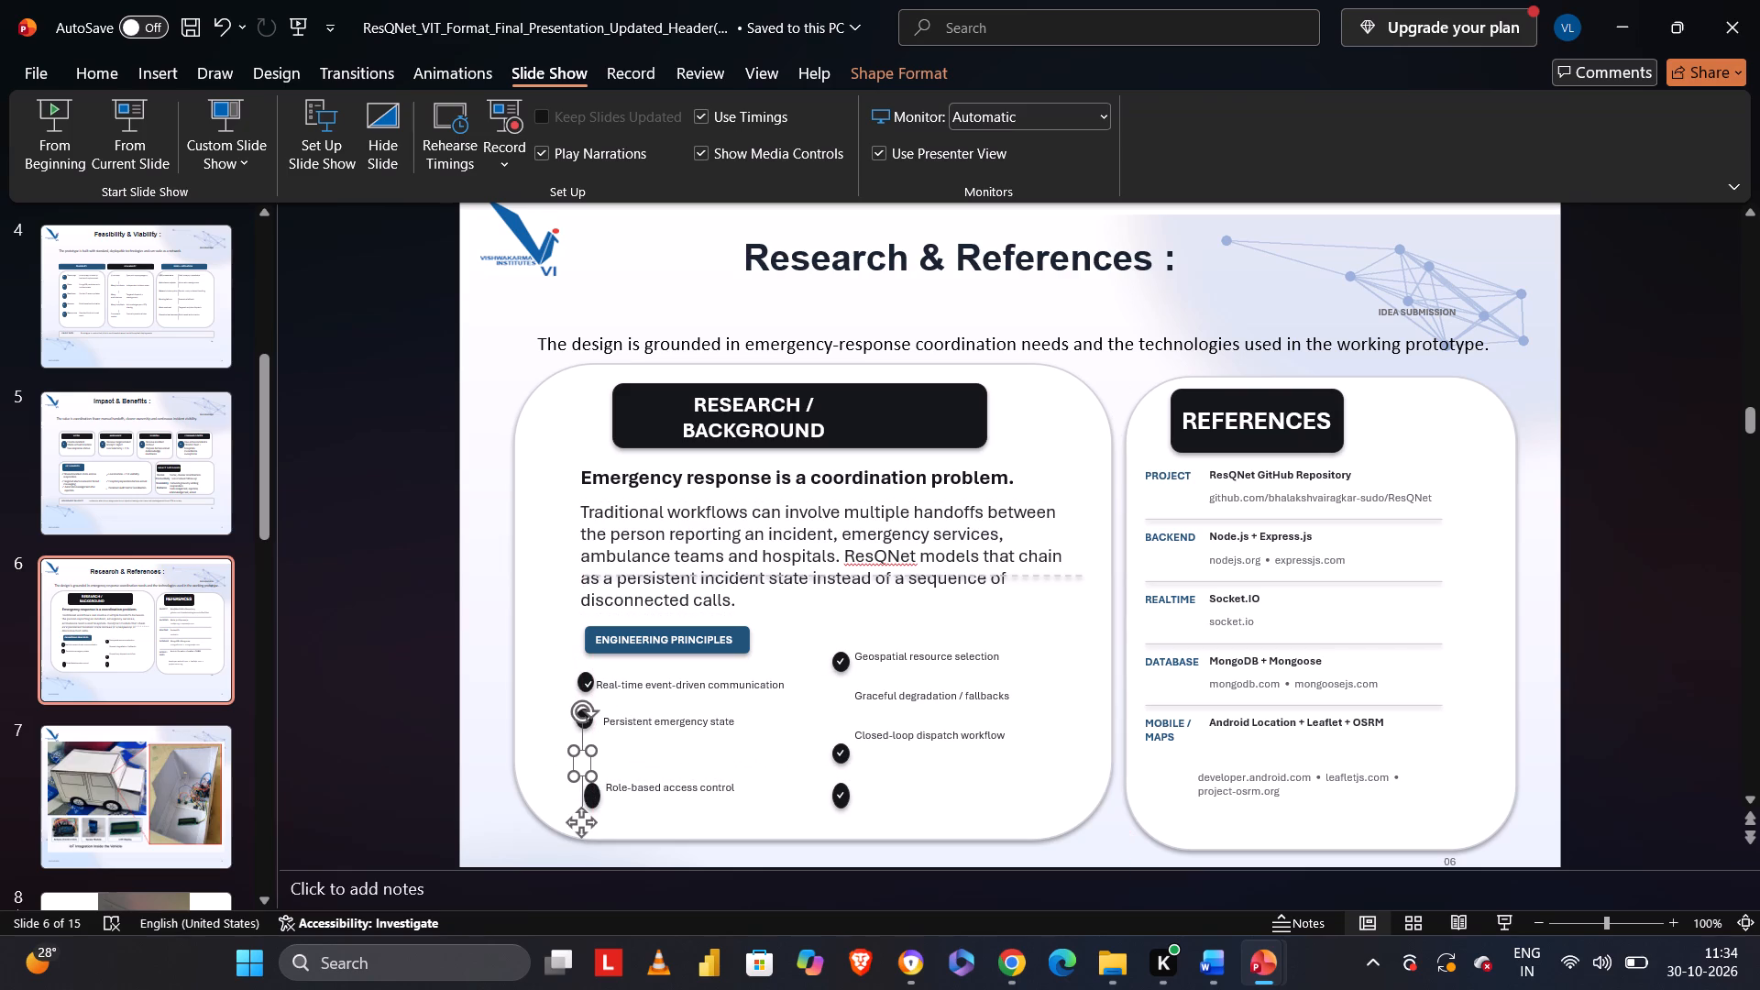
pyautogui.moveTo(593, 794); pyautogui.dragTo(586, 756)
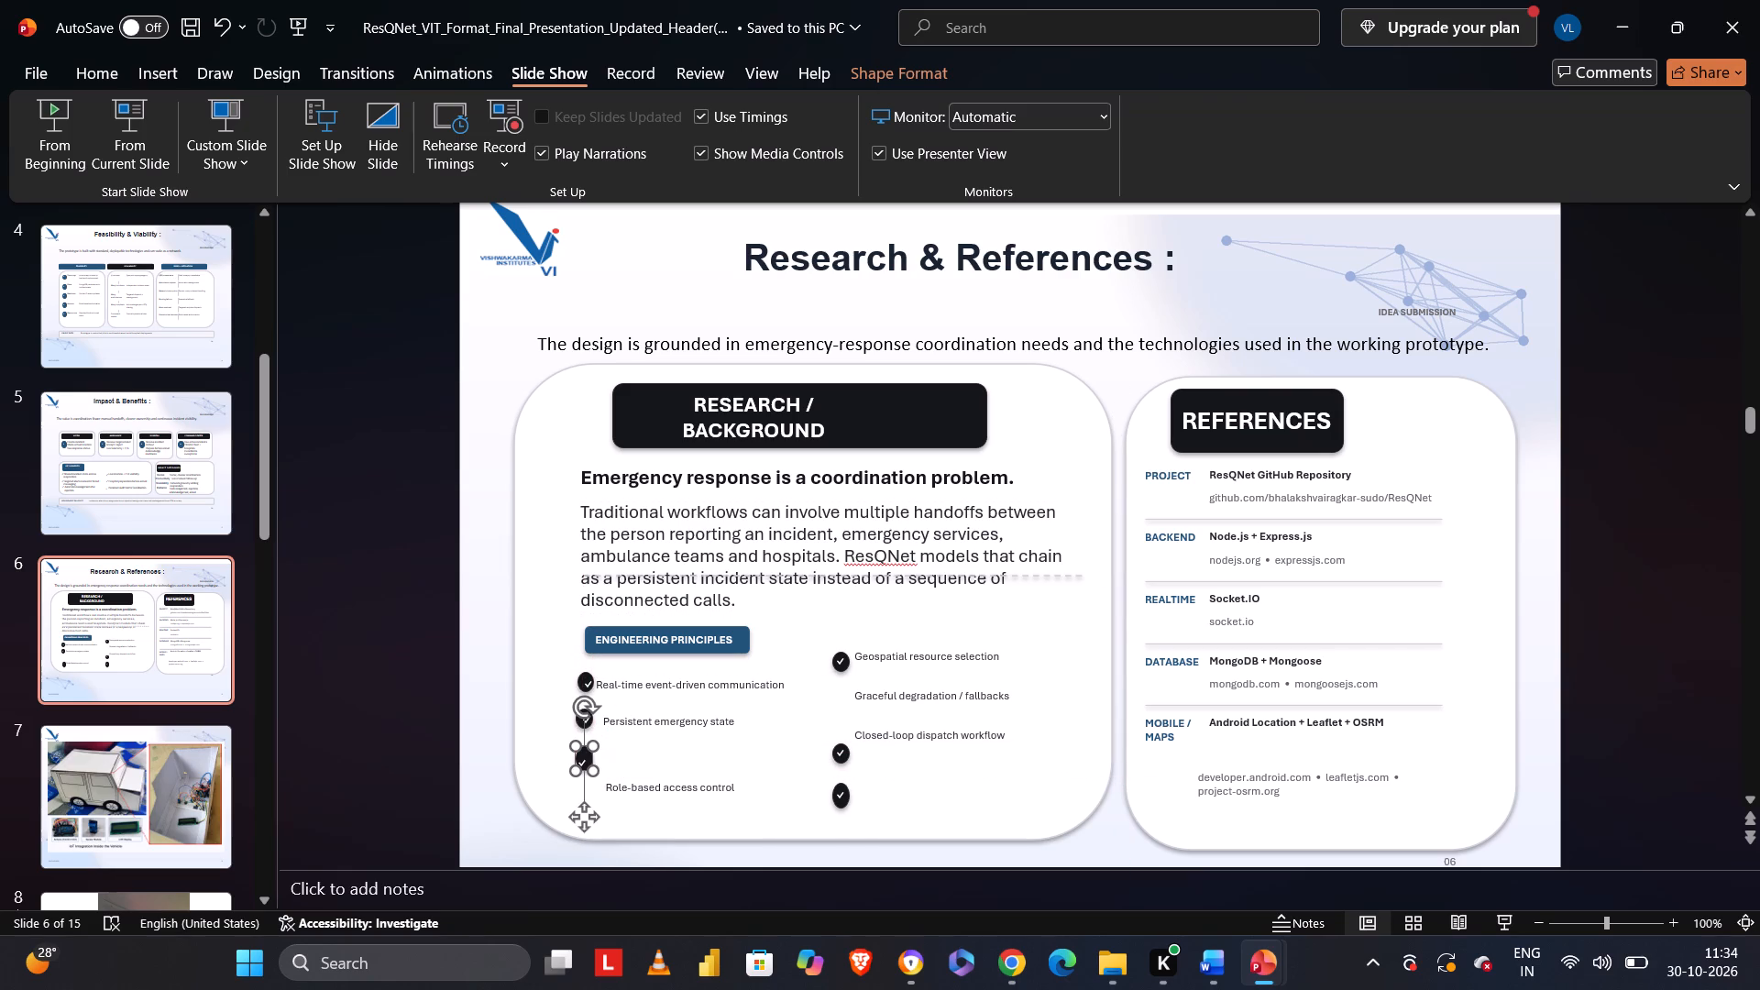
pyautogui.click(656, 777)
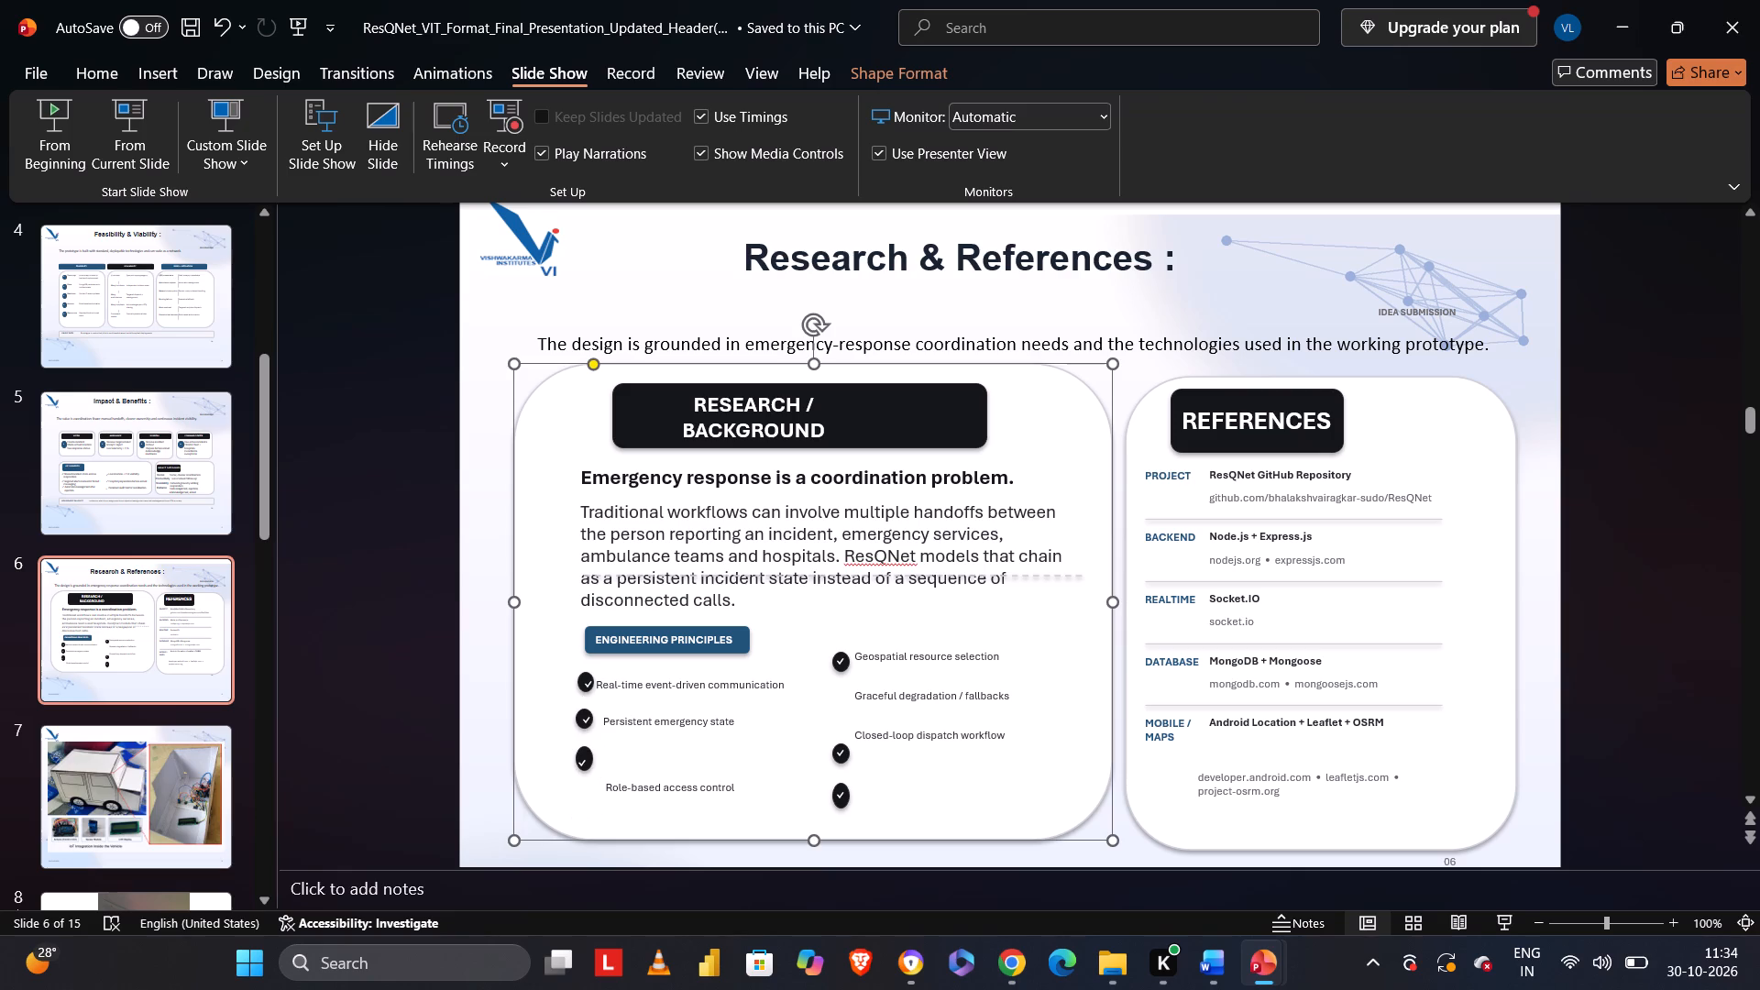
pyautogui.click(654, 788)
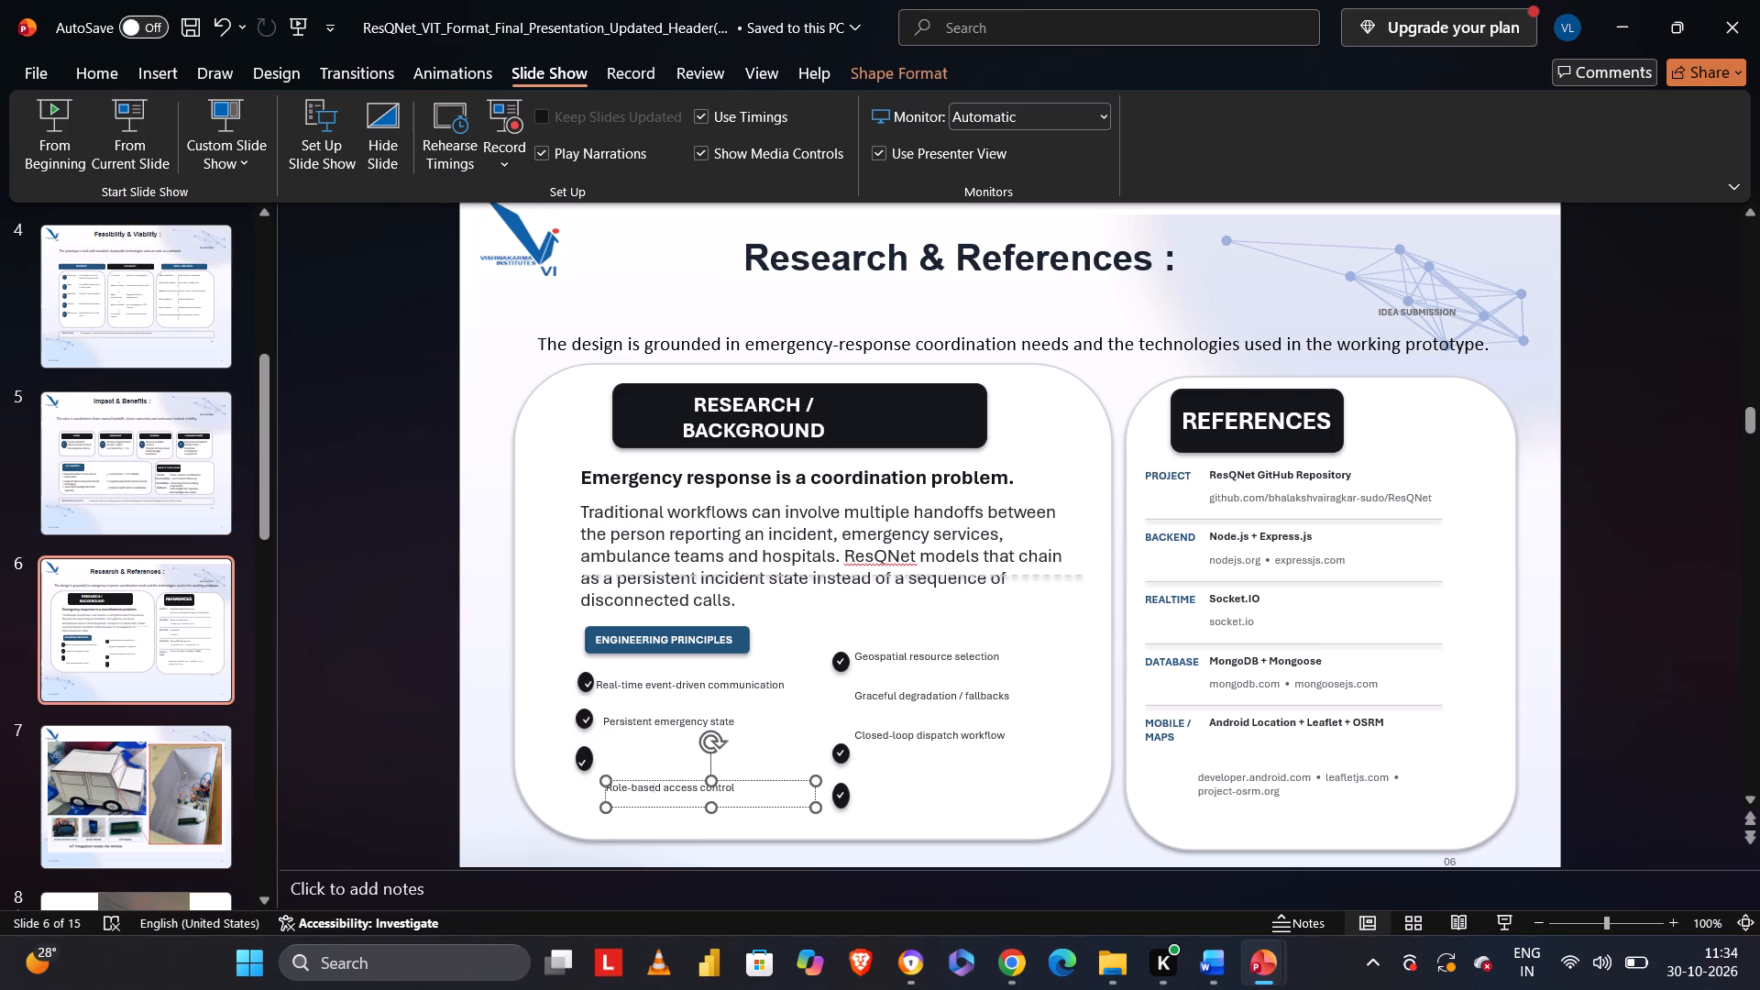
pyautogui.moveTo(666, 781); pyautogui.dragTo(668, 755)
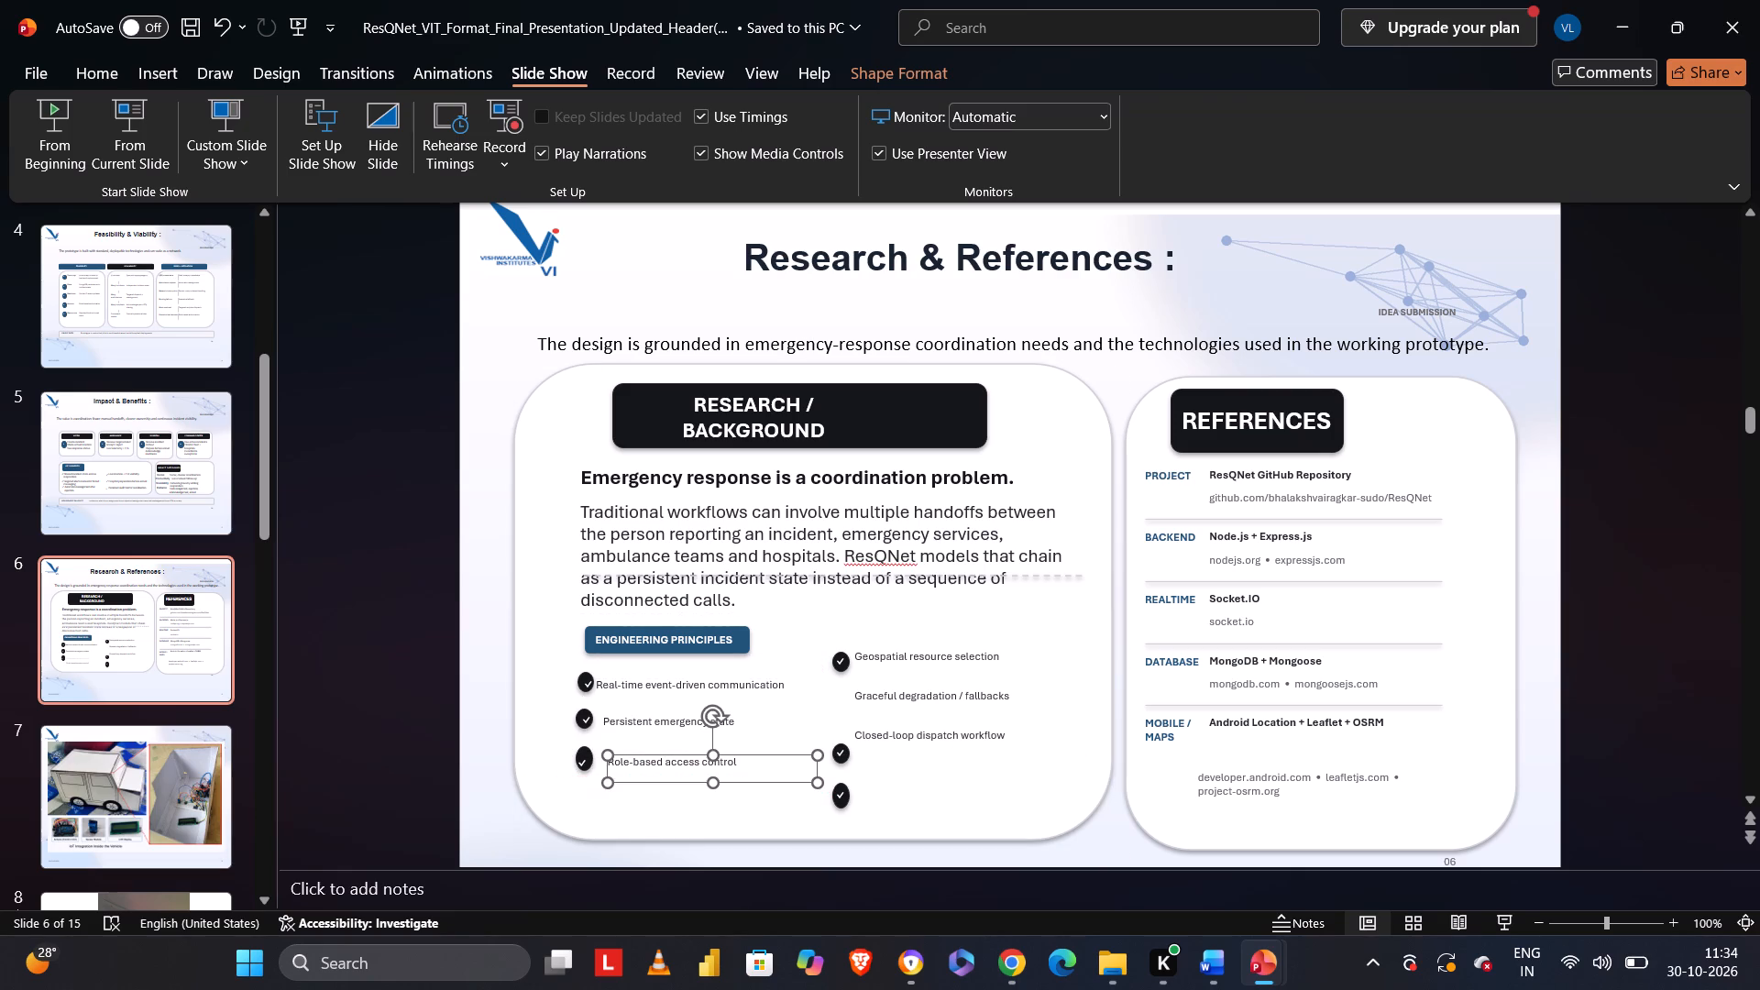
pyautogui.click(584, 762)
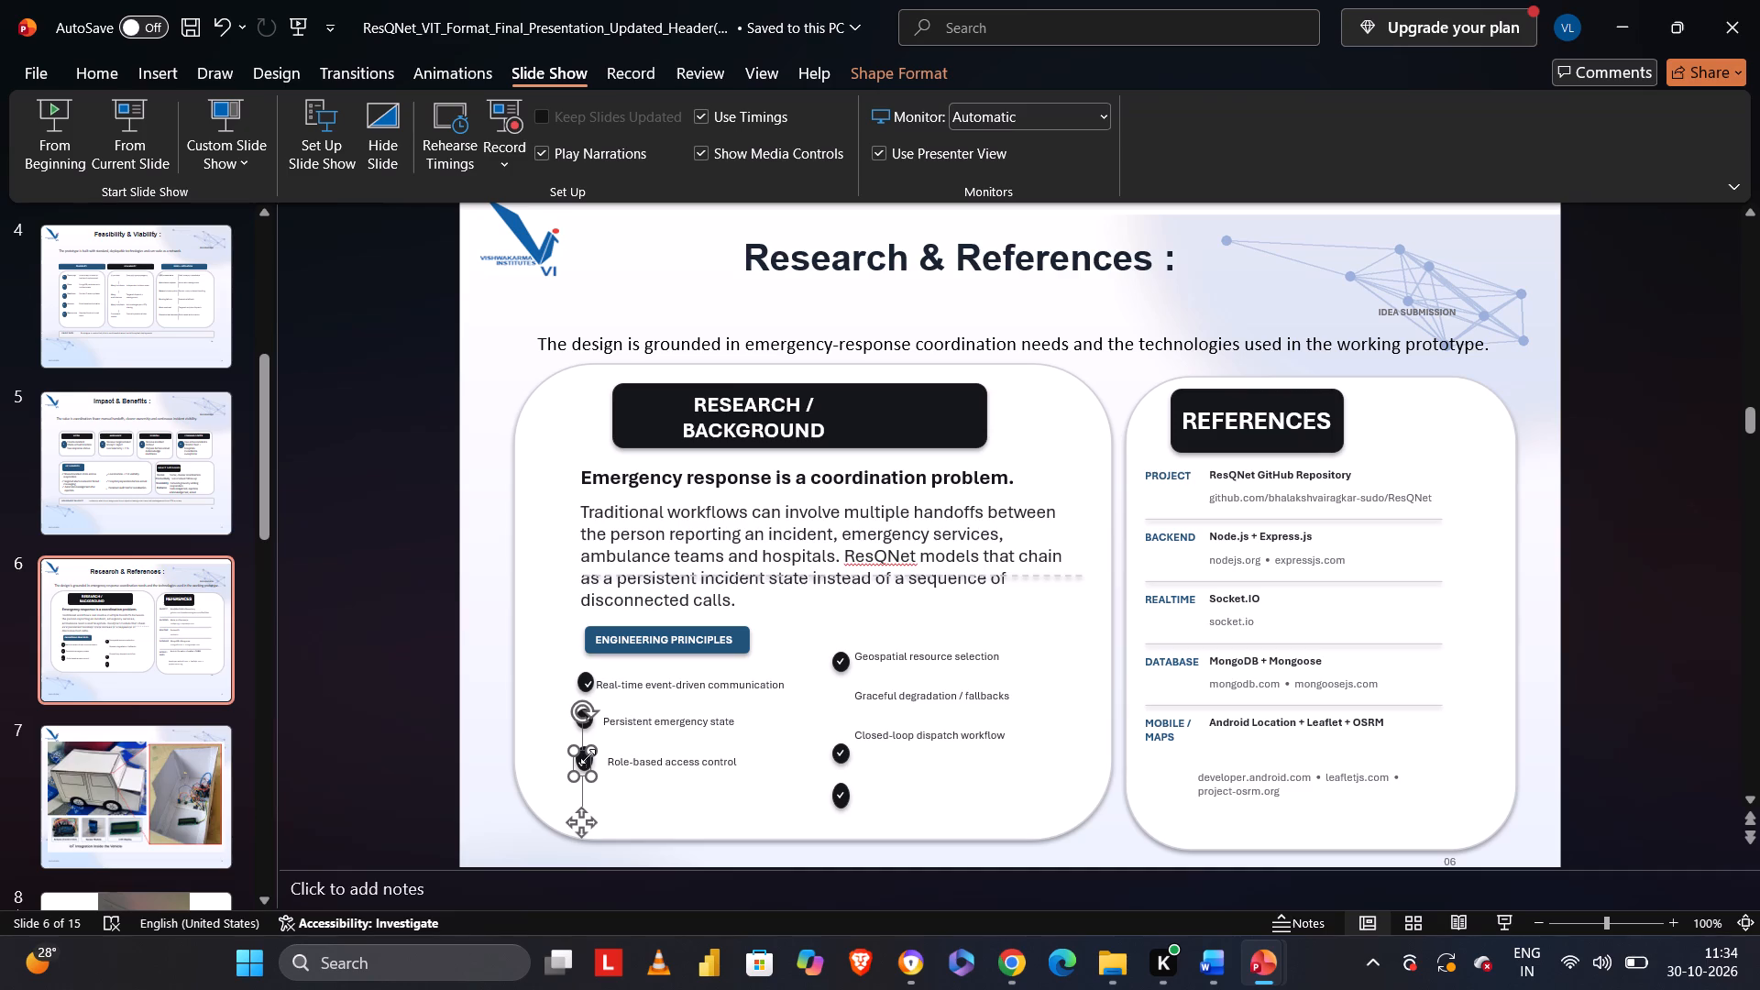
pyautogui.click(588, 760)
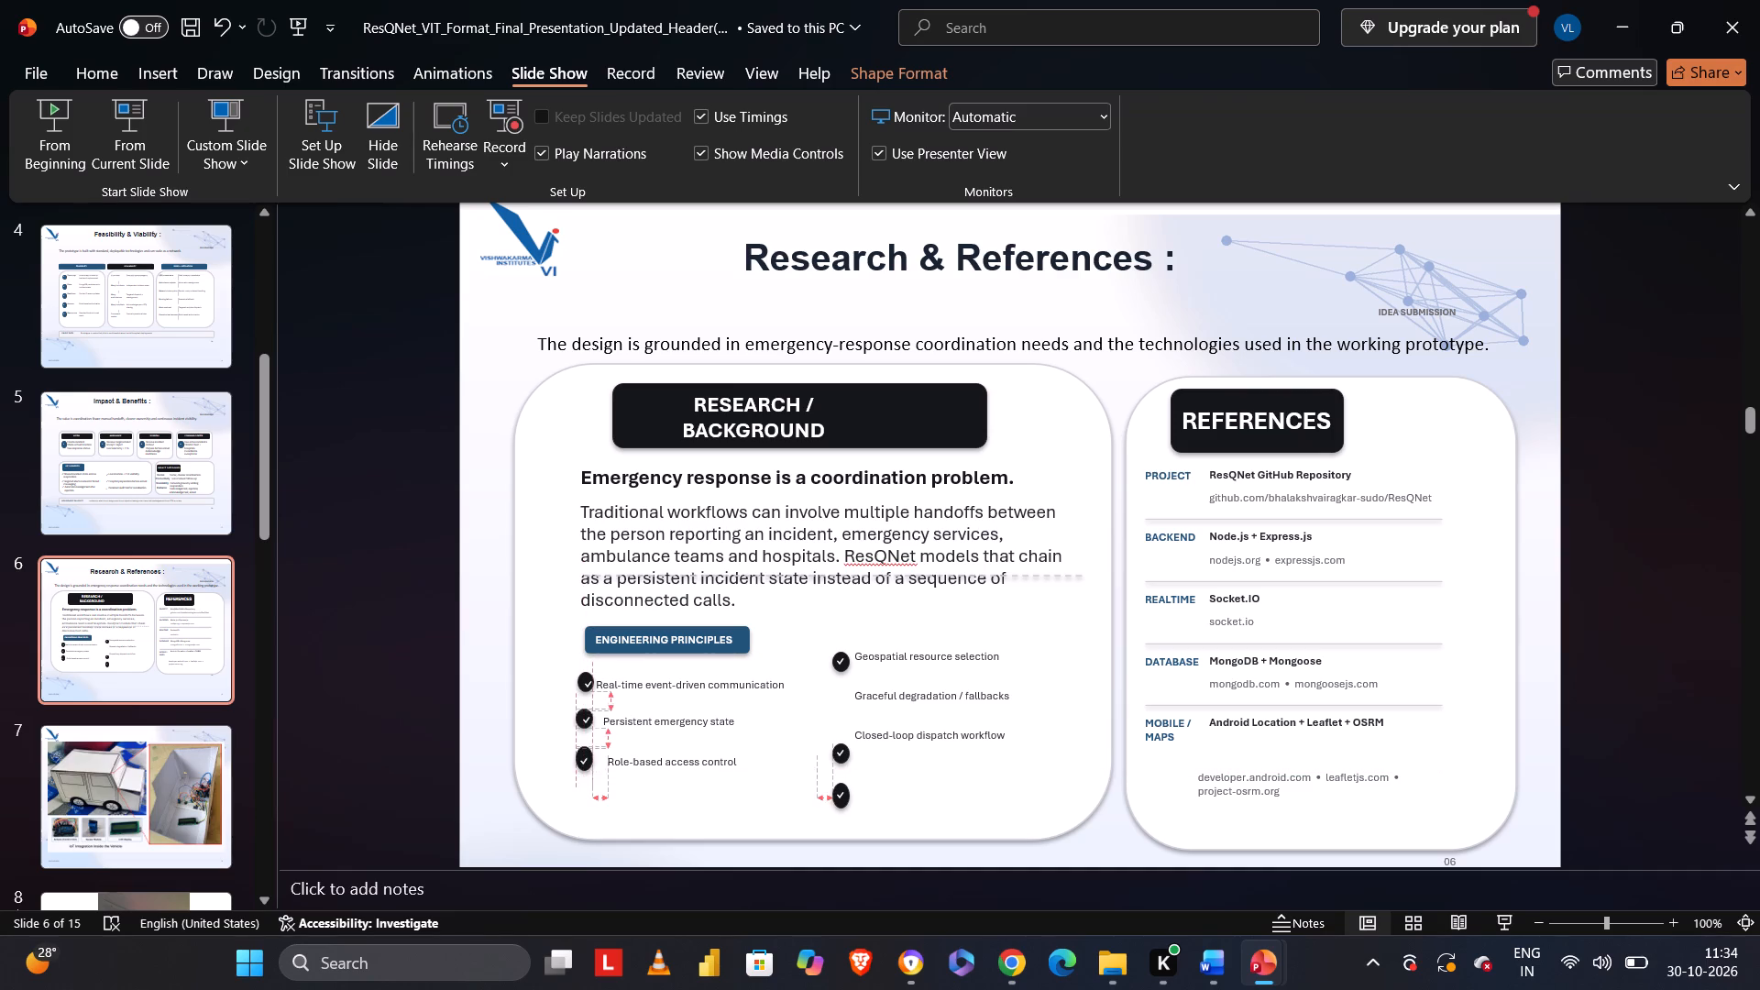
# Move the middle bullet of the second Engineering Principles column up beside "Graceful degradation / fallbacks".
pyautogui.click(844, 751)
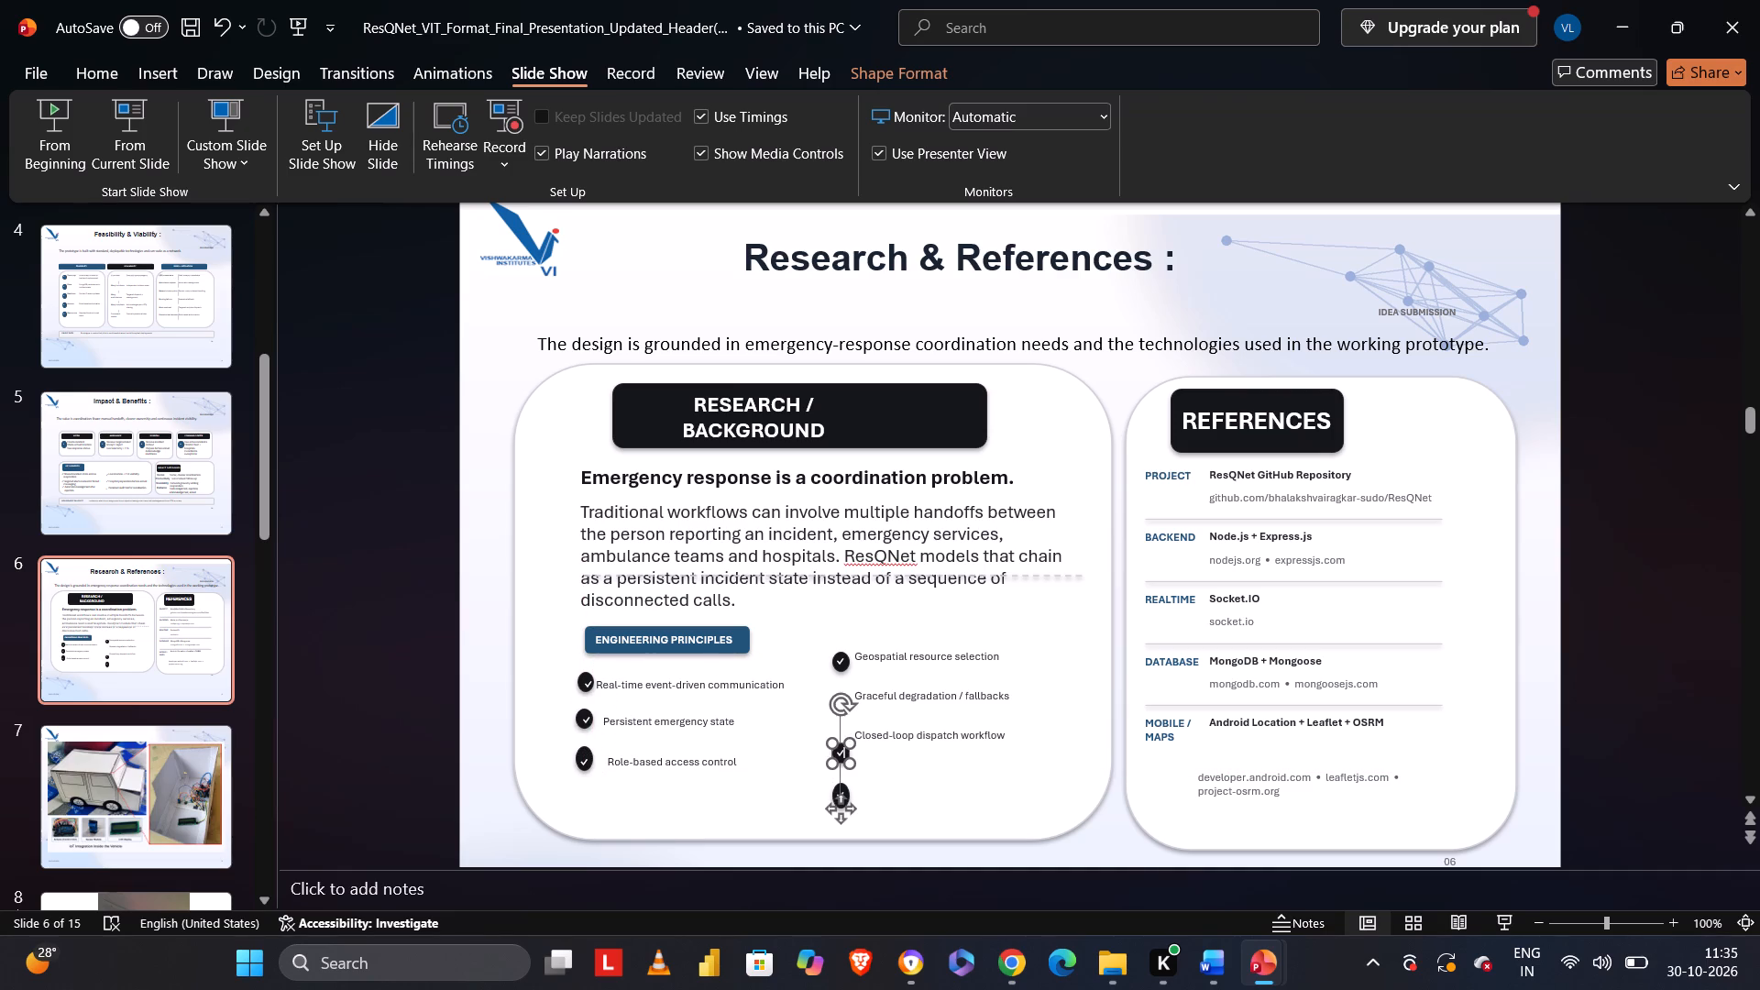
pyautogui.moveTo(839, 744); pyautogui.dragTo(835, 698)
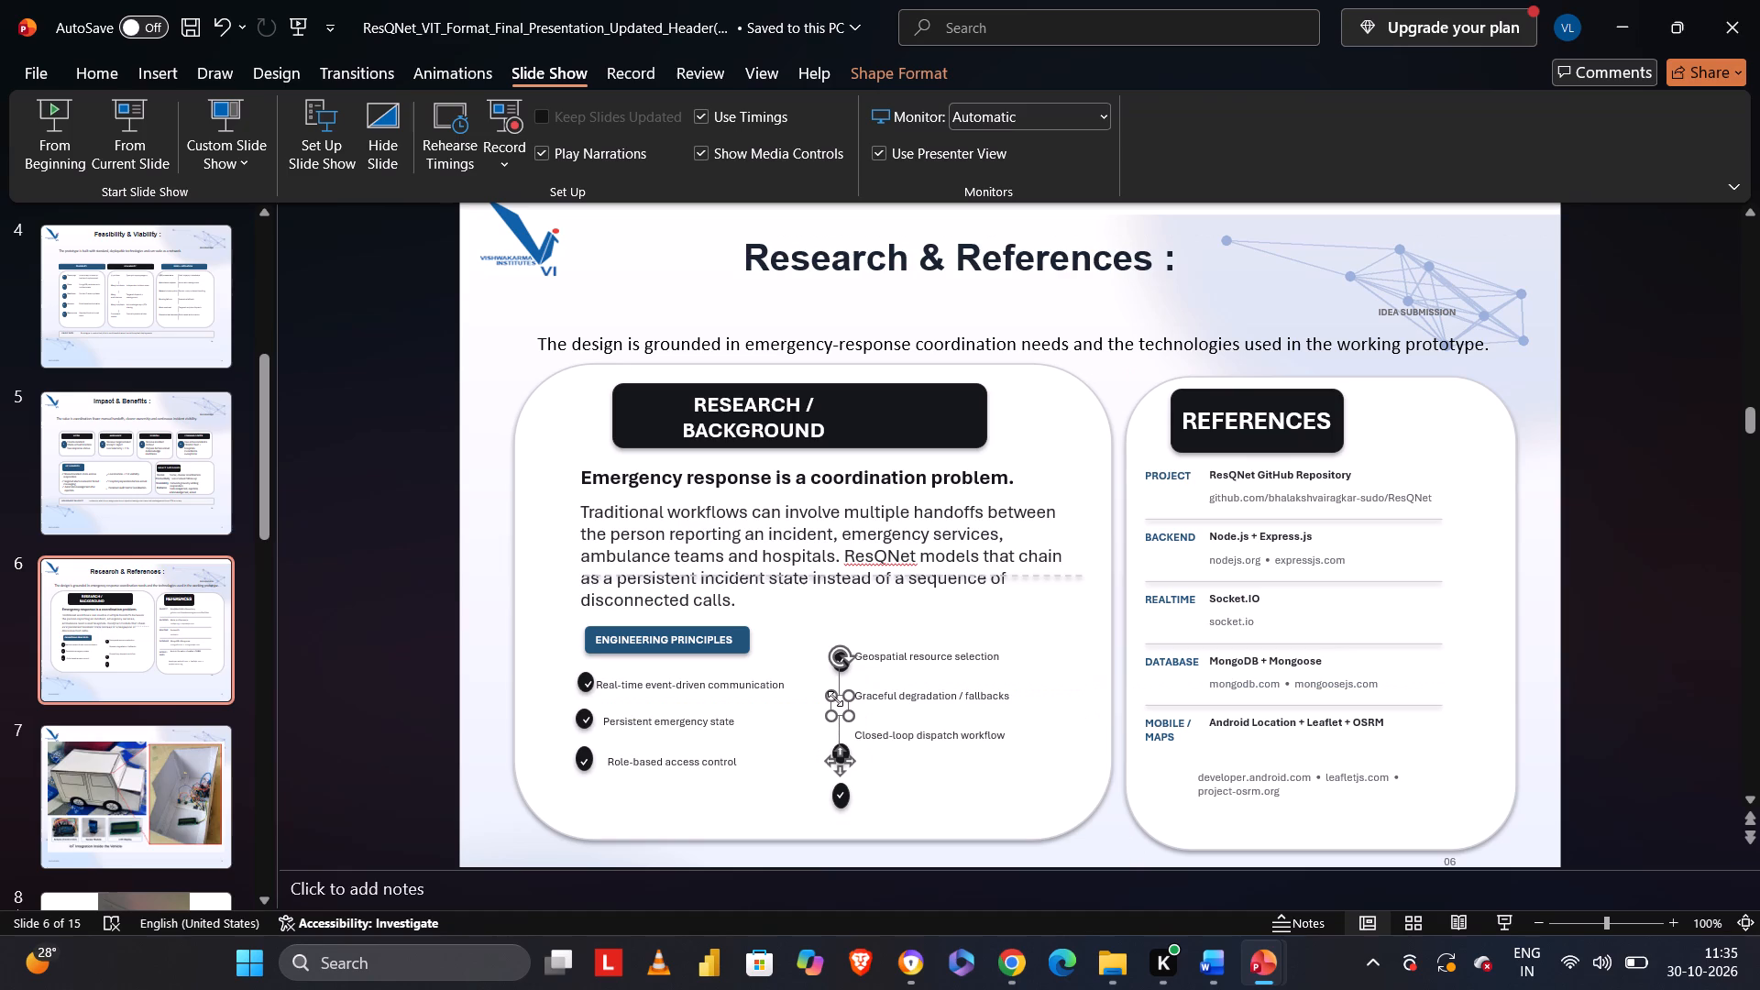
pyautogui.moveTo(840, 750); pyautogui.dragTo(839, 692)
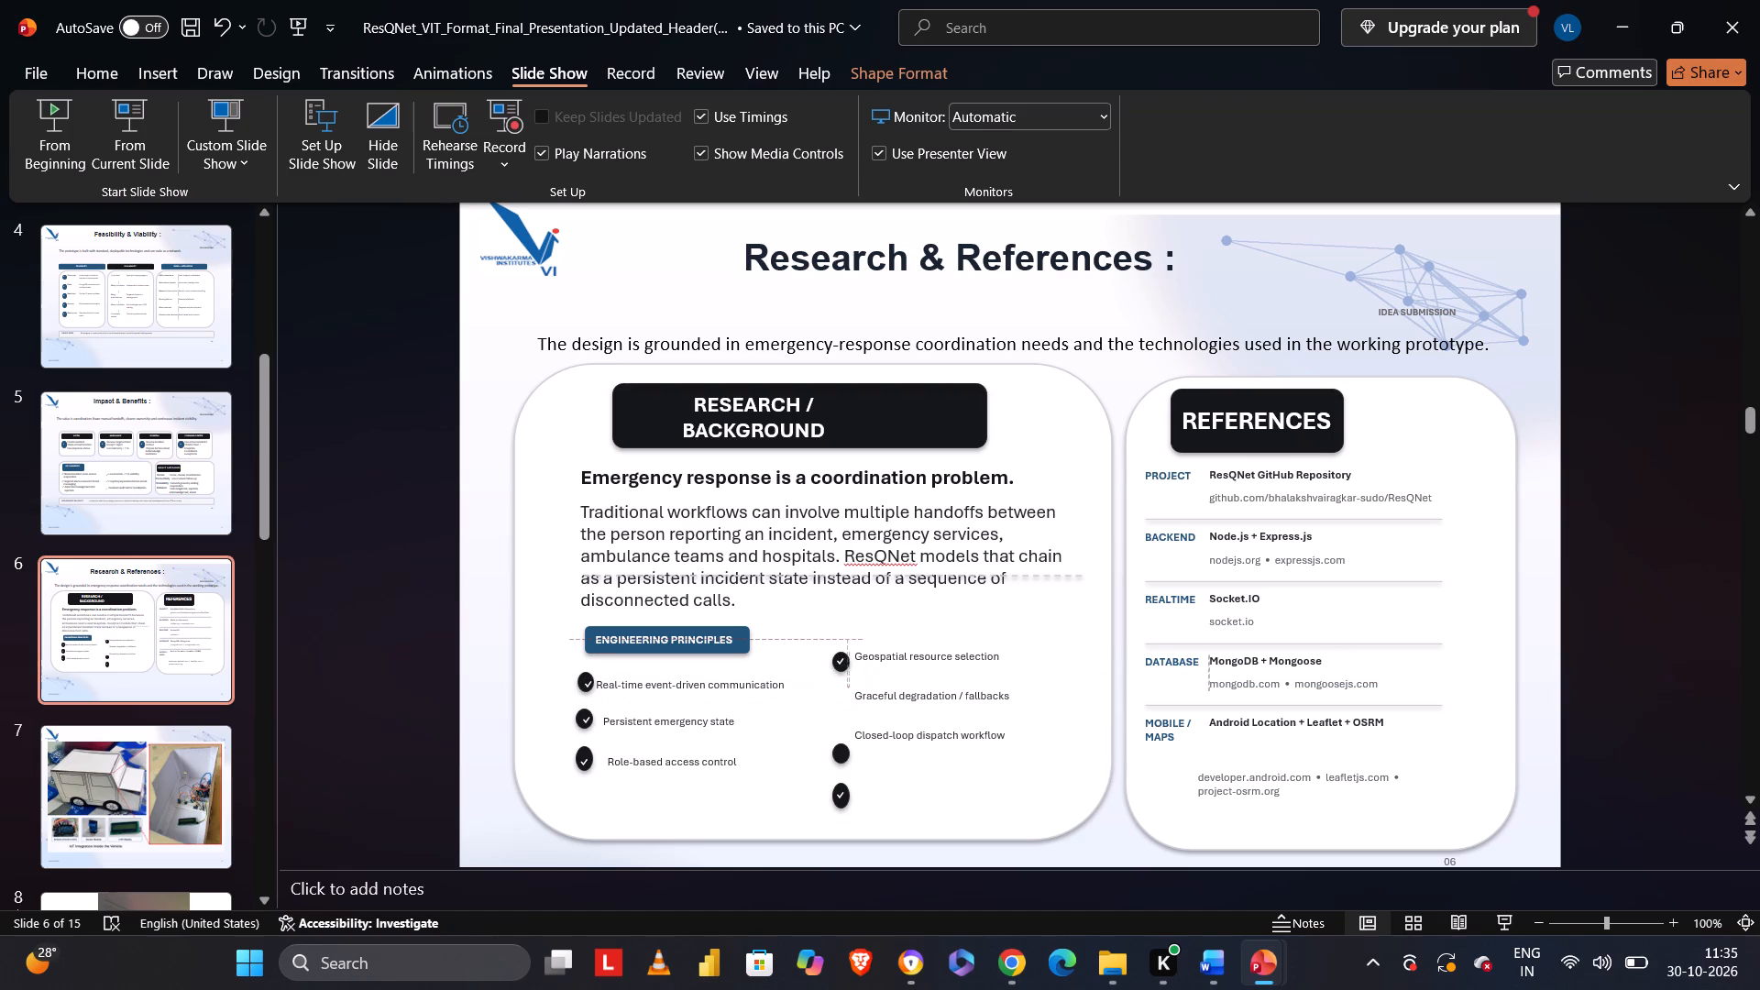
pyautogui.moveTo(839, 692); pyautogui.dragTo(837, 698)
pyautogui.click(839, 750)
pyautogui.moveTo(839, 750); pyautogui.dragTo(839, 732)
pyautogui.moveTo(839, 732); pyautogui.dragTo(836, 699)
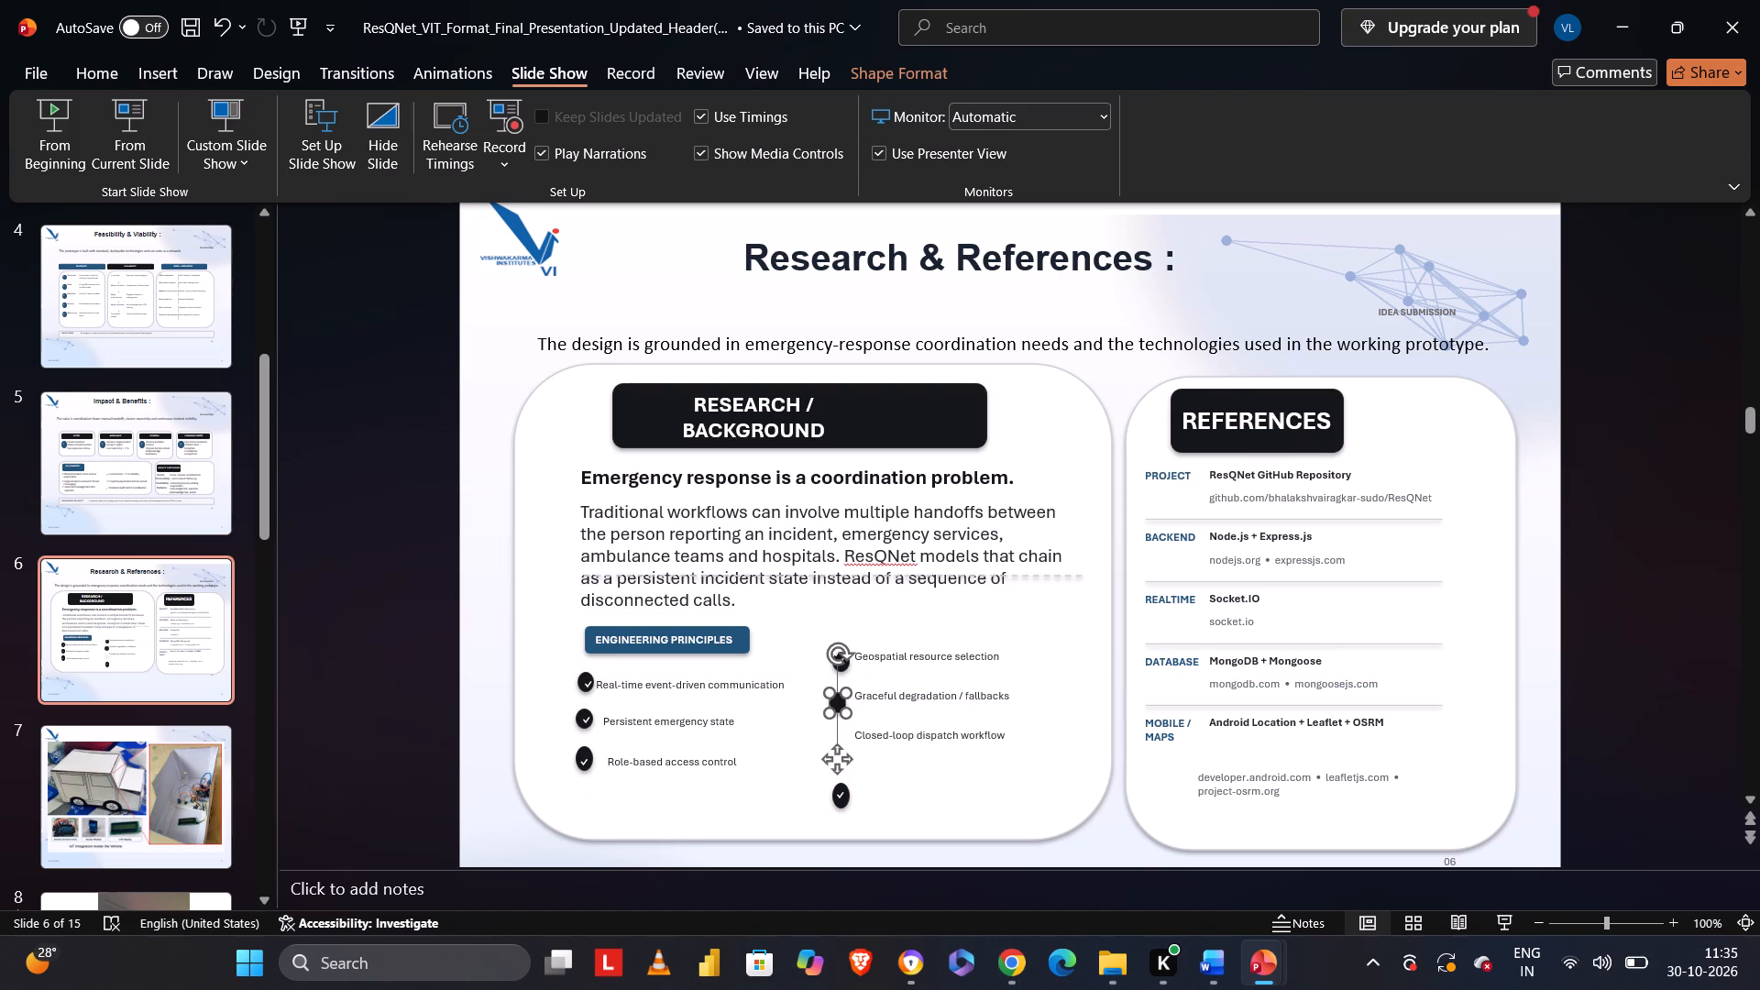
# Move the lowest bullet and its check mark in the second column up beside "Closed-loop dispatch workflow".
pyautogui.click(835, 786)
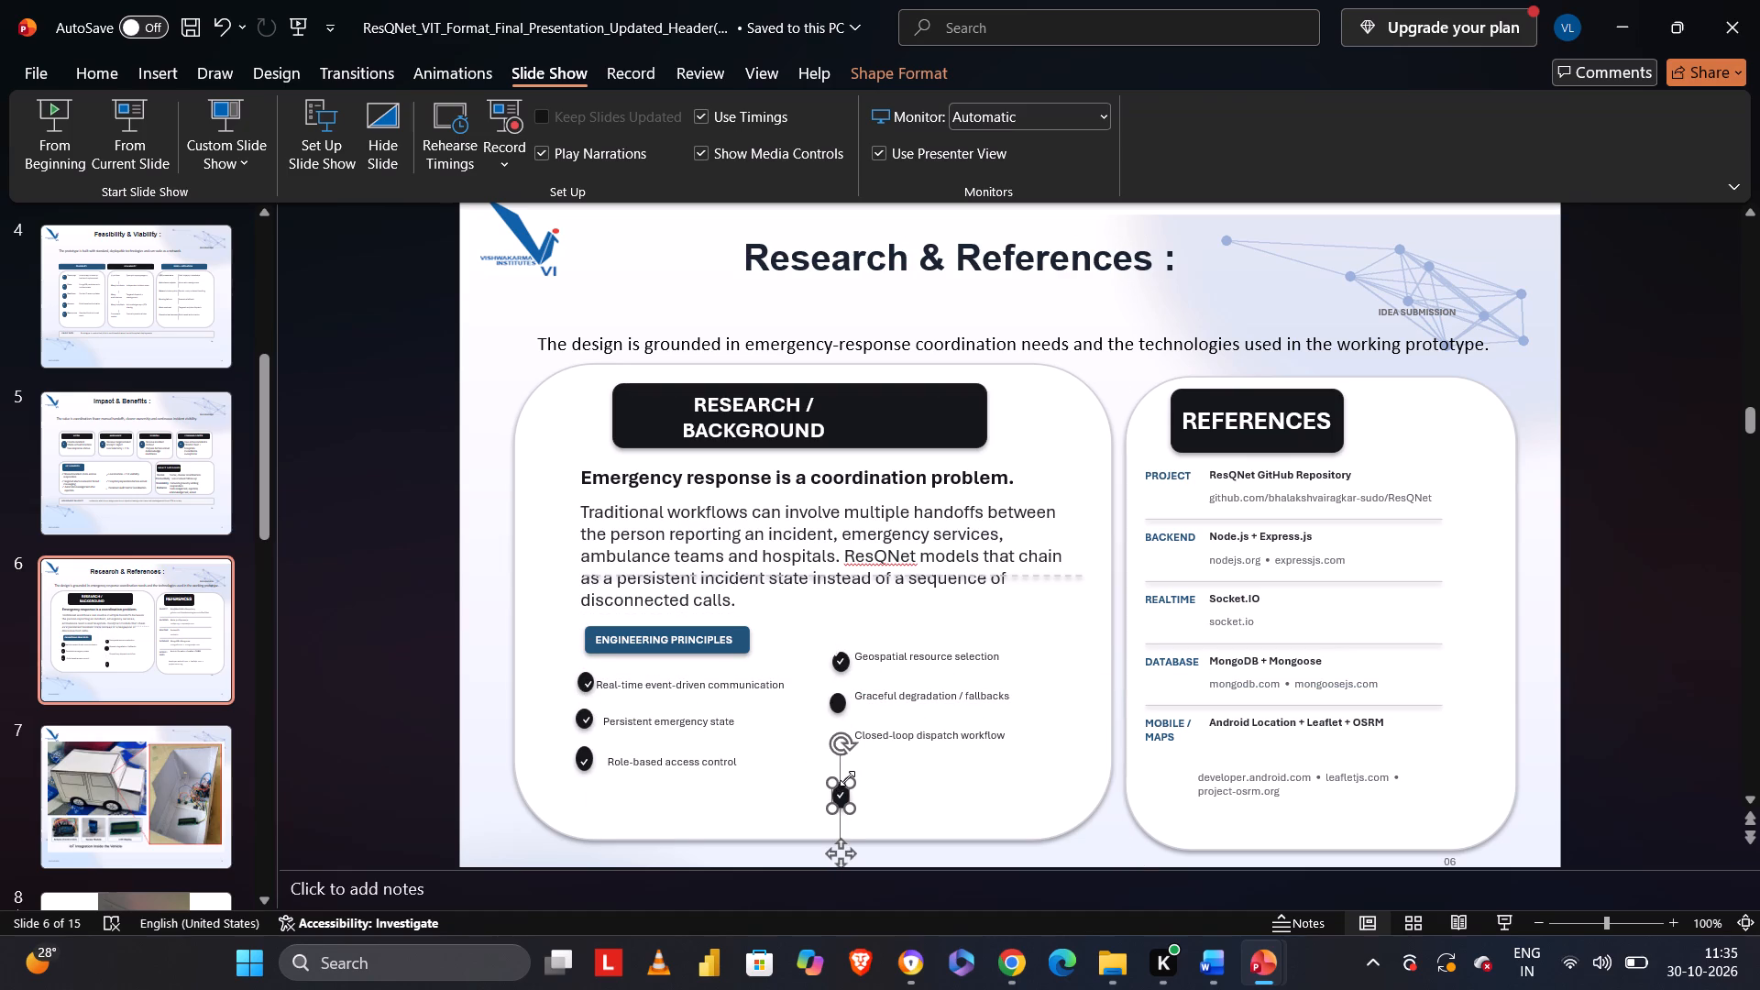
pyautogui.moveTo(841, 786); pyautogui.dragTo(837, 738)
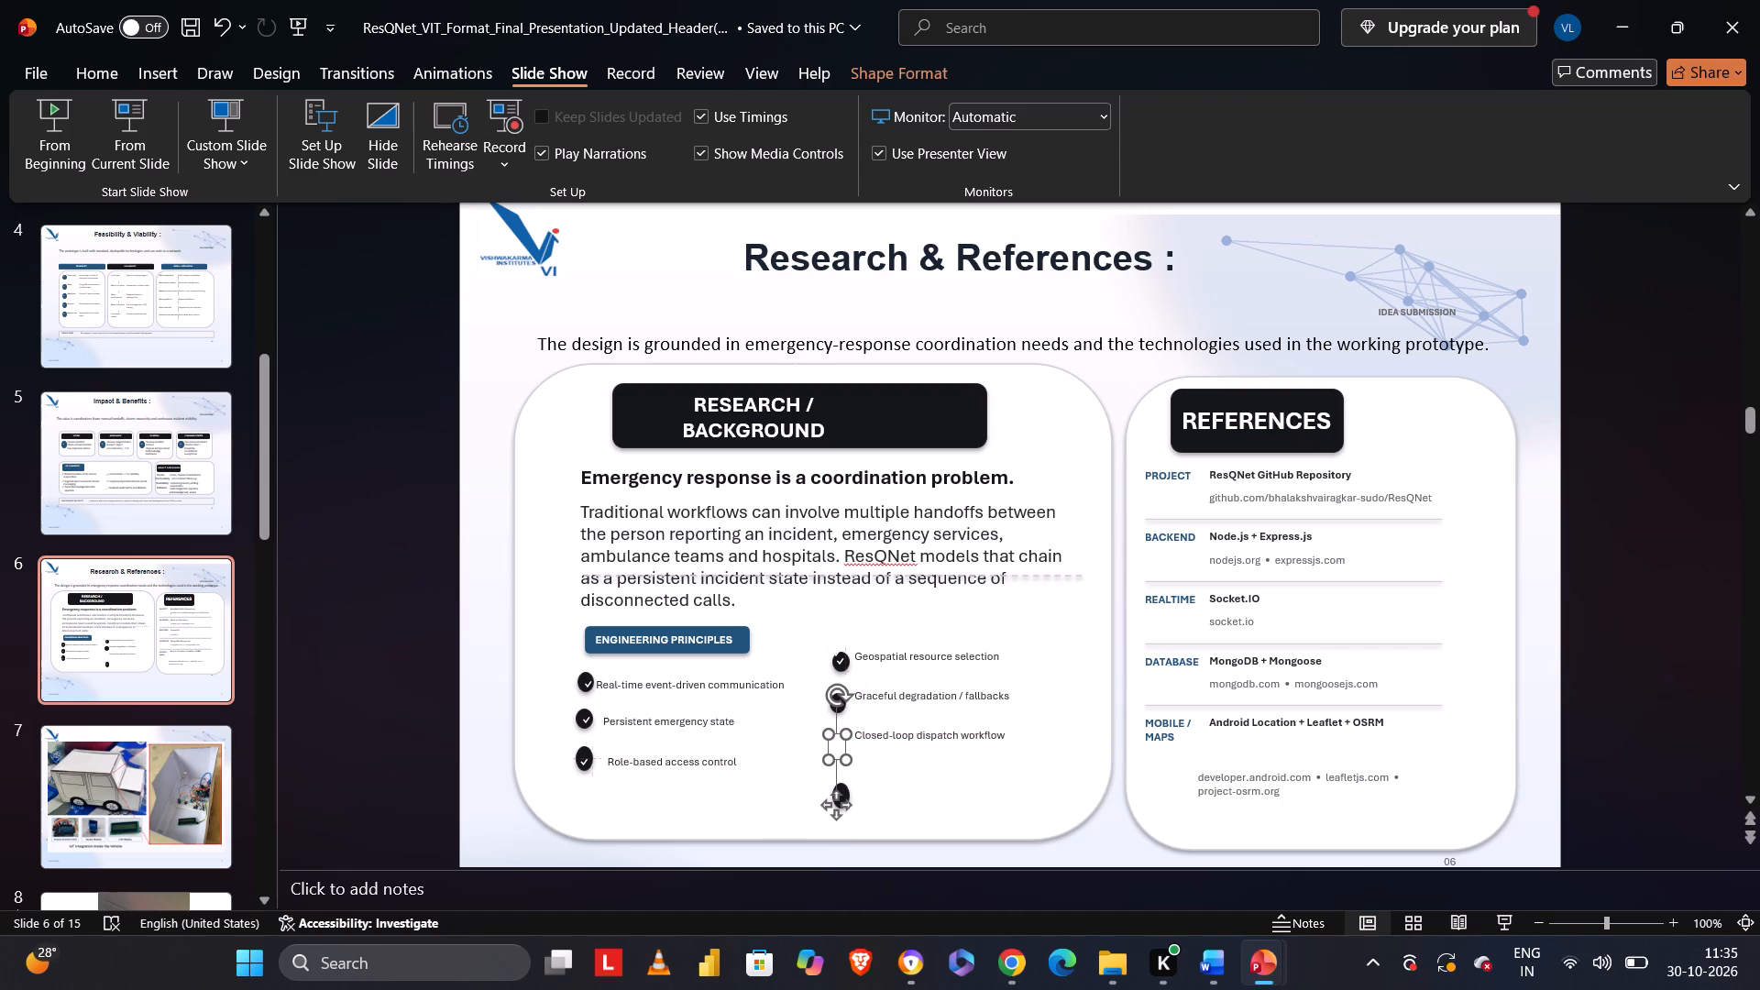
pyautogui.click(837, 787)
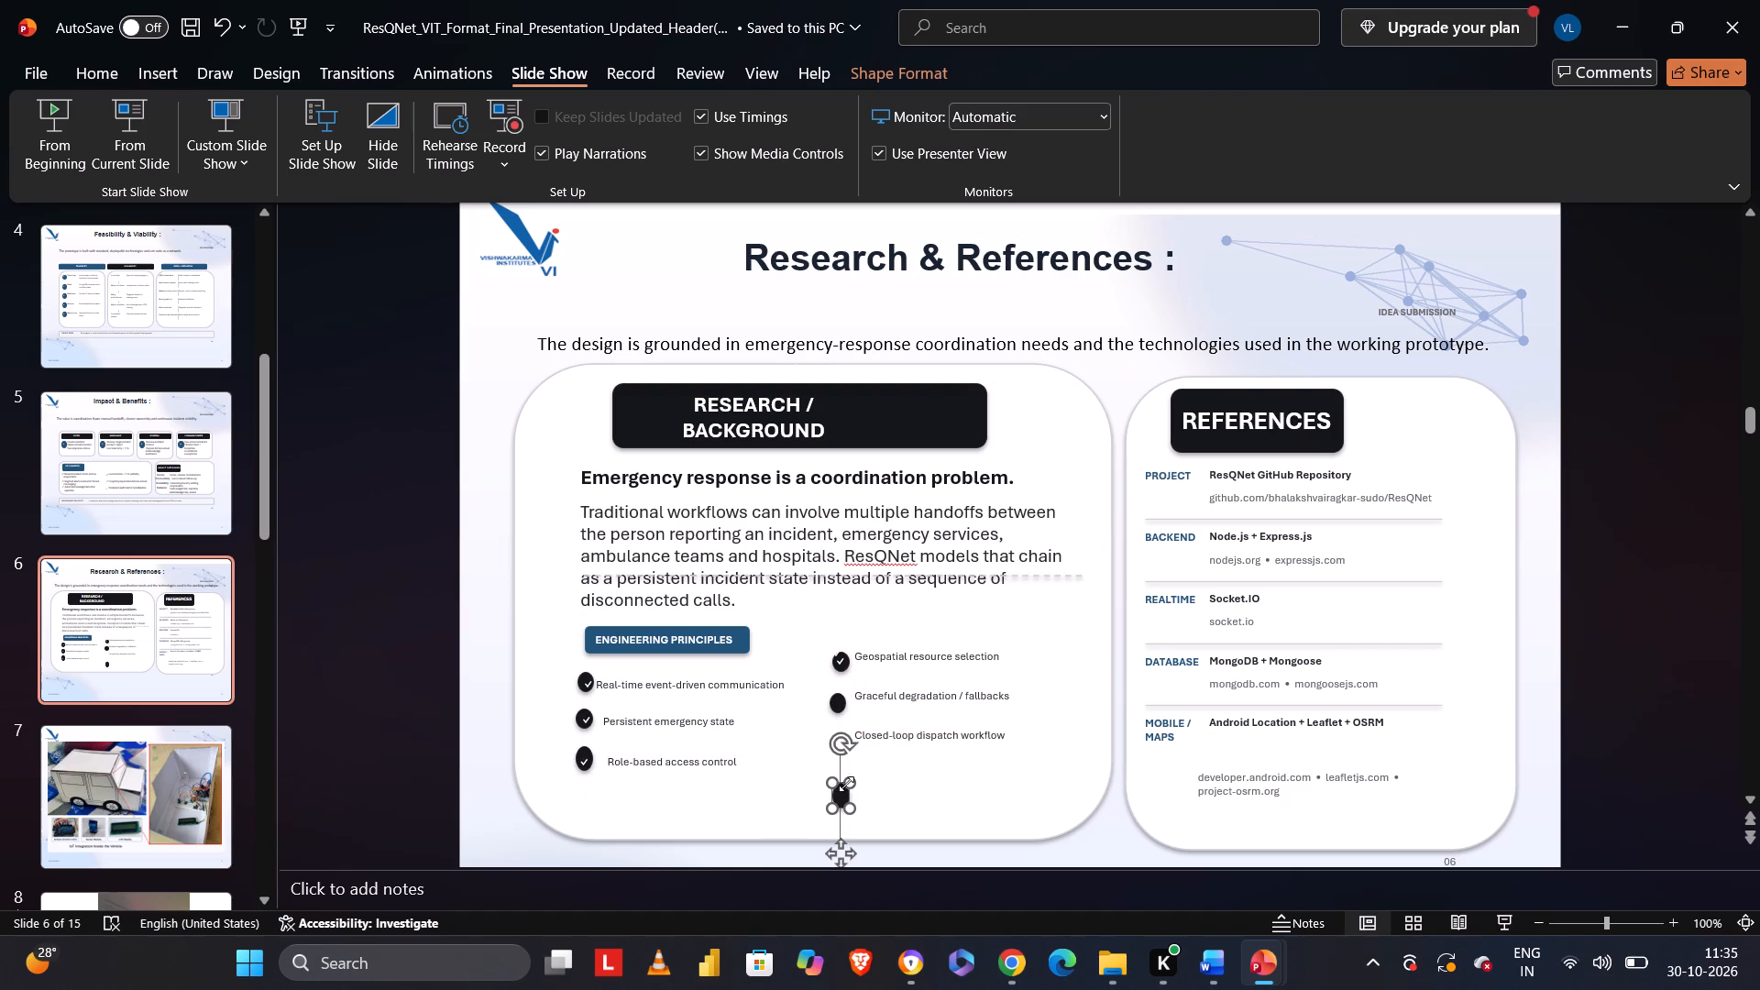
pyautogui.moveTo(841, 782); pyautogui.dragTo(838, 726)
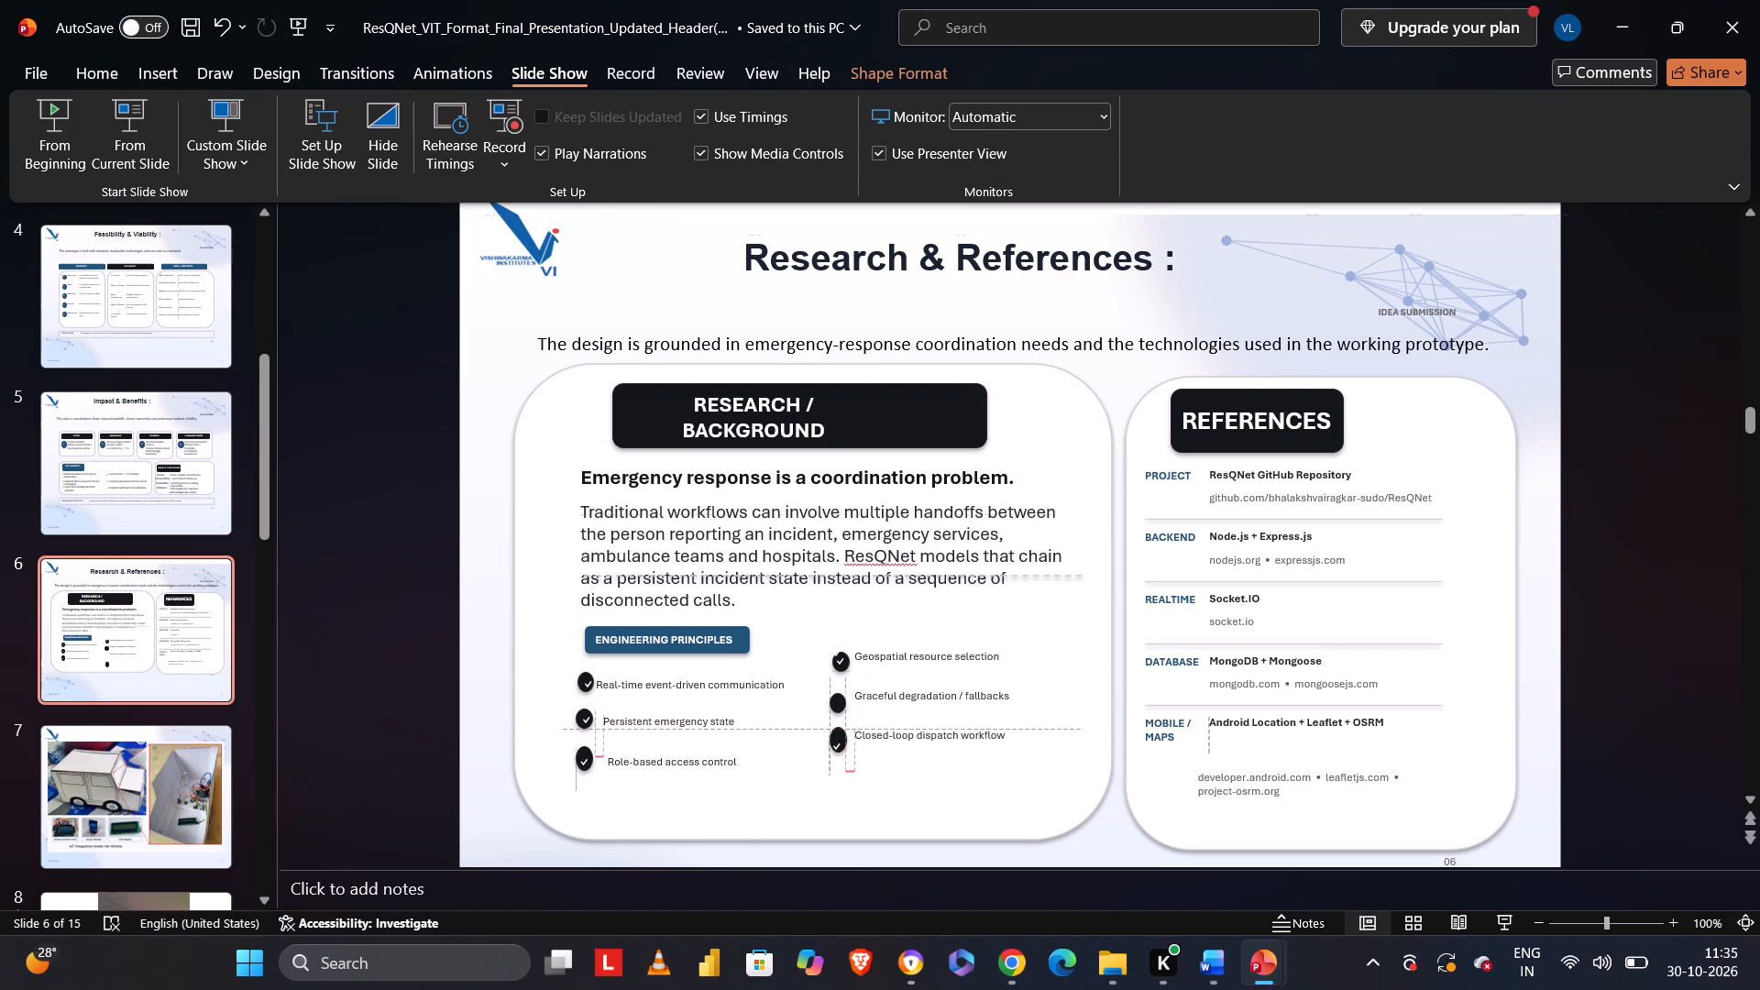
pyautogui.moveTo(838, 726); pyautogui.dragTo(841, 725)
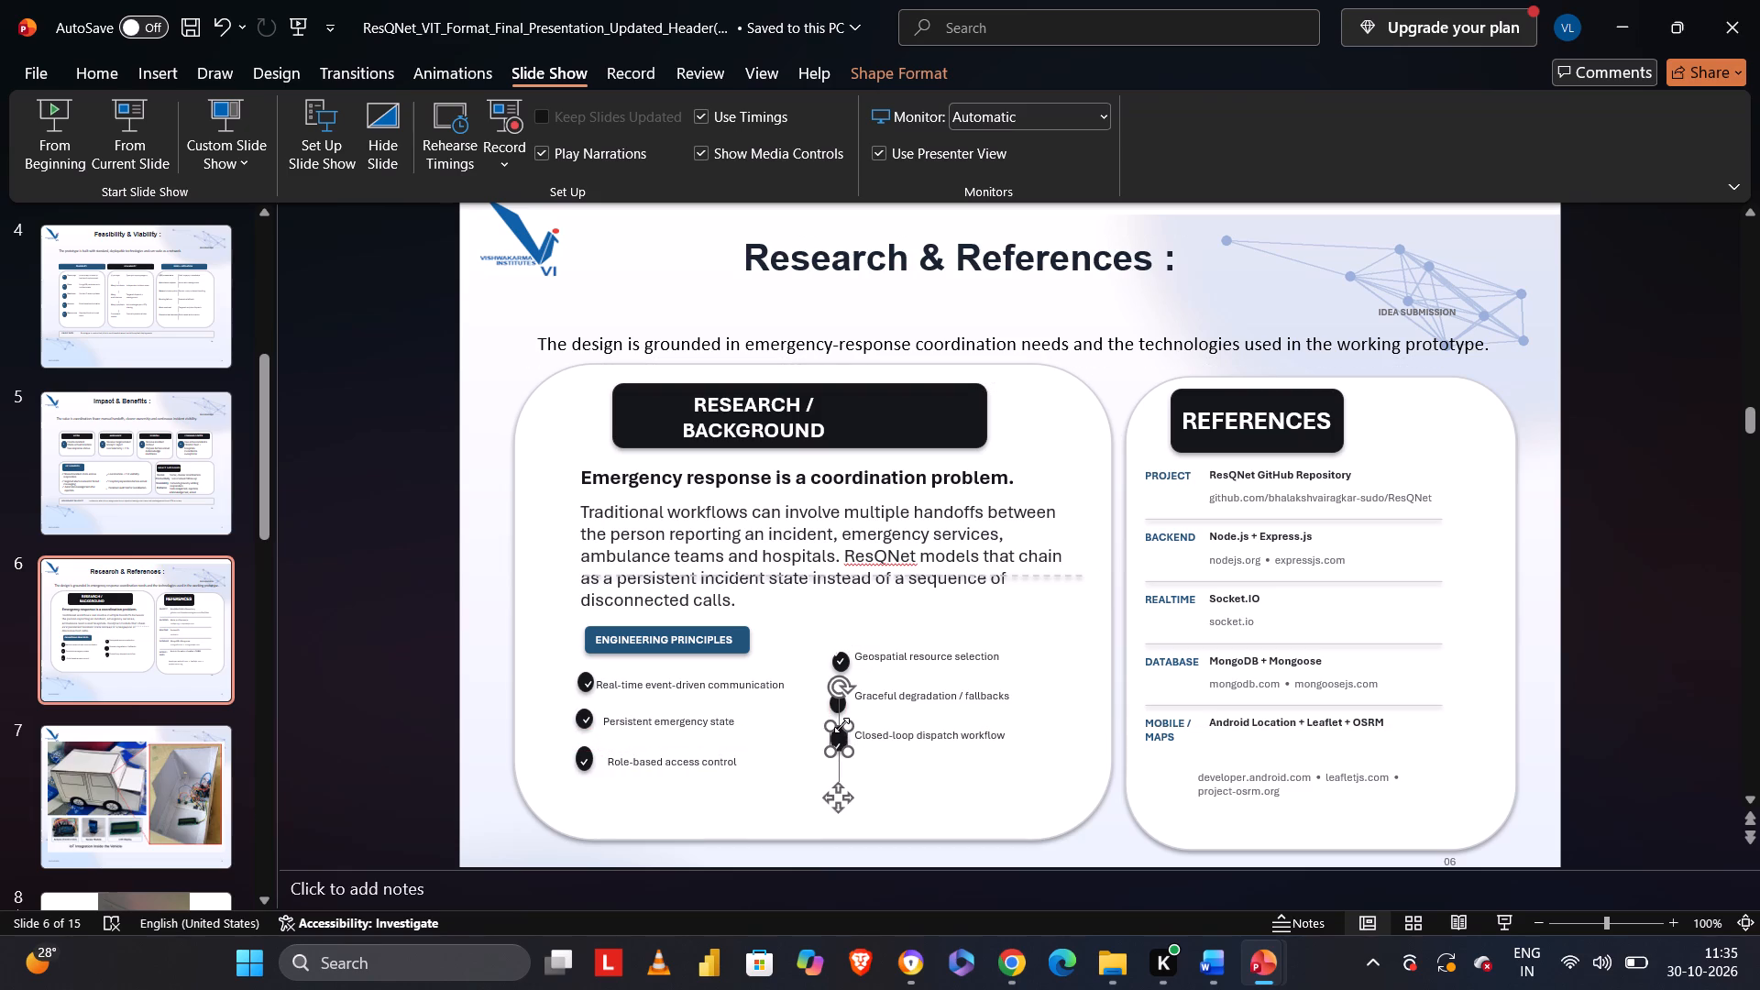
pyautogui.click(811, 737)
pyautogui.click(318, 591)
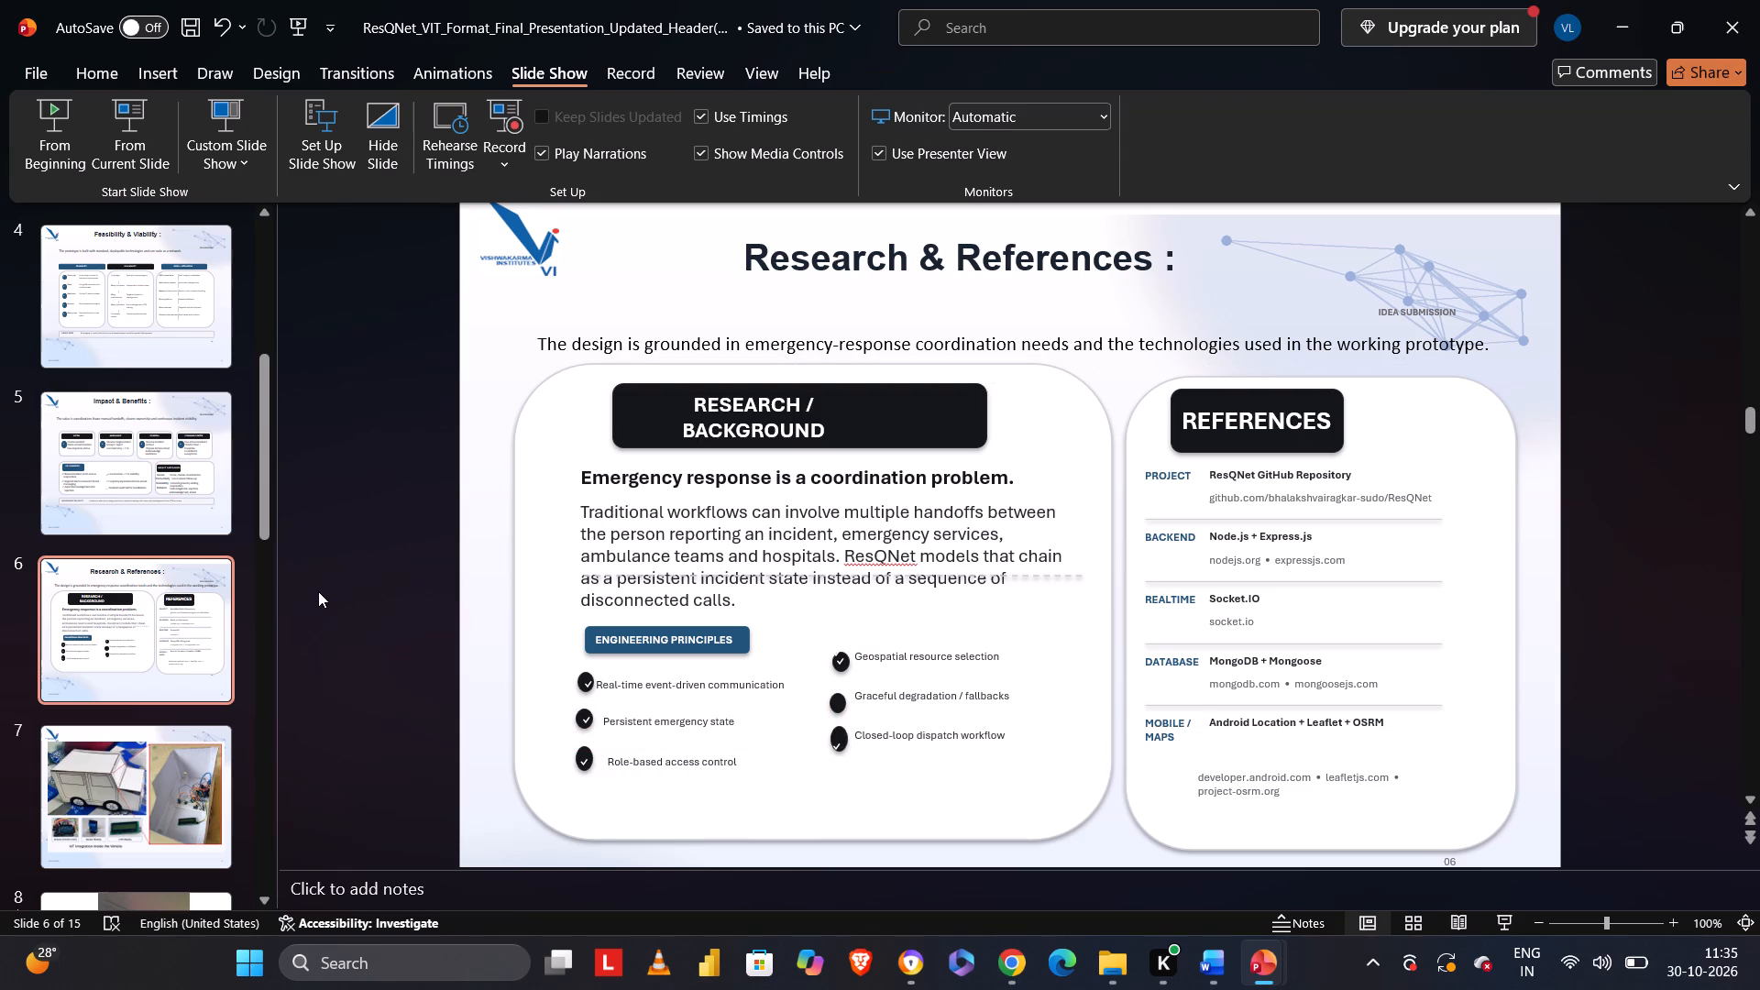
# Go on to slide 8, which holds the picture of the lit LCD display.
pyautogui.press('Right')
pyautogui.press('Right')
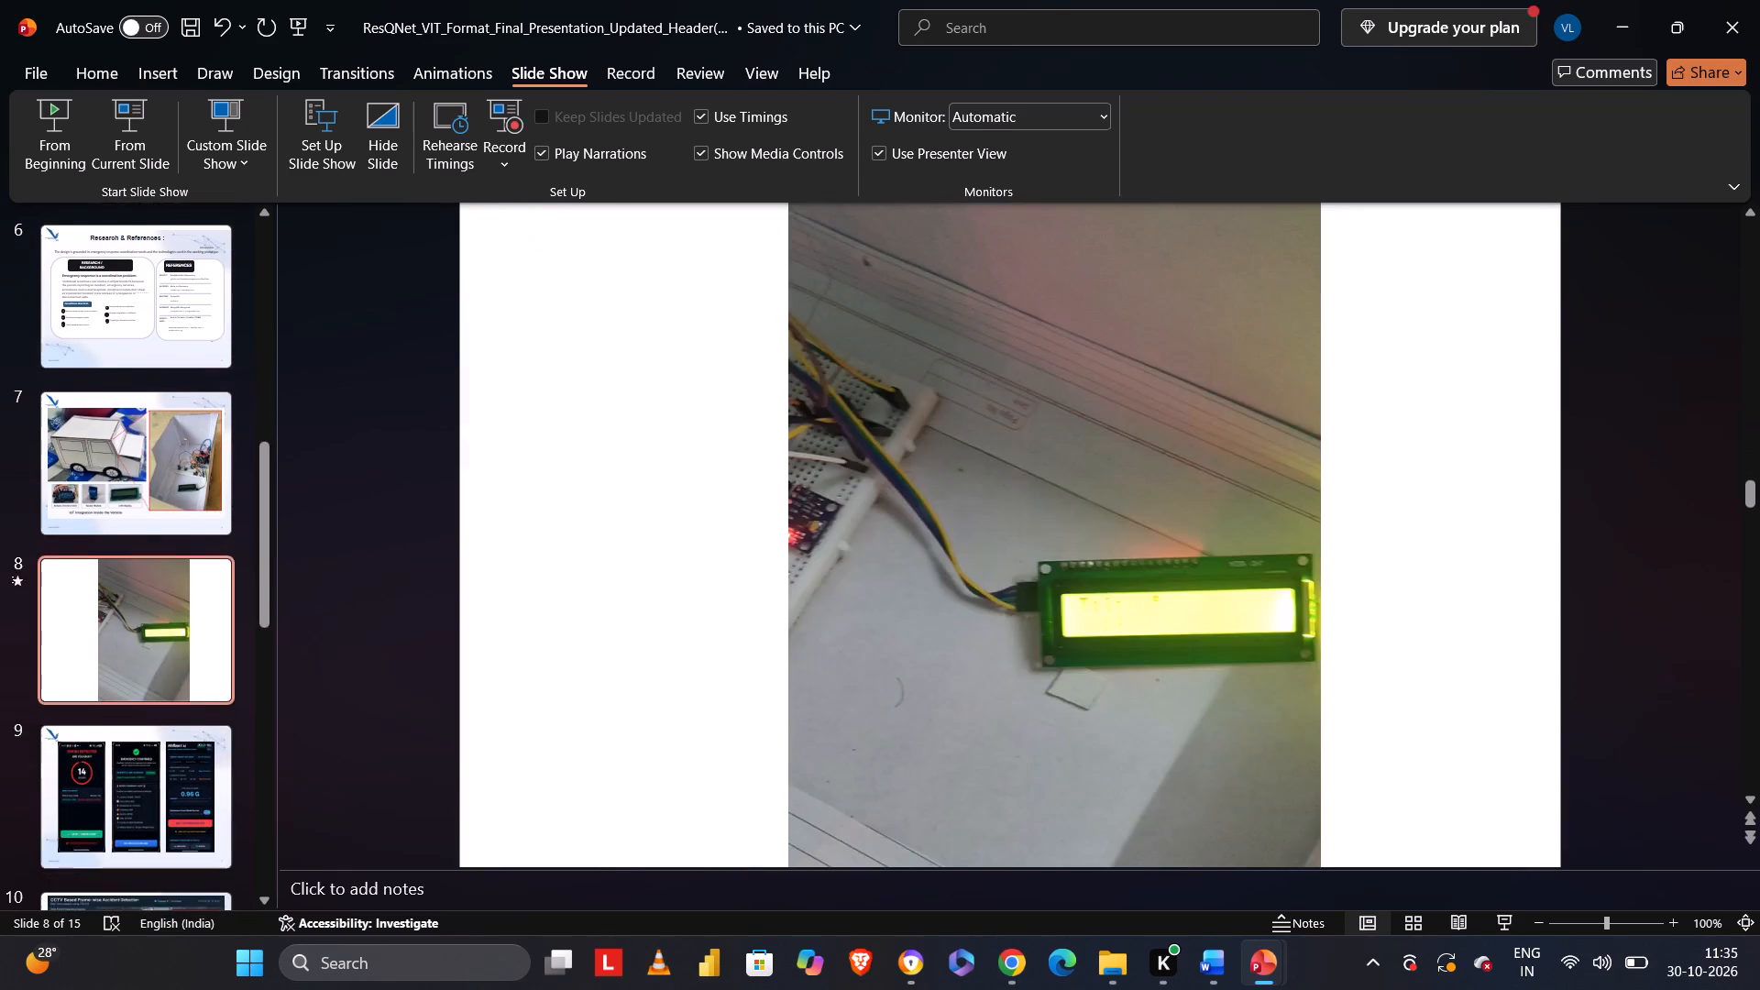
# Look through slides 8 to 15 to check their layout up to the closing Thank You slide.
pyautogui.press('Right')
pyautogui.press('Right')
pyautogui.press('Right')
pyautogui.press('Right')
pyautogui.press('Right')
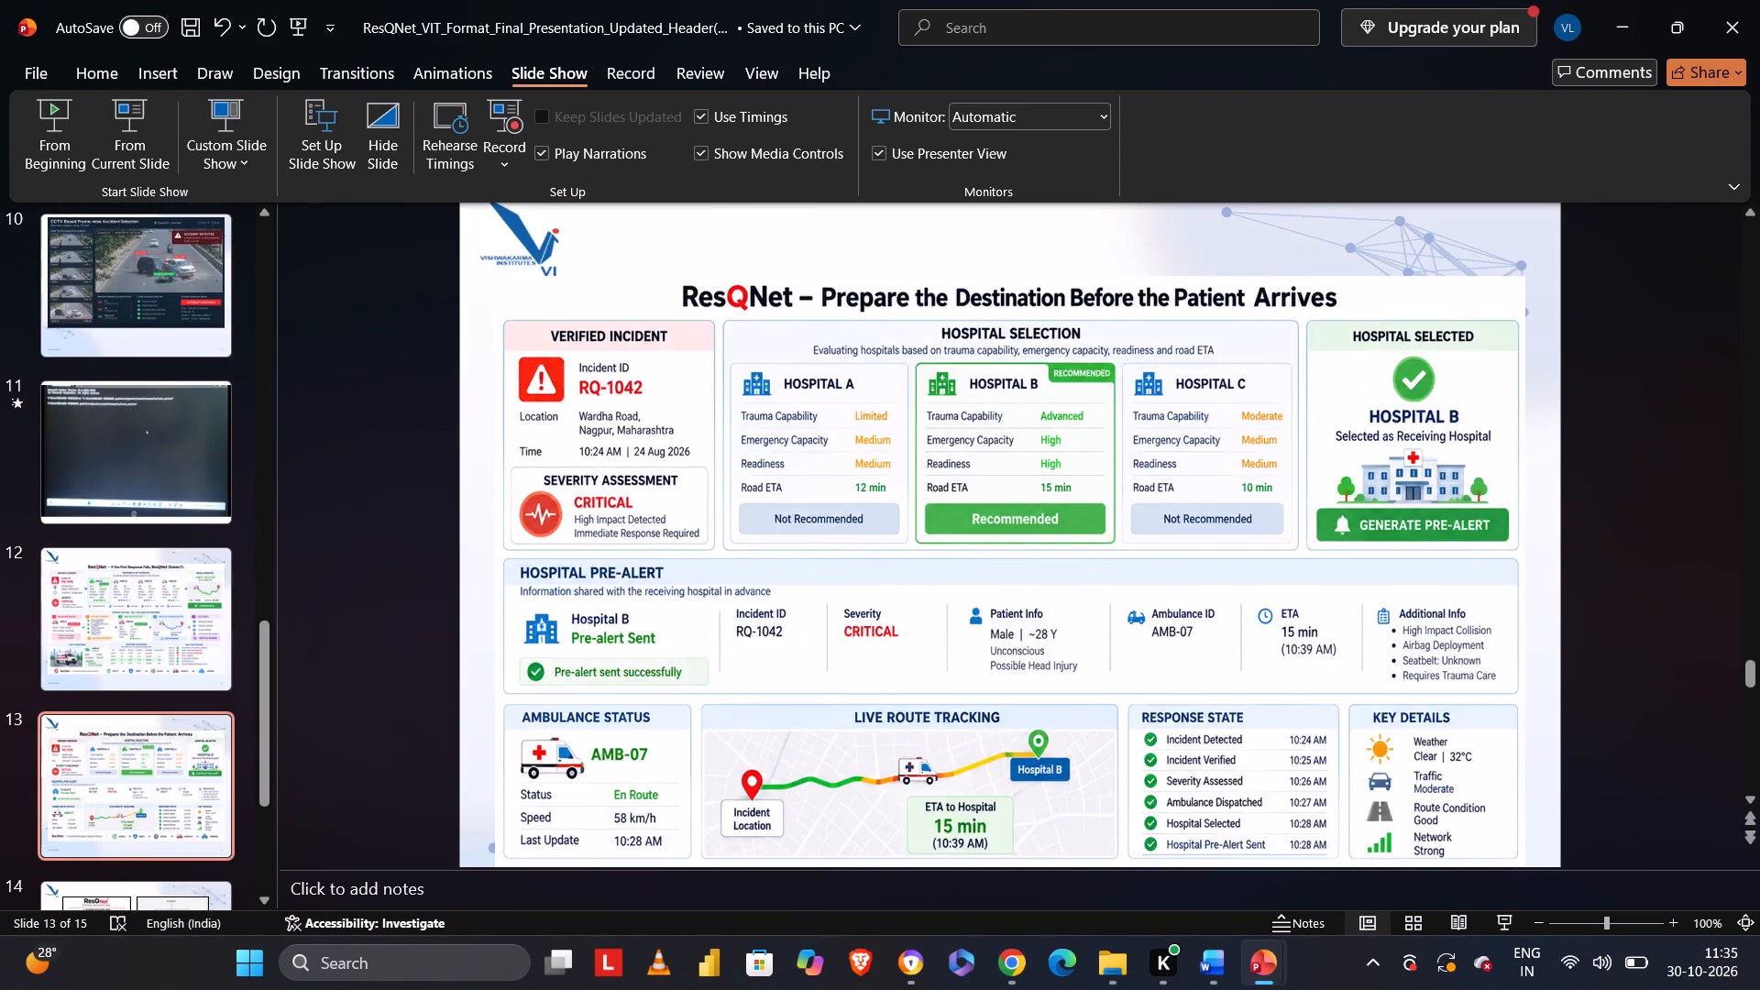
pyautogui.press('Right')
pyautogui.press('Right')
pyautogui.press('Right')
# Review the slides in reverse order from the closing slide back to the title slide.
pyautogui.press('Left')
pyautogui.press('Left')
pyautogui.press('Left')
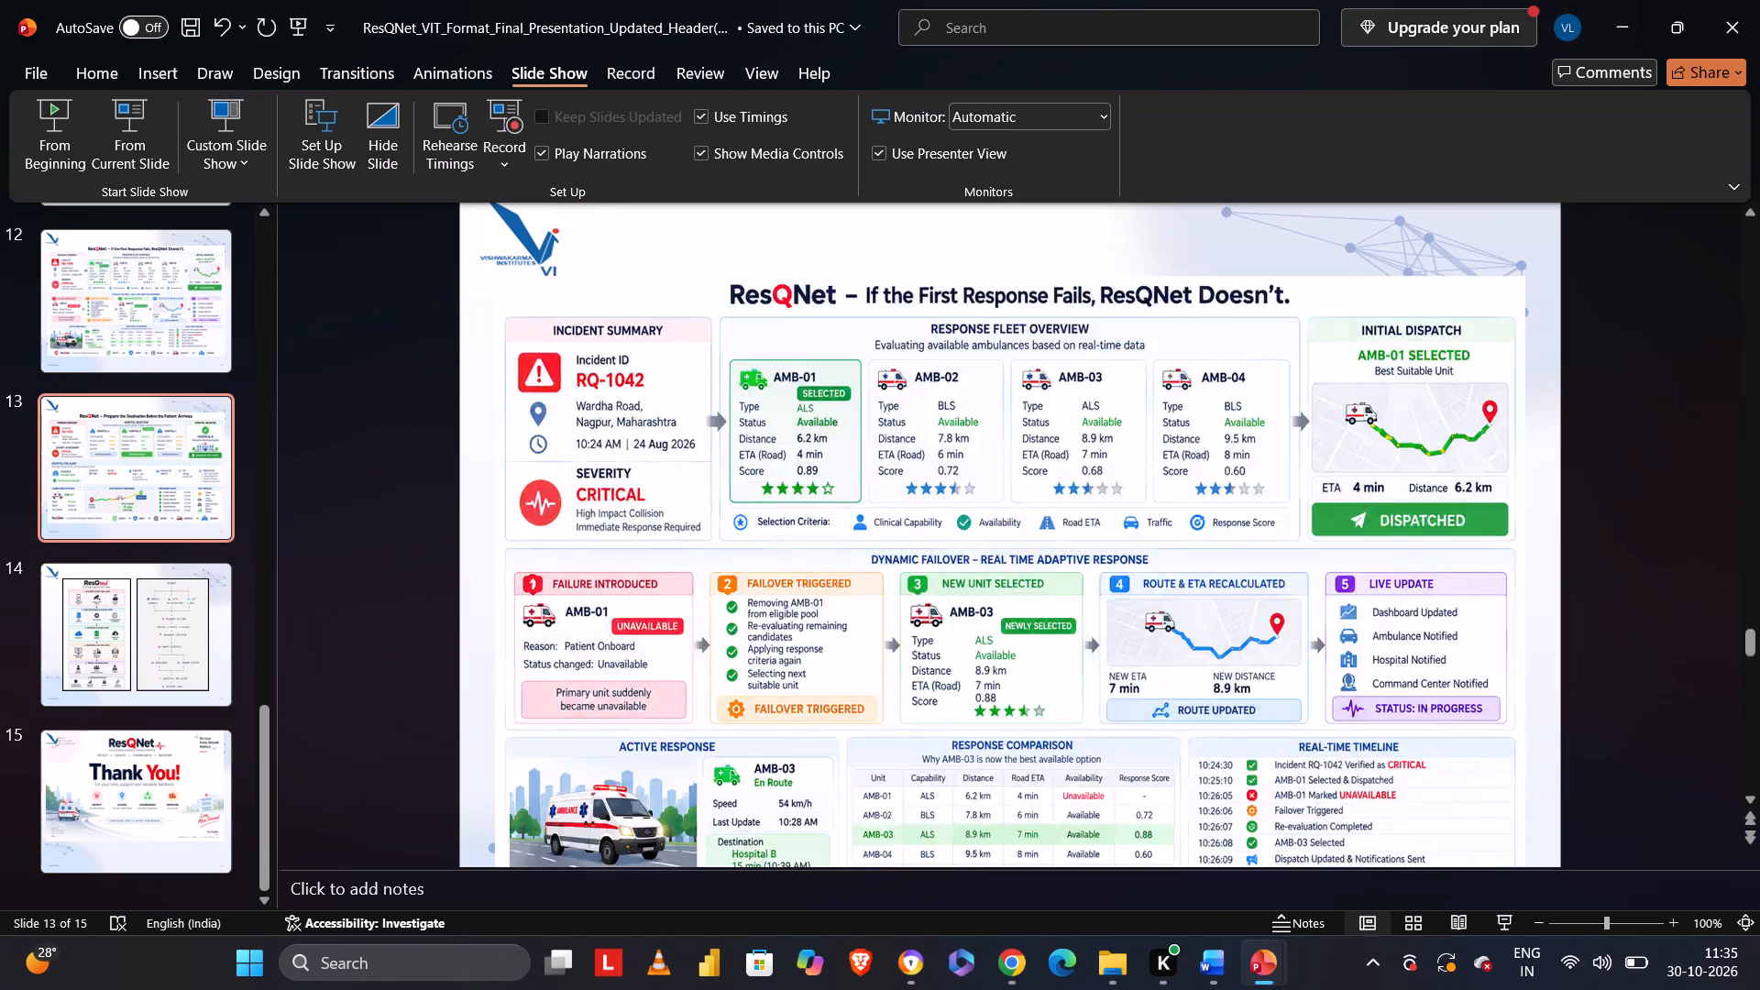
pyautogui.press('Left')
pyautogui.press('Left')
pyautogui.press('Left')
pyautogui.press('Left')
pyautogui.press('Left')
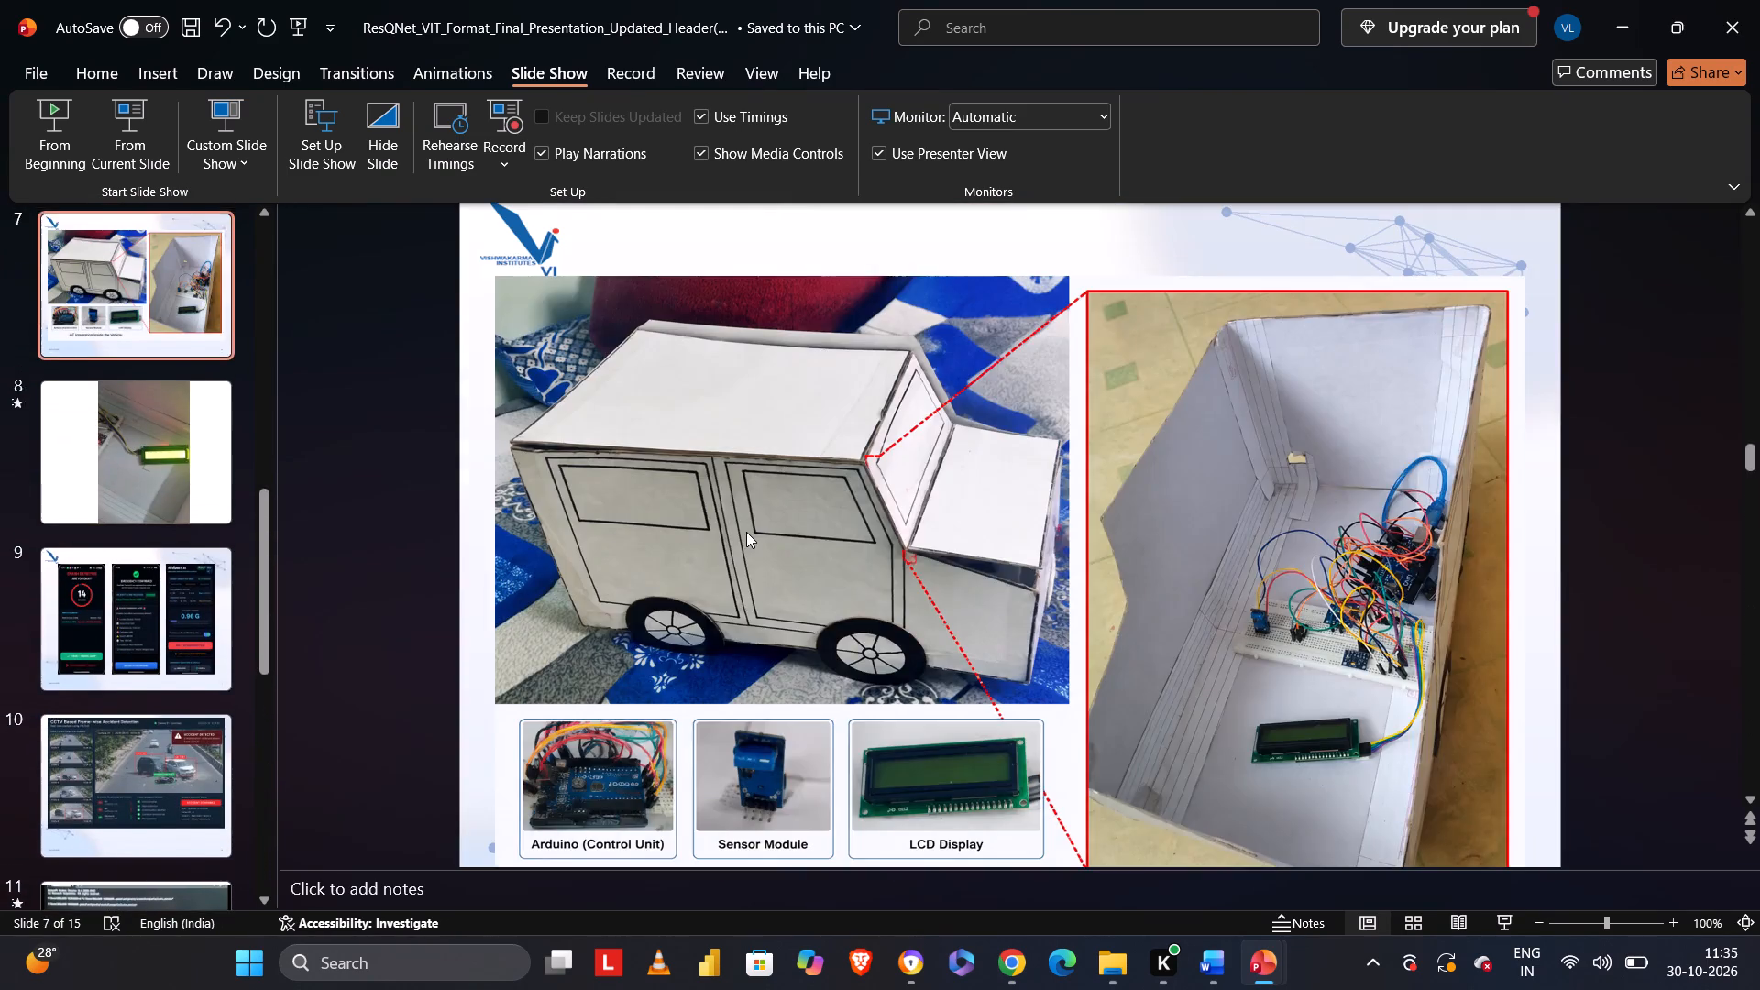
pyautogui.press('Left')
pyautogui.press('Left')
pyautogui.press('Left')
pyautogui.press('Left')
pyautogui.press('Left')
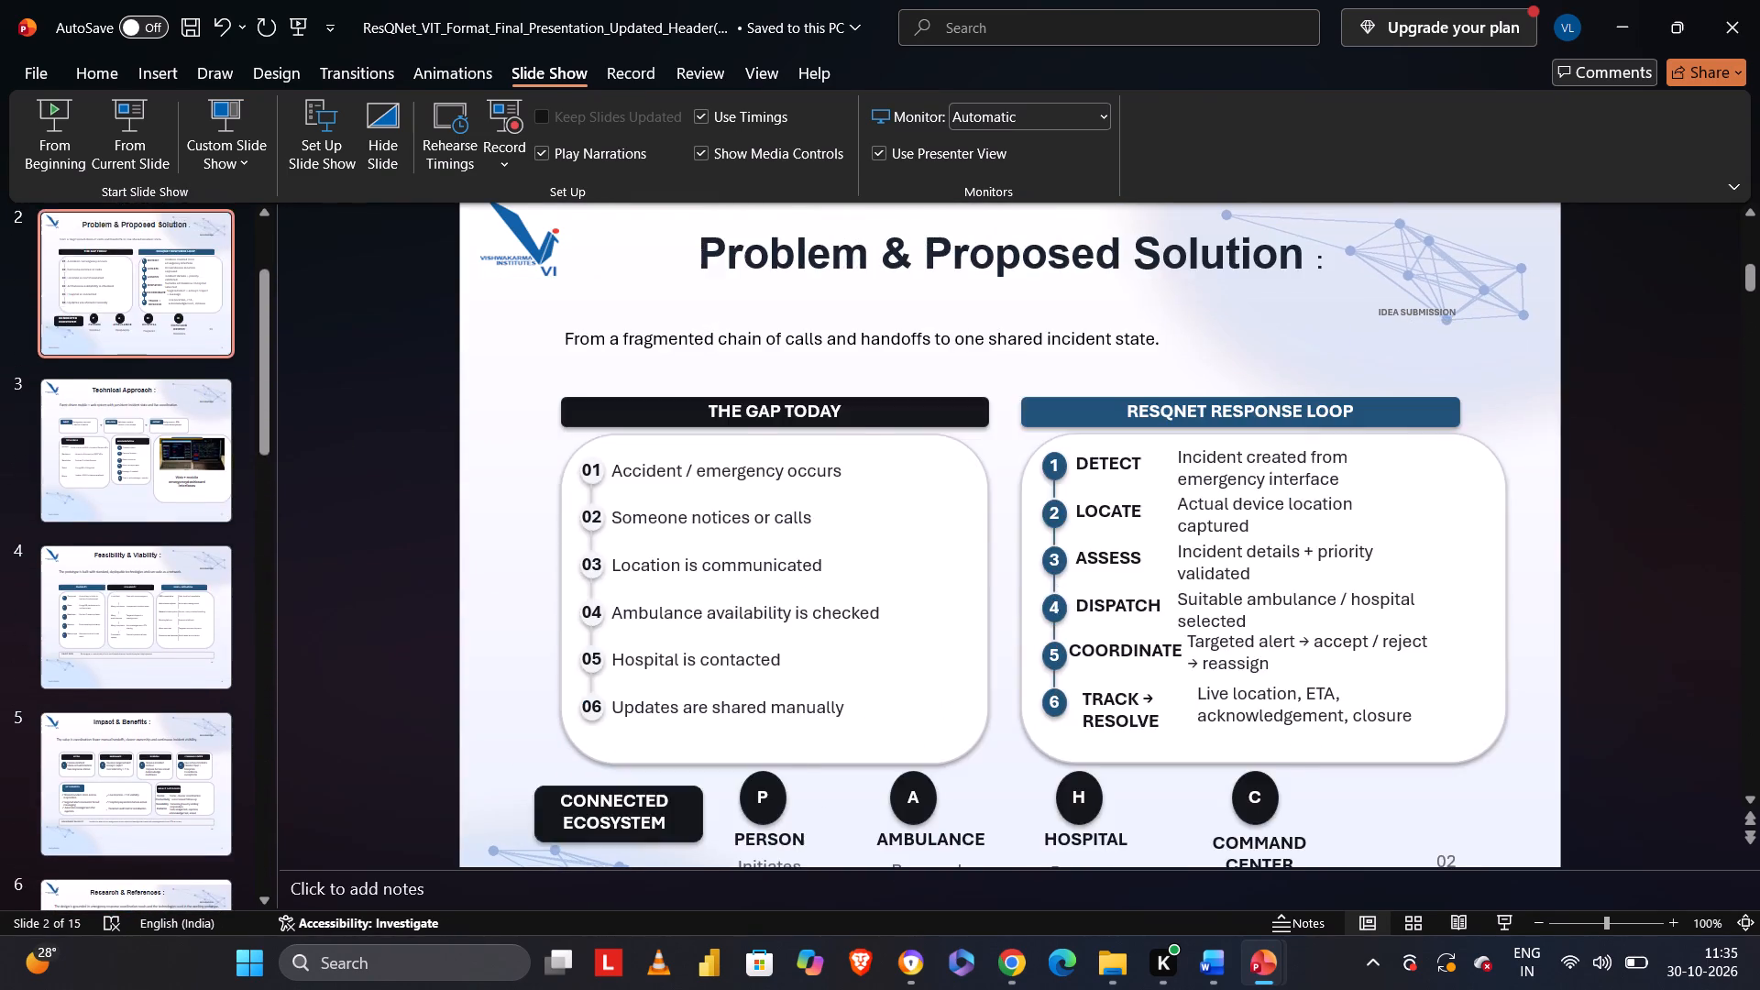
pyautogui.press('Left')
pyautogui.press('Left')
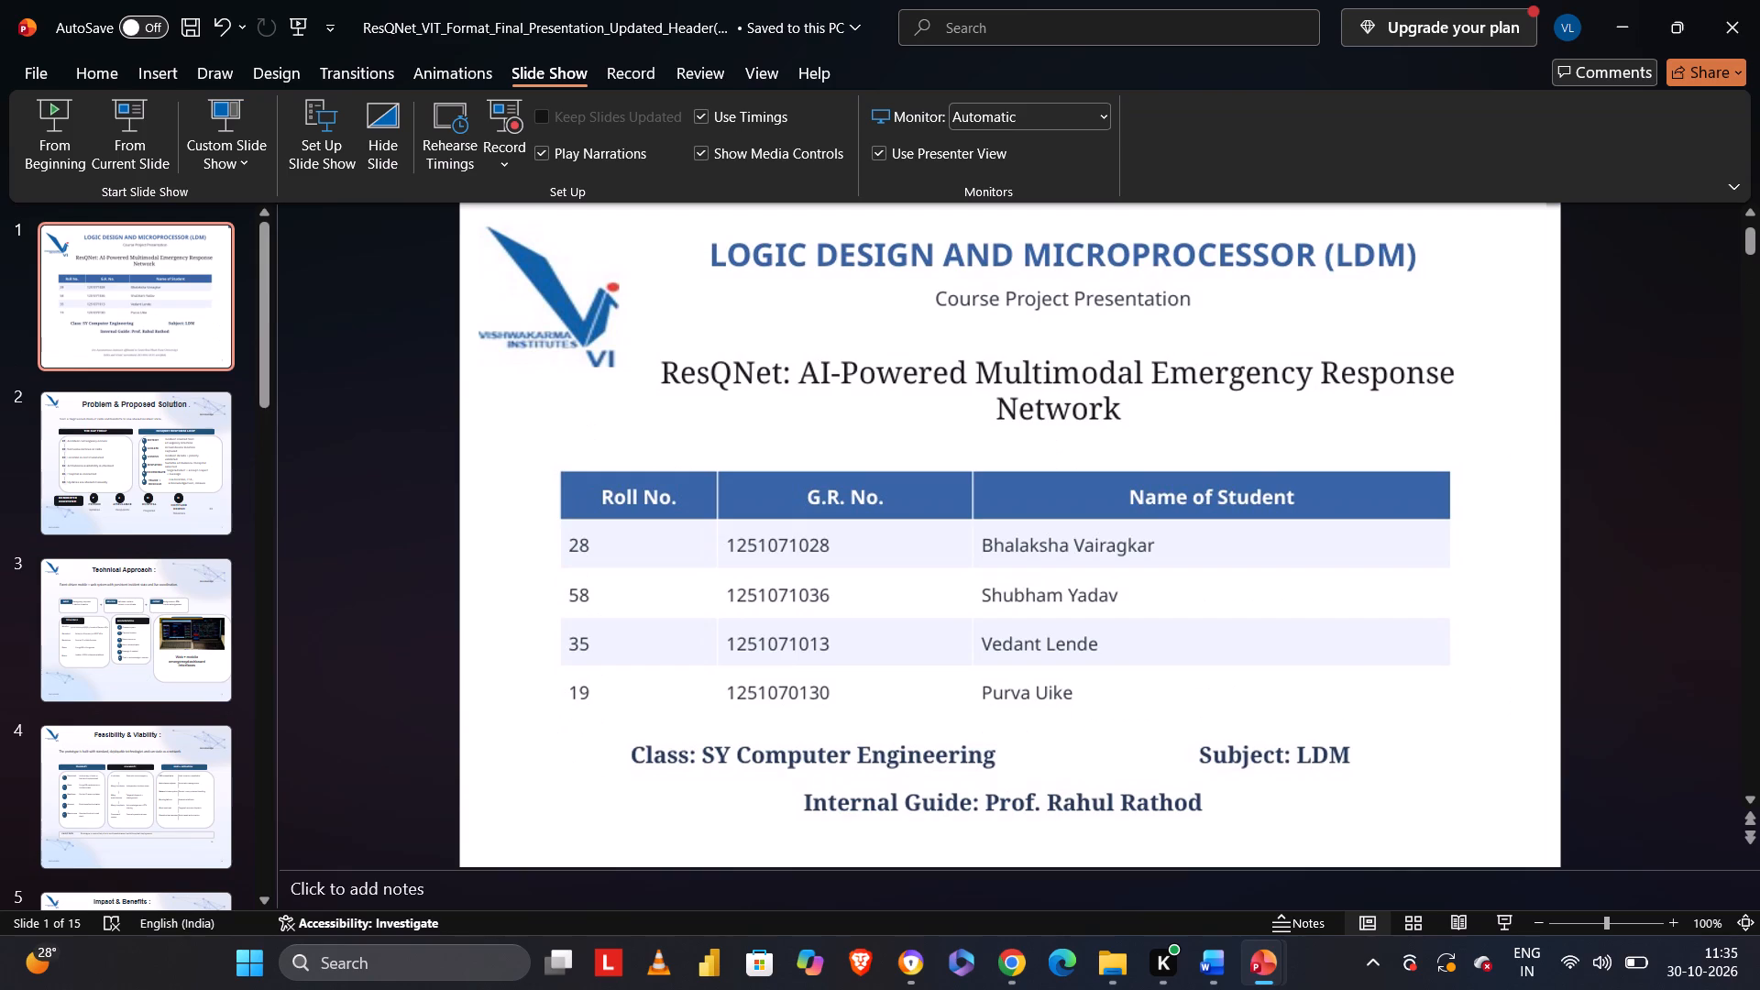
# Recheck the layouts of slides 1 to 7, then go back to the Technical Approach slide.
pyautogui.click(388, 517)
pyautogui.press('Right')
pyautogui.press('Right')
pyautogui.press('Right')
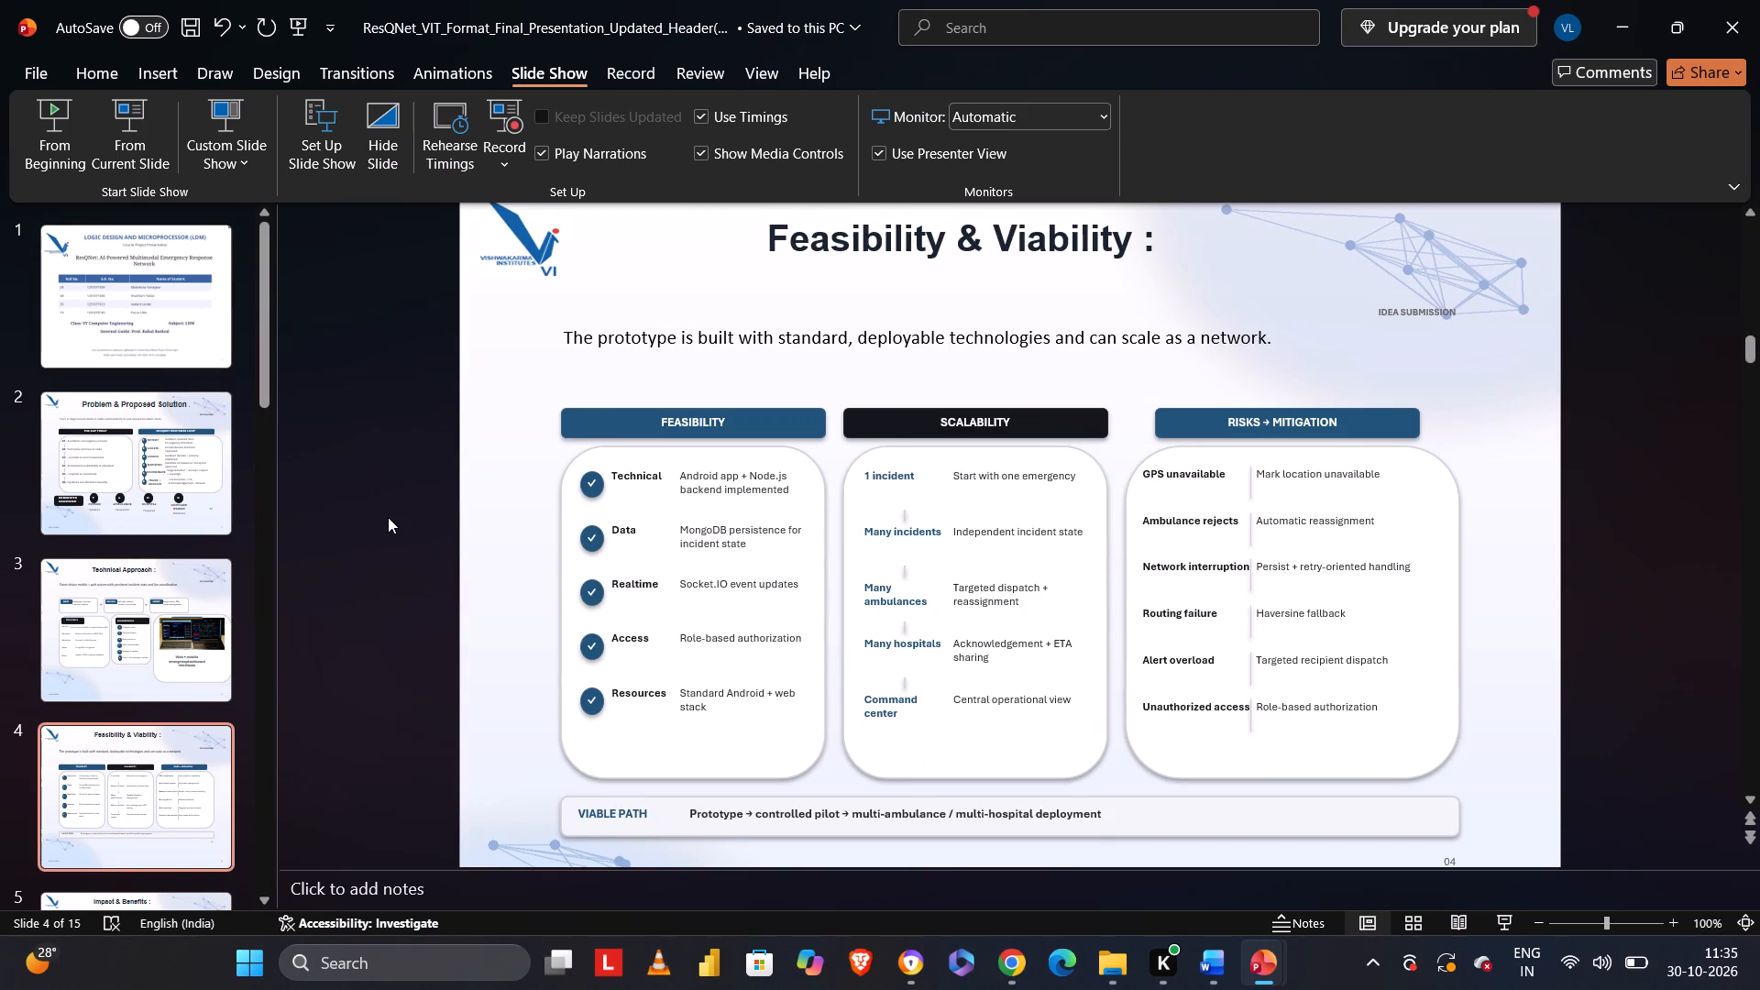
pyautogui.press('Right')
pyautogui.press('Right')
pyautogui.press('Right')
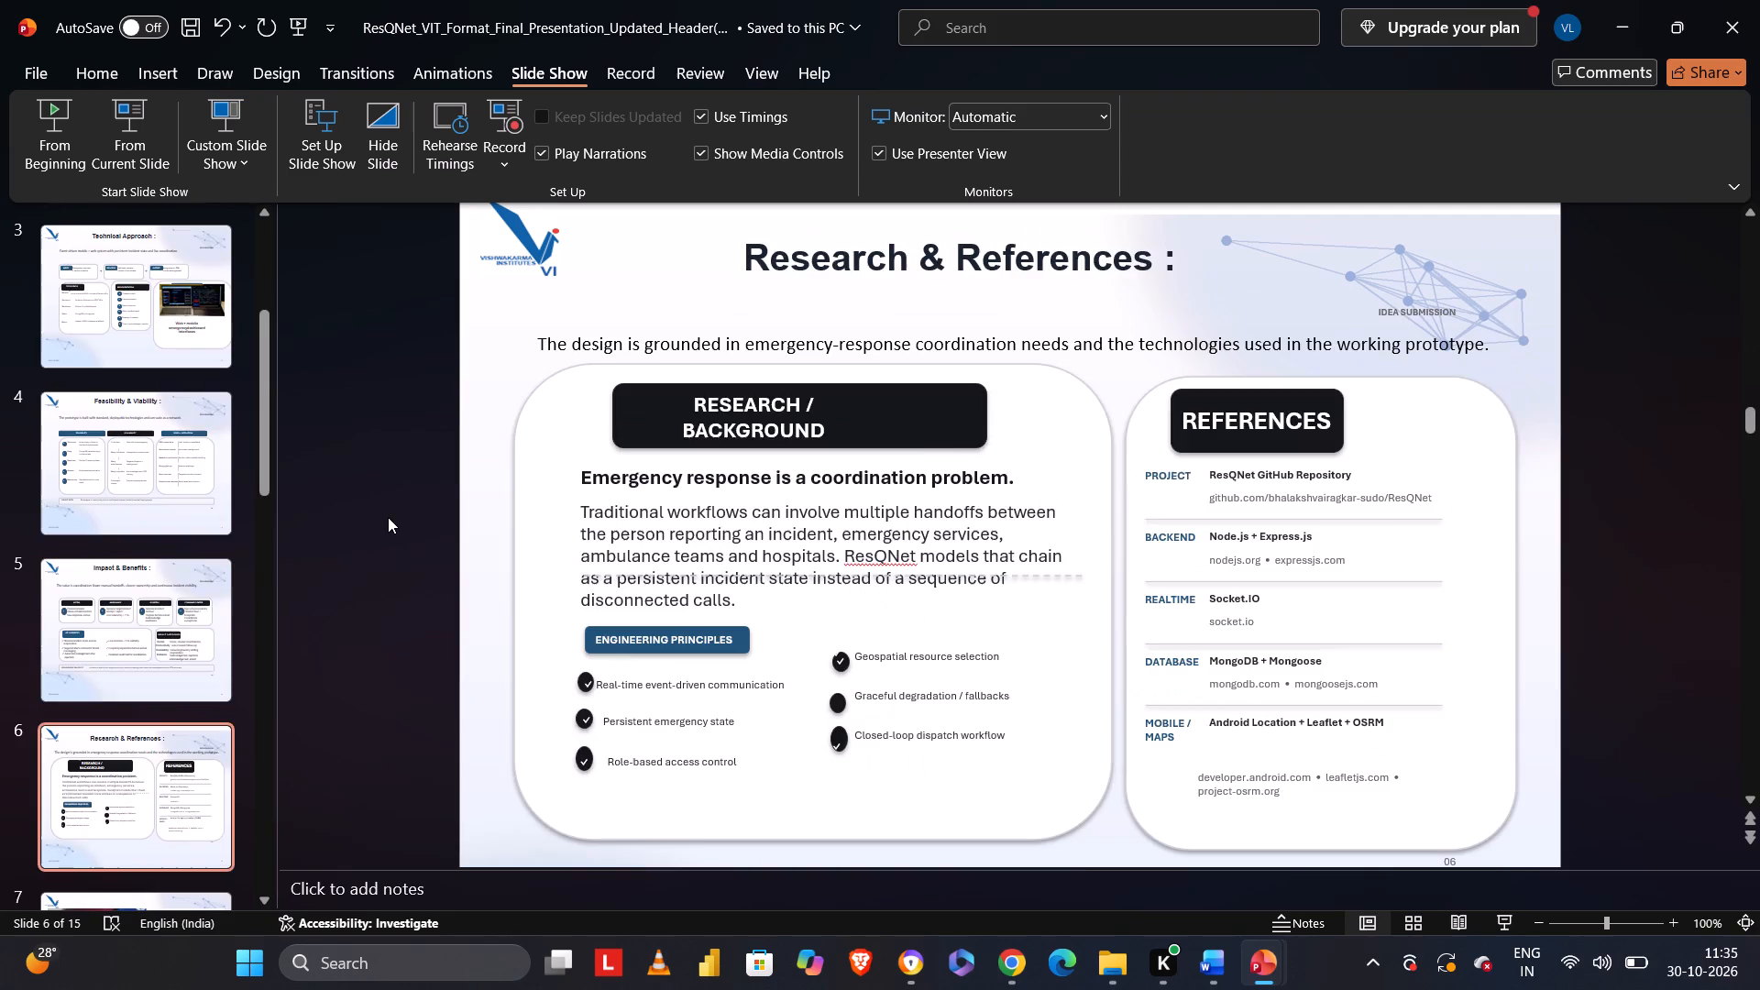
pyautogui.press('Left')
pyautogui.press('Left')
pyautogui.press('Left')
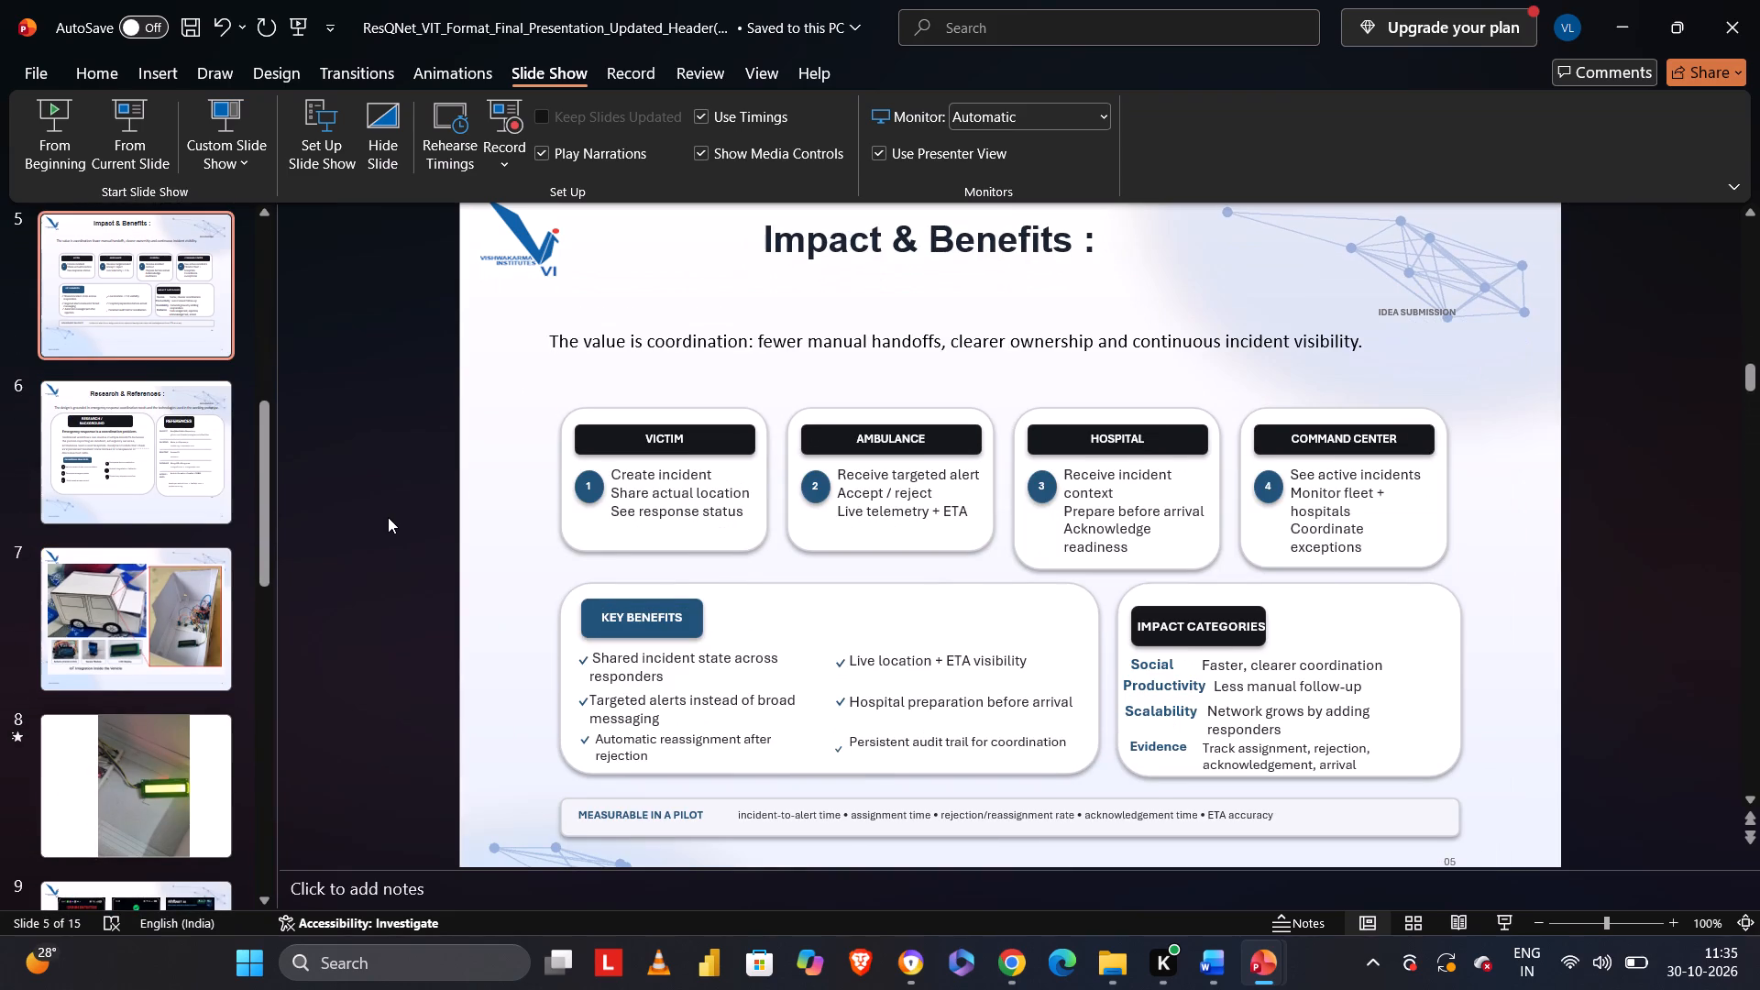
pyautogui.press('Left')
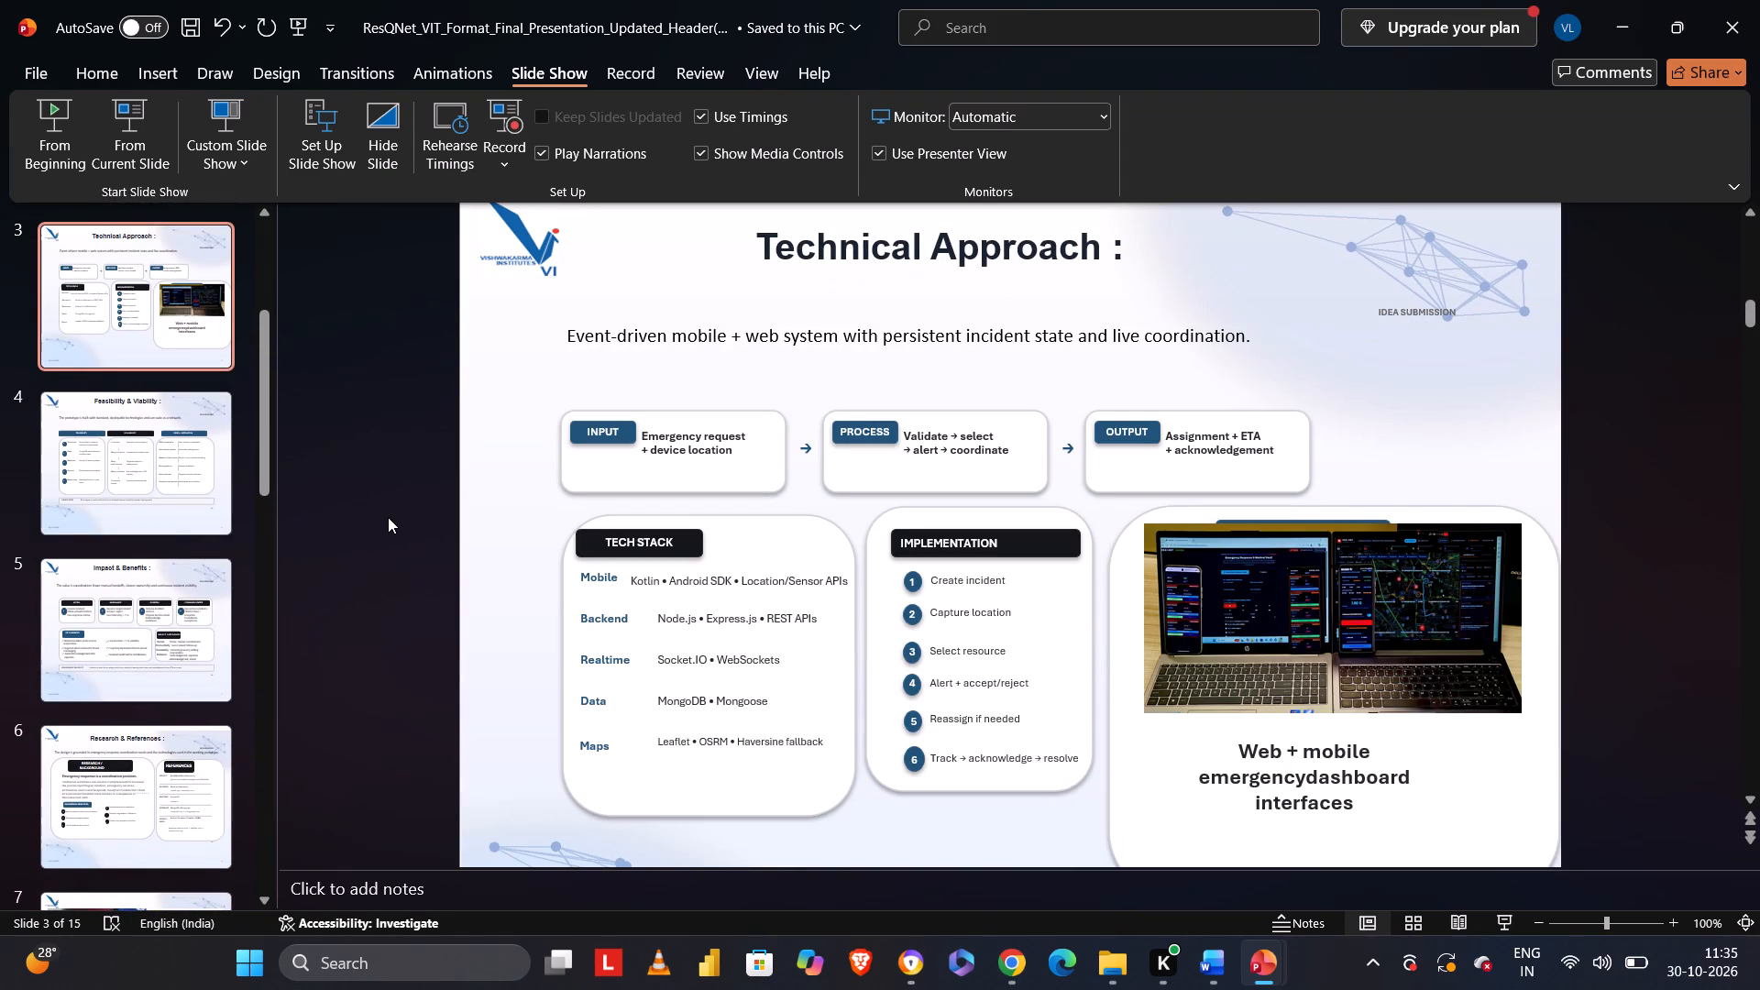
# Widen the rounded panel behind the Tech Stack list slightly to the left, keeping its right edge in place.
pyautogui.click(599, 542)
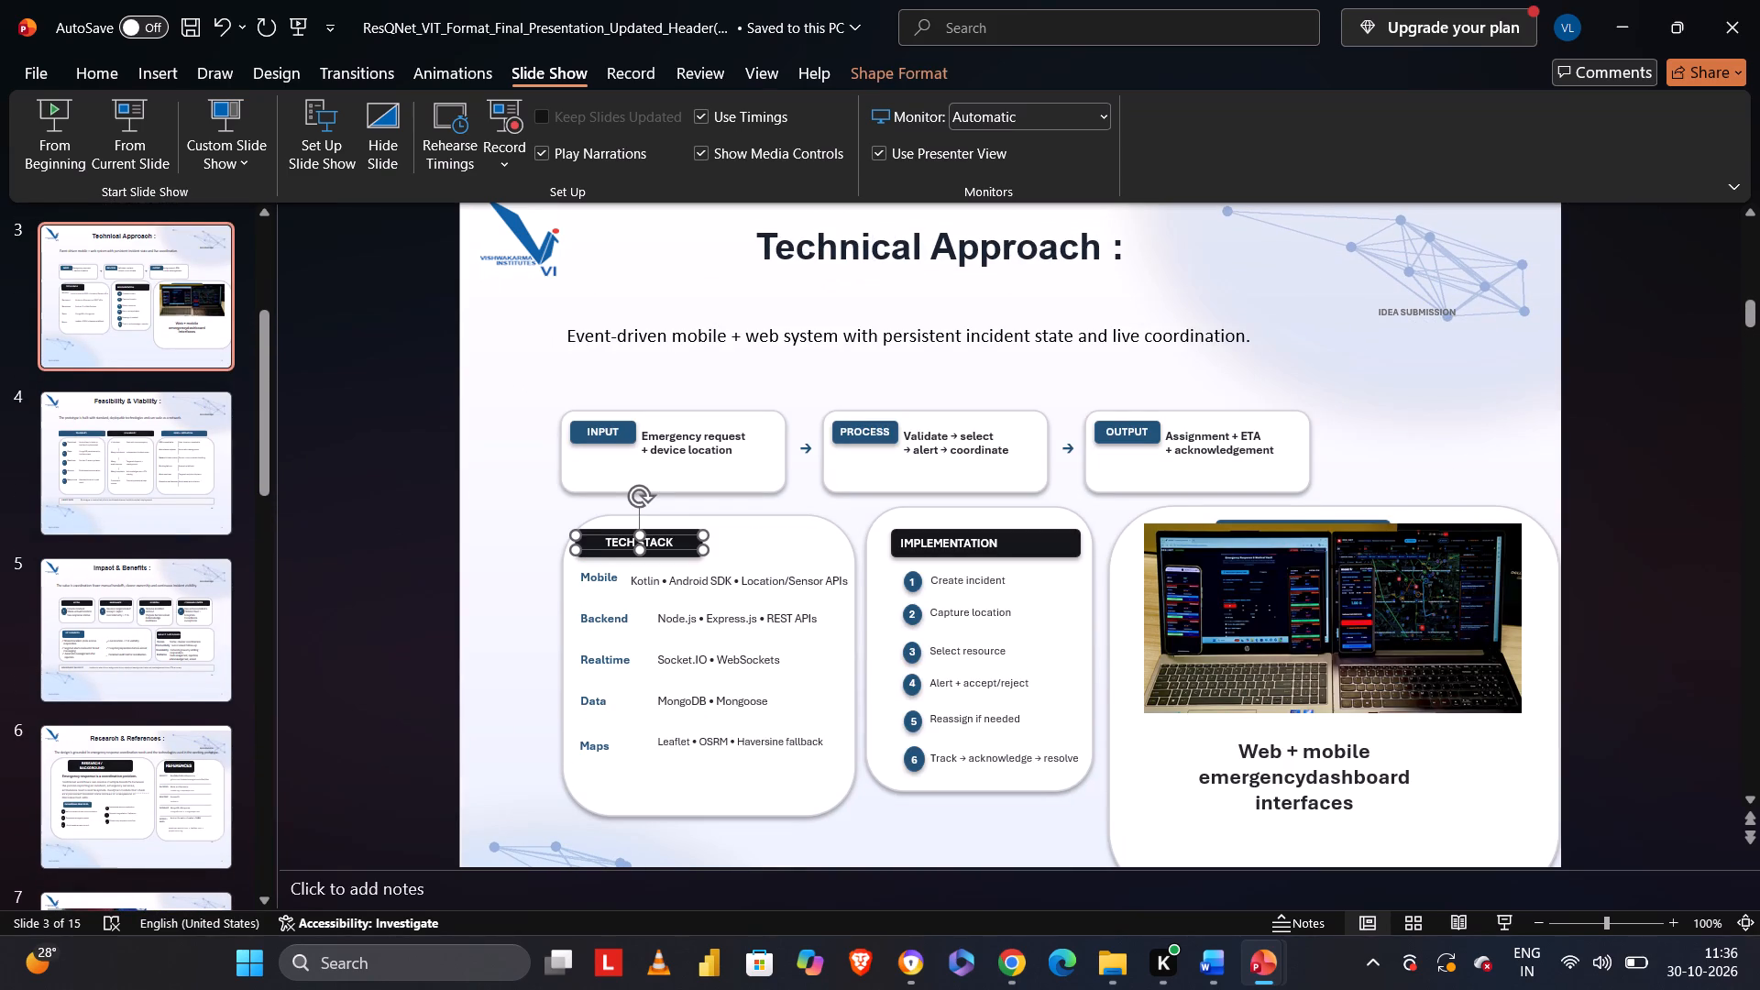
pyautogui.click(589, 555)
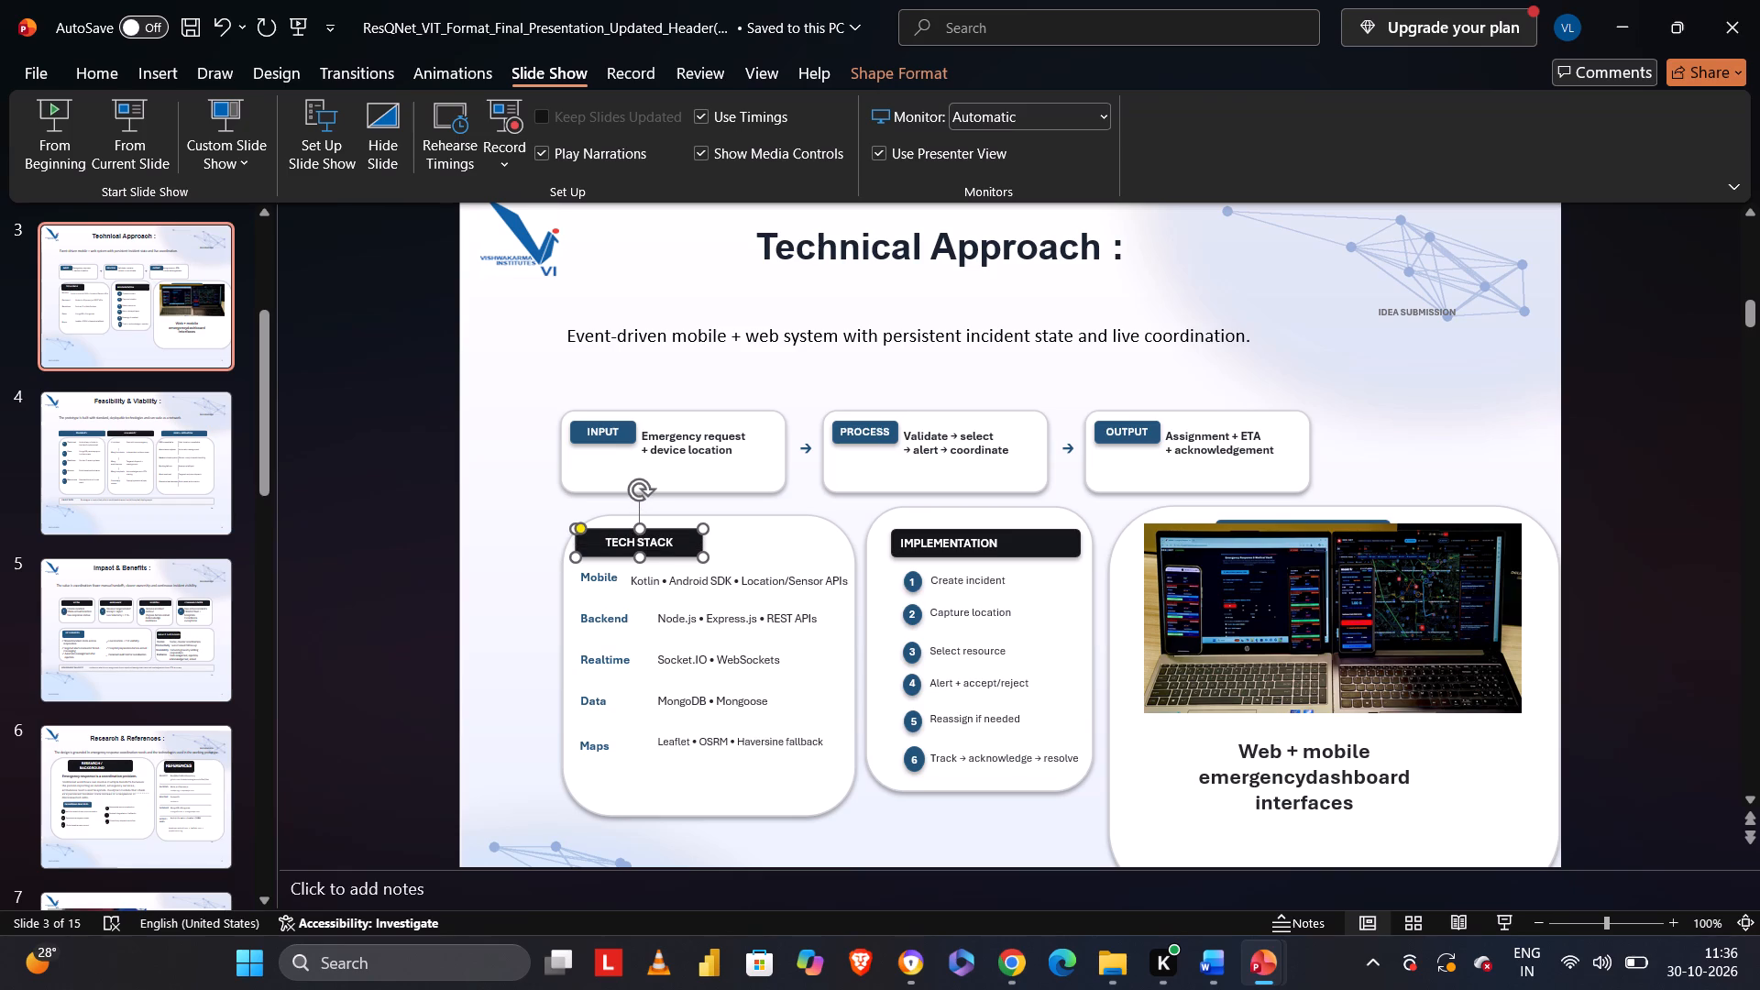
pyautogui.click(565, 569)
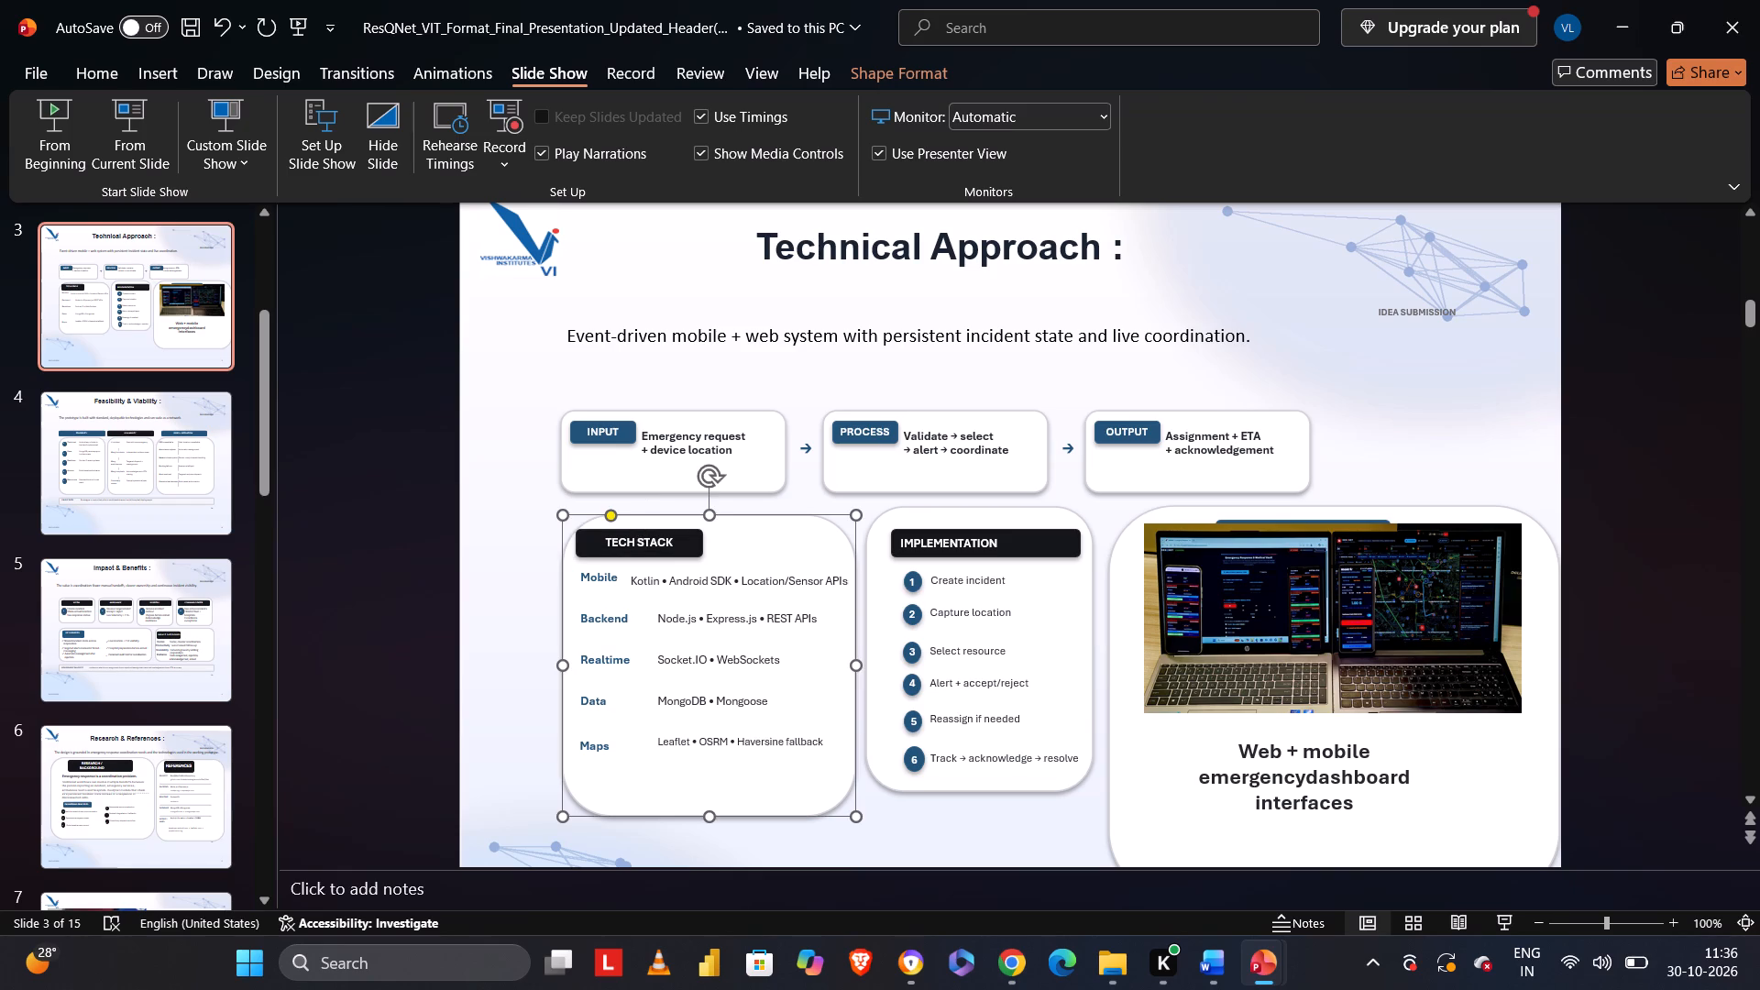
pyautogui.moveTo(556, 518); pyautogui.dragTo(541, 514)
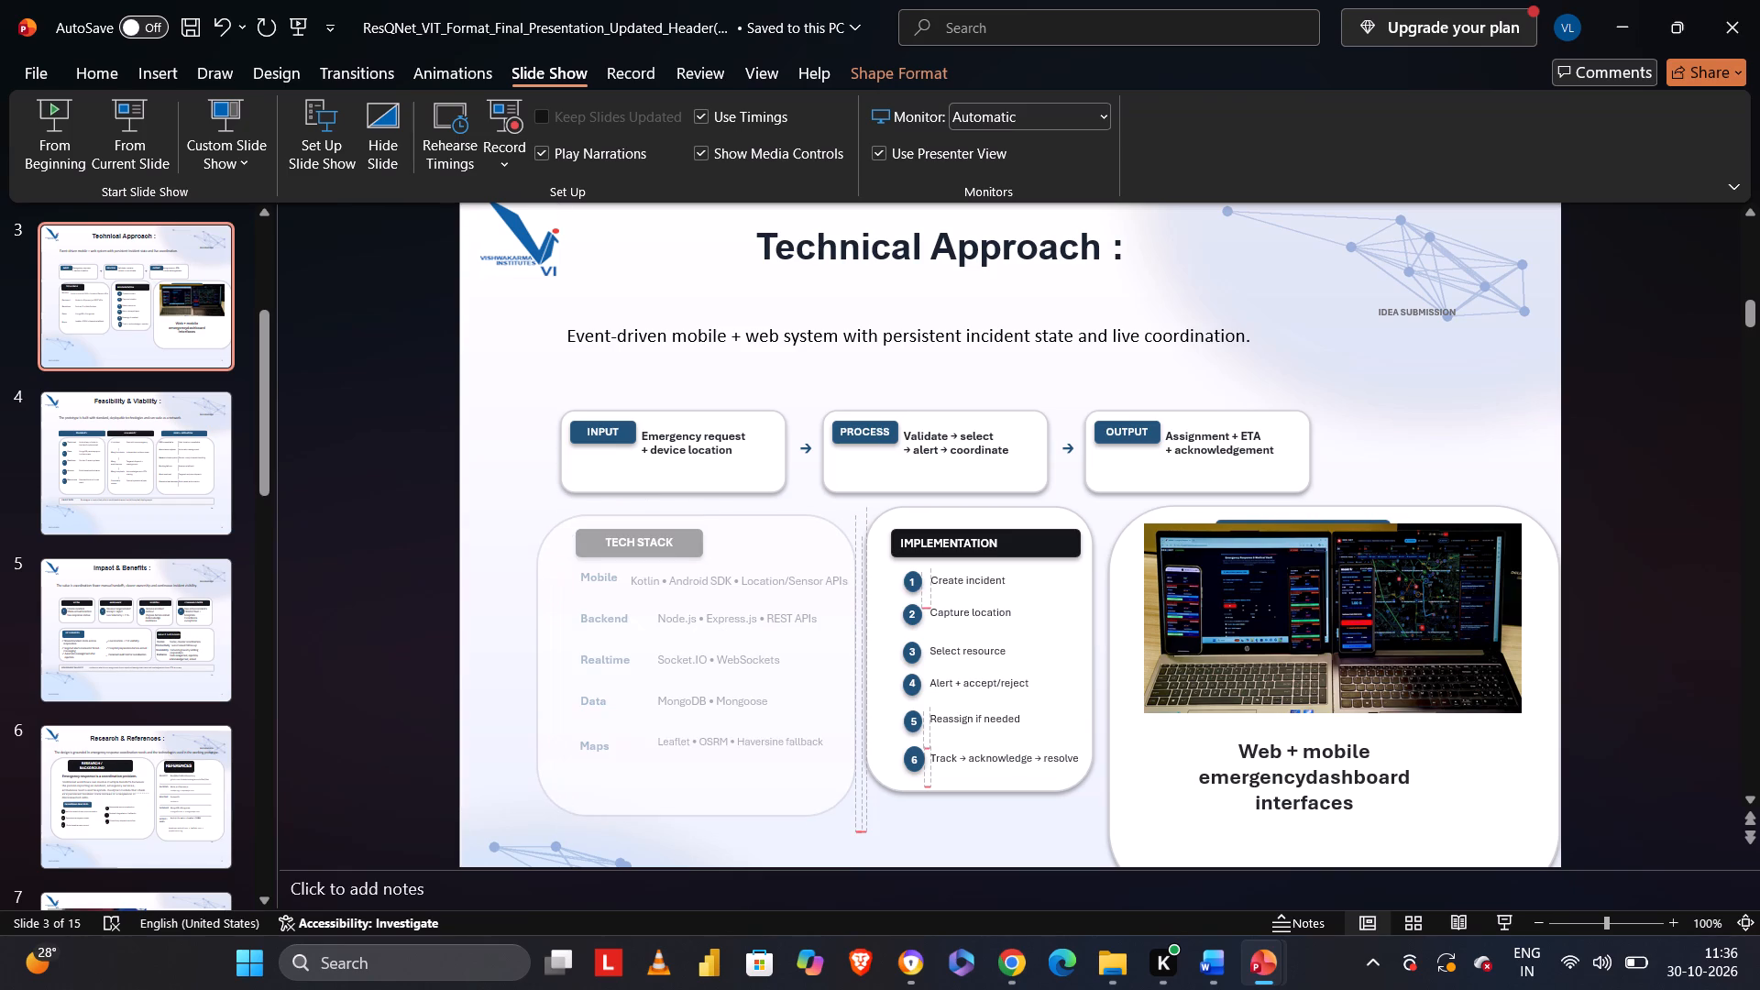
pyautogui.moveTo(541, 514); pyautogui.dragTo(545, 515)
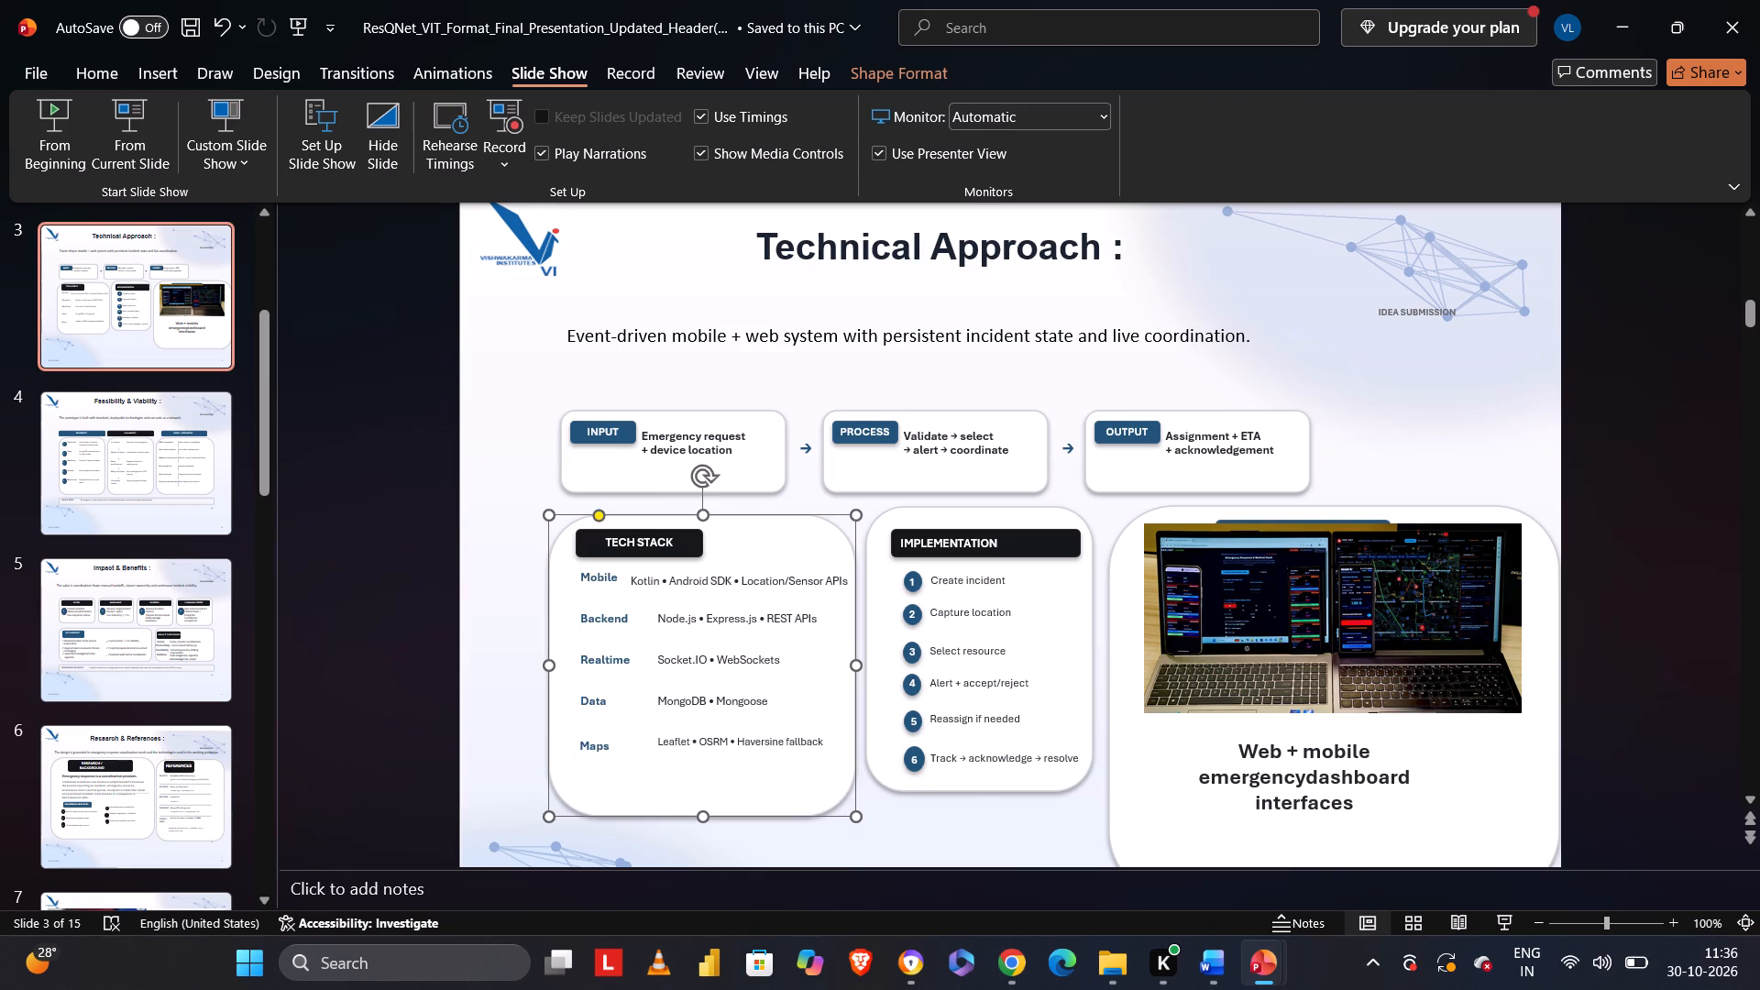
# Extend the rounded Implementation panel downward until its bottom edge lines up with the Tech Stack panel.
pyautogui.click(1006, 787)
pyautogui.moveTo(980, 789); pyautogui.dragTo(980, 799)
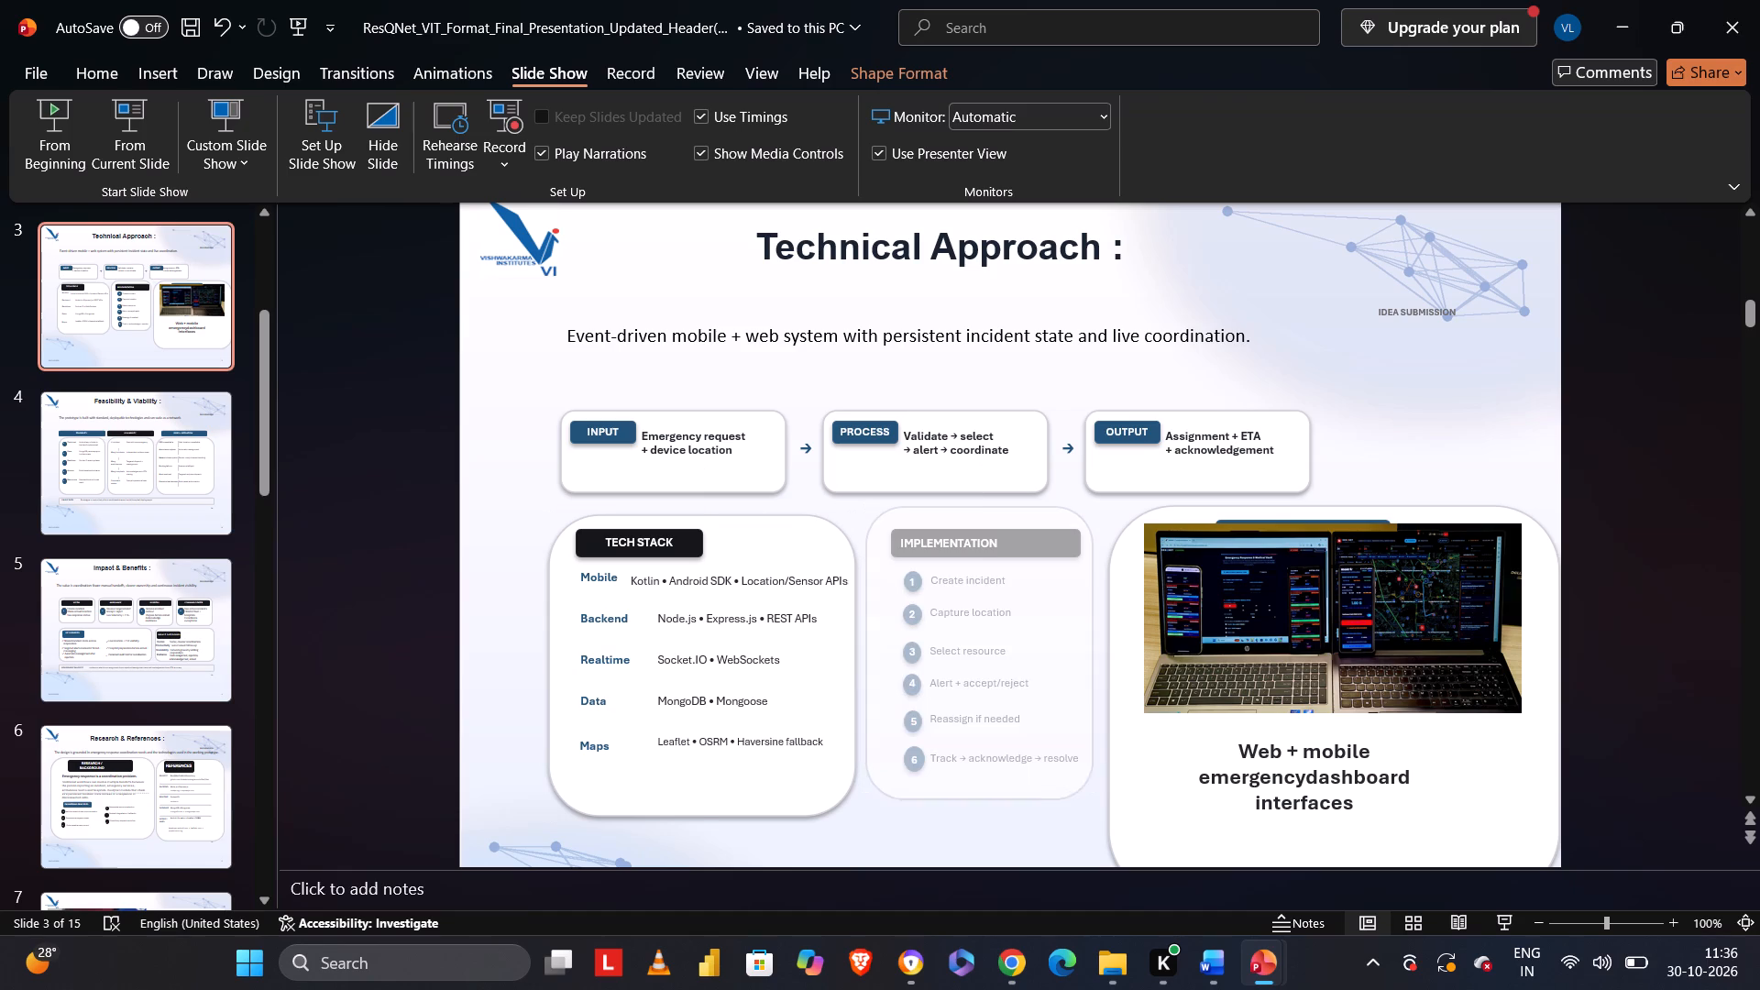
pyautogui.moveTo(980, 799); pyautogui.dragTo(976, 816)
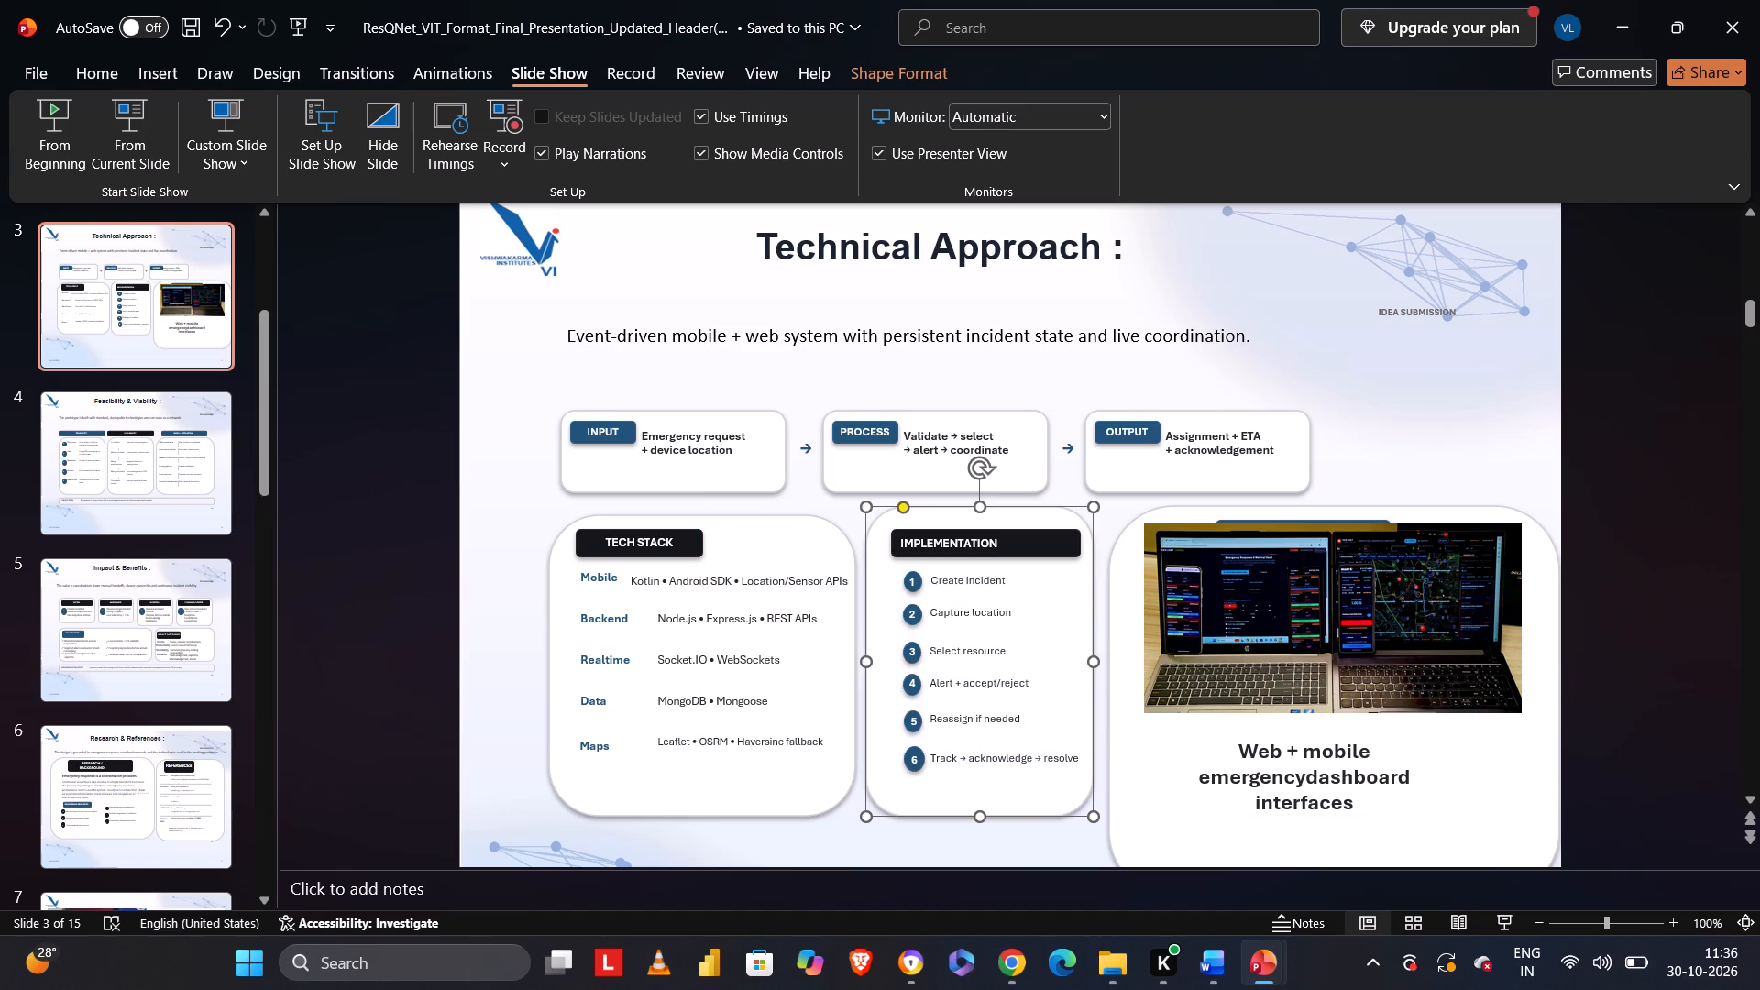
pyautogui.click(364, 503)
# Recheck the layouts from the Problem & Proposed Solution slide through to slide 7 with the vehicle model pictures.
pyautogui.press('Left')
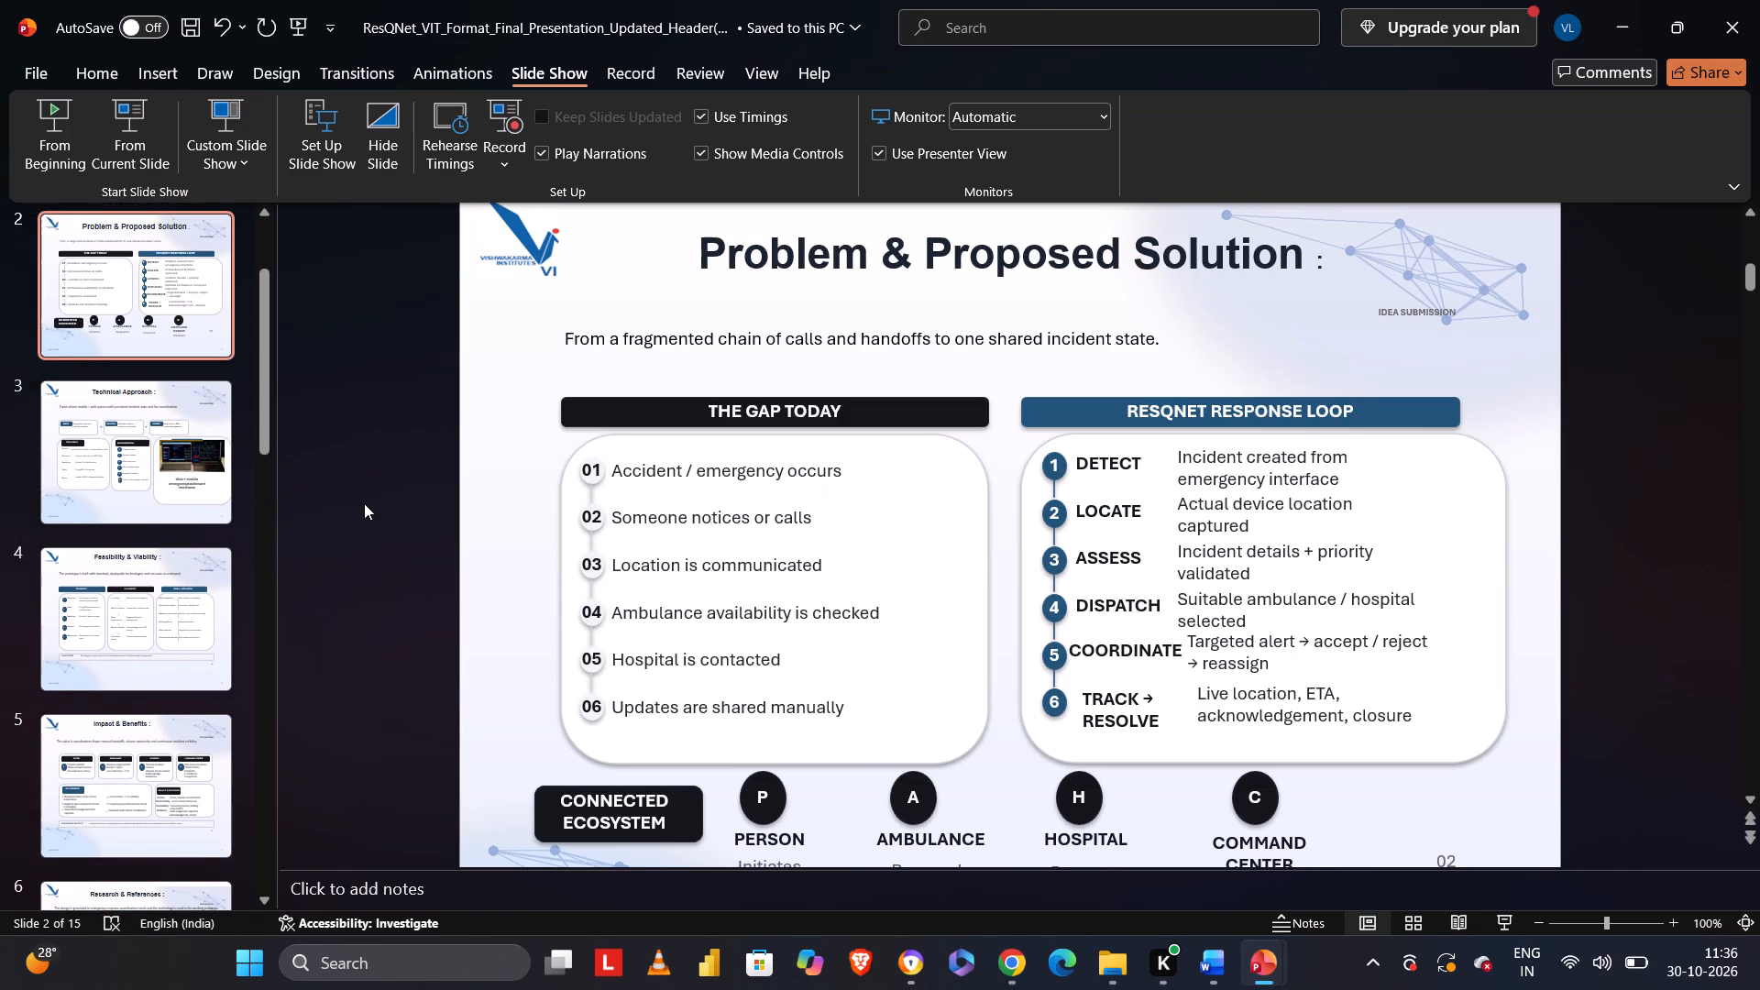
pyautogui.press('Right')
pyautogui.press('Right')
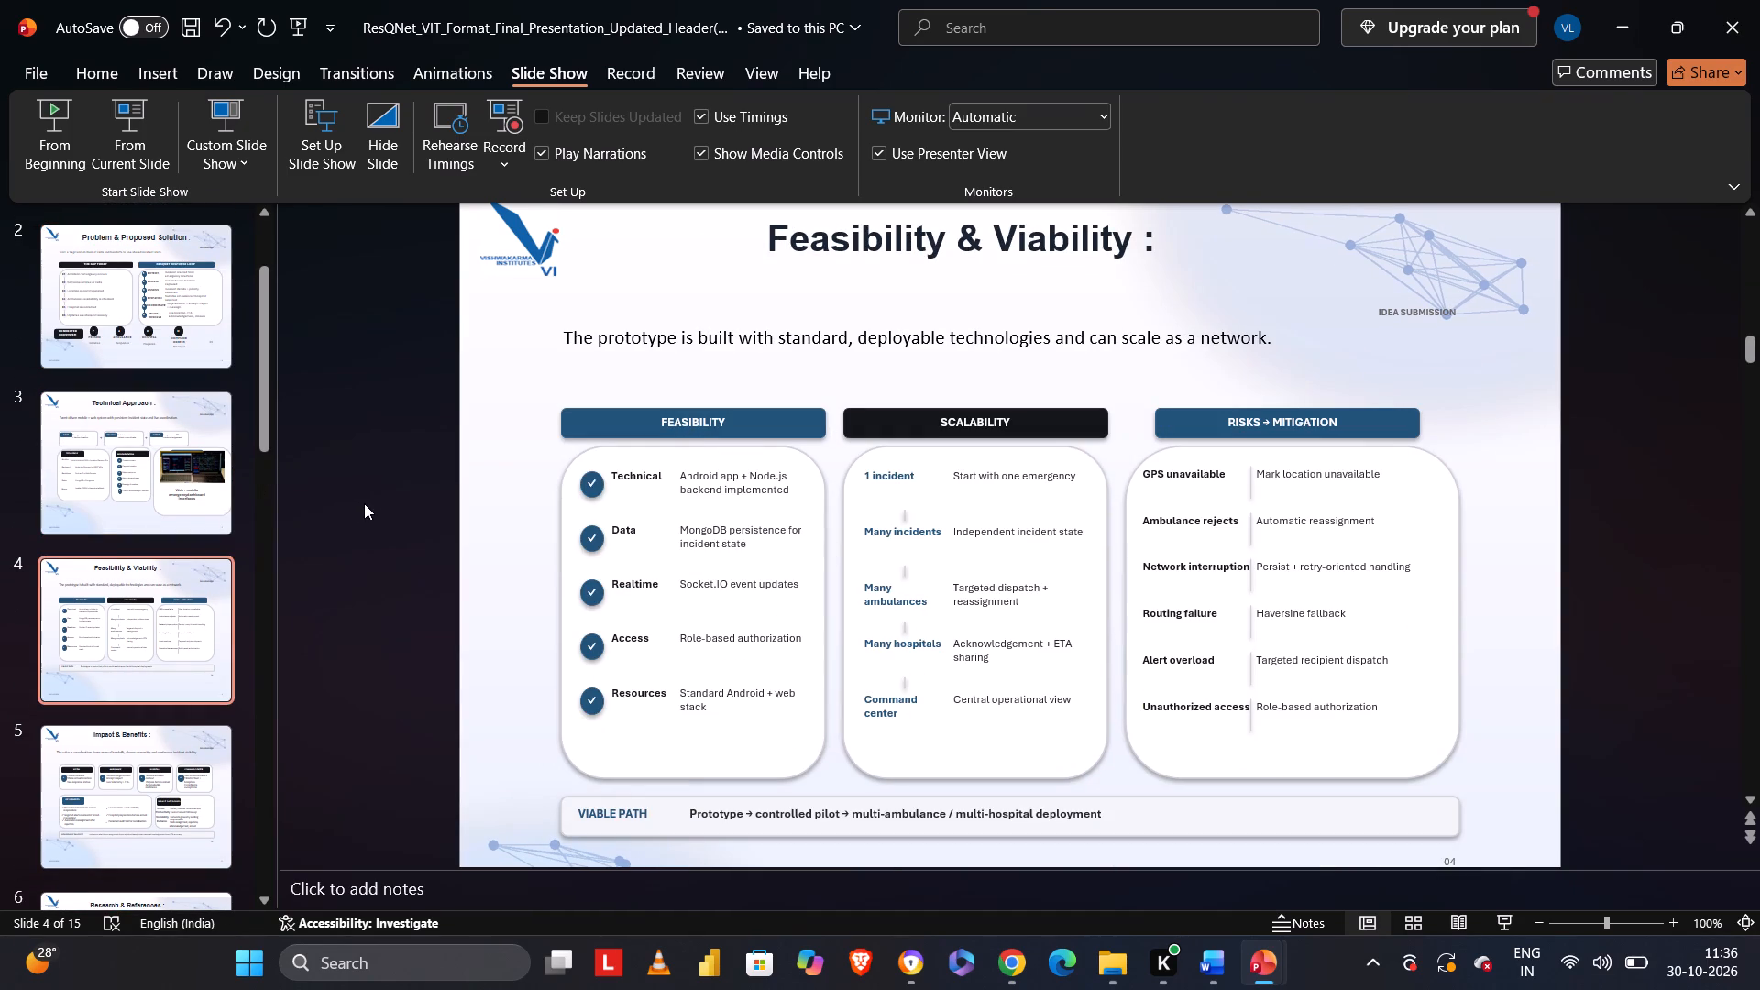
pyautogui.press('Right')
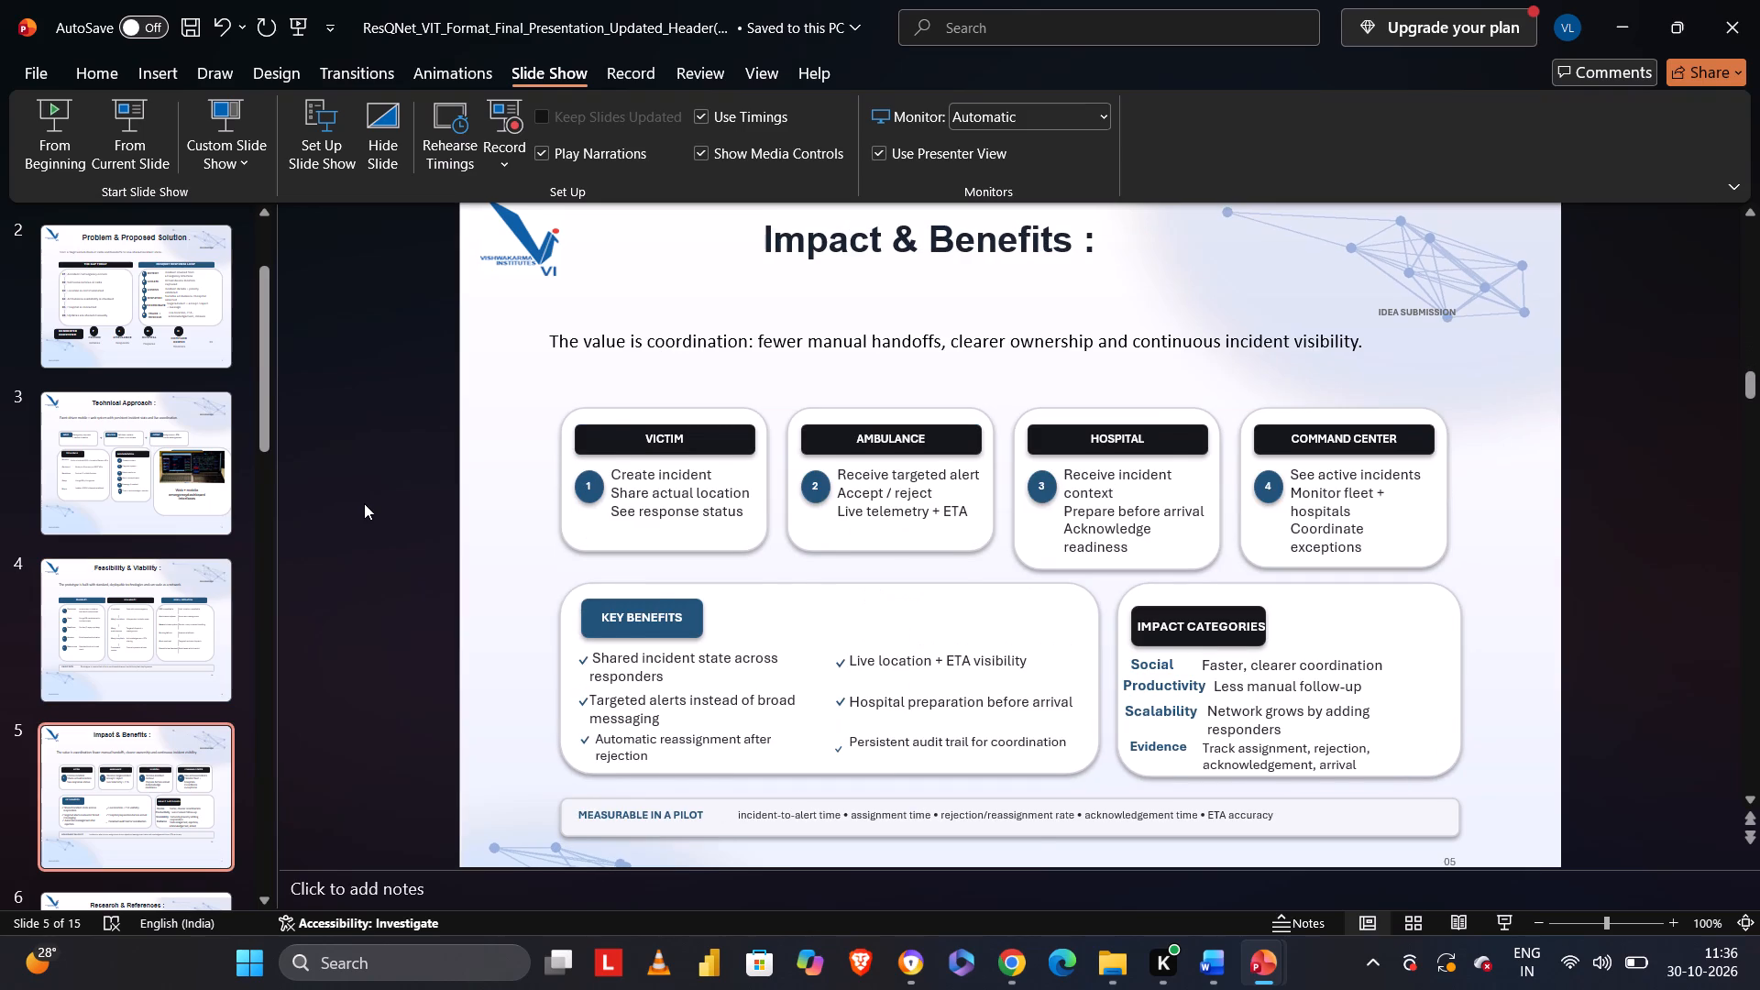
pyautogui.press('Right')
pyautogui.press('Right')
pyautogui.press('Left')
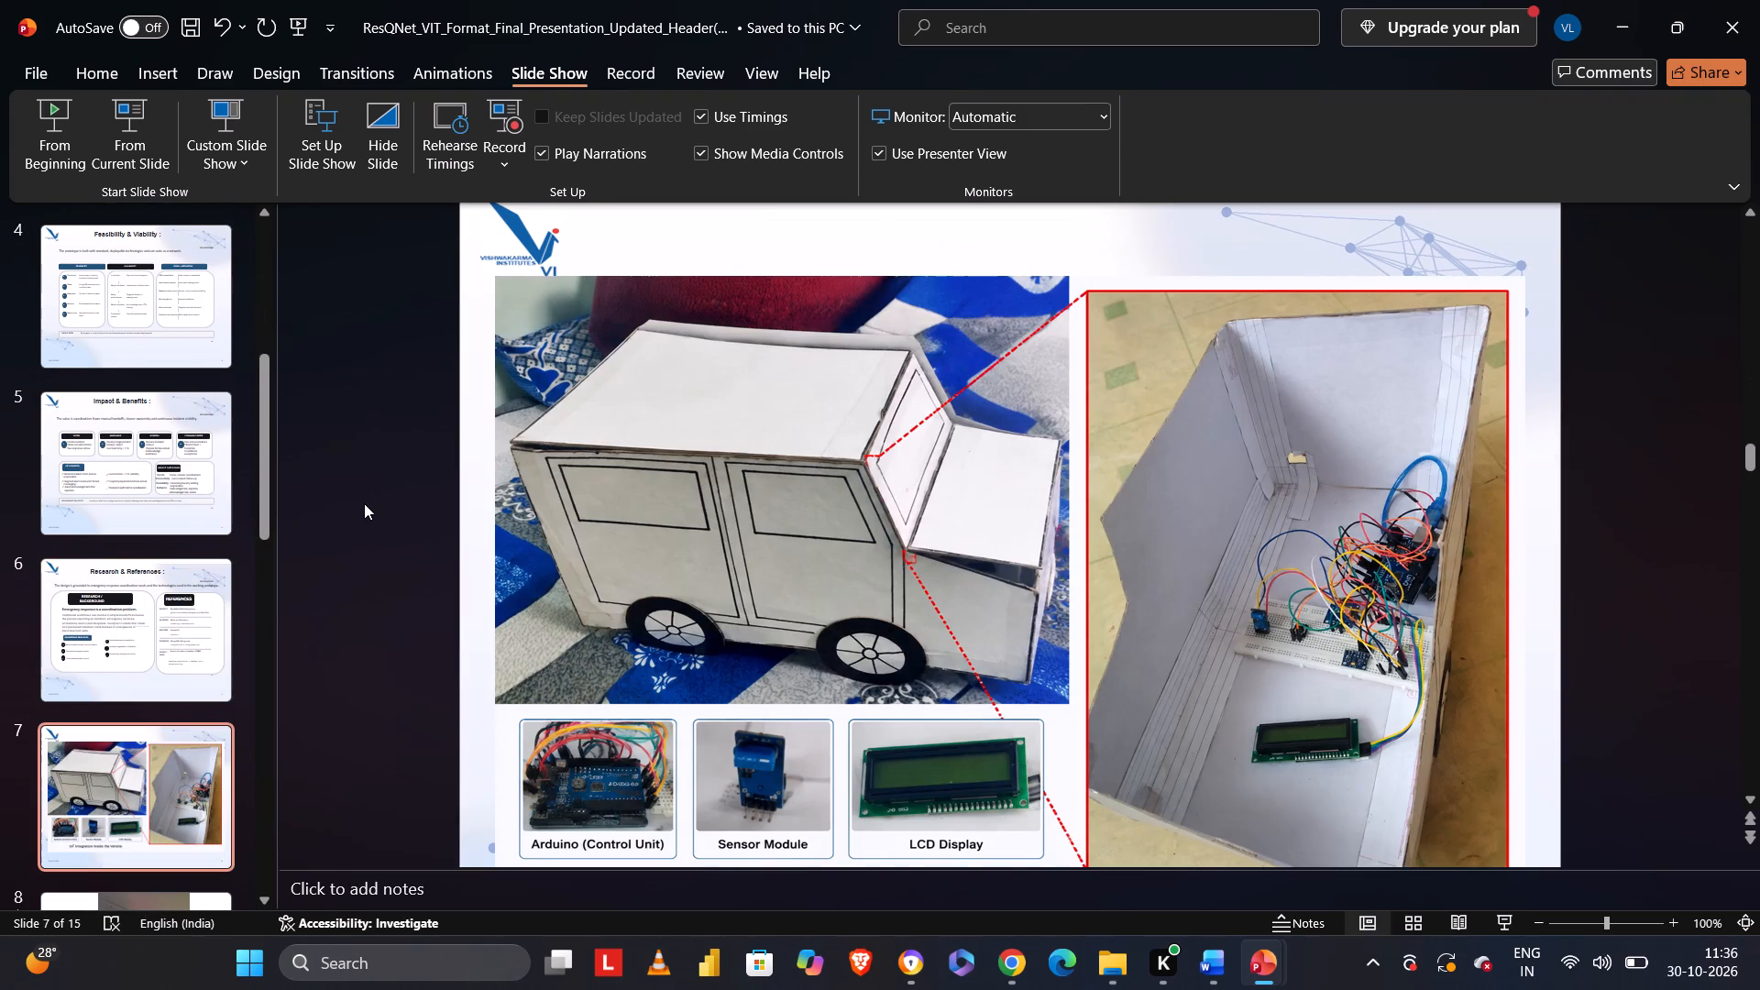
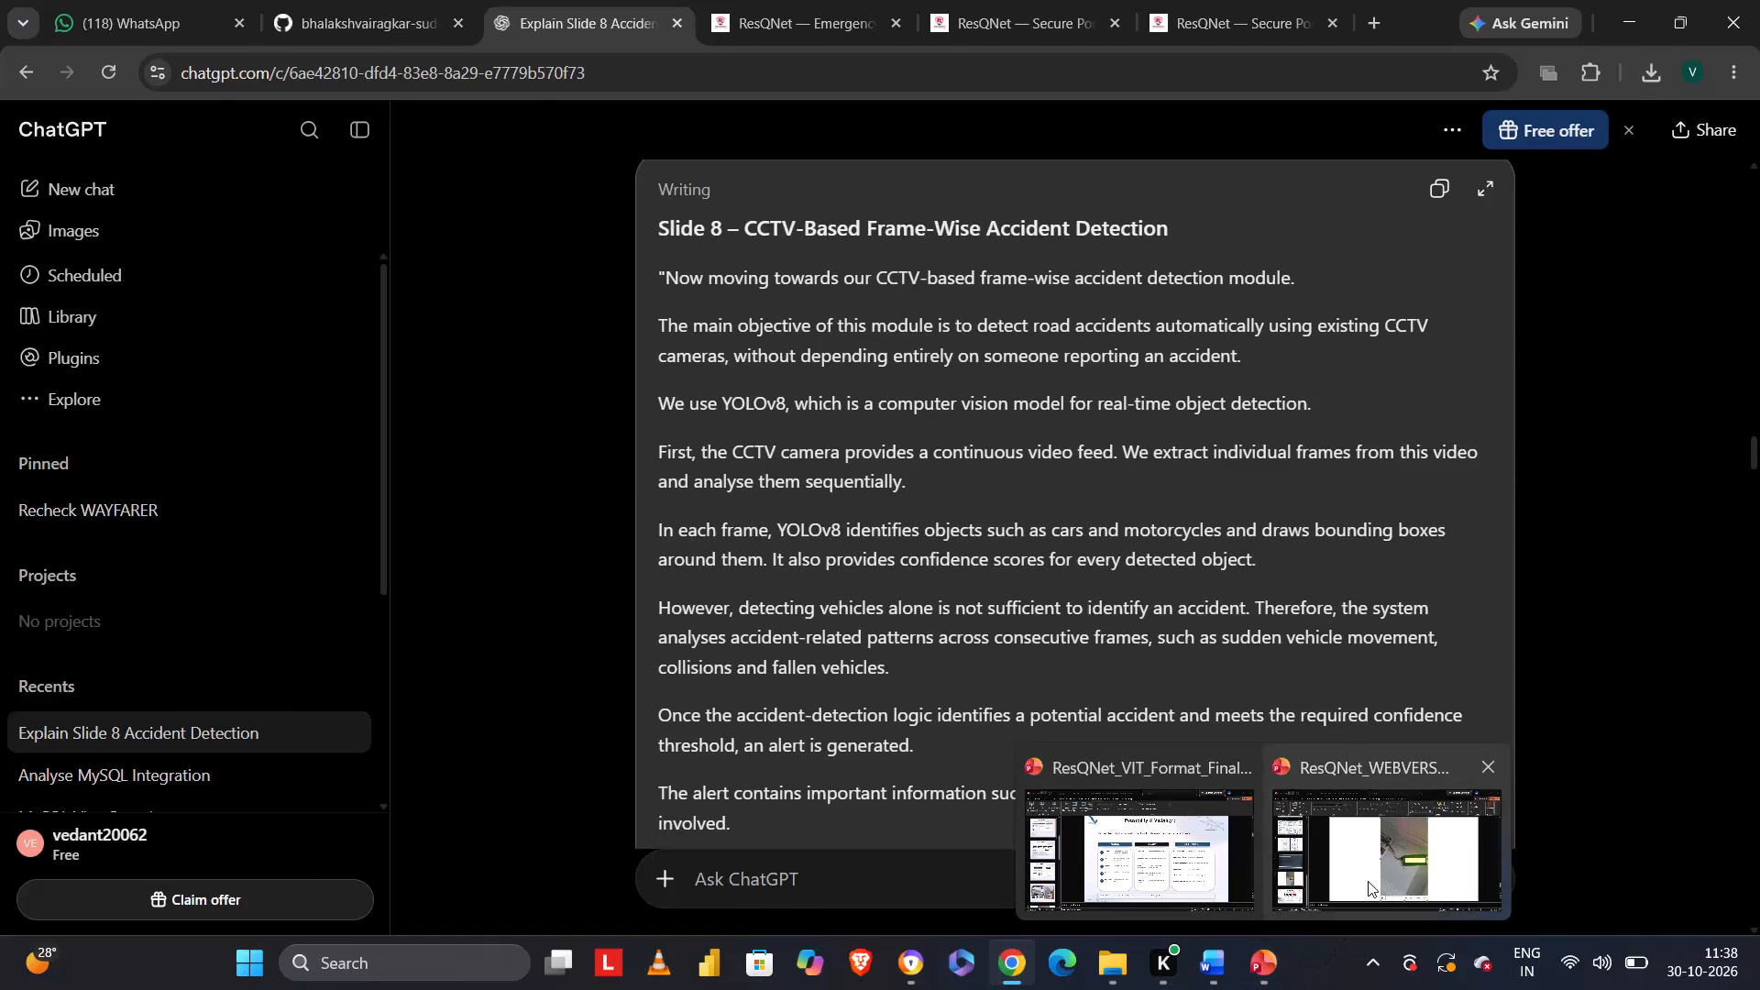
# Check the video slide in the ResQNet_WEBVERSE_2026 presentation and the Word report's cover page, and return to the ResQNet_VIT_Format presentation.
pyautogui.click(1368, 881)
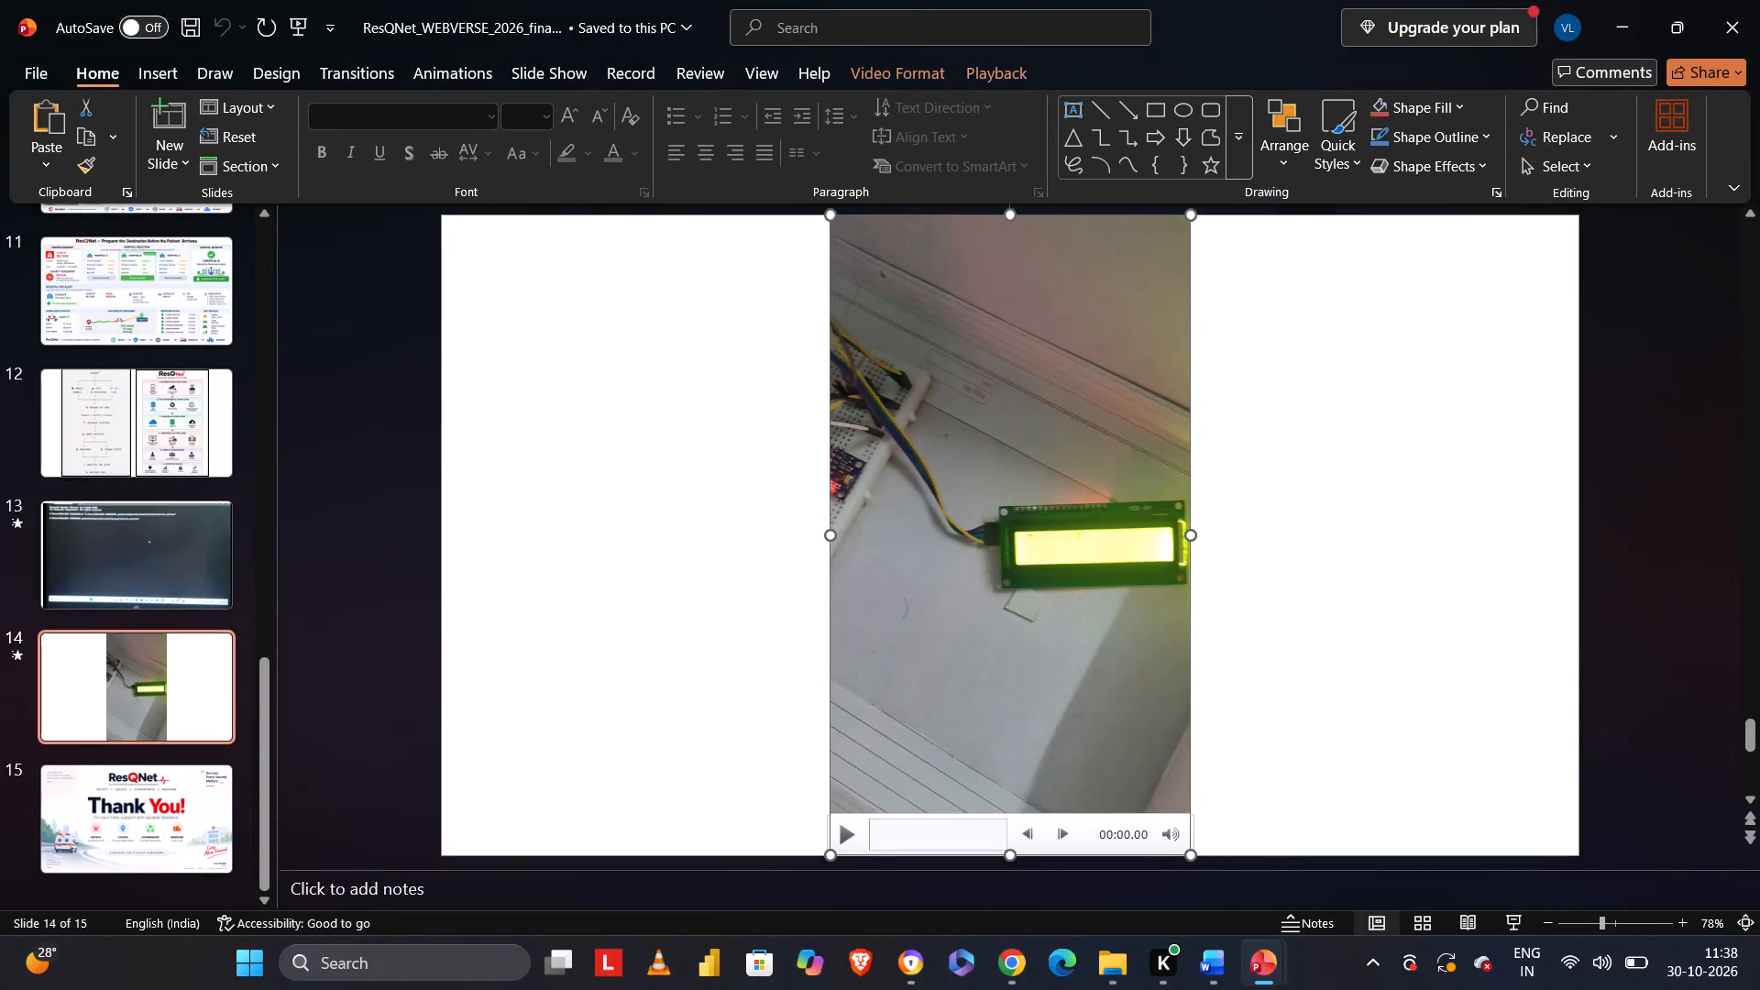
pyautogui.click(1127, 748)
pyautogui.click(576, 534)
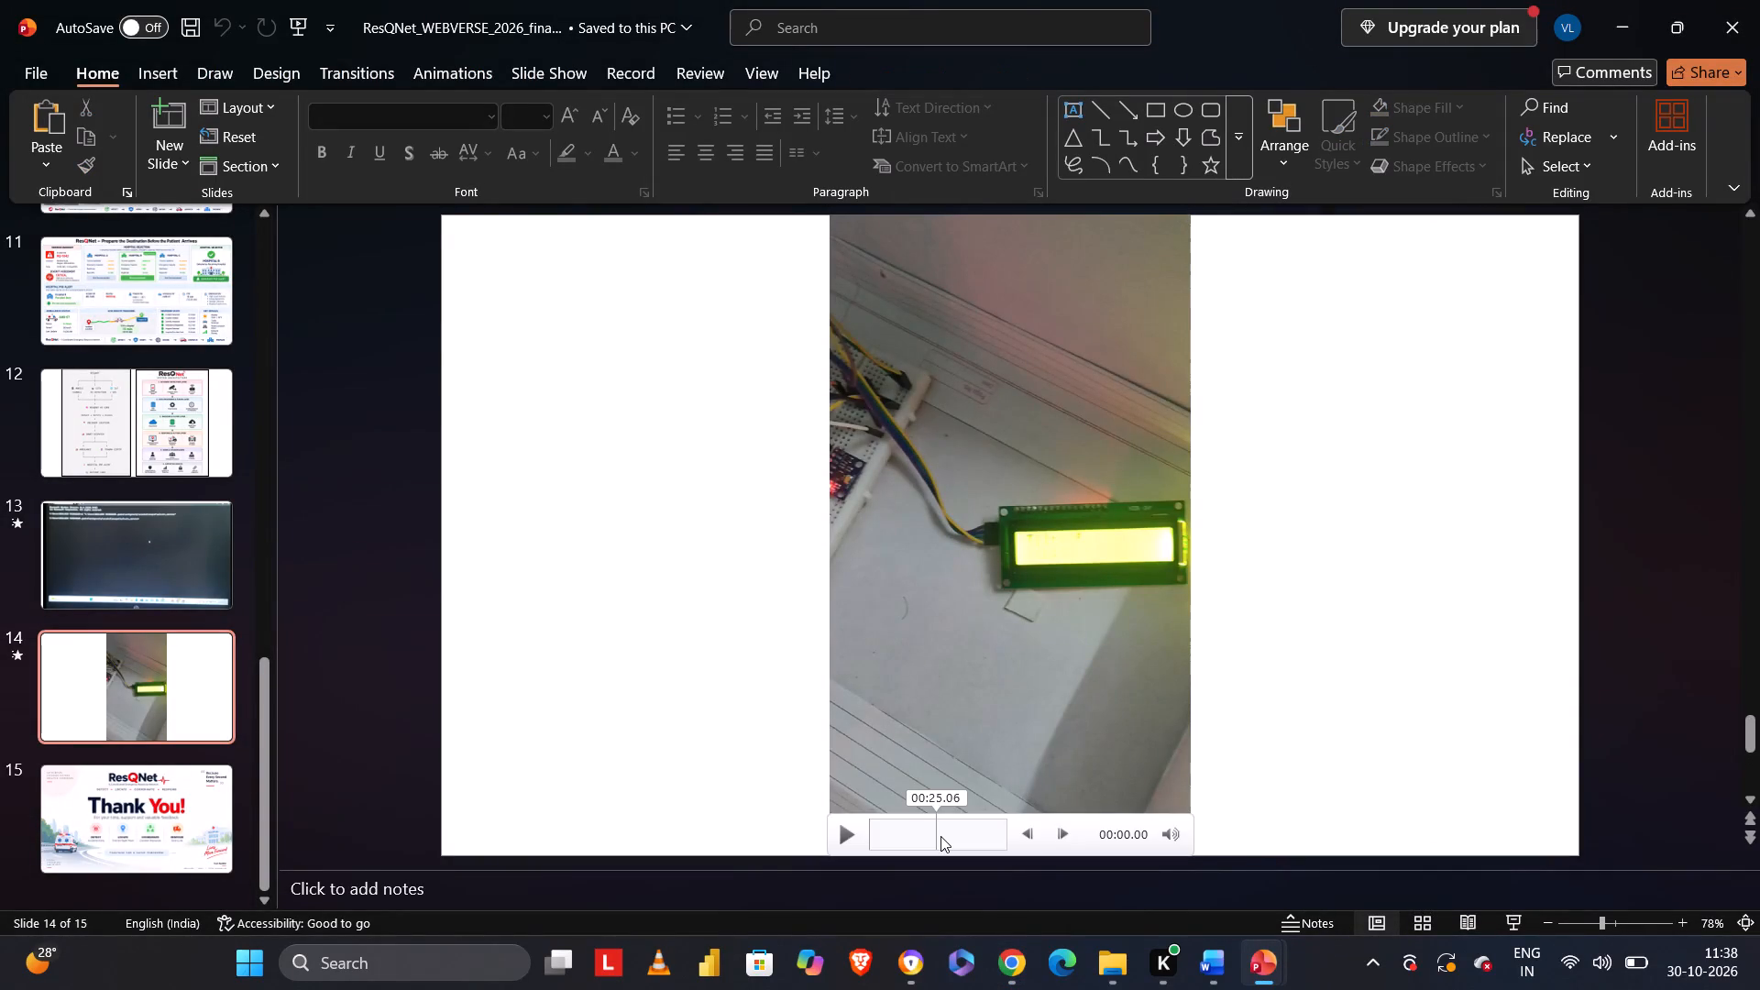
pyautogui.click(1214, 962)
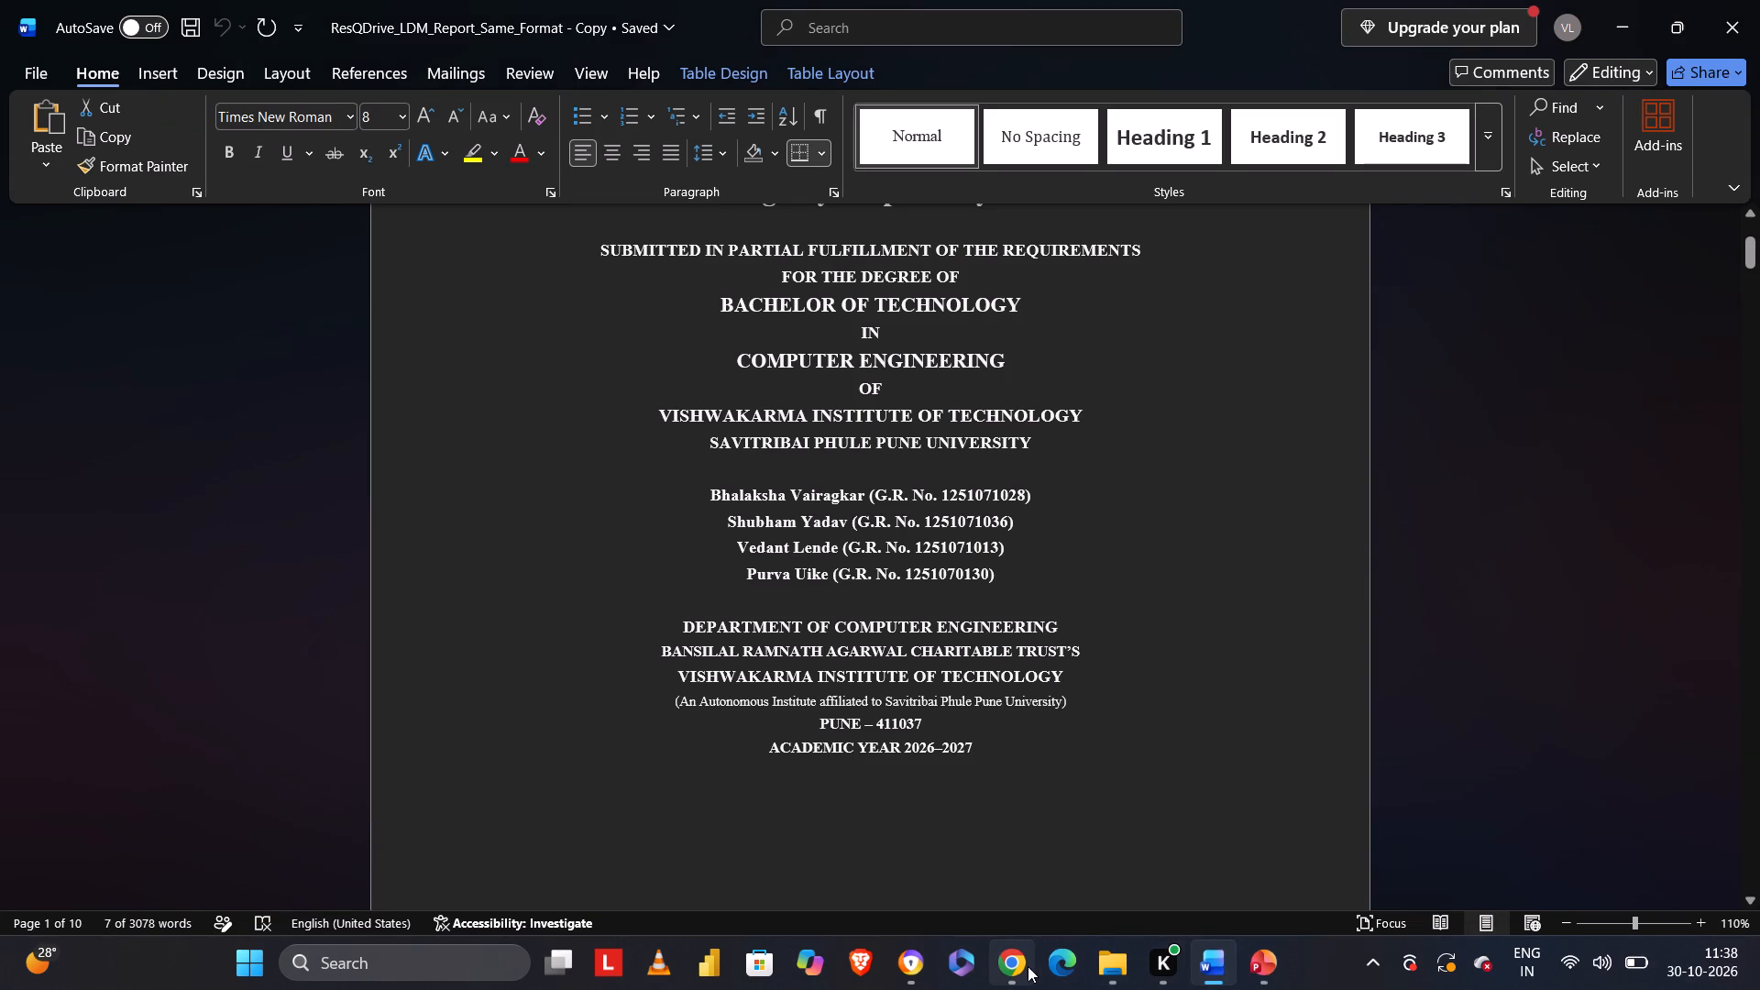
pyautogui.click(1268, 969)
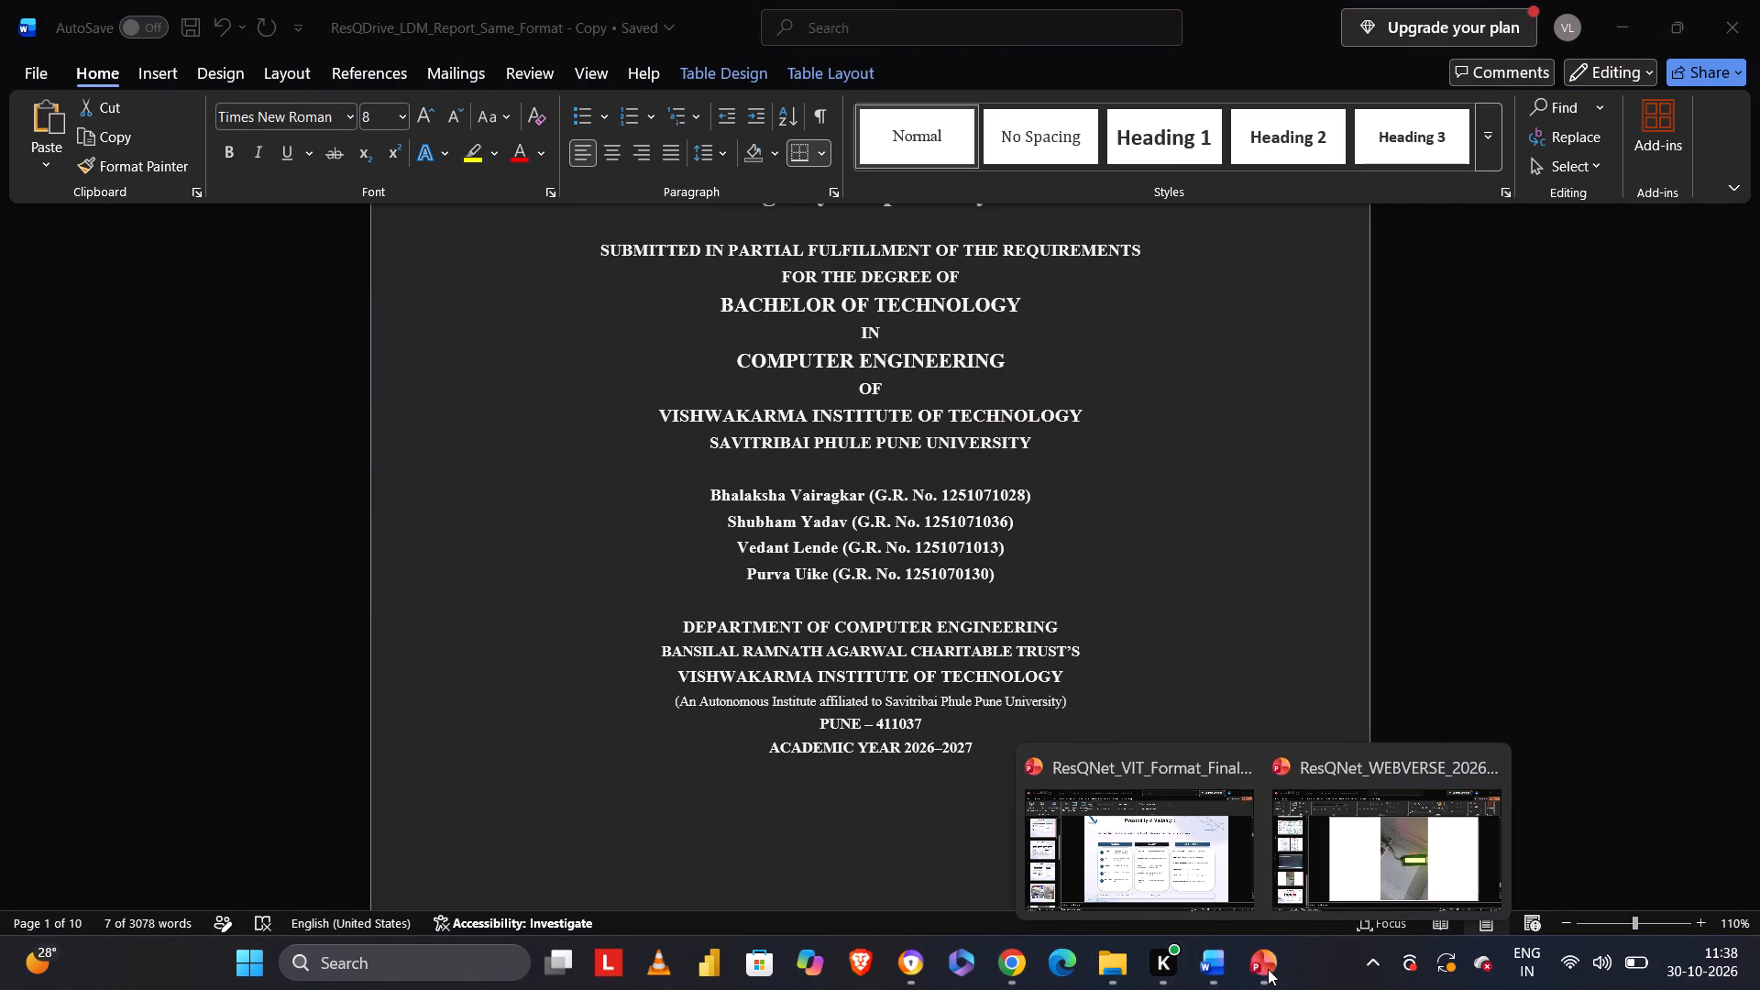
pyautogui.click(1348, 871)
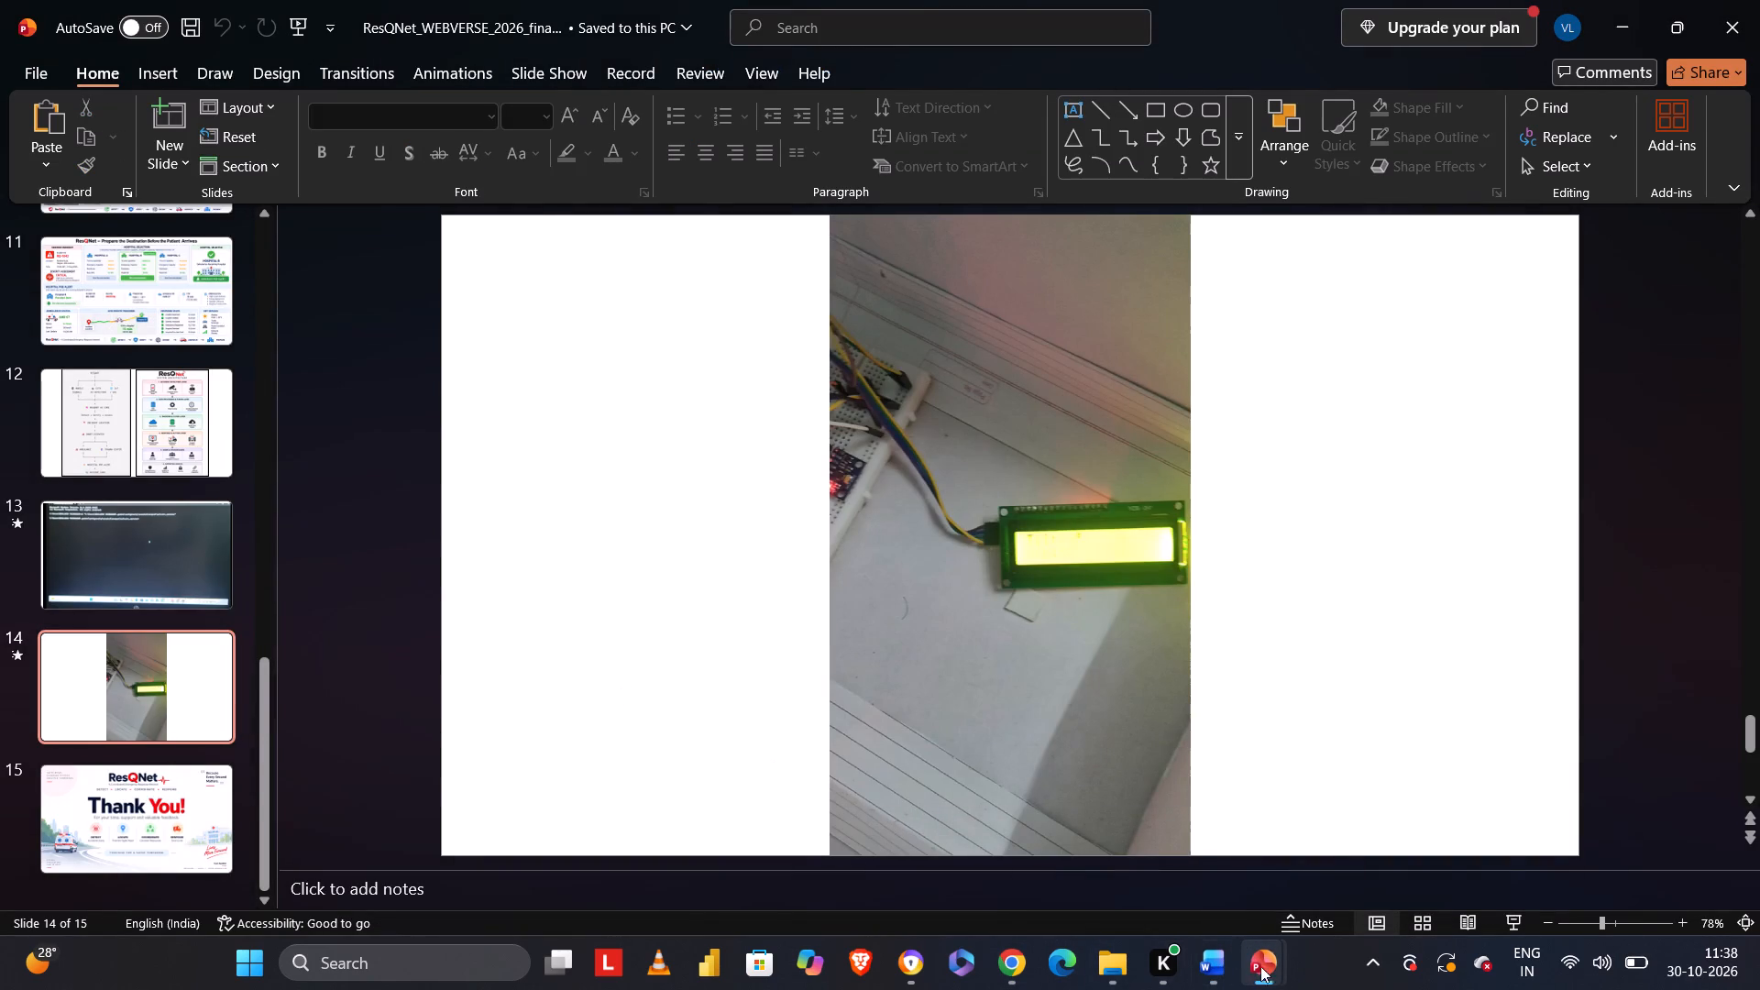
pyautogui.click(1193, 819)
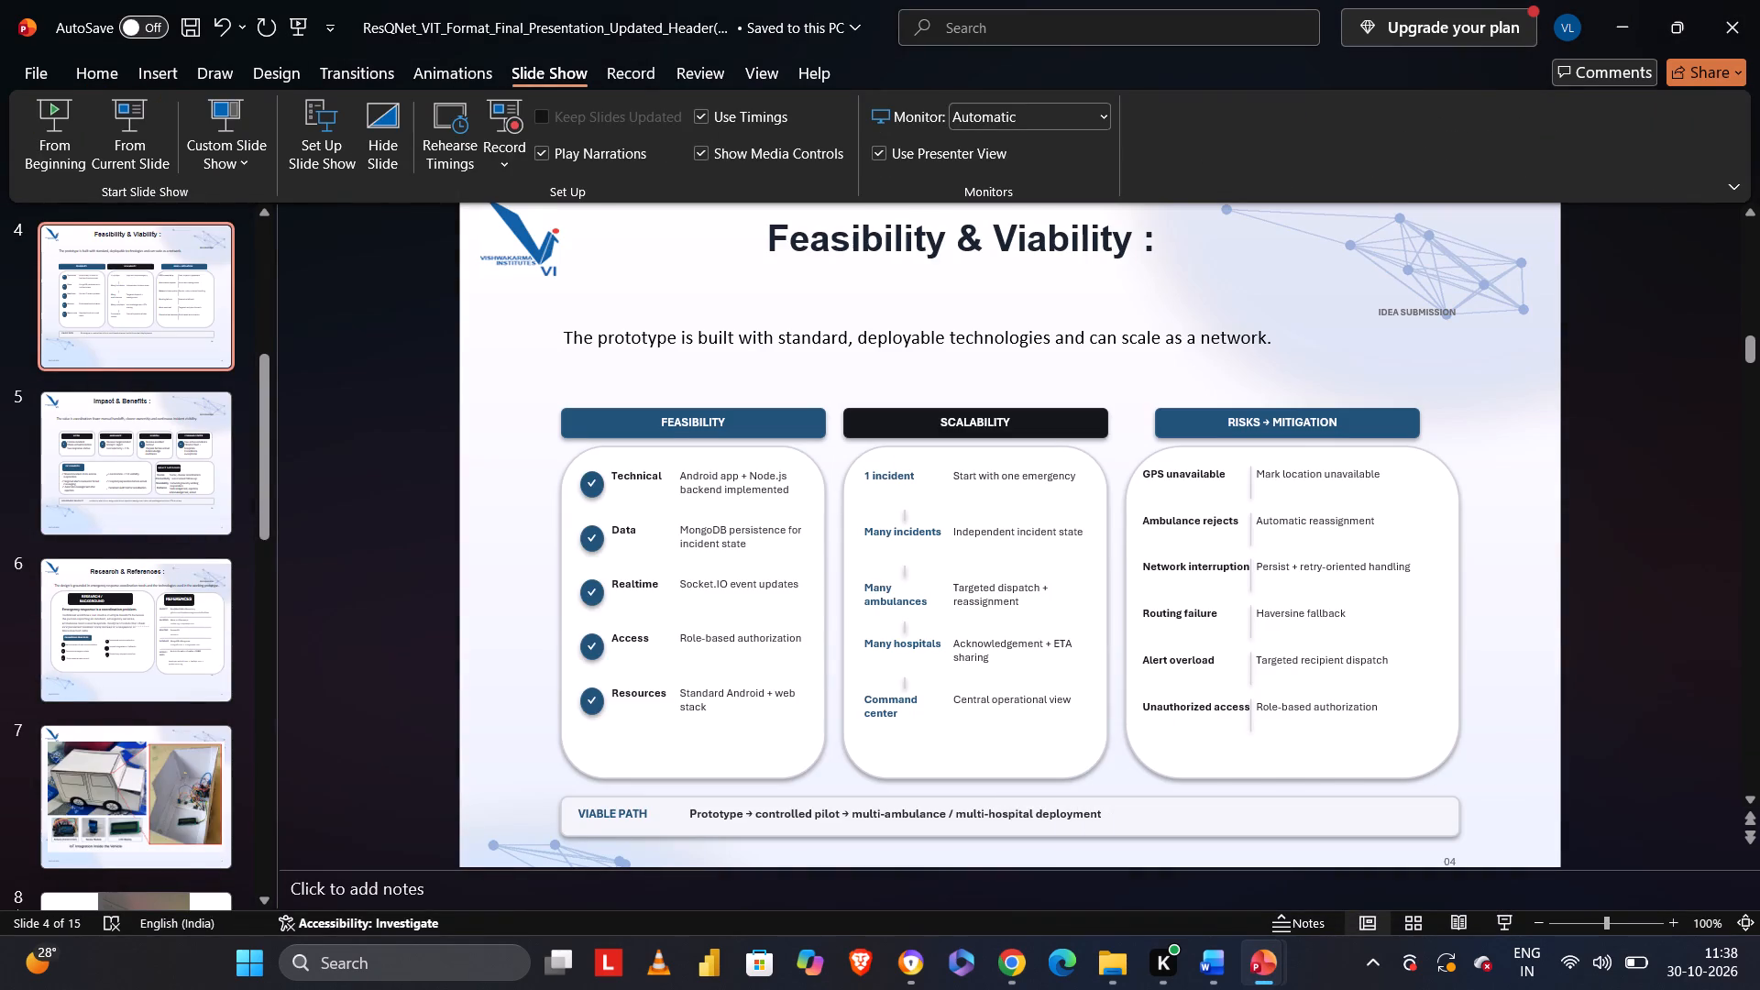
# Review the ResQNet_VIT_Format slides from Technical Approach through the CCTV accident-detection and demo slides, and go back to the title slide.
pyautogui.press('Left')
pyautogui.press('Right')
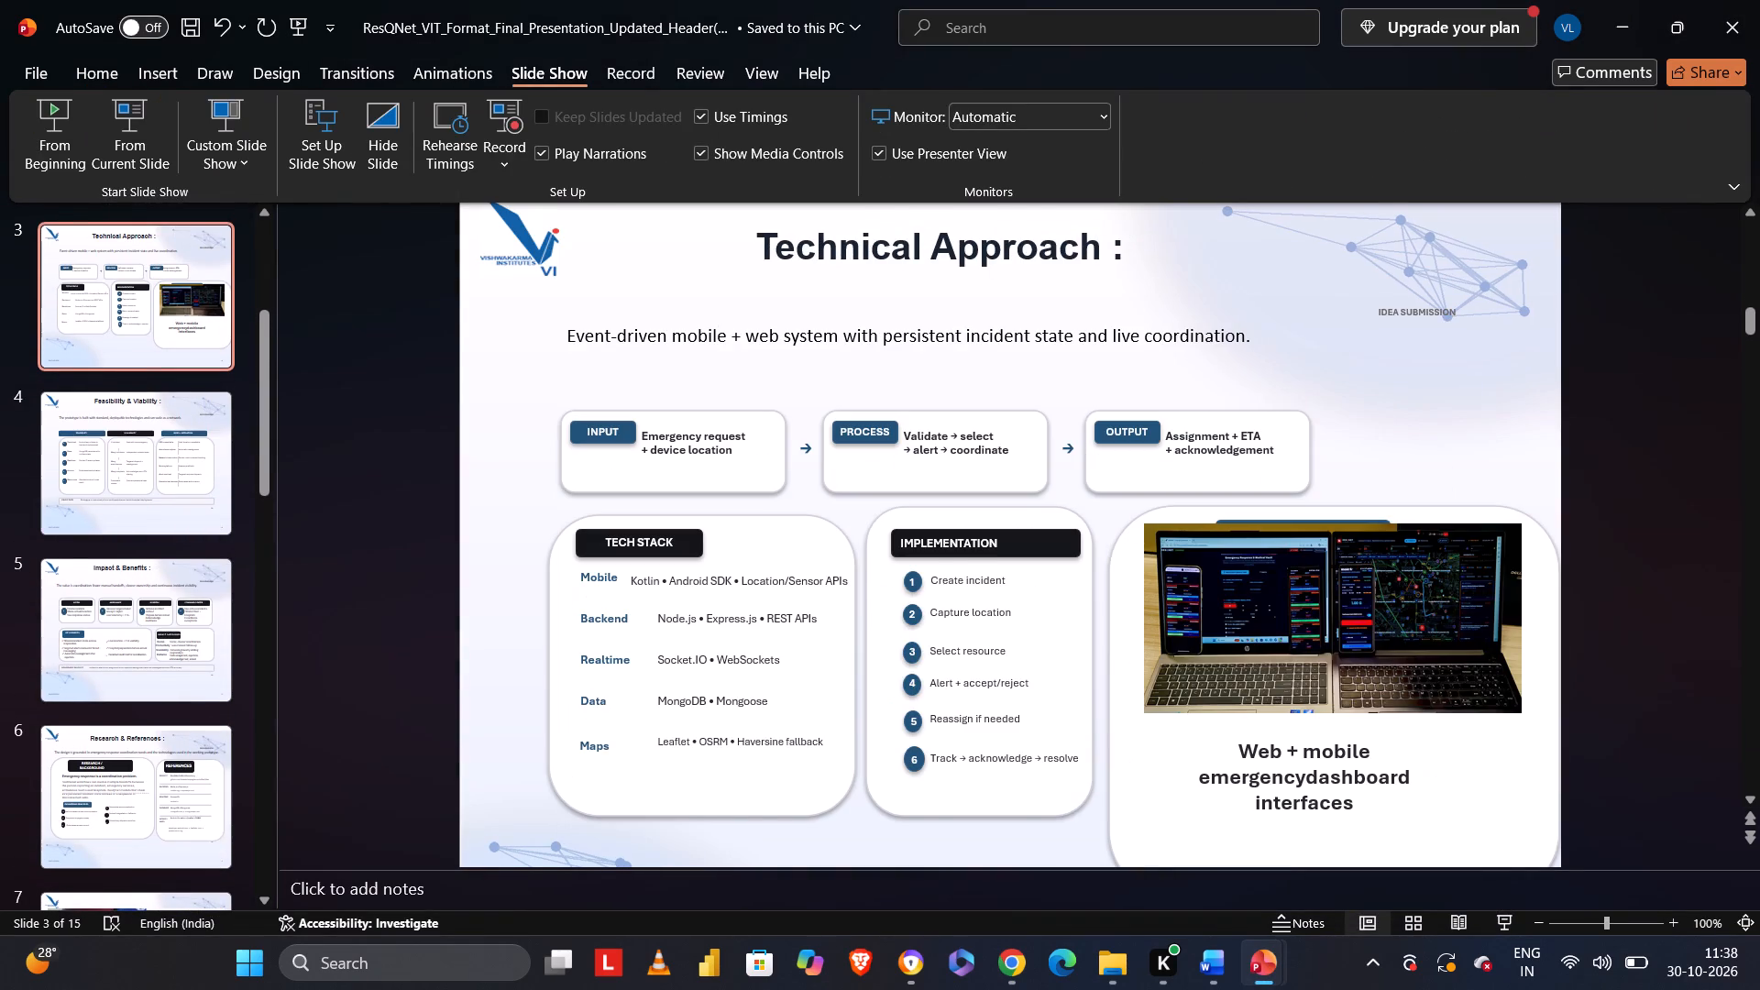
pyautogui.press('Right')
pyautogui.press('Right')
pyautogui.press('Right')
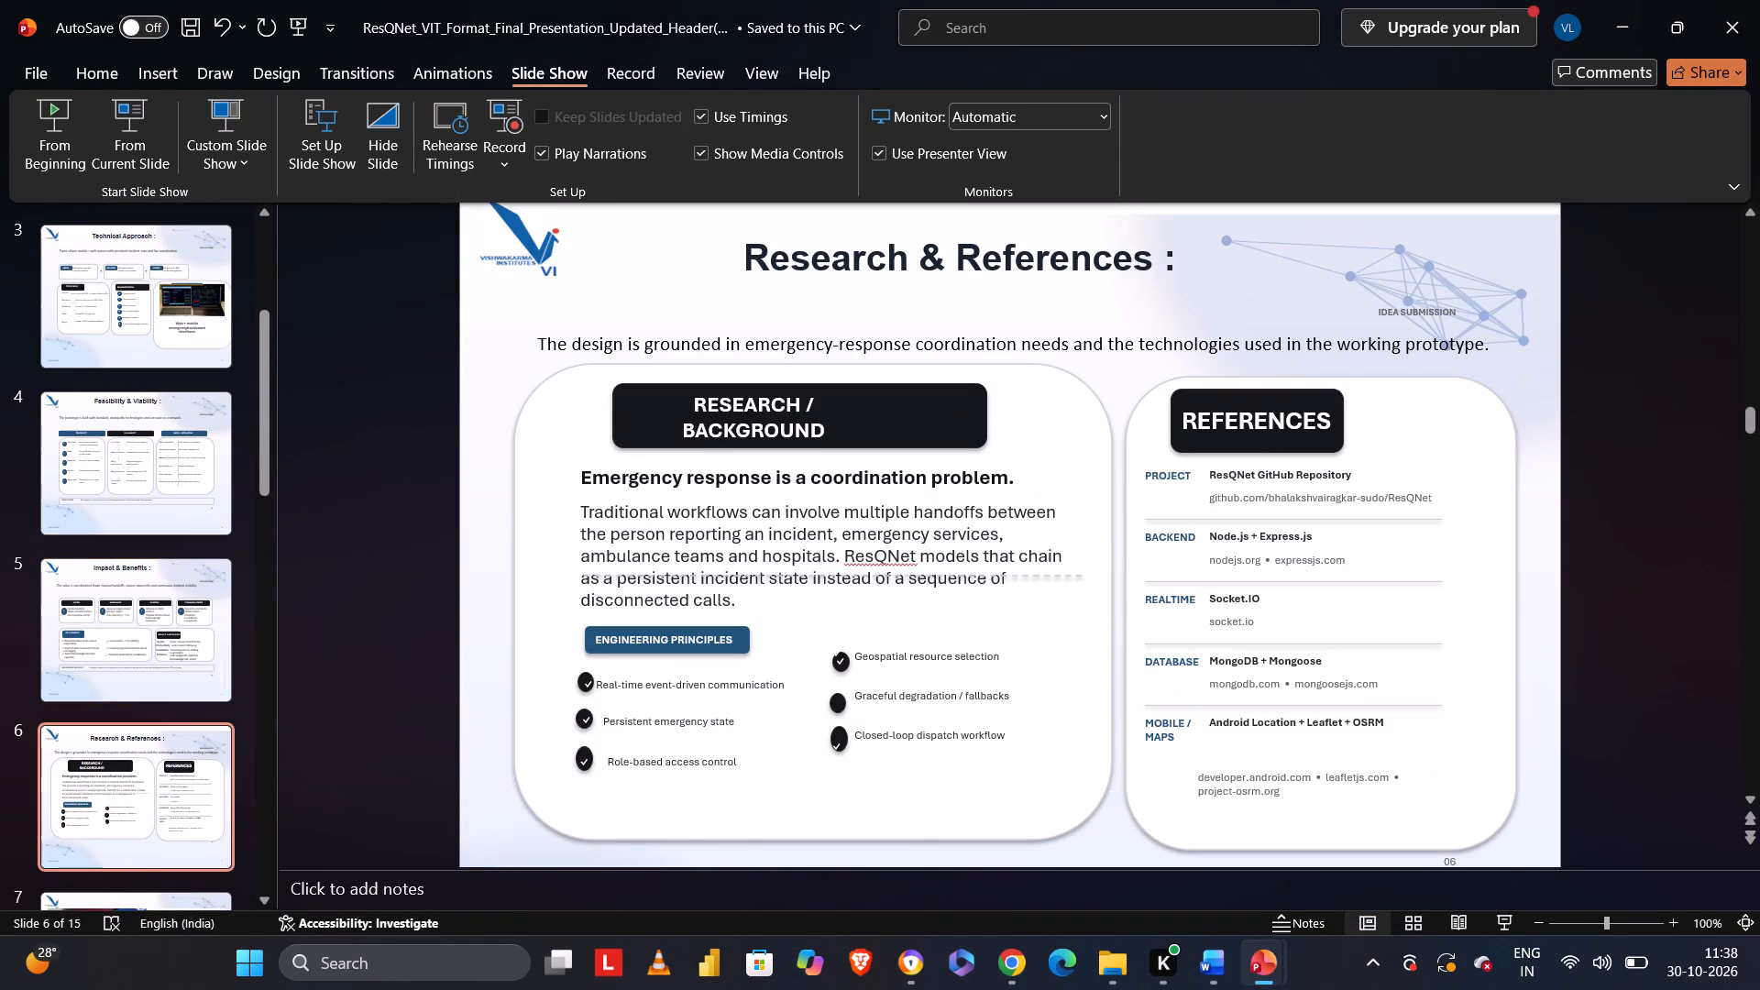
pyautogui.press('Right')
pyautogui.press('Right')
pyautogui.press('Right')
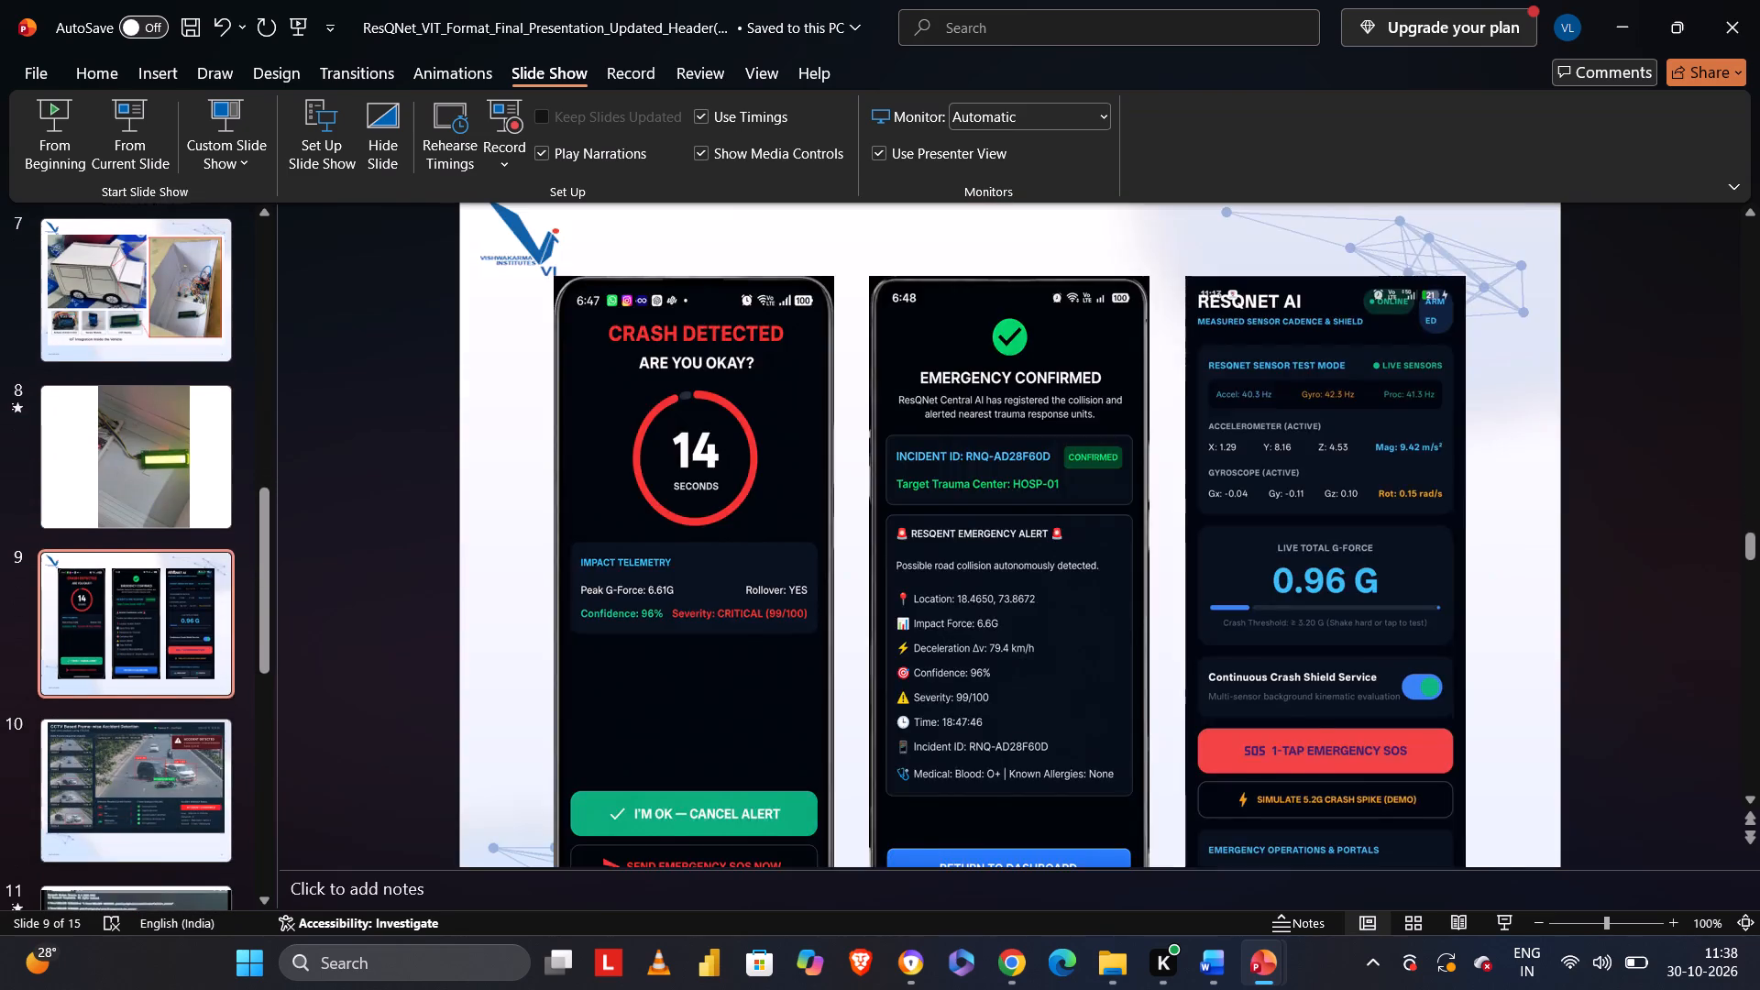
pyautogui.press('Right')
pyautogui.press('Right')
pyautogui.press('Left')
pyautogui.press('Left')
pyautogui.press('Left')
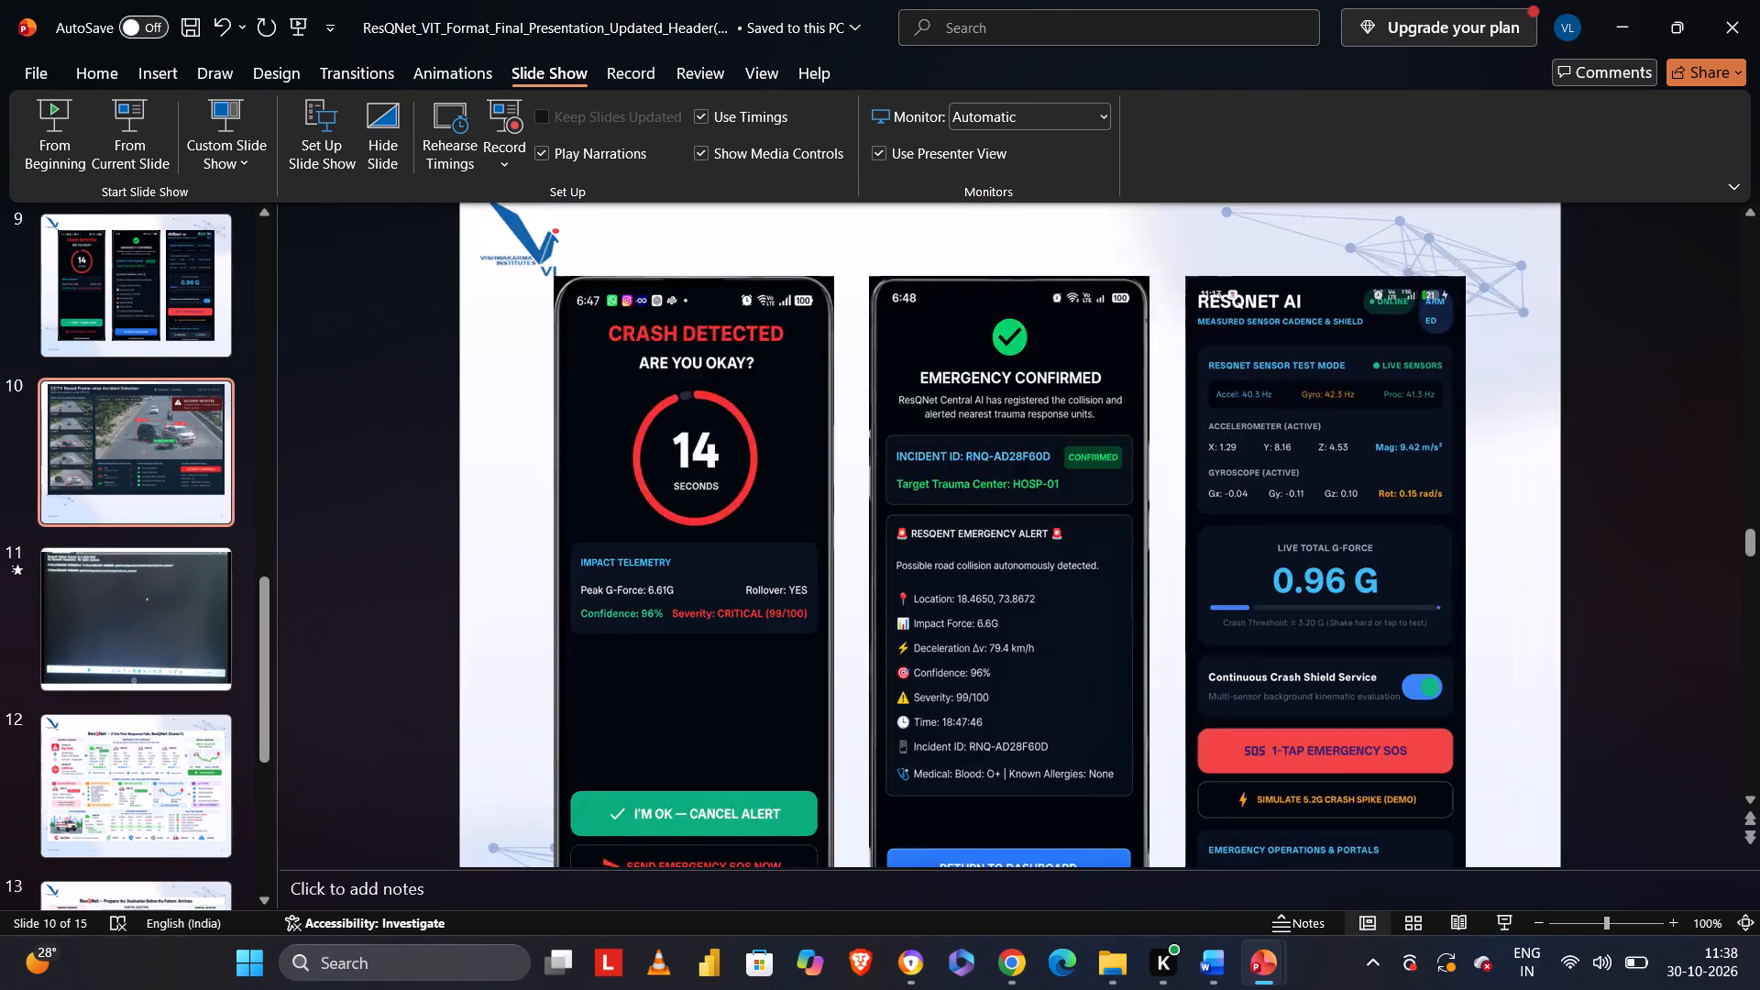
pyautogui.press('Left')
pyautogui.press('Left')
pyautogui.press('Left')
pyautogui.press('Left')
pyautogui.press('Left')
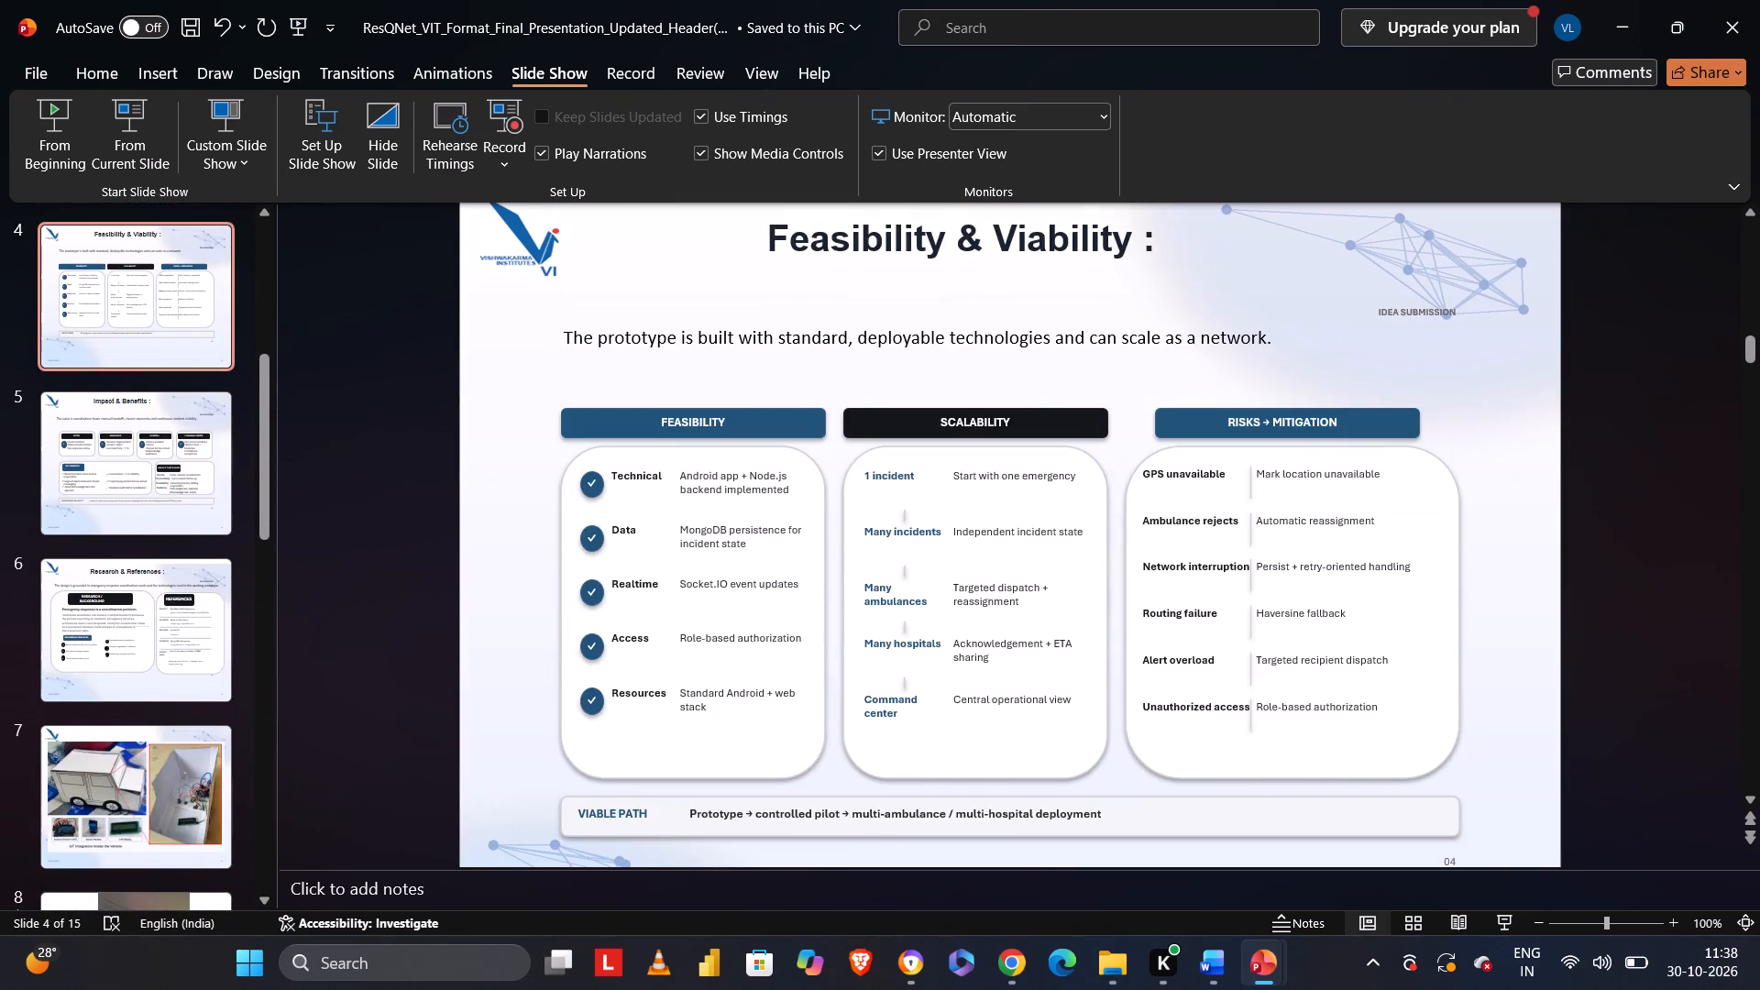
pyautogui.press('Left')
pyautogui.press('Left')
pyautogui.press('Left')
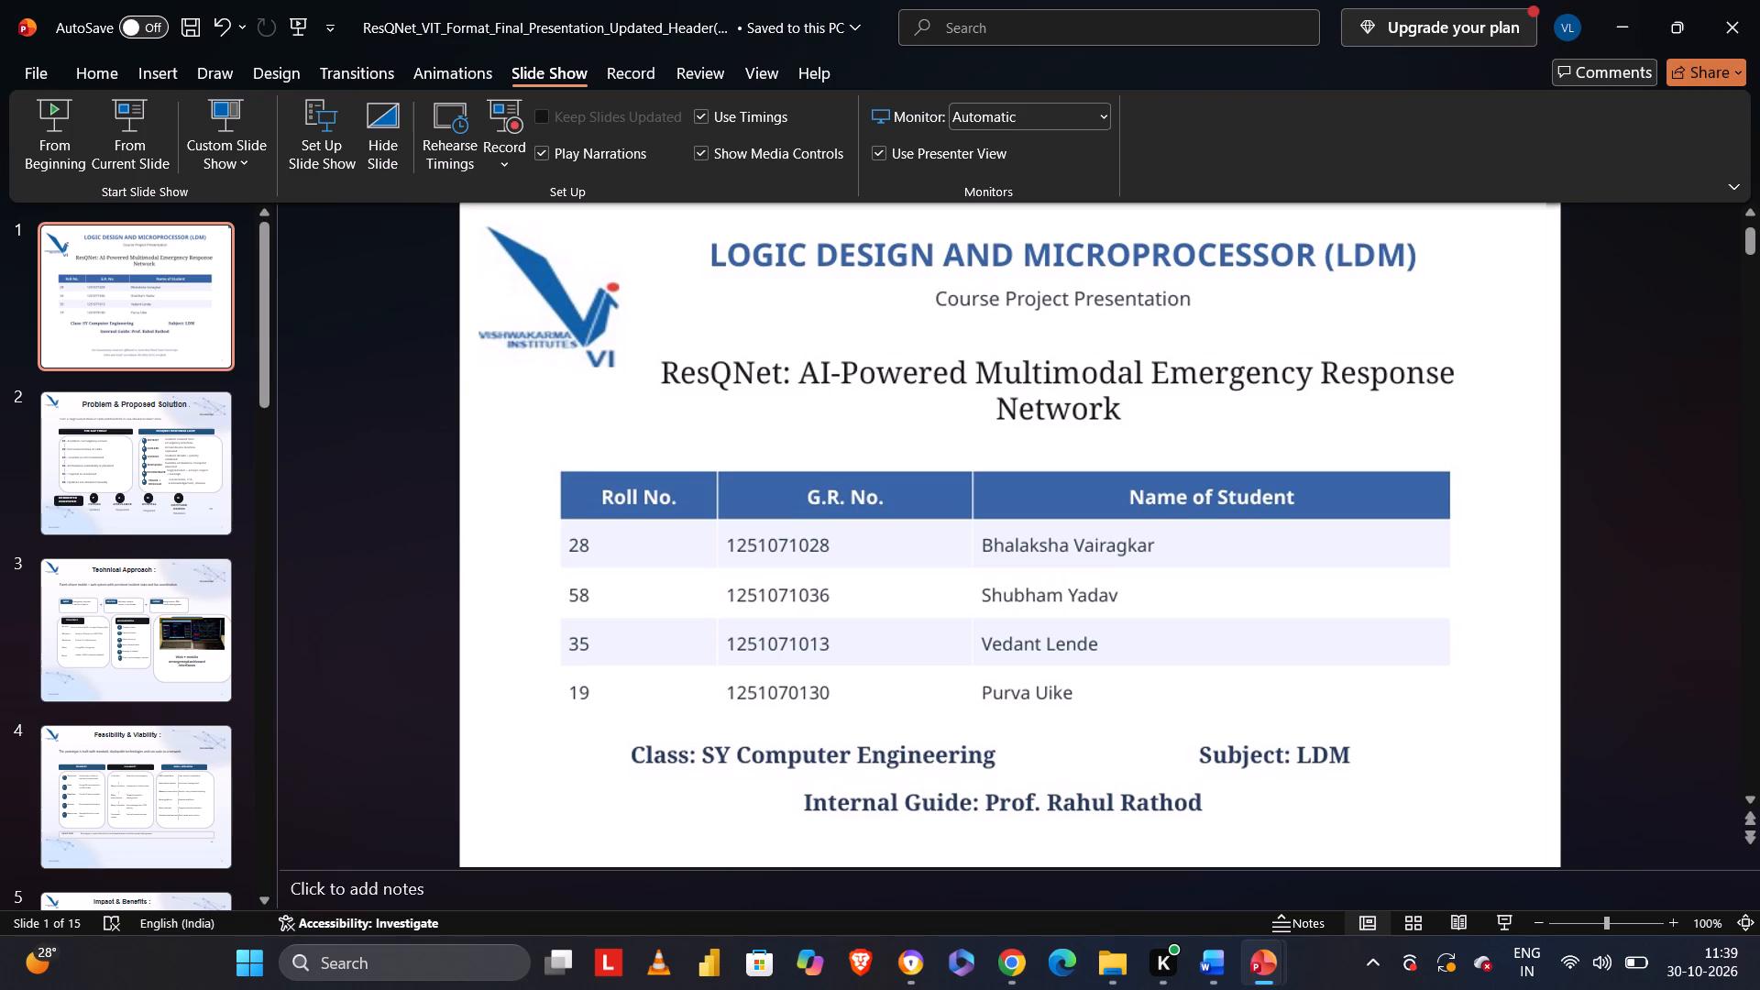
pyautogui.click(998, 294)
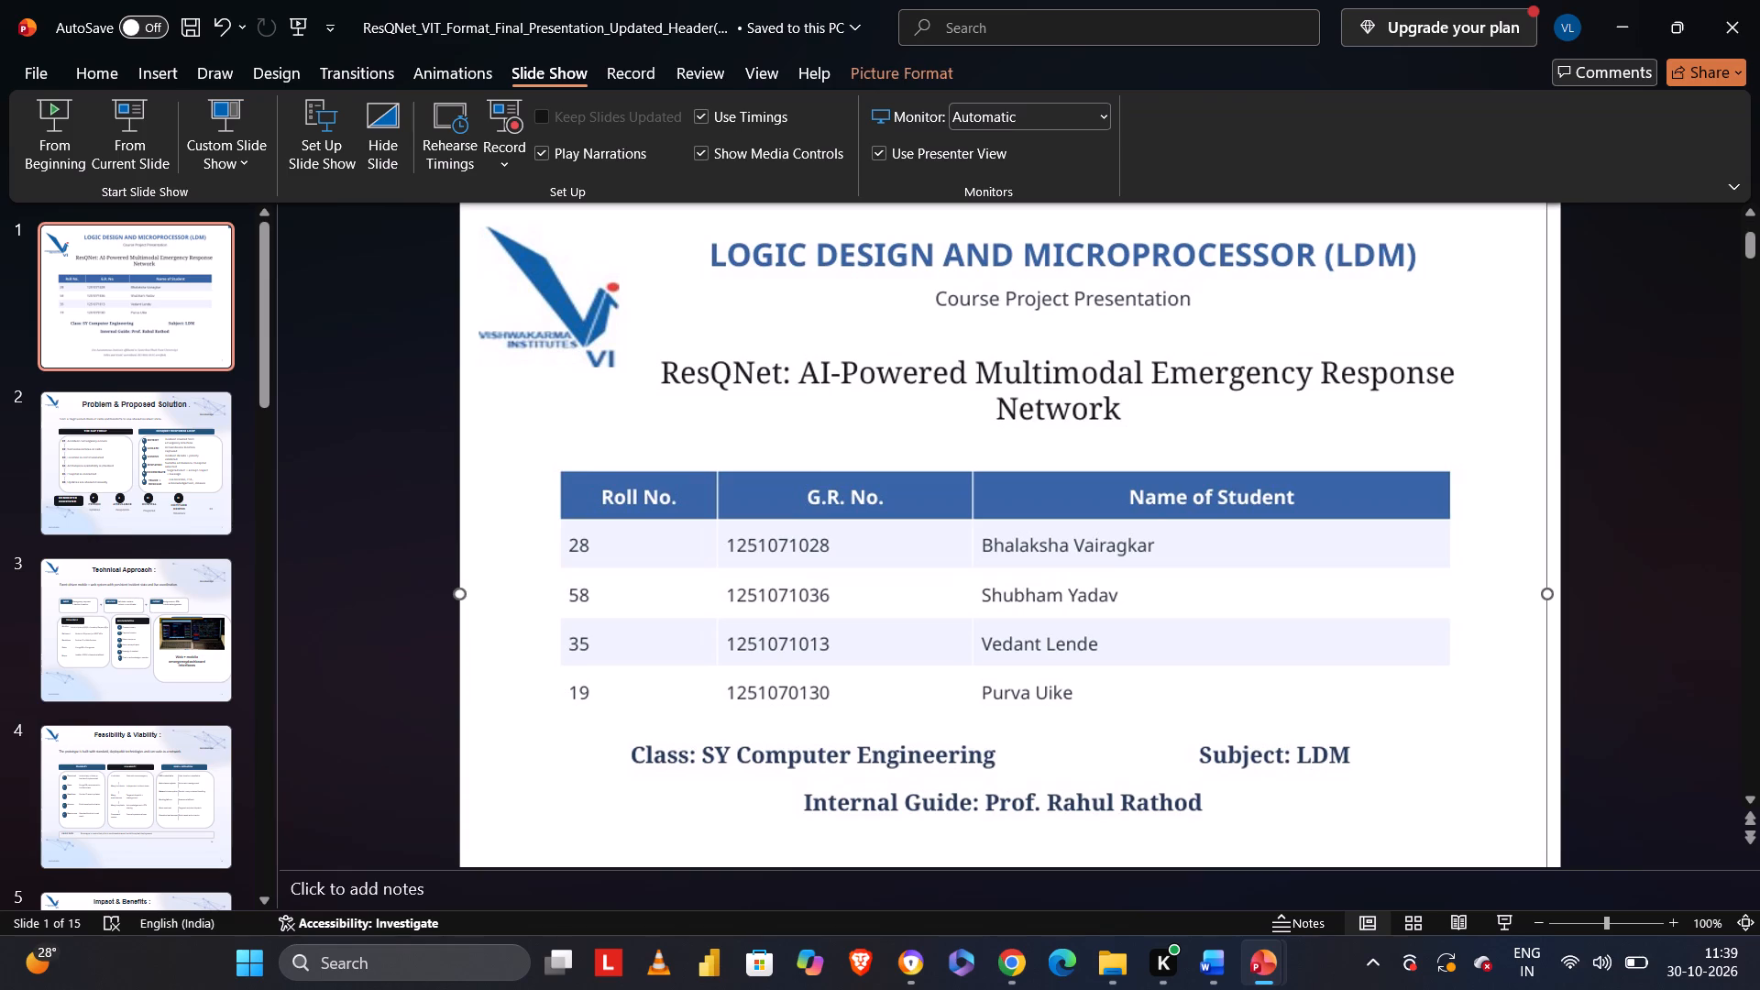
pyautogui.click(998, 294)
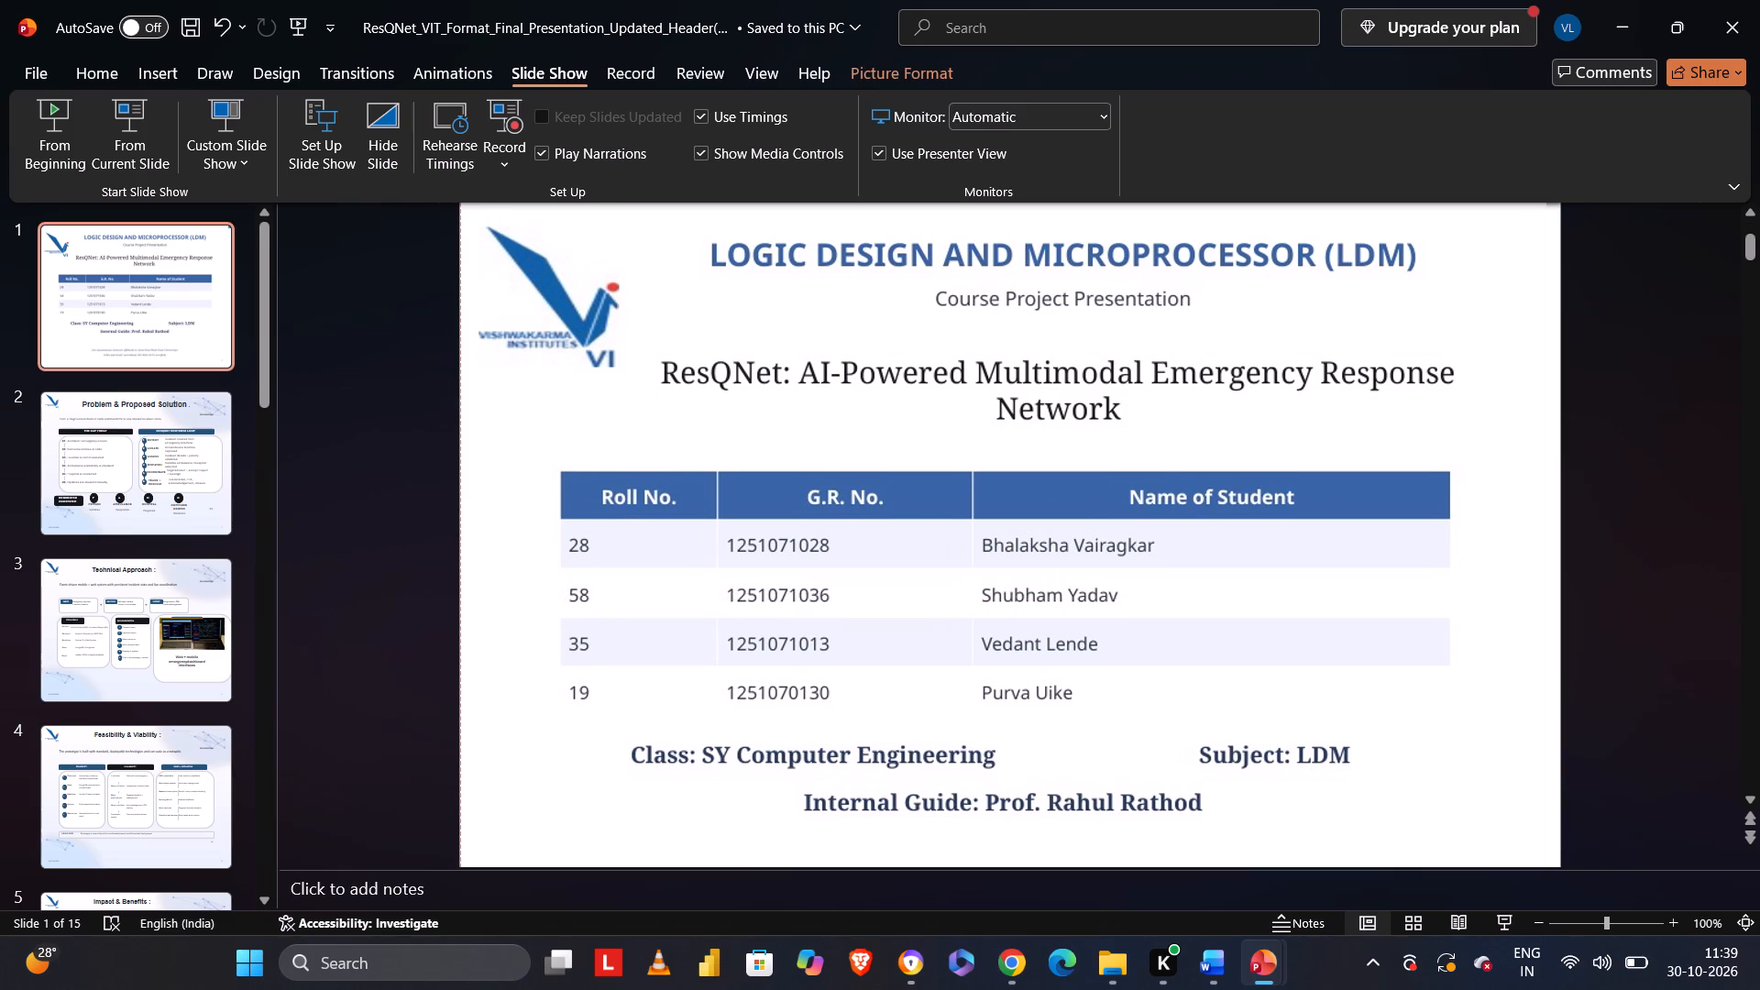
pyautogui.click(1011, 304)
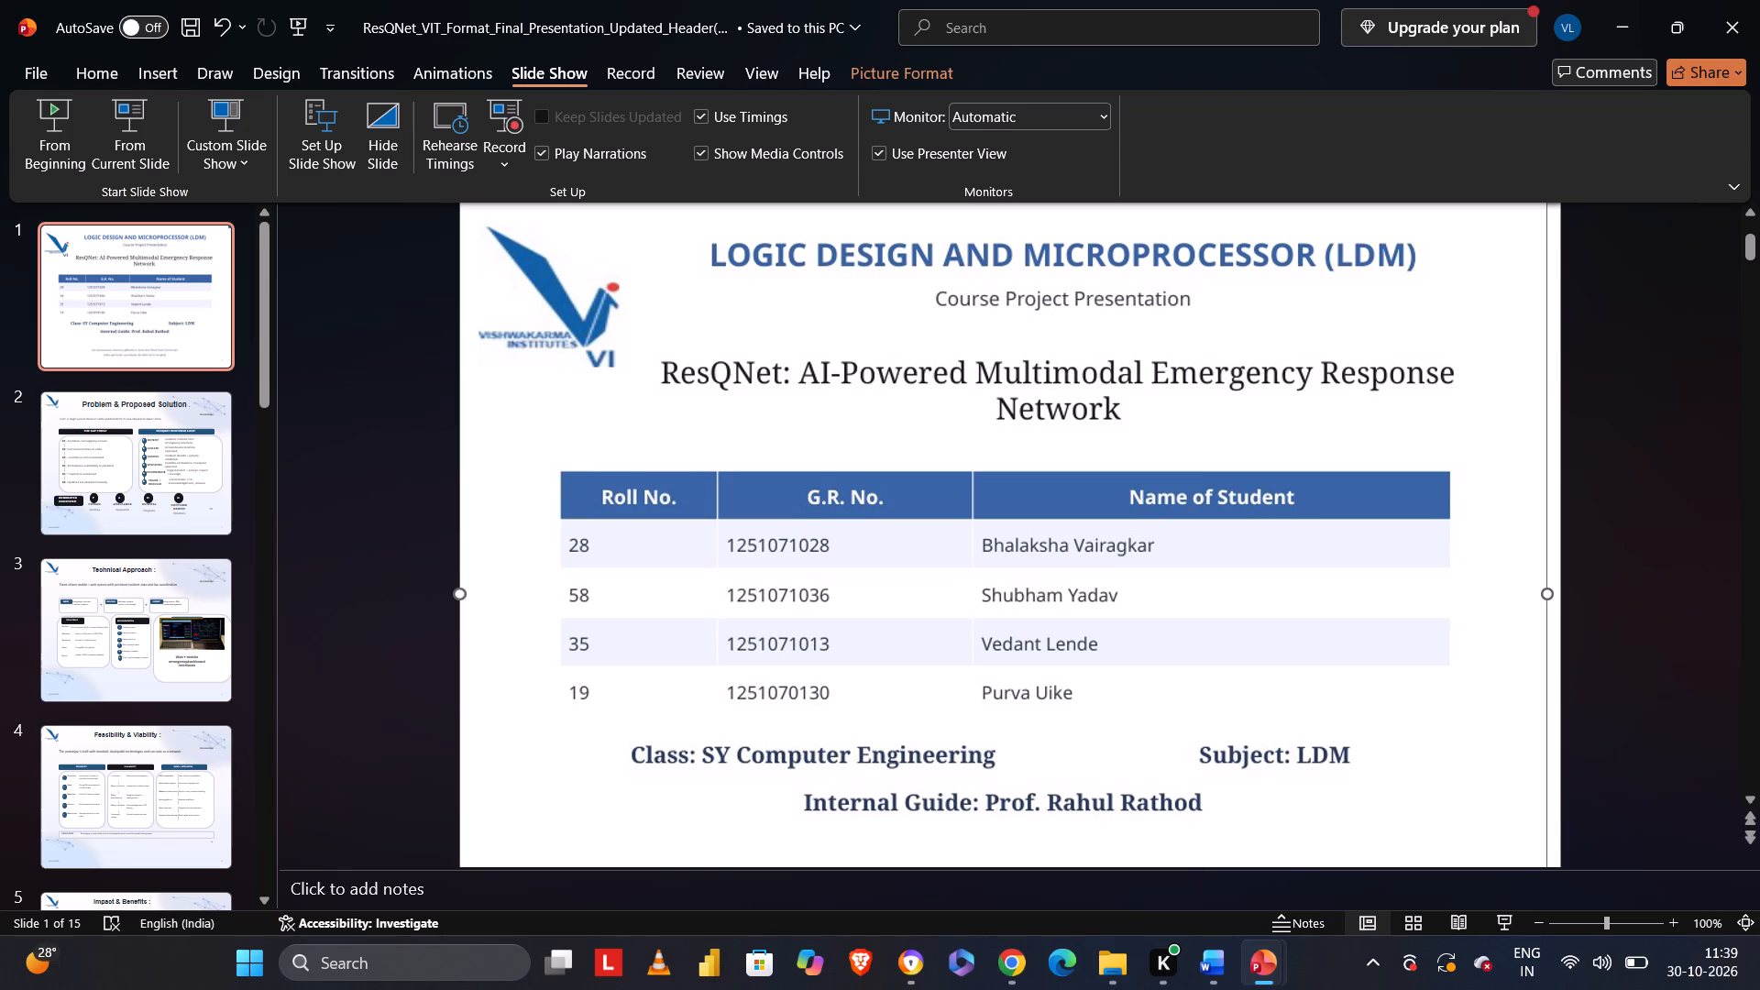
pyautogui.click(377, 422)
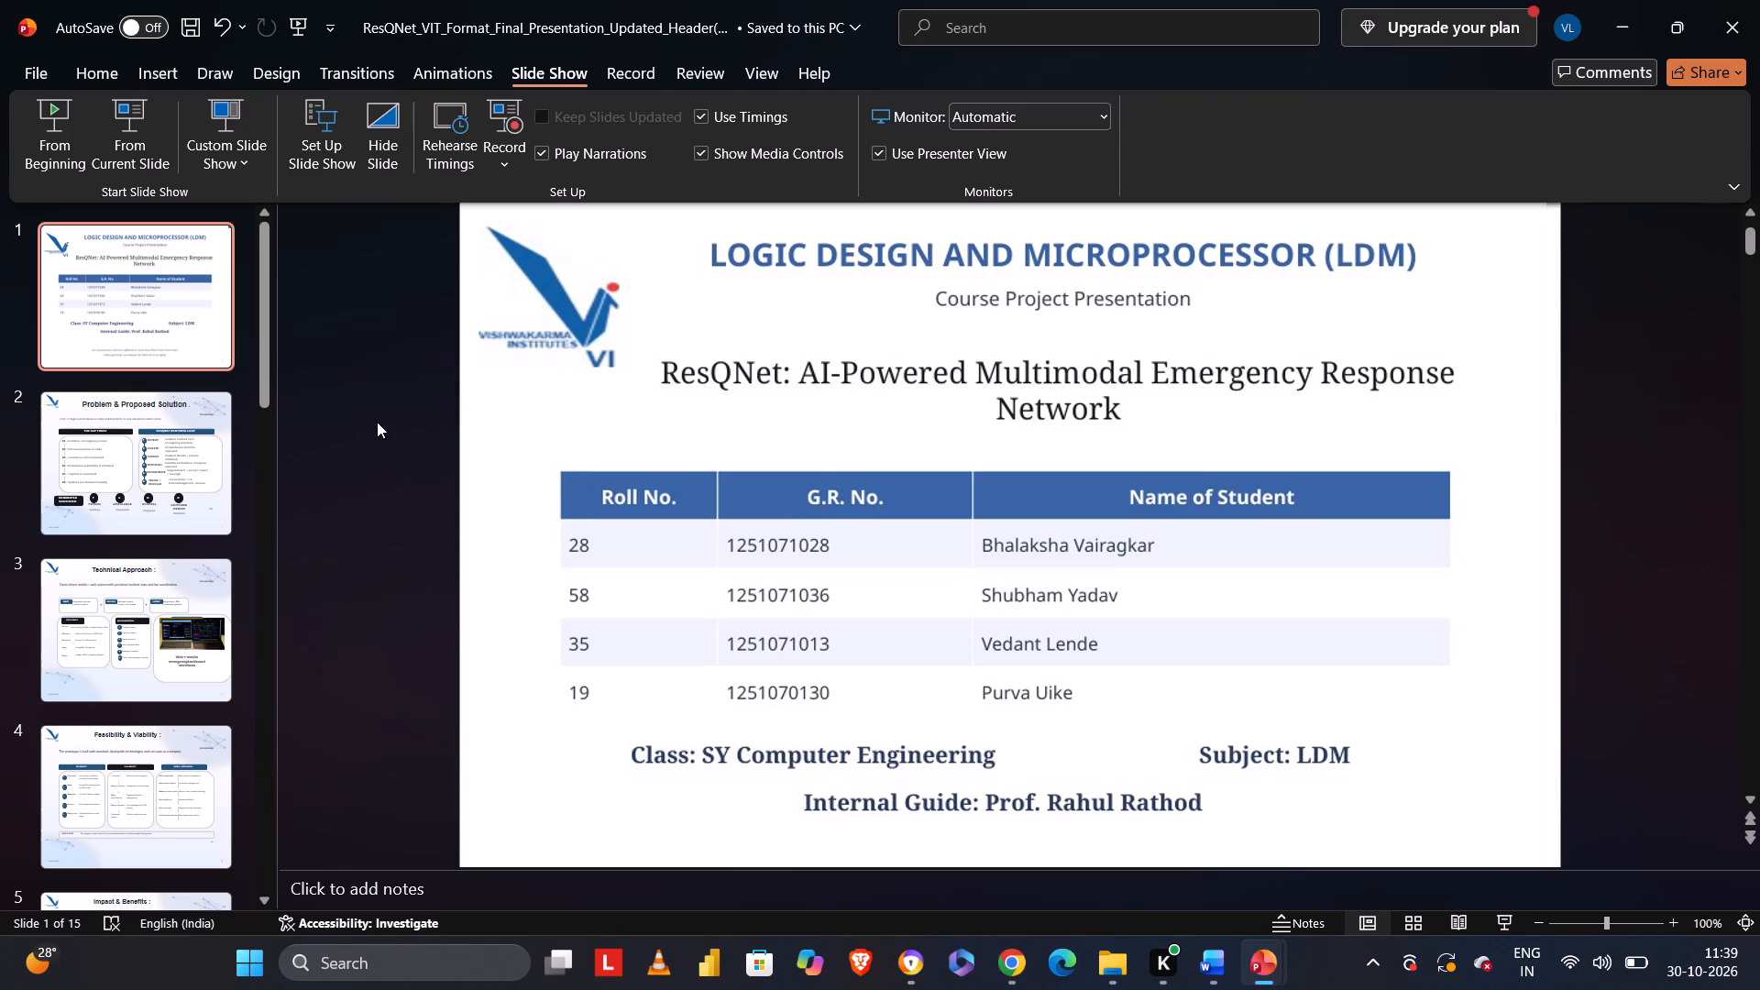
# Set the font size of the word "Problem" in slide 2's "Problem & Proposed Solution" heading to 24.
pyautogui.press('Right')
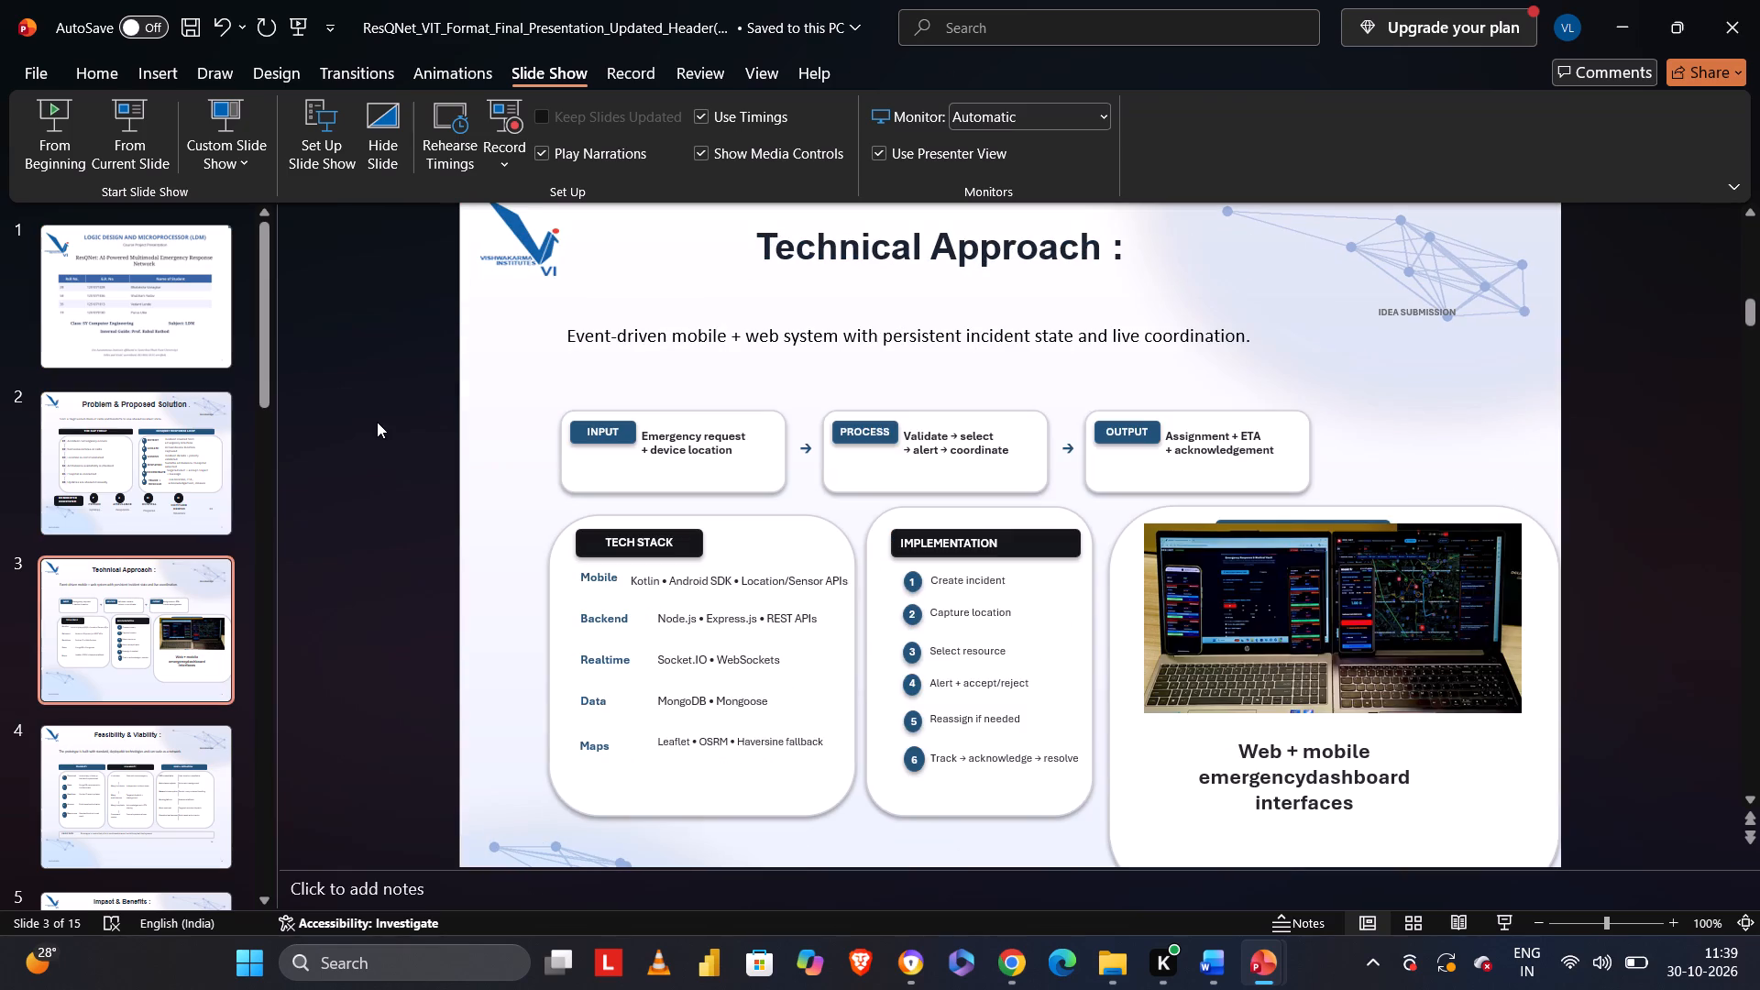
pyautogui.press('Right')
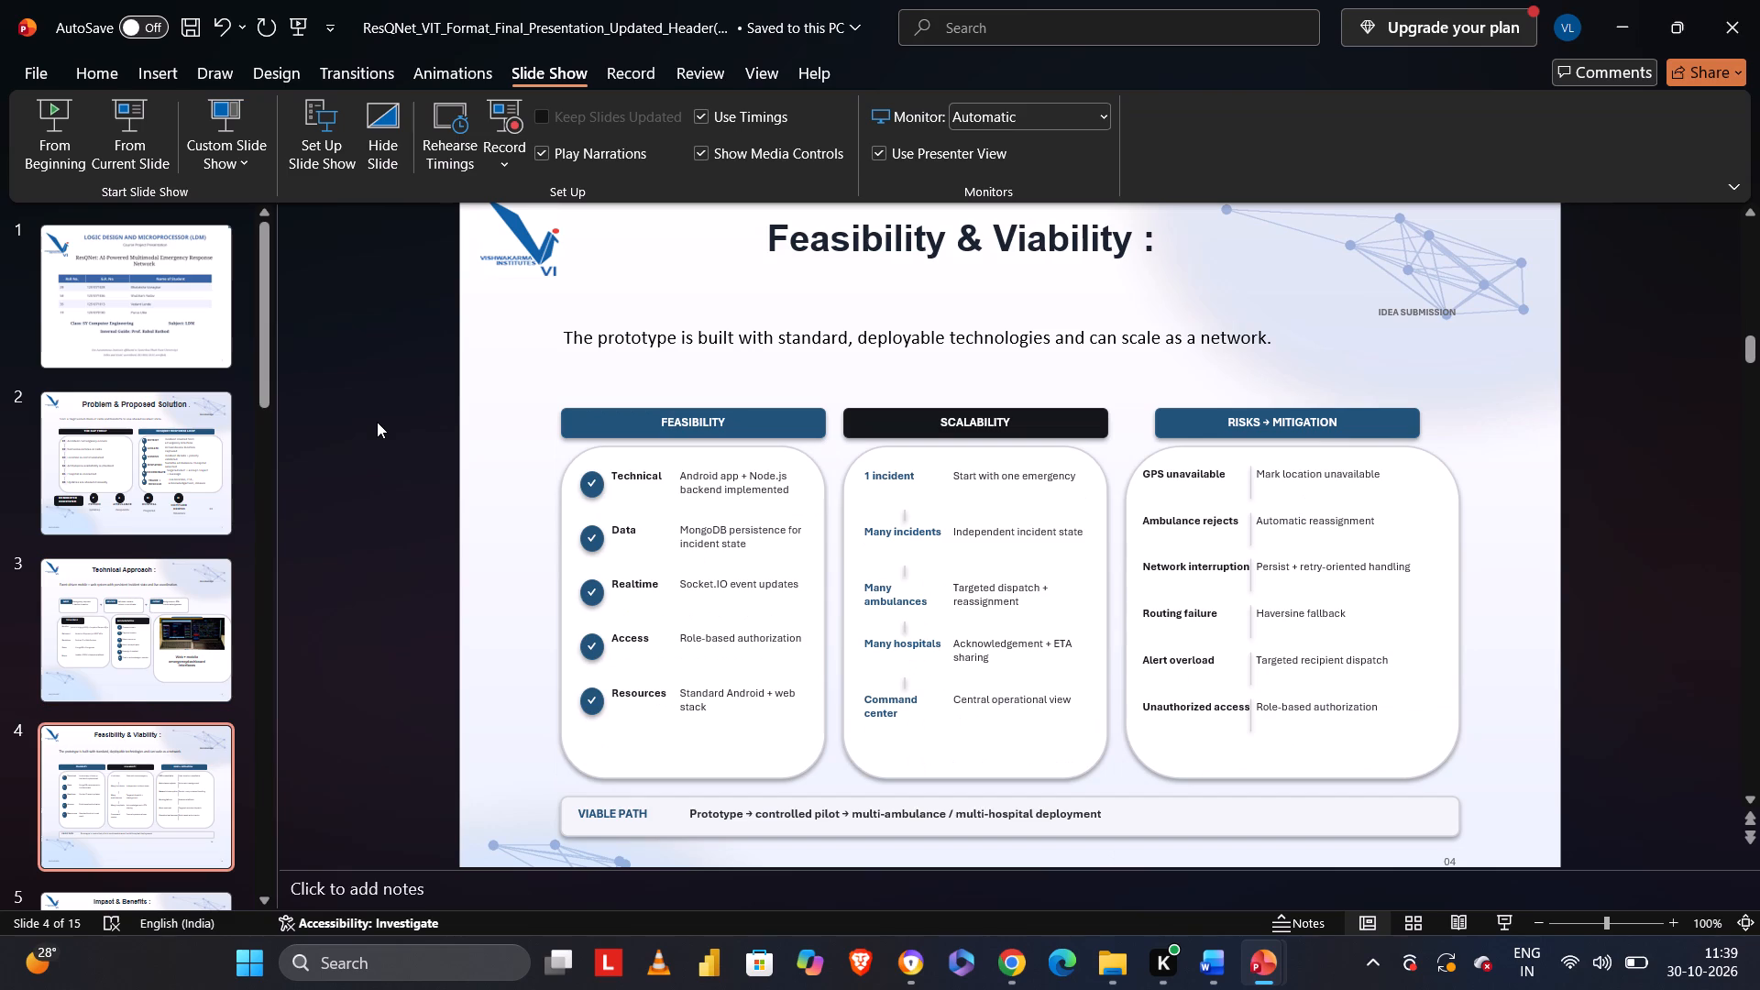
pyautogui.press('Left')
pyautogui.press('Left')
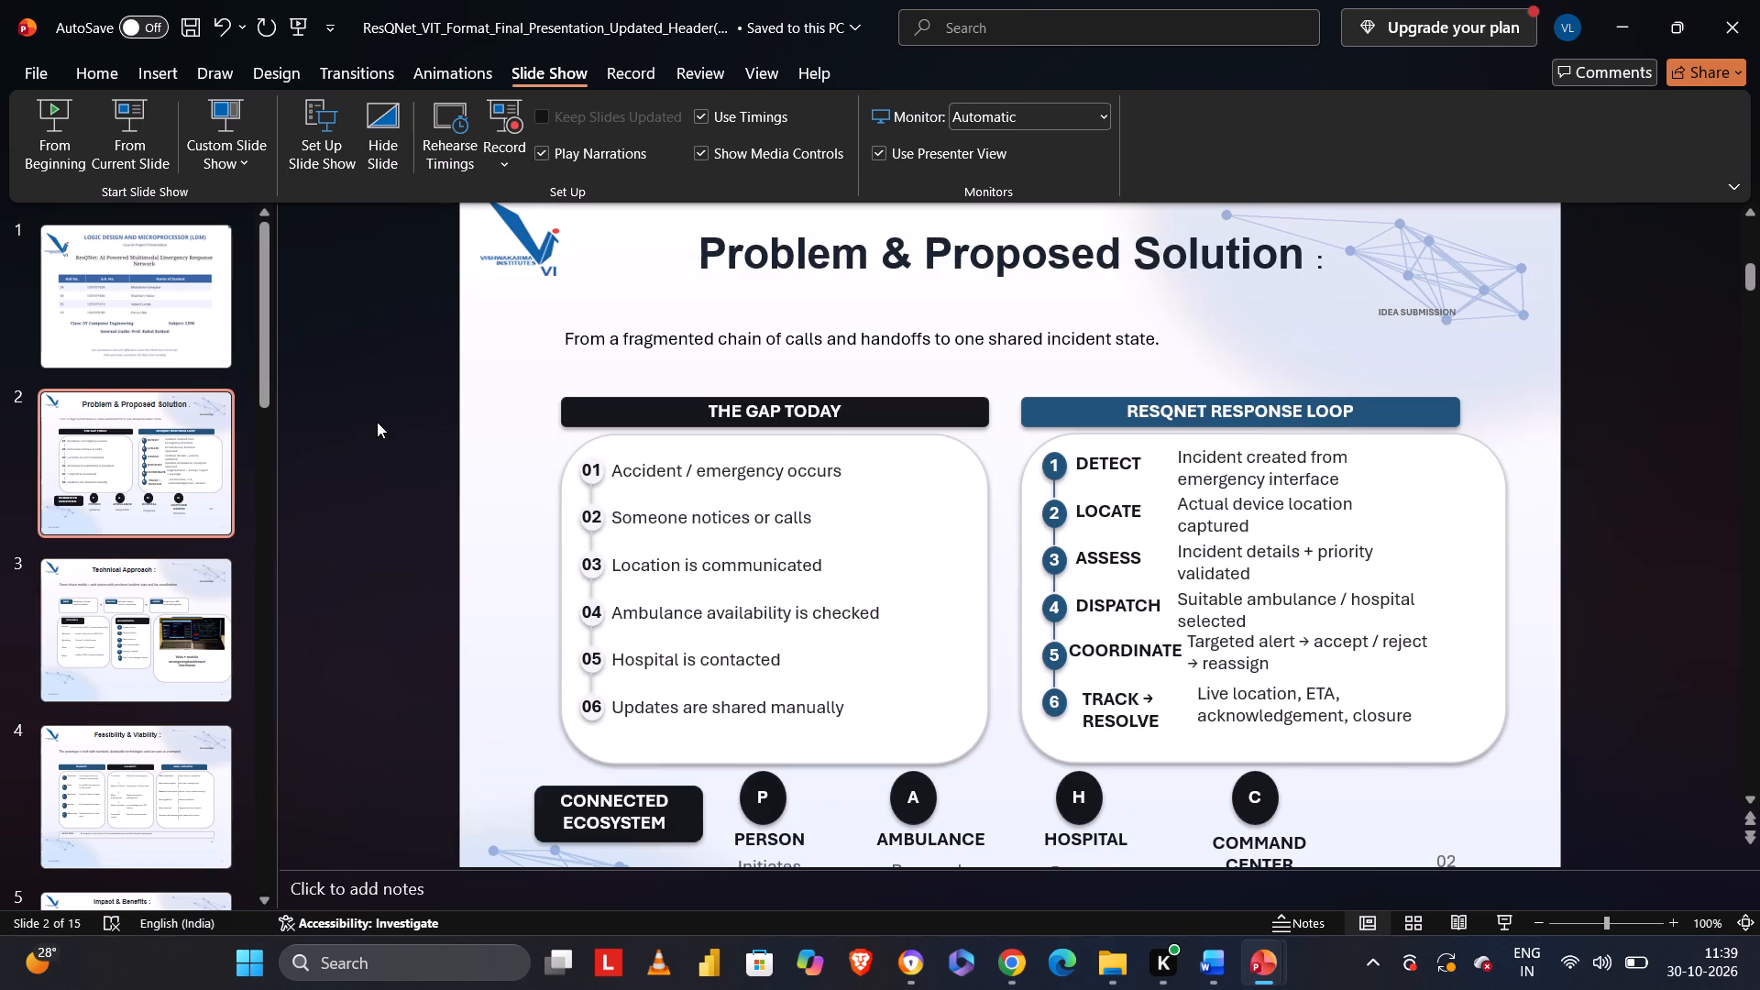
pyautogui.press('Right')
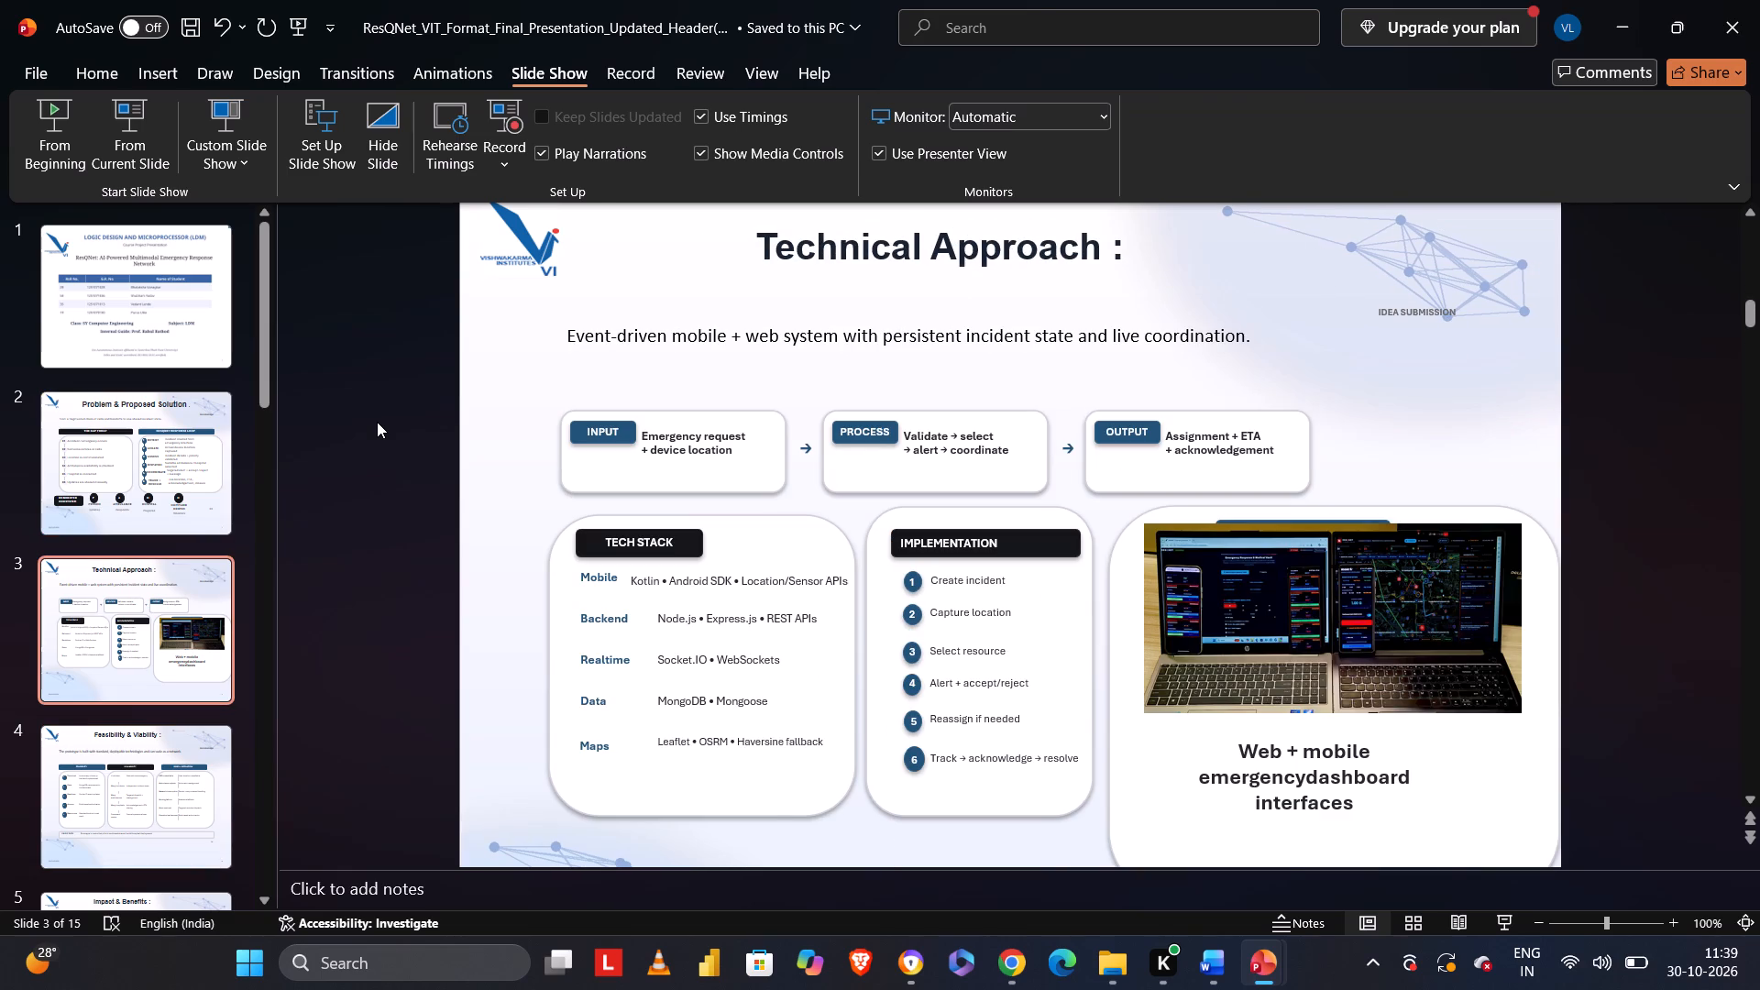
pyautogui.click(775, 266)
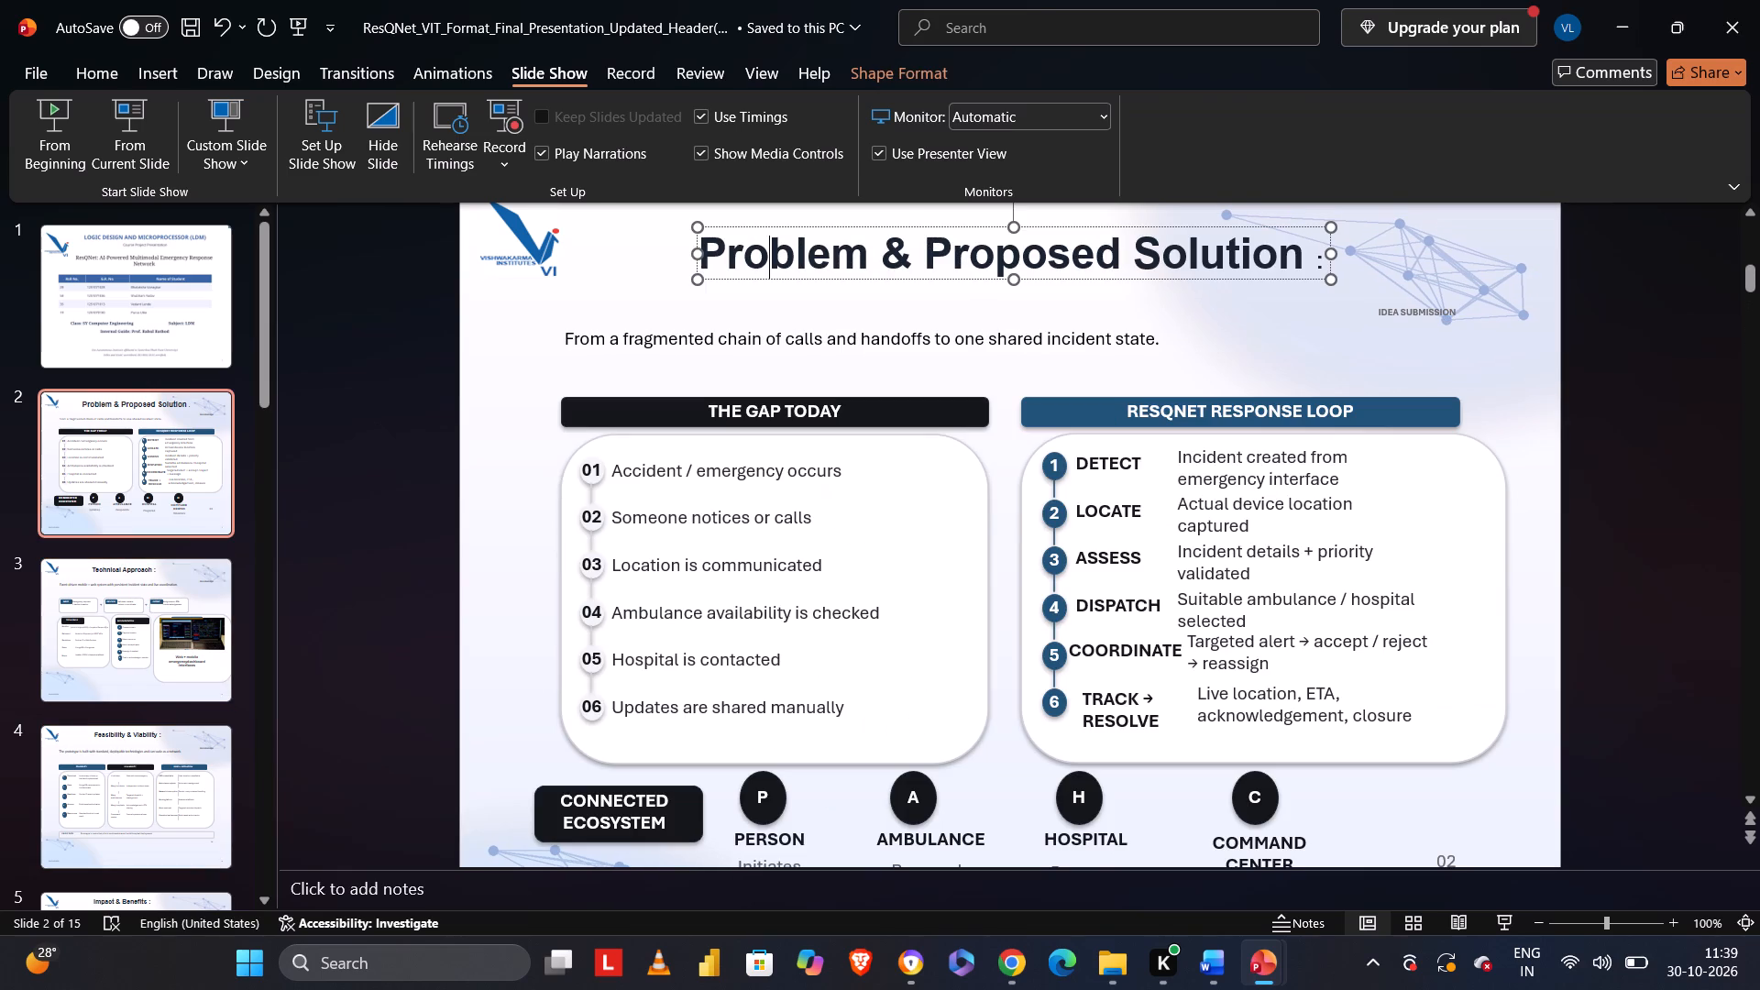
pyautogui.click(94, 69)
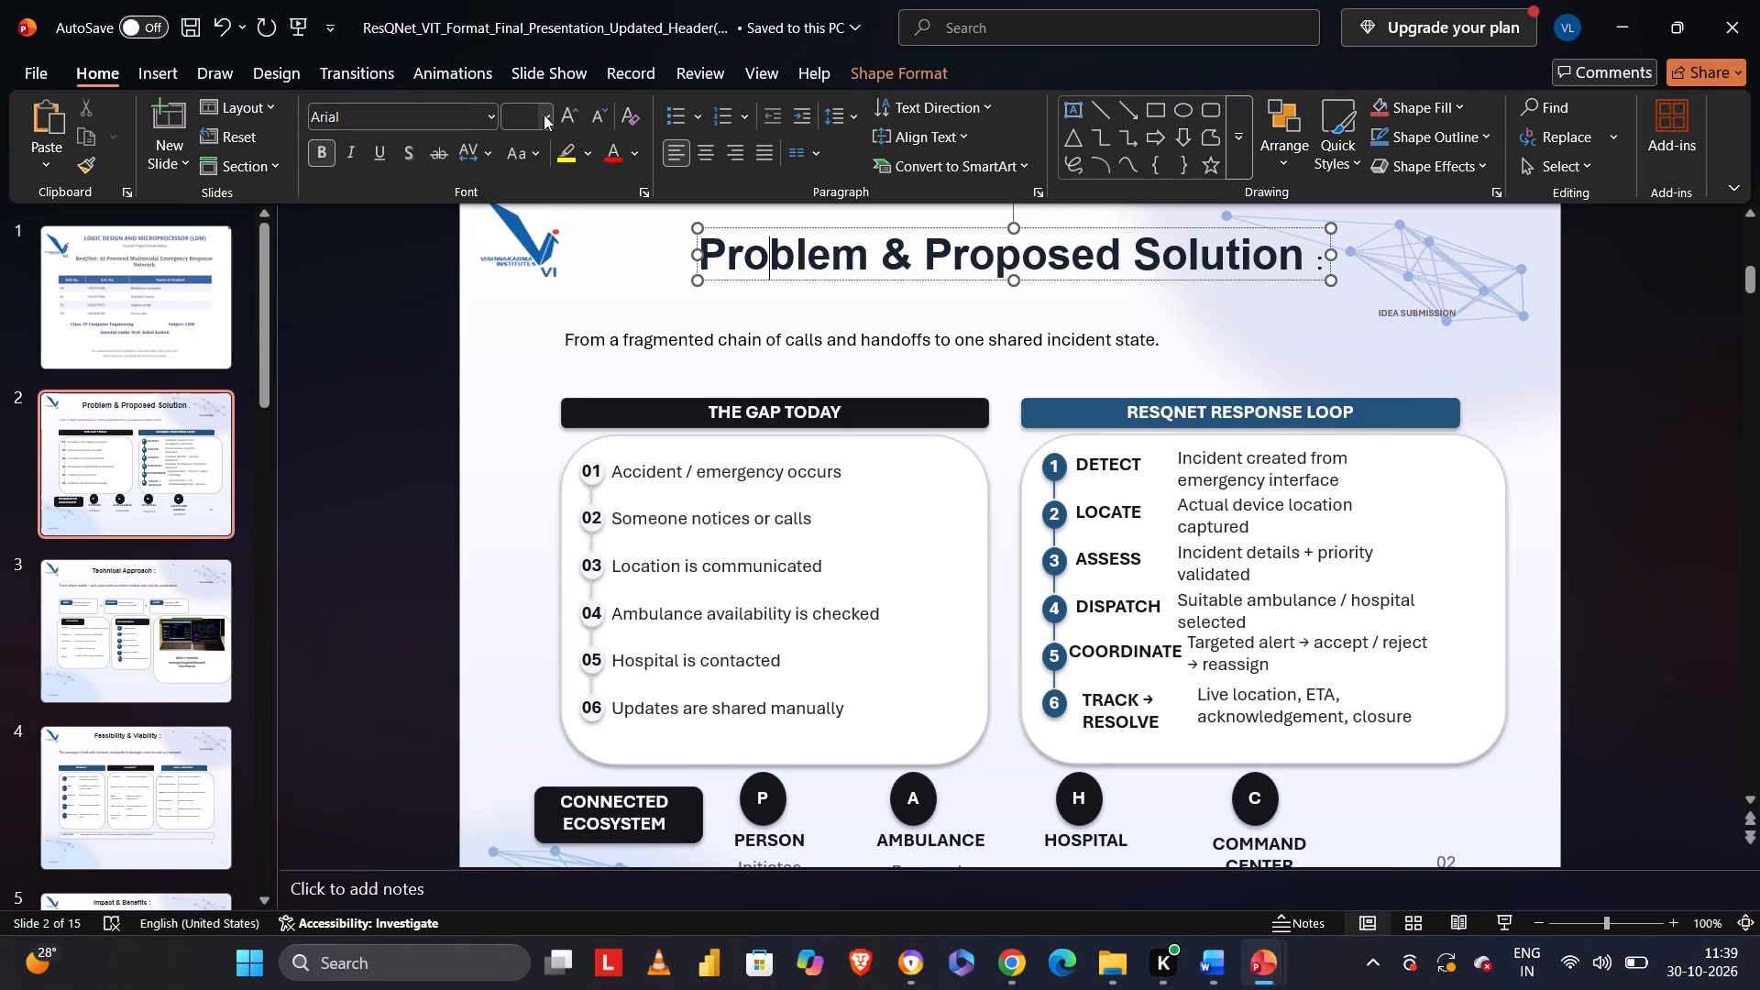
pyautogui.click(544, 115)
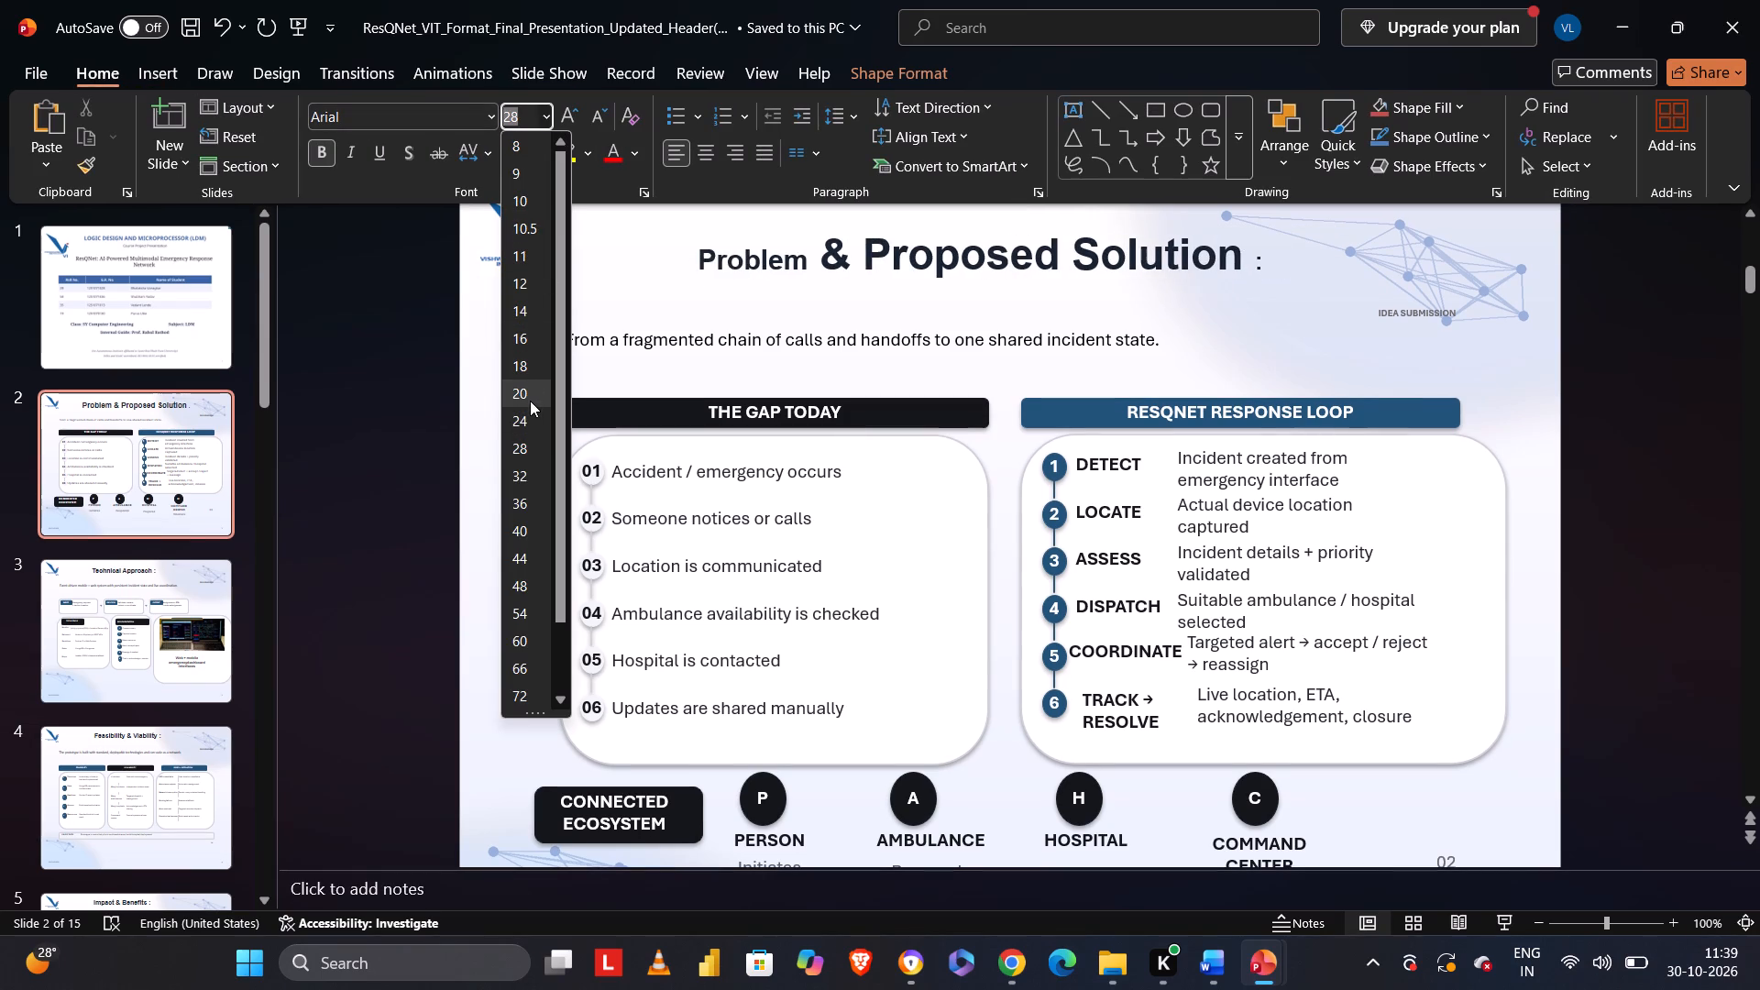
pyautogui.click(528, 413)
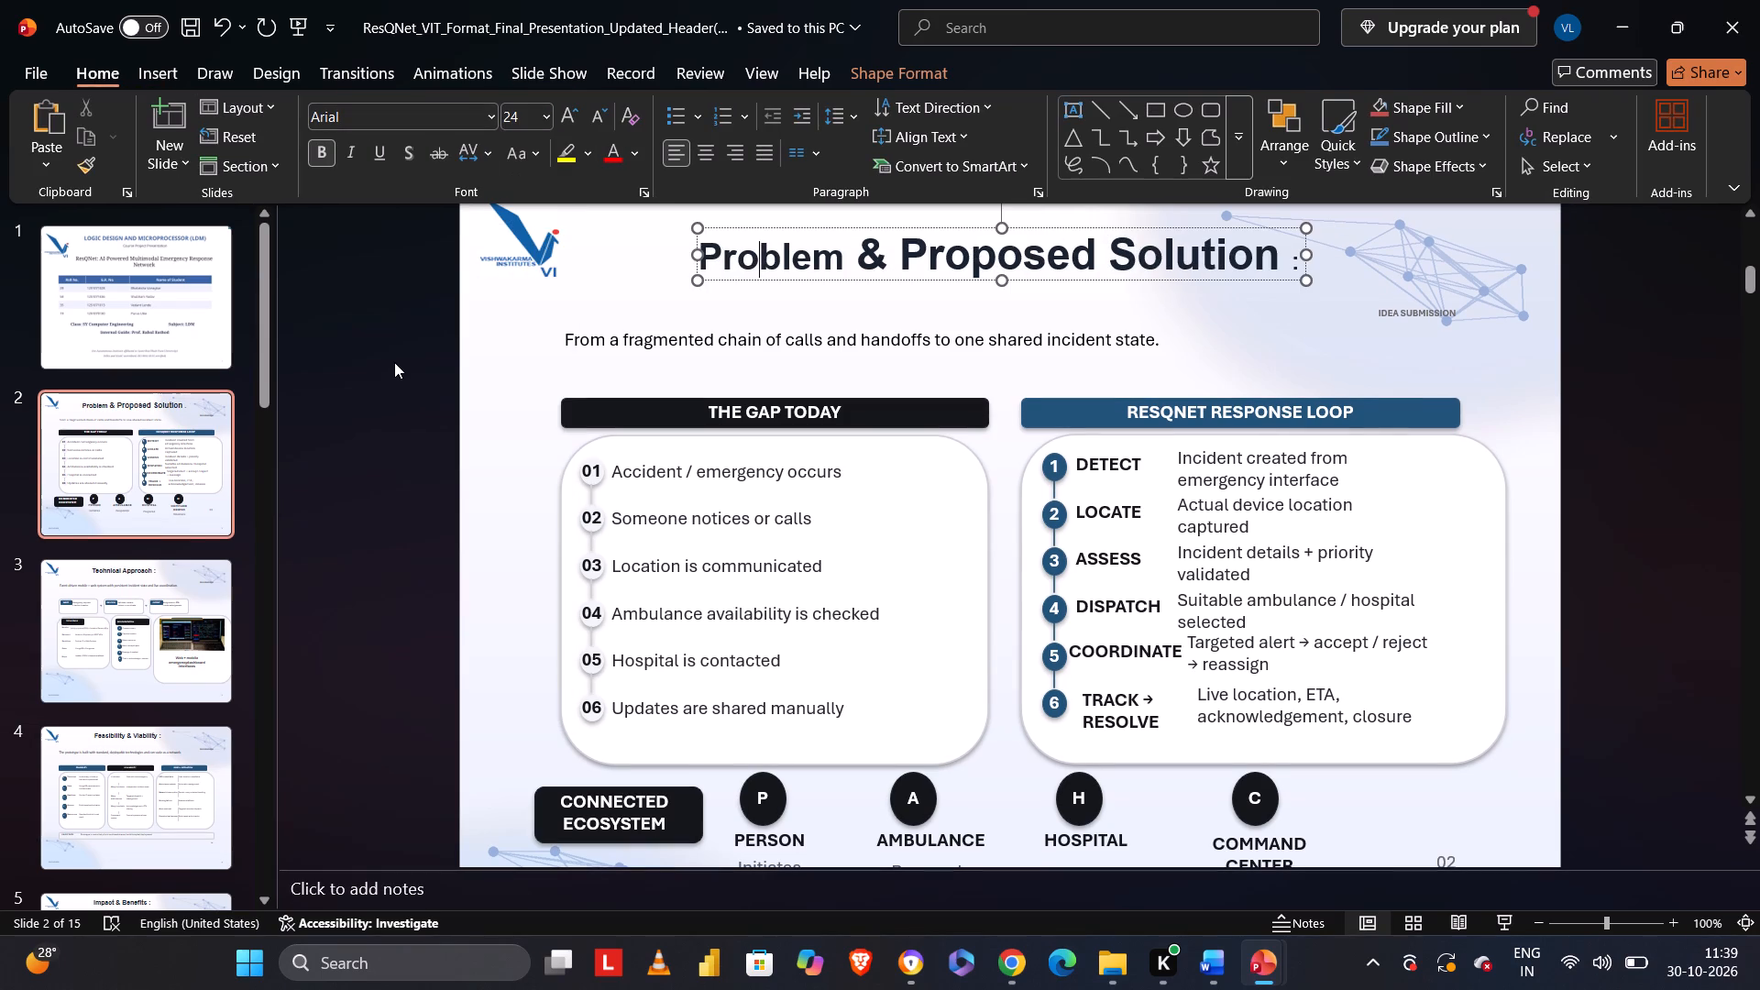
pyautogui.click(394, 362)
# Move the "Feasibility & Viability :" heading on slide 4 slightly down, towards the subtitle line.
pyautogui.press('Right')
pyautogui.press('Right')
pyautogui.press('Right')
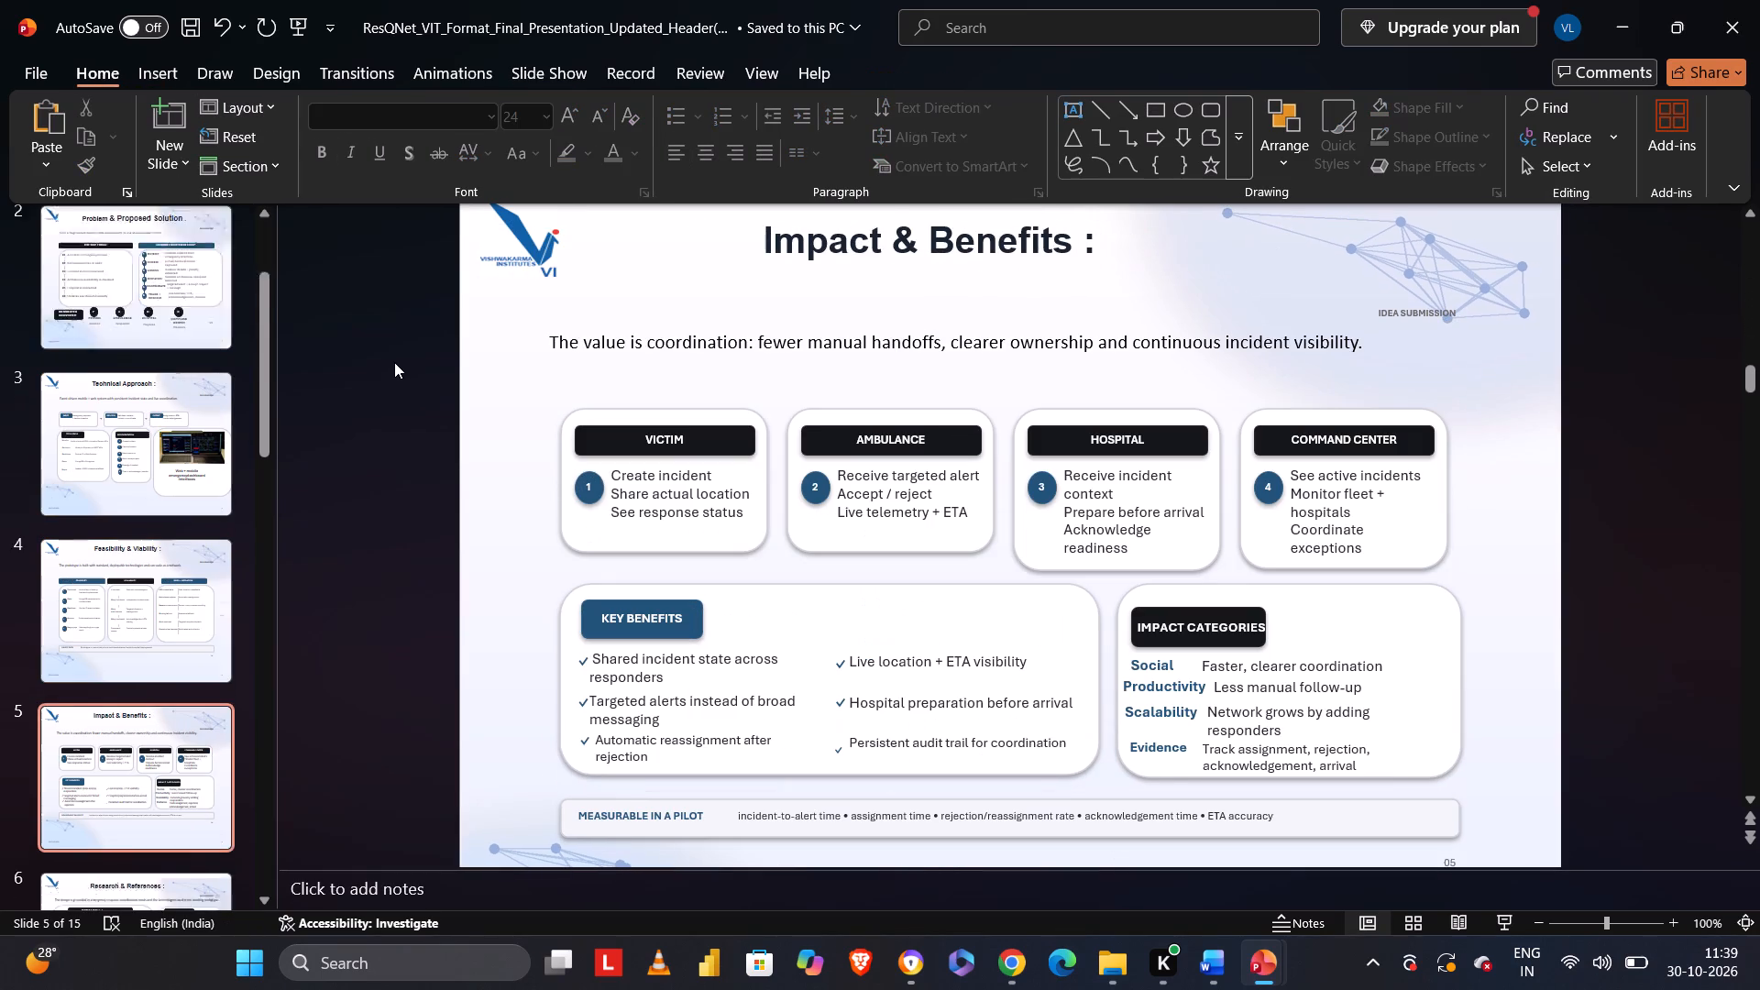
pyautogui.press('Left')
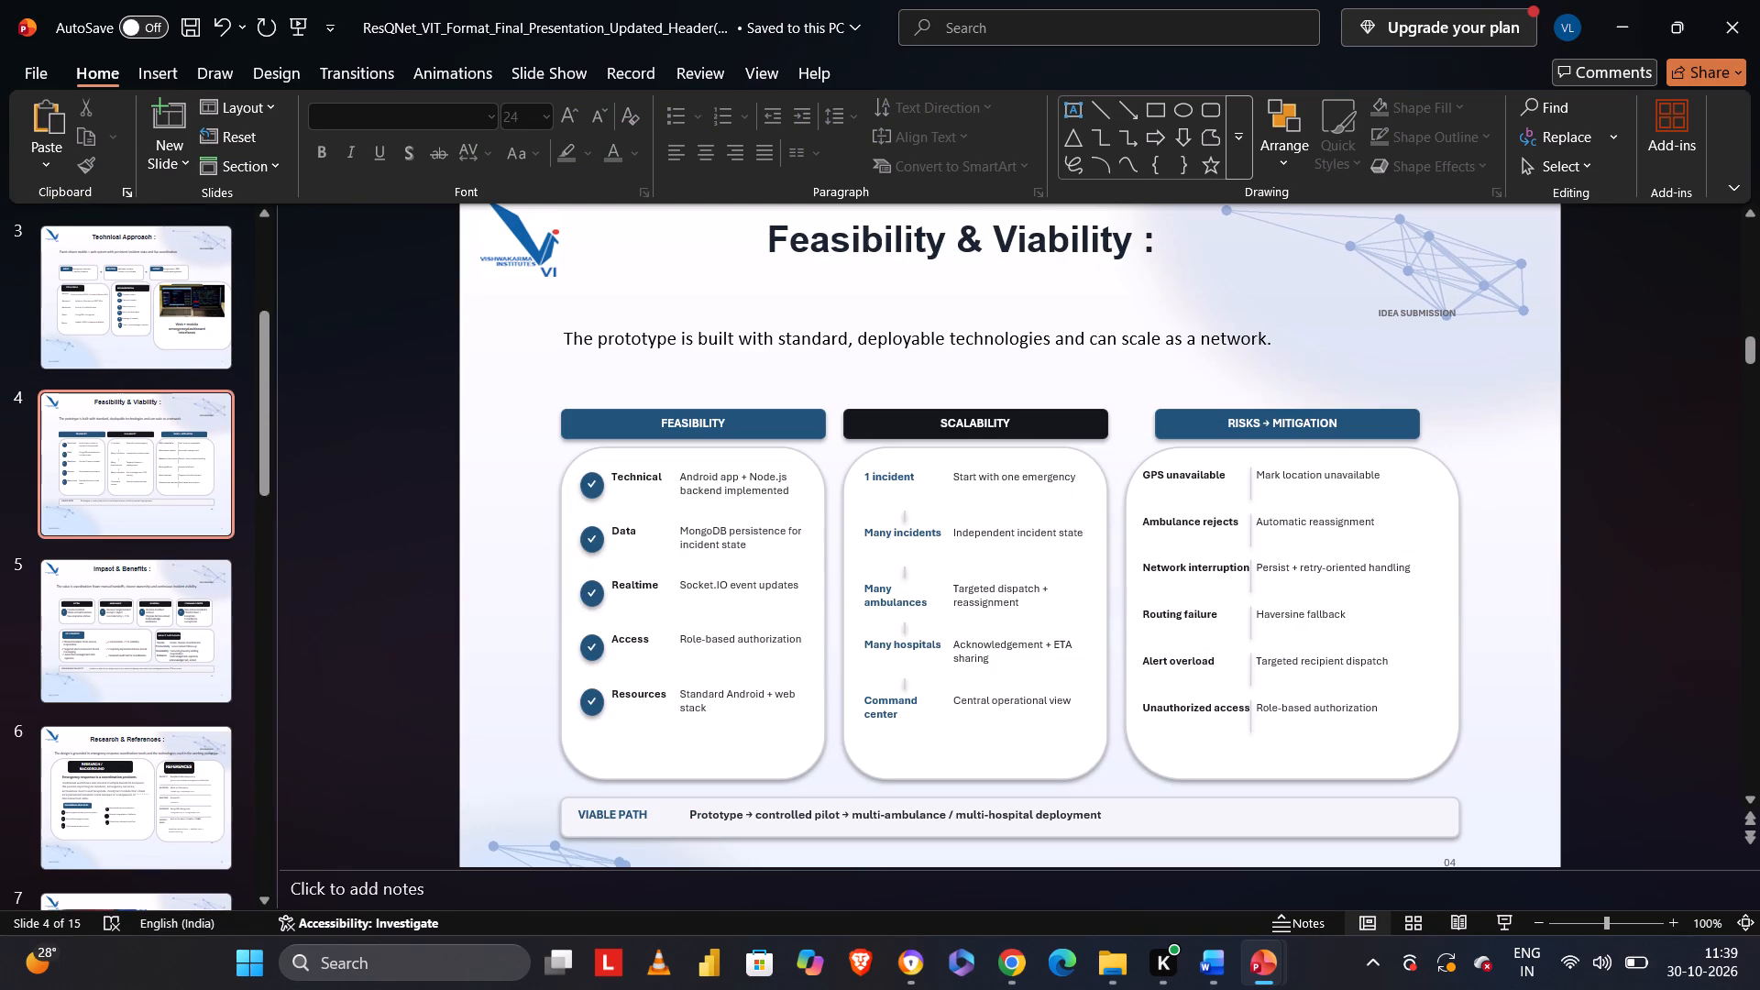
pyautogui.click(813, 252)
pyautogui.click(762, 225)
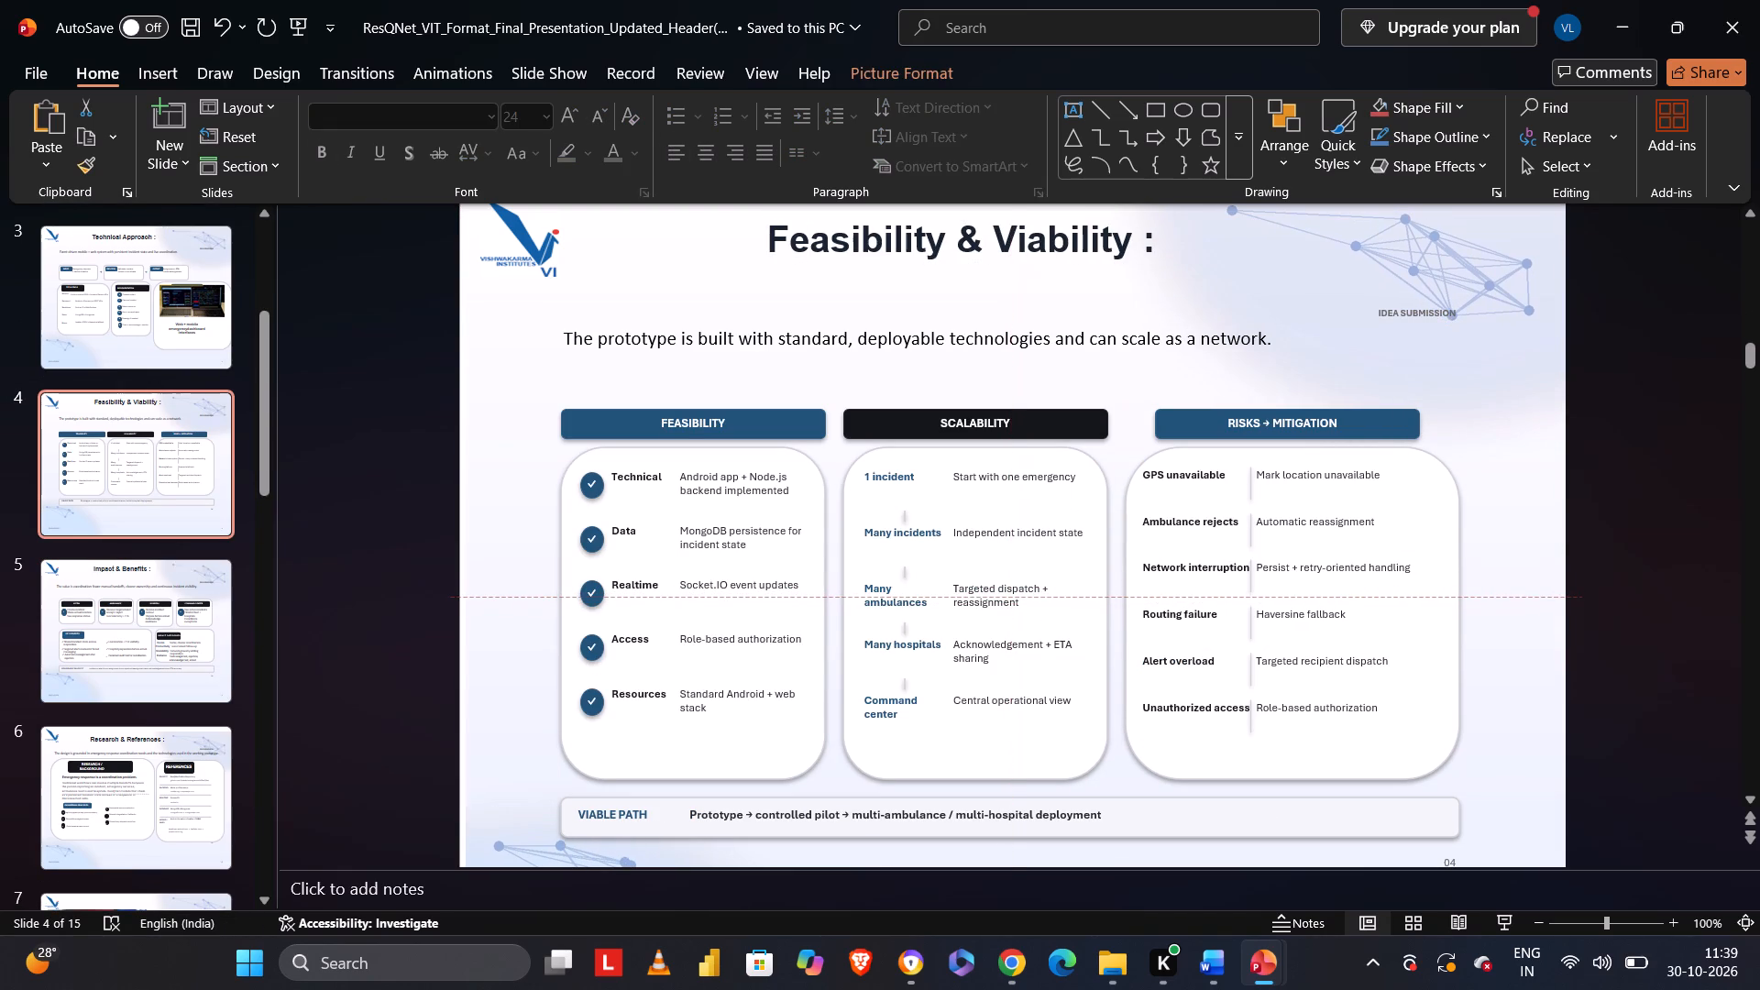
pyautogui.click(806, 235)
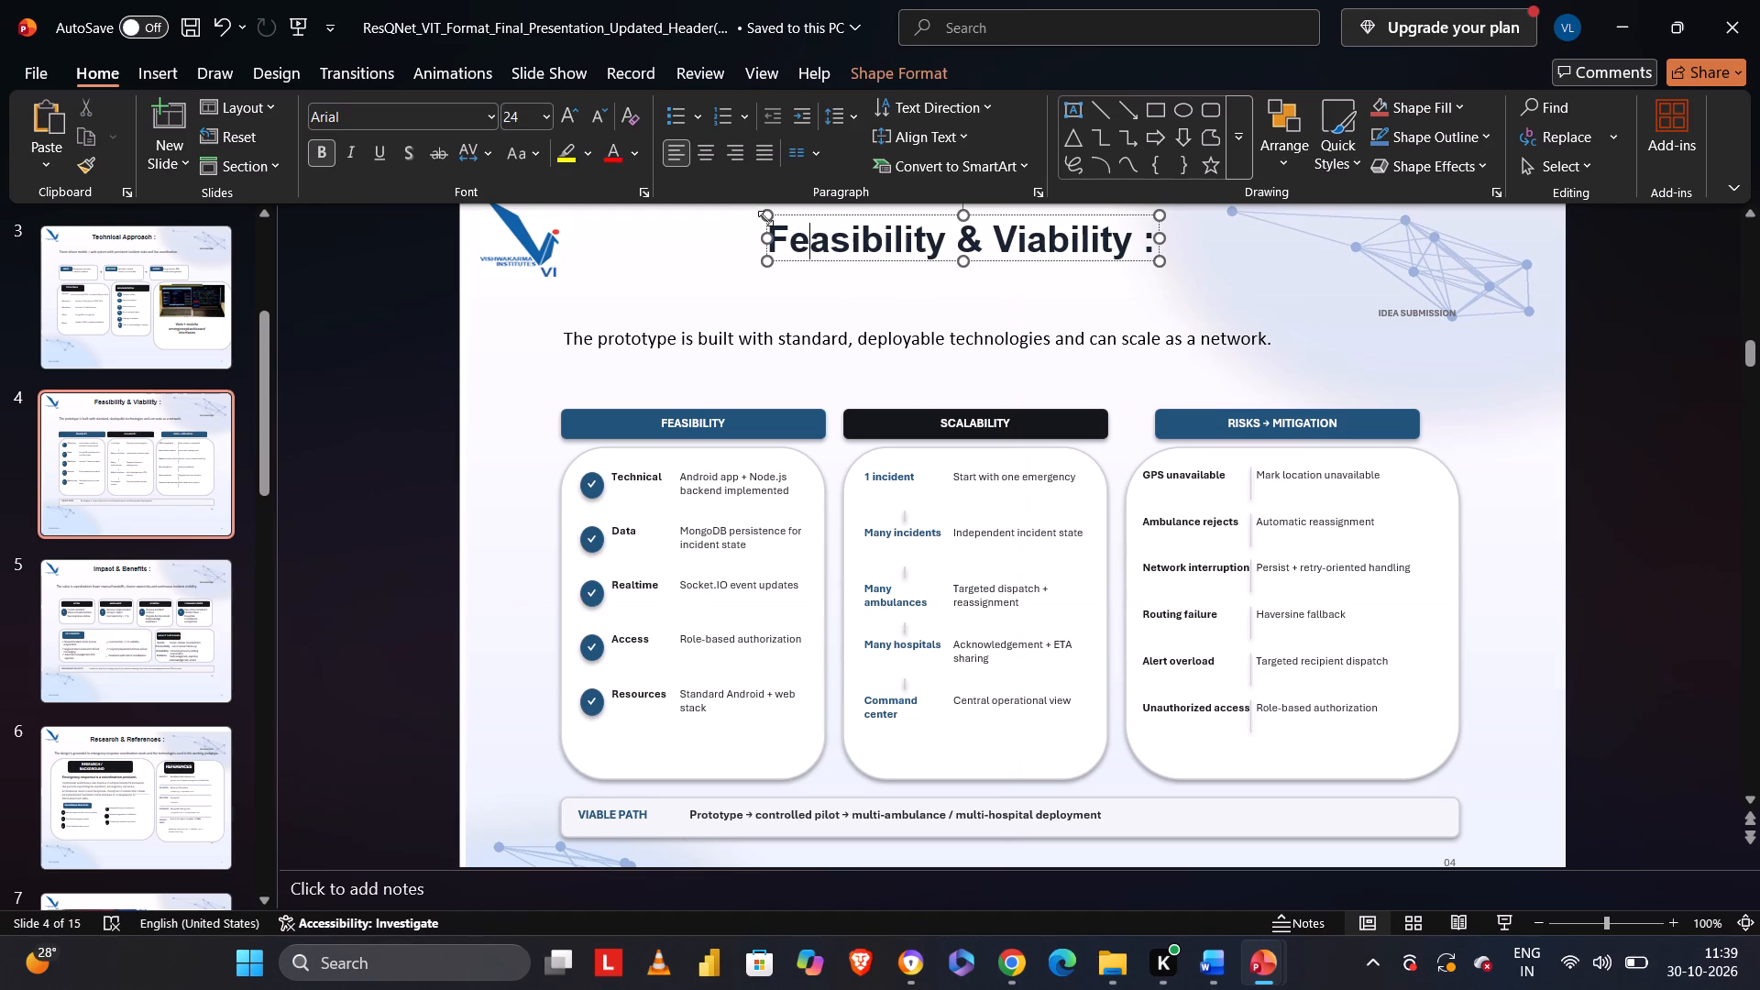
pyautogui.moveTo(775, 214); pyautogui.dragTo(773, 223)
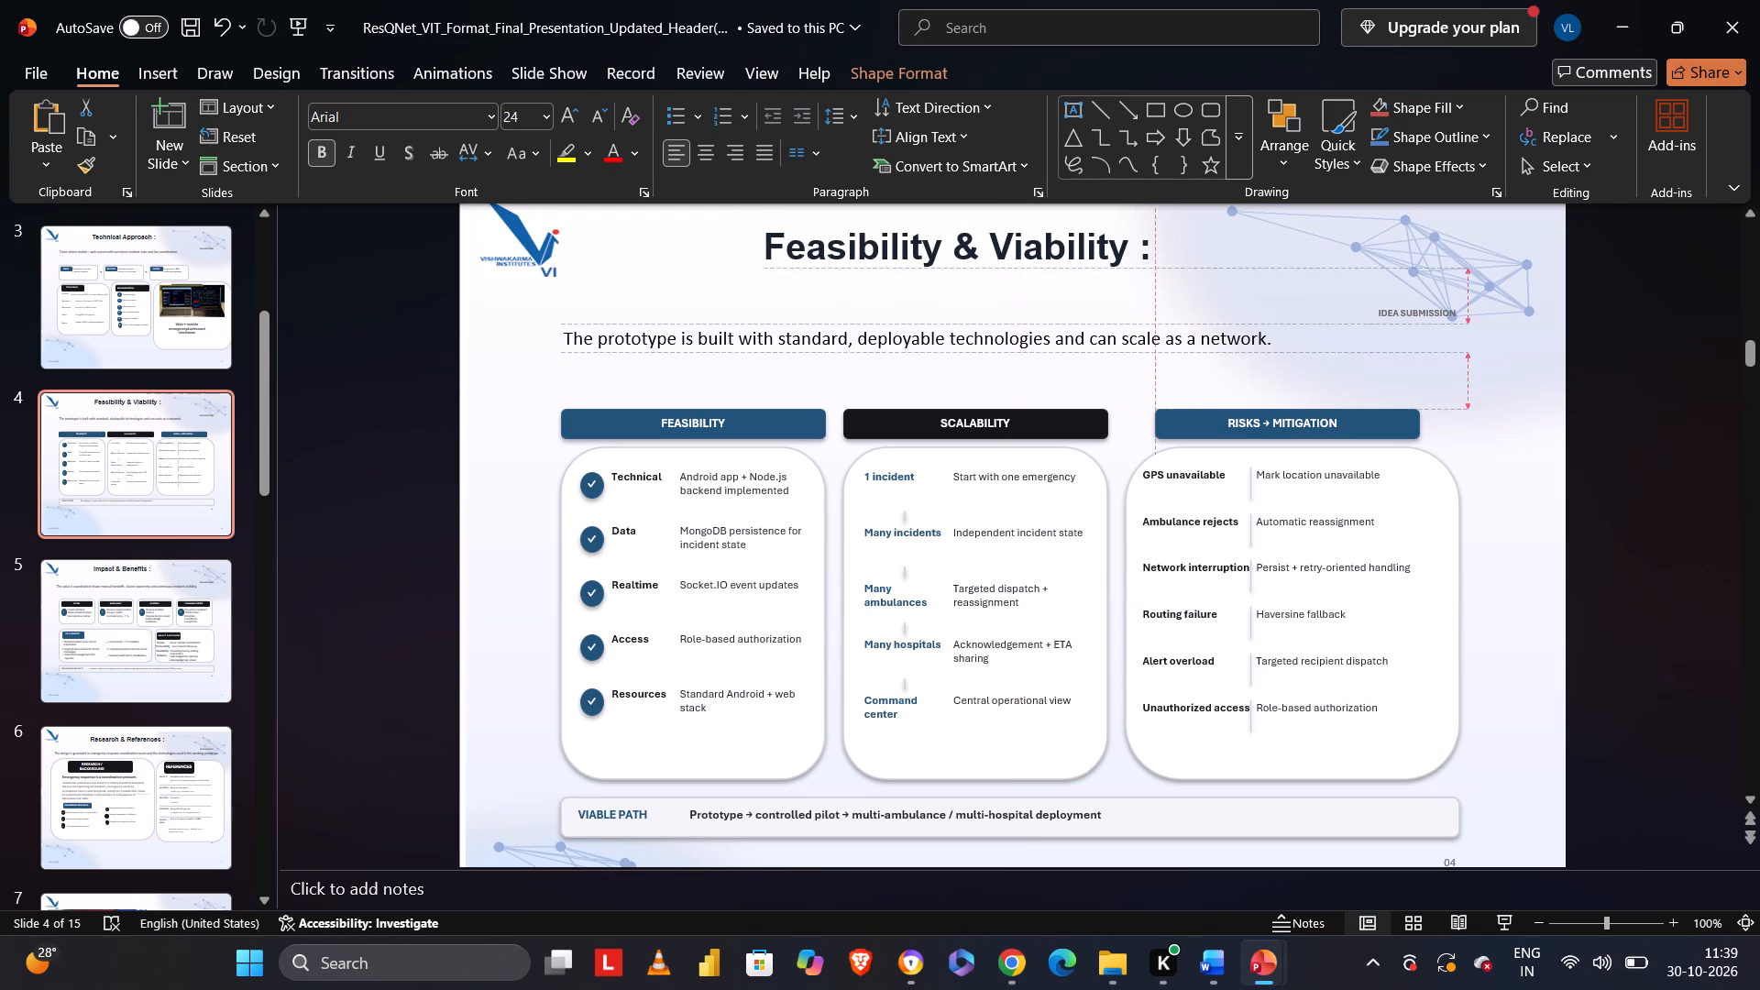
pyautogui.moveTo(773, 223); pyautogui.dragTo(774, 225)
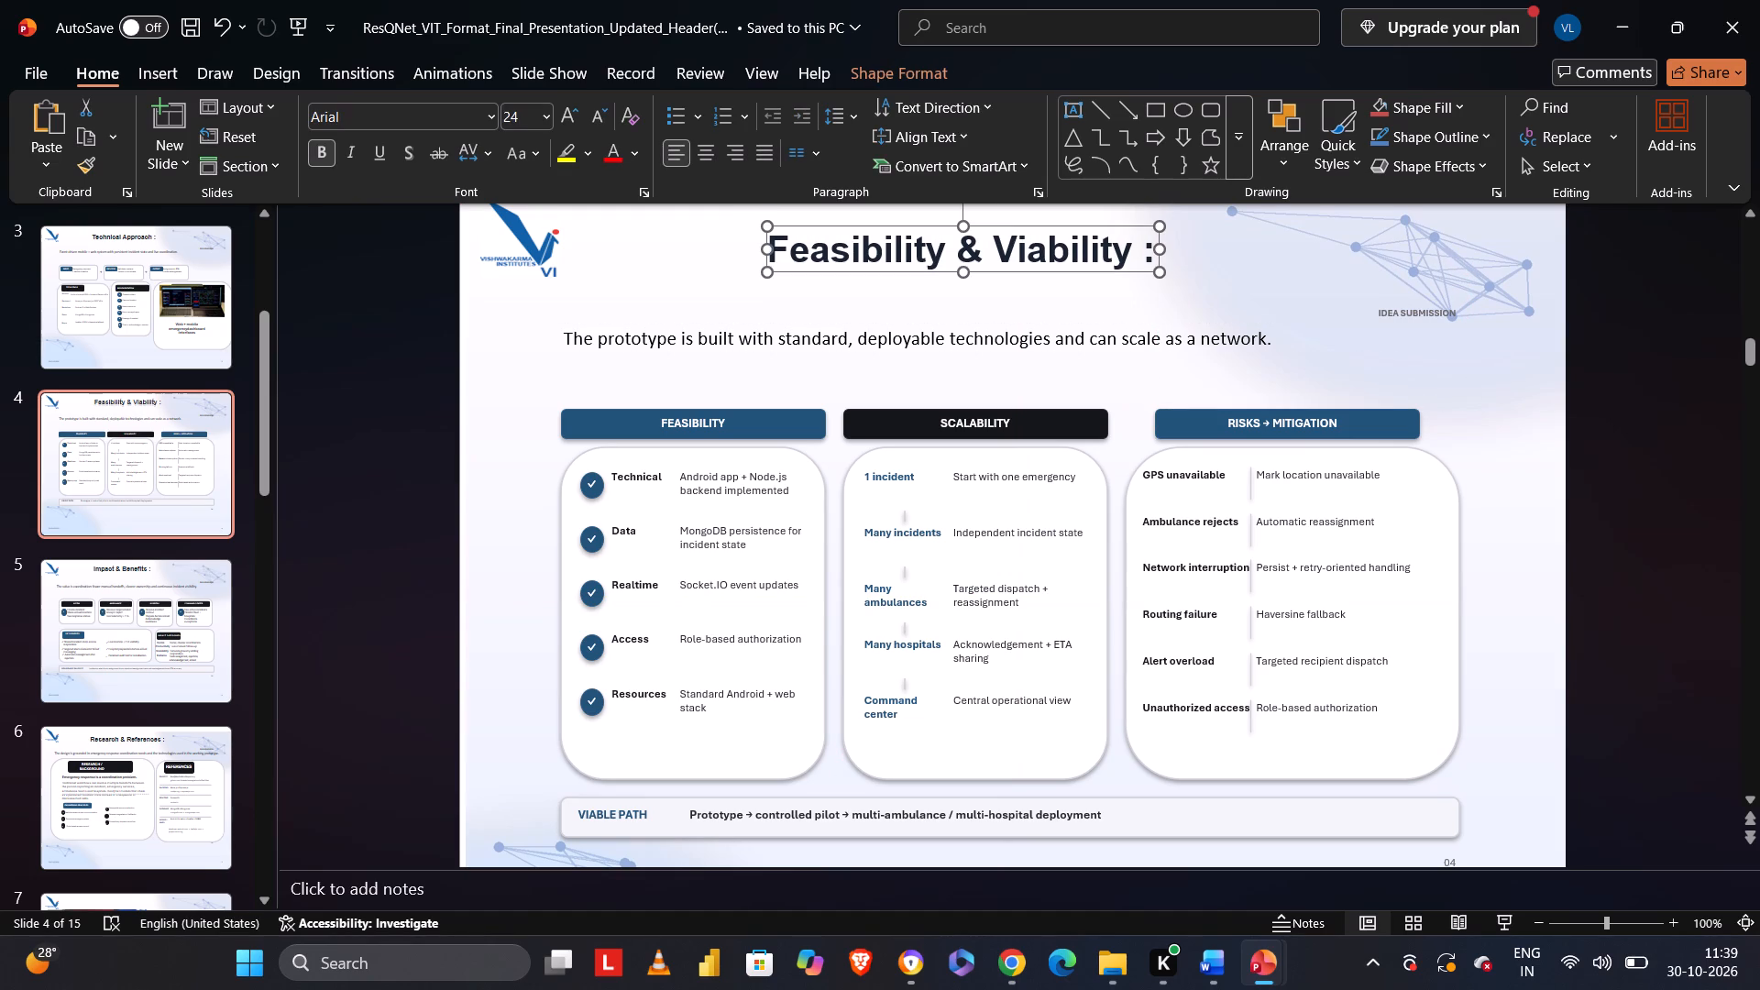
pyautogui.click(637, 300)
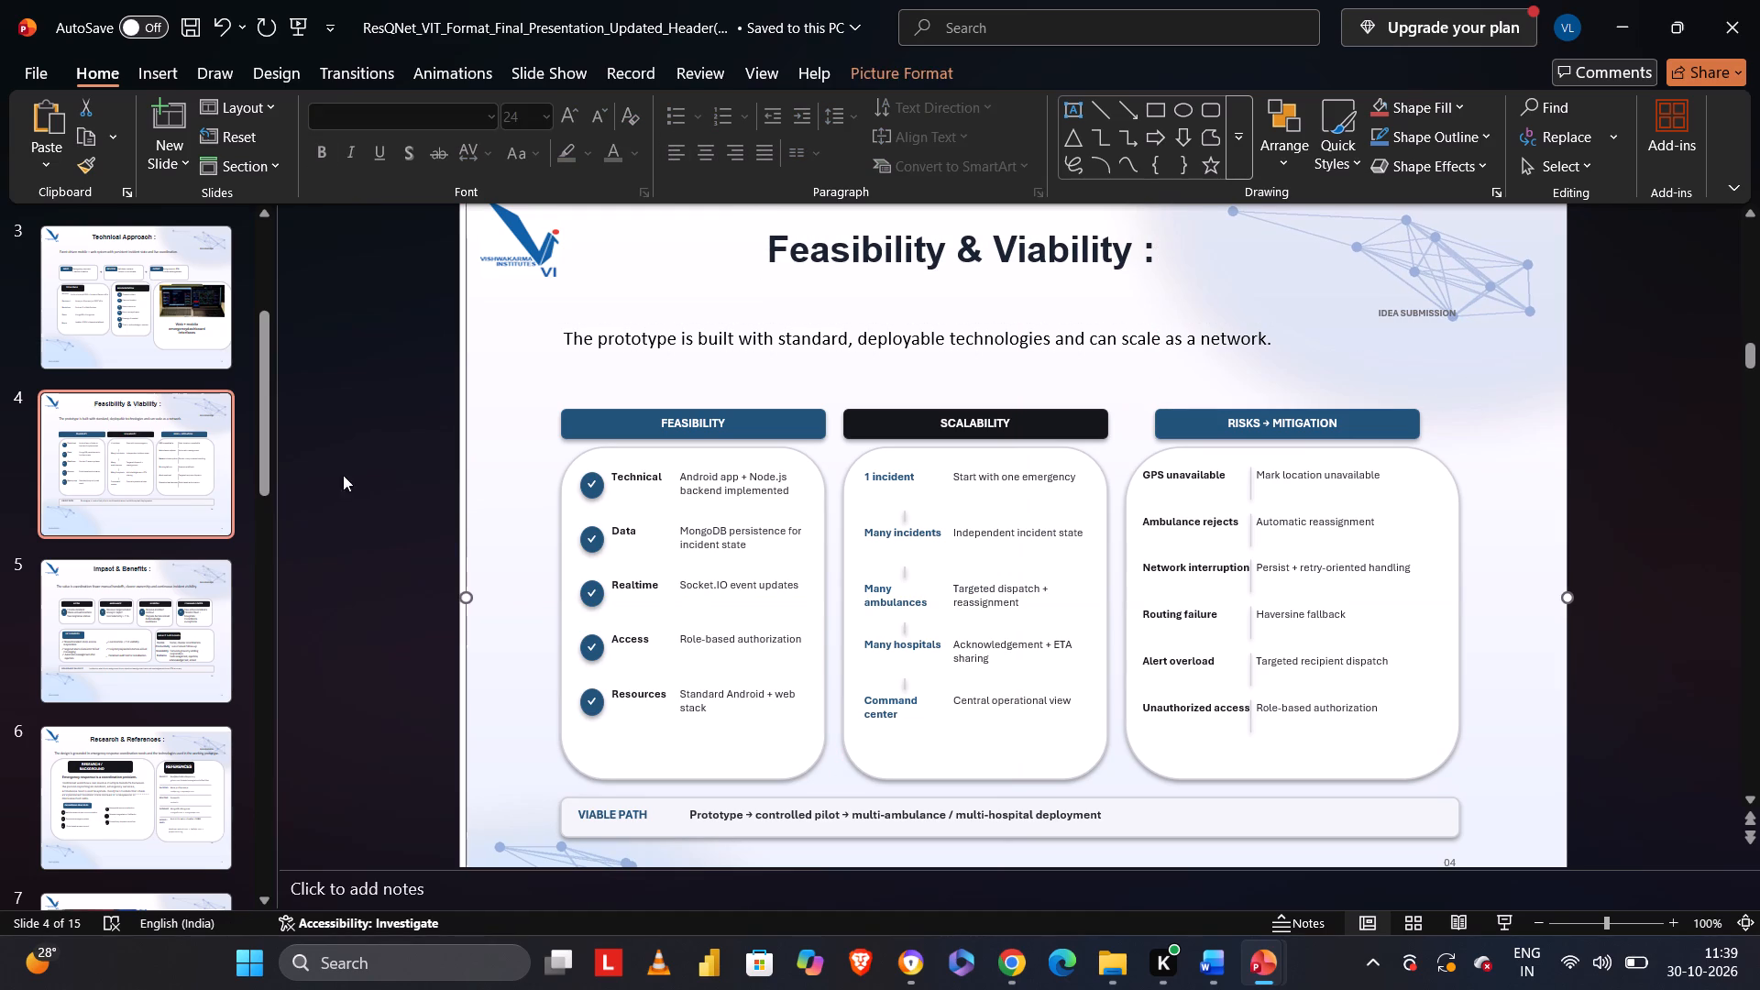
# Move the "Impact & Benefits :" heading on slide 5 slightly to the right, keeping it above the subtitle line.
pyautogui.click(466, 592)
pyautogui.click(413, 558)
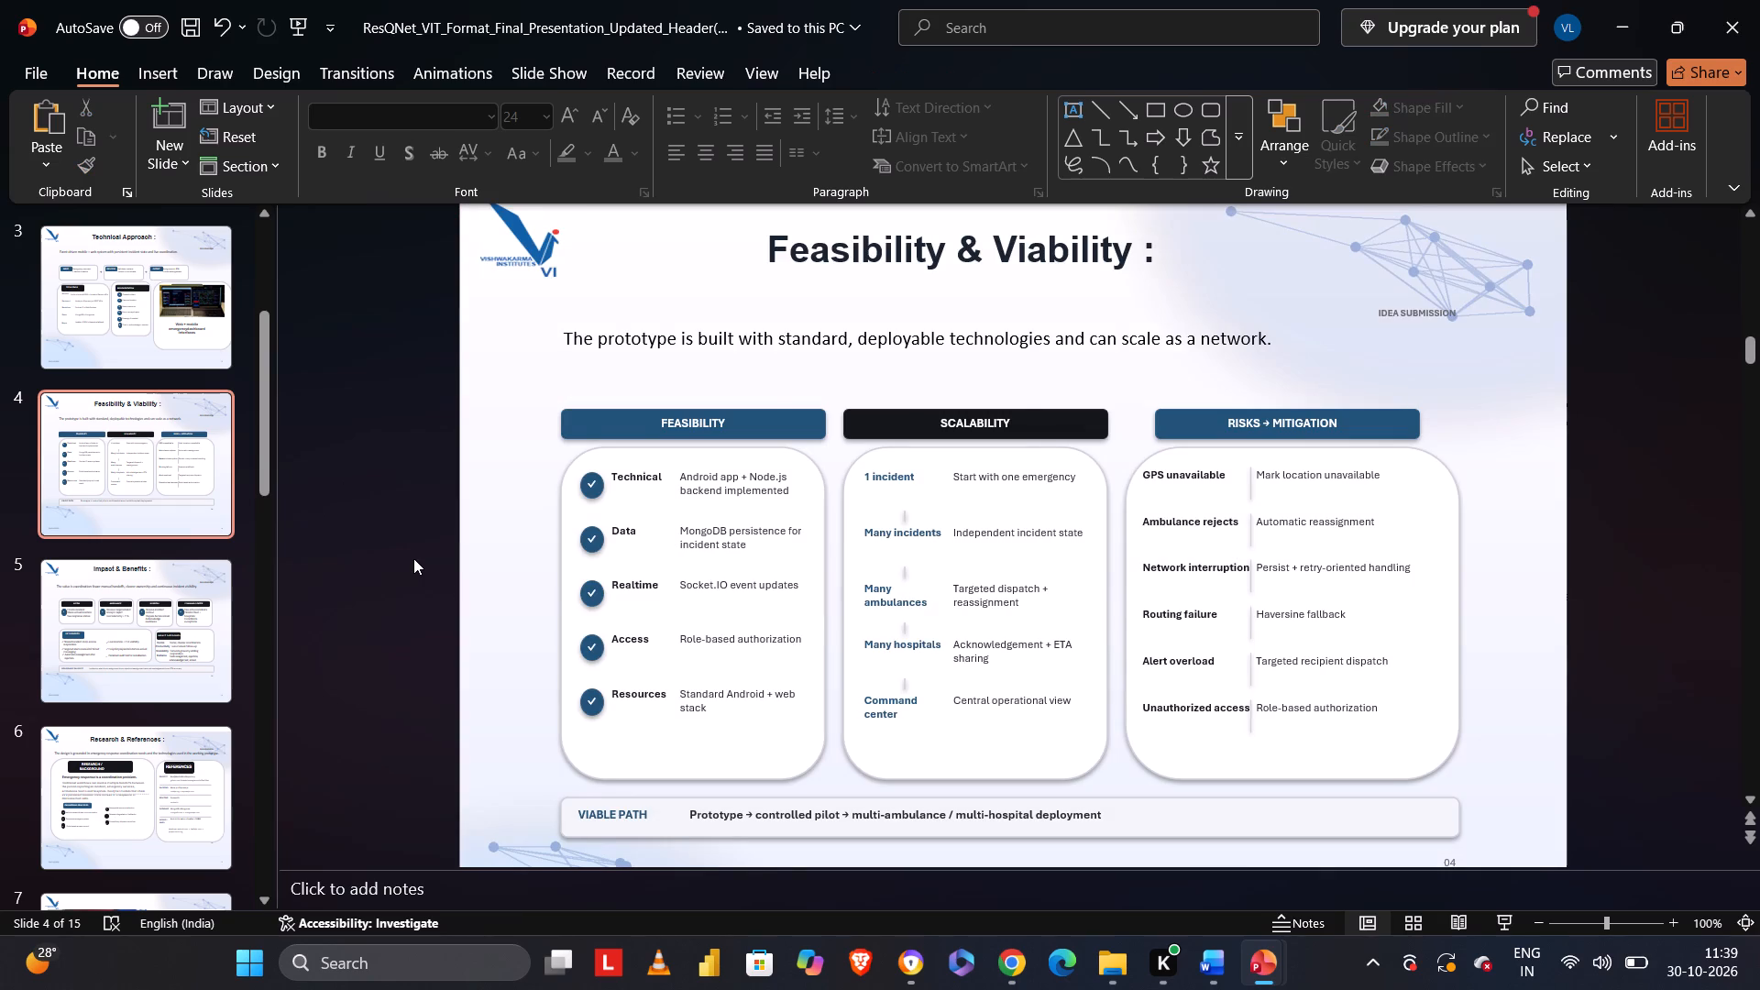
pyautogui.press('Right')
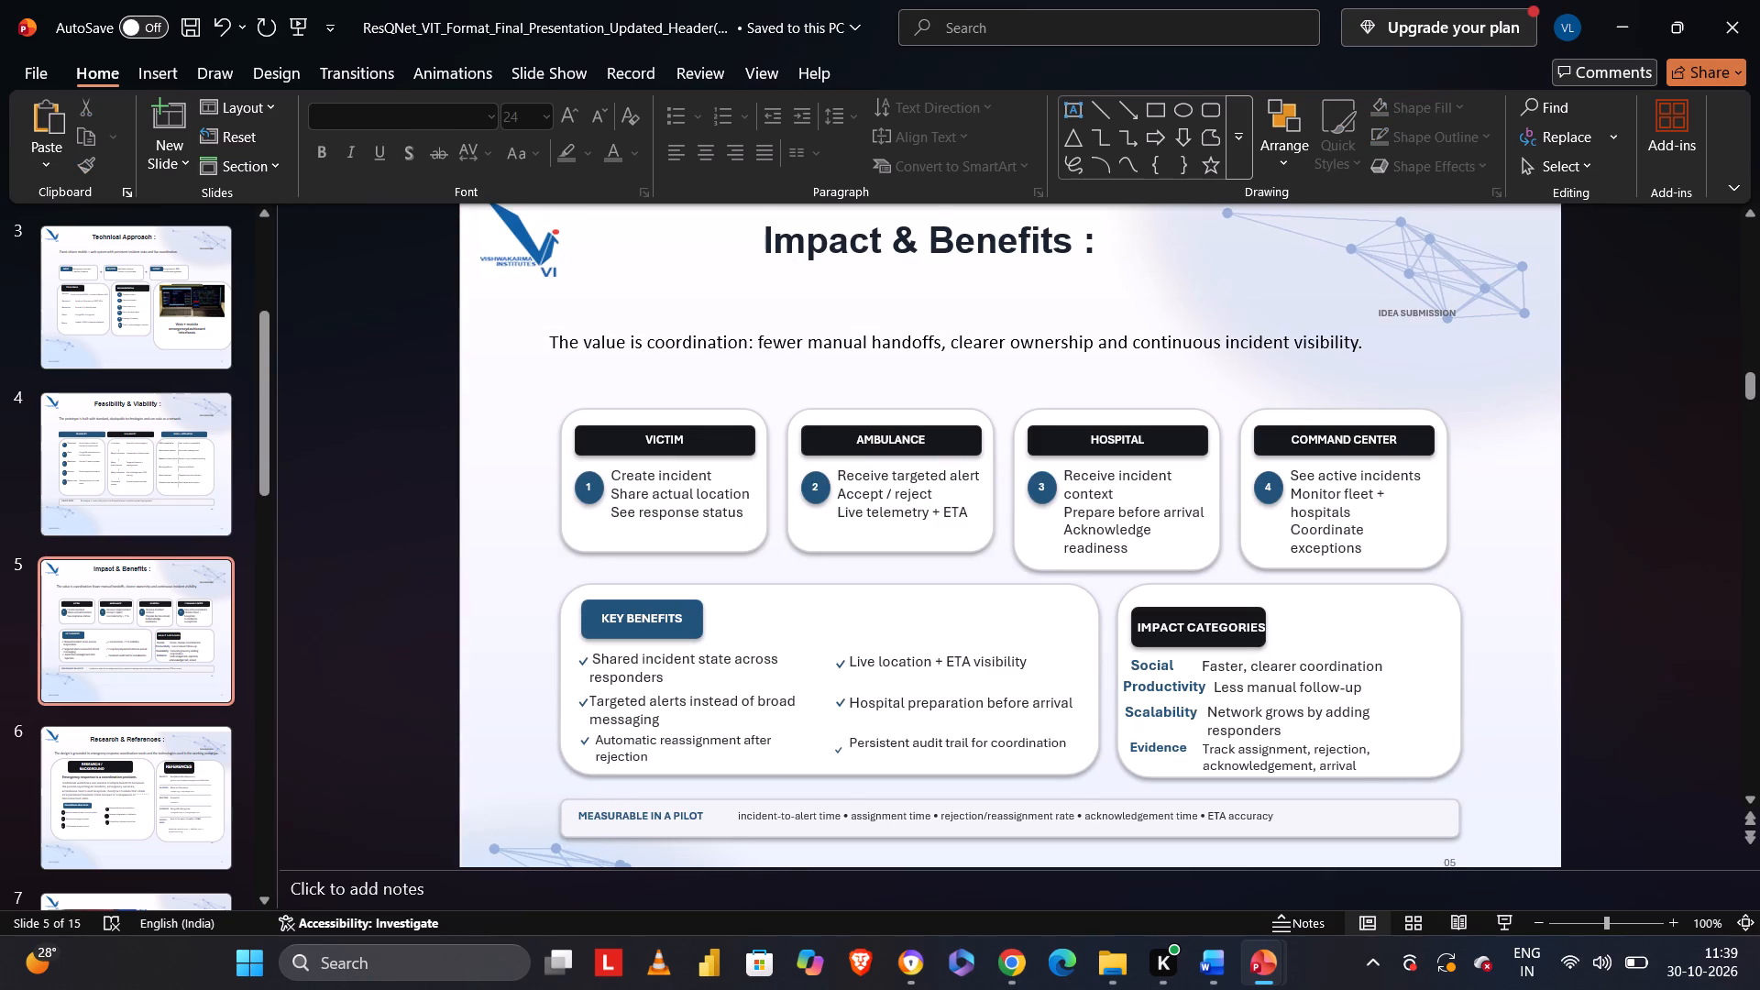
pyautogui.click(785, 238)
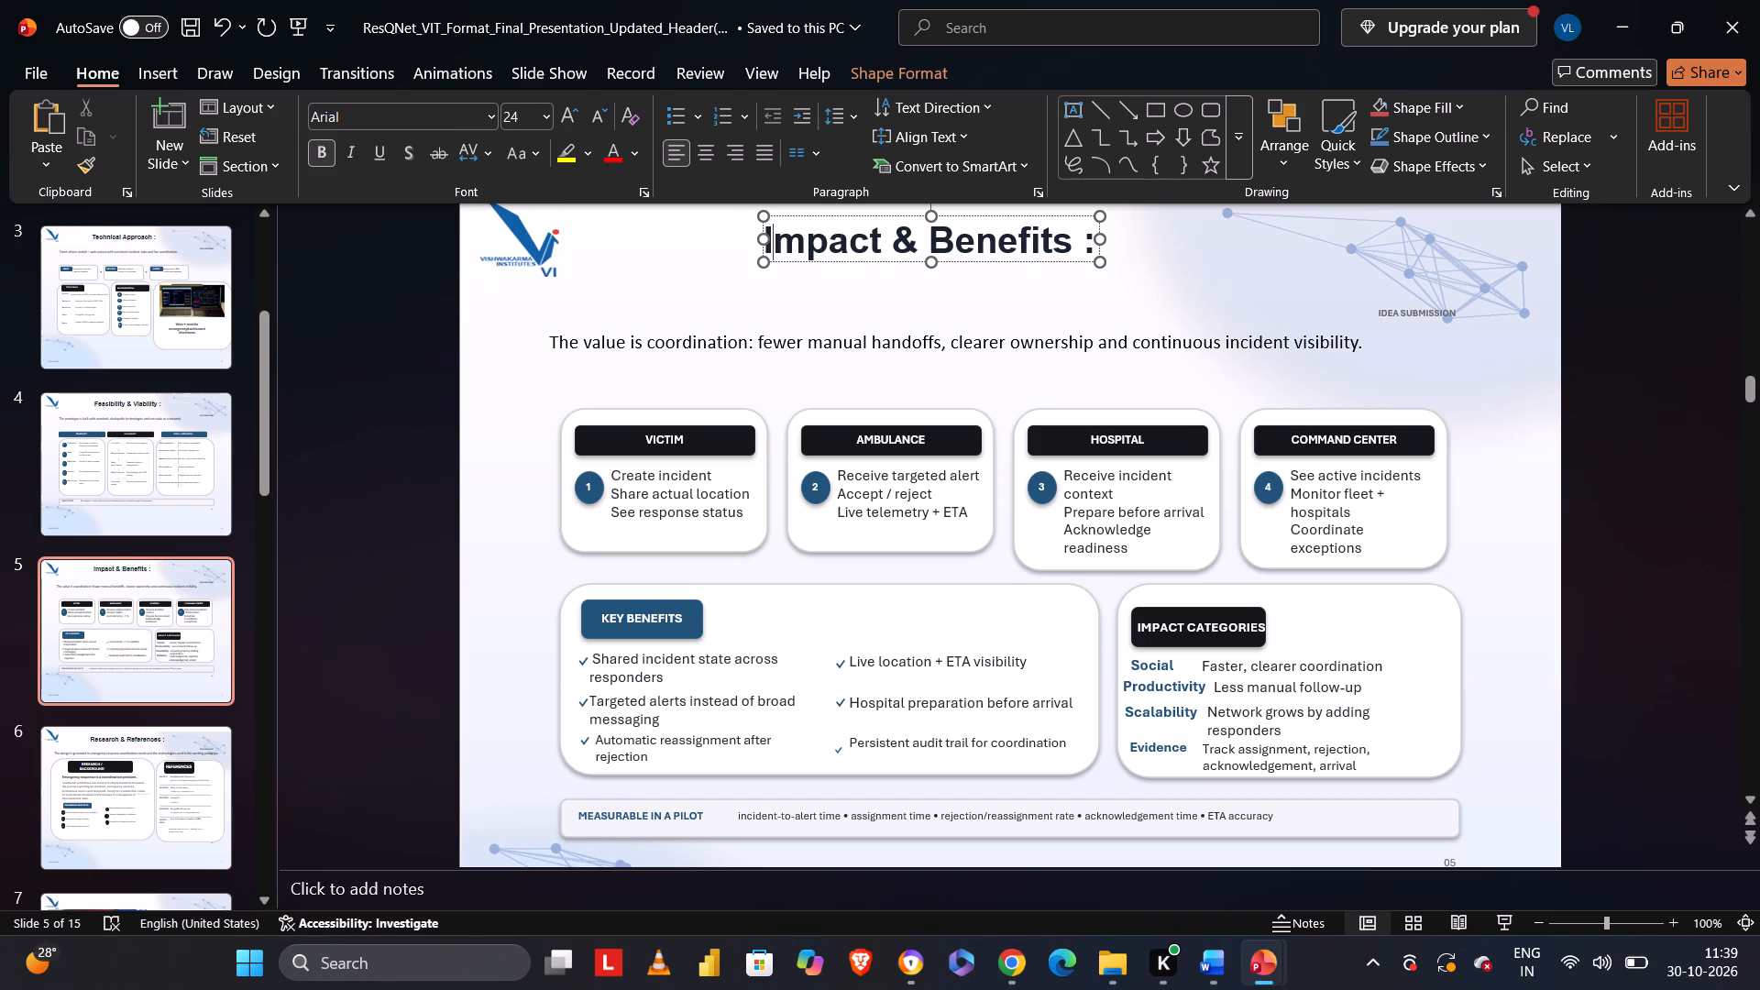
pyautogui.click(771, 209)
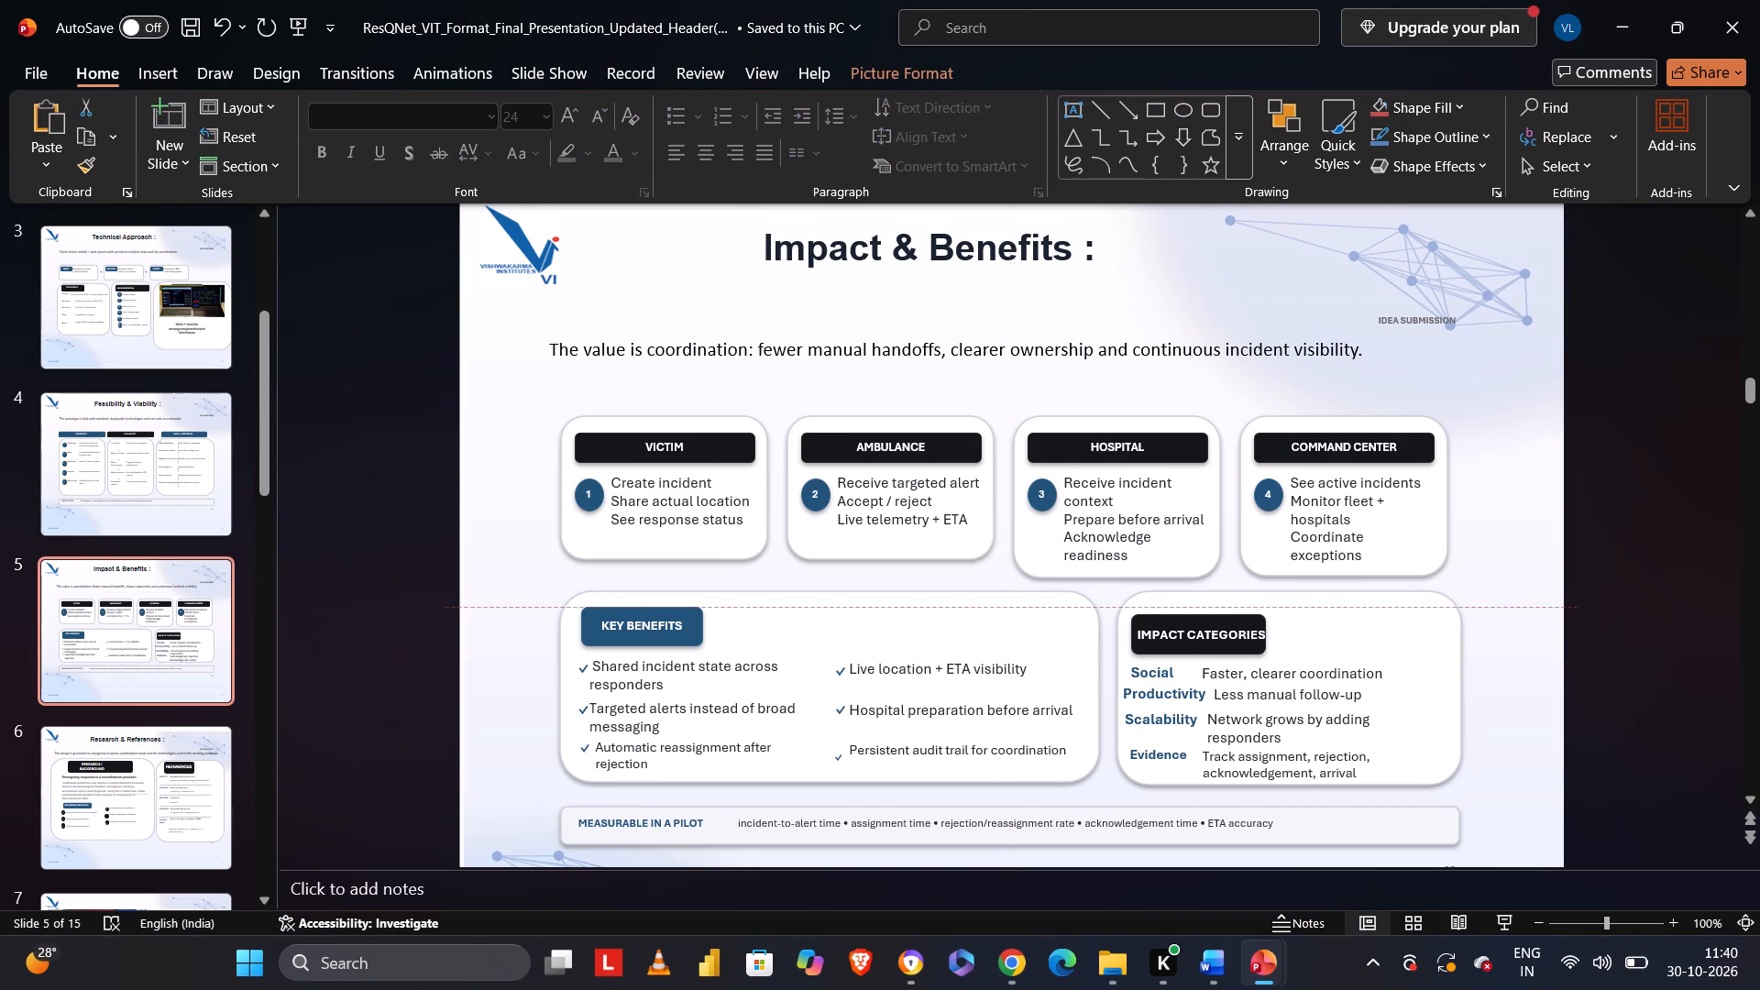
pyautogui.moveTo(773, 216); pyautogui.dragTo(764, 216)
pyautogui.click(796, 250)
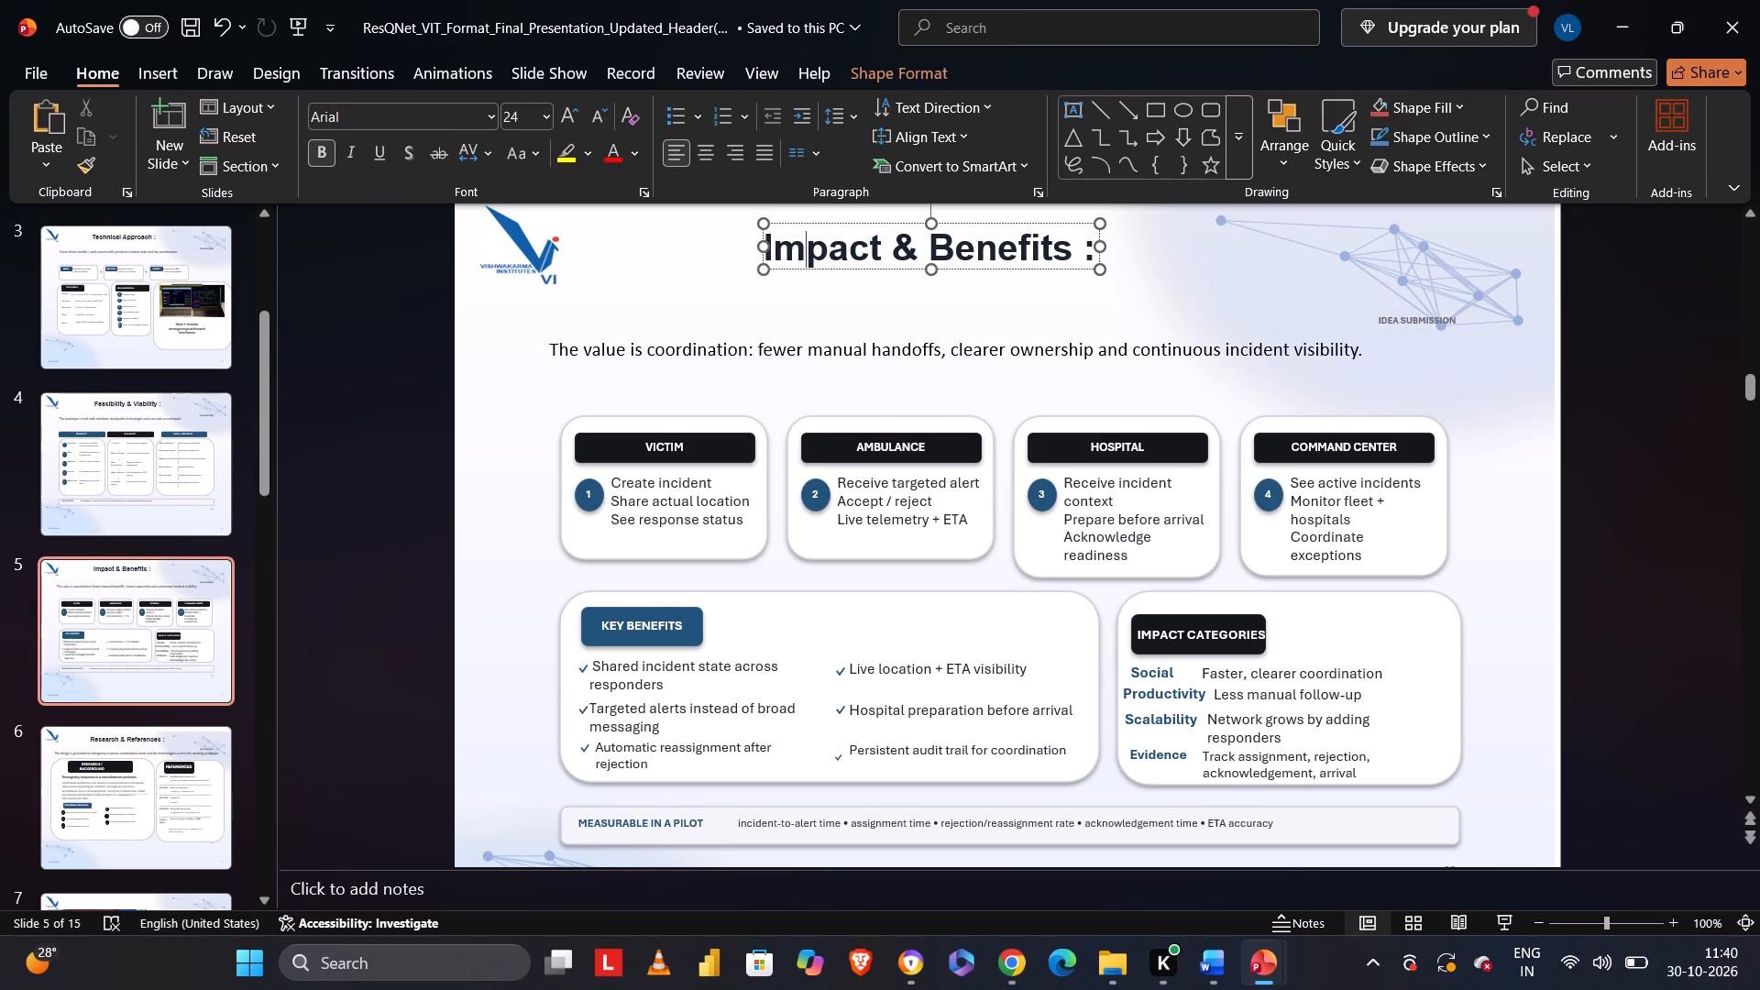
pyautogui.moveTo(760, 235); pyautogui.dragTo(778, 236)
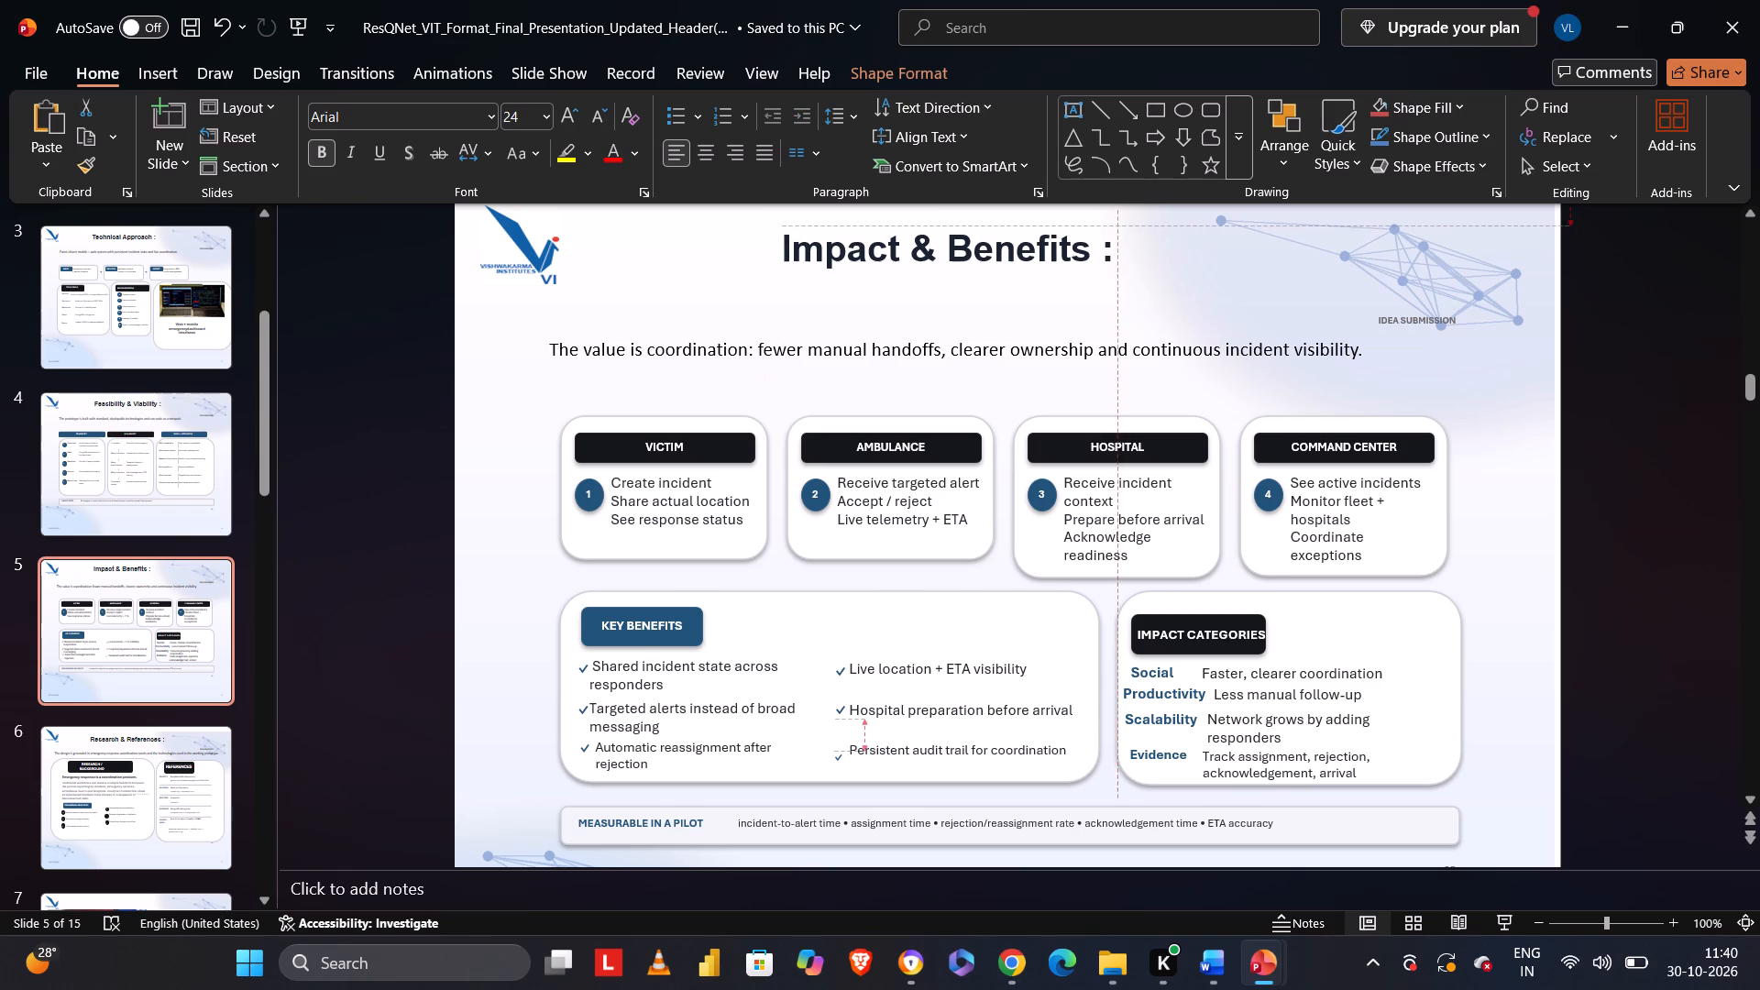
pyautogui.moveTo(778, 236); pyautogui.dragTo(776, 236)
pyautogui.click(360, 354)
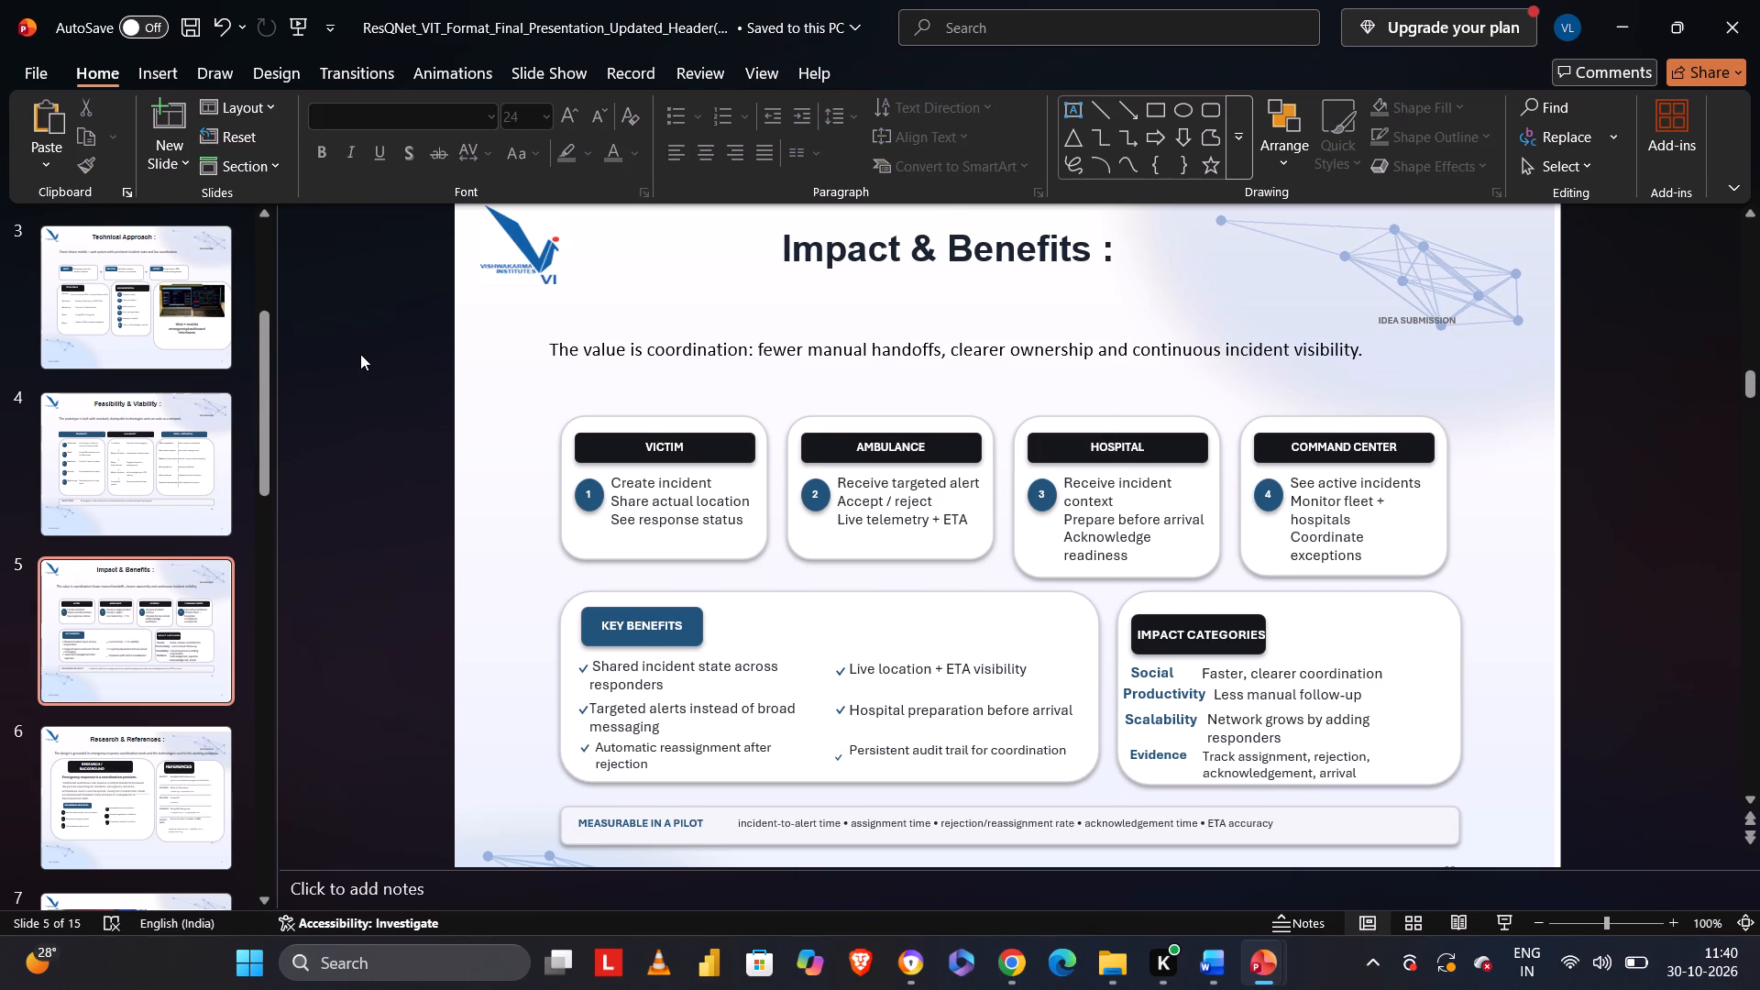
# Switch to the Chrome window holding the ChatGPT conversation with the slide 8 script.
pyautogui.click(1004, 966)
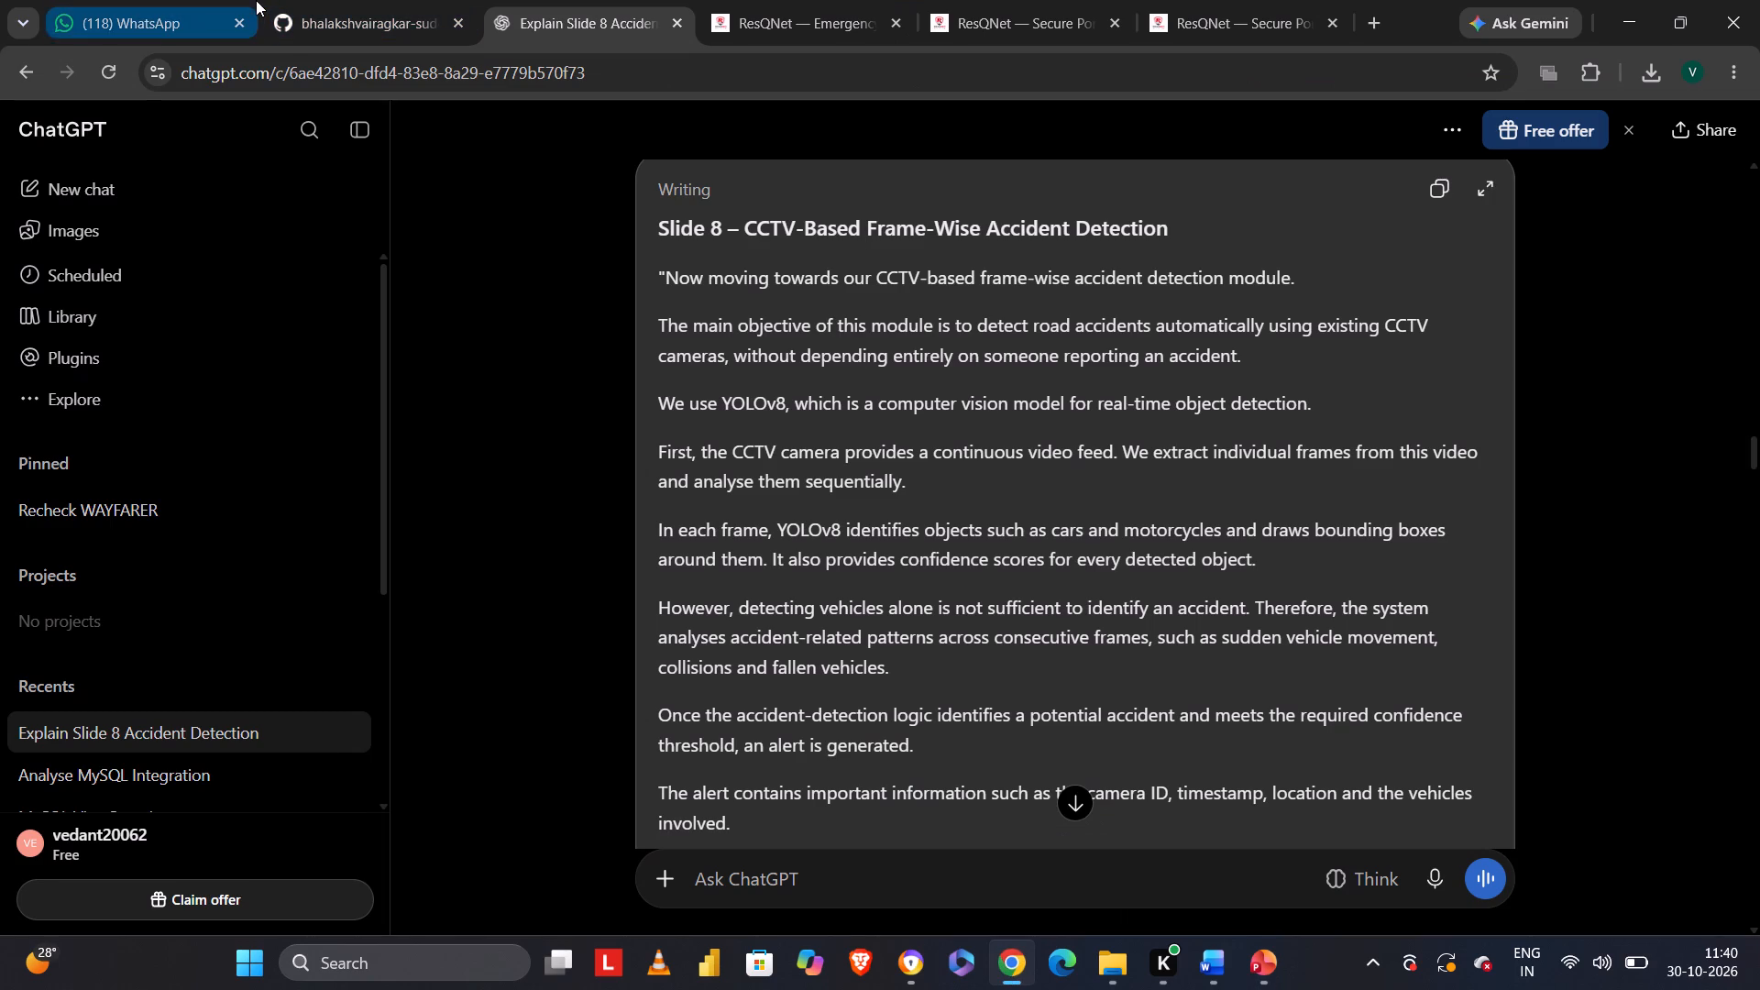